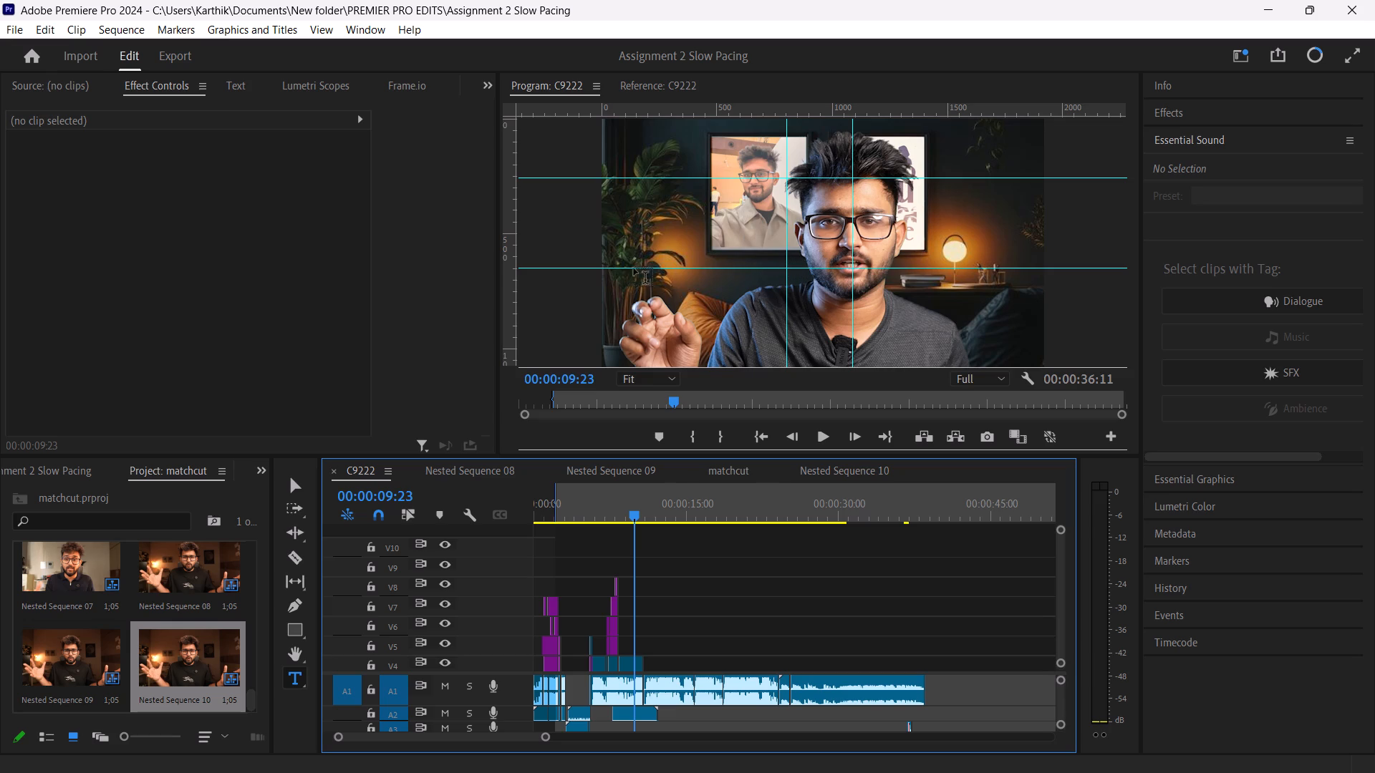
Clear the two horizontal and two vertical guides from the Program monitor of sequence C9222.
left_click_drag(635, 518, 620, 515)
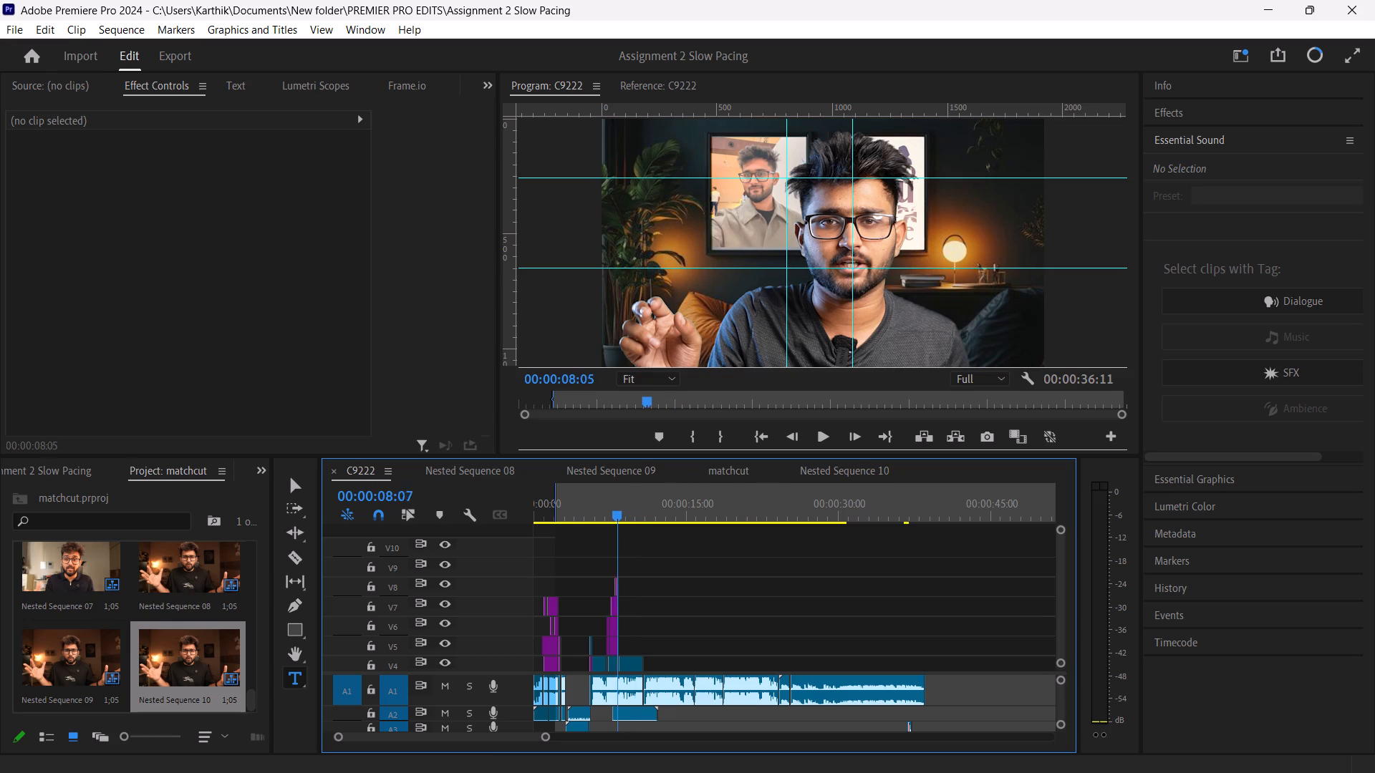
left_click_drag(620, 515, 629, 510)
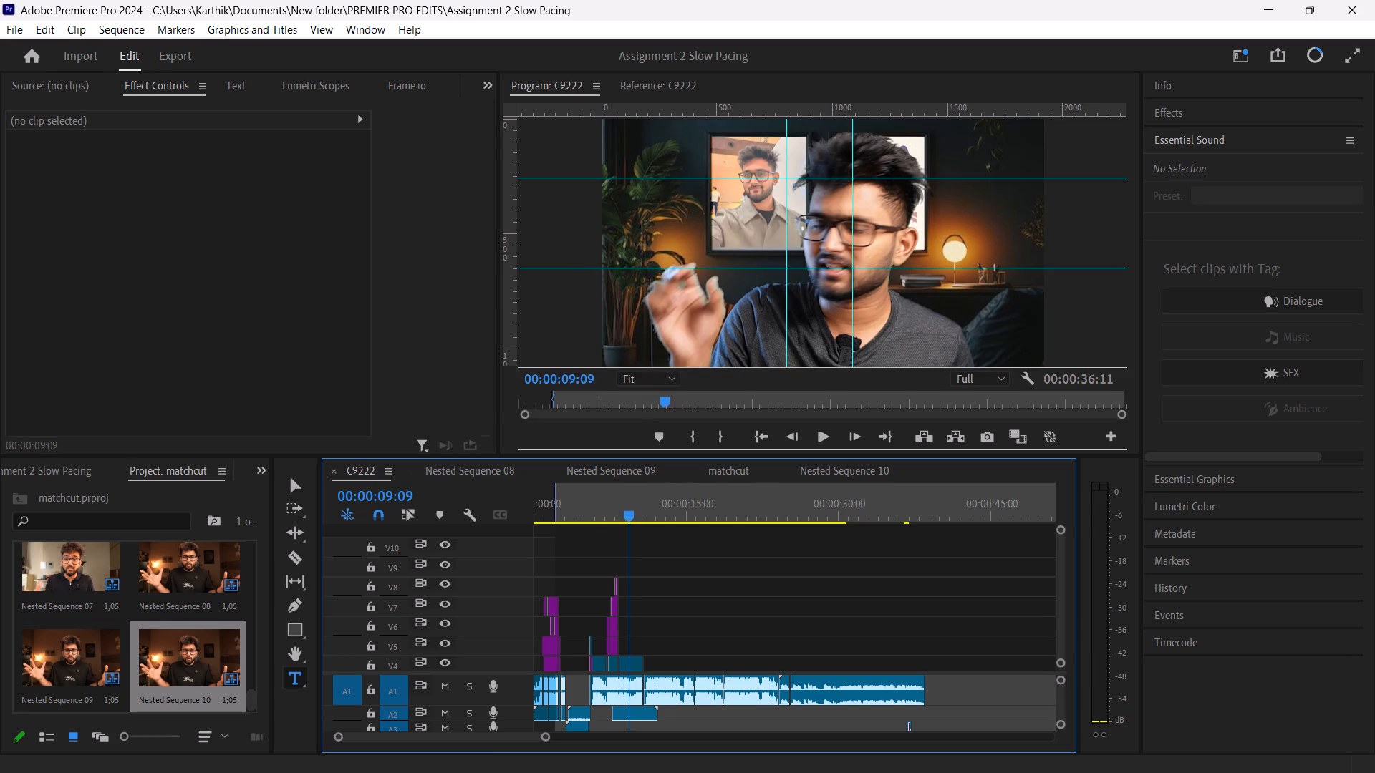
left_click(296, 490)
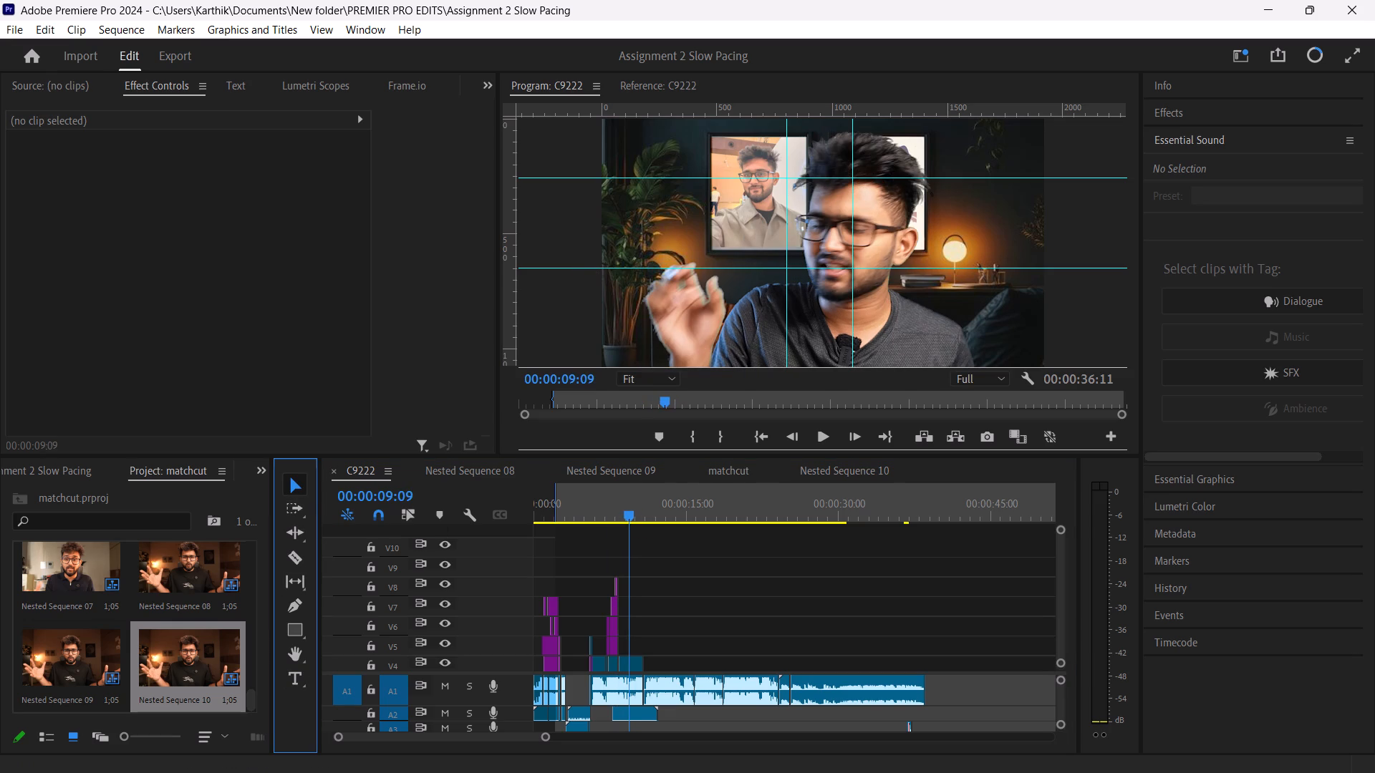
left_click_drag(605, 268, 655, 383)
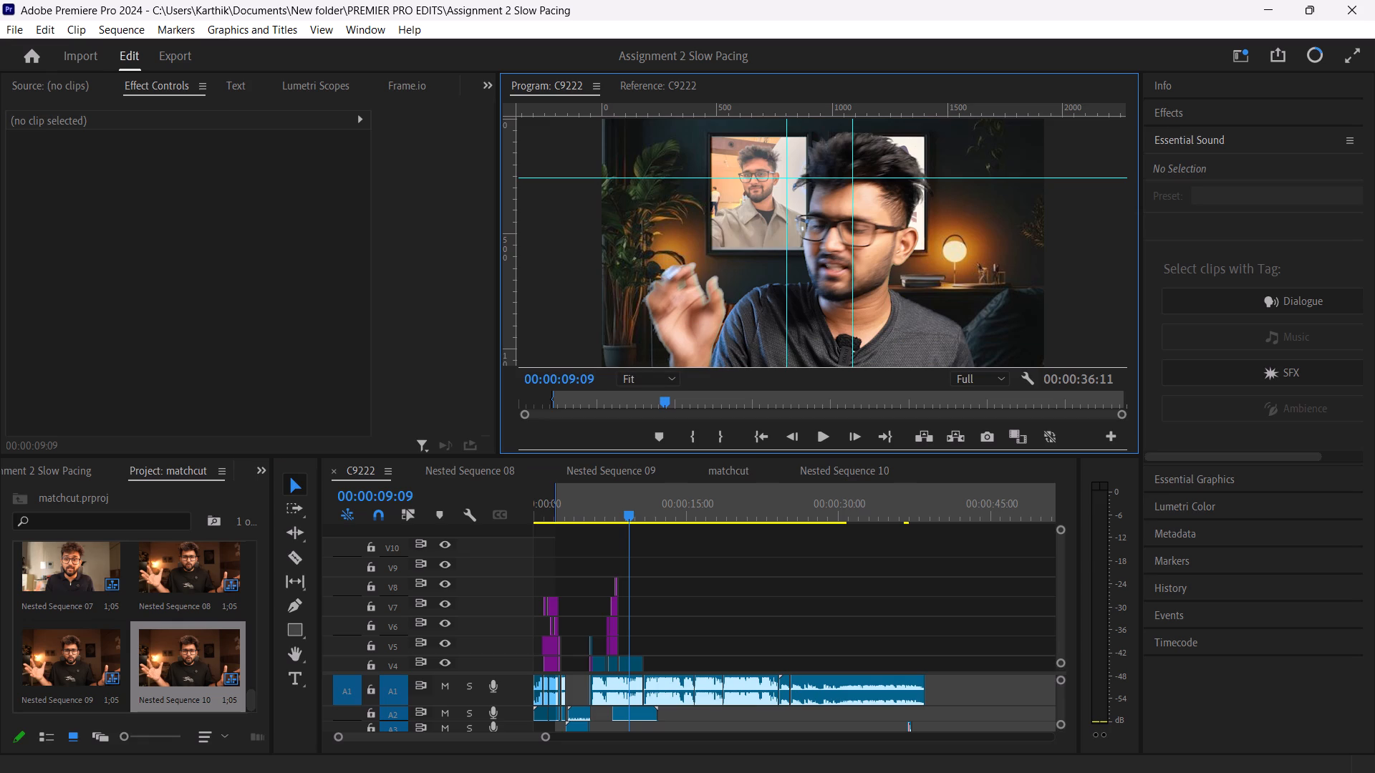
left_click_drag(592, 177, 586, 121)
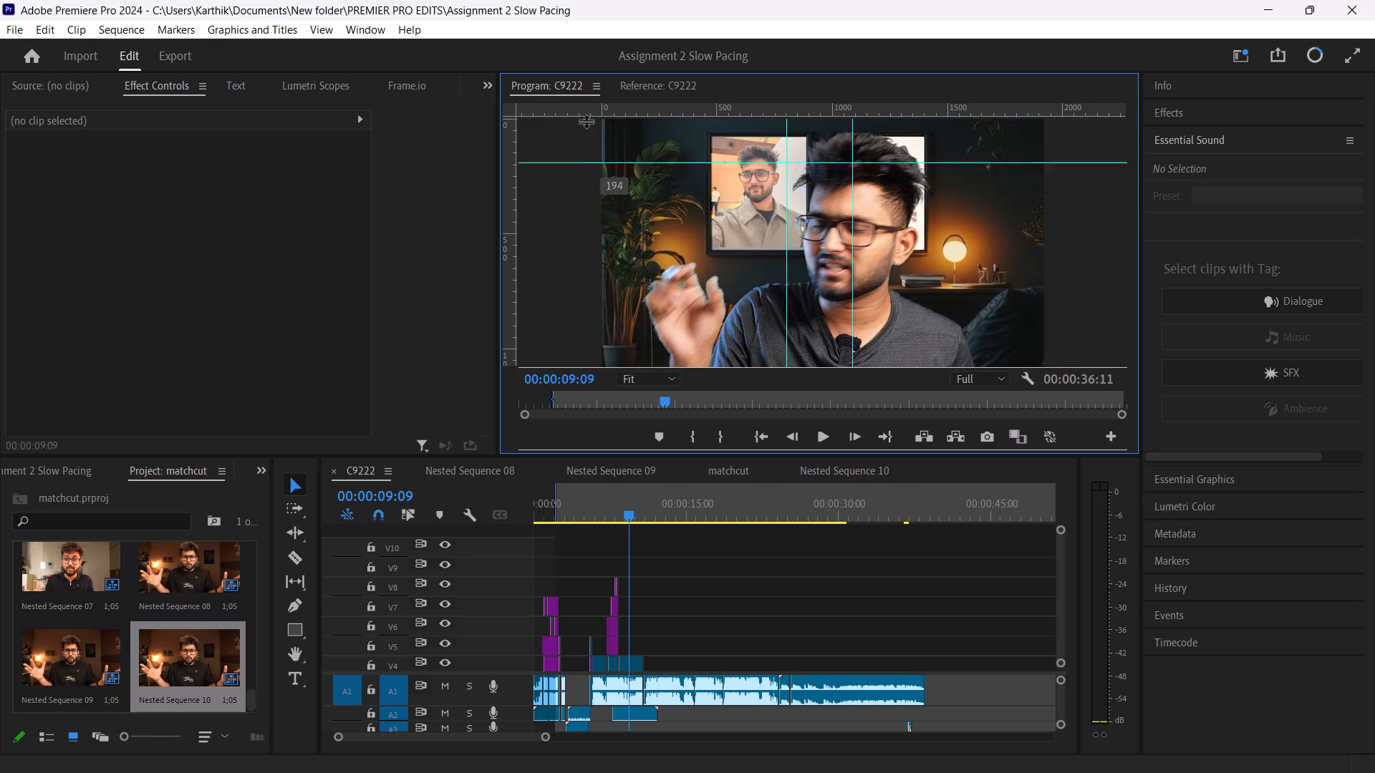
left_click_drag(586, 121, 577, 59)
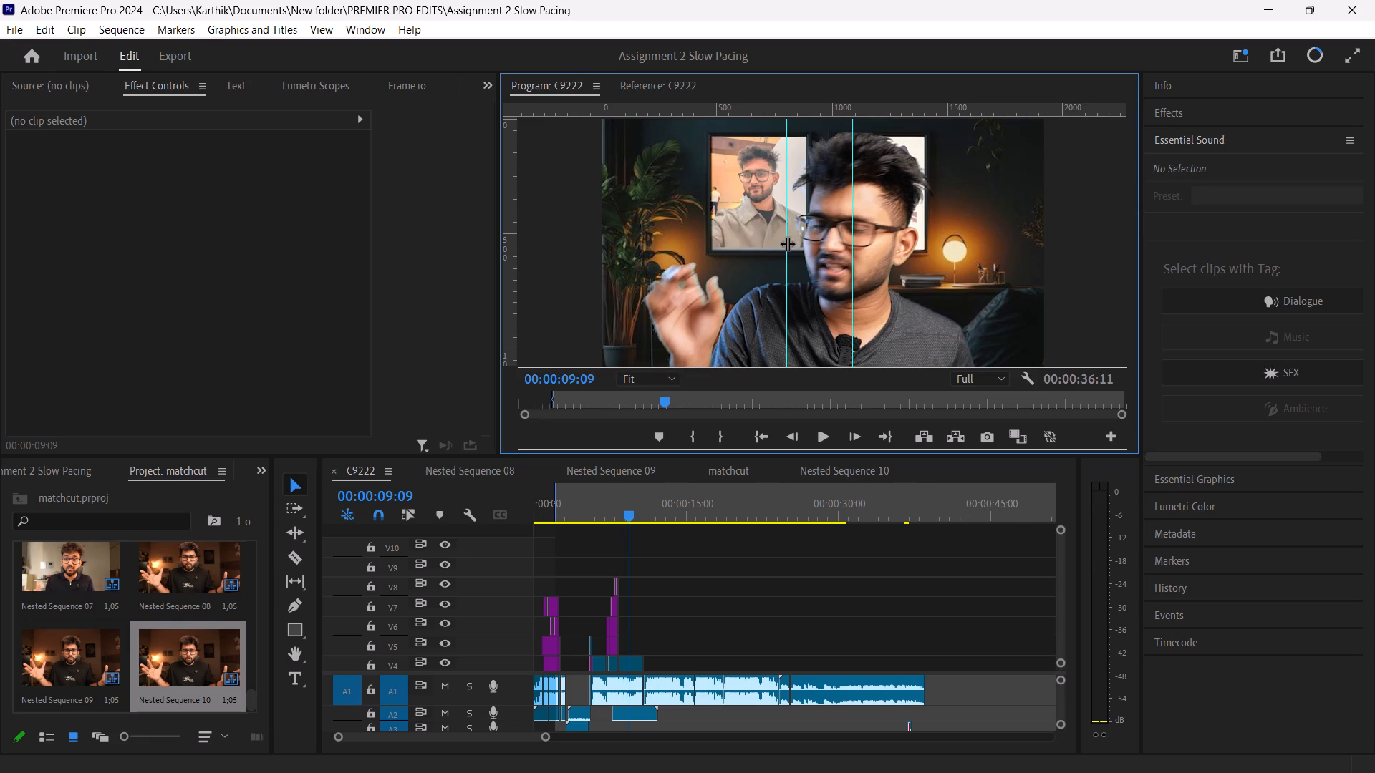
left_click_drag(787, 243, 508, 251)
left_click_drag(852, 236, 1070, 232)
Play through the "In this ASSIGNMENT You'll learn" title and the talking-head clip after it to review the timing.
key("space")
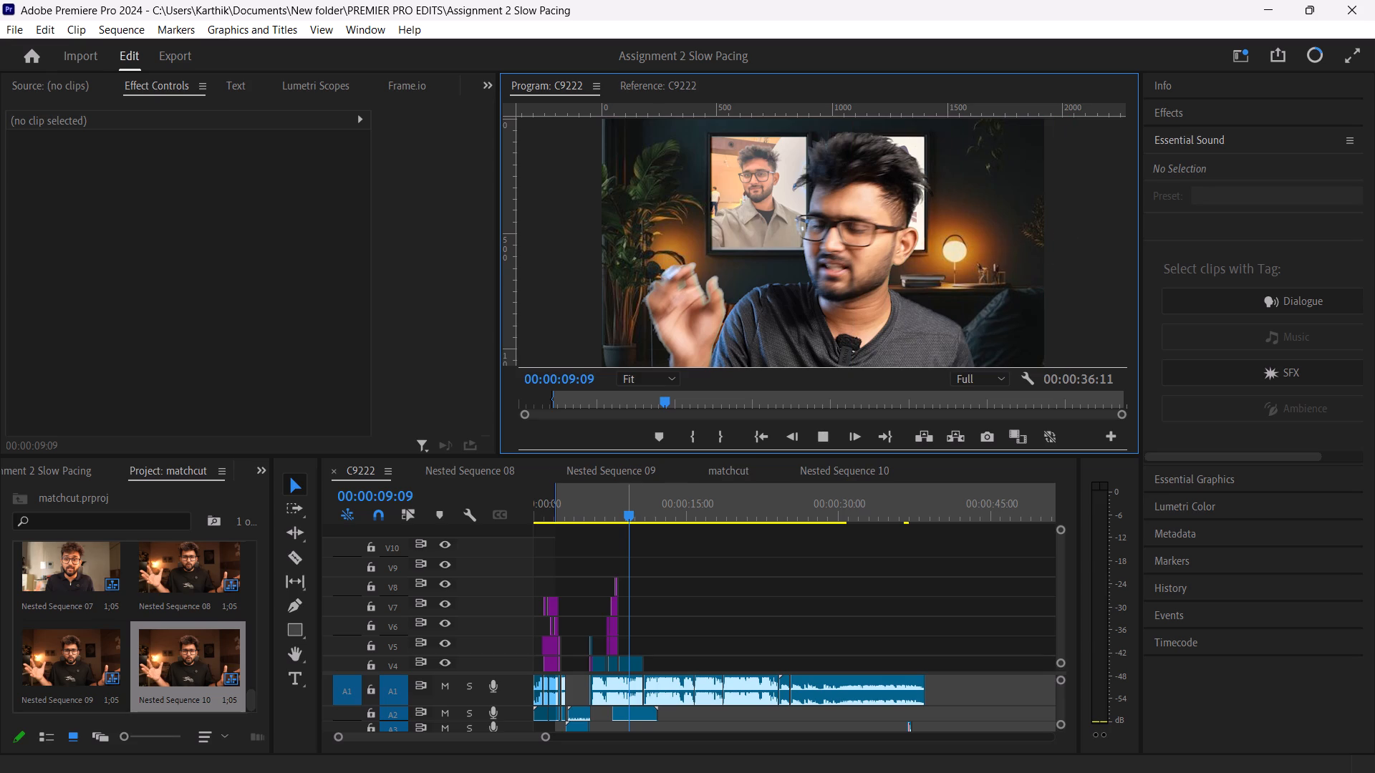
key("space")
key("space")
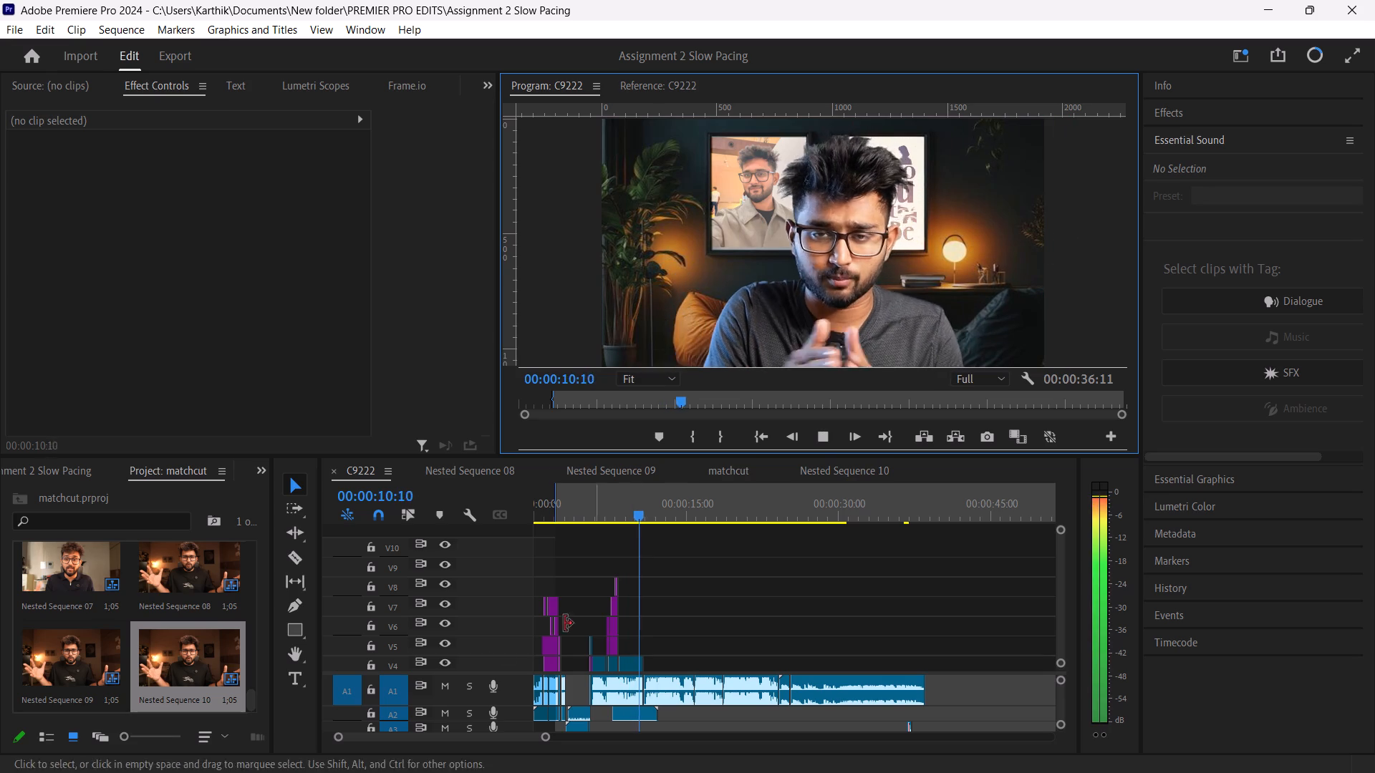
key("space")
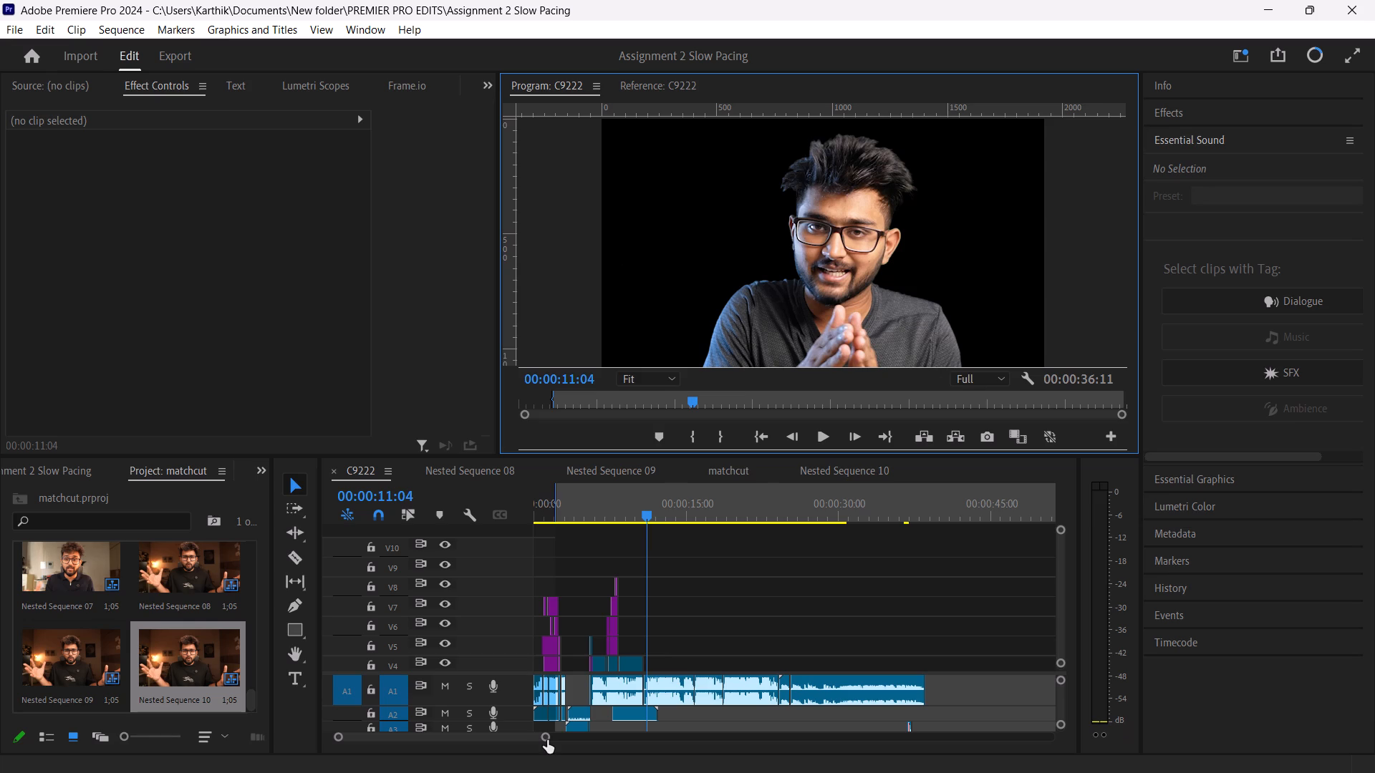
left_click_drag(546, 741, 486, 752)
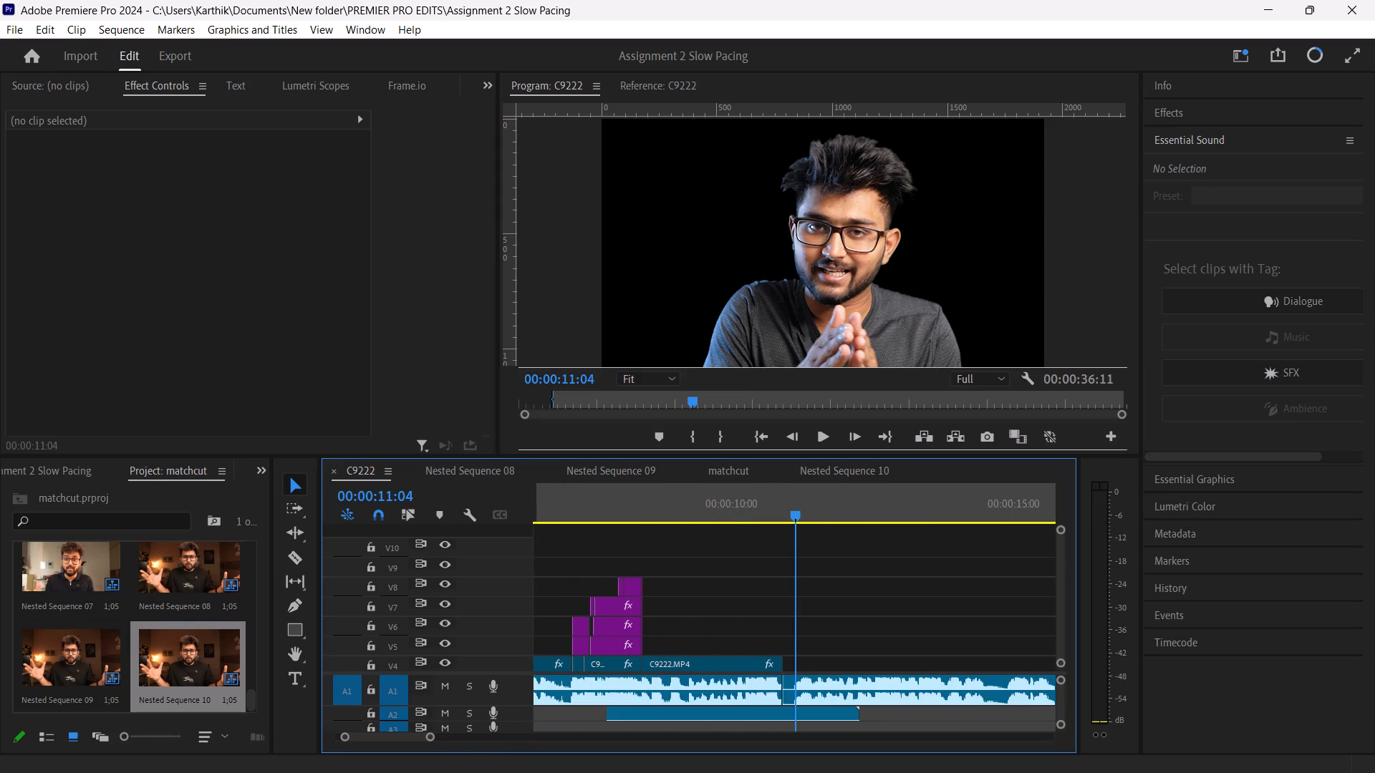
left_click_drag(799, 513, 564, 529)
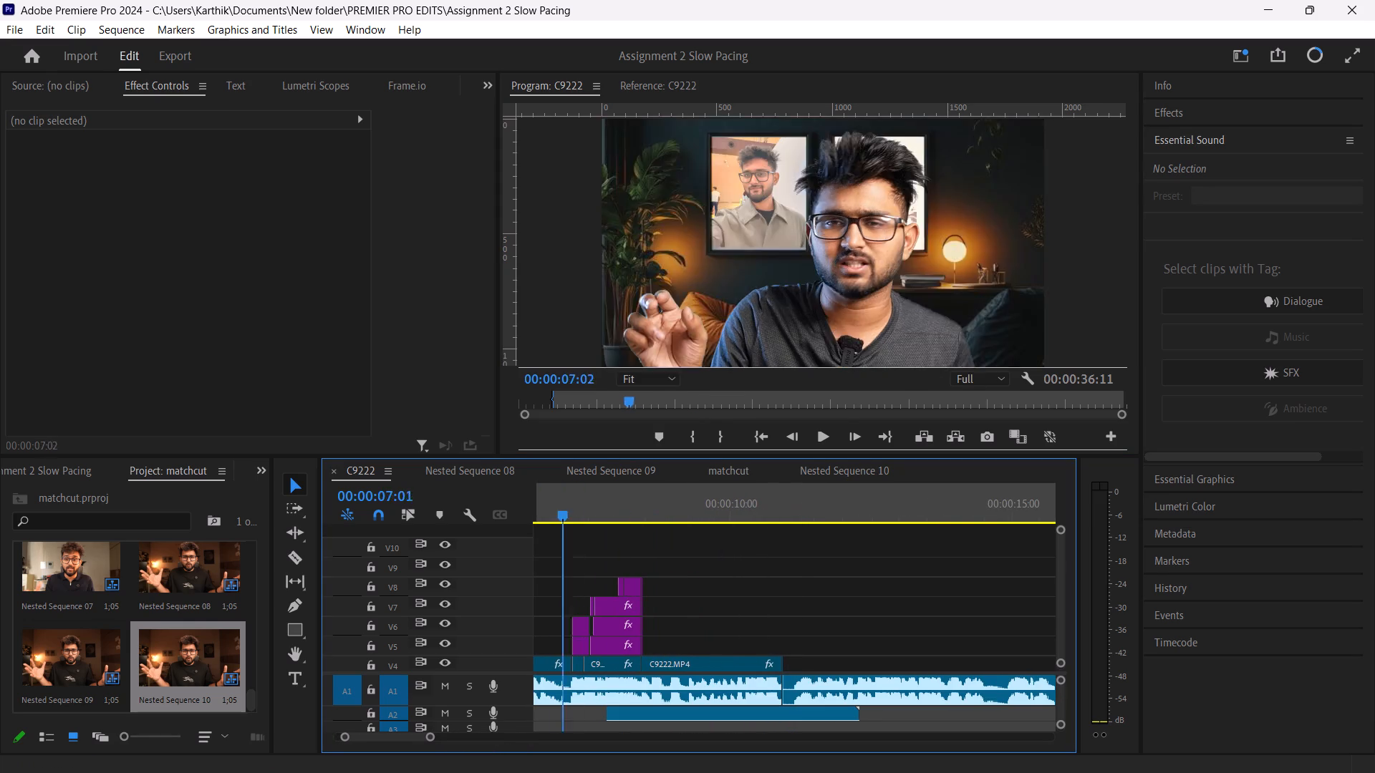
left_click_drag(564, 529, 546, 532)
key("space")
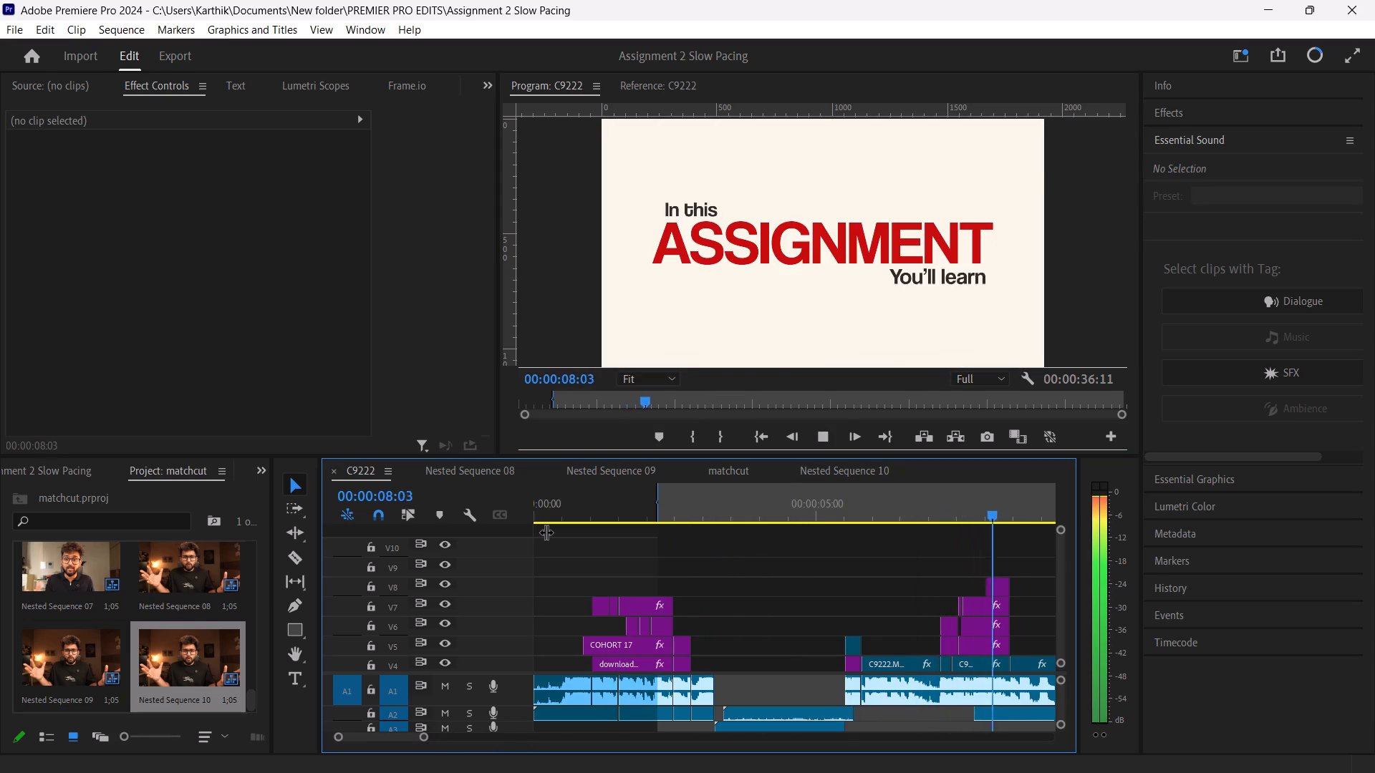
key("space")
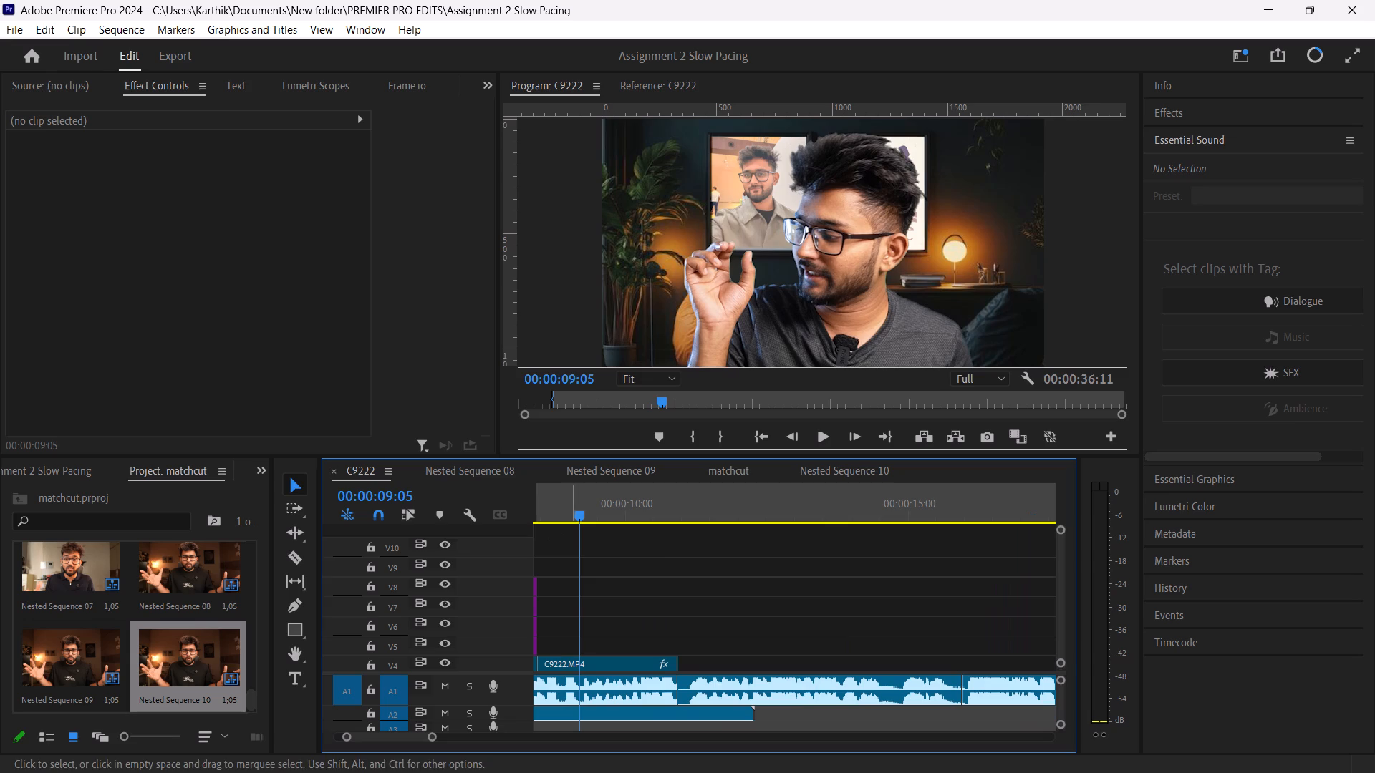
left_click_drag(577, 515, 514, 521)
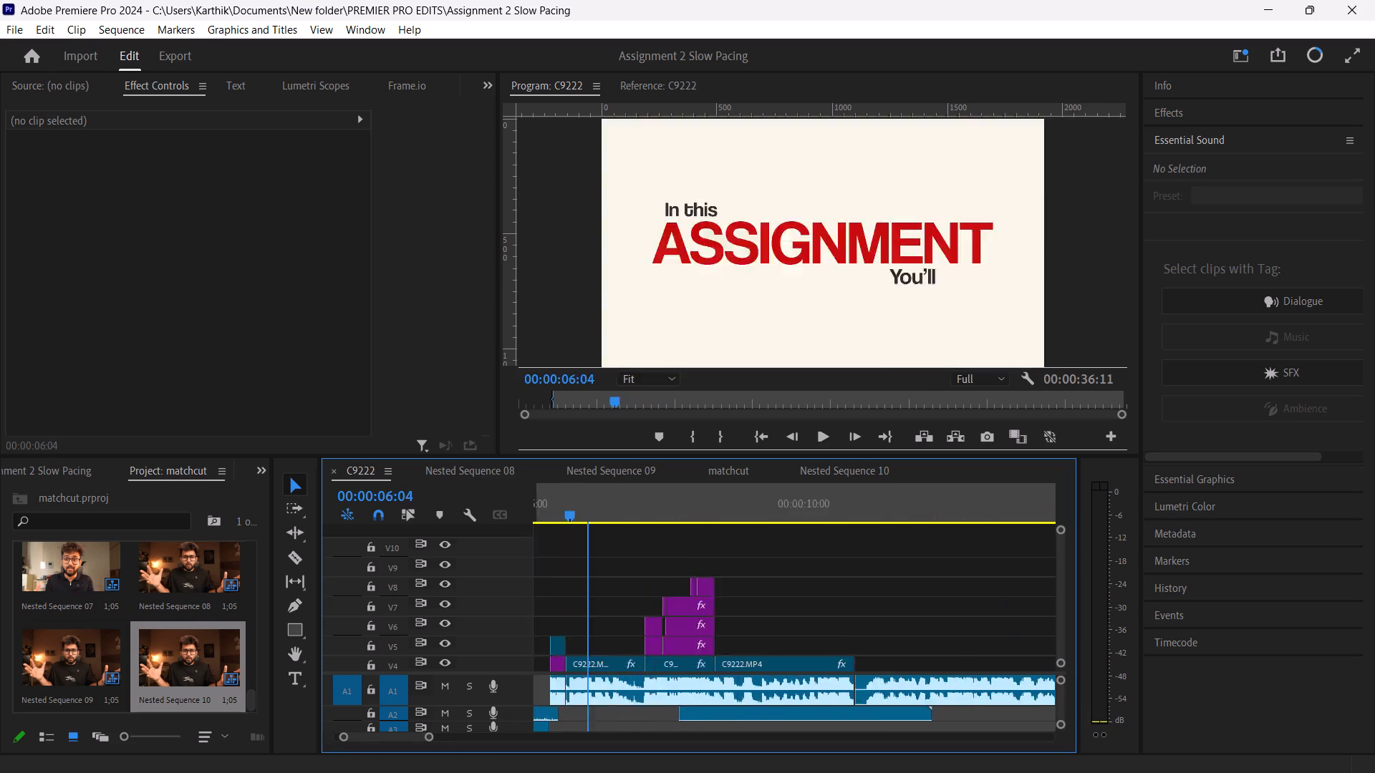
left_click_drag(514, 521, 515, 520)
key("space")
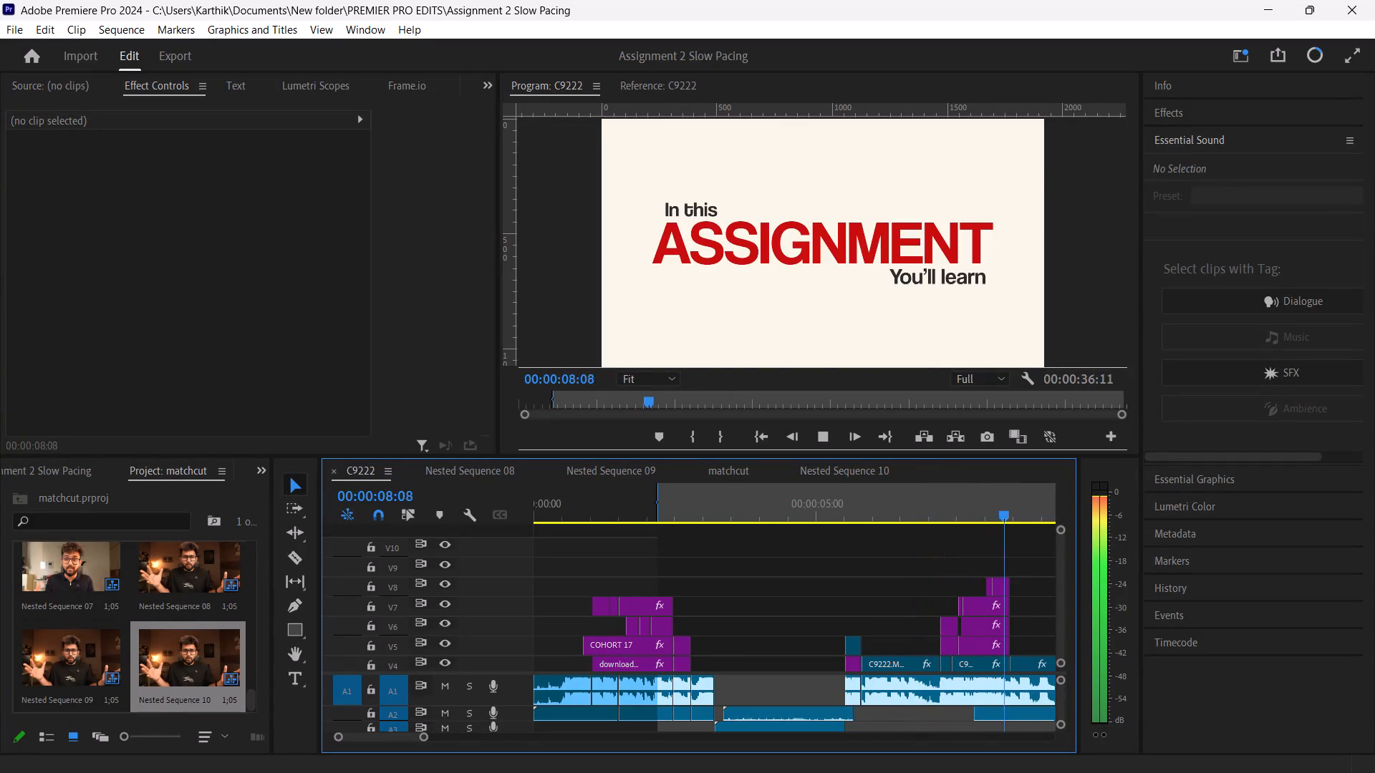
key("space")
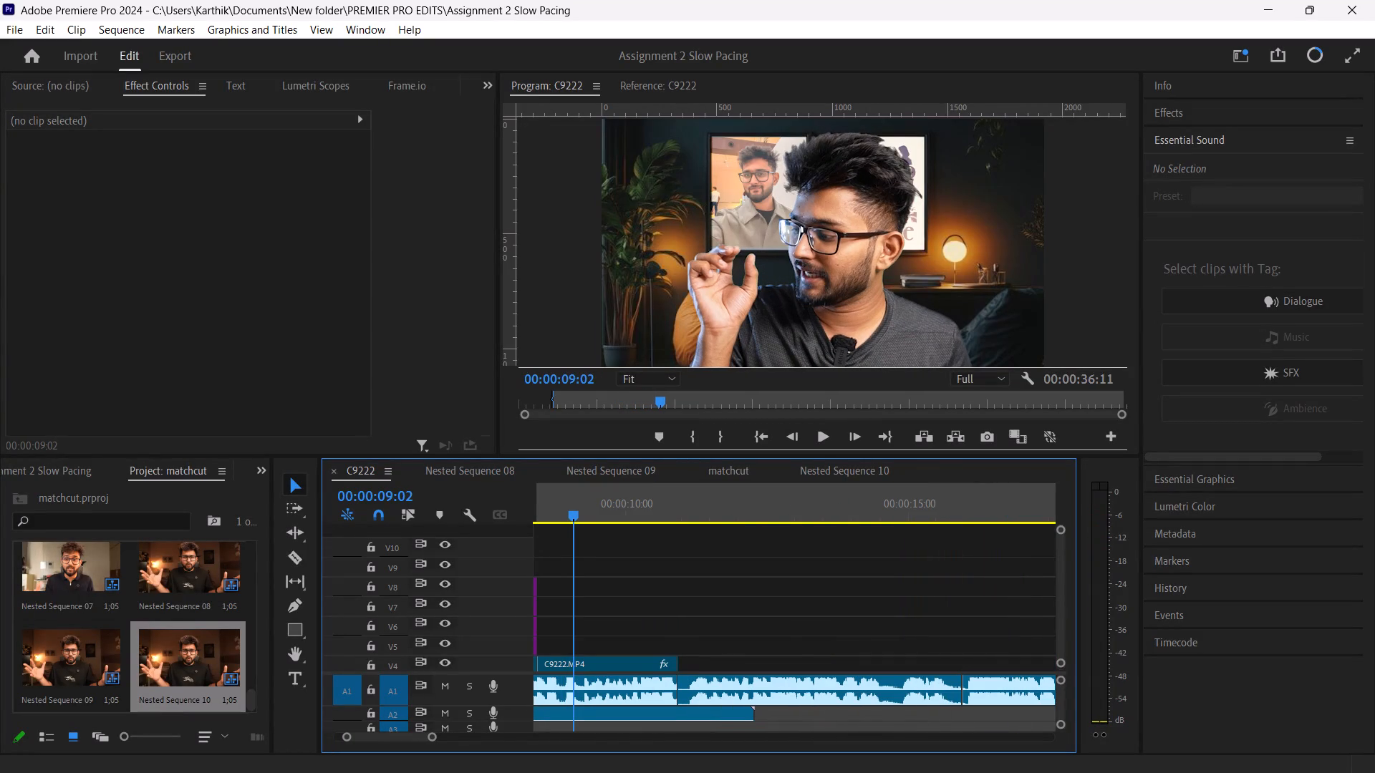
Park the playhead at 00:00:08:15, shortly after the stacked title clips end, checking the spot with short playback.
key("Left")
key("Left")
key("Left")
key("Left")
key("Left")
key("Left")
key("Left")
key("Left")
key("Left")
key("Left")
key("Left")
key("Left")
key("Left")
key("Left")
key("Left")
key("Left")
key("Left")
key("Left")
key("Left")
key("Left")
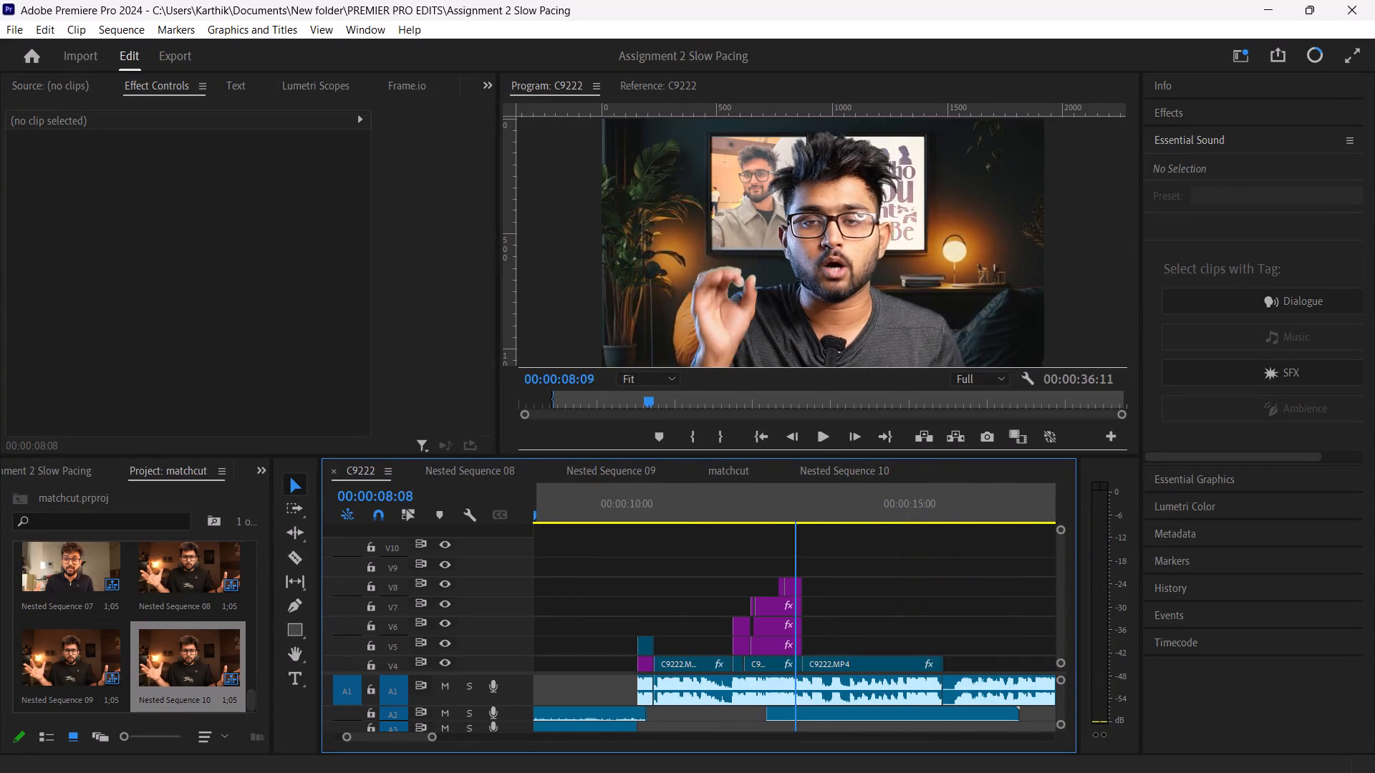
key("space")
key("space")
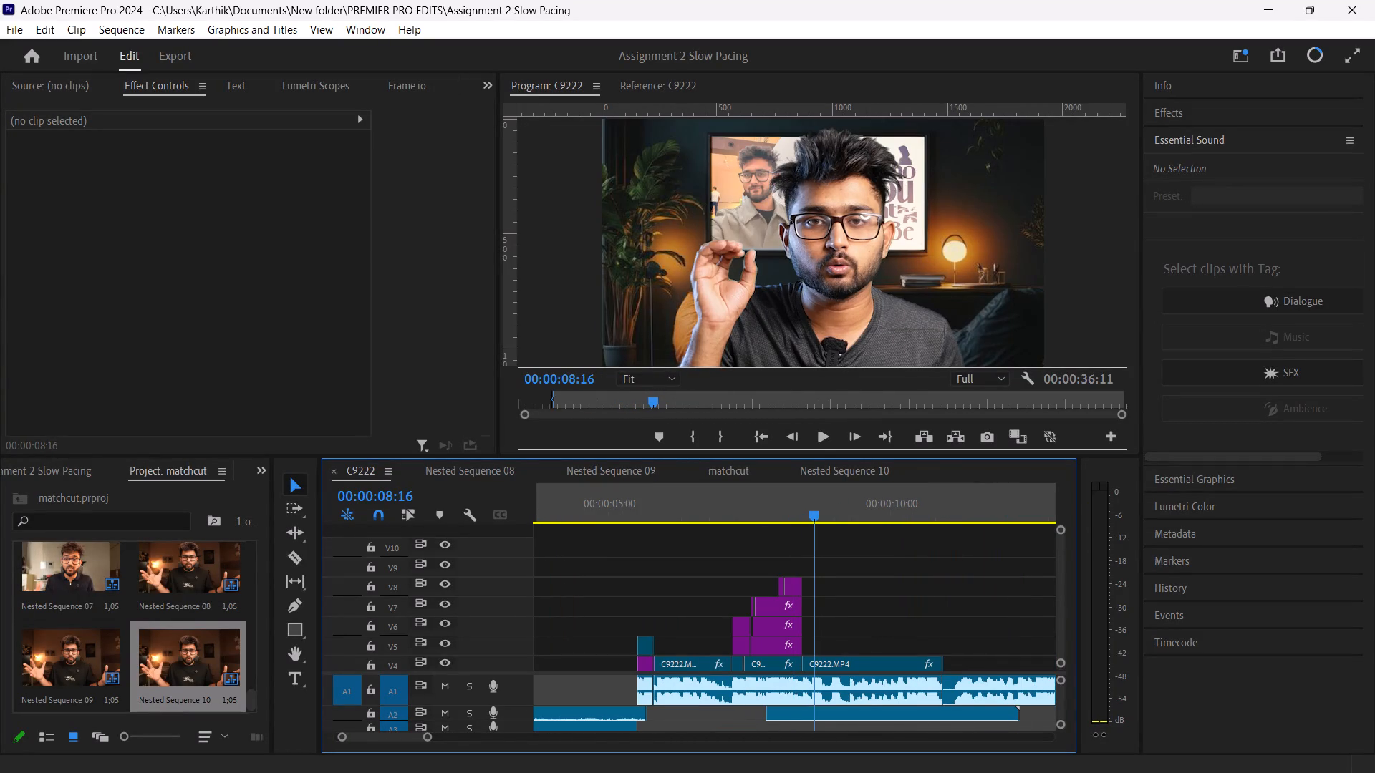
key("Left")
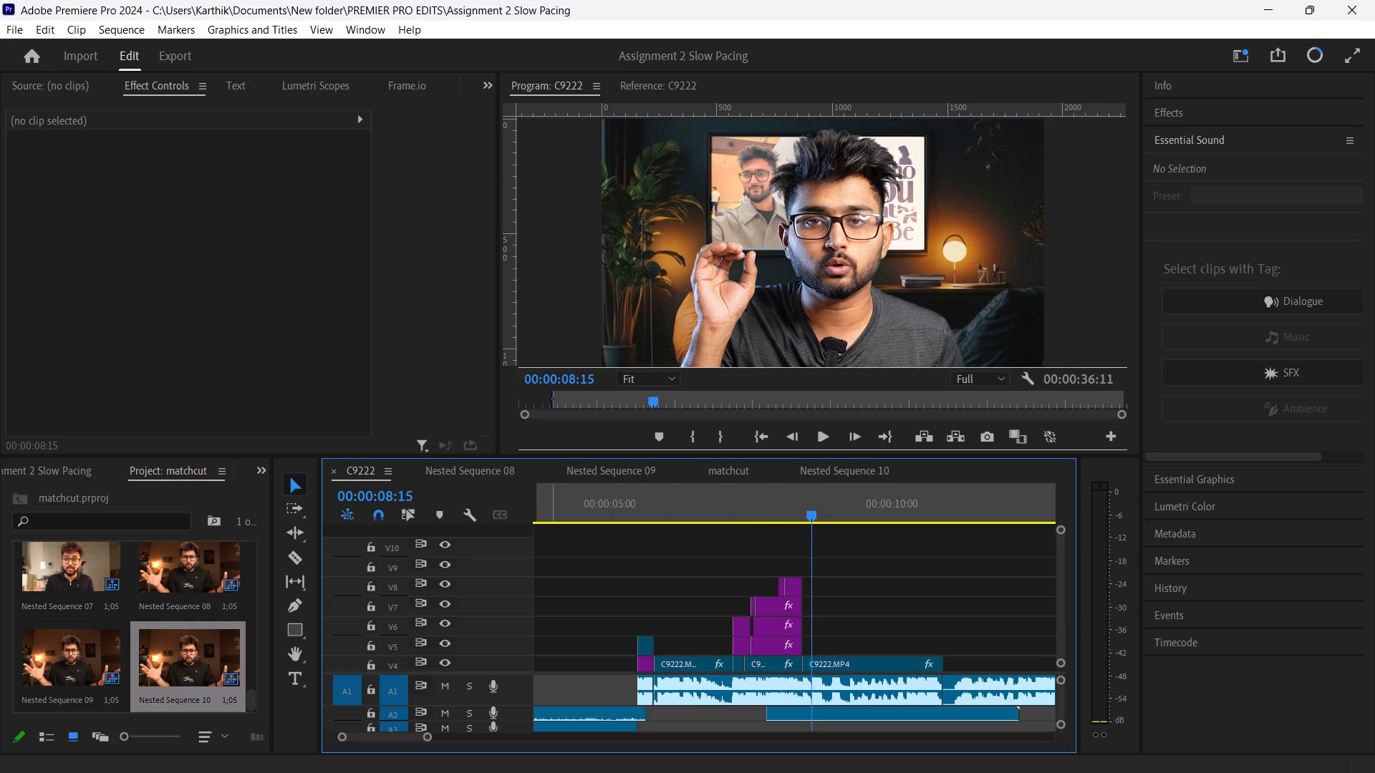
Switch to File Explorer and, in Downloads, pick the images download (24), download (25), download (26) and the speech bubble to bring into the project.
left_click(713, 749)
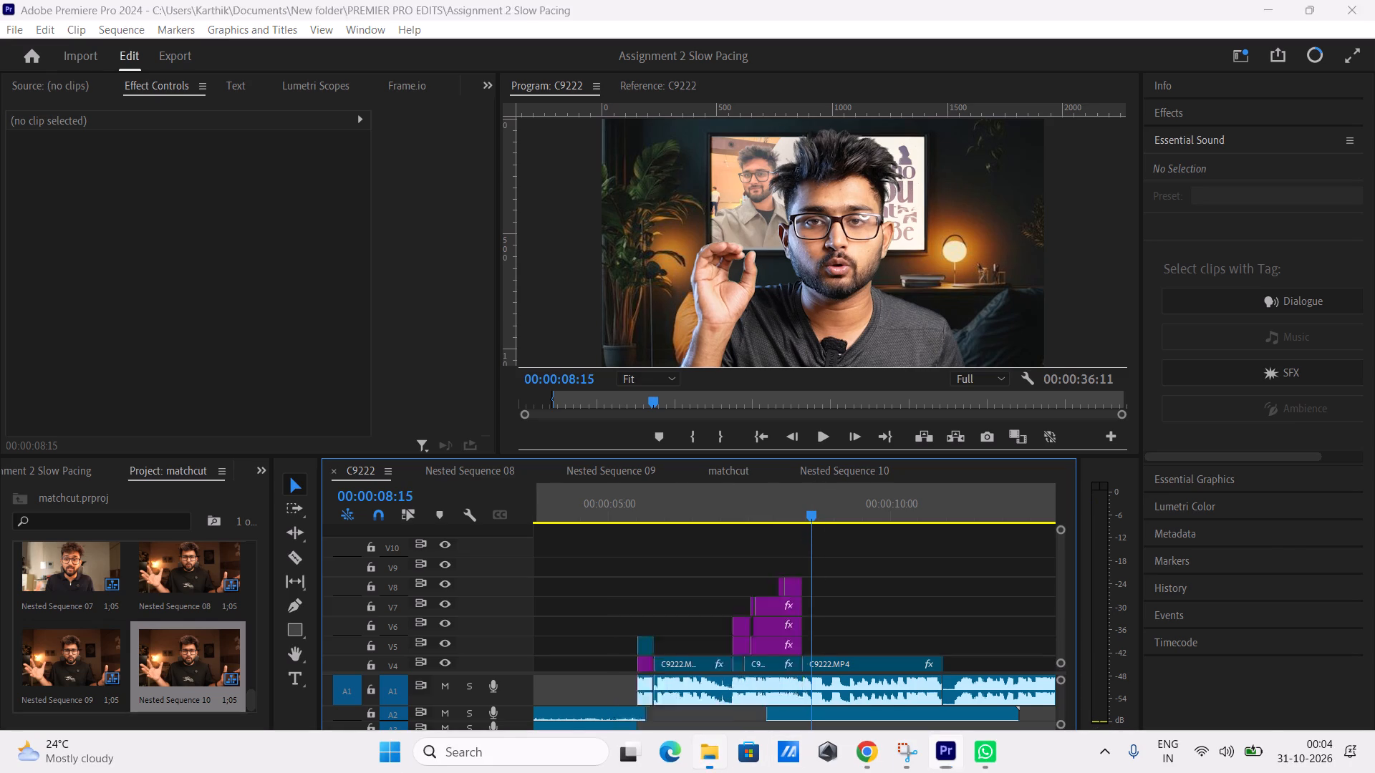
scroll(319, 243, "up", 12)
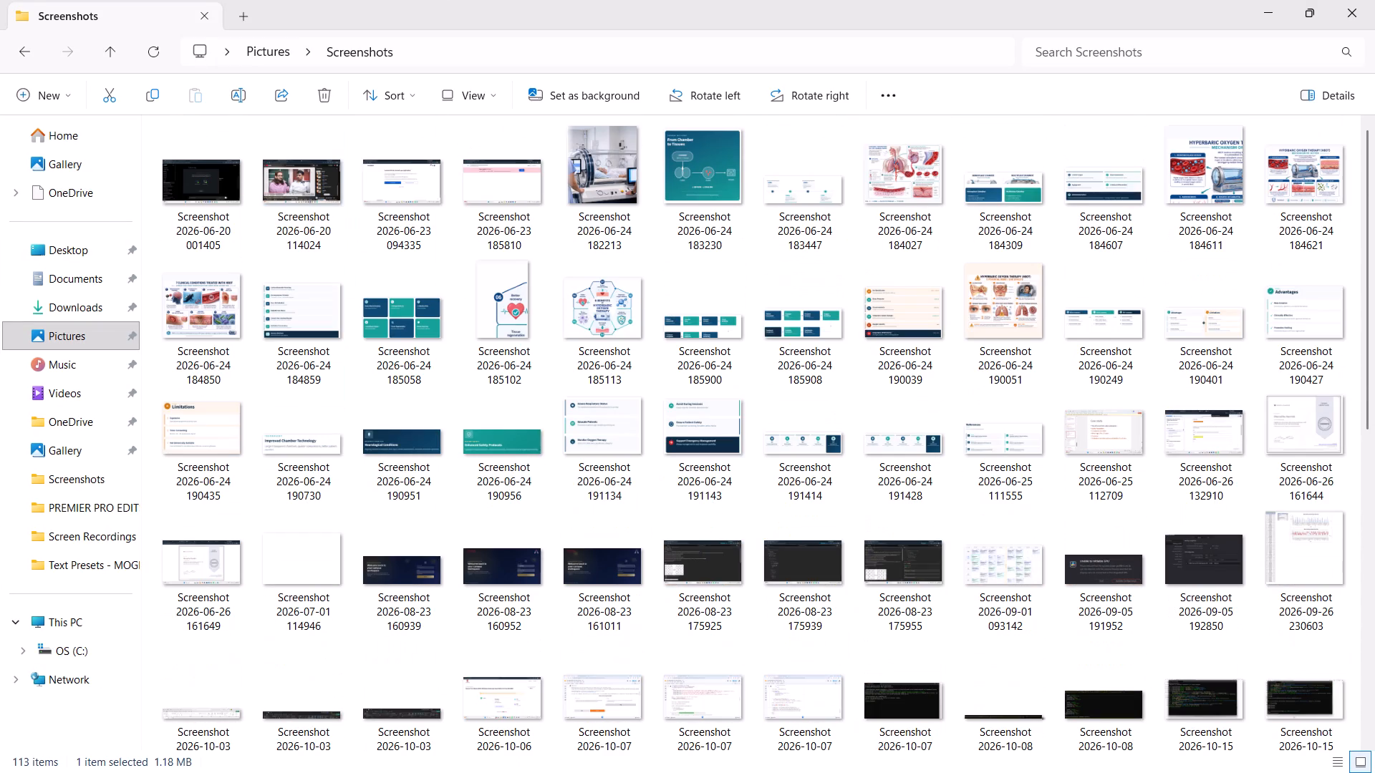
left_click(111, 308)
scroll(425, 255, "up", 5)
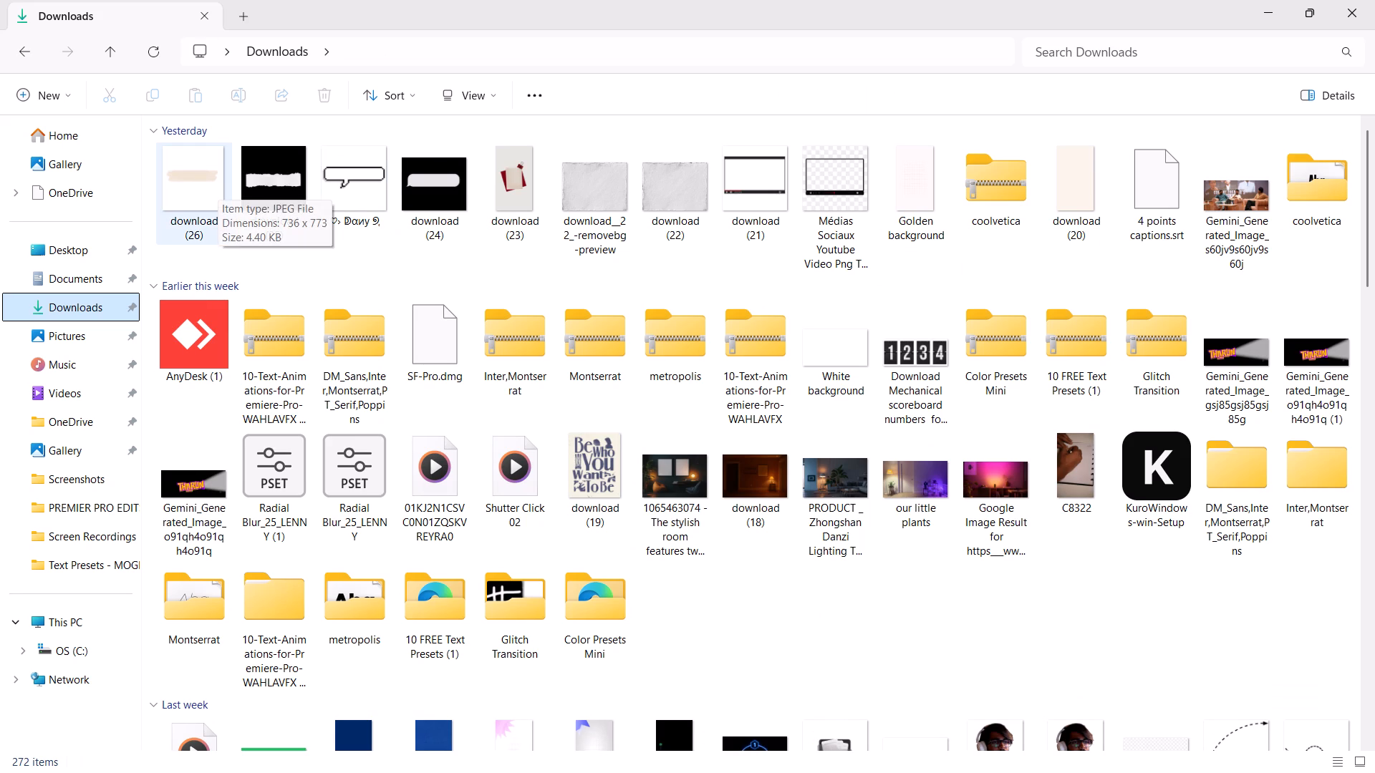
left_click_drag(471, 258, 327, 220)
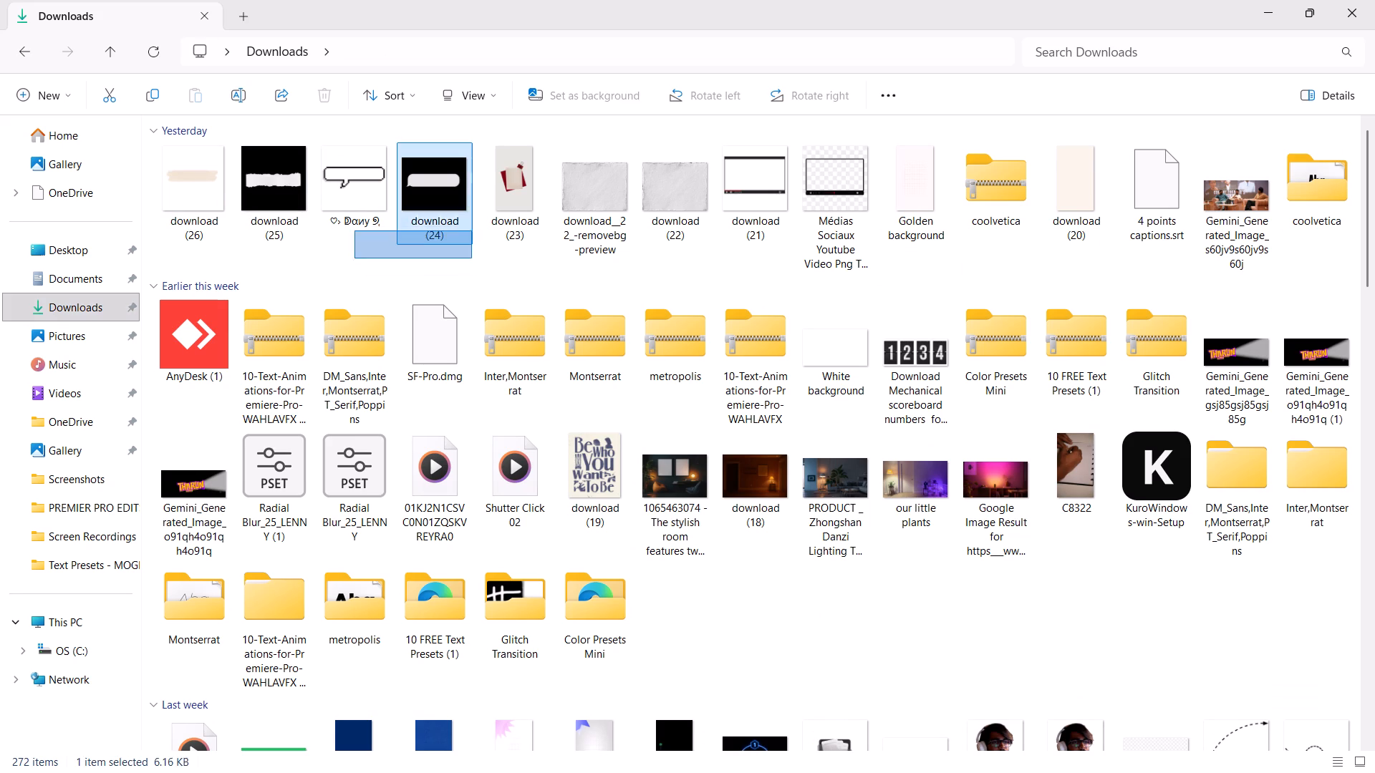
left_click_drag(327, 220, 203, 178)
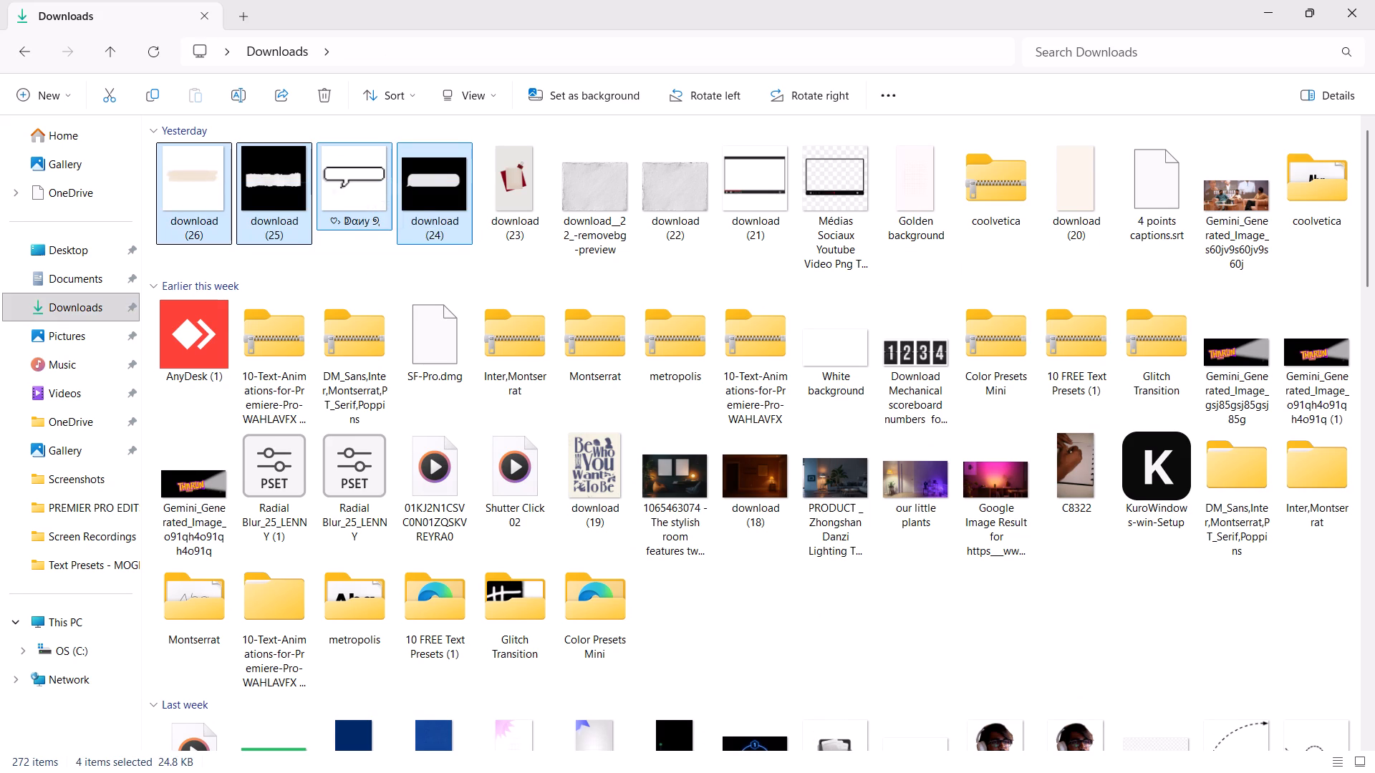
scroll(715, 472, "up", 1)
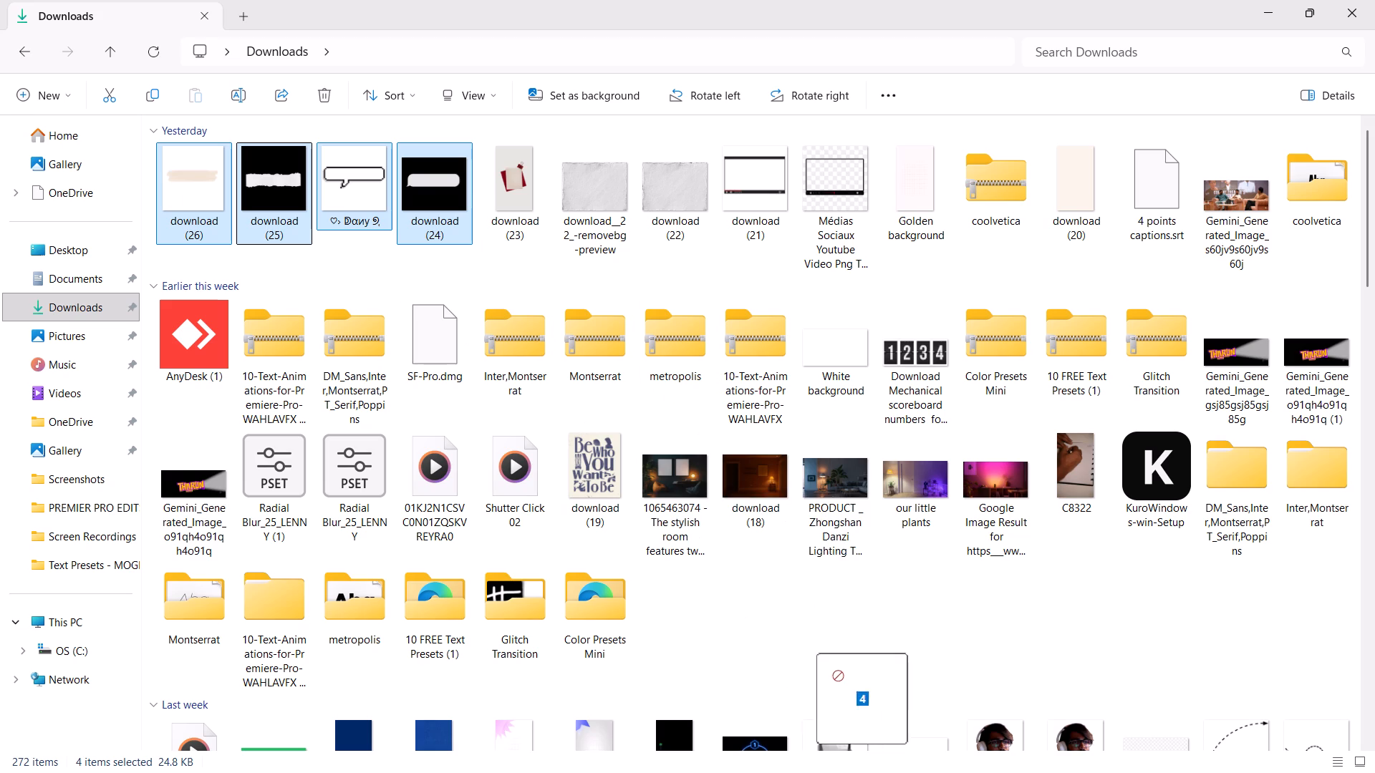
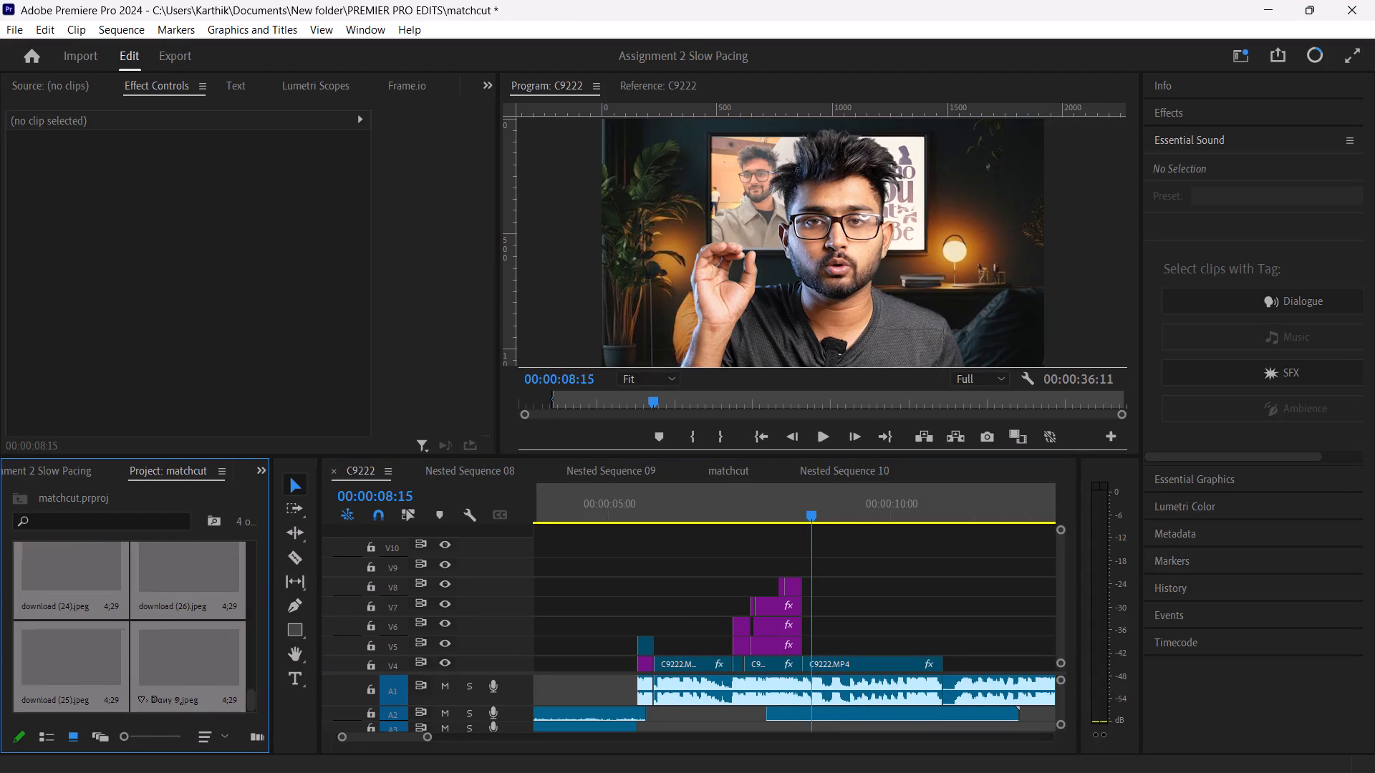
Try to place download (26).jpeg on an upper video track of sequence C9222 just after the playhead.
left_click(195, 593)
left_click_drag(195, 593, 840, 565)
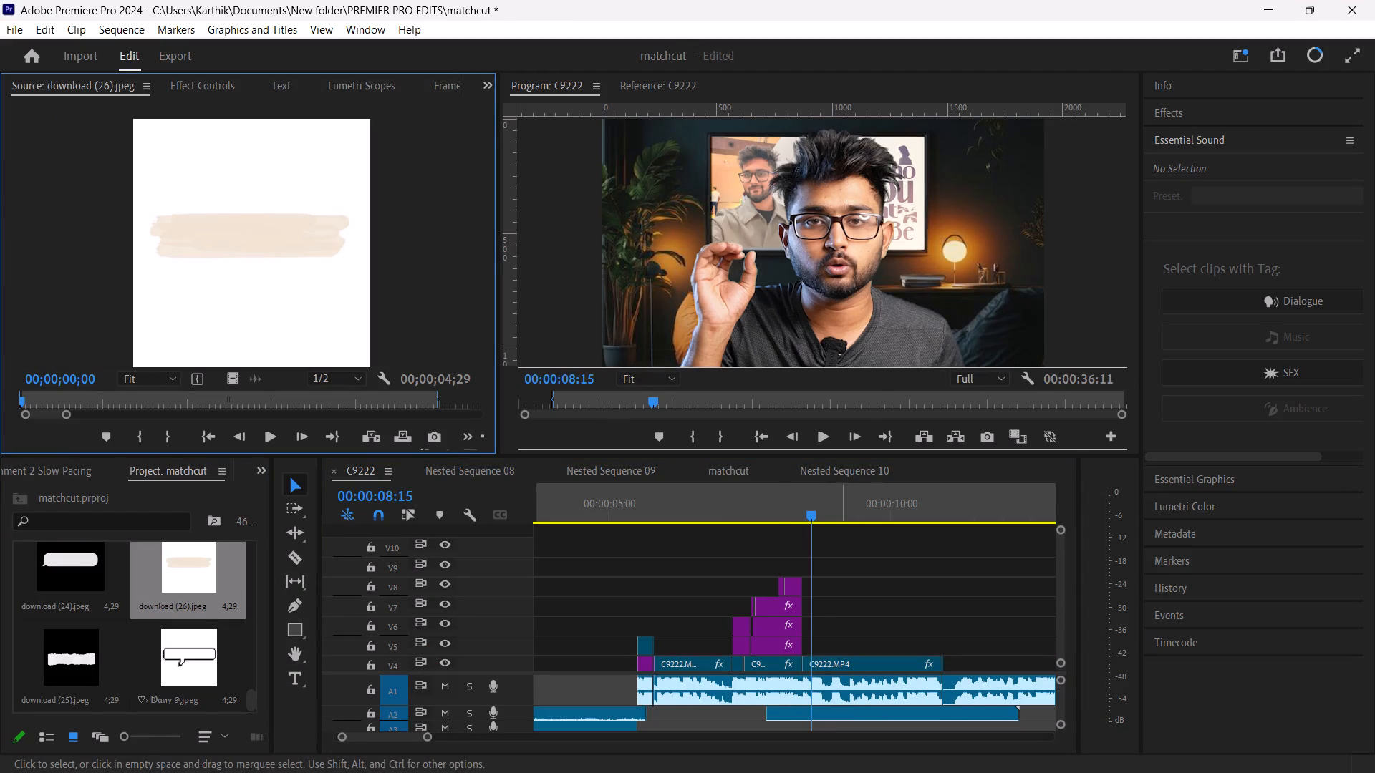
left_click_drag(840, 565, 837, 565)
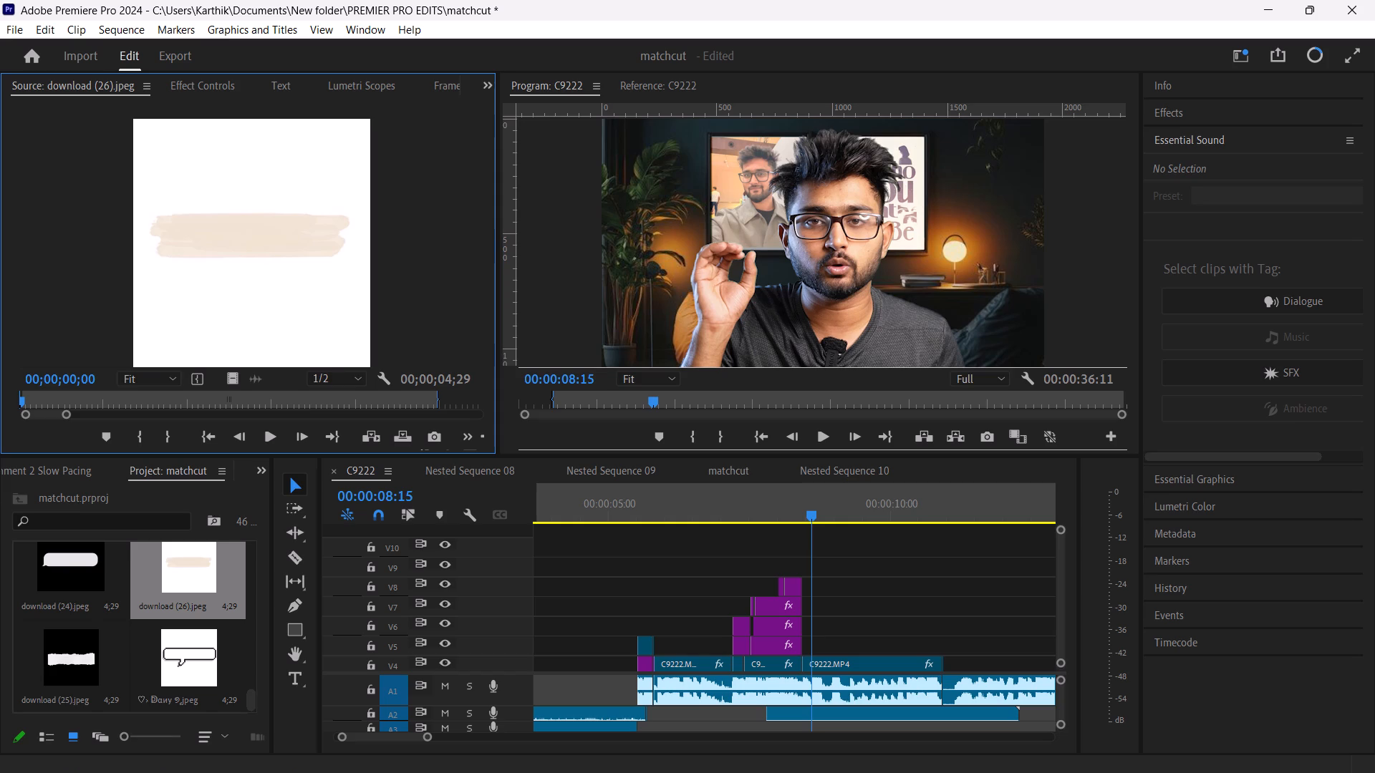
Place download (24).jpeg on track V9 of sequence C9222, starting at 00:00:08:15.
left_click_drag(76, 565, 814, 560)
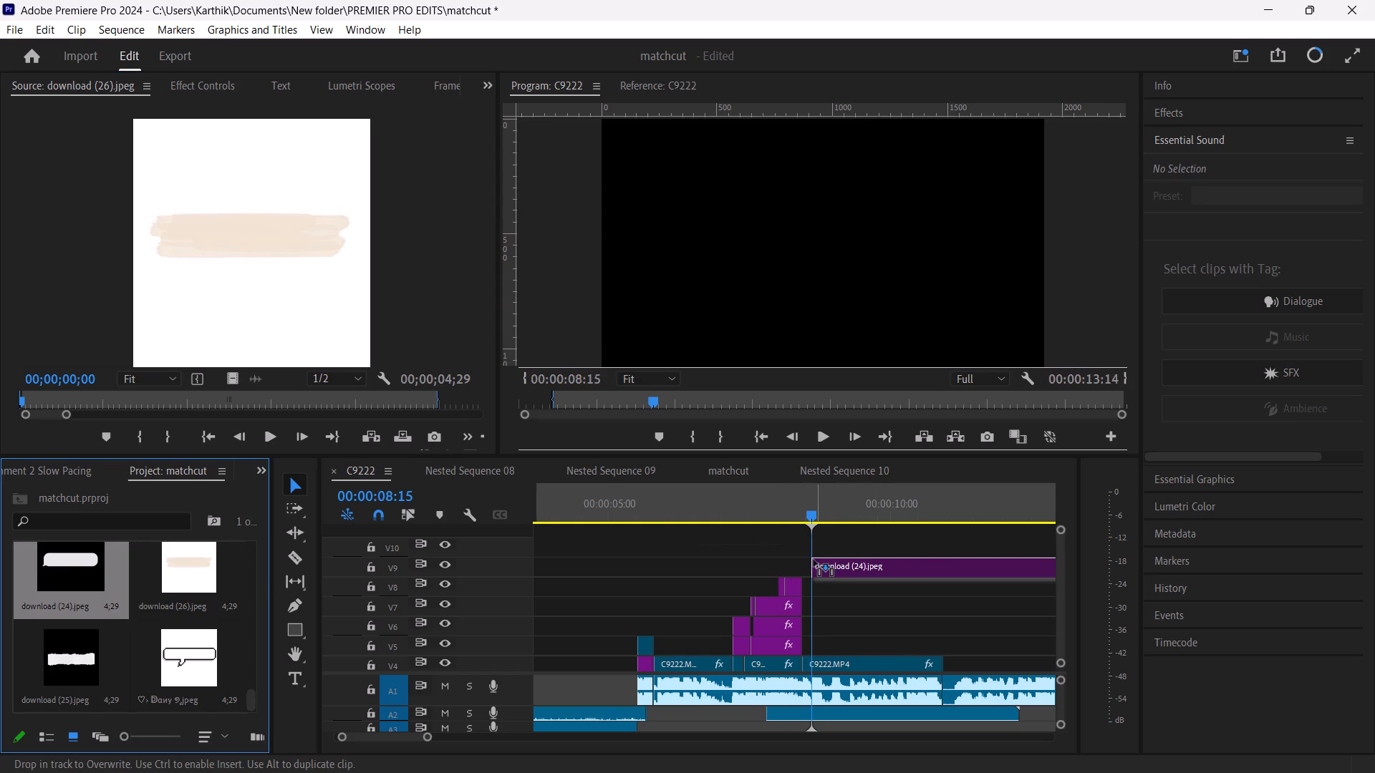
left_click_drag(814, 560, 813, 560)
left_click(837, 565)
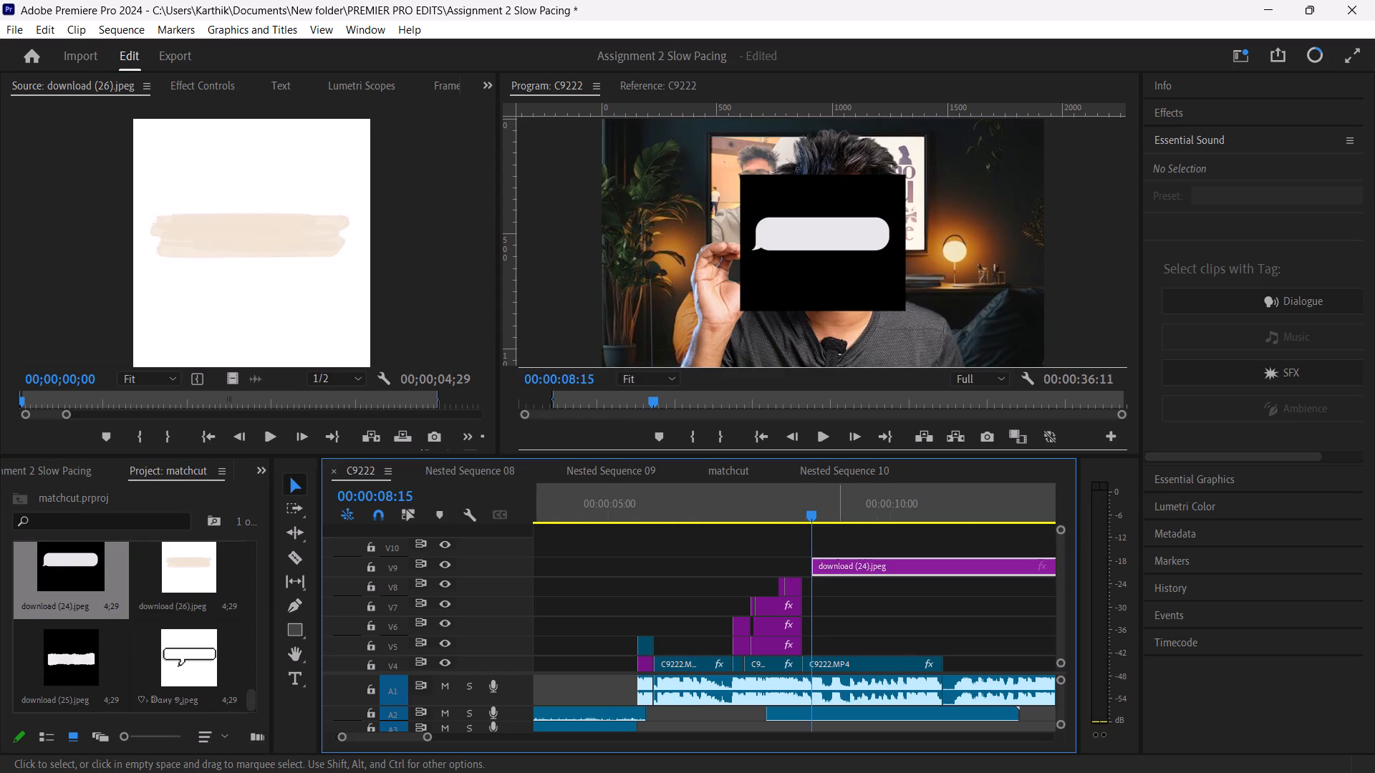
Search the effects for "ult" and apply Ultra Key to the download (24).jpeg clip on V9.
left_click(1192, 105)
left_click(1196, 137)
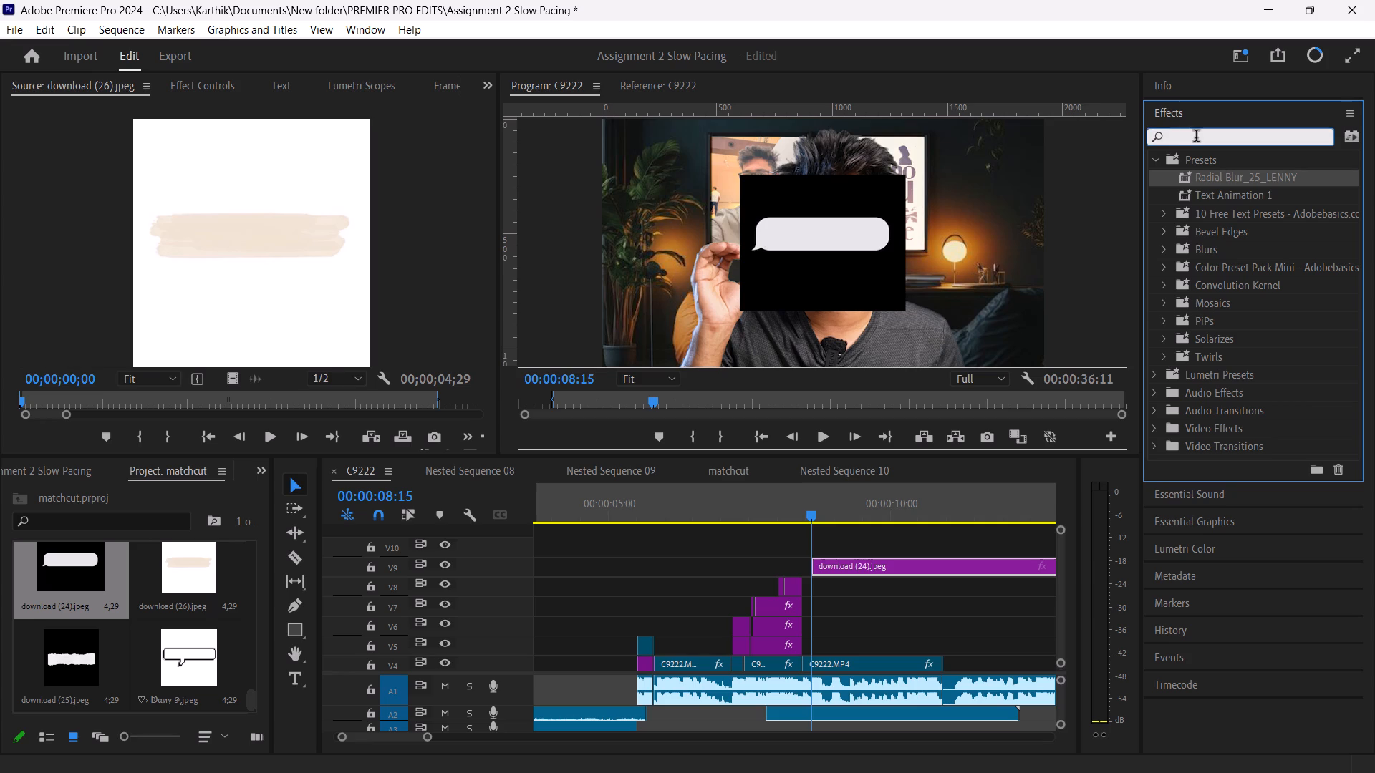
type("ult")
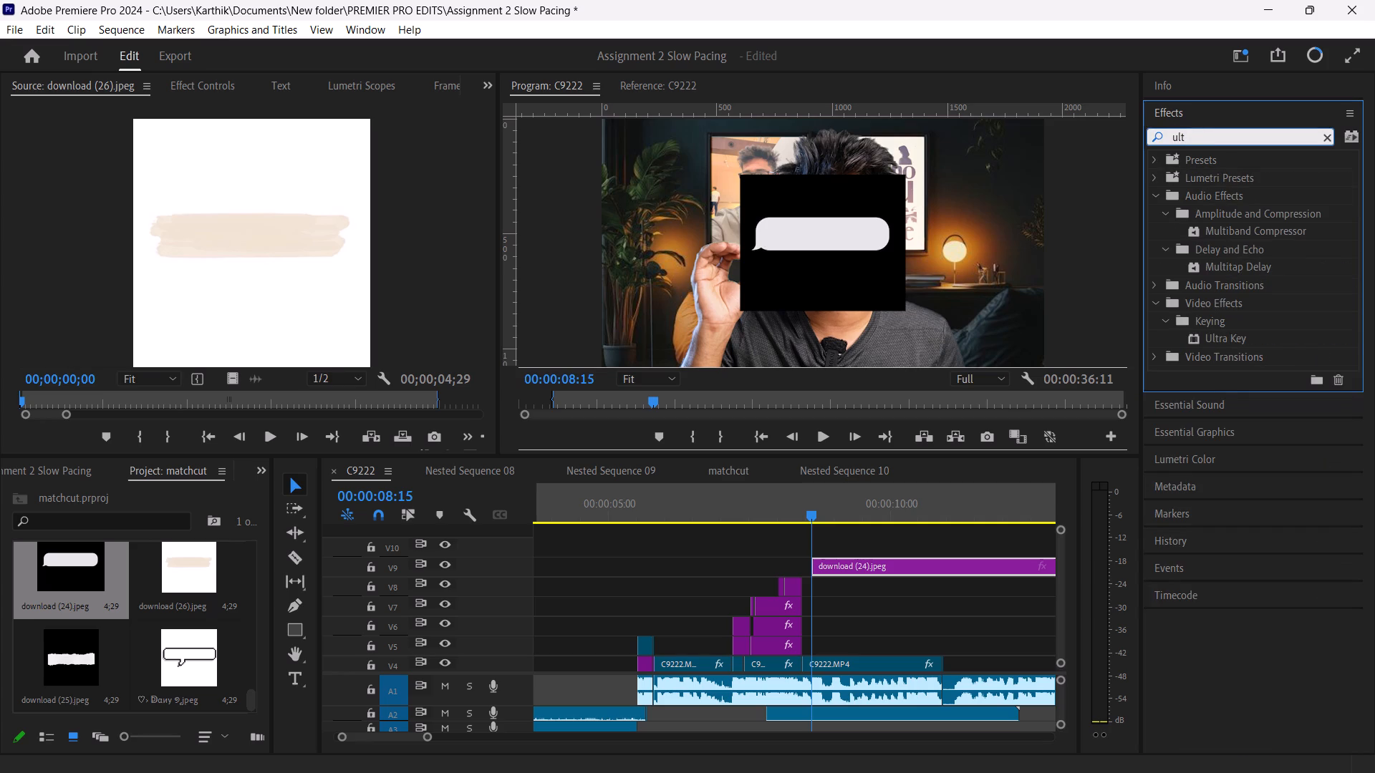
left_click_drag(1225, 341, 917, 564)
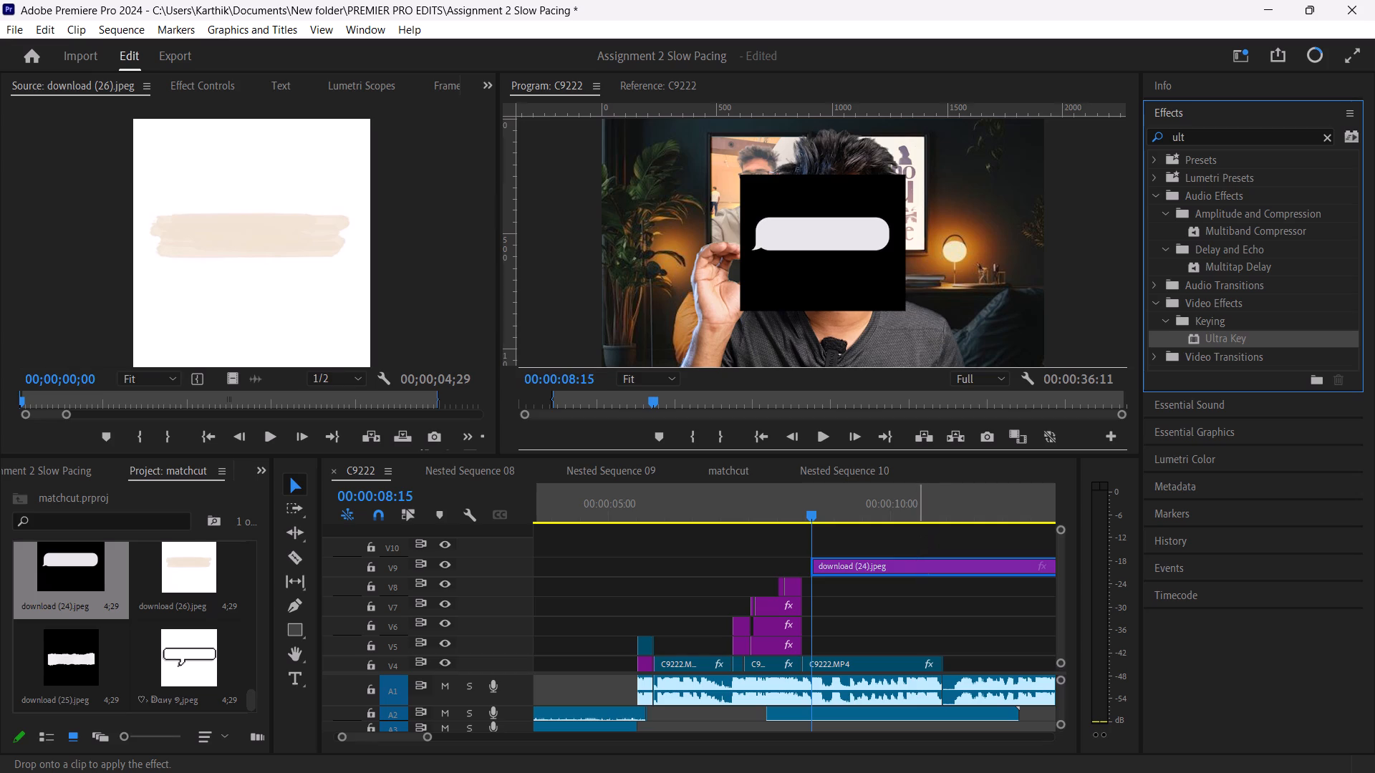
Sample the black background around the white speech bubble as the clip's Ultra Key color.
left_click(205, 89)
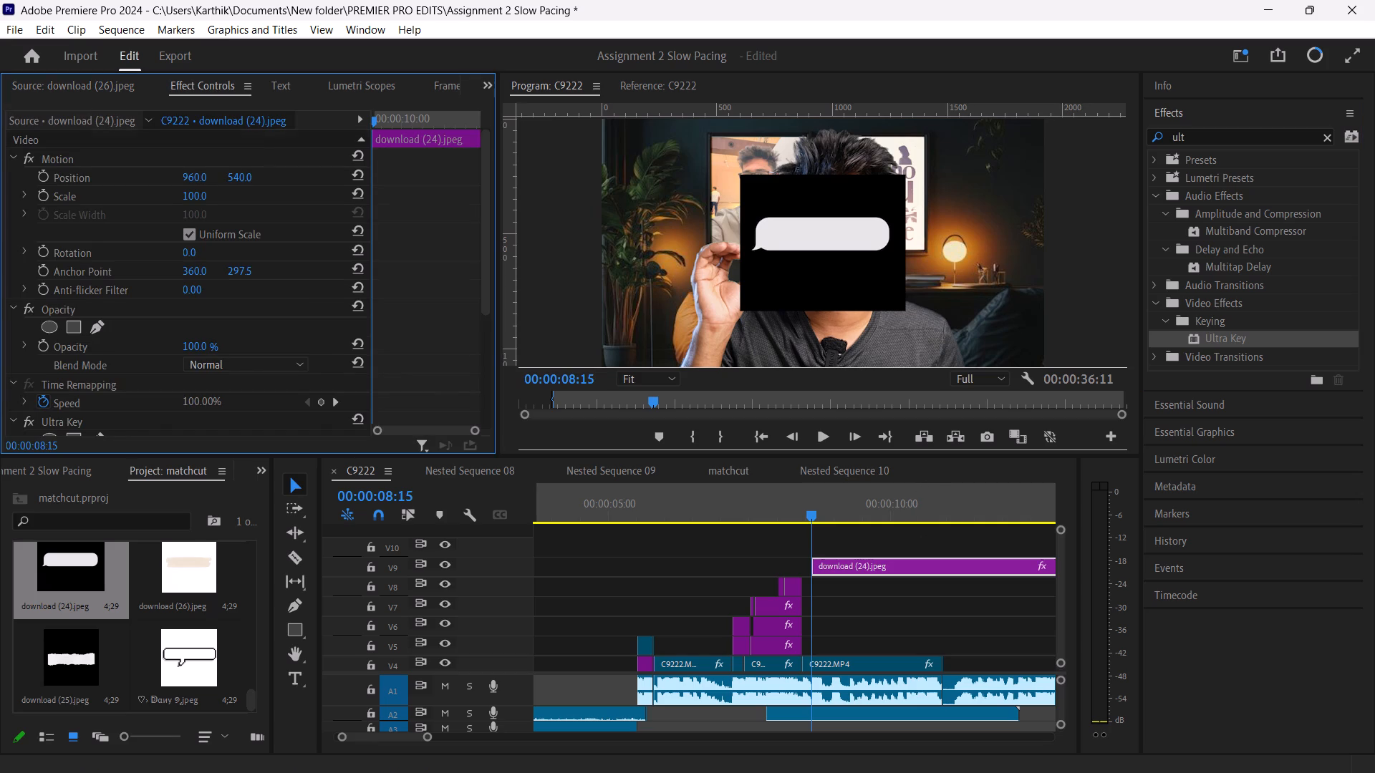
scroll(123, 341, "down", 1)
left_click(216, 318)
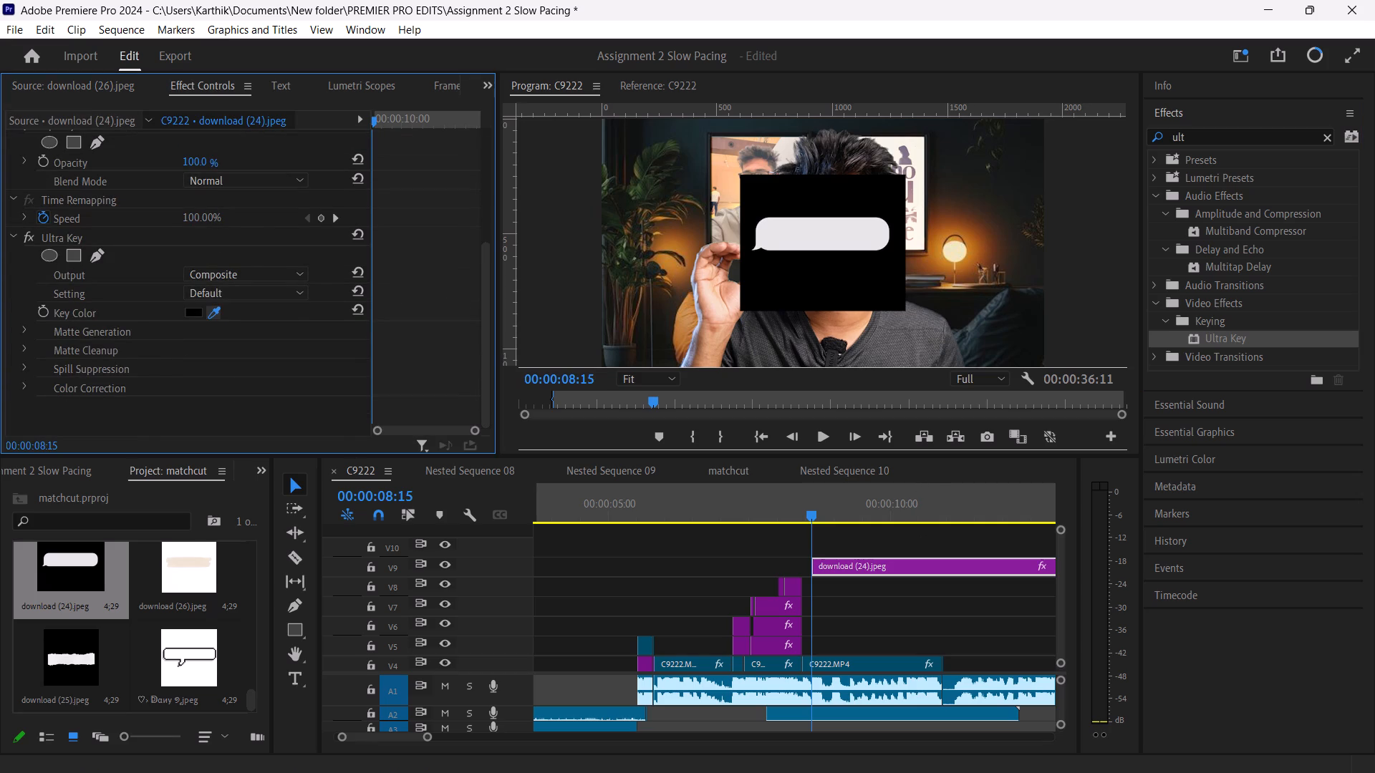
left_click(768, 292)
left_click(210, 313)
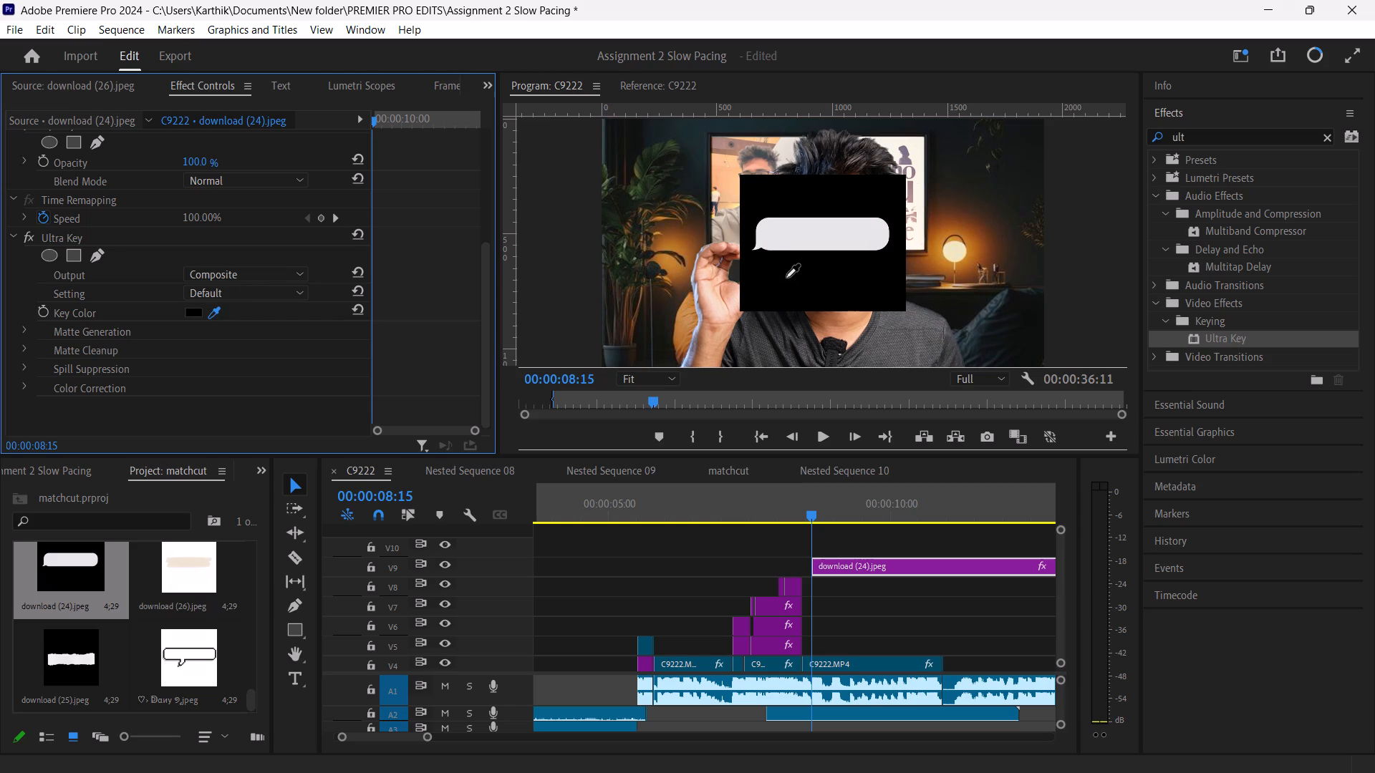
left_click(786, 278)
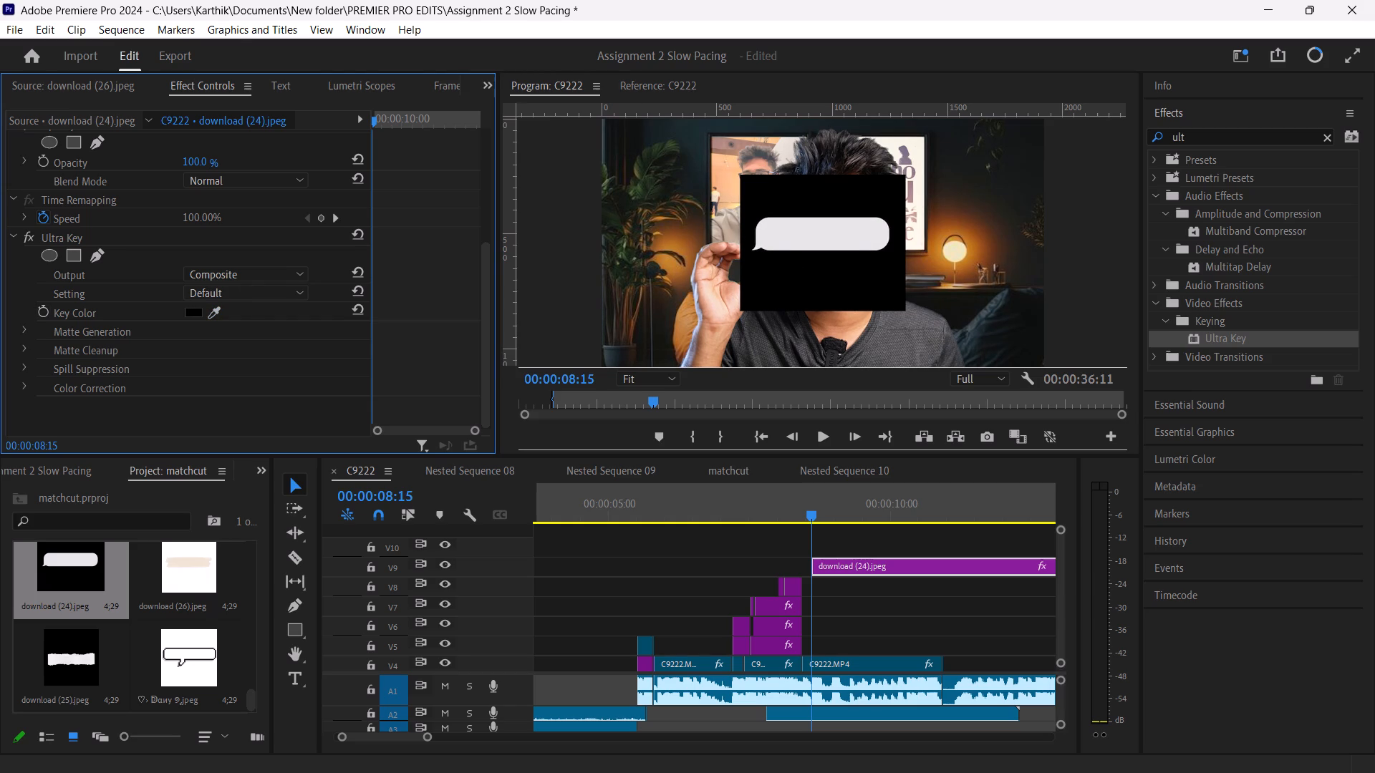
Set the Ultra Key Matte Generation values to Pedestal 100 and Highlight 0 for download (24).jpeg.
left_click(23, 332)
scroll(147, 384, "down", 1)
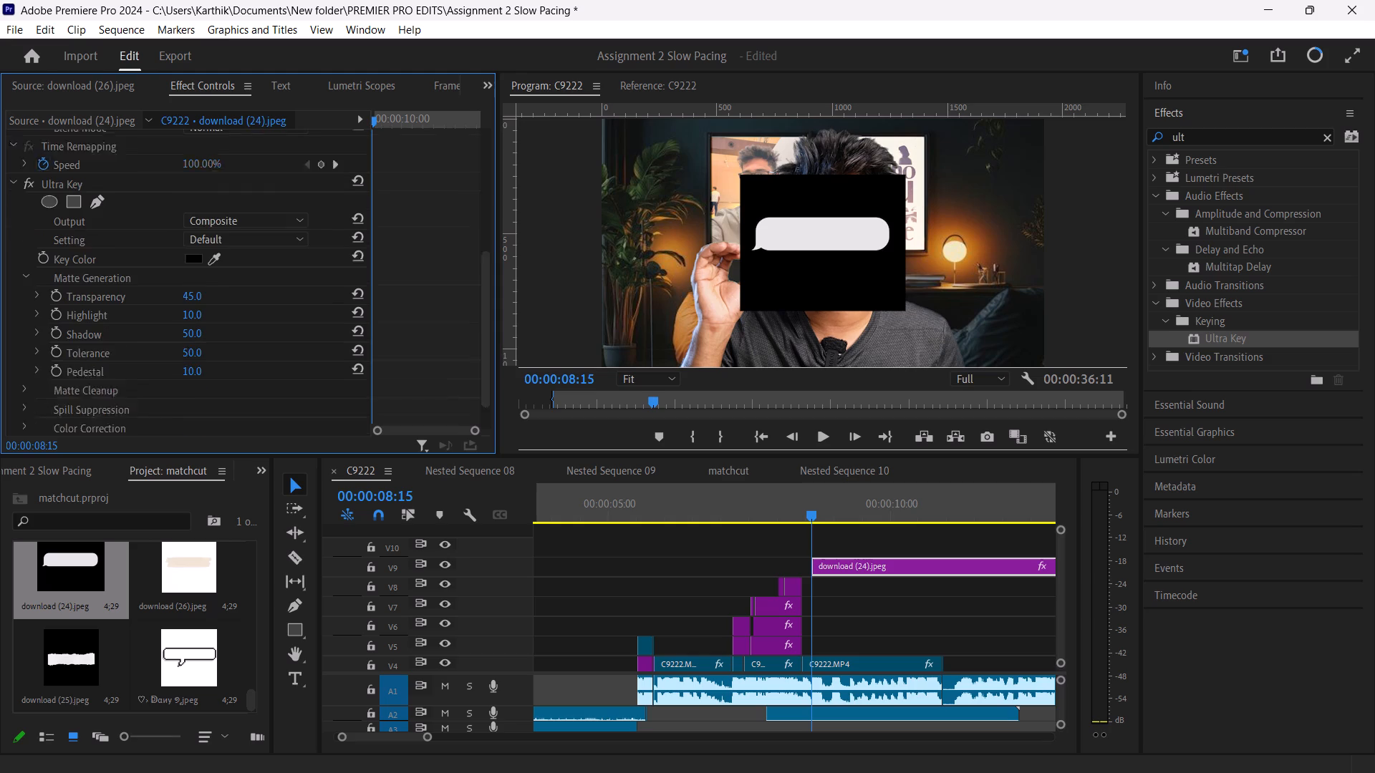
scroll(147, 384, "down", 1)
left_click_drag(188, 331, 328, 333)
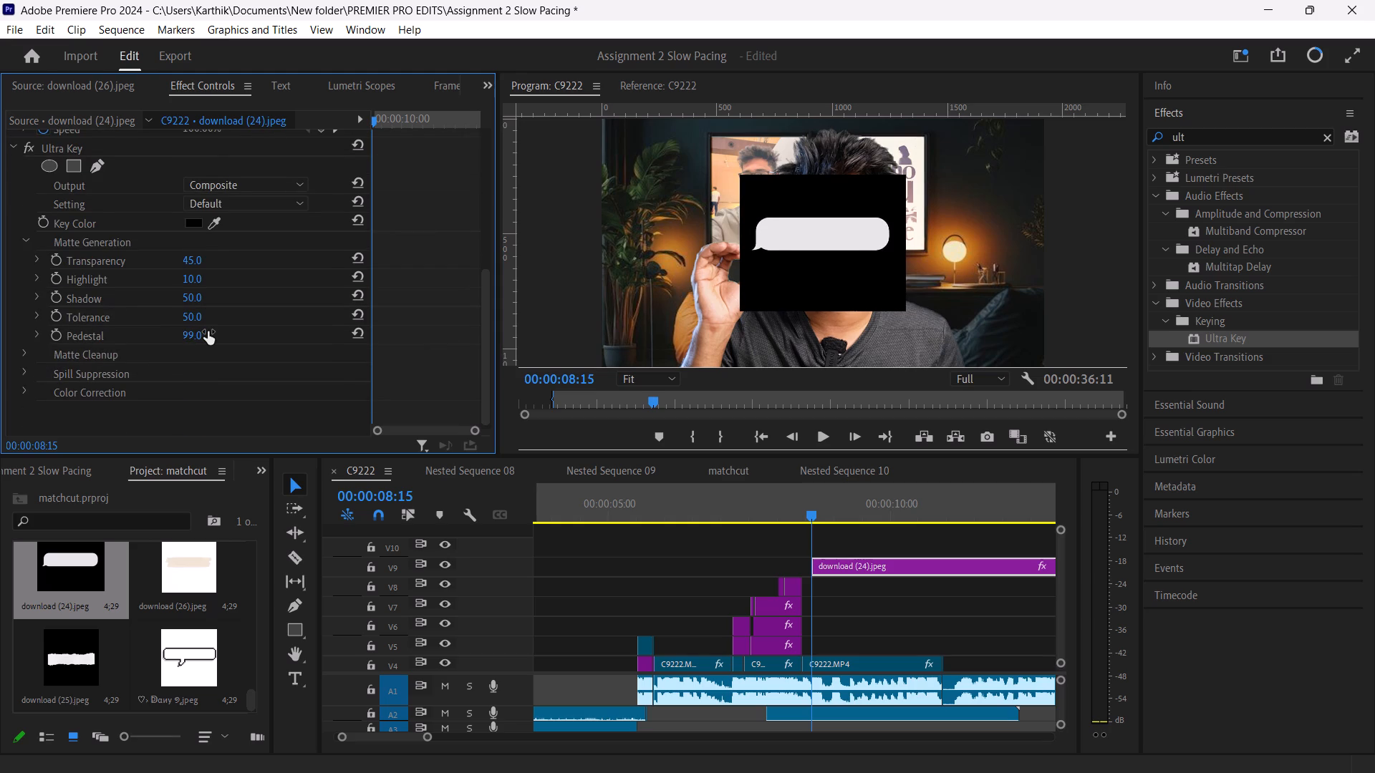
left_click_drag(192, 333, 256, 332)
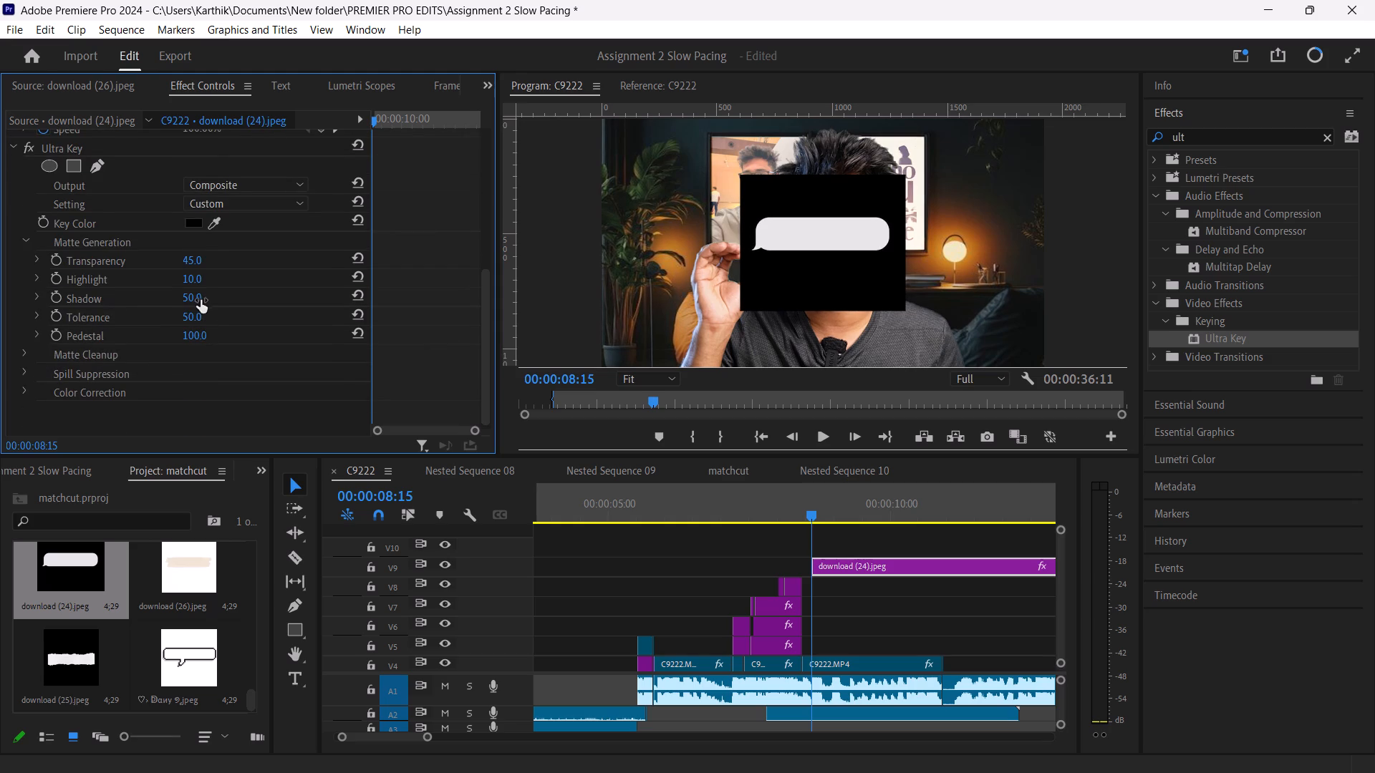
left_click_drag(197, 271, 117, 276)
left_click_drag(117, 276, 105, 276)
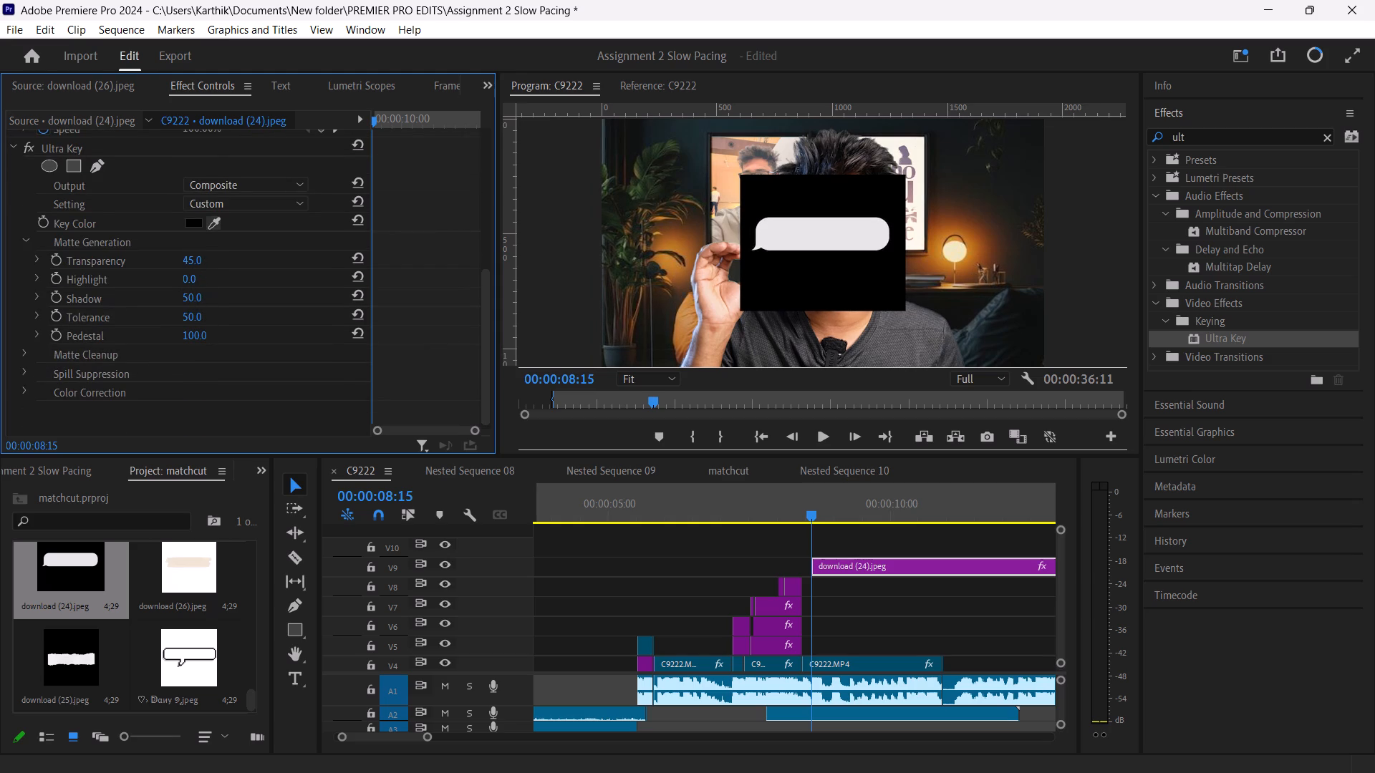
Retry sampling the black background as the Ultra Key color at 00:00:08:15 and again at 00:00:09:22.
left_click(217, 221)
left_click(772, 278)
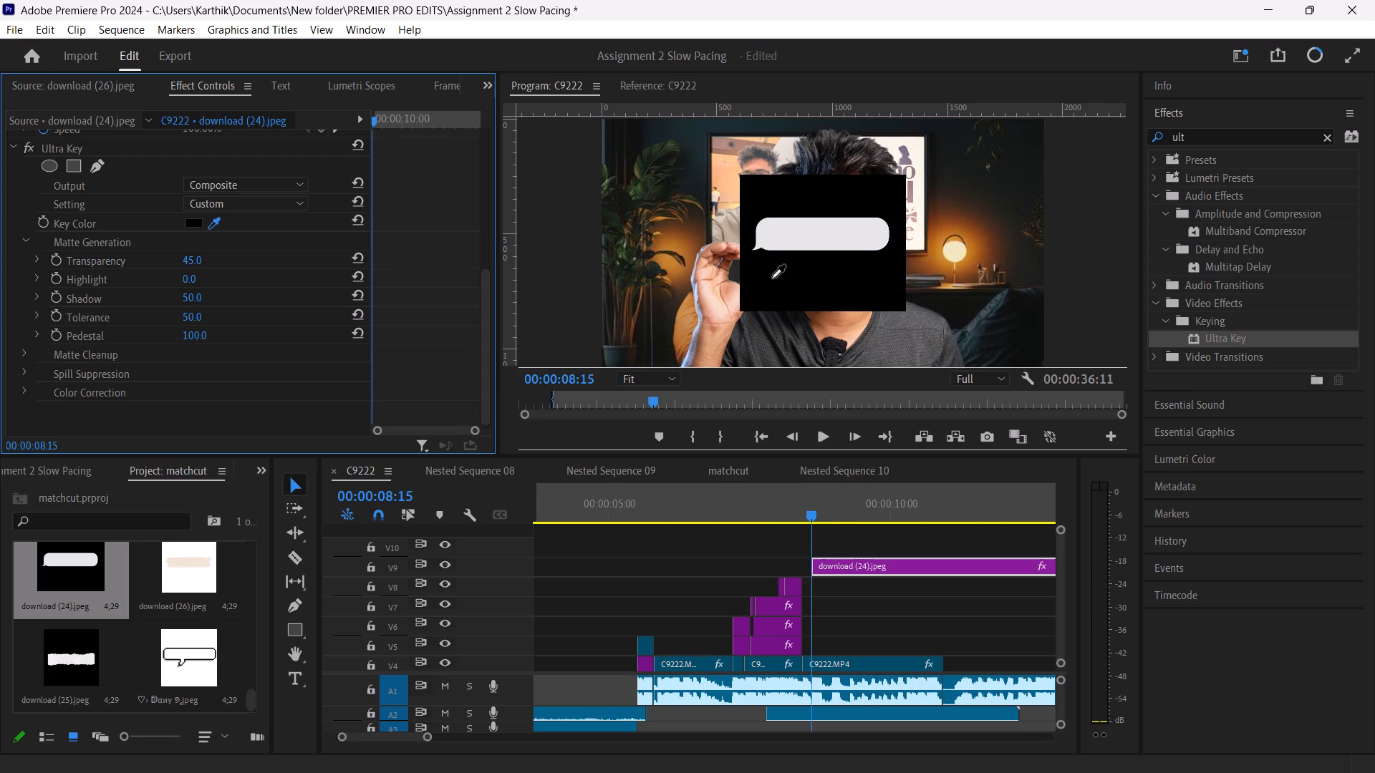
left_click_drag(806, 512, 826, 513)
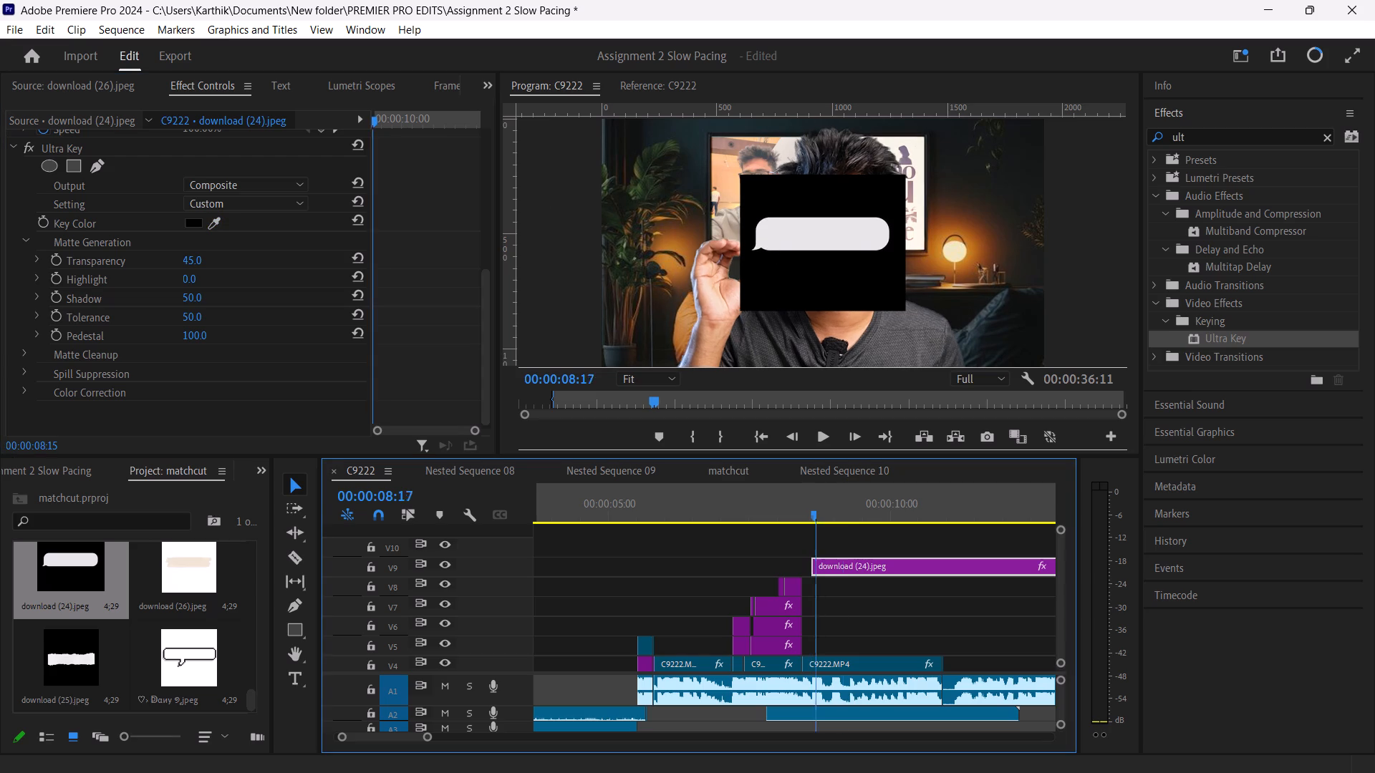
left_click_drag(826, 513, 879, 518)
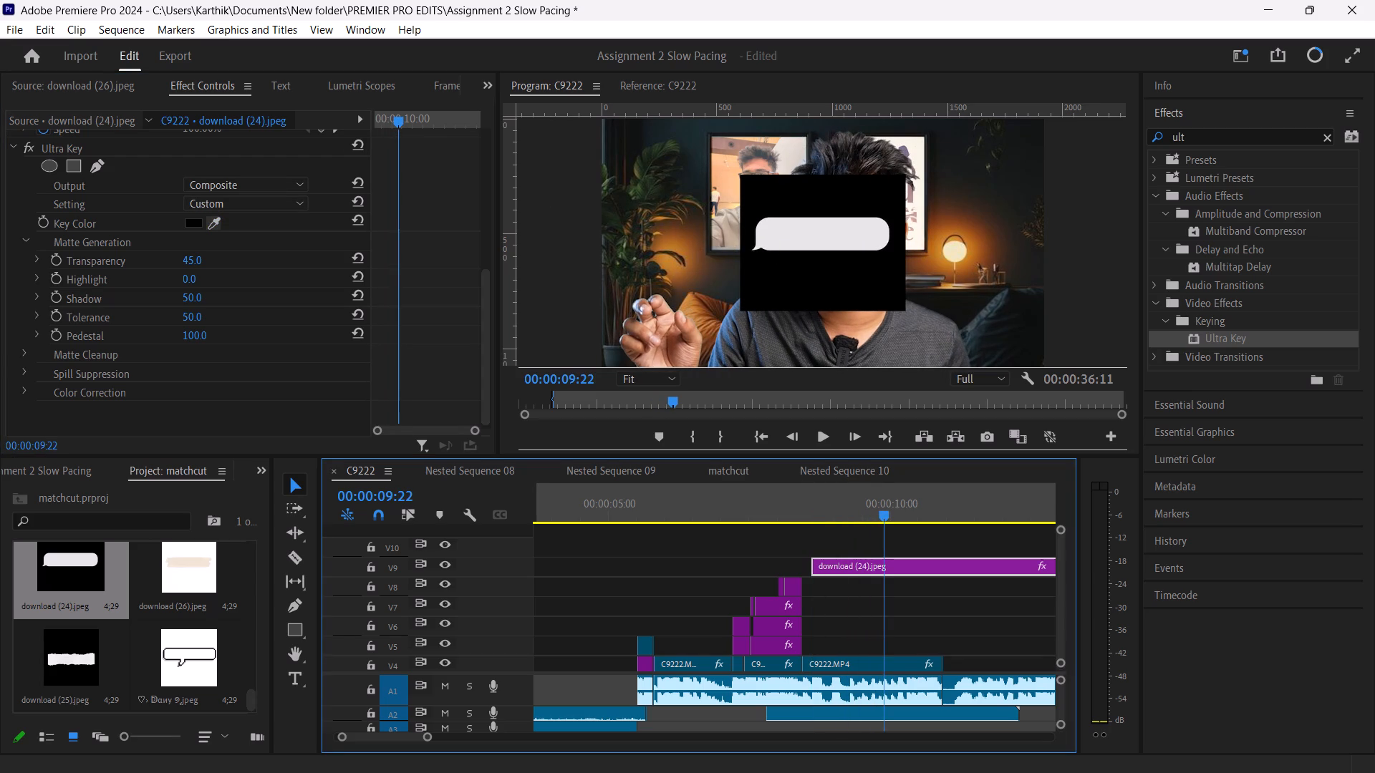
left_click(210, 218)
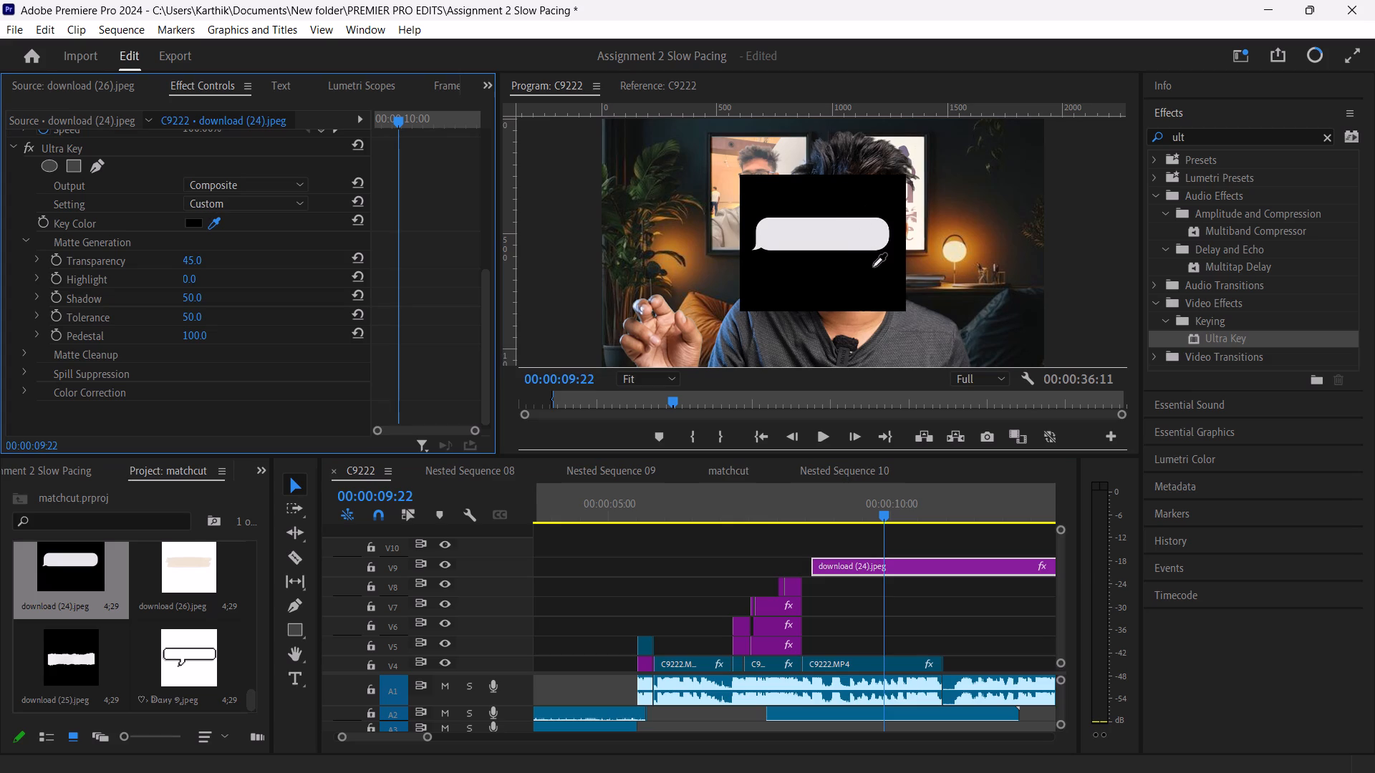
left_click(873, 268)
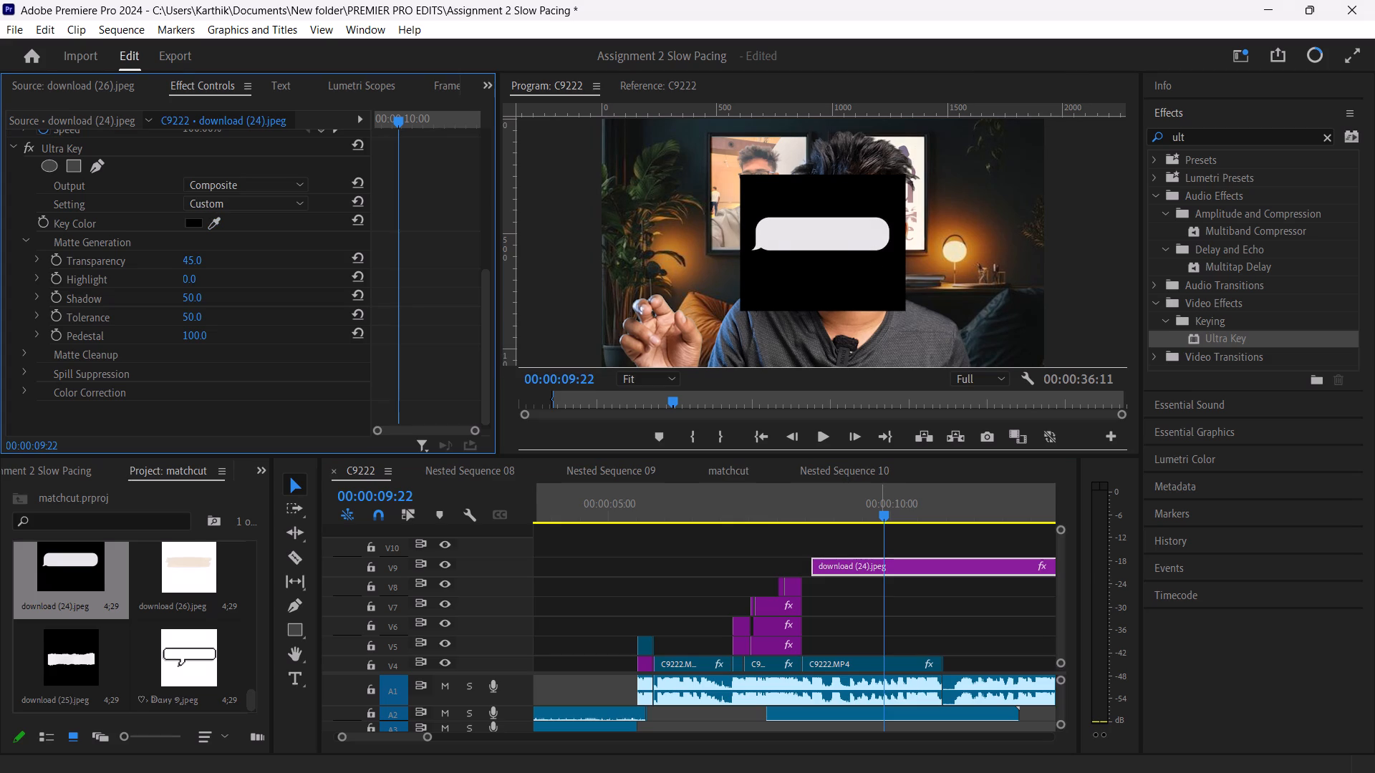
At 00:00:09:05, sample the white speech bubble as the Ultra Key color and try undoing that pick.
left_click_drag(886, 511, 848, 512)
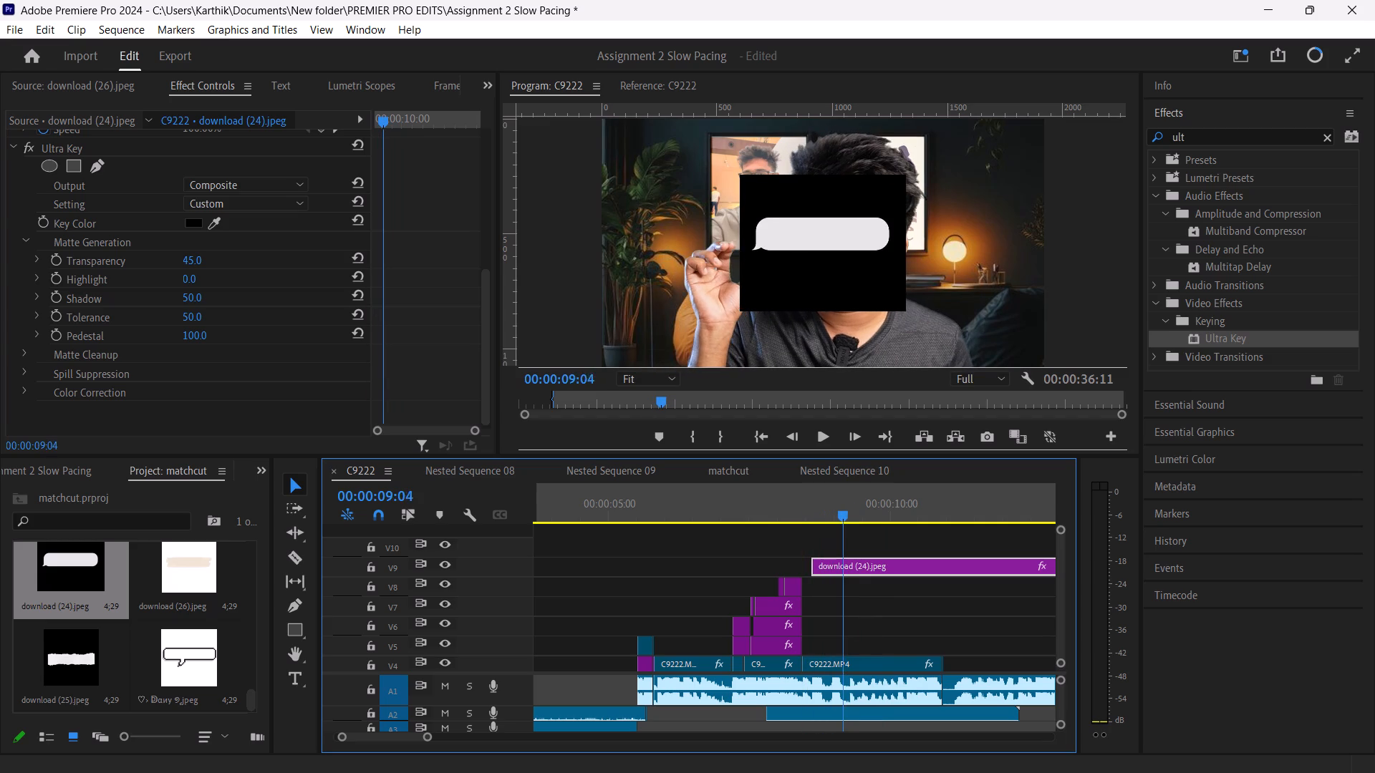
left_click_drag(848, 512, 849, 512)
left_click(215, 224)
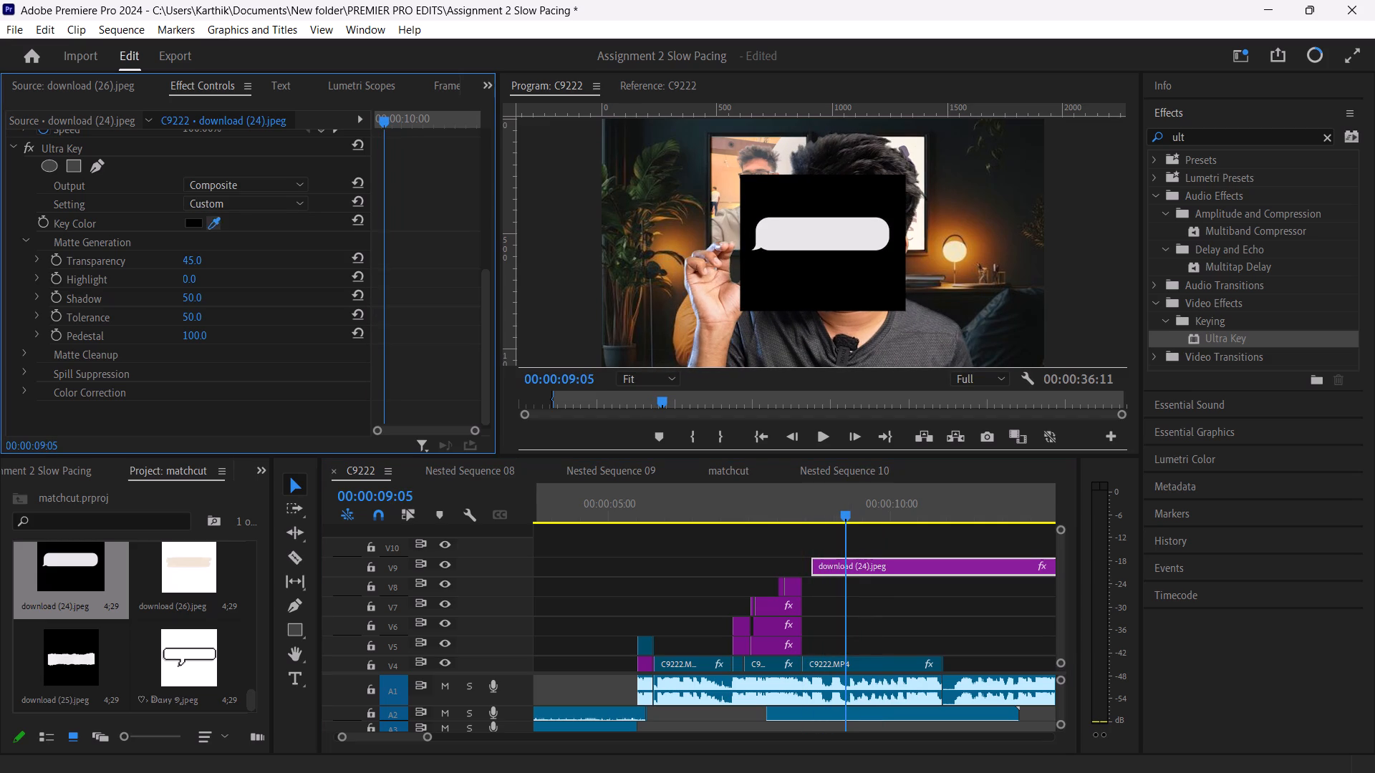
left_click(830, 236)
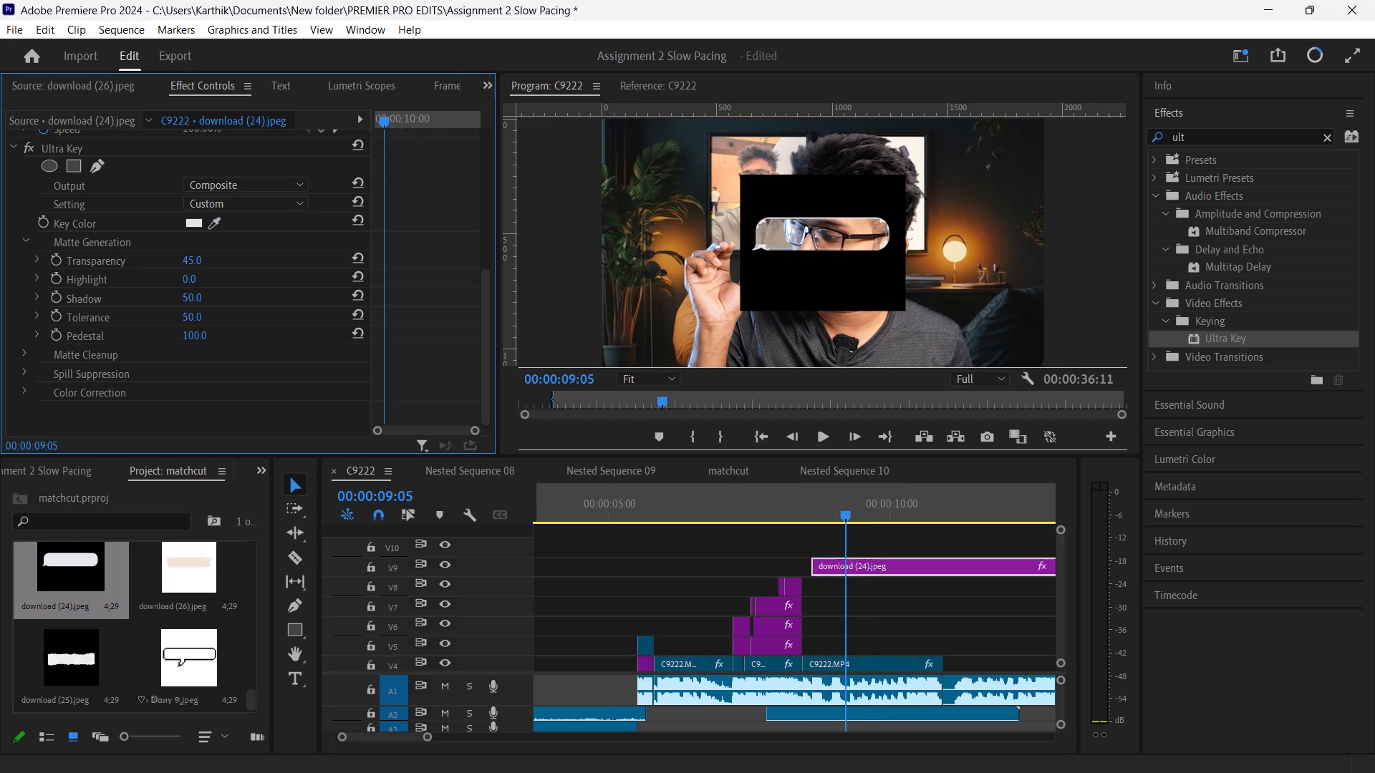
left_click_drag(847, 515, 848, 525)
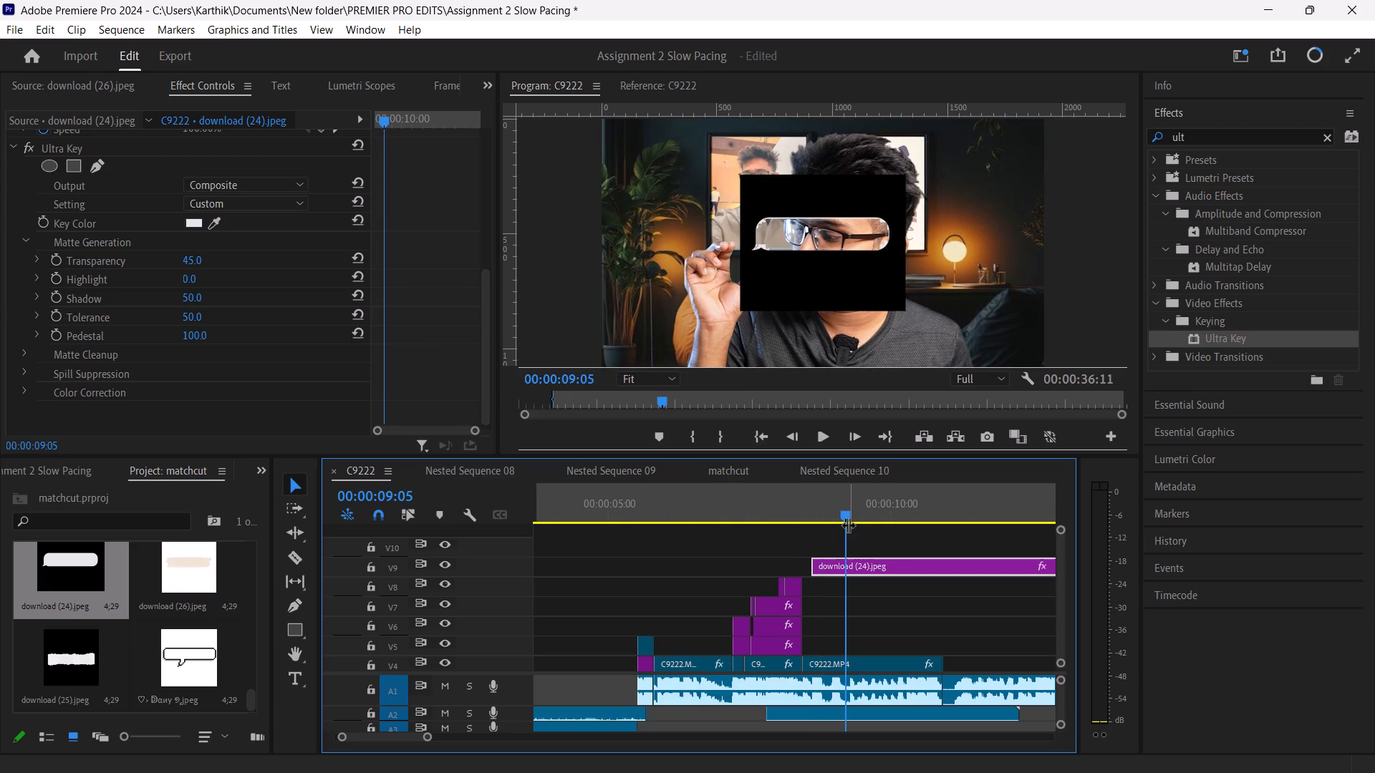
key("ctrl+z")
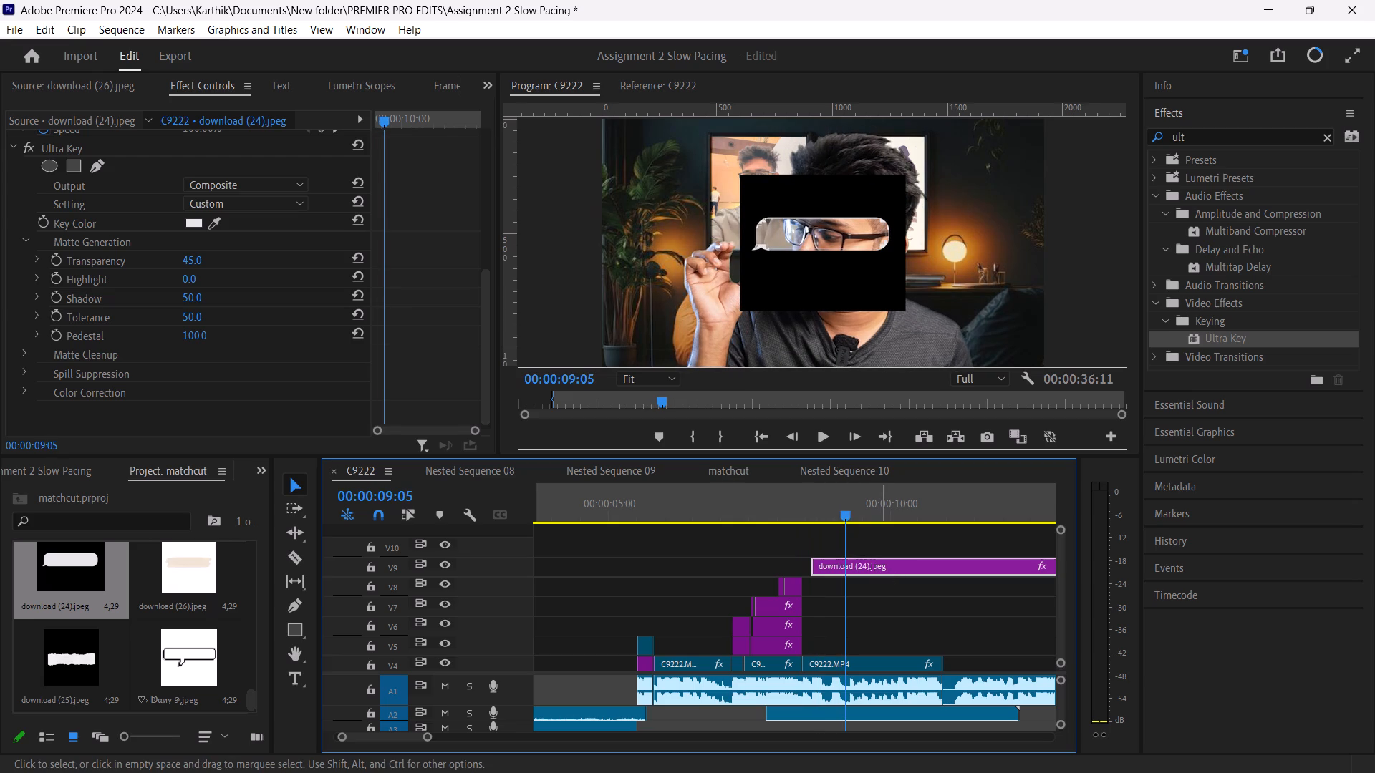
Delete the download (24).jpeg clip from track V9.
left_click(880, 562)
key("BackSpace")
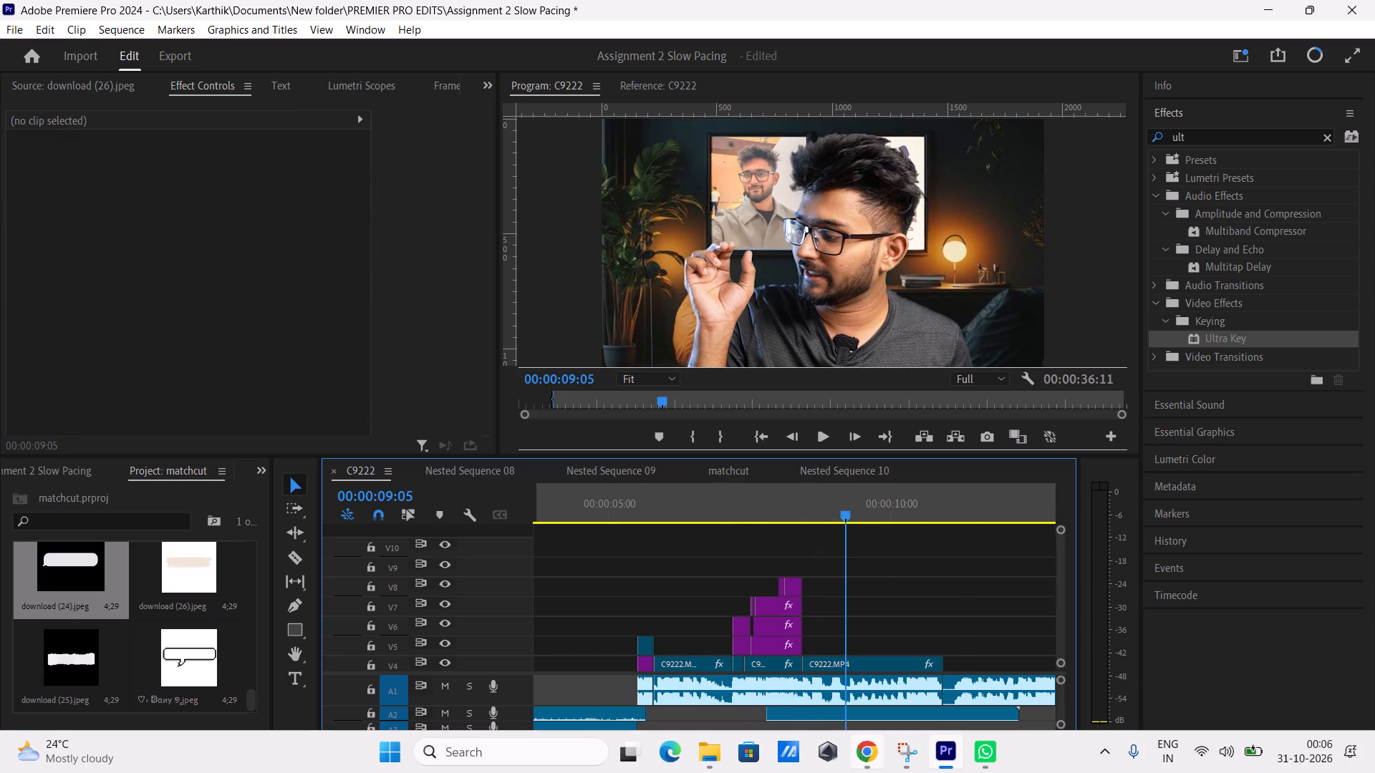
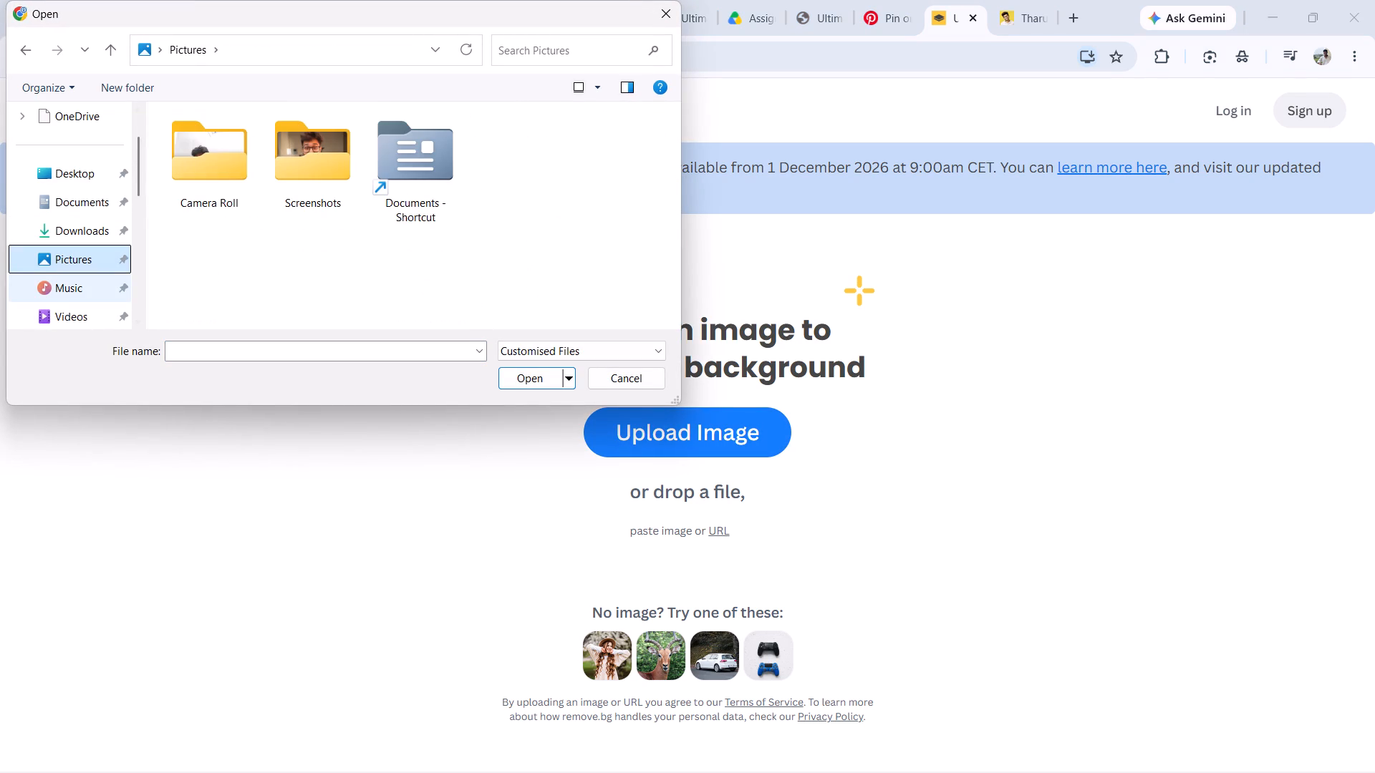
Upload download (24), download (26) and download (25) from the Downloads folder to remove.bg for background removal.
left_click(90, 237)
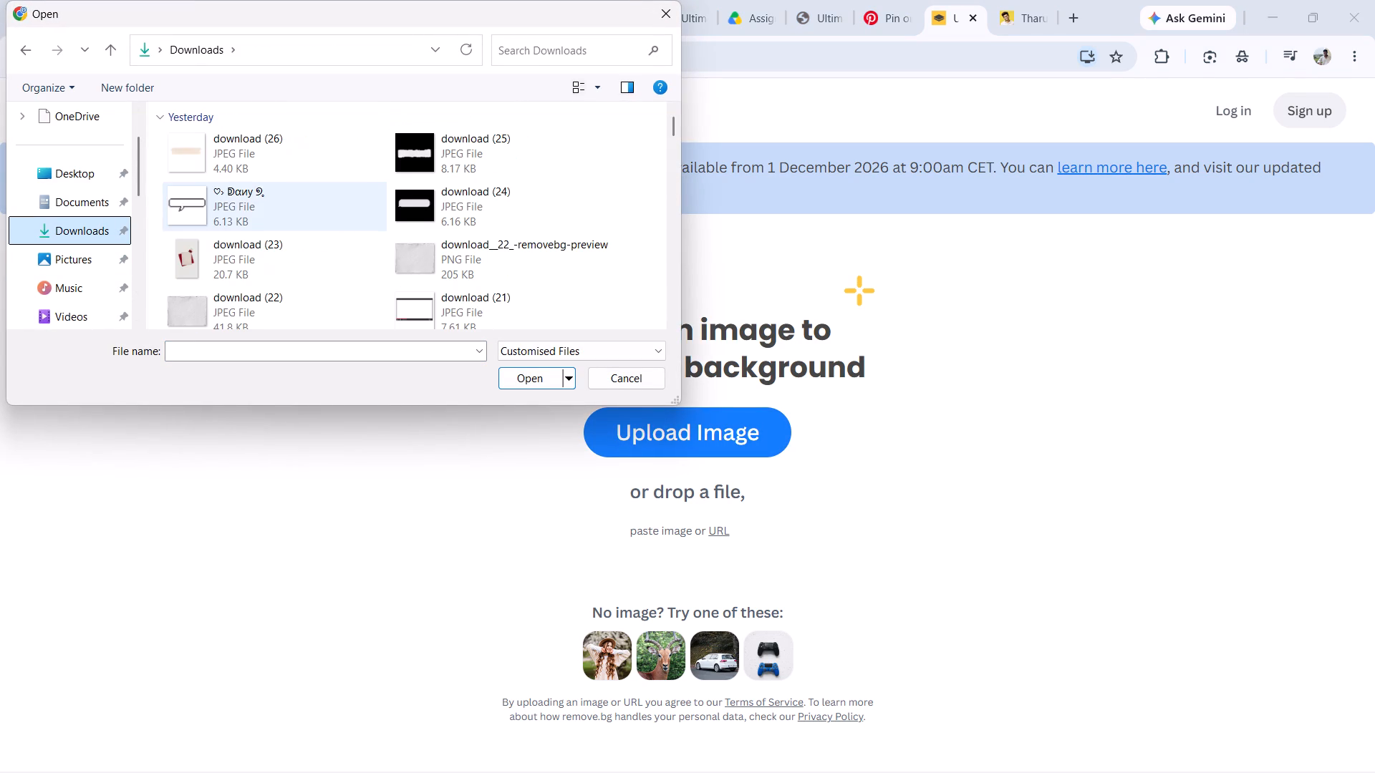
left_click_drag(633, 210, 317, 181)
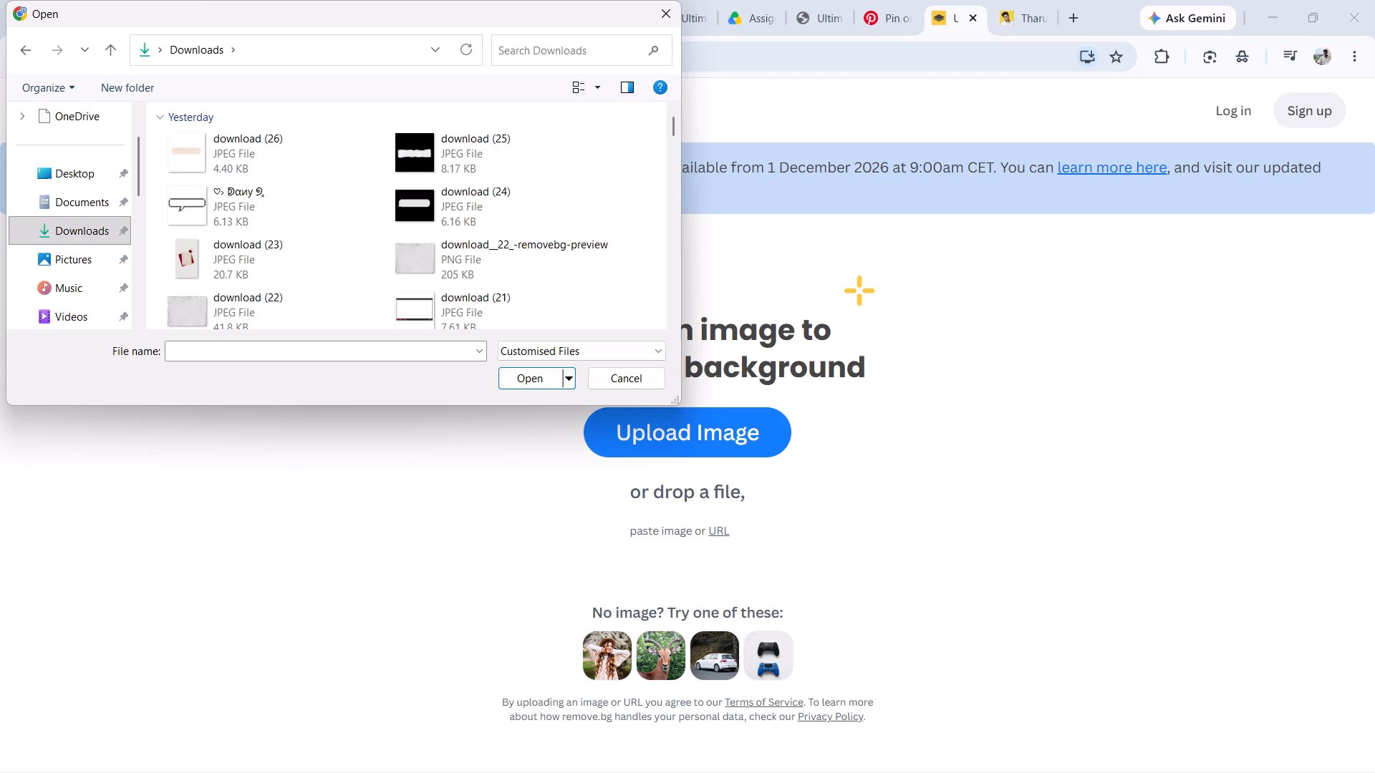
left_click_drag(317, 181, 460, 193)
left_click_drag(460, 193, 361, 175)
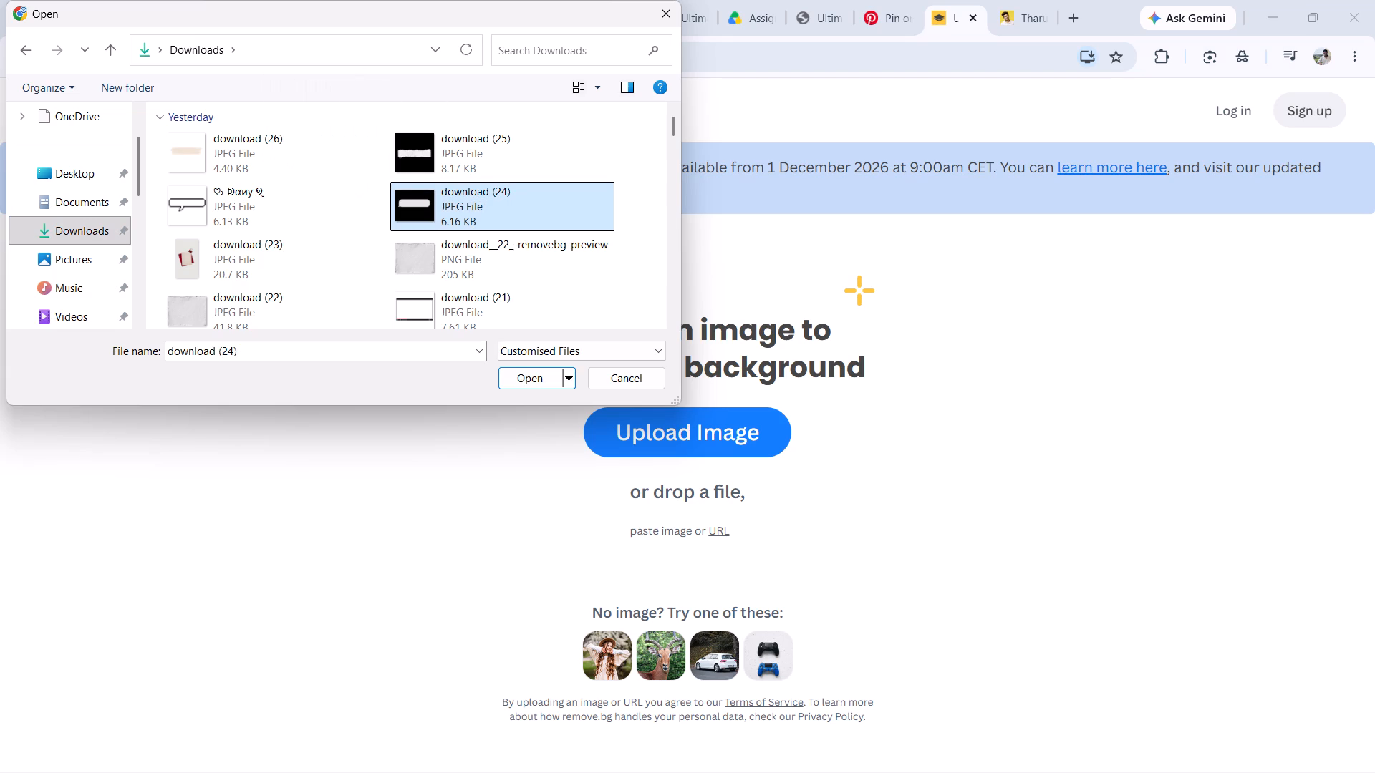
left_click(523, 380)
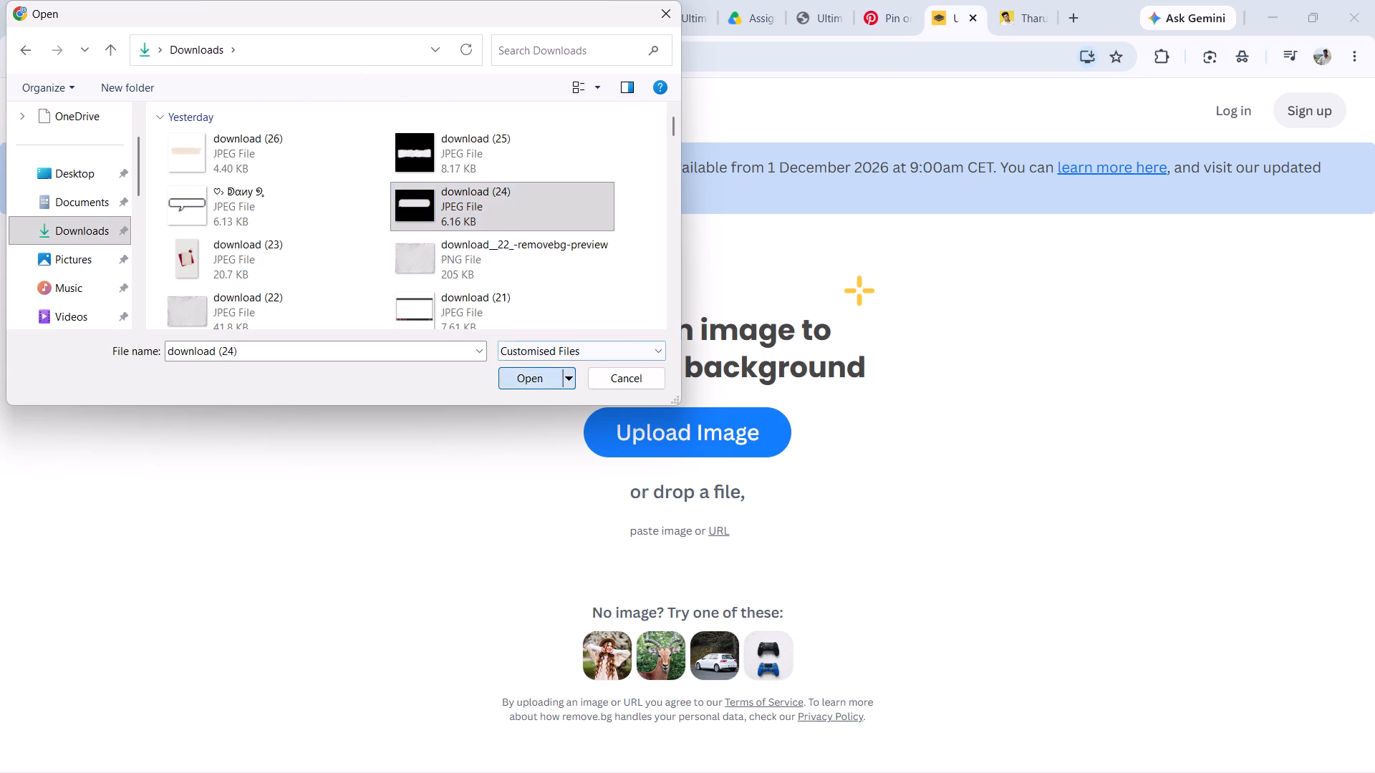
left_click(655, 723)
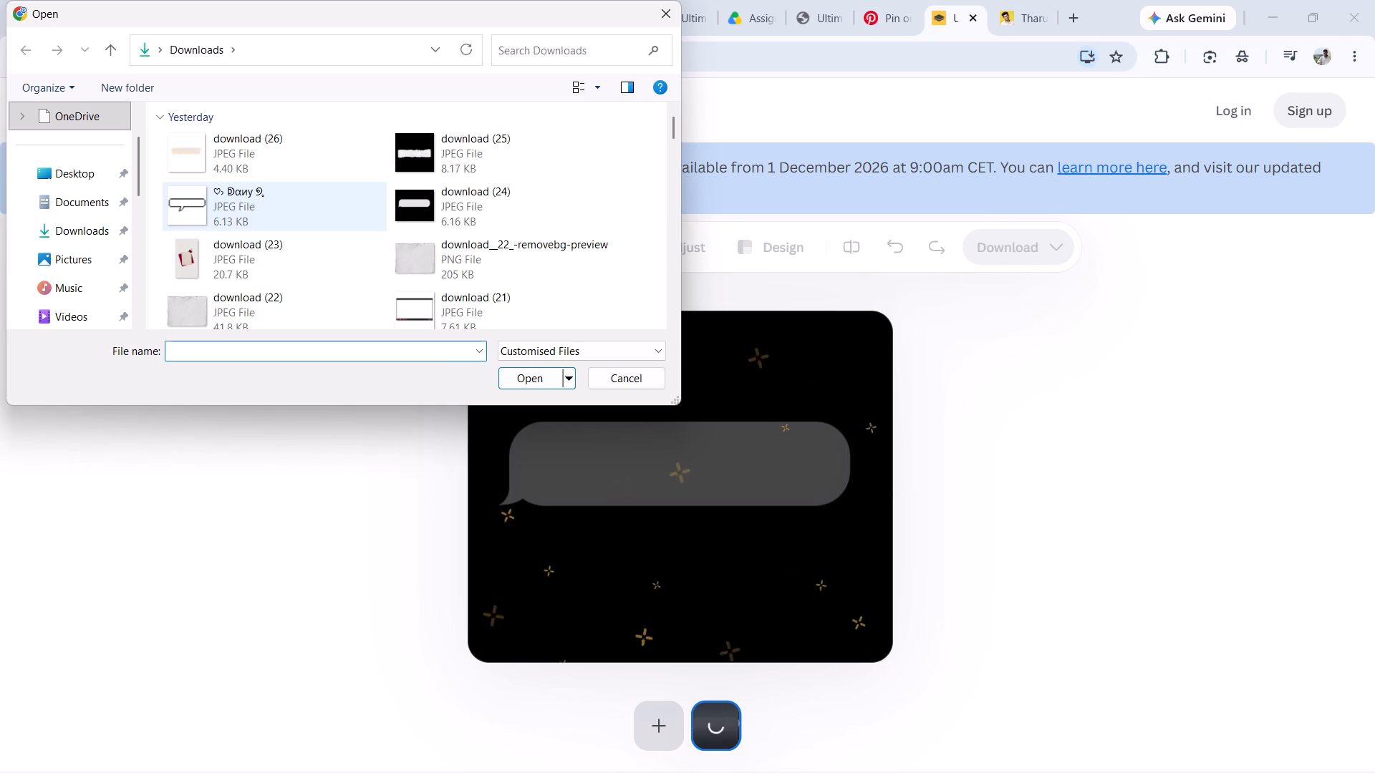
left_click(246, 195)
left_click(276, 147)
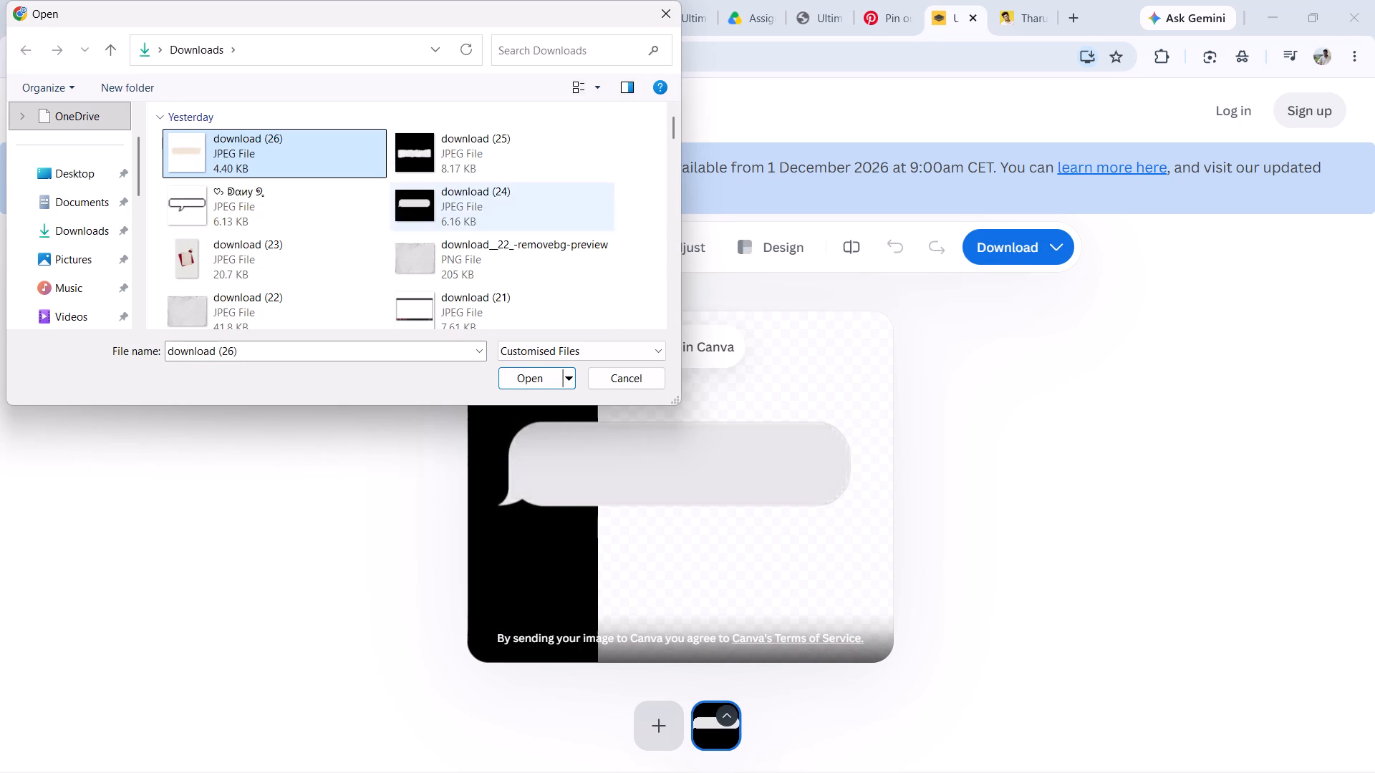
left_click(538, 372)
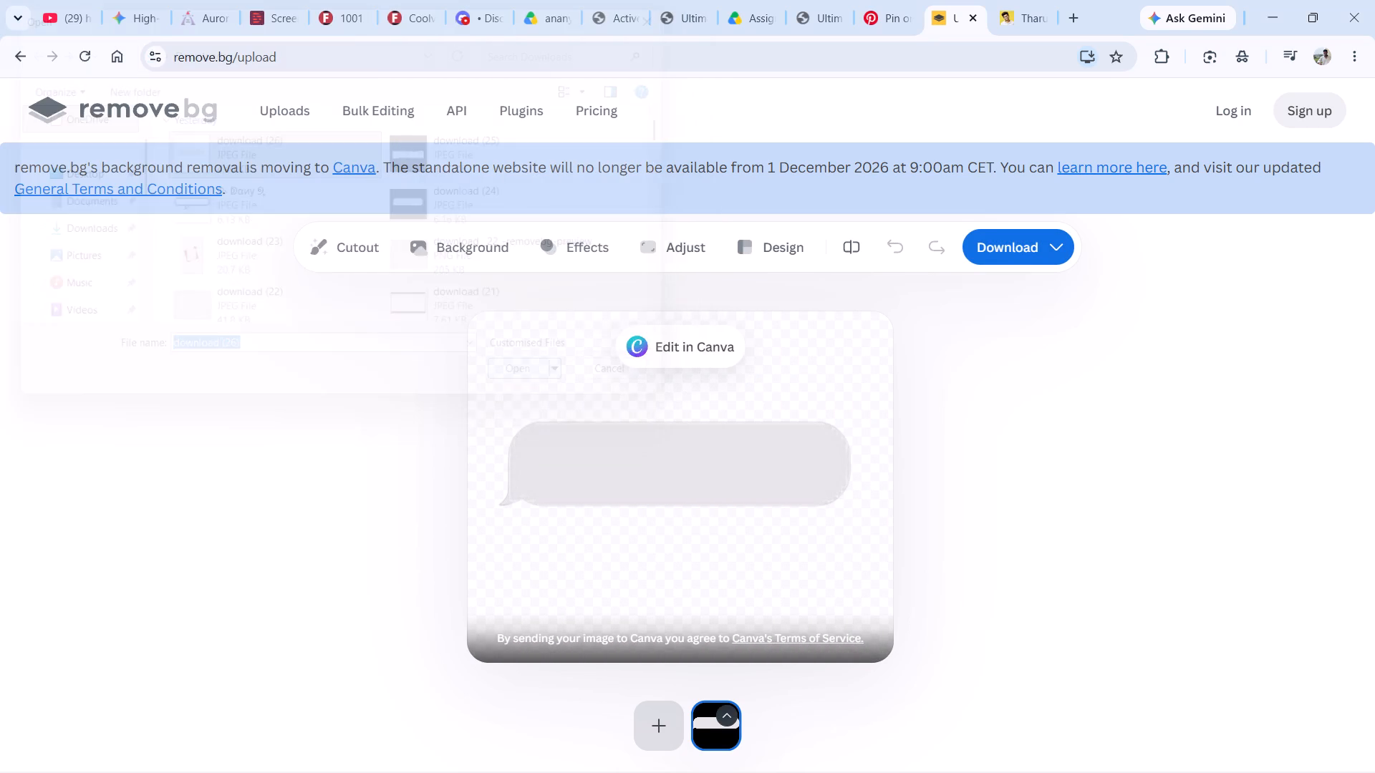
left_click(639, 711)
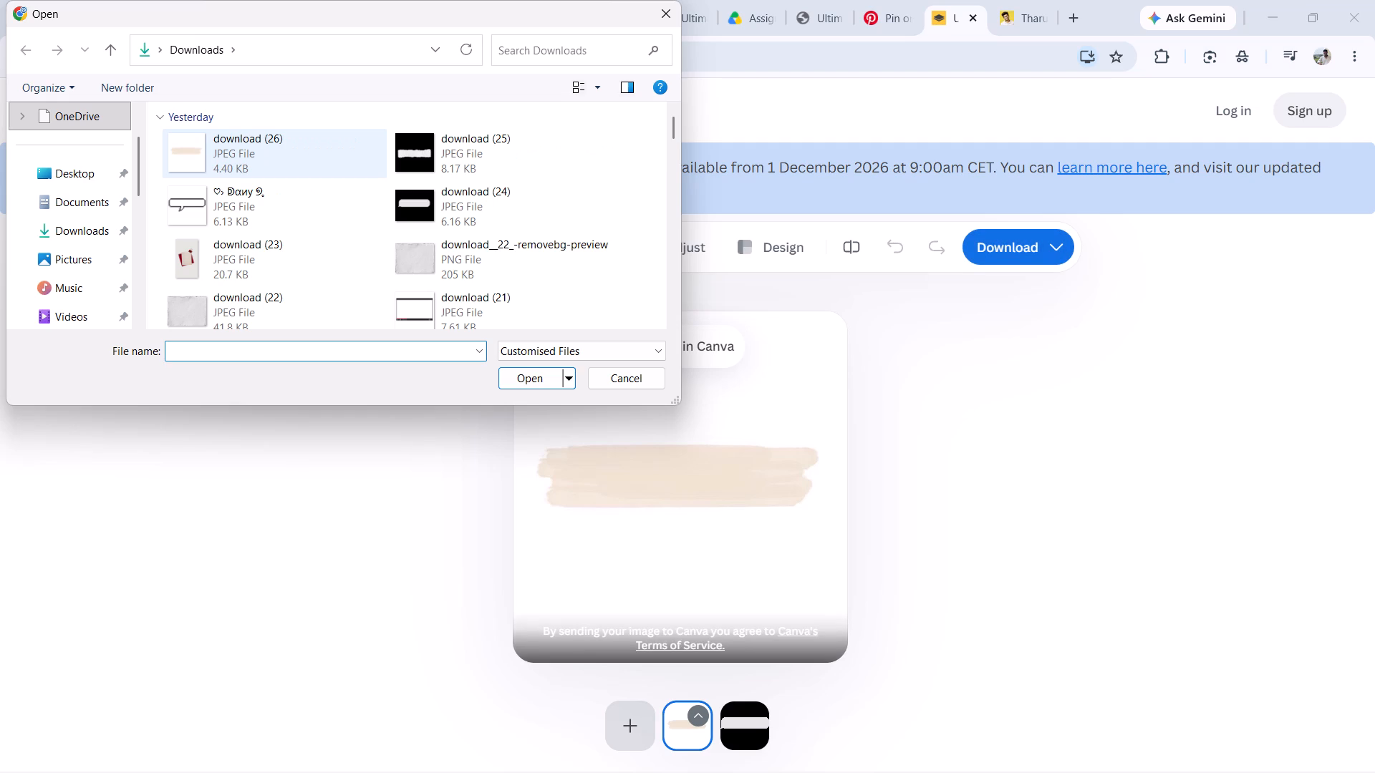
left_click(446, 160)
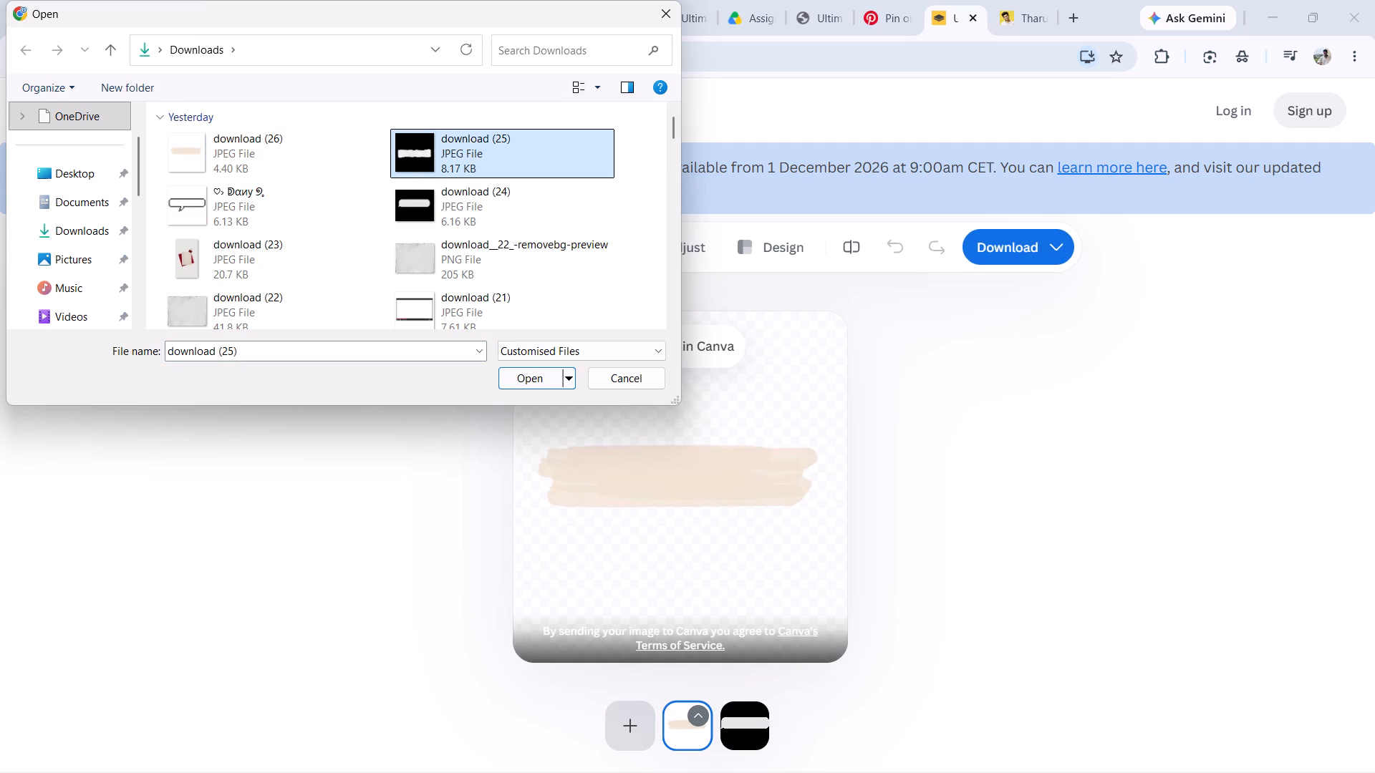
left_click(540, 383)
Download the free Preview versions of the speech-bubble, beige brush-stroke and torn-paper cutouts.
left_click(782, 714)
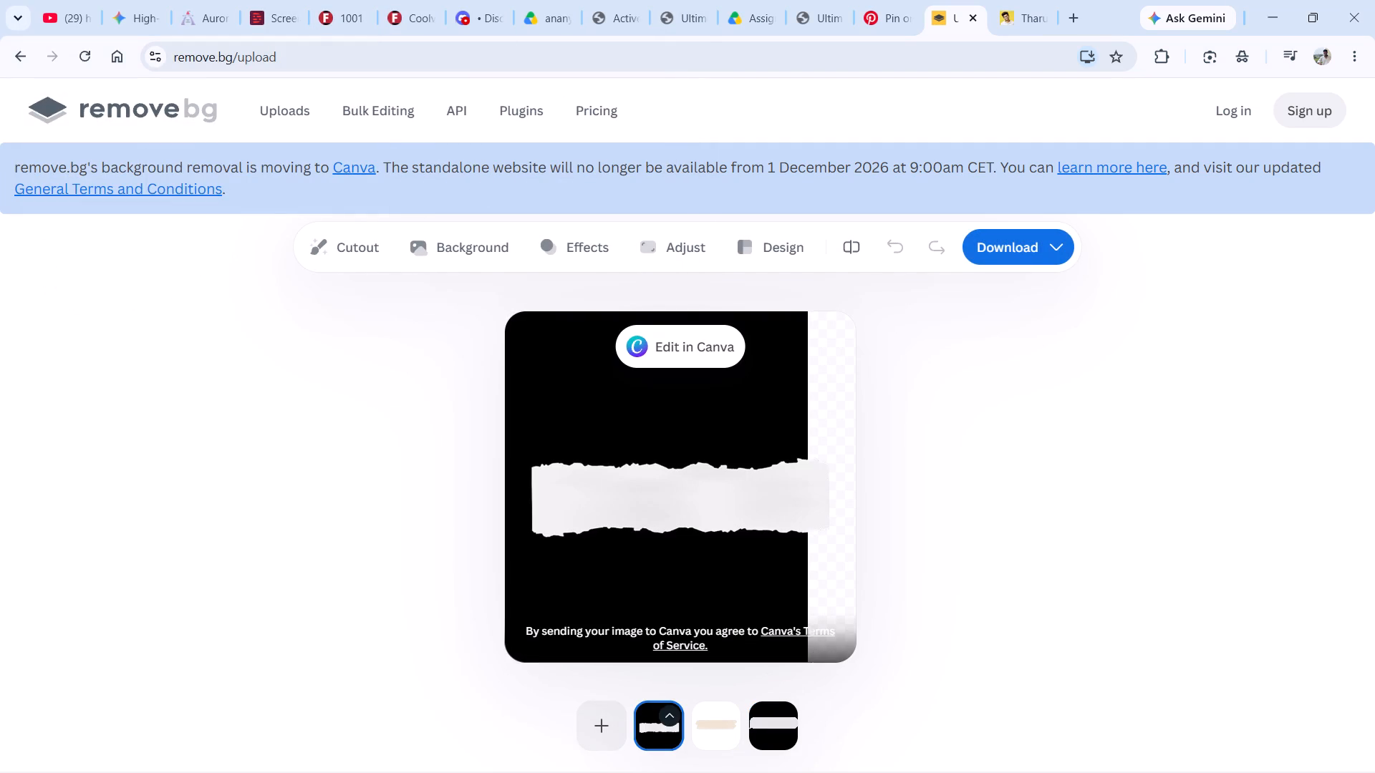
left_click(993, 234)
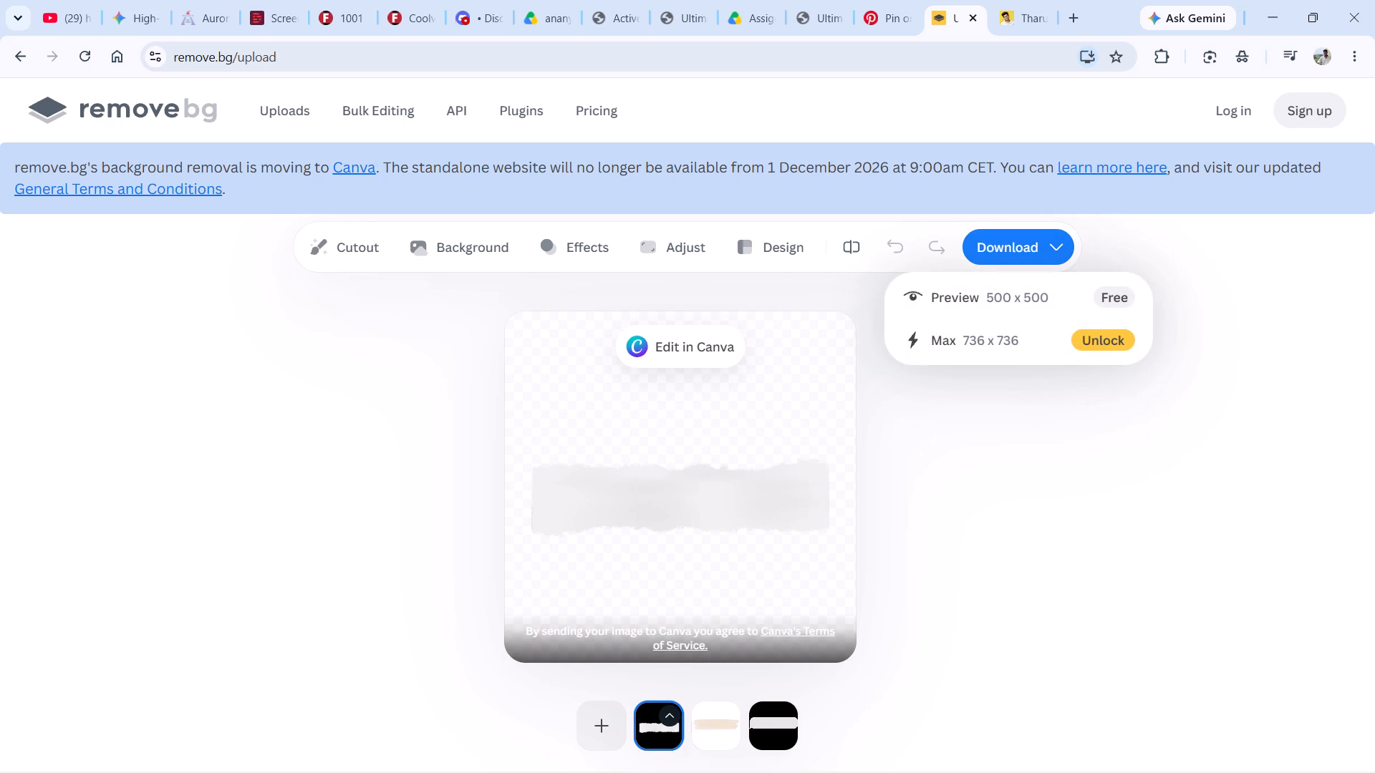
left_click(700, 737)
left_click(1000, 240)
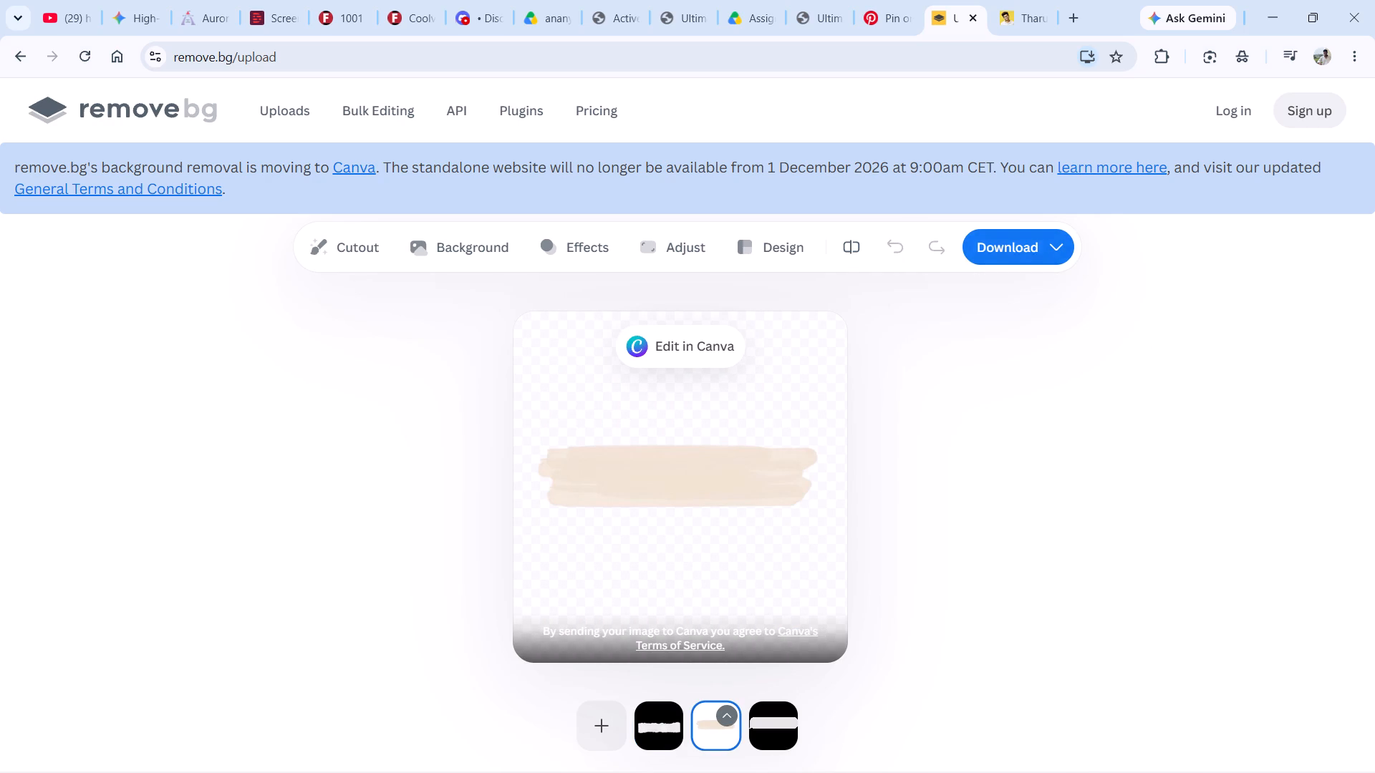
left_click(779, 714)
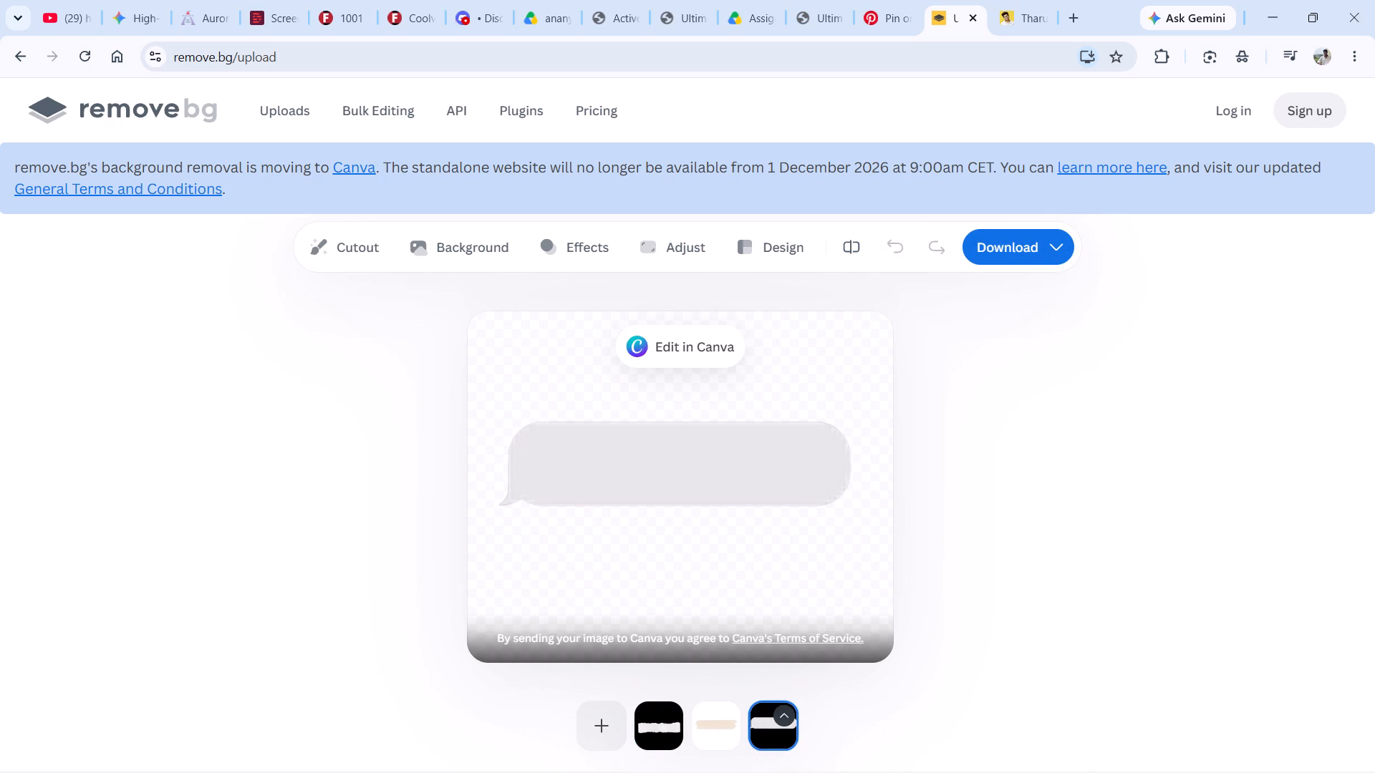
left_click(988, 254)
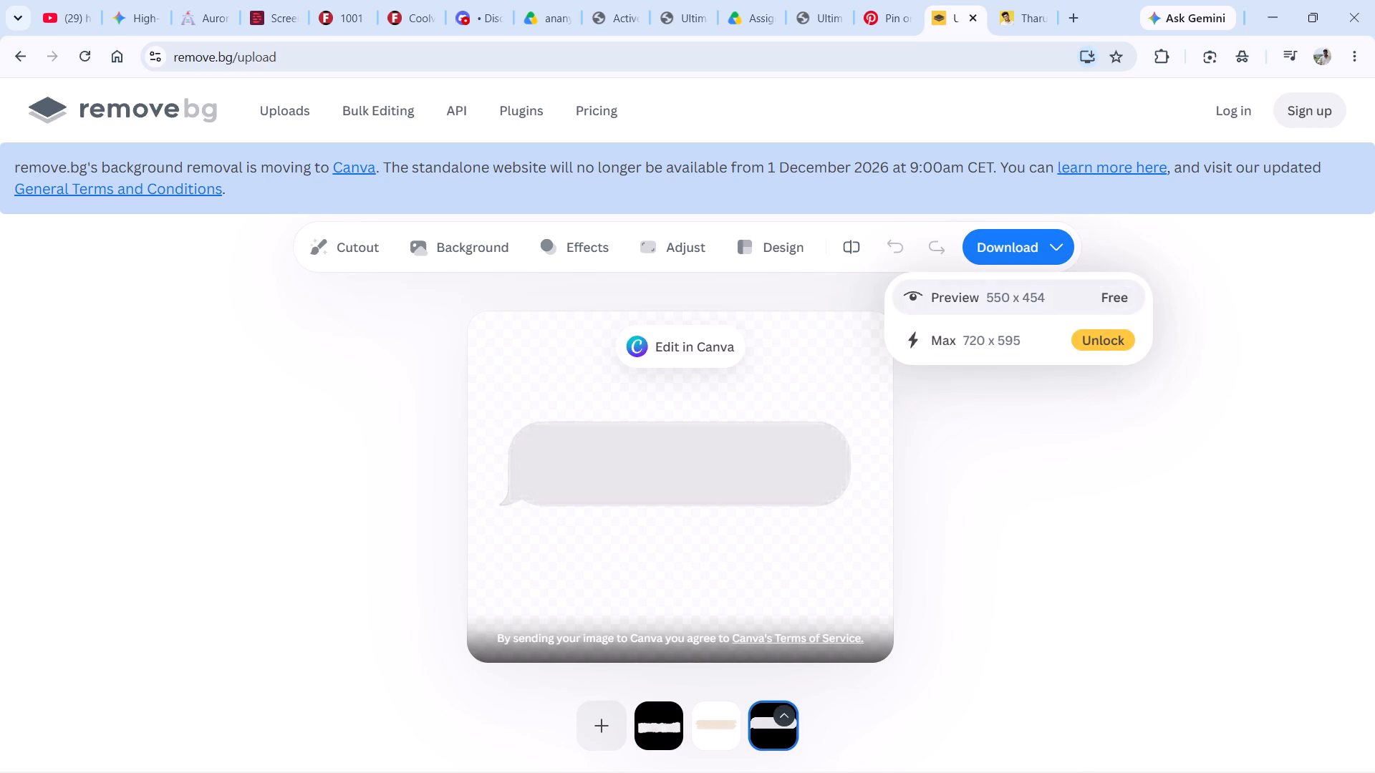
left_click(985, 295)
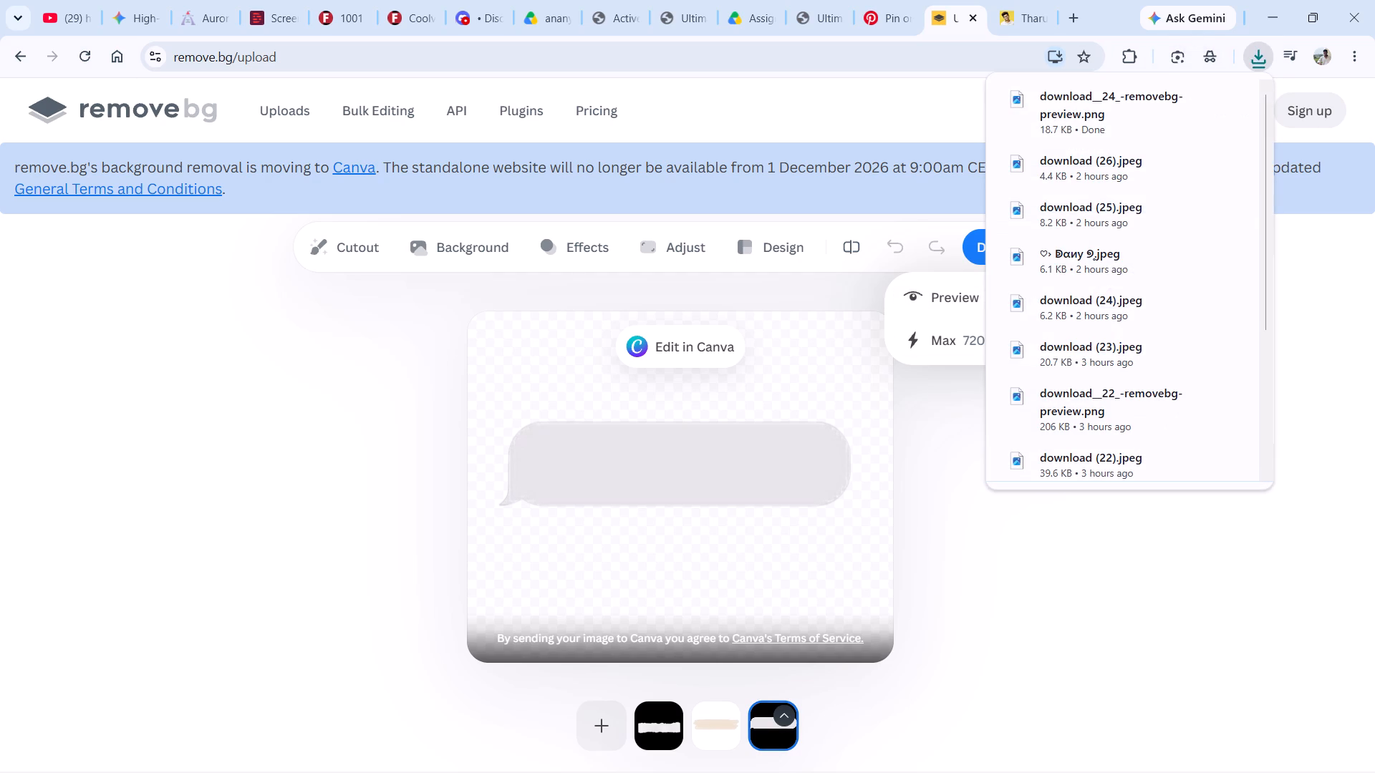
left_click(718, 715)
left_click(1013, 255)
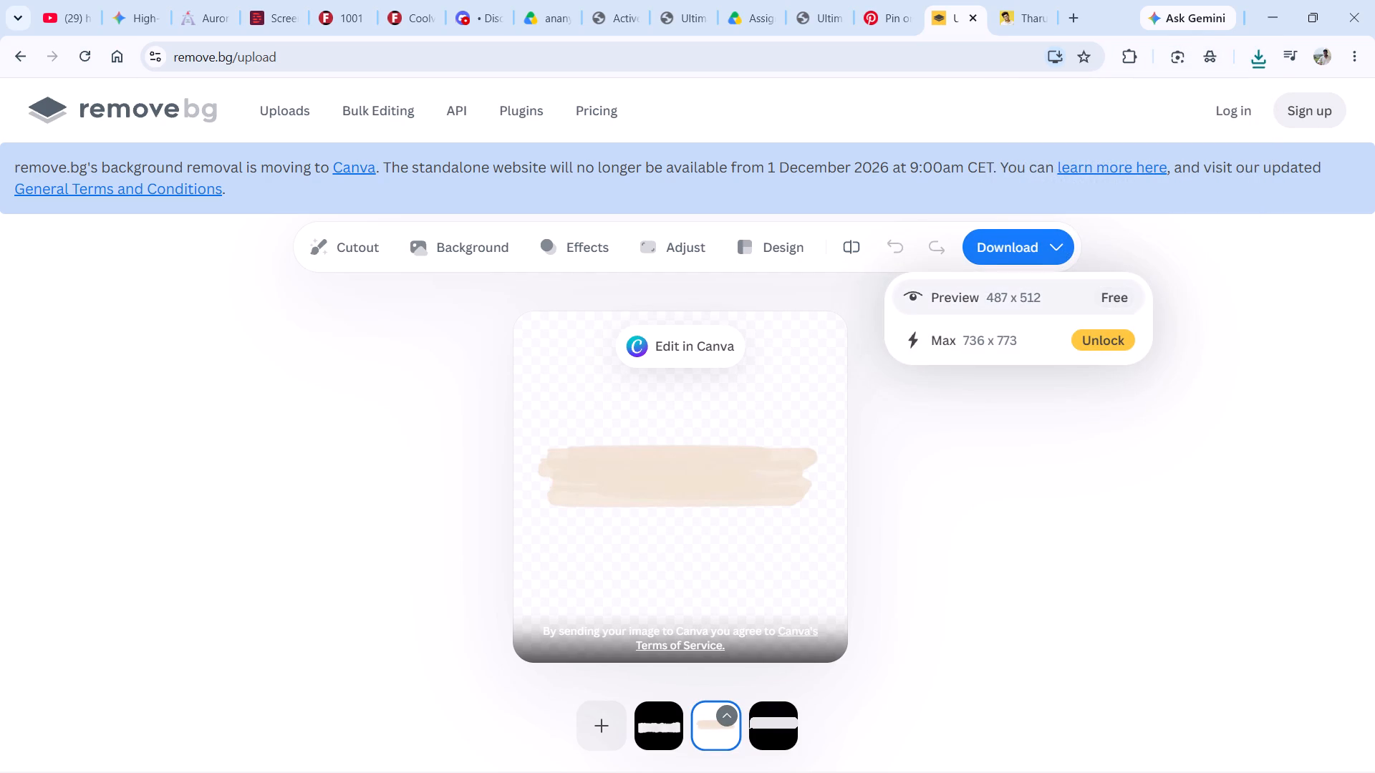
left_click(1007, 291)
left_click(650, 716)
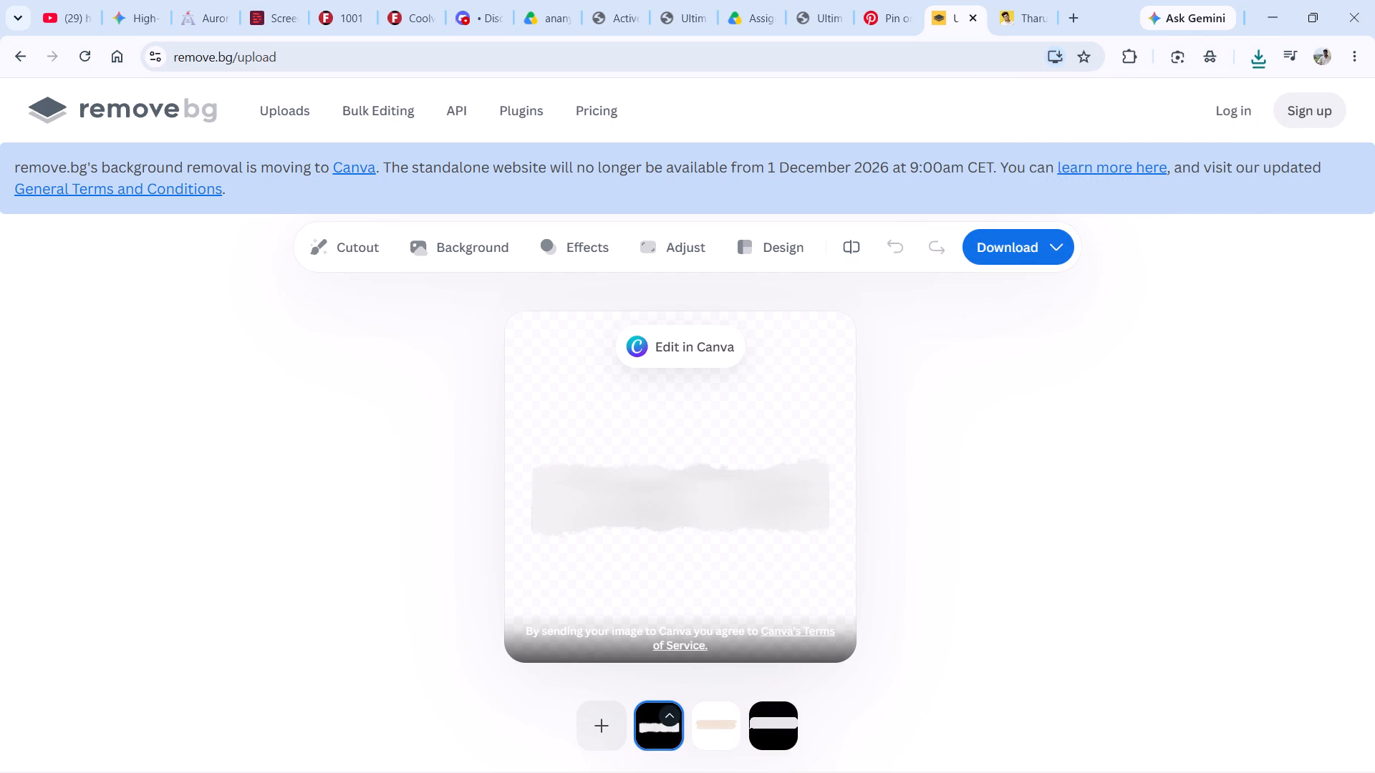
left_click(985, 252)
left_click(985, 288)
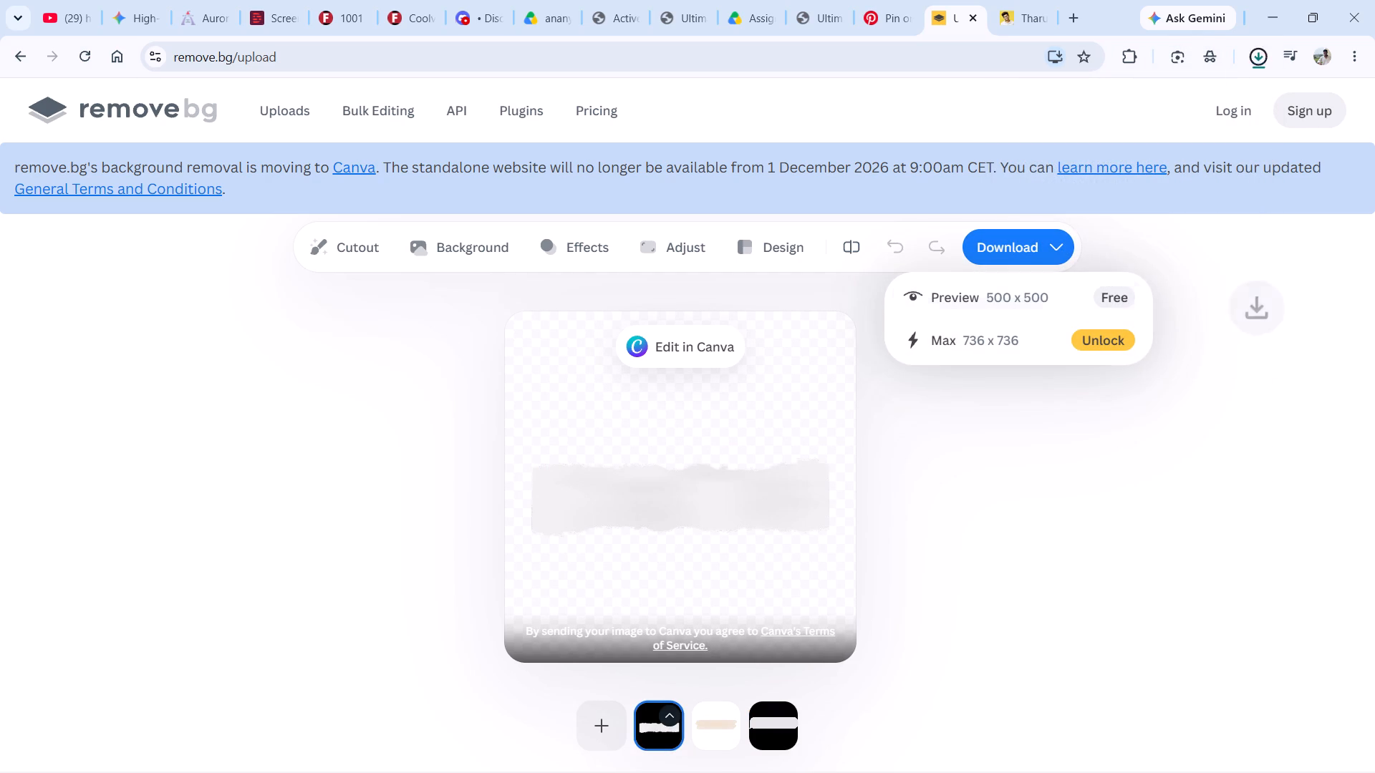
Import the three new removebg-preview images, 24, 26 and 25, from the Downloads folder into the matchcut project in Premiere Pro.
left_click(691, 752)
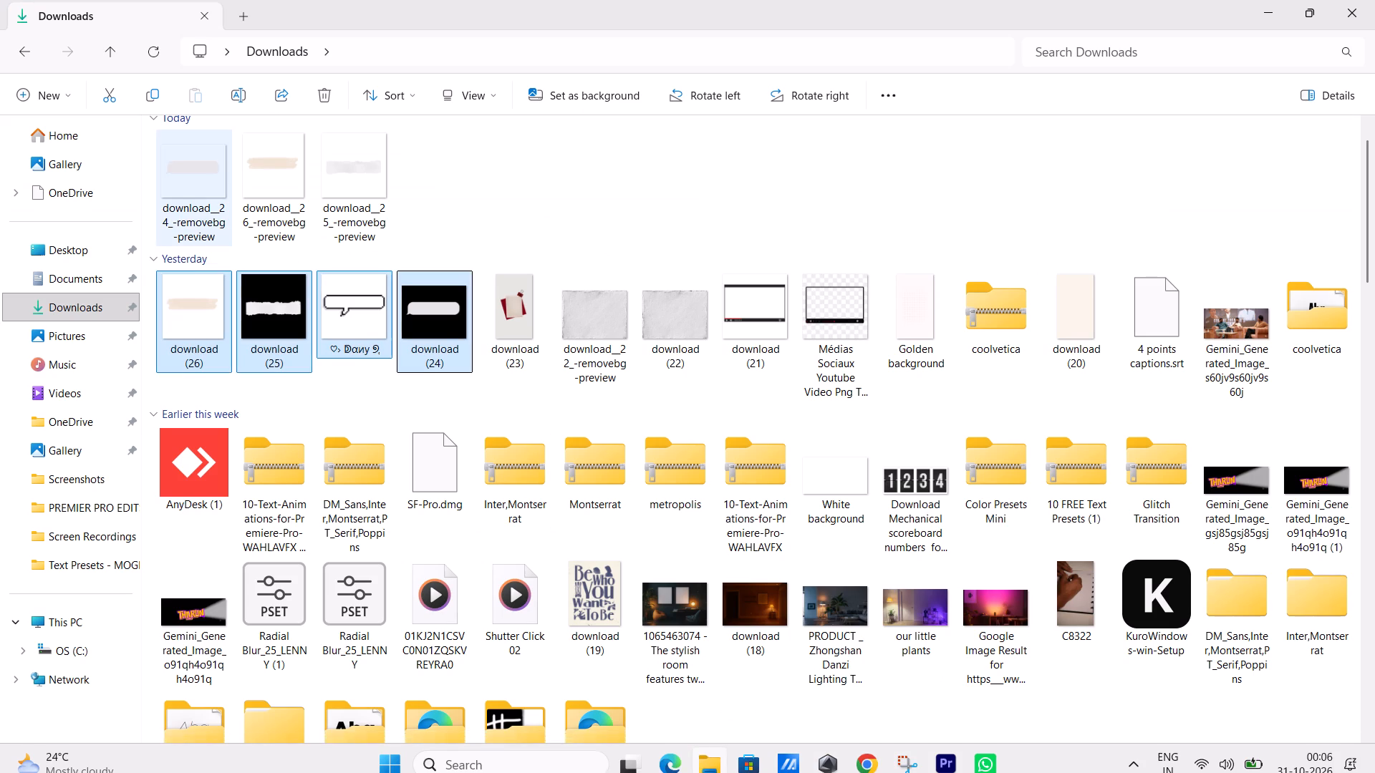
left_click_drag(425, 213, 191, 169)
left_click_drag(354, 175, 924, 772)
scroll(819, 575, "up", 1)
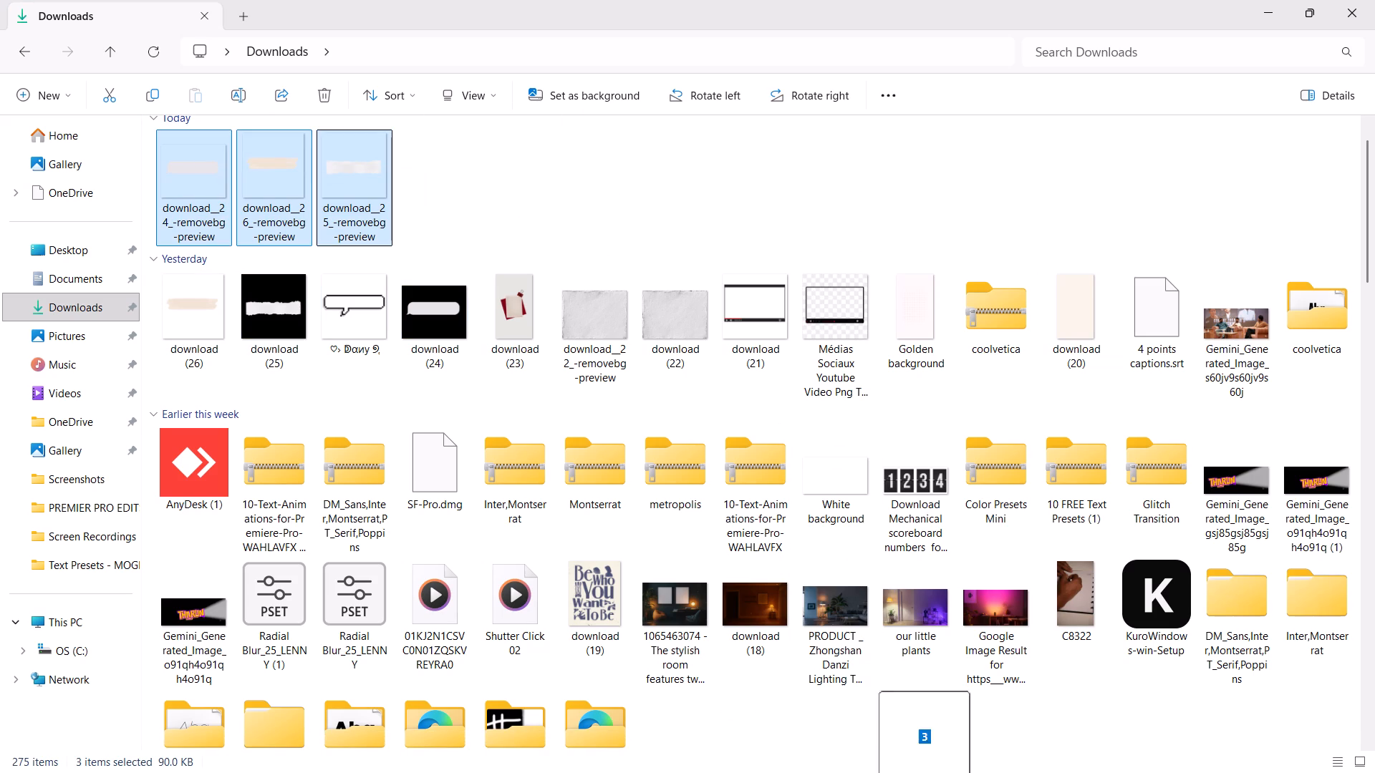
left_click_drag(924, 772, 137, 693)
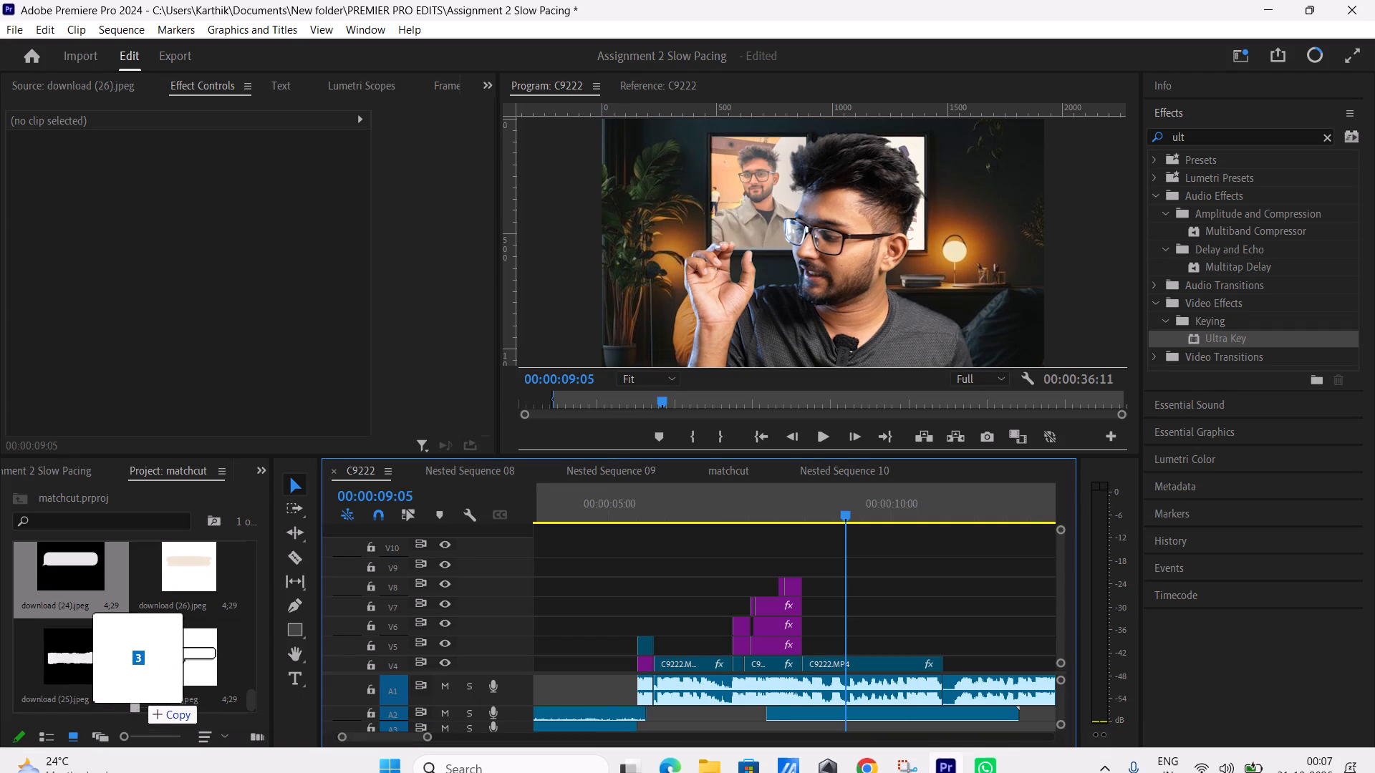
left_click_drag(137, 693, 135, 686)
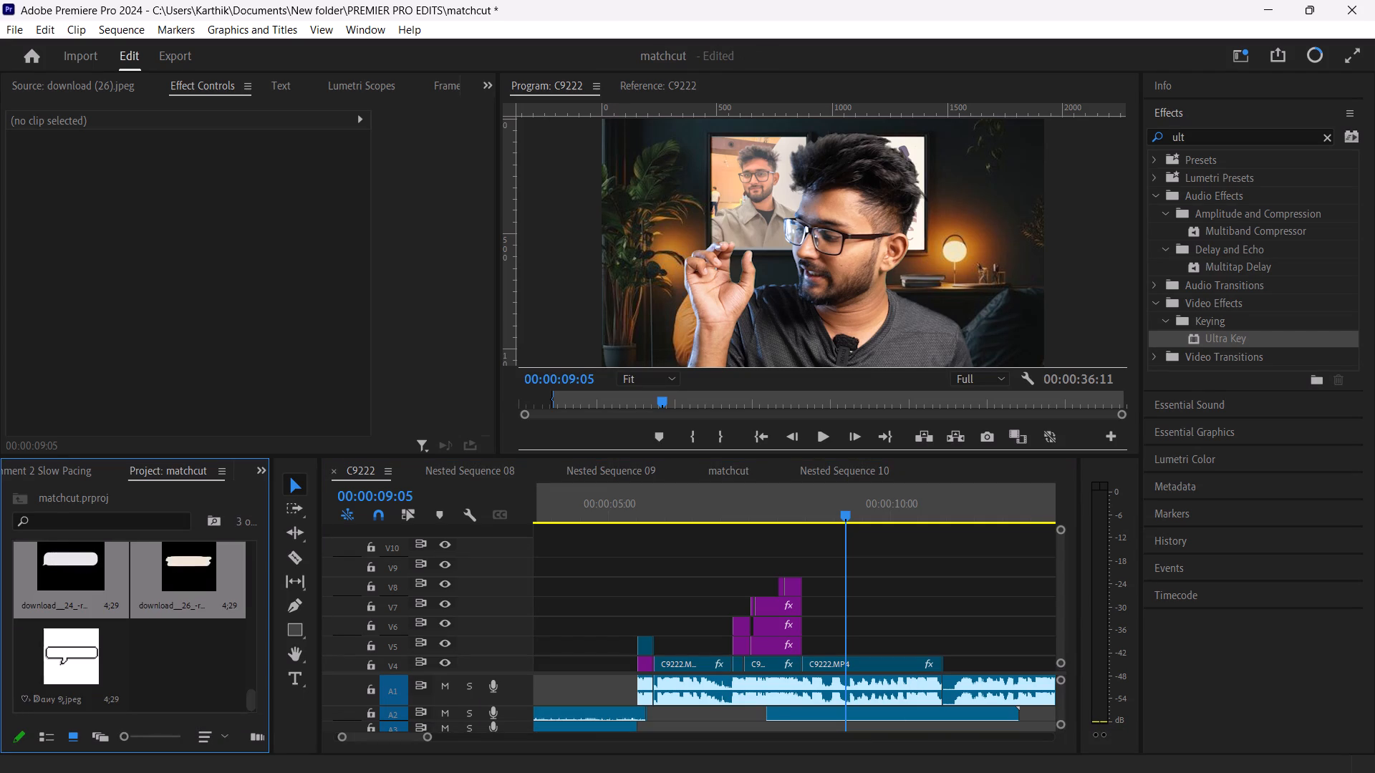
Delete the outlined speech-bubble JPEG and download (25).jpeg from the matchcut project.
scroll(89, 658, "up", 1)
scroll(89, 658, "down", 3)
left_click(69, 653)
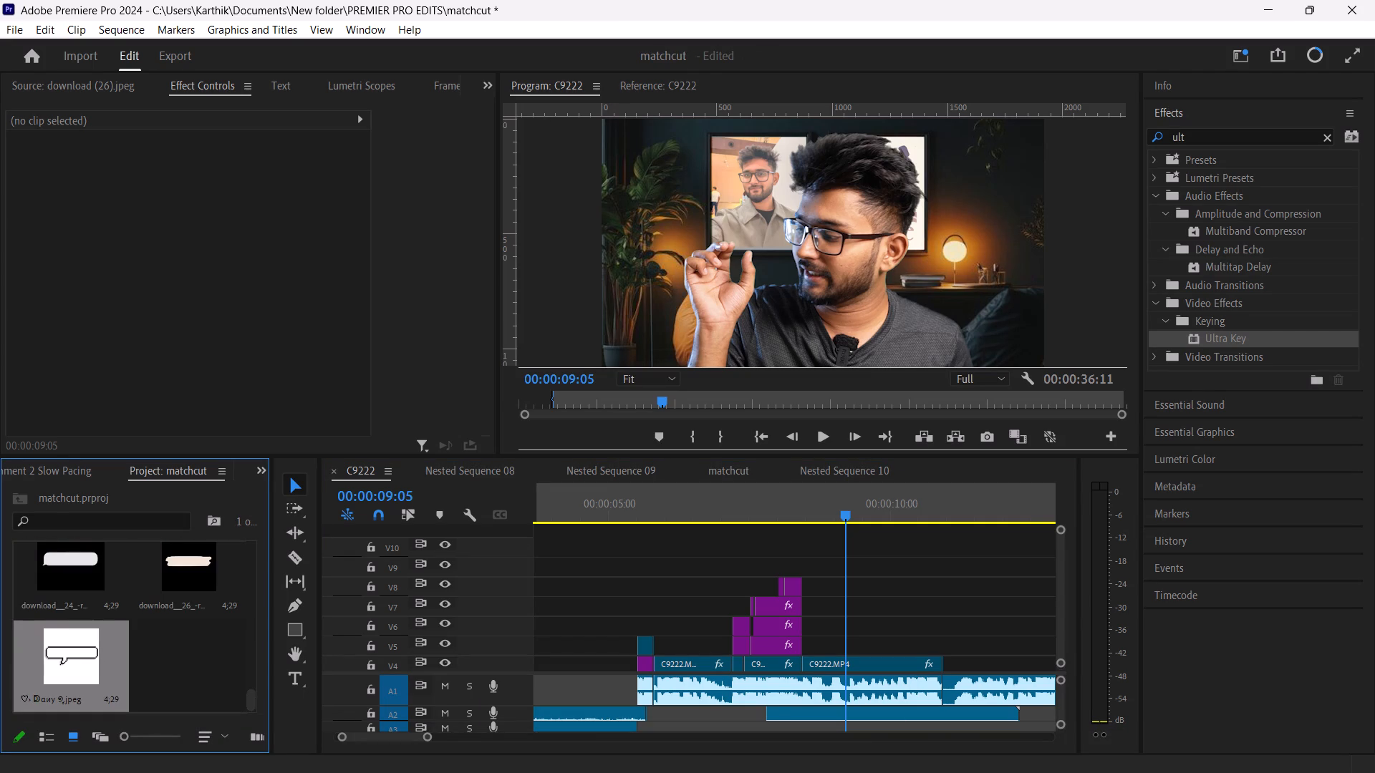
key("BackSpace")
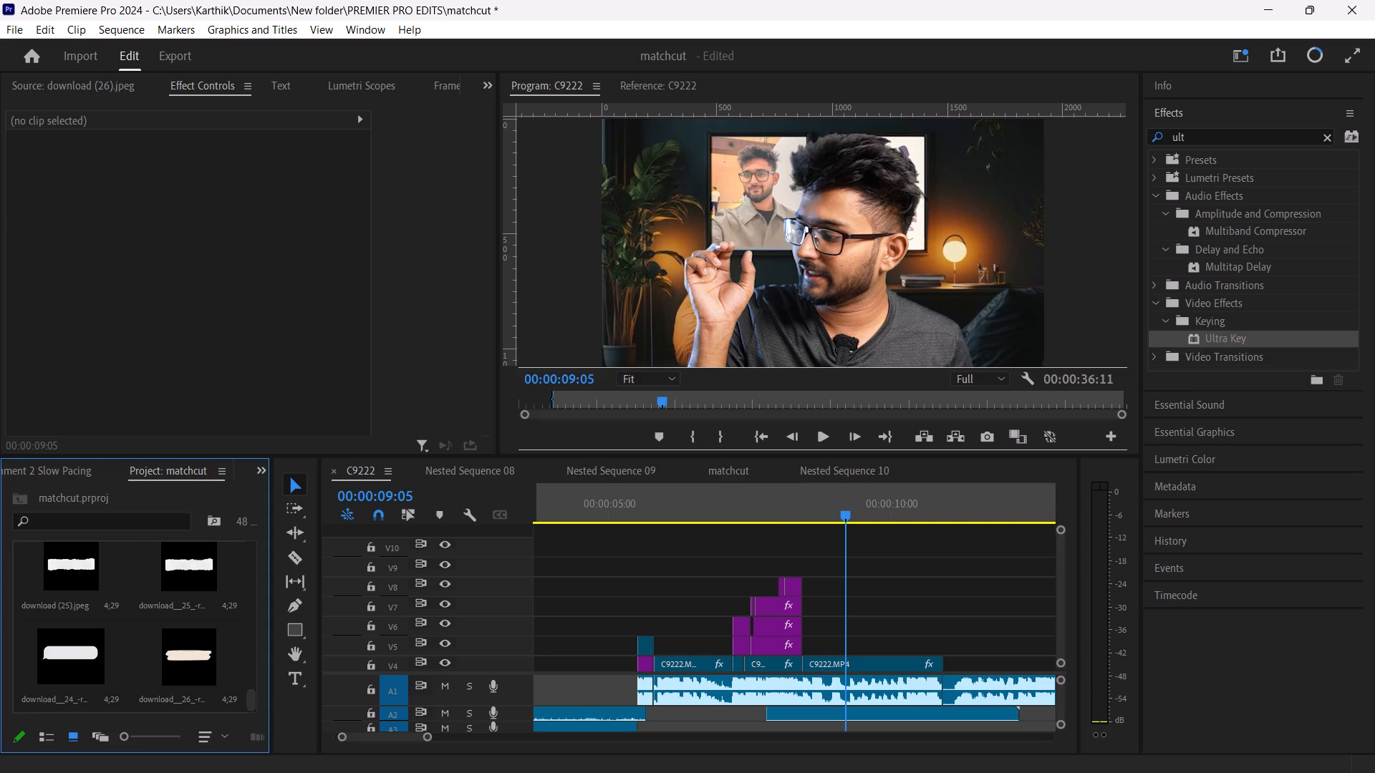
left_click(72, 585)
key("BackSpace")
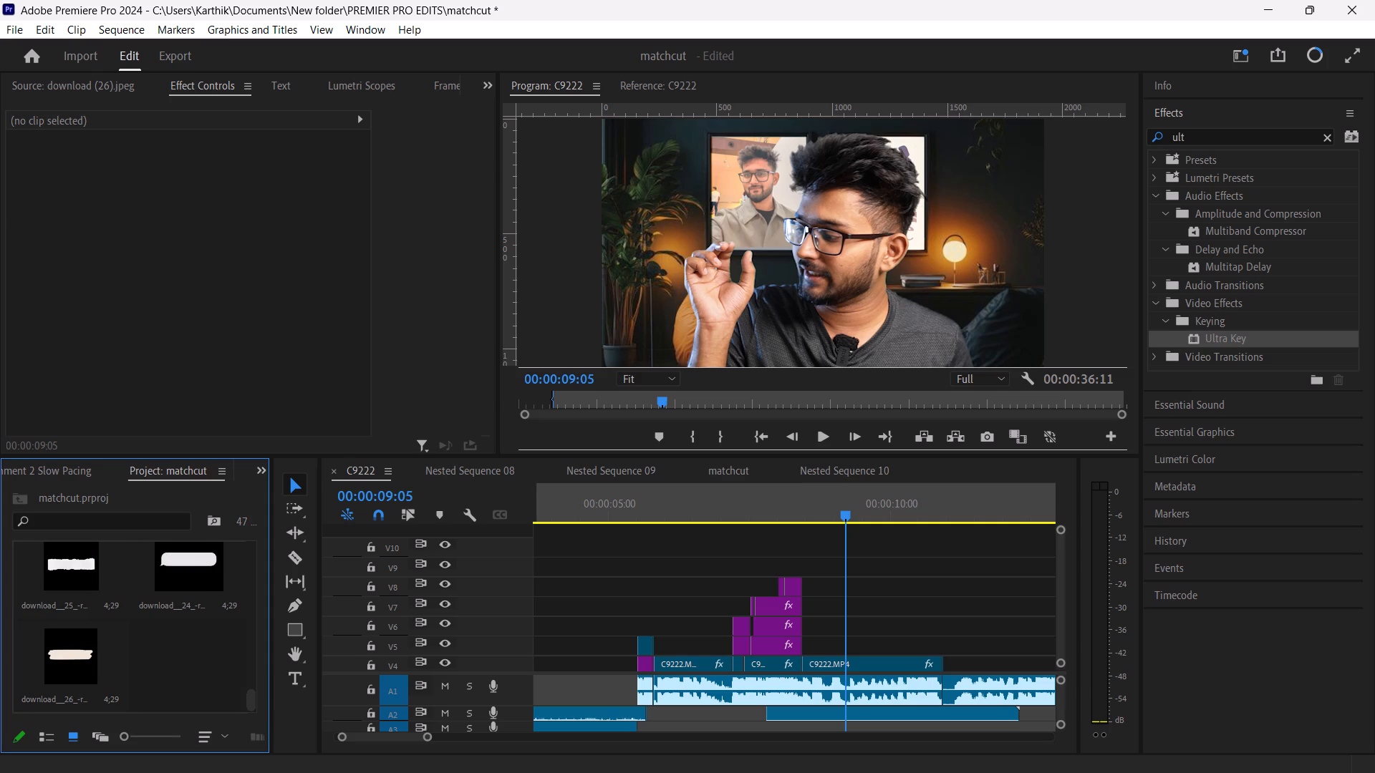
Place download__24_-removebg-preview.png on track V8 of the C9222 sequence, starting at 00:00:08:17.
left_click_drag(208, 565, 843, 582)
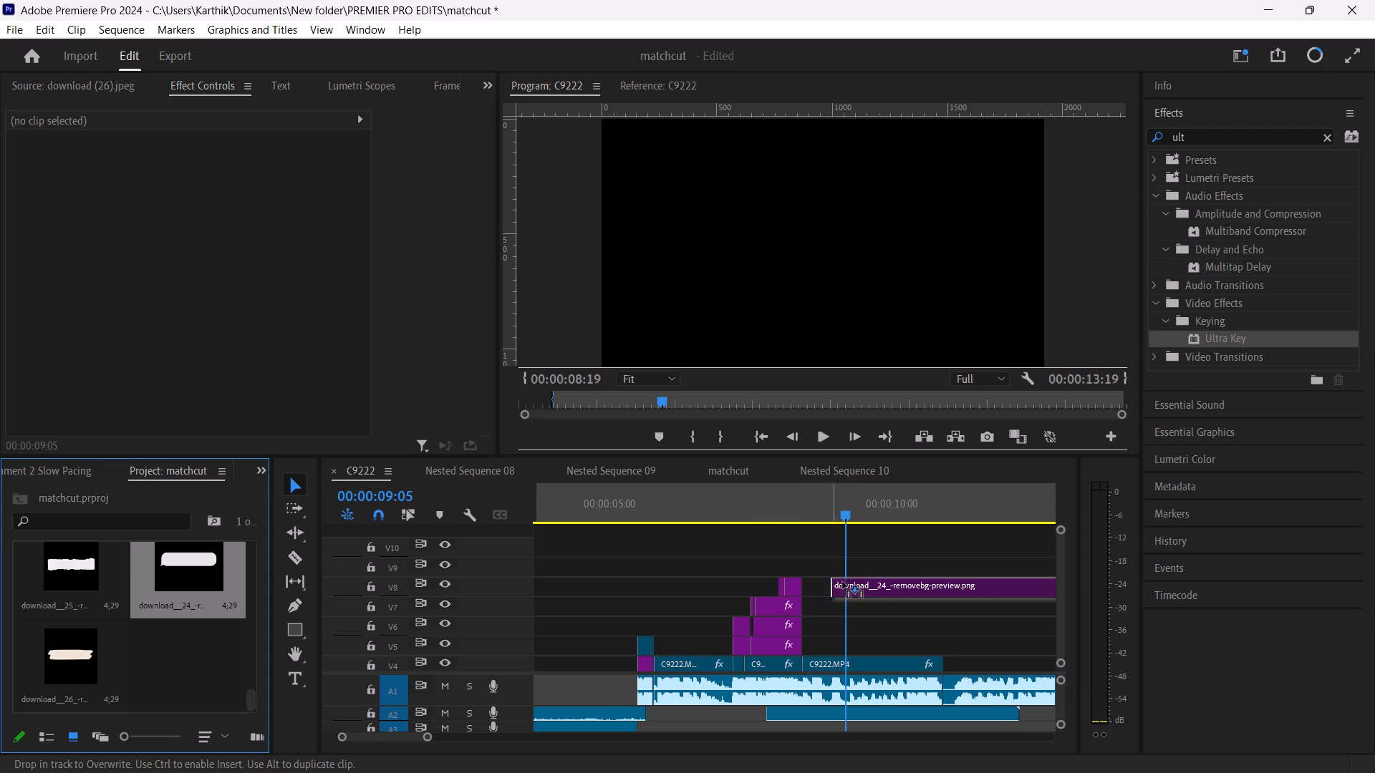
left_click_drag(843, 582, 817, 587)
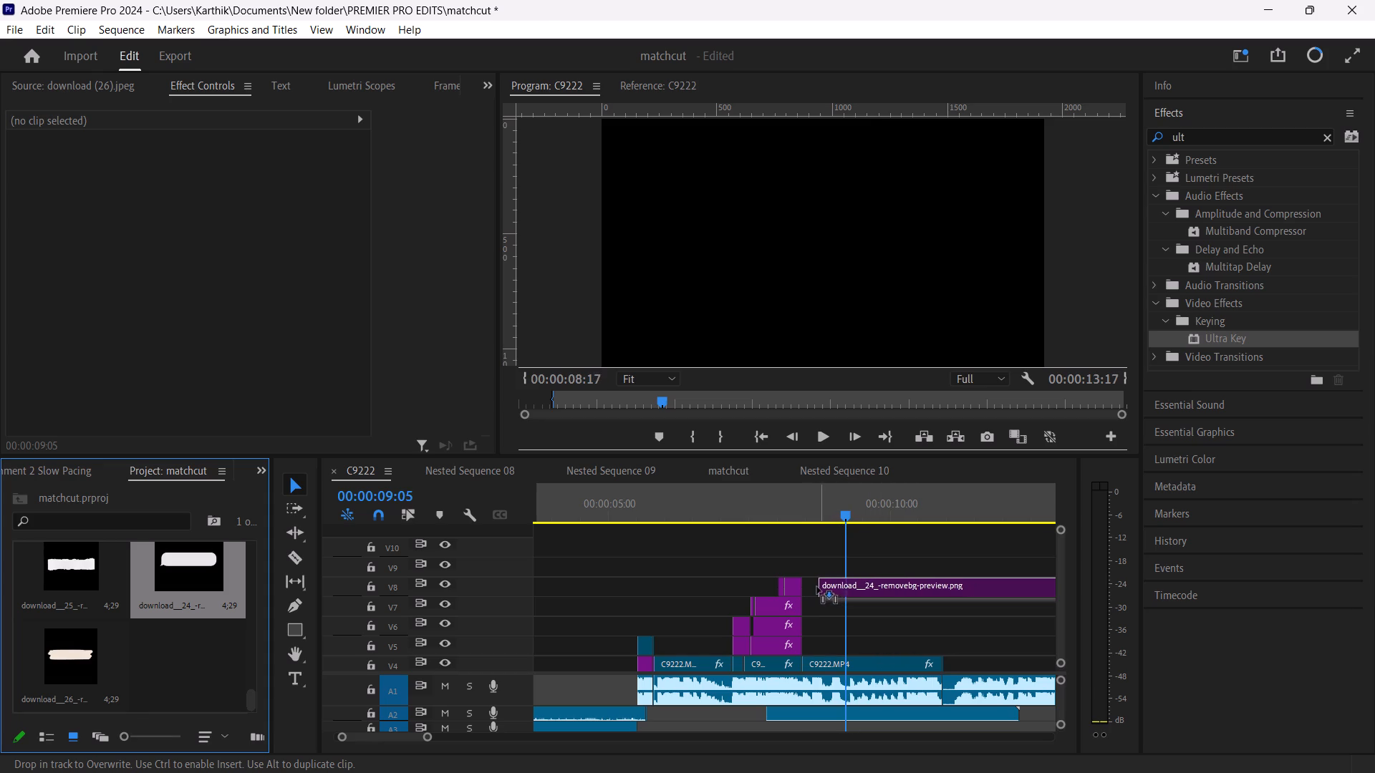
left_click_drag(817, 587, 816, 586)
At 00:00:08:17, move the speech-bubble clip beside the speaker's head to about position 1524, 338.
left_click_drag(844, 516, 816, 520)
left_click(843, 580)
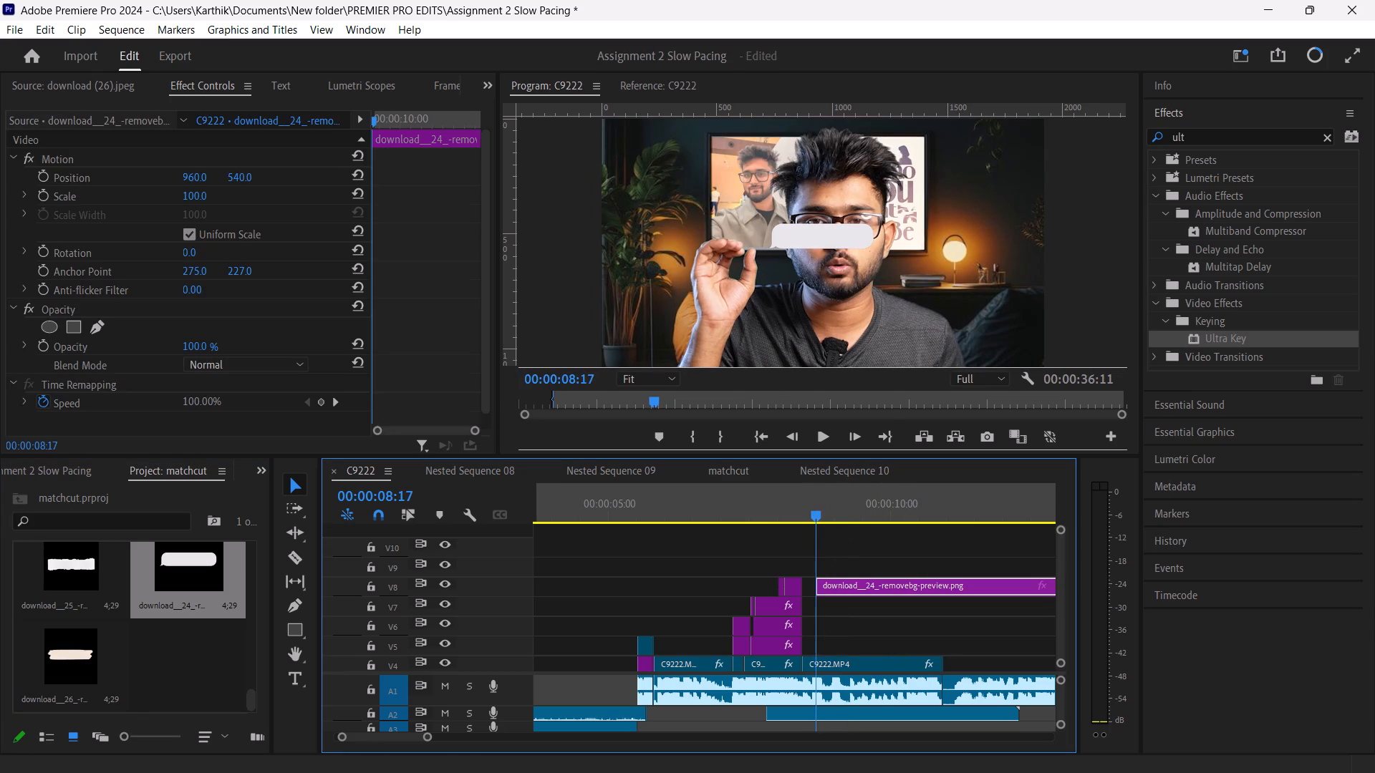
left_click(816, 239)
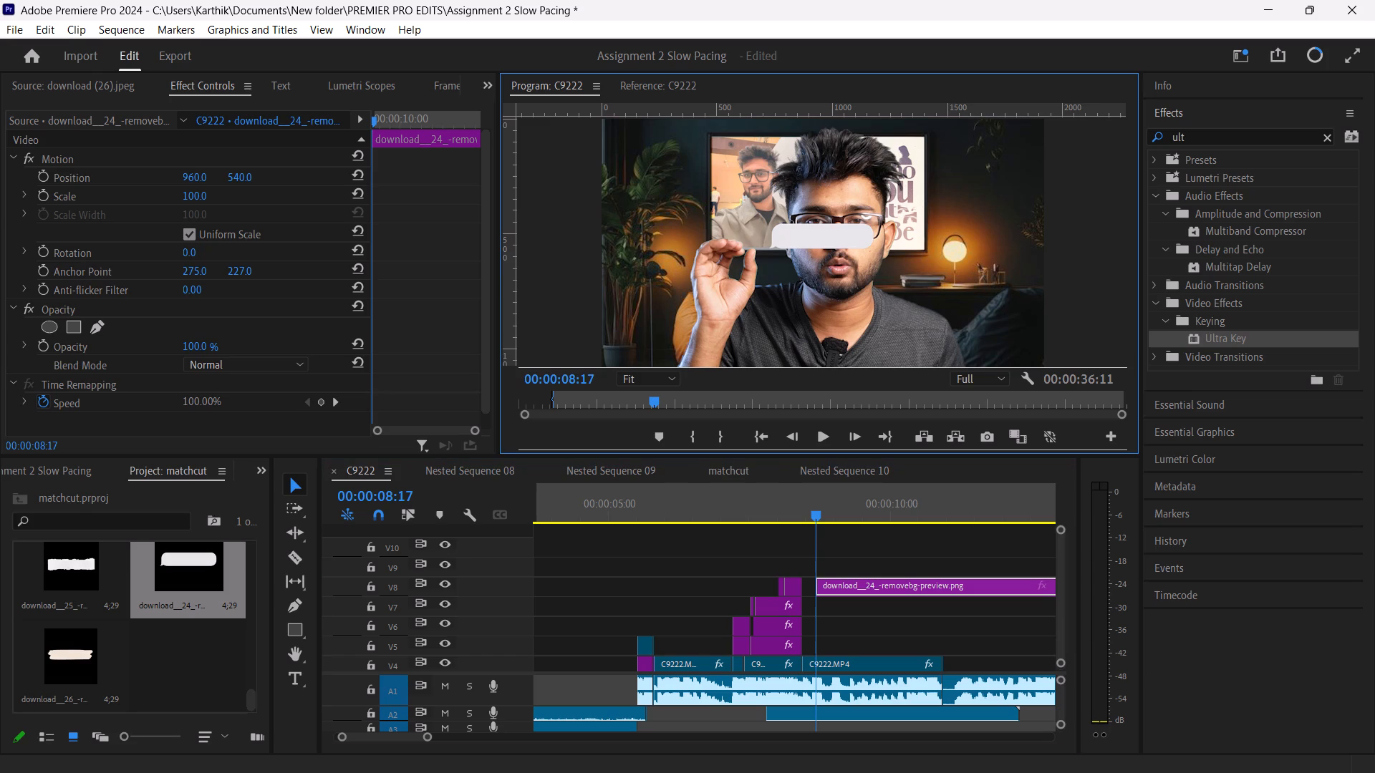
left_click(816, 239)
double_click(857, 235)
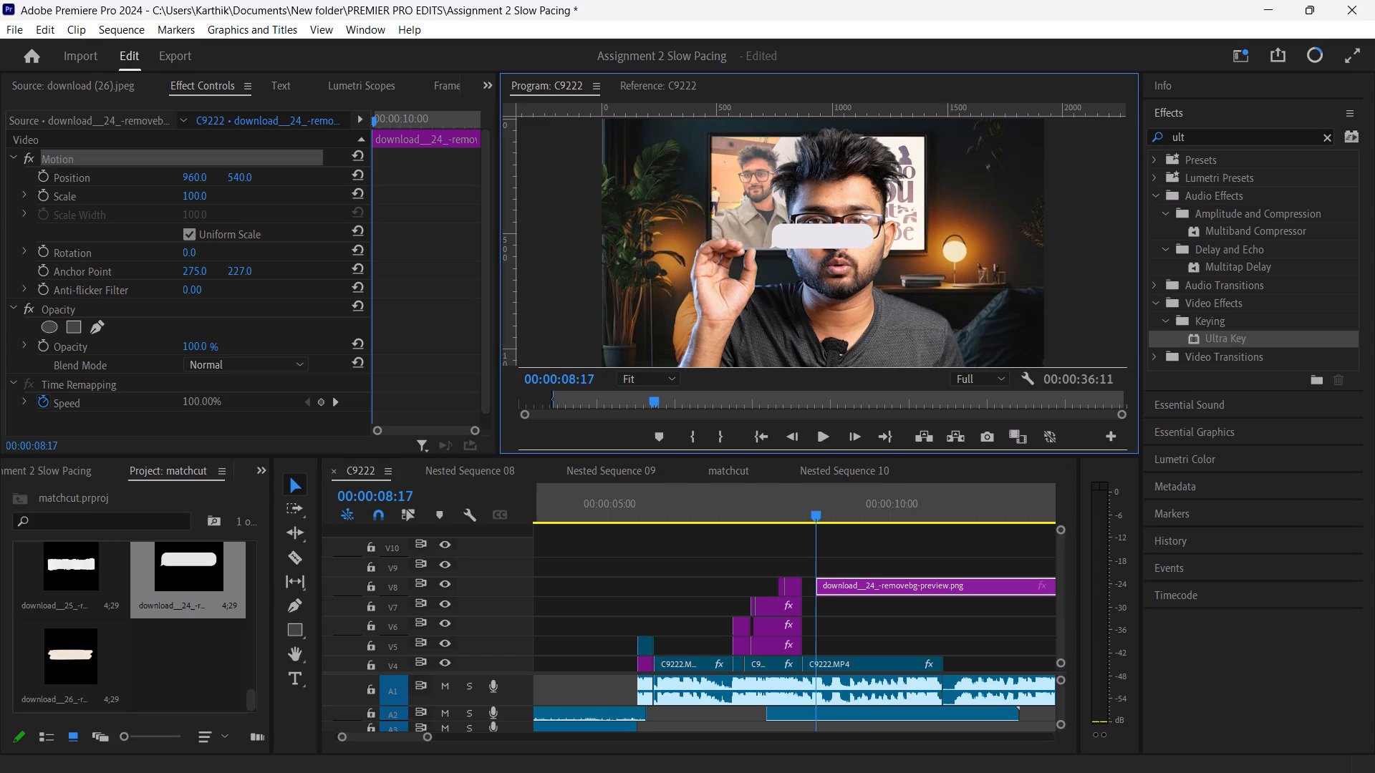
left_click_drag(856, 240, 846, 245)
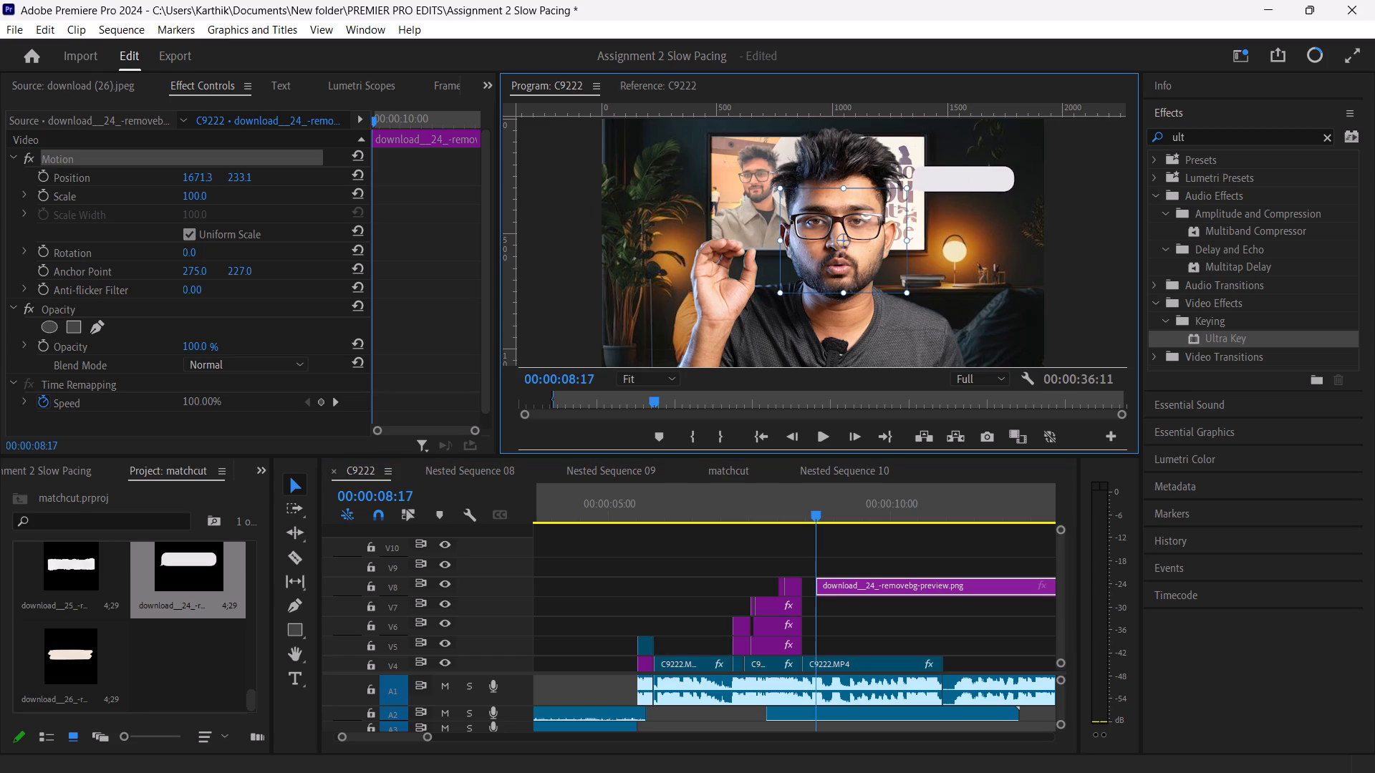
left_click_drag(846, 245, 991, 184)
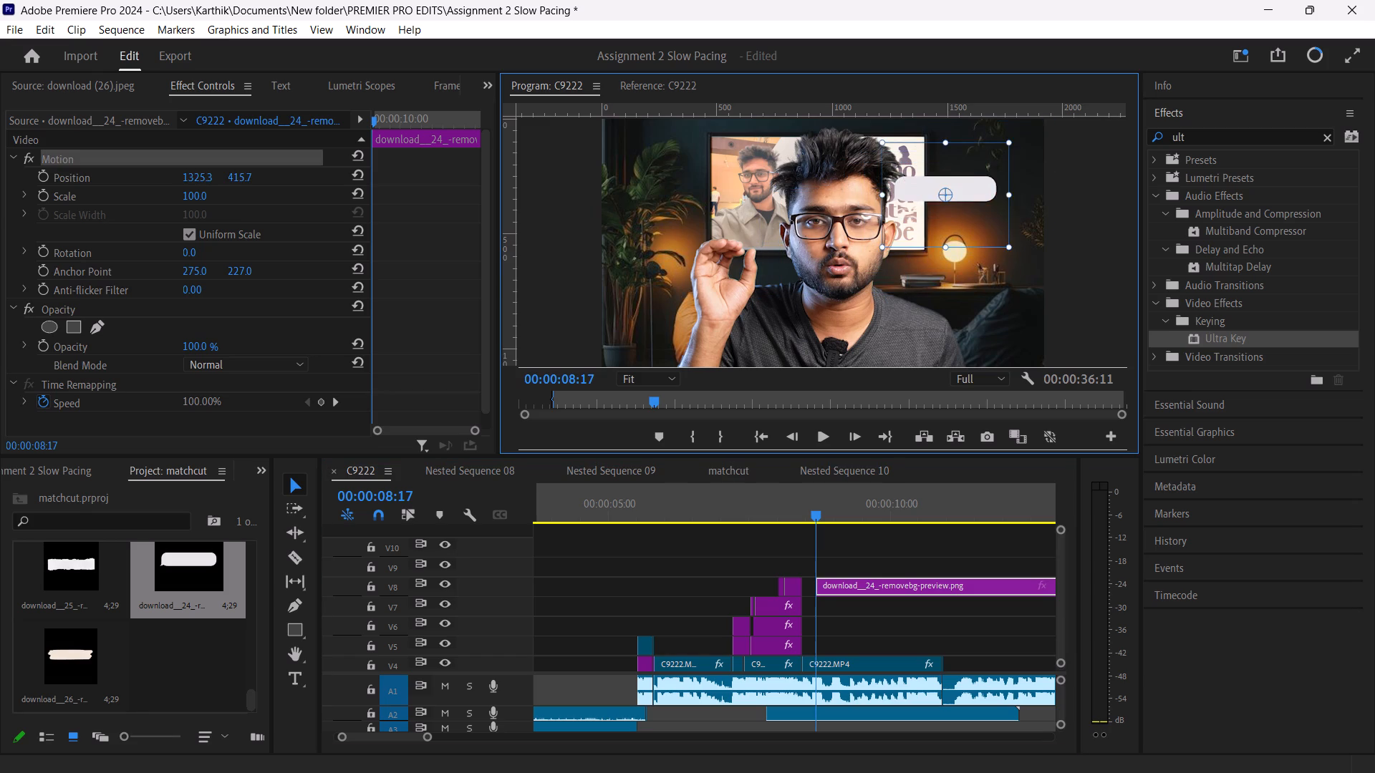
left_click_drag(991, 184, 992, 183)
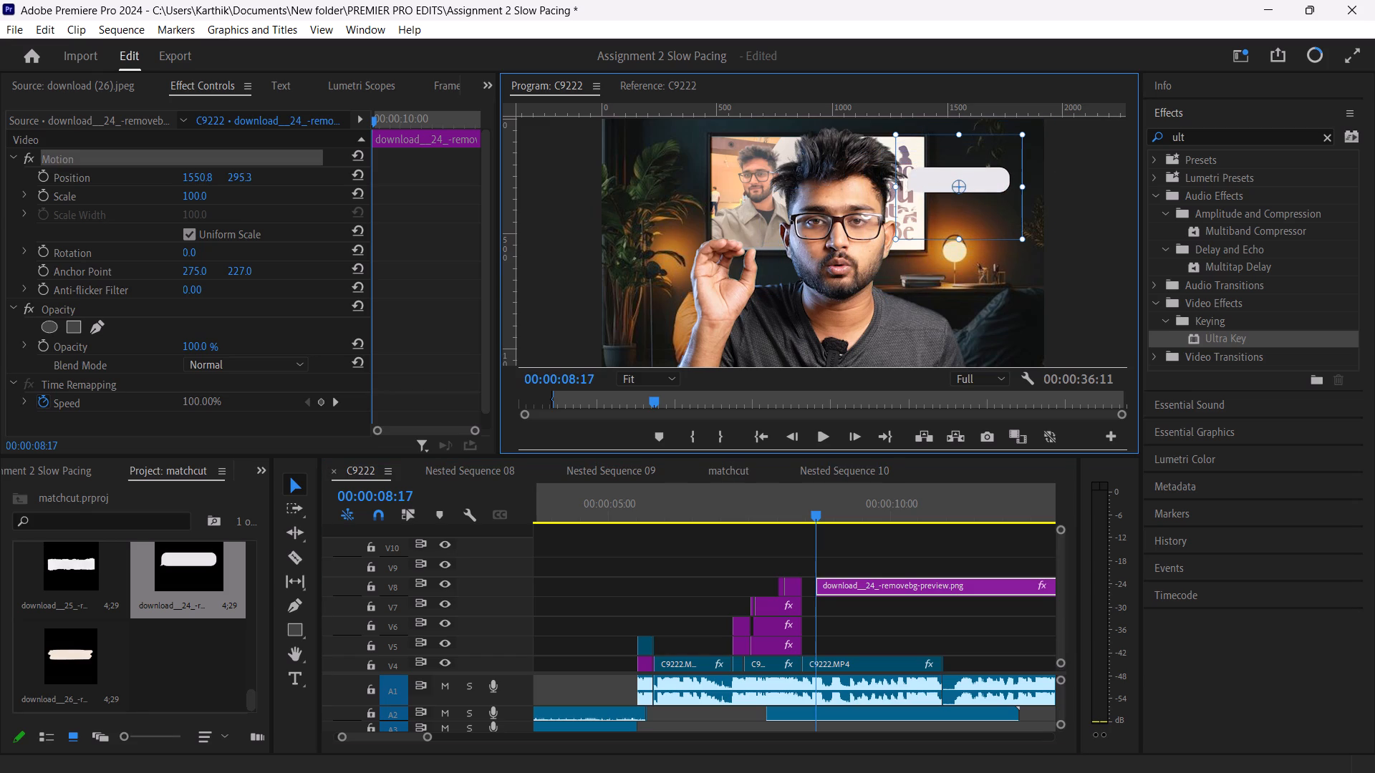
left_click_drag(1022, 233, 1039, 246)
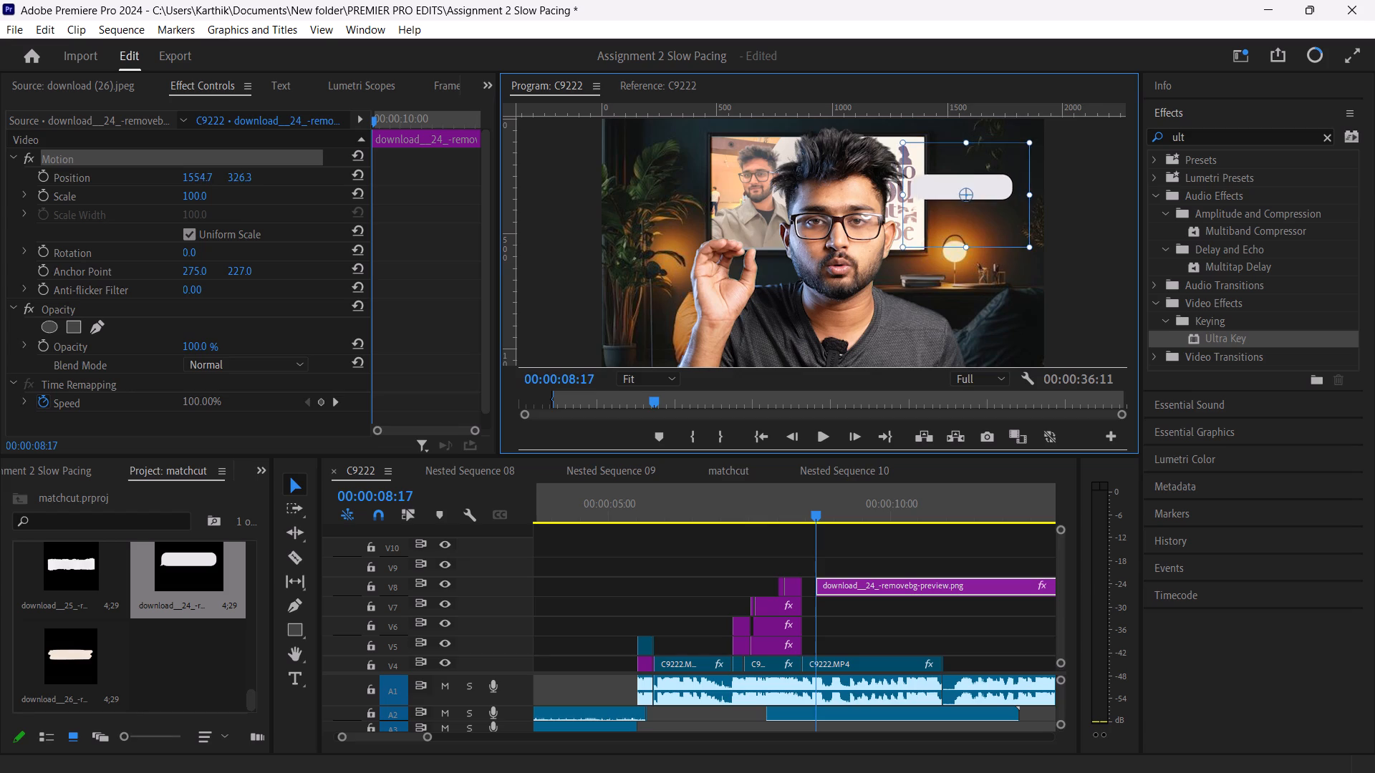
left_click_drag(1039, 246, 1015, 243)
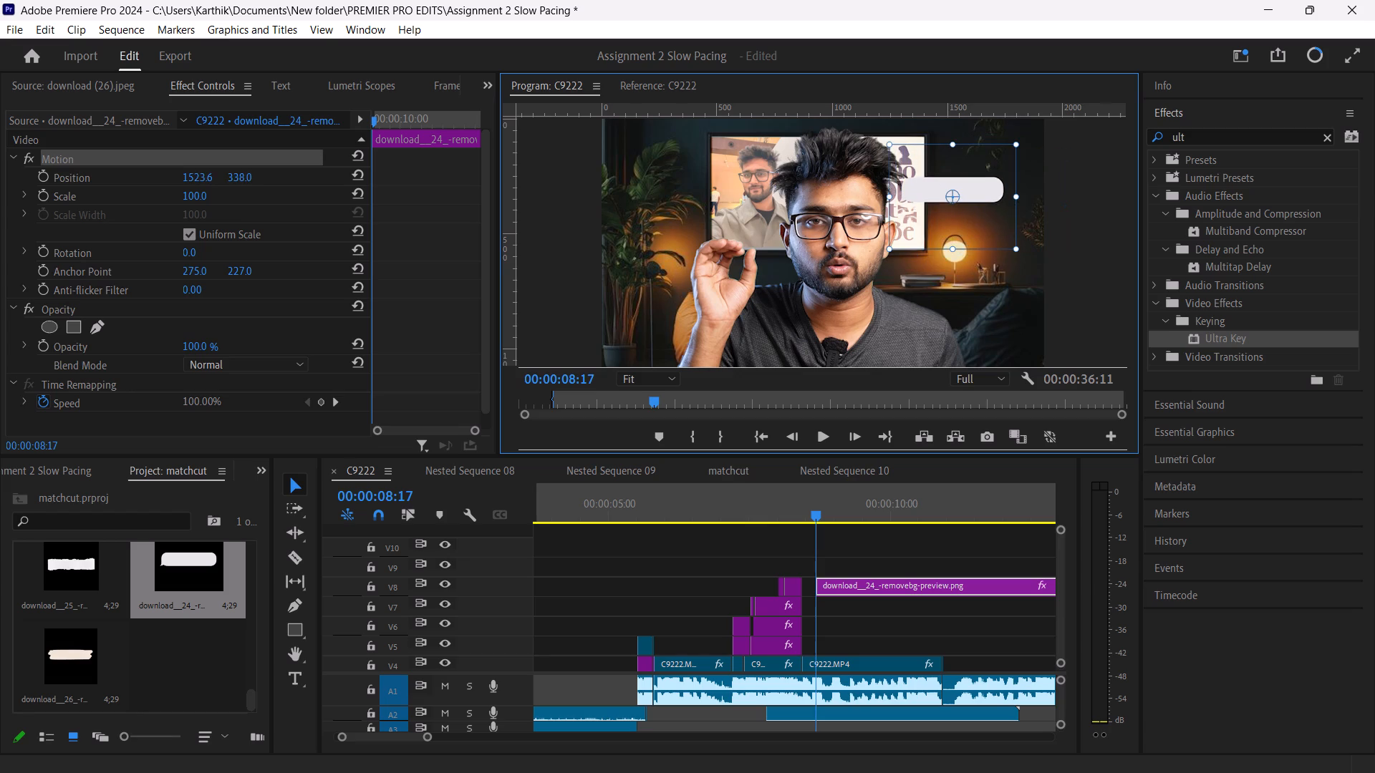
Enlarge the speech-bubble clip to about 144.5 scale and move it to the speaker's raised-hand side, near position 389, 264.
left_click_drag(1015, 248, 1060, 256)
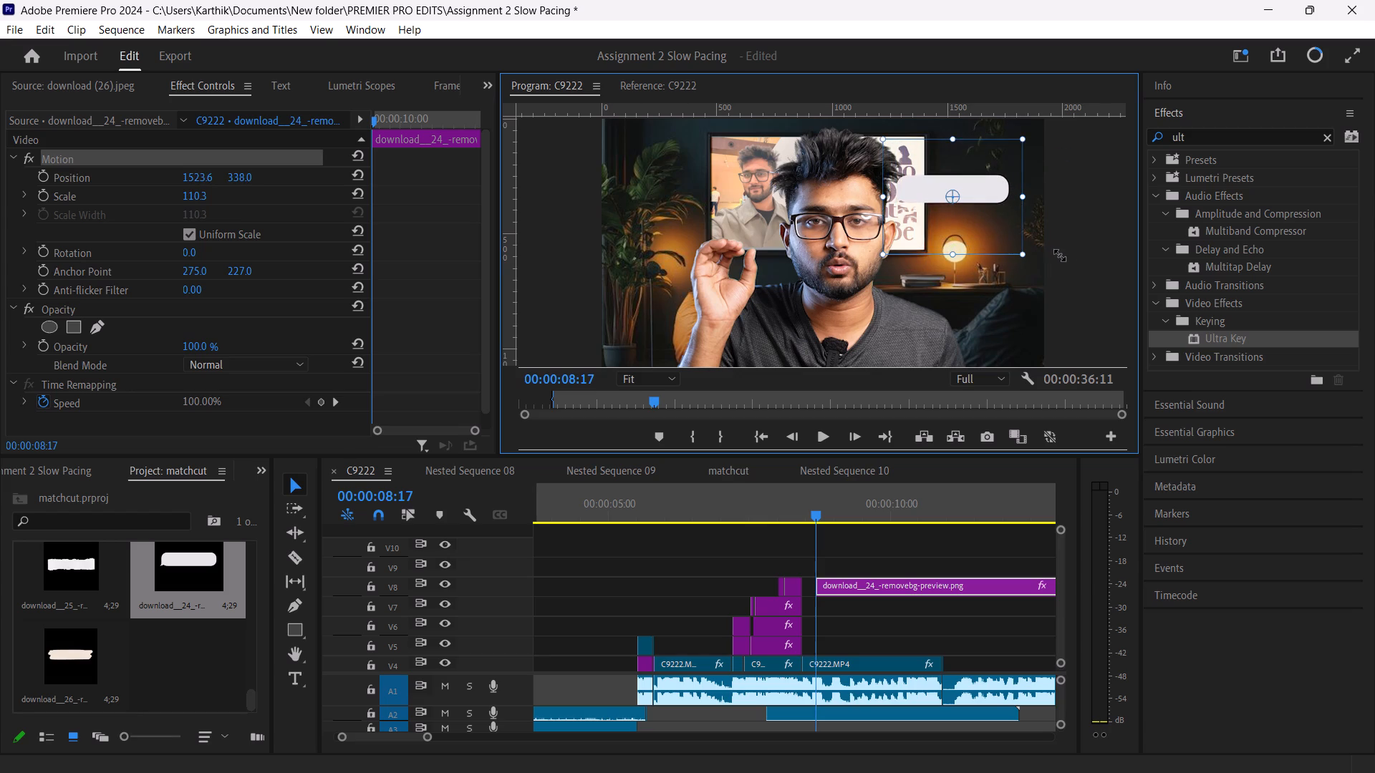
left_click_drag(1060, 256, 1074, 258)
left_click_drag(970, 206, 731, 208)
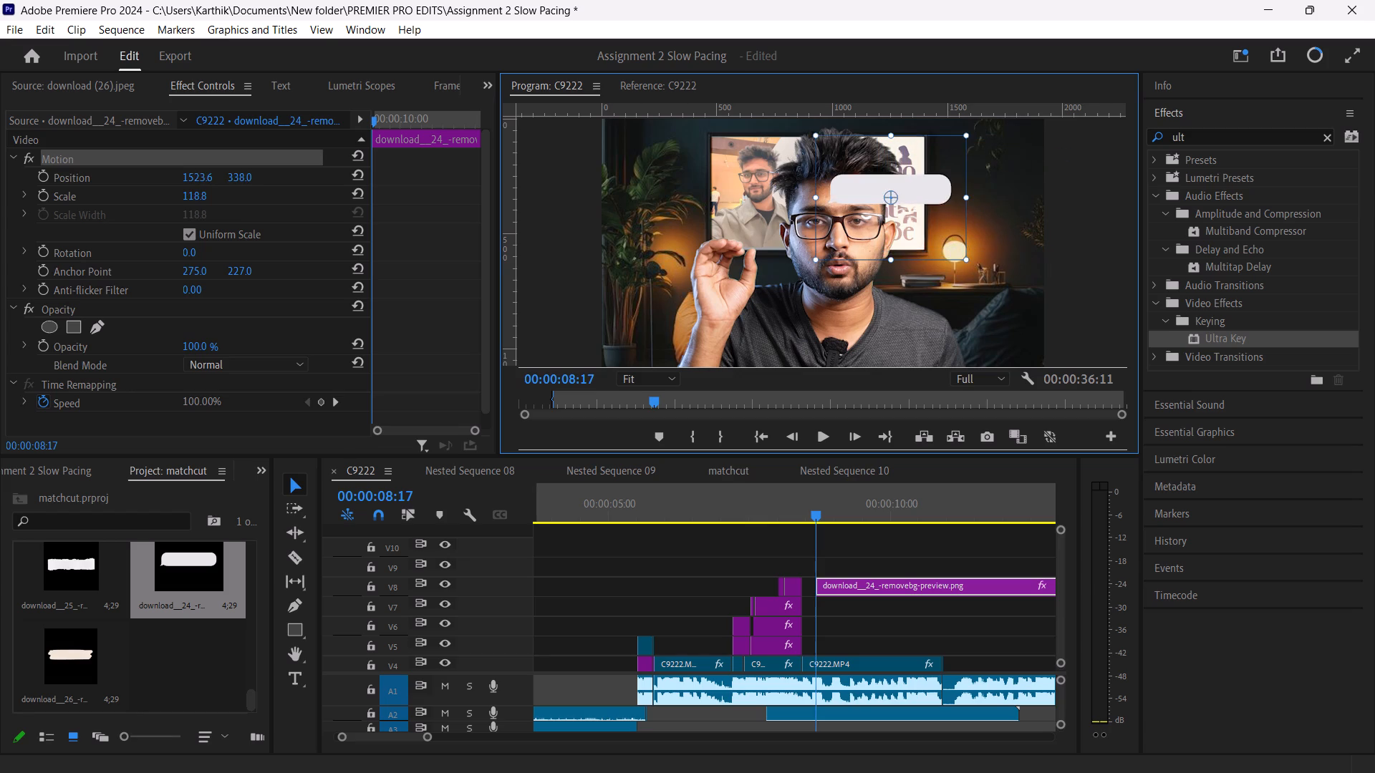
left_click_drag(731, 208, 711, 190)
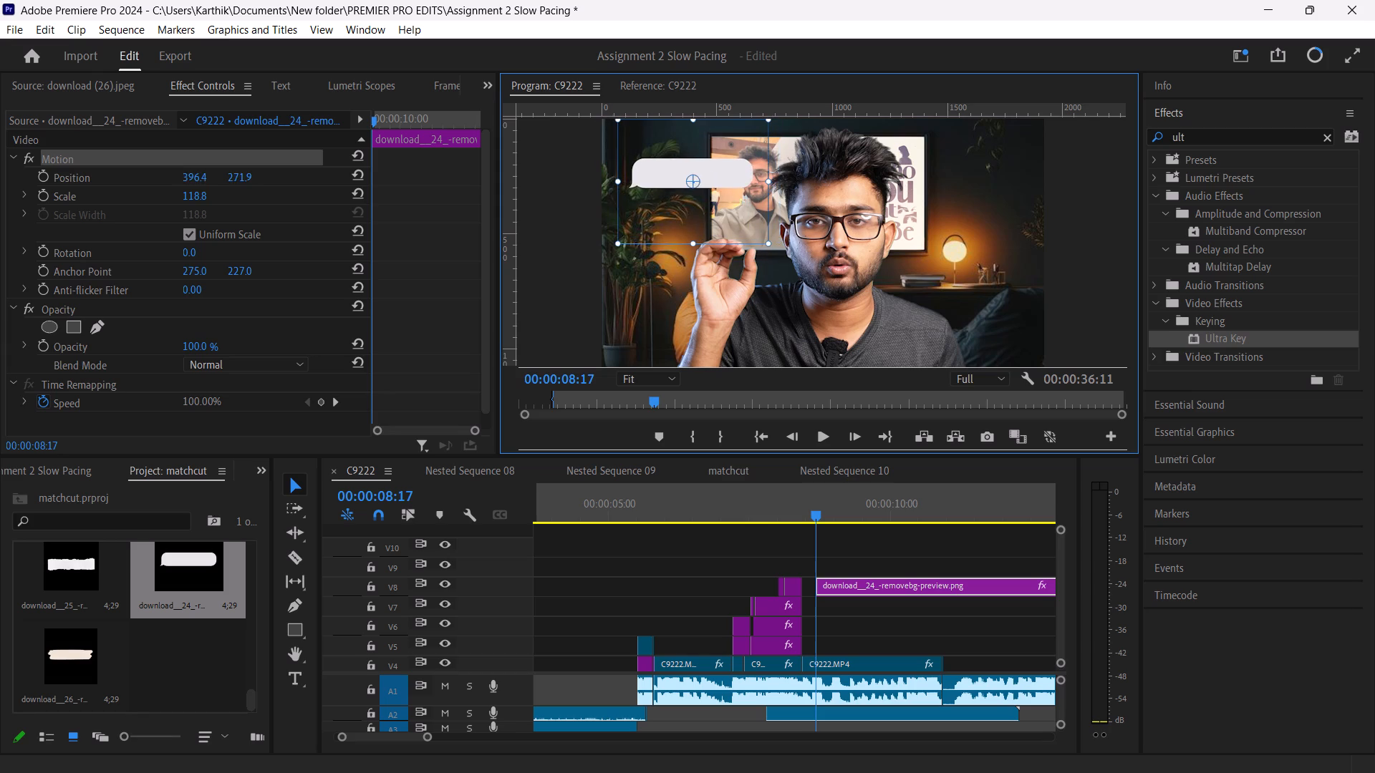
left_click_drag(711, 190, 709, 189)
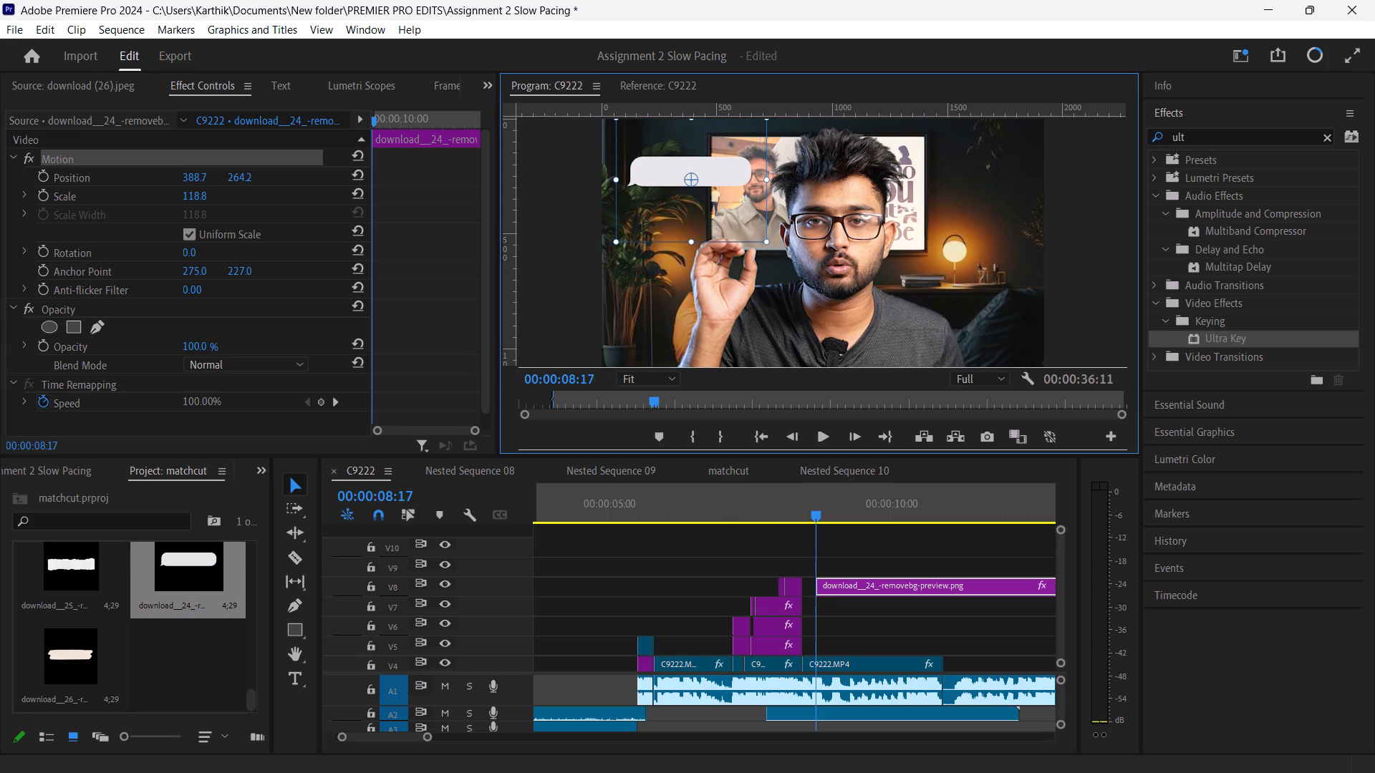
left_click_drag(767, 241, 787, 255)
Delete the speech-bubble clip from track V8 of the C9222 sequence.
key("BackSpace")
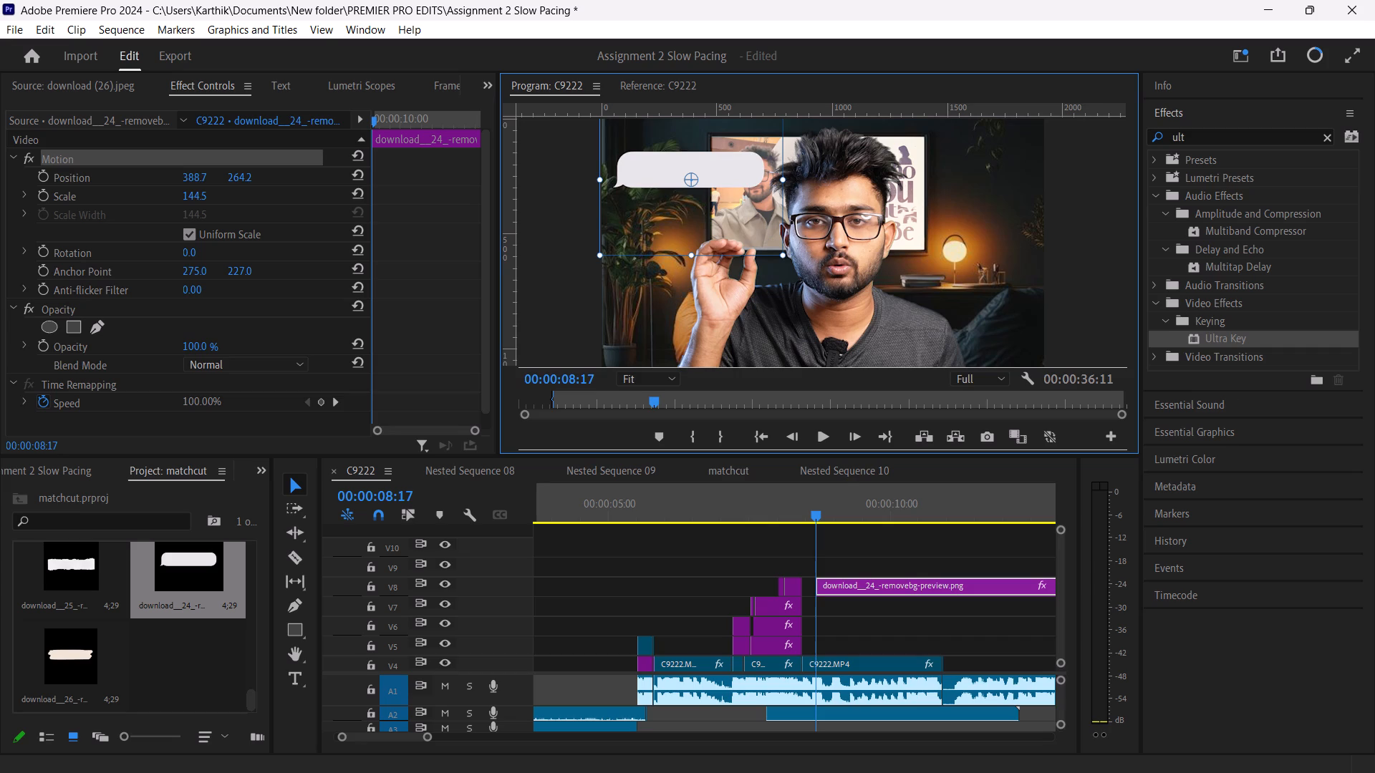
left_click(862, 583)
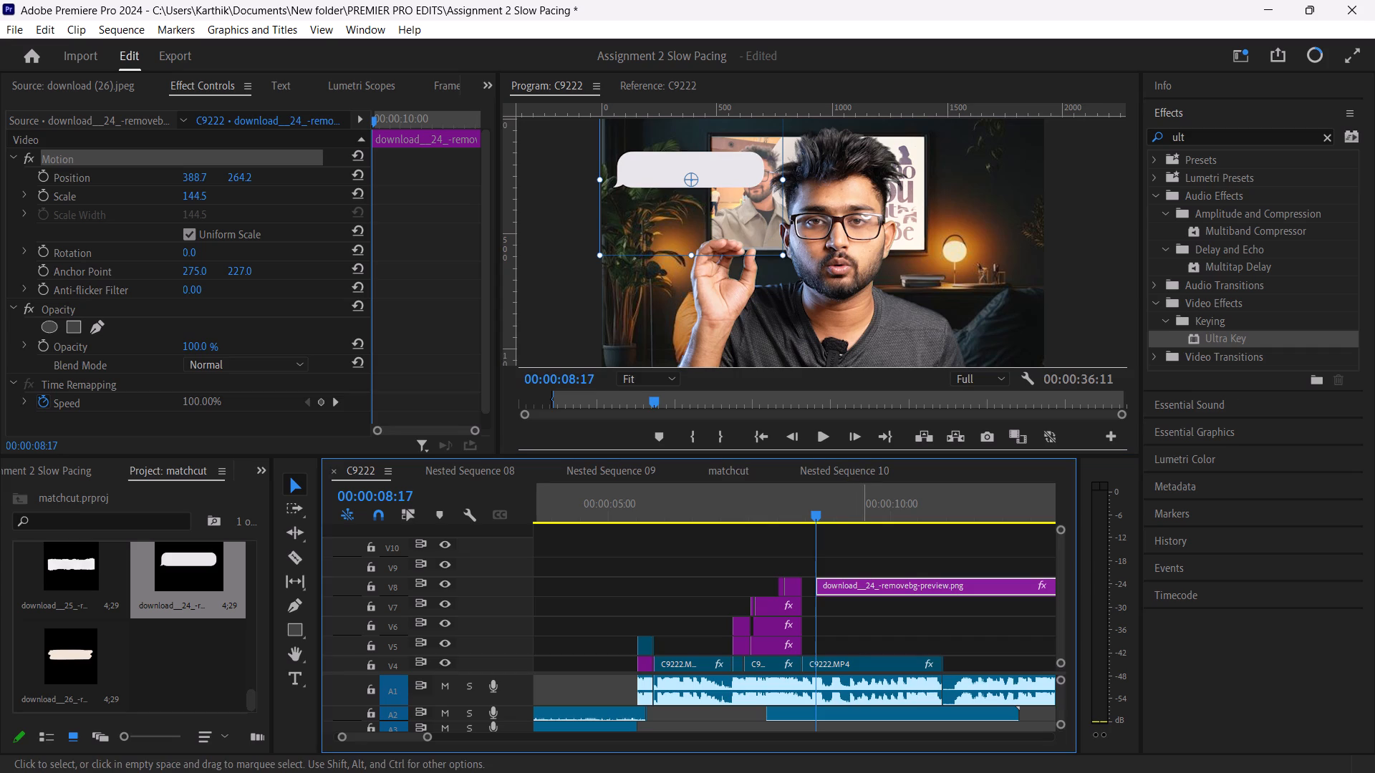
key("BackSpace")
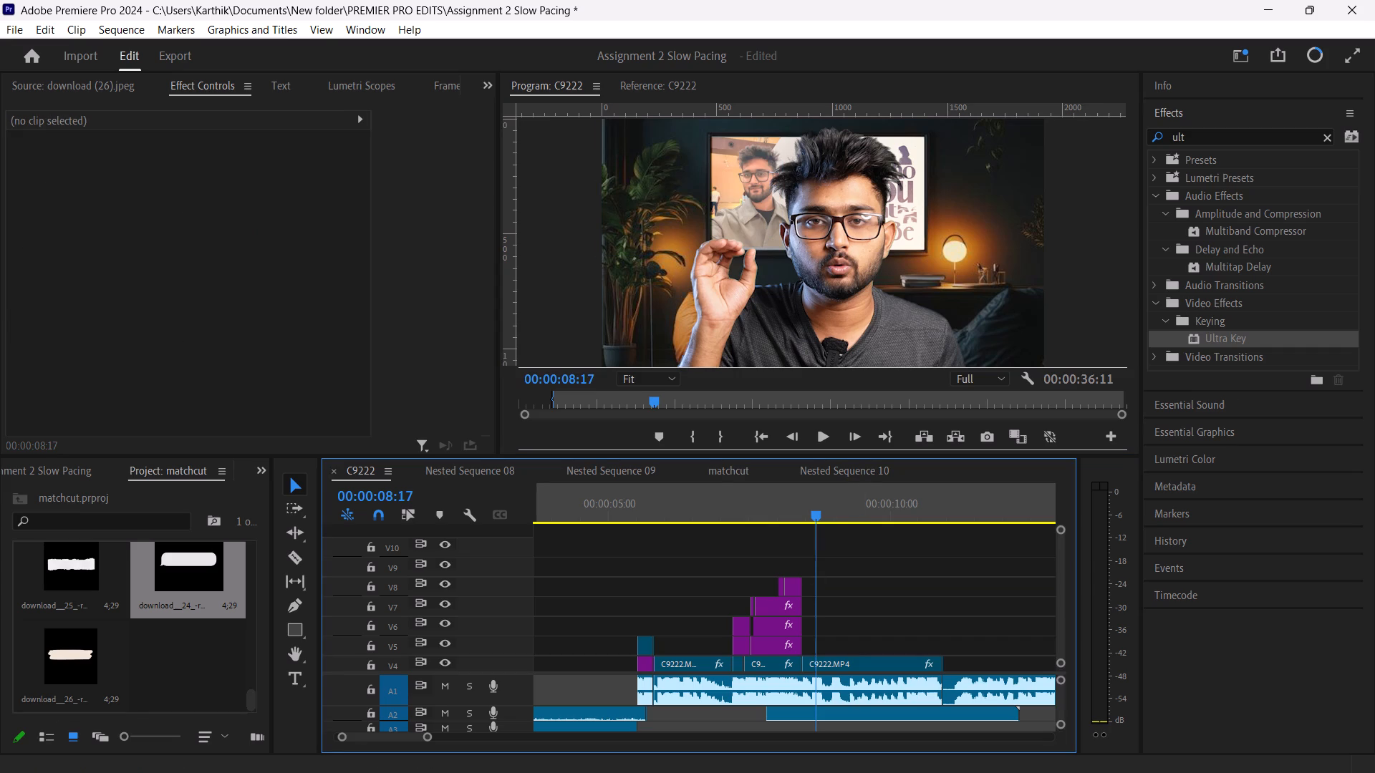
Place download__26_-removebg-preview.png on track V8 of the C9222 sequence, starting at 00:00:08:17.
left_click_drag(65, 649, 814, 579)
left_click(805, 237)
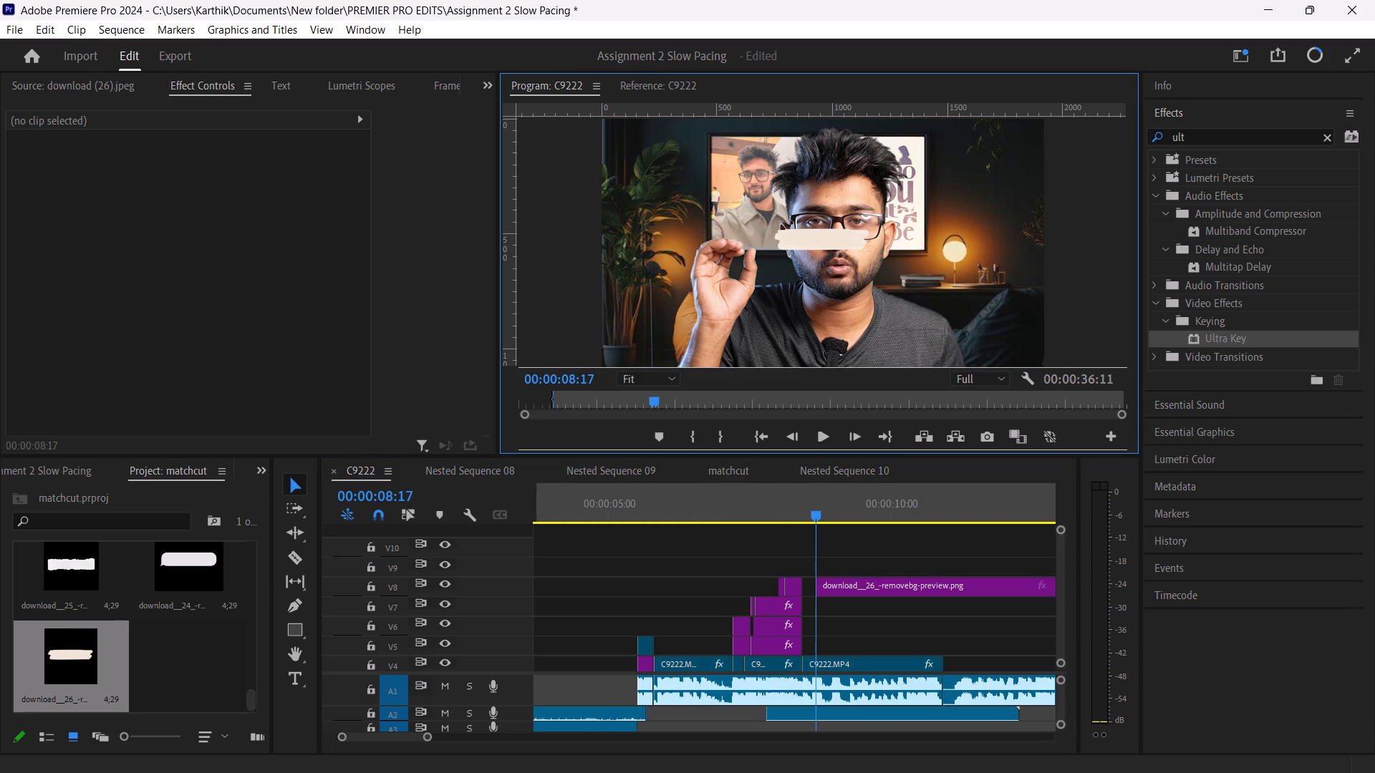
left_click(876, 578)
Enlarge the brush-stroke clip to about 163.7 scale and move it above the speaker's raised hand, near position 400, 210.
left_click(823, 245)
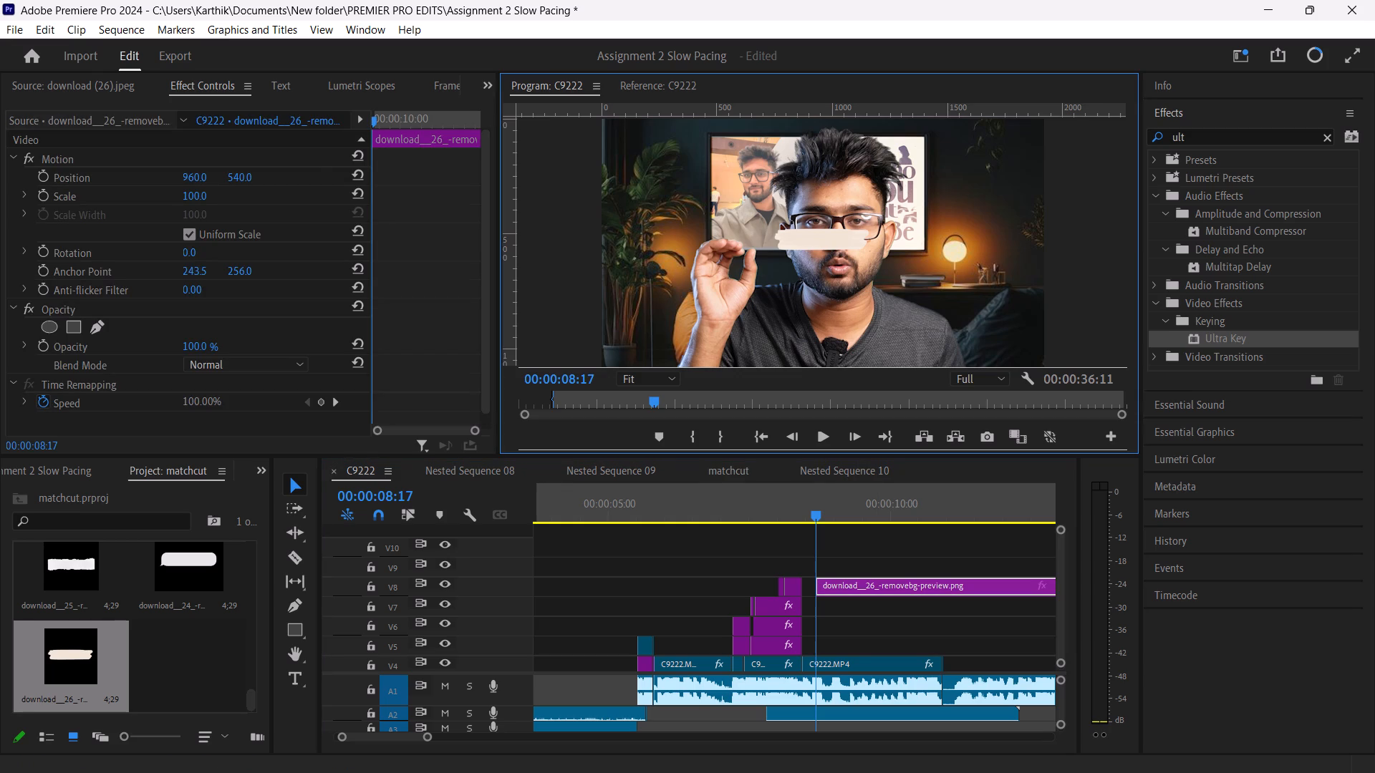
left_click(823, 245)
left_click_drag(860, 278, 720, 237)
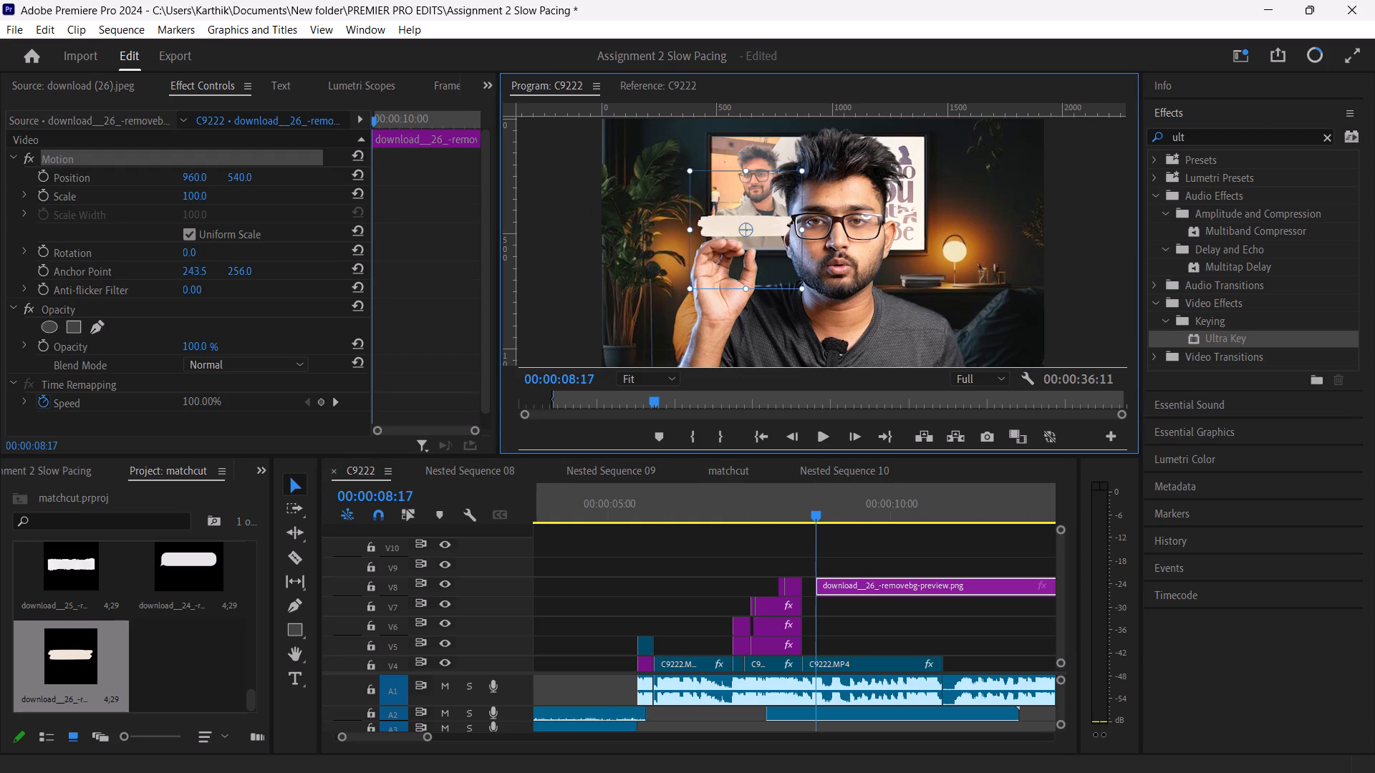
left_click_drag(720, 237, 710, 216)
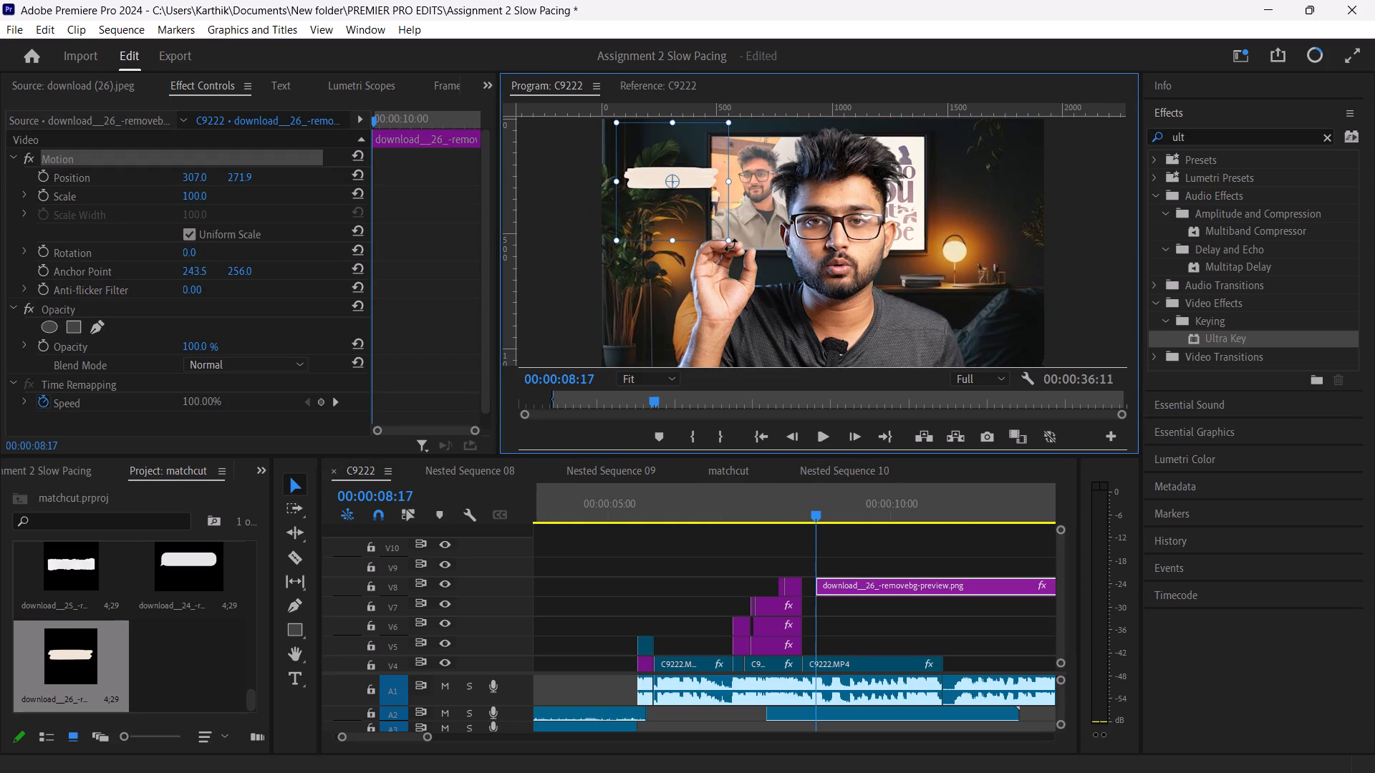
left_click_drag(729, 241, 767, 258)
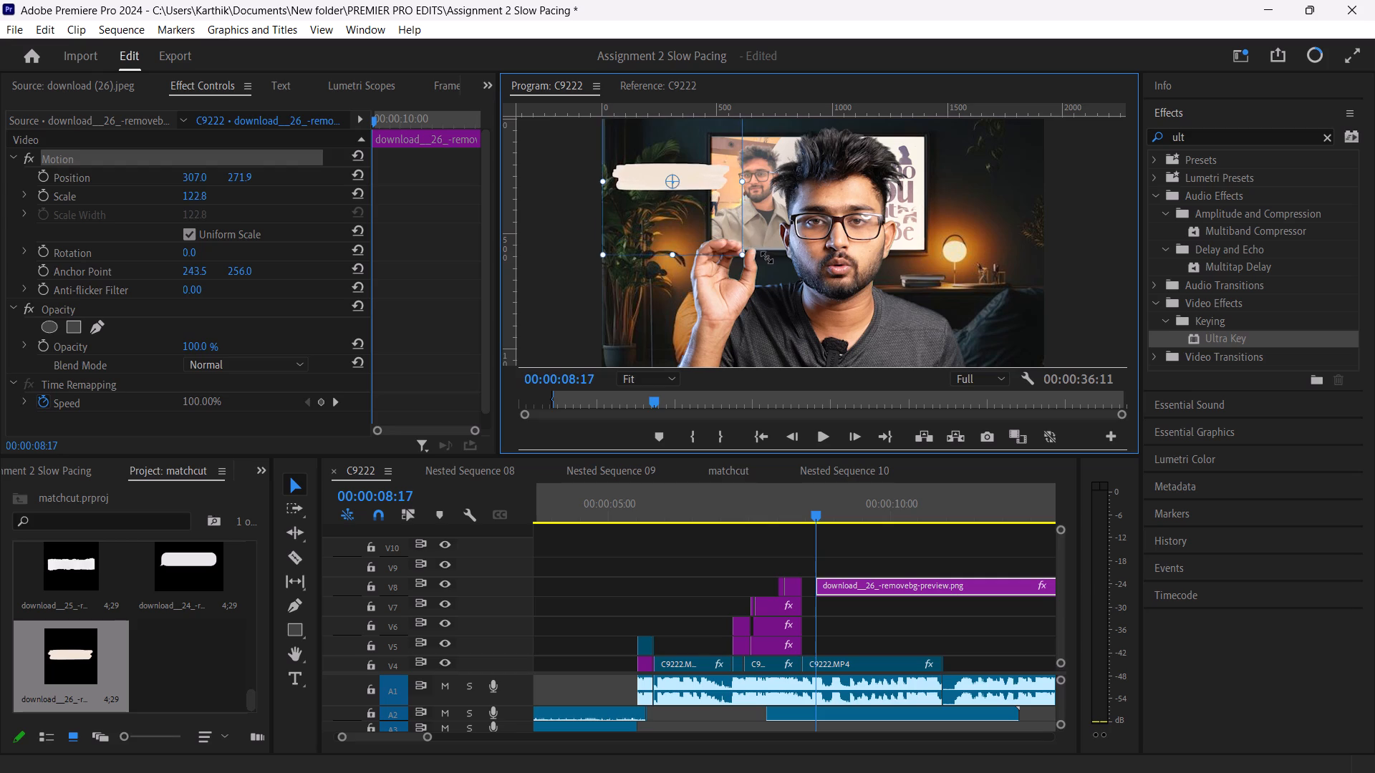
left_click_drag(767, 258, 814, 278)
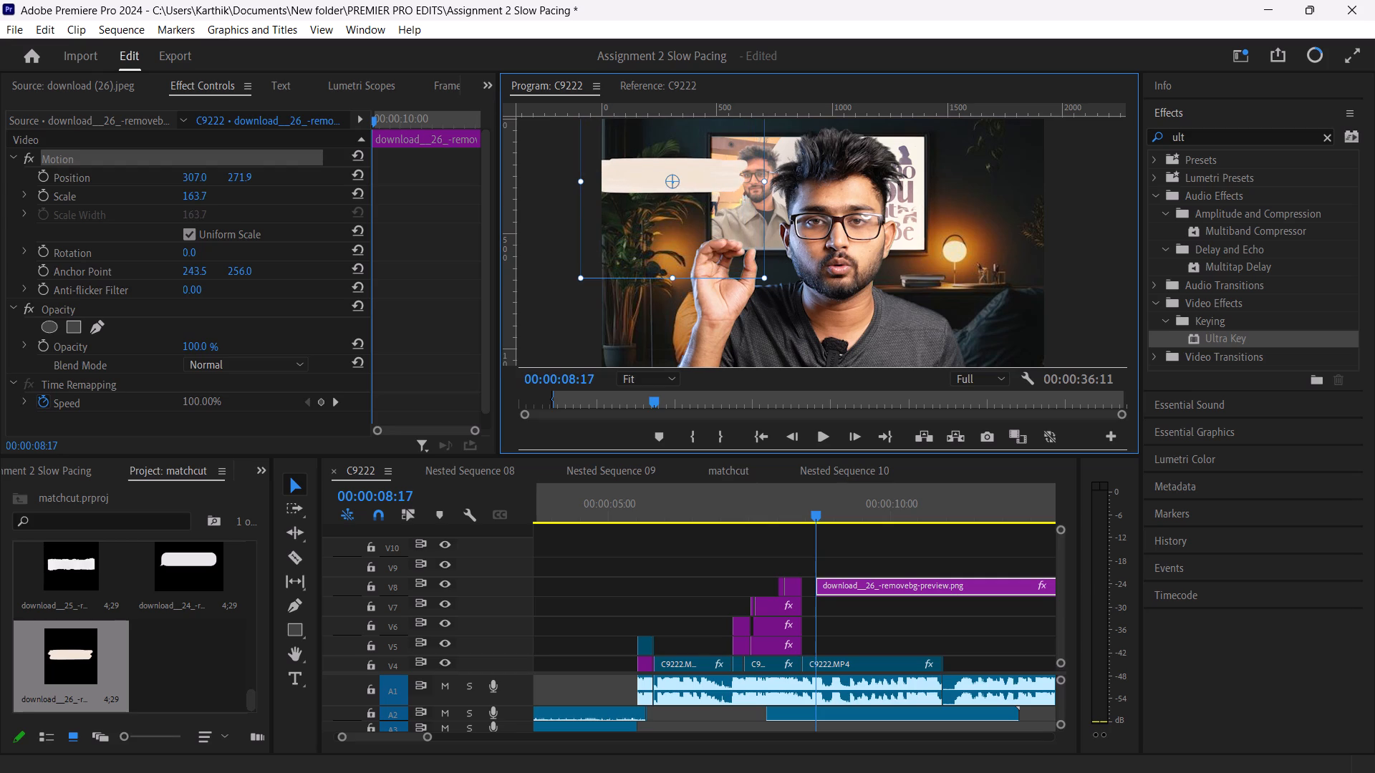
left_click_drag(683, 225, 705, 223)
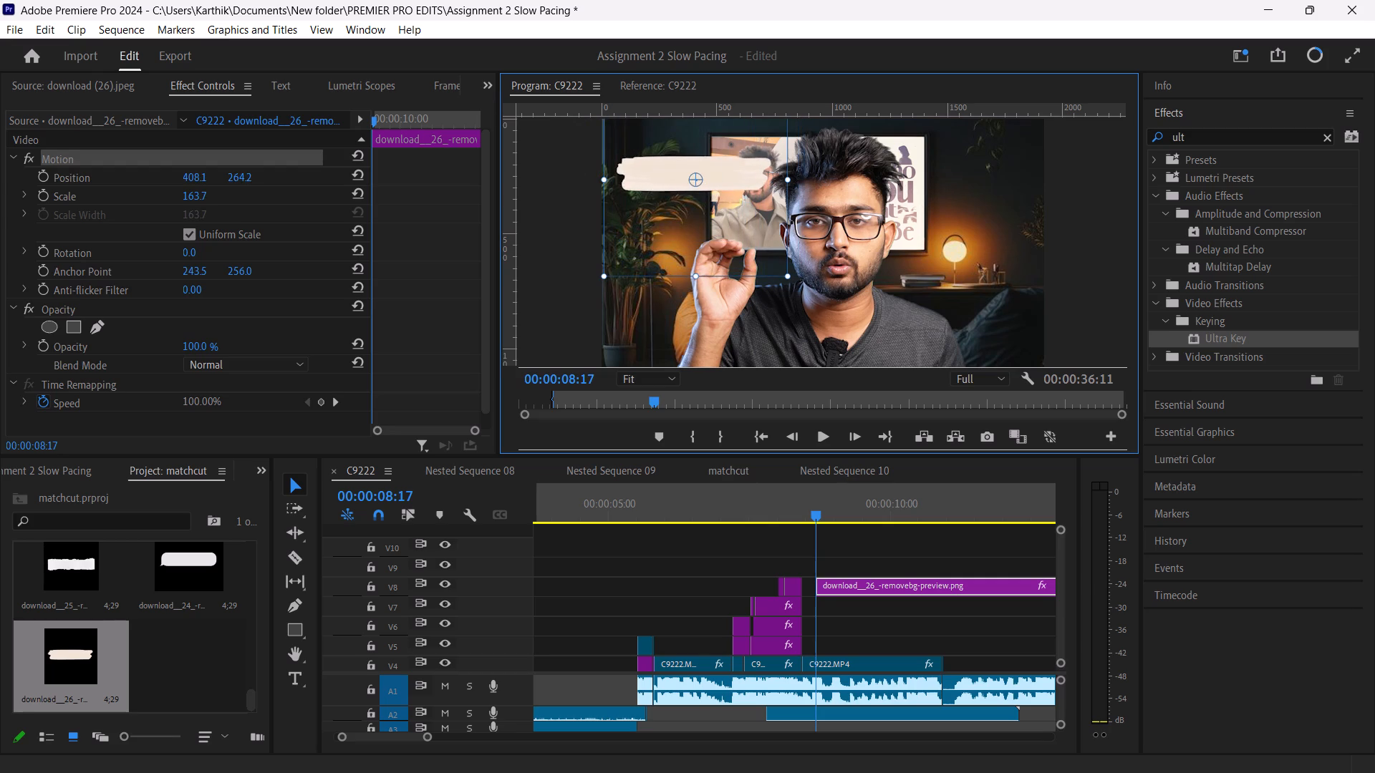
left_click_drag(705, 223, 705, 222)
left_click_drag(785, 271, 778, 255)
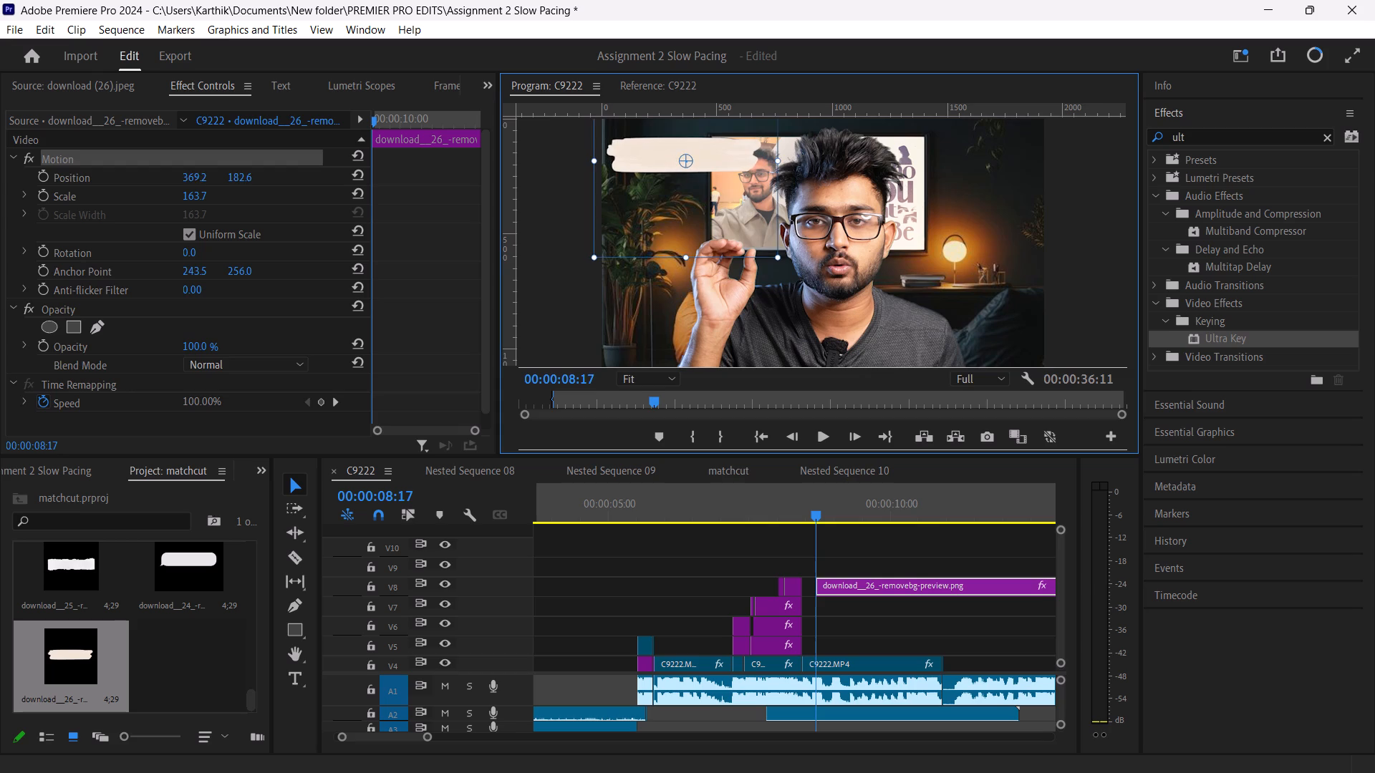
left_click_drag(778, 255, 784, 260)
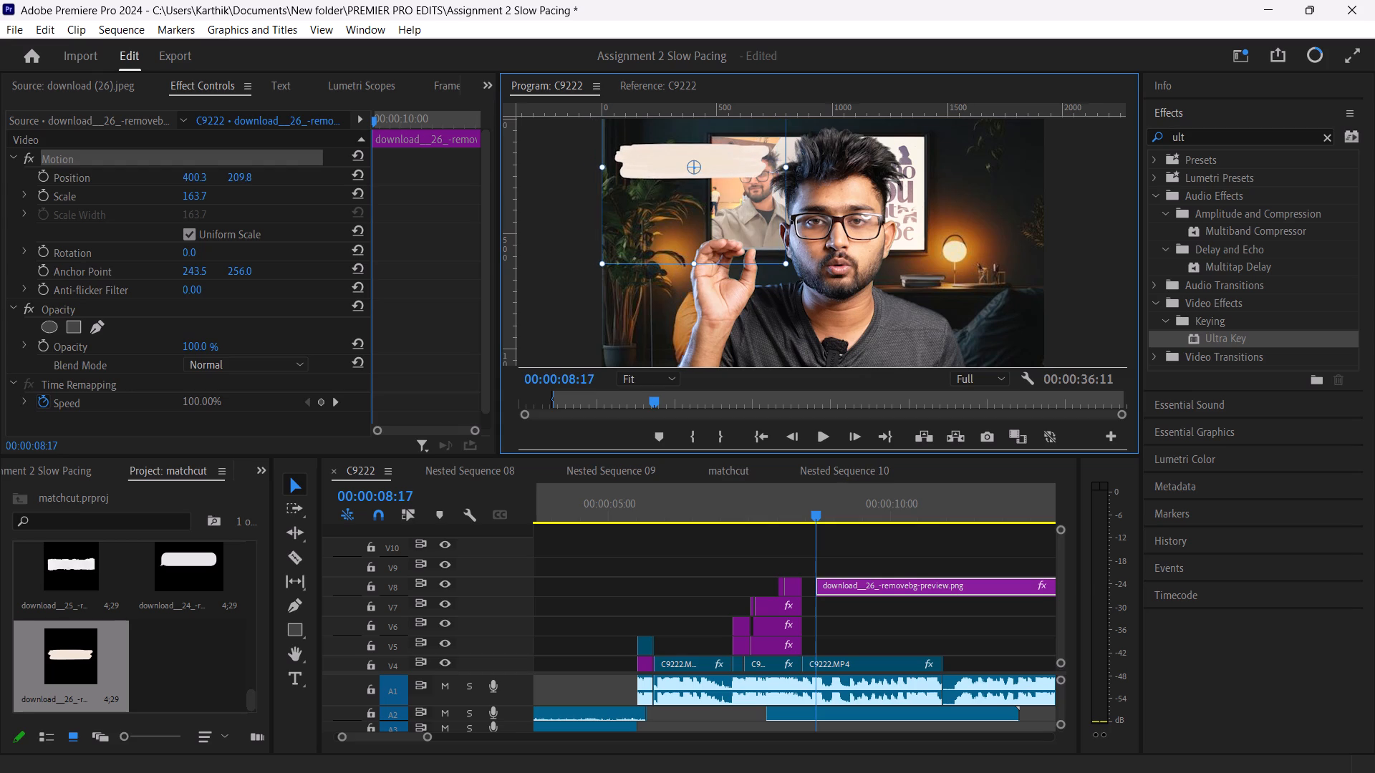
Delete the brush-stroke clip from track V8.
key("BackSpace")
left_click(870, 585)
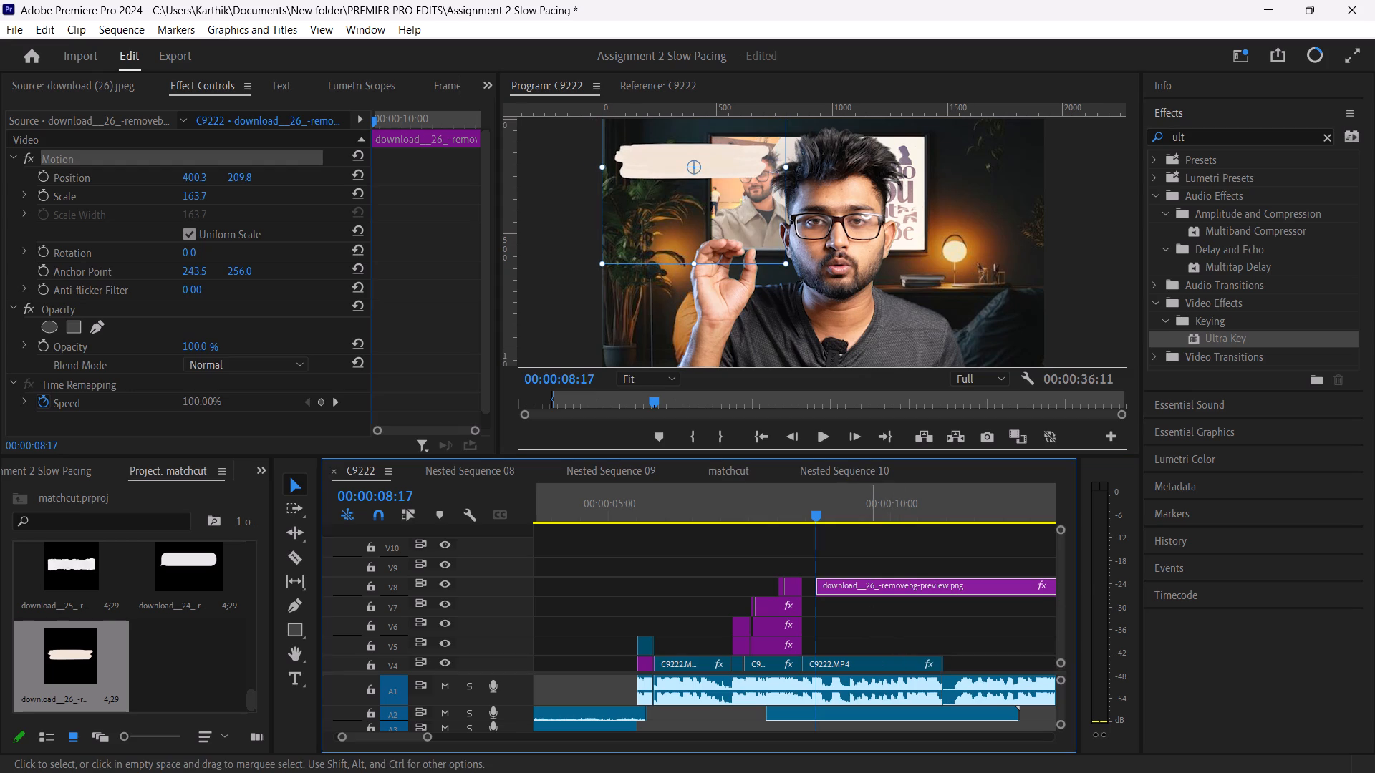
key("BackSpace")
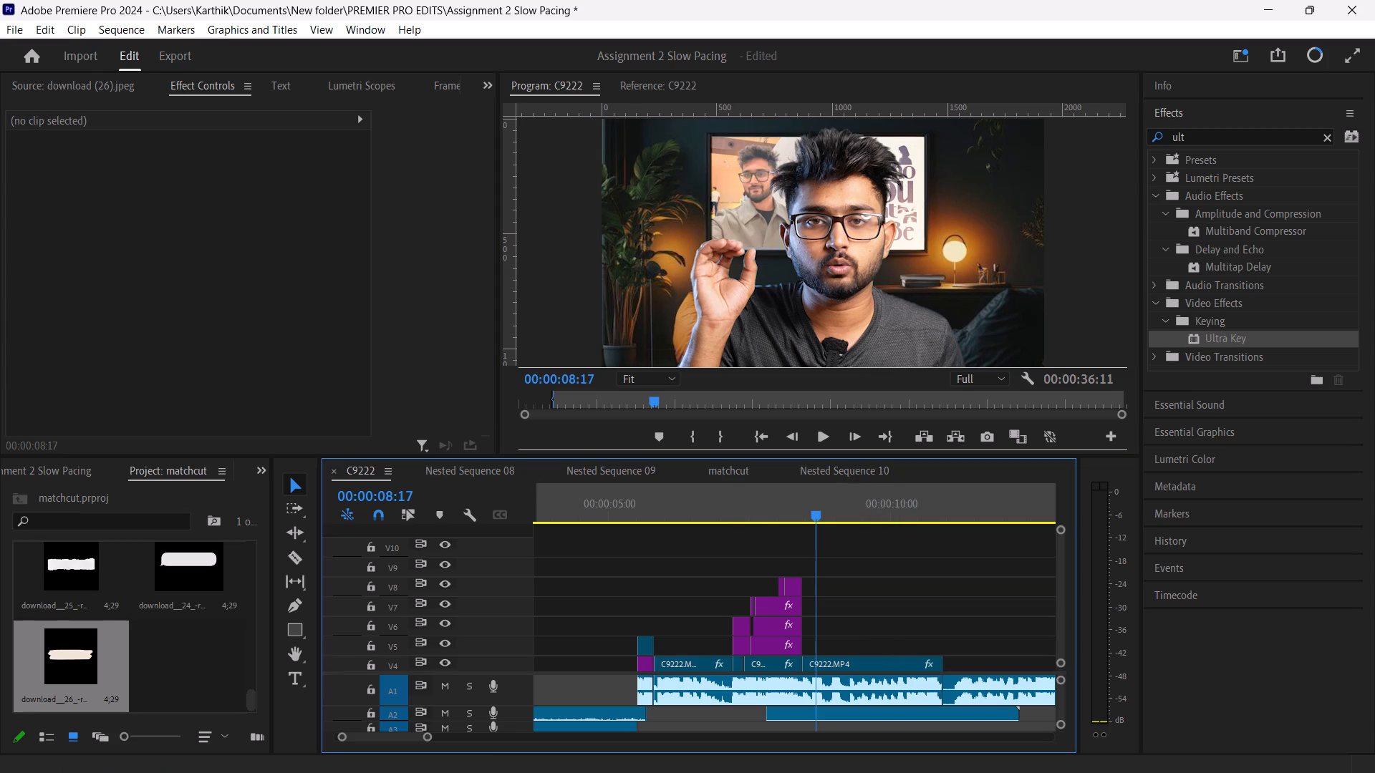
Look through the matchcut project's media for a suitable background image.
left_click_drag(252, 696, 256, 684)
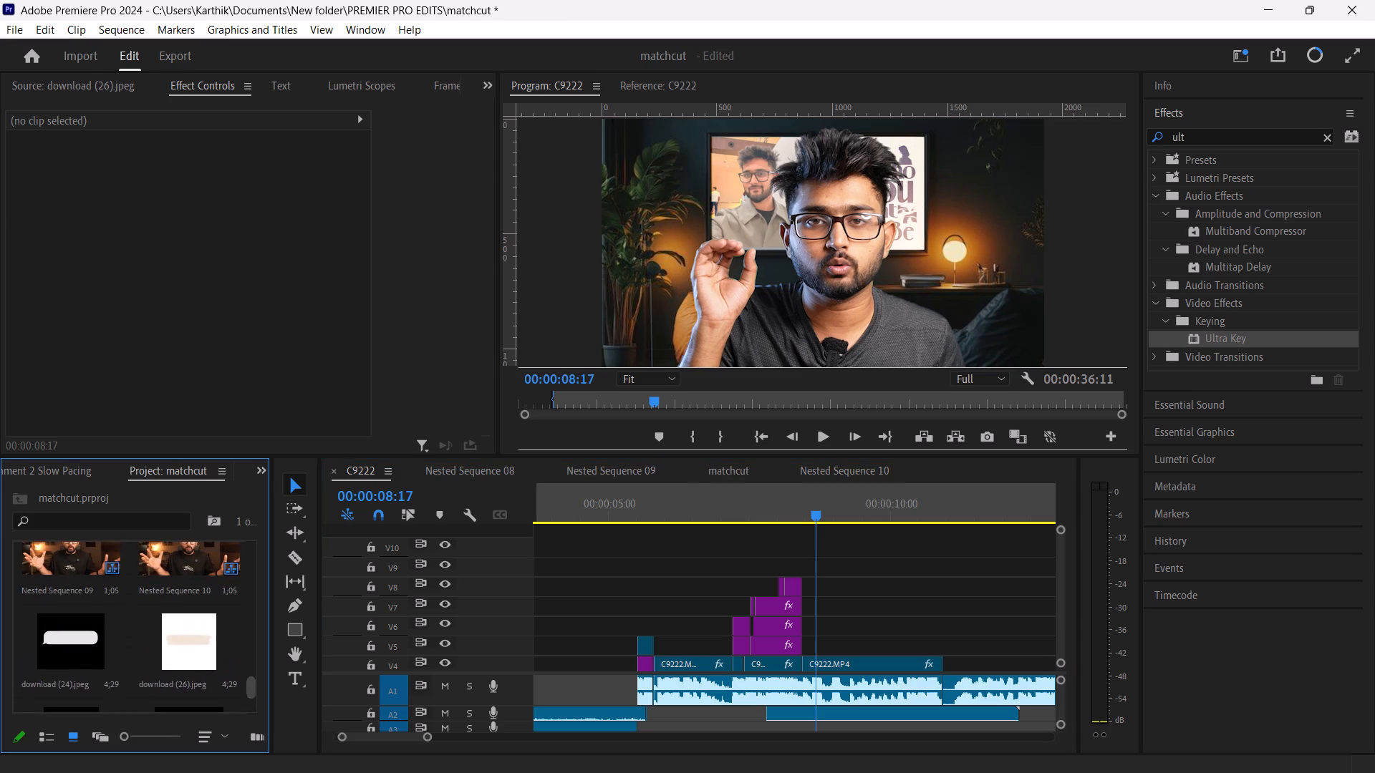
left_click_drag(256, 684, 256, 662)
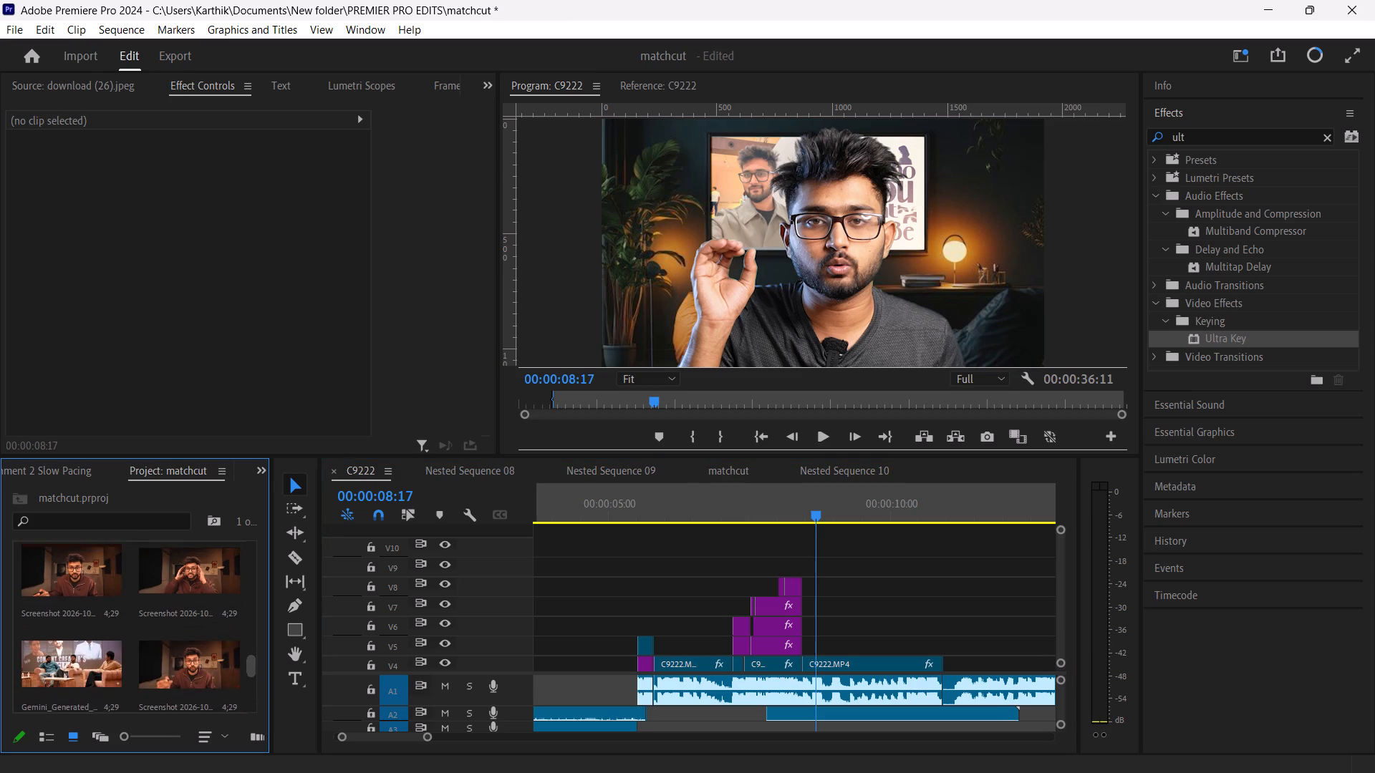
left_click_drag(256, 662, 254, 631)
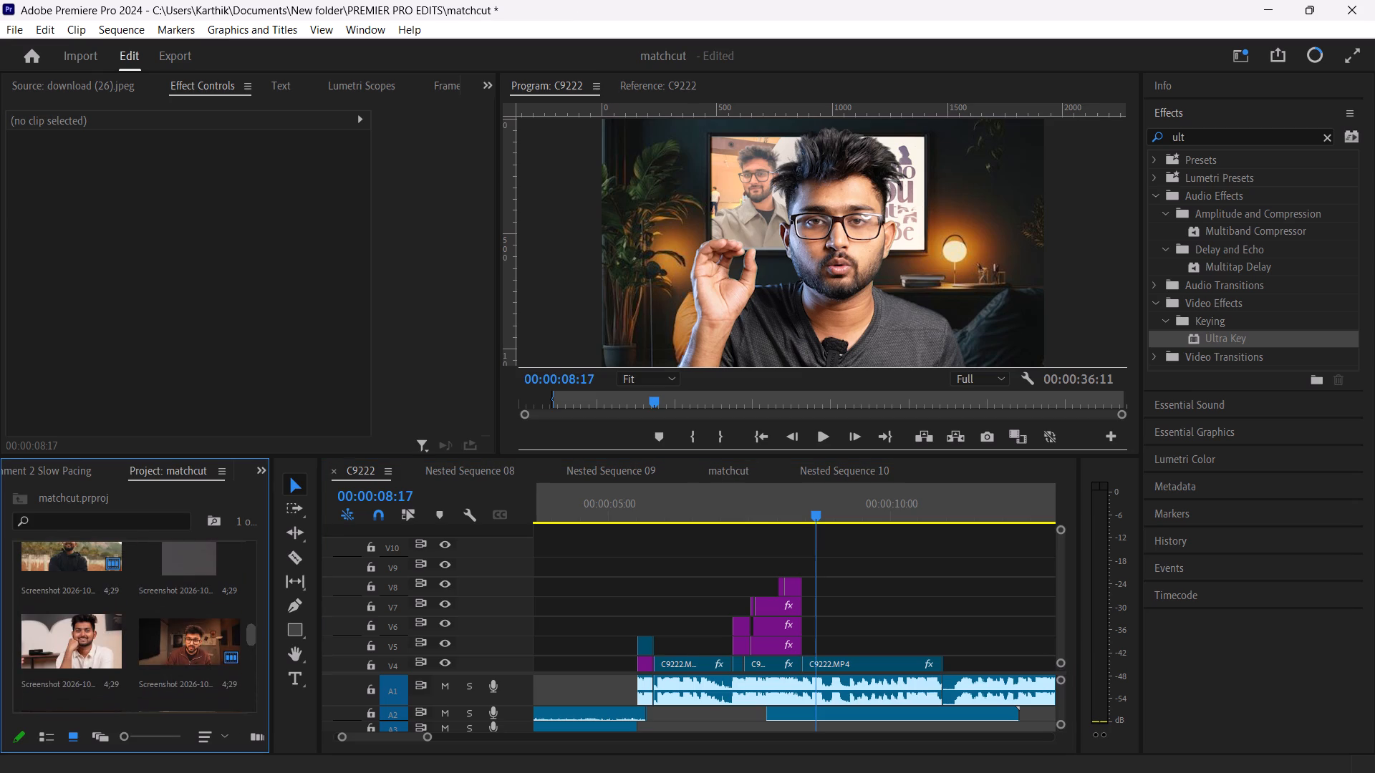
left_click_drag(254, 631, 253, 603)
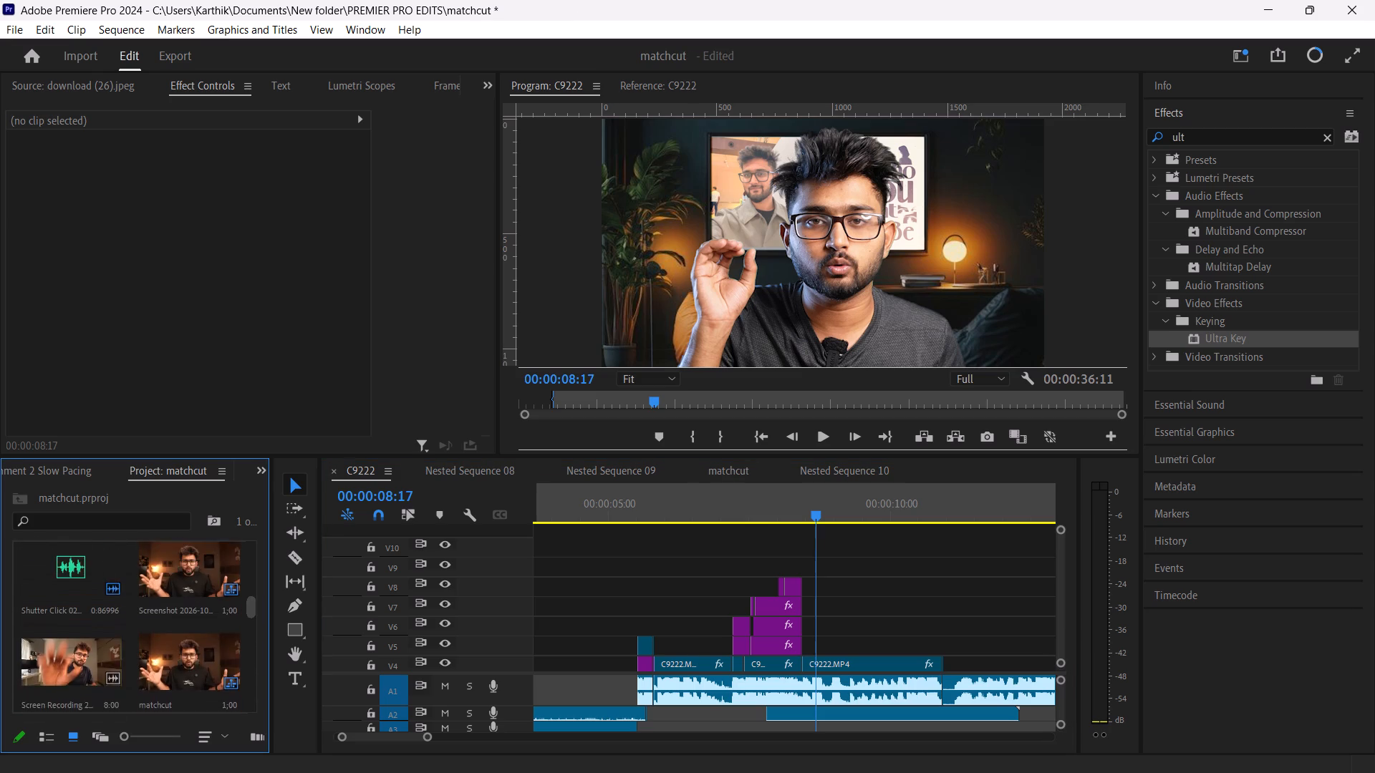
left_click_drag(253, 603, 249, 573)
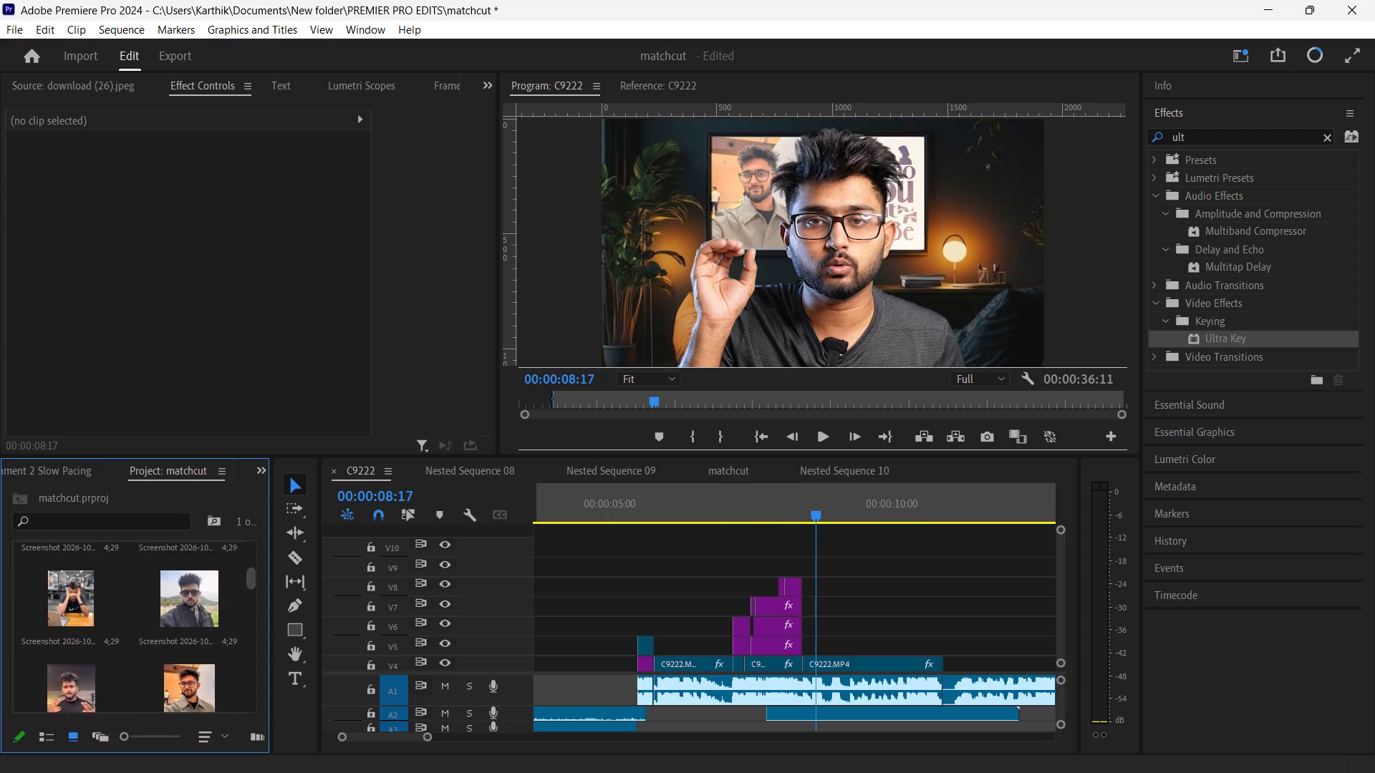
left_click_drag(249, 573, 246, 547)
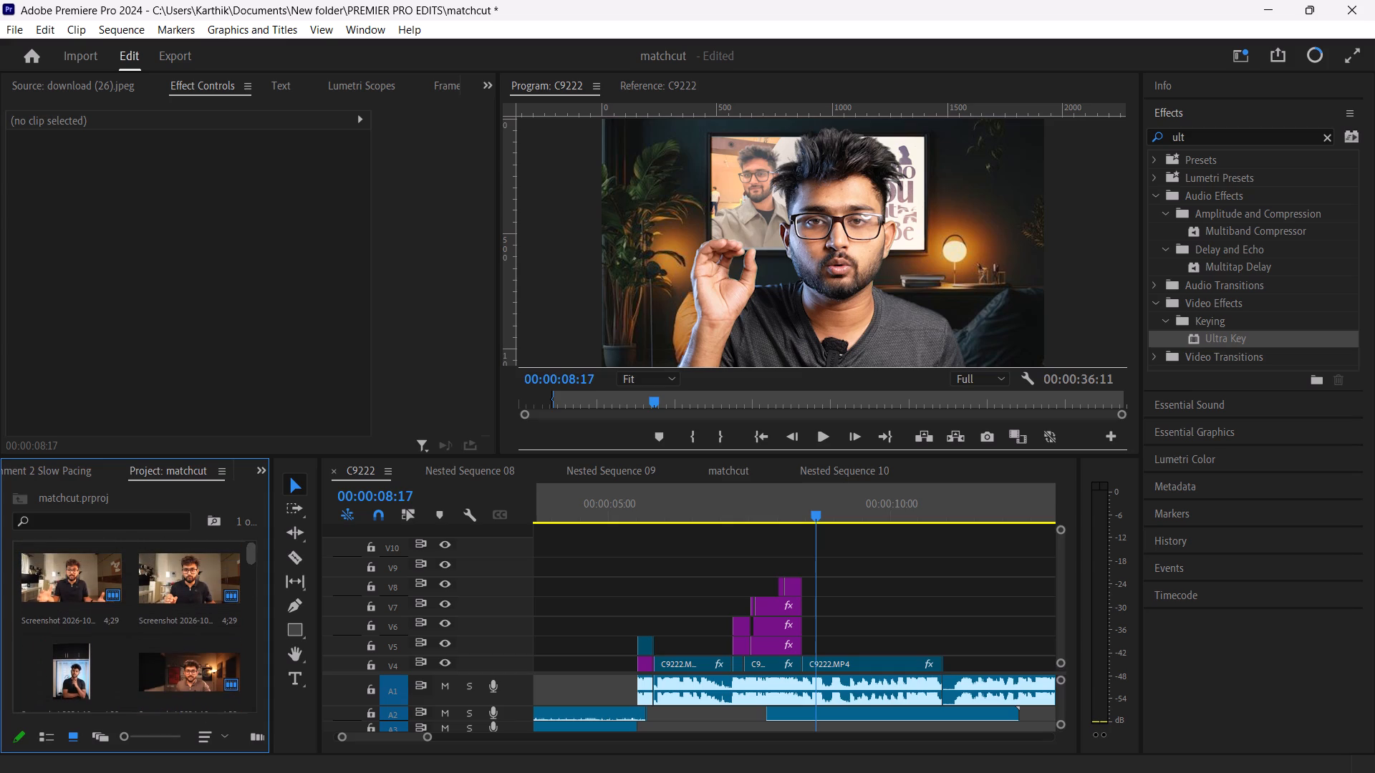
left_click_drag(246, 547, 244, 548)
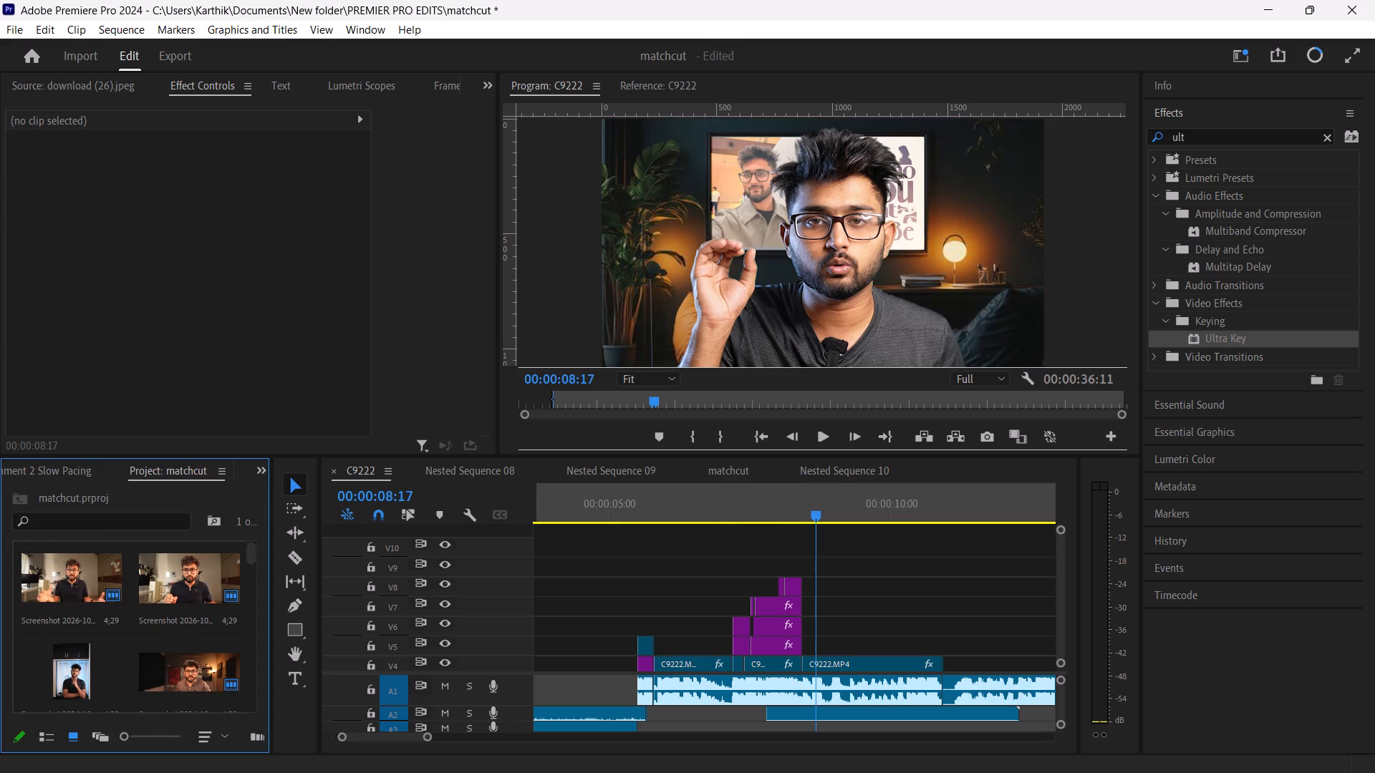
Place download (20).jpeg from the Assignment 2 Slow Pacing project on track V8, starting at 00:00:08:17.
left_click(85, 472)
left_click_drag(257, 691, 257, 684)
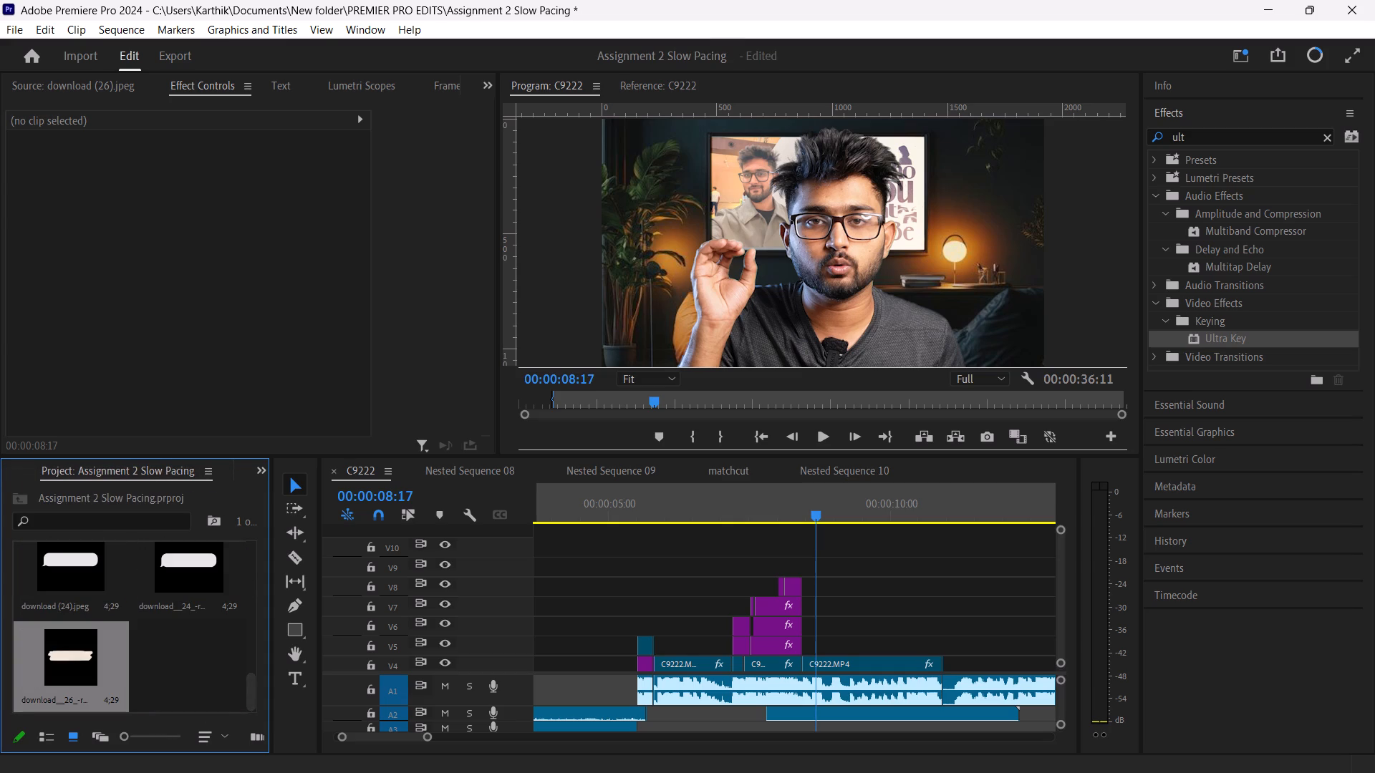
left_click_drag(257, 684, 250, 689)
left_click_drag(250, 689, 251, 631)
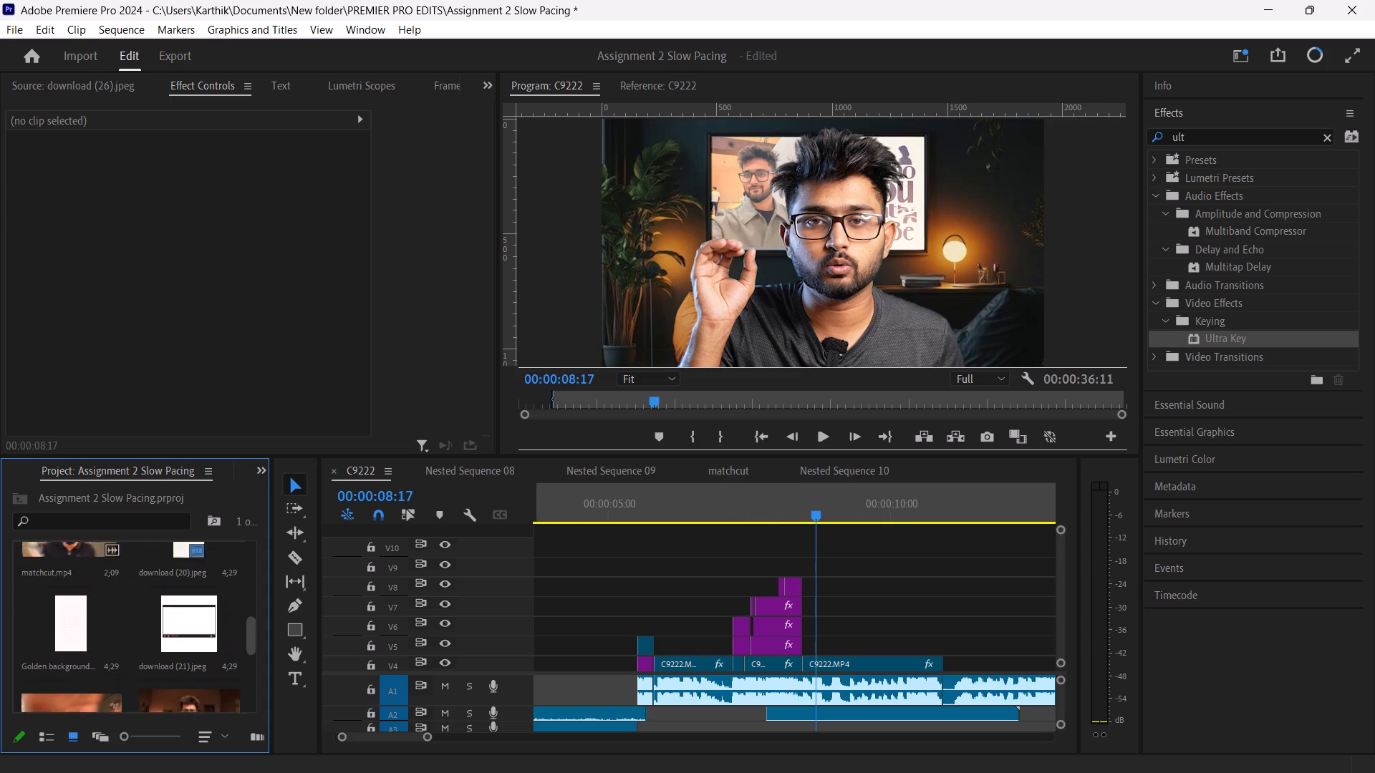
left_click_drag(251, 631, 251, 623)
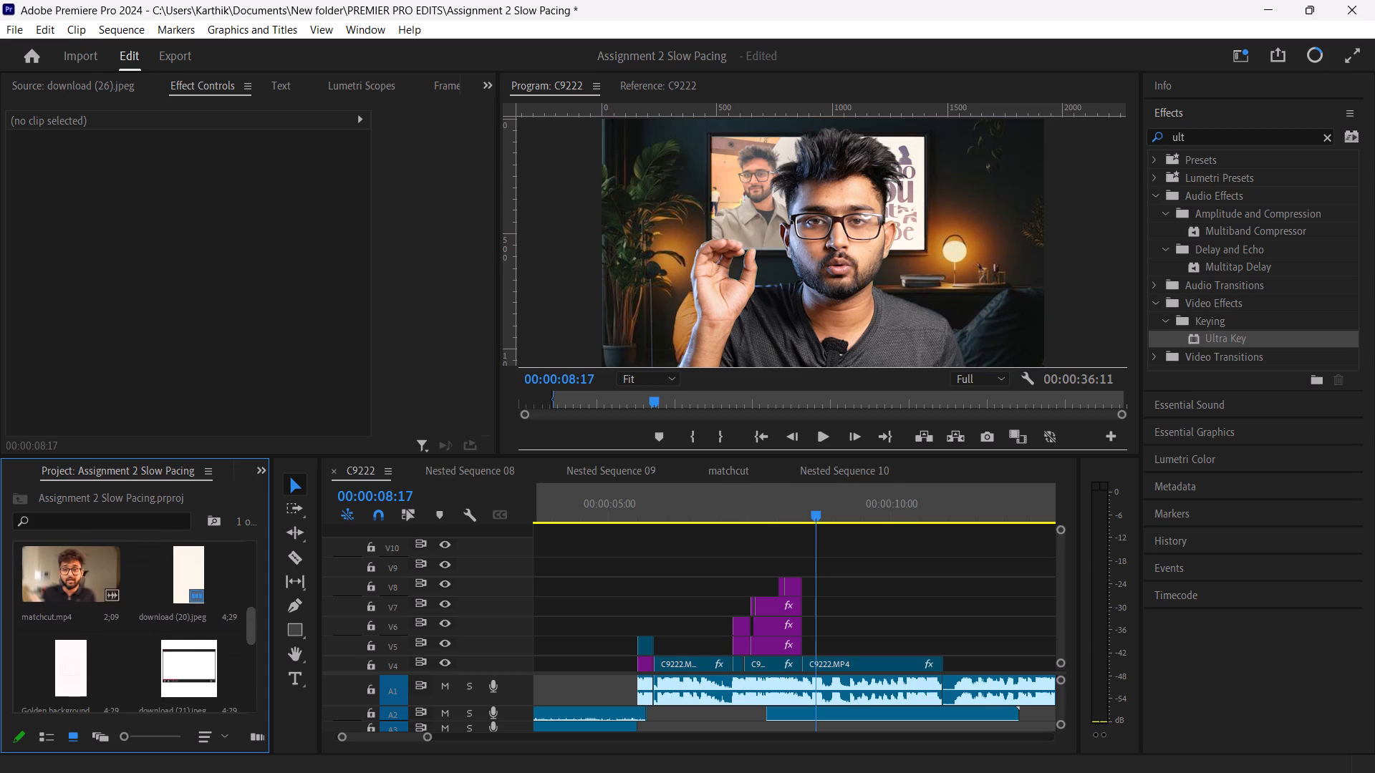
left_click_drag(251, 623, 251, 622)
left_click_drag(178, 588, 488, 575)
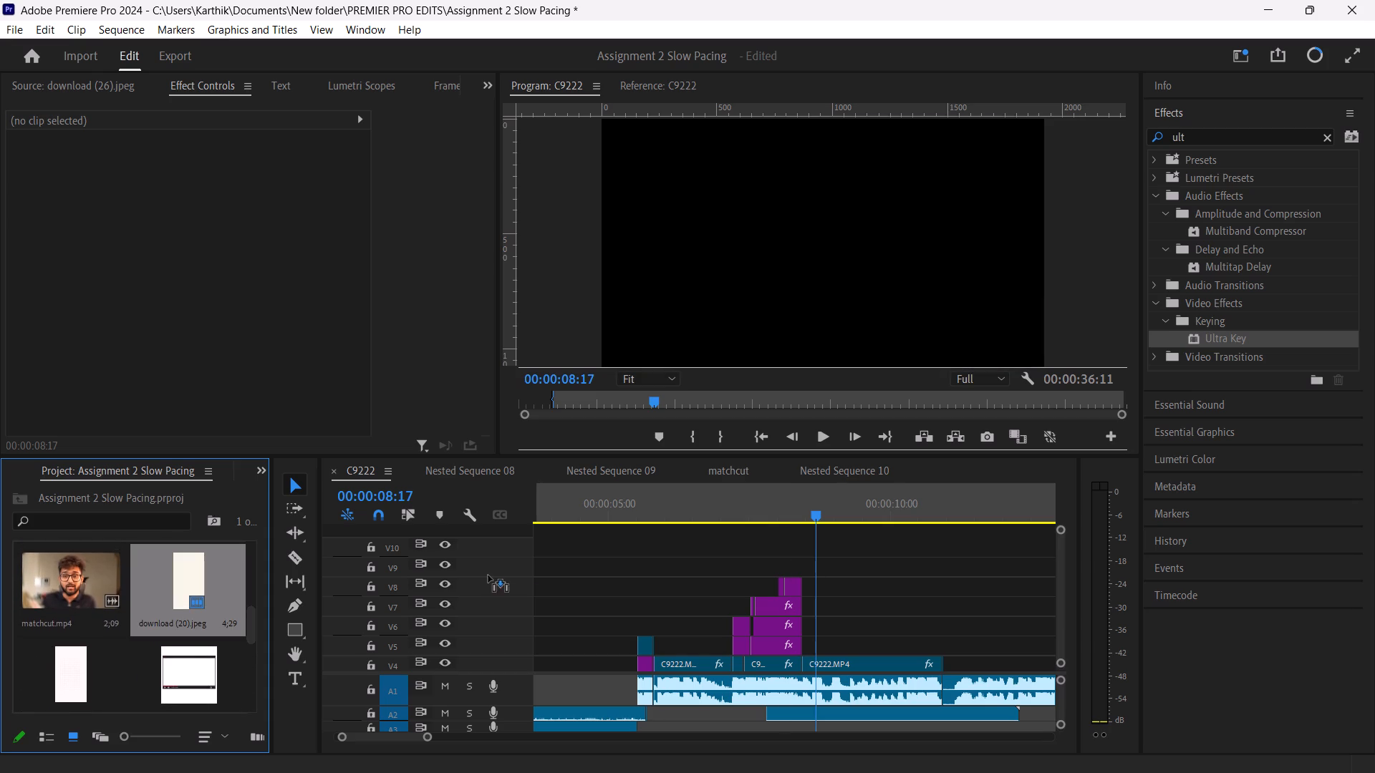
left_click_drag(488, 575, 816, 586)
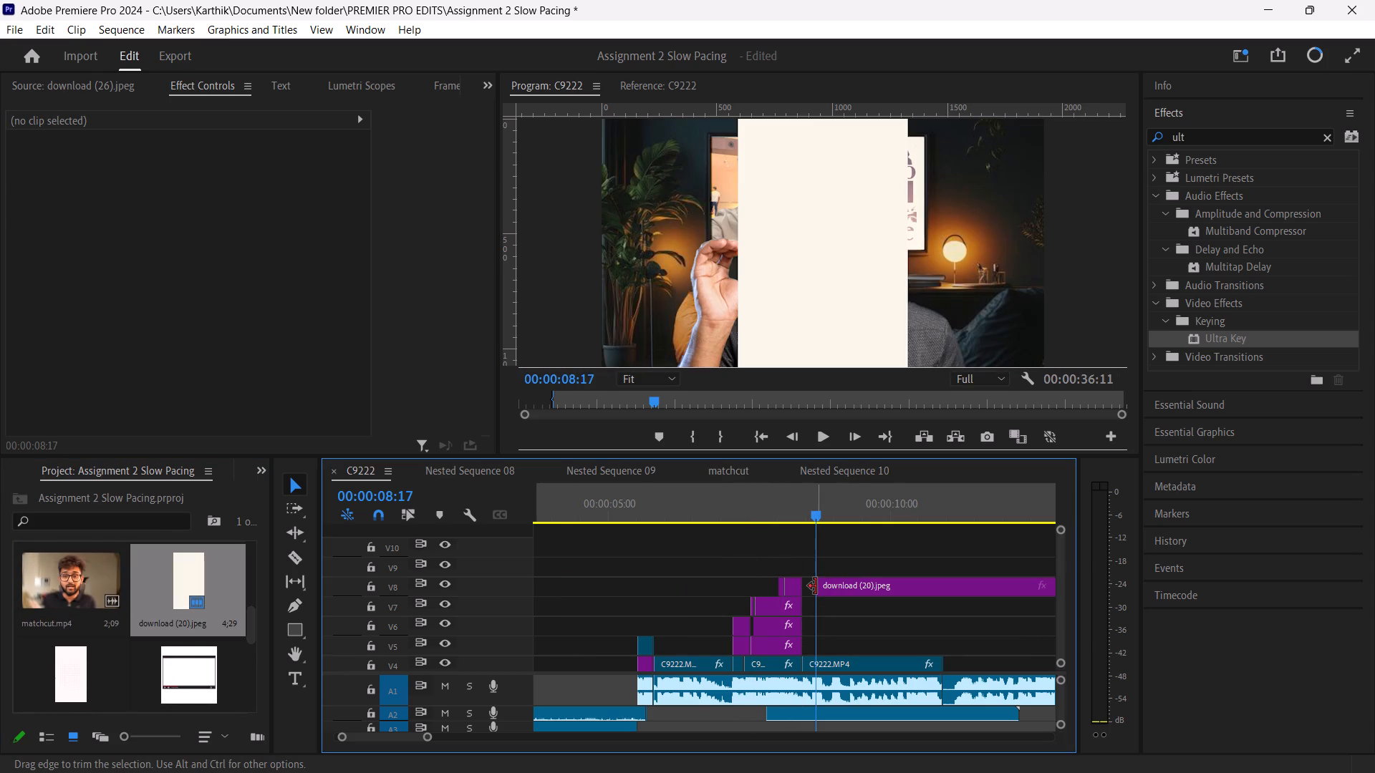
Scale the download (20).jpeg clip to 327 so the cream background fills the frame.
left_click(857, 578)
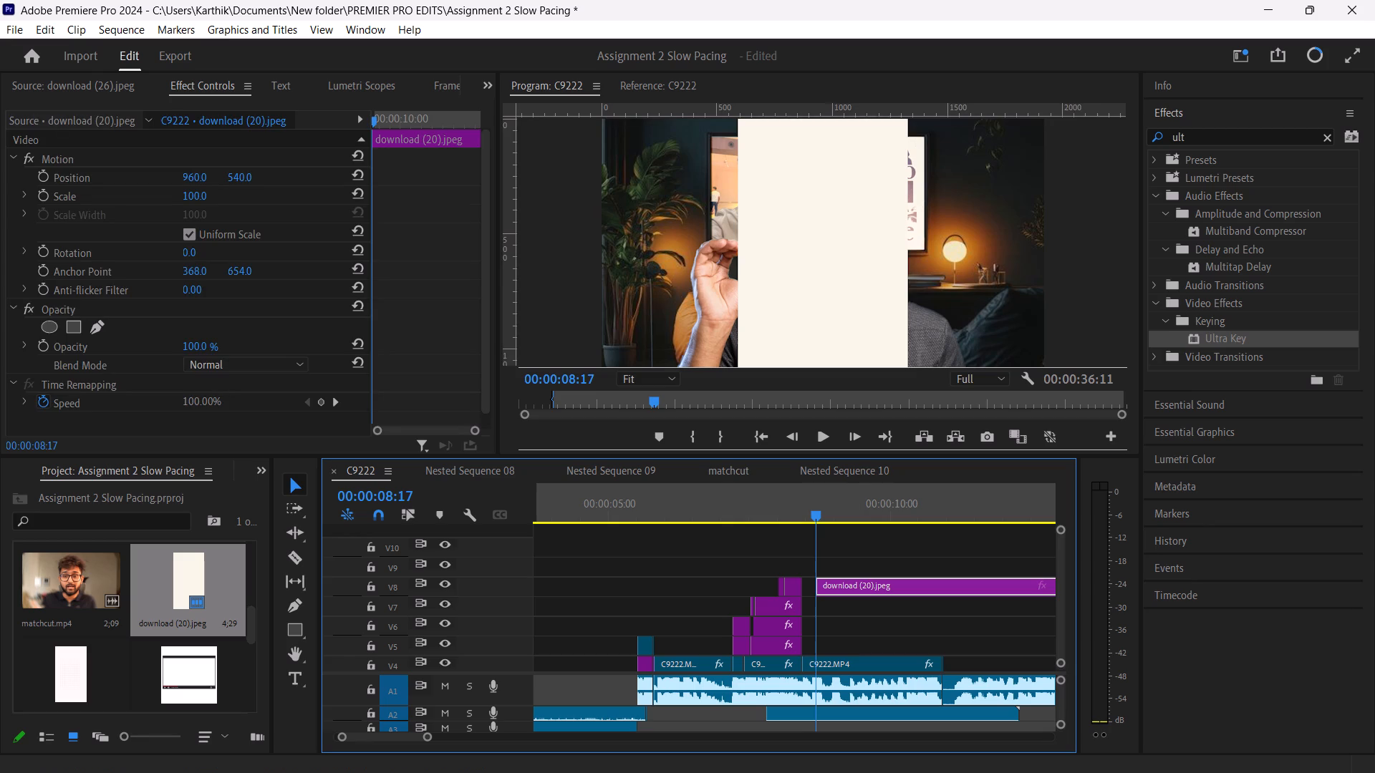
left_click_drag(188, 195, 395, 248)
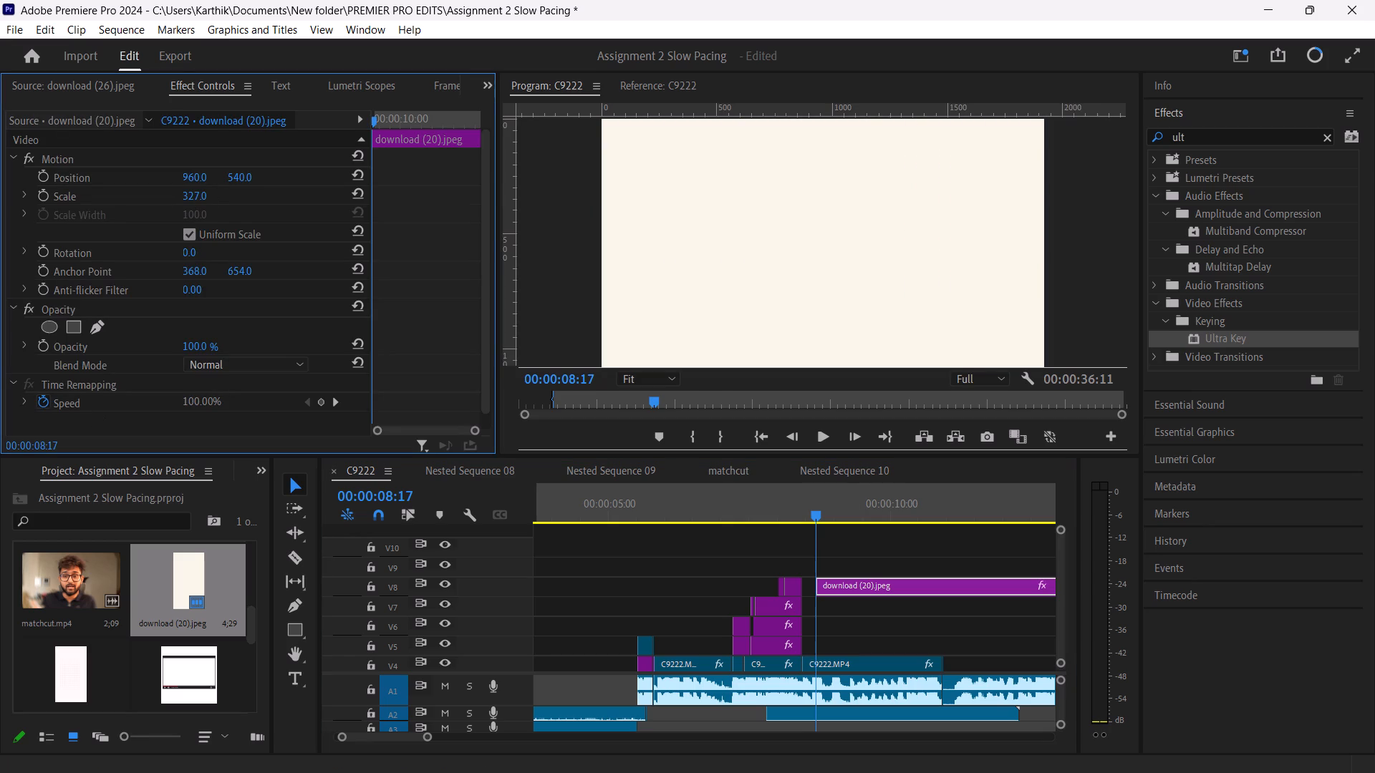
Place download__26_-removebg-preview.png on track V9 above the cream background, starting at 00:00:08:17, and select it.
scroll(130, 605, "down", 2)
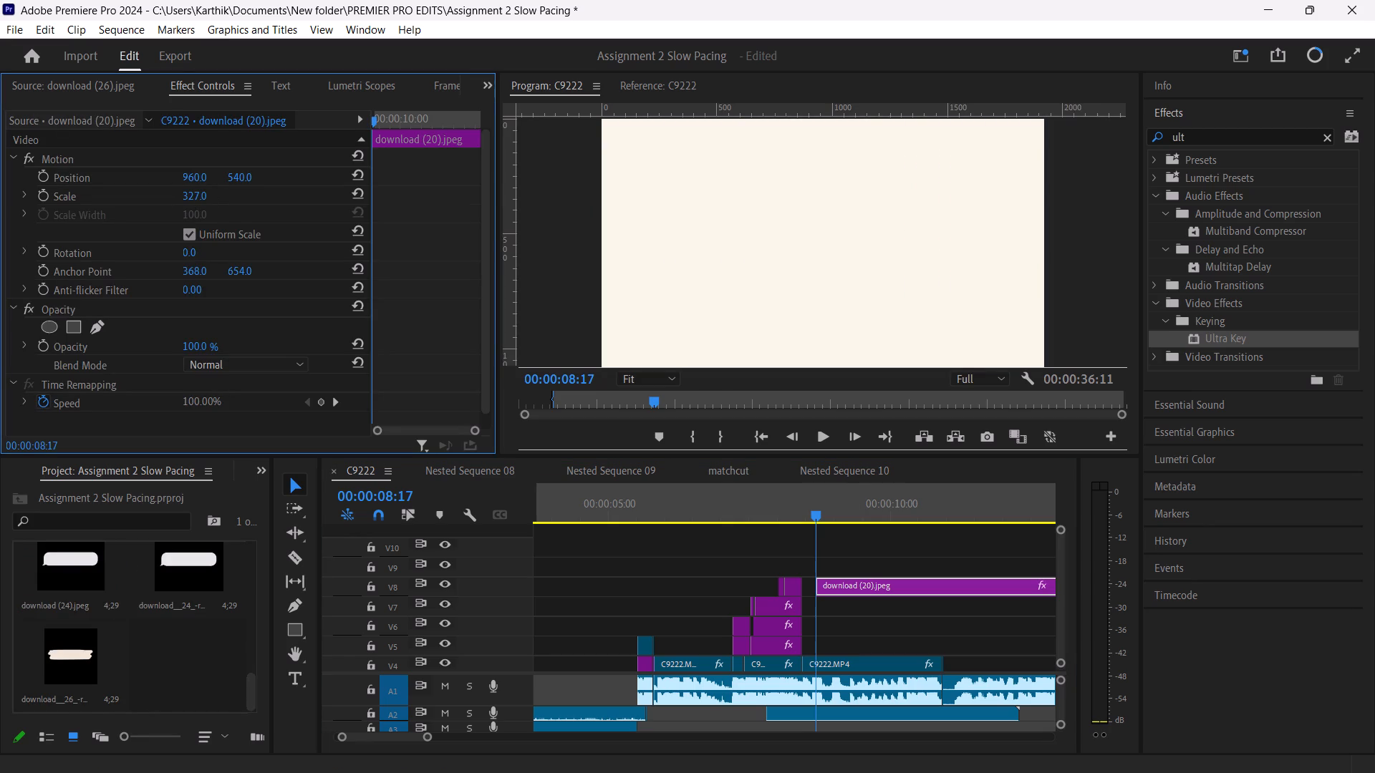
left_click_drag(67, 646, 822, 558)
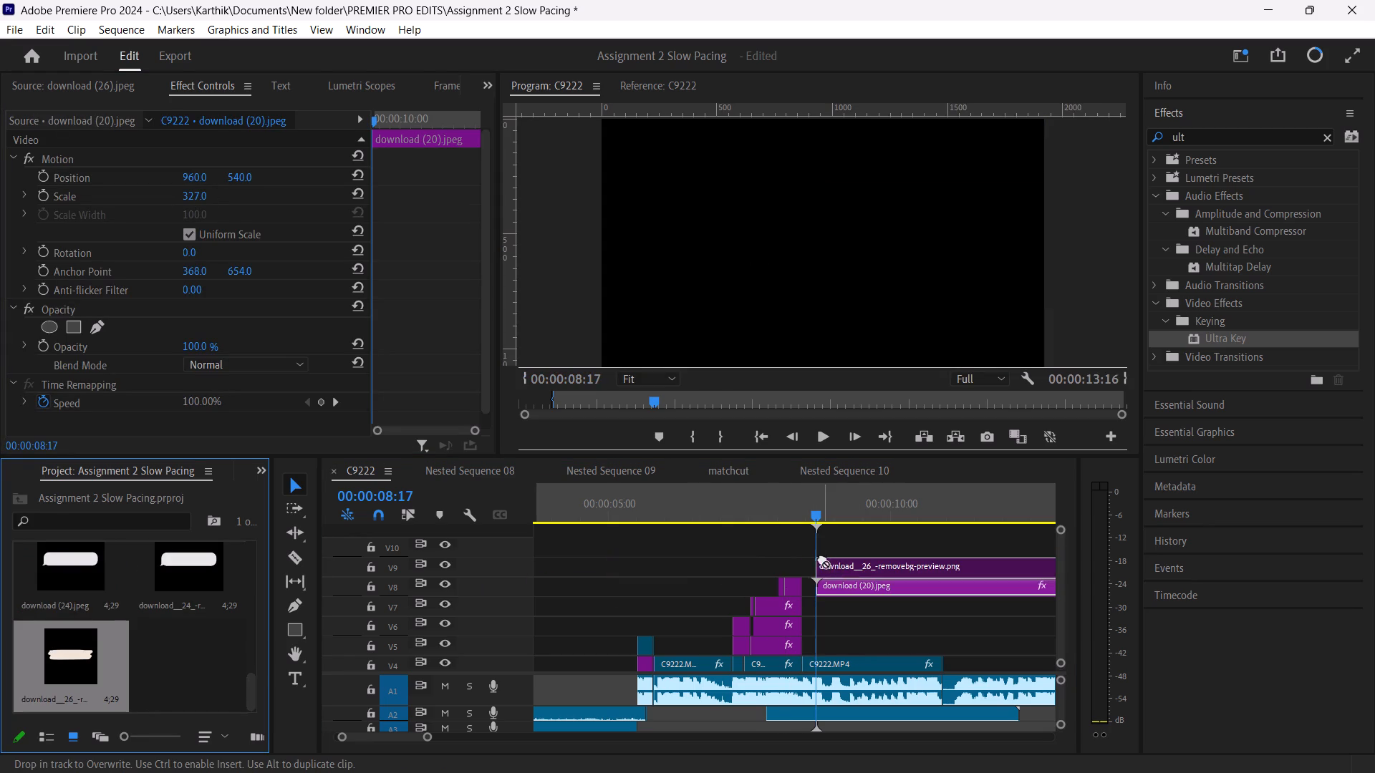
left_click(872, 561)
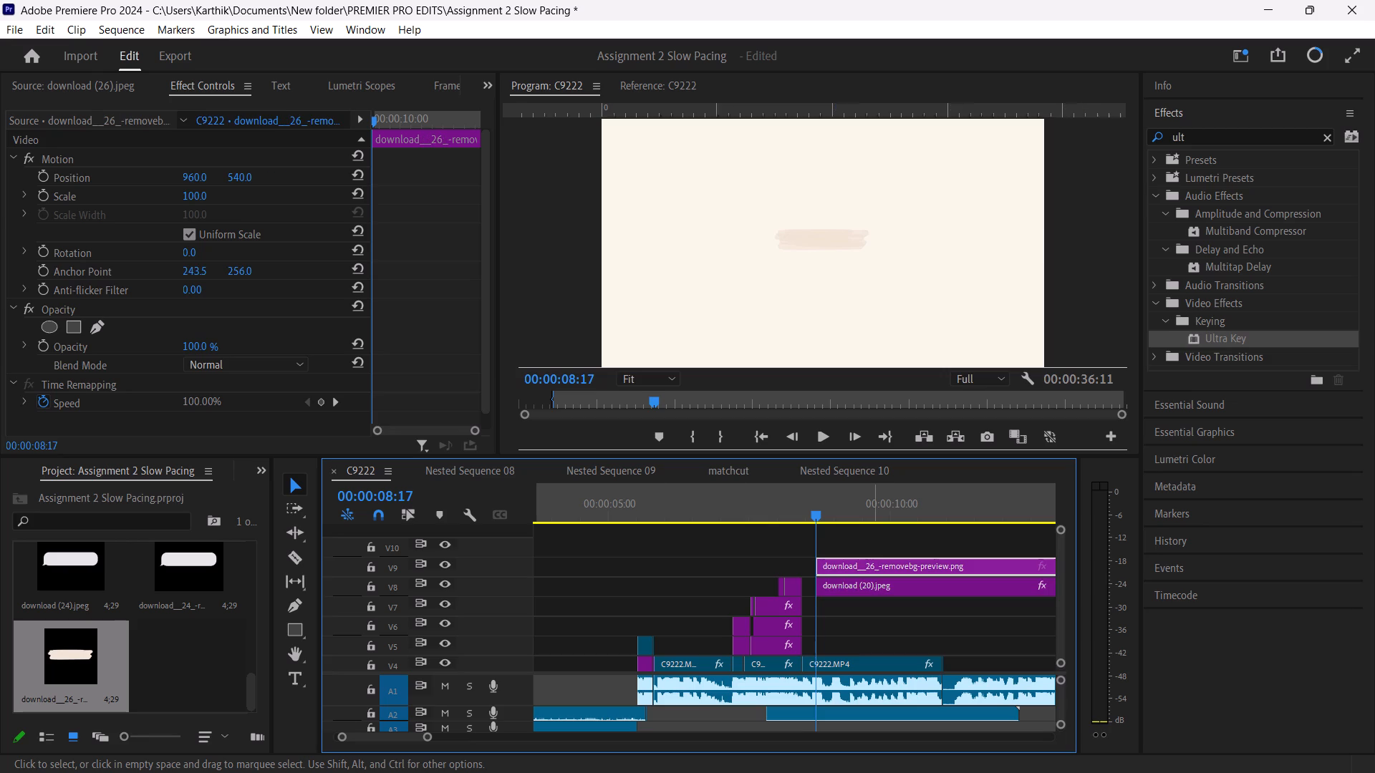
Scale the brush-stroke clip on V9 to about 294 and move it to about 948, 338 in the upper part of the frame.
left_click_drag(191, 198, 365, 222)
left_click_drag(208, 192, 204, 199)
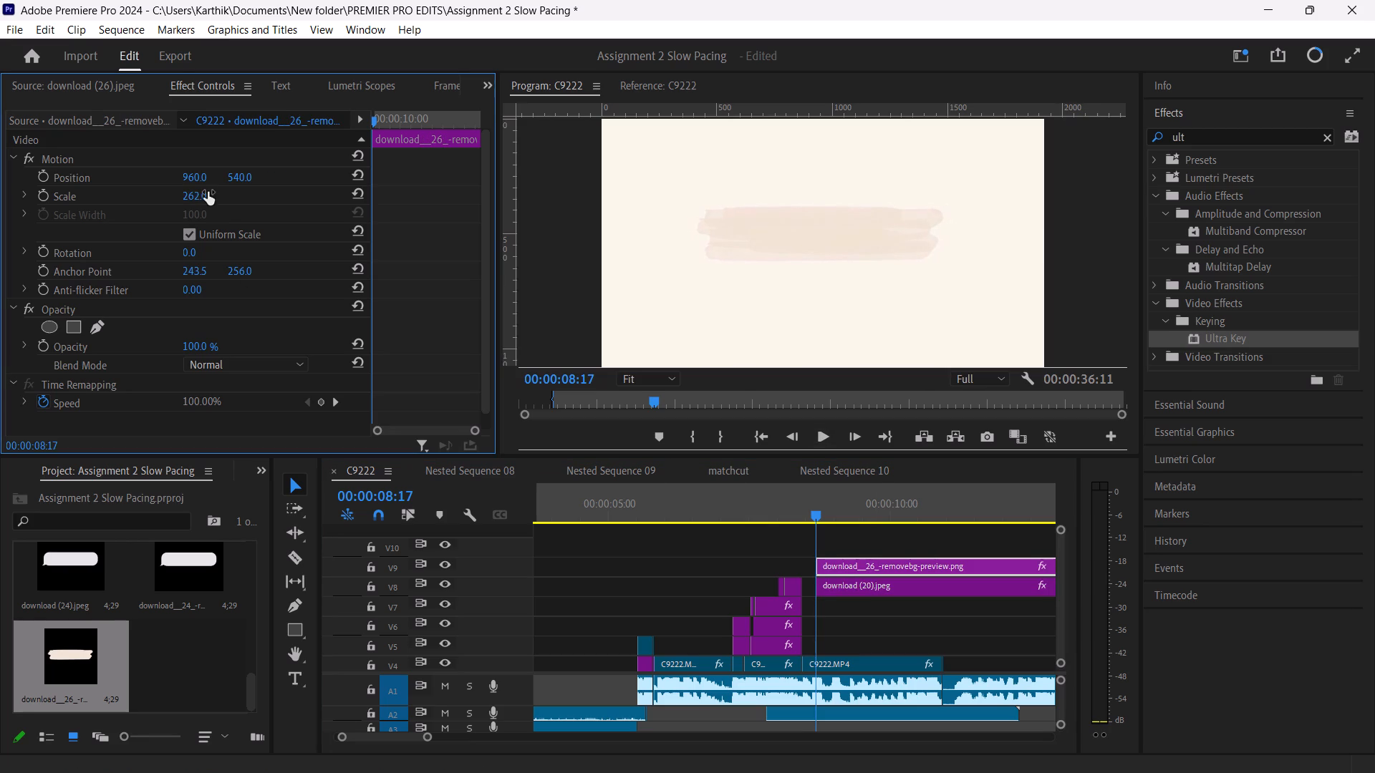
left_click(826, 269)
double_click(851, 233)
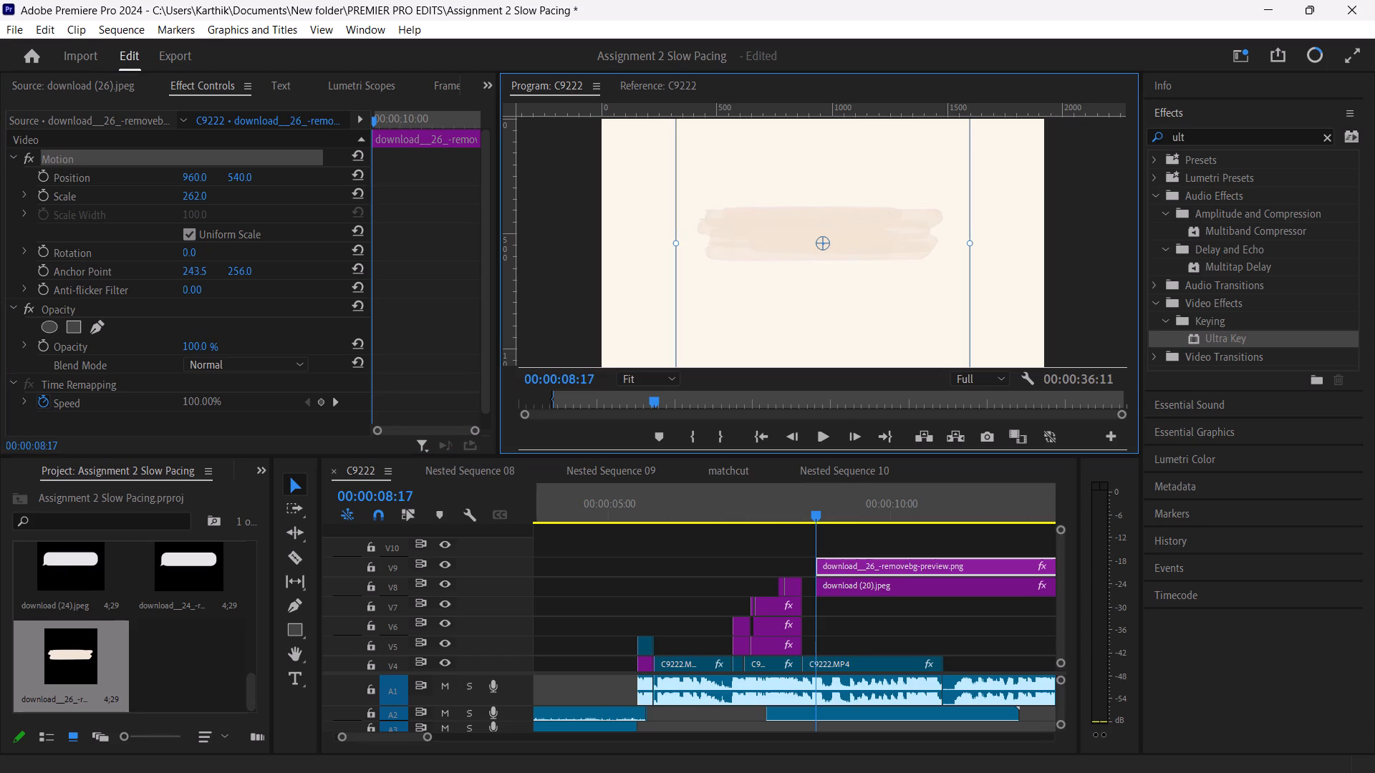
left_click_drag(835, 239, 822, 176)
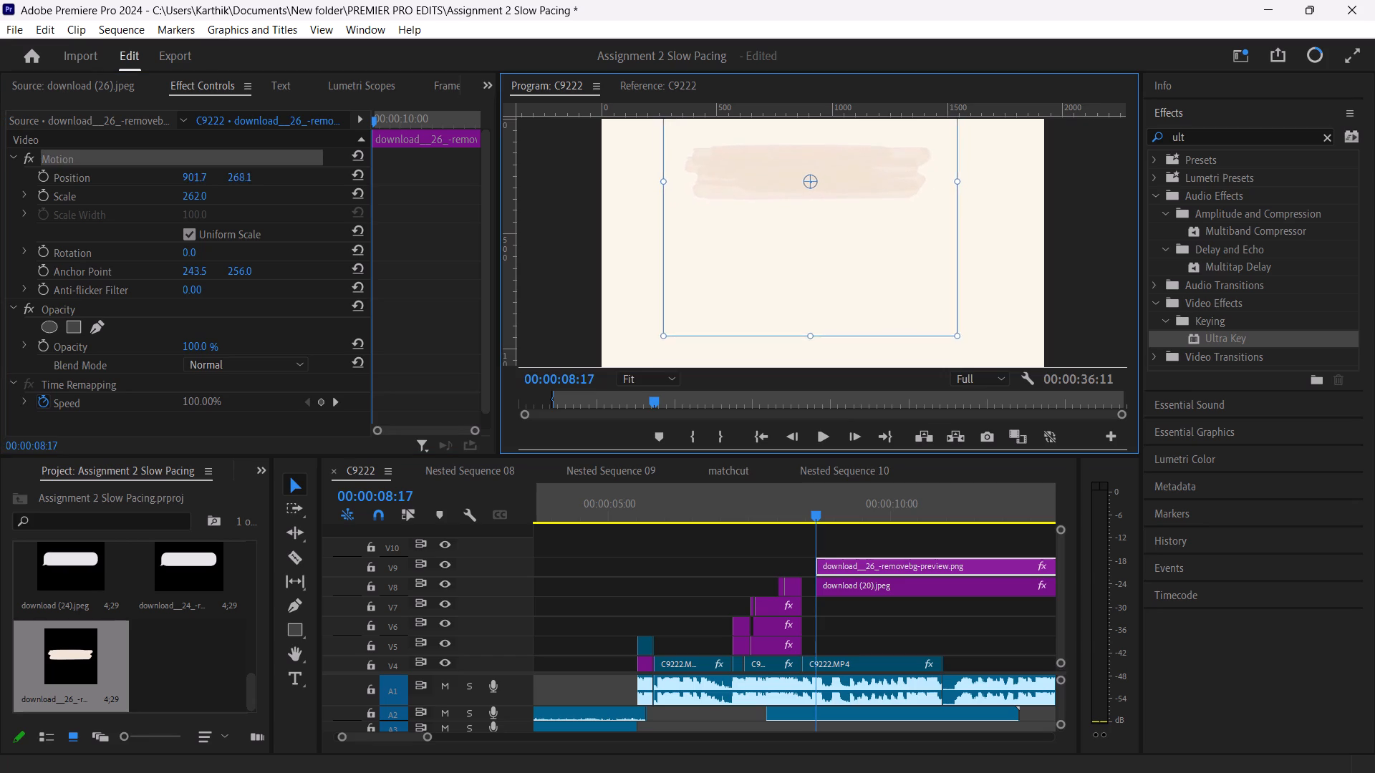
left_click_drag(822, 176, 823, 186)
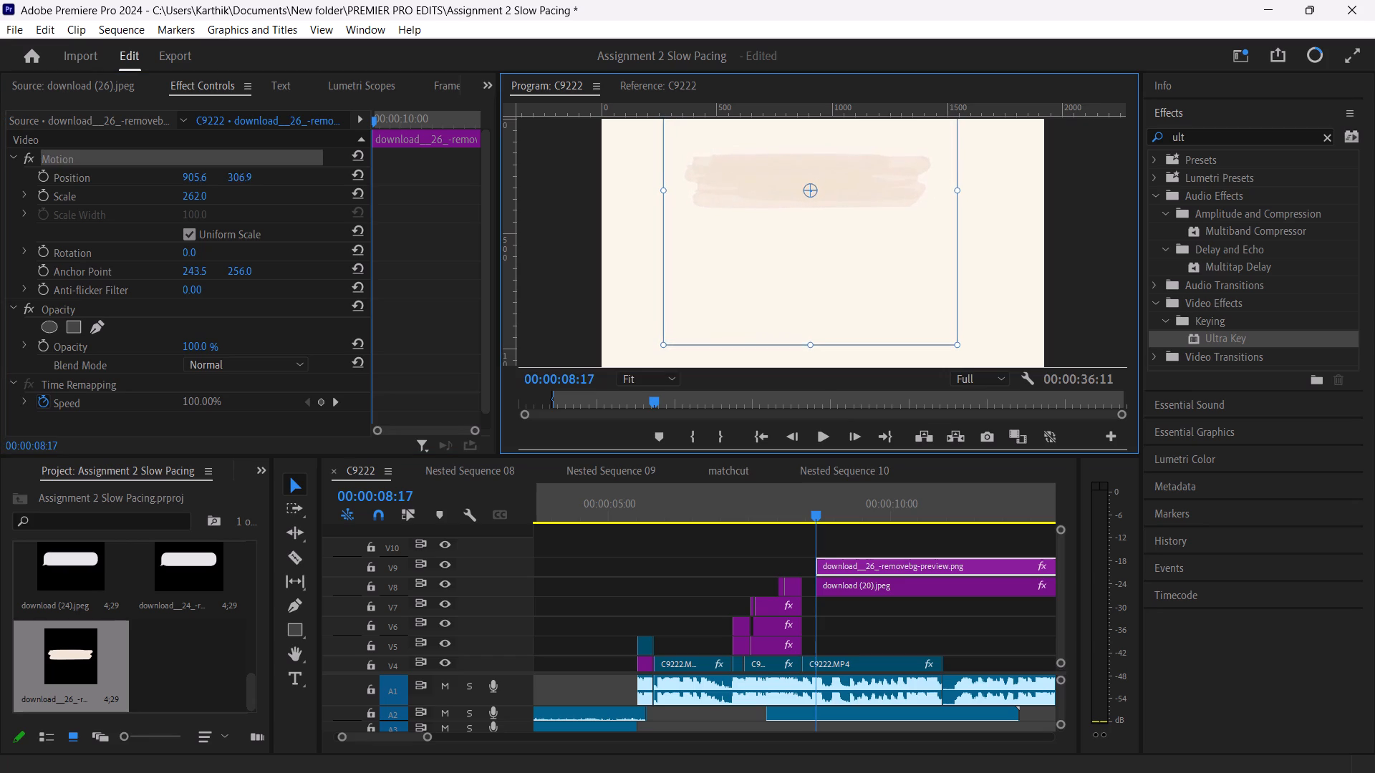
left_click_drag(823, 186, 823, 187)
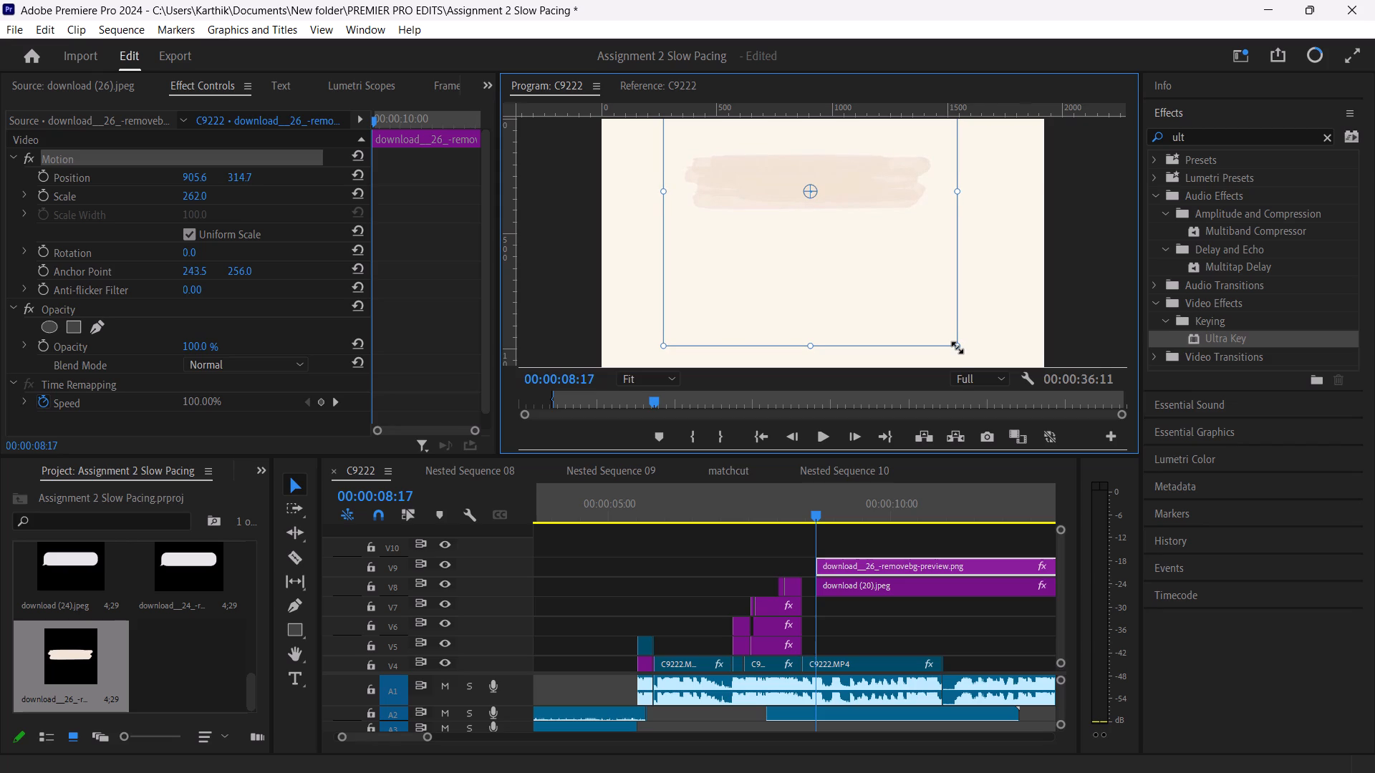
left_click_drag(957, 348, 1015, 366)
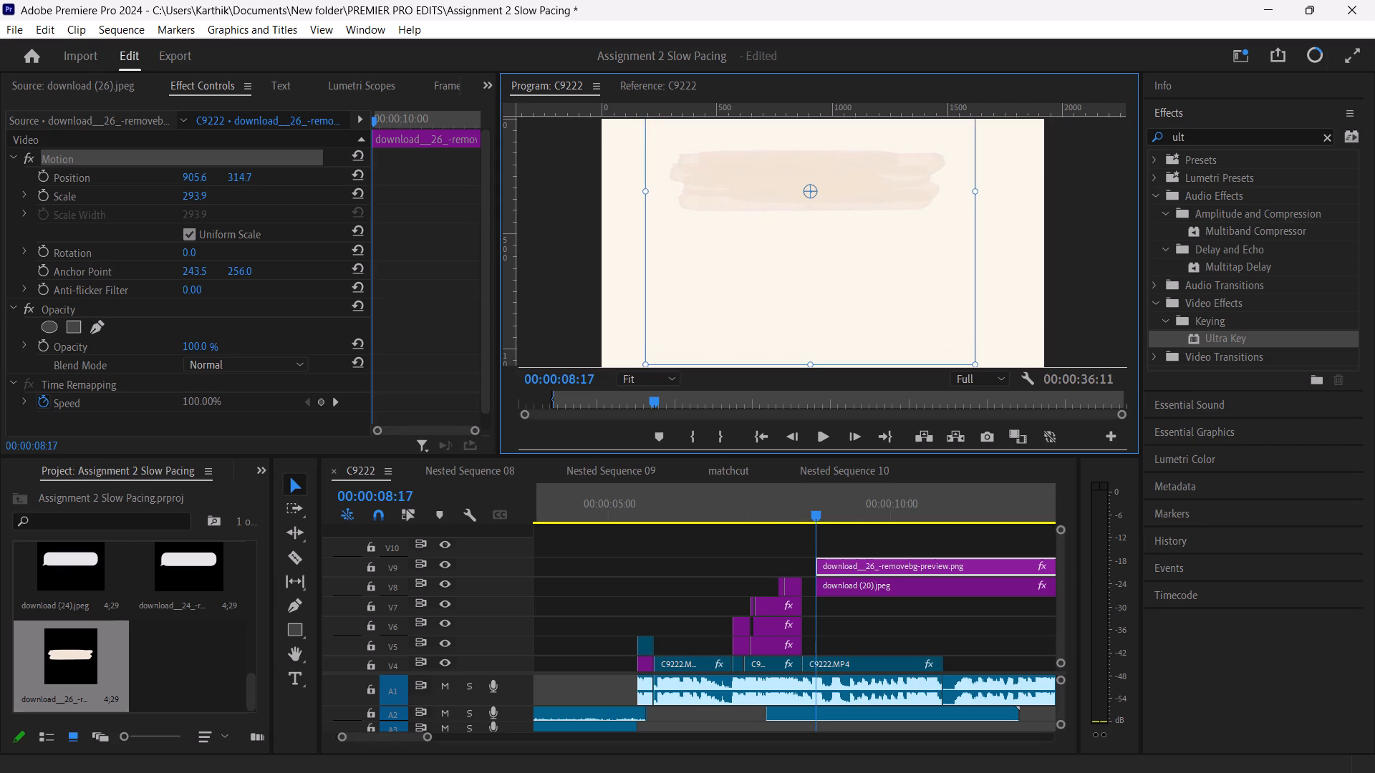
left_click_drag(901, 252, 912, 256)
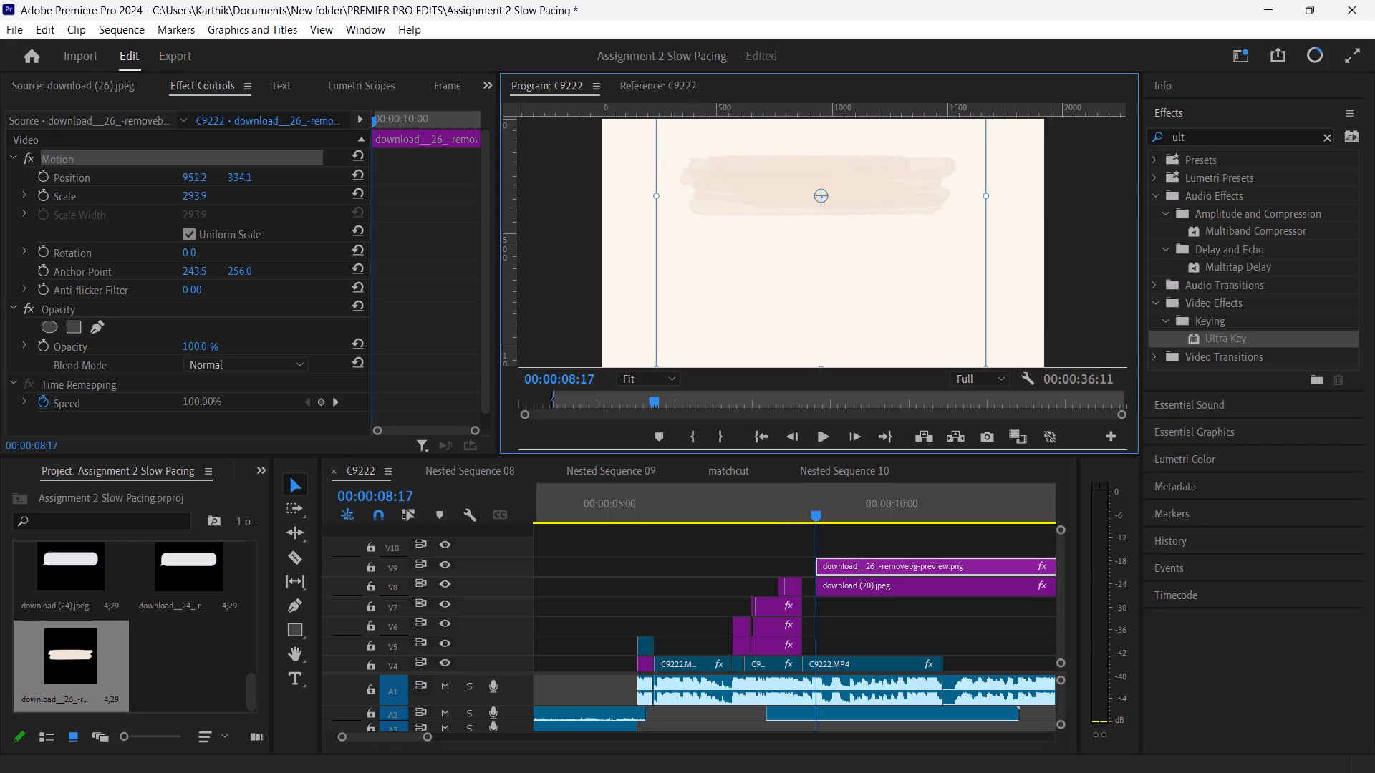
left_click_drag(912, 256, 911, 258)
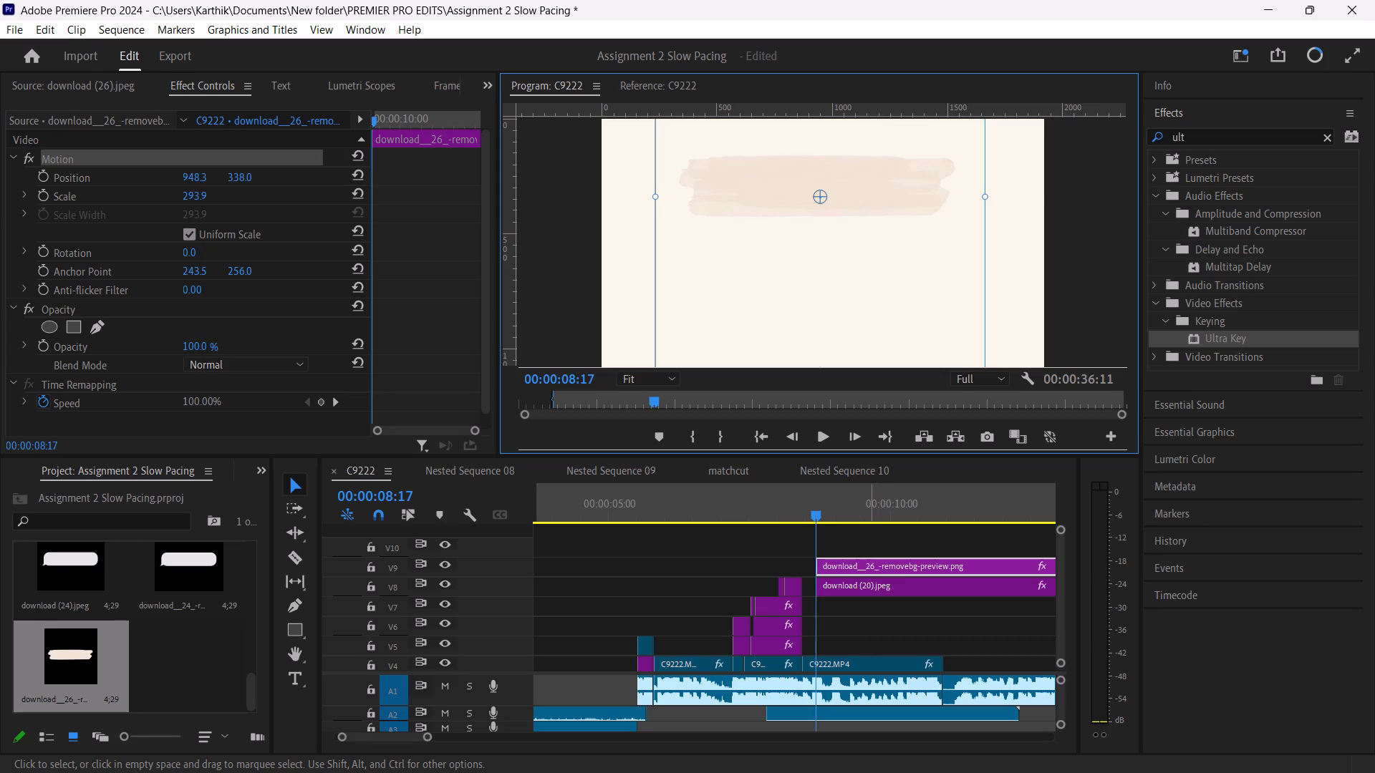
Delete the download__26_-removebg-preview.png clip from track V9.
key("BackSpace")
left_click(869, 562)
key("BackSpace")
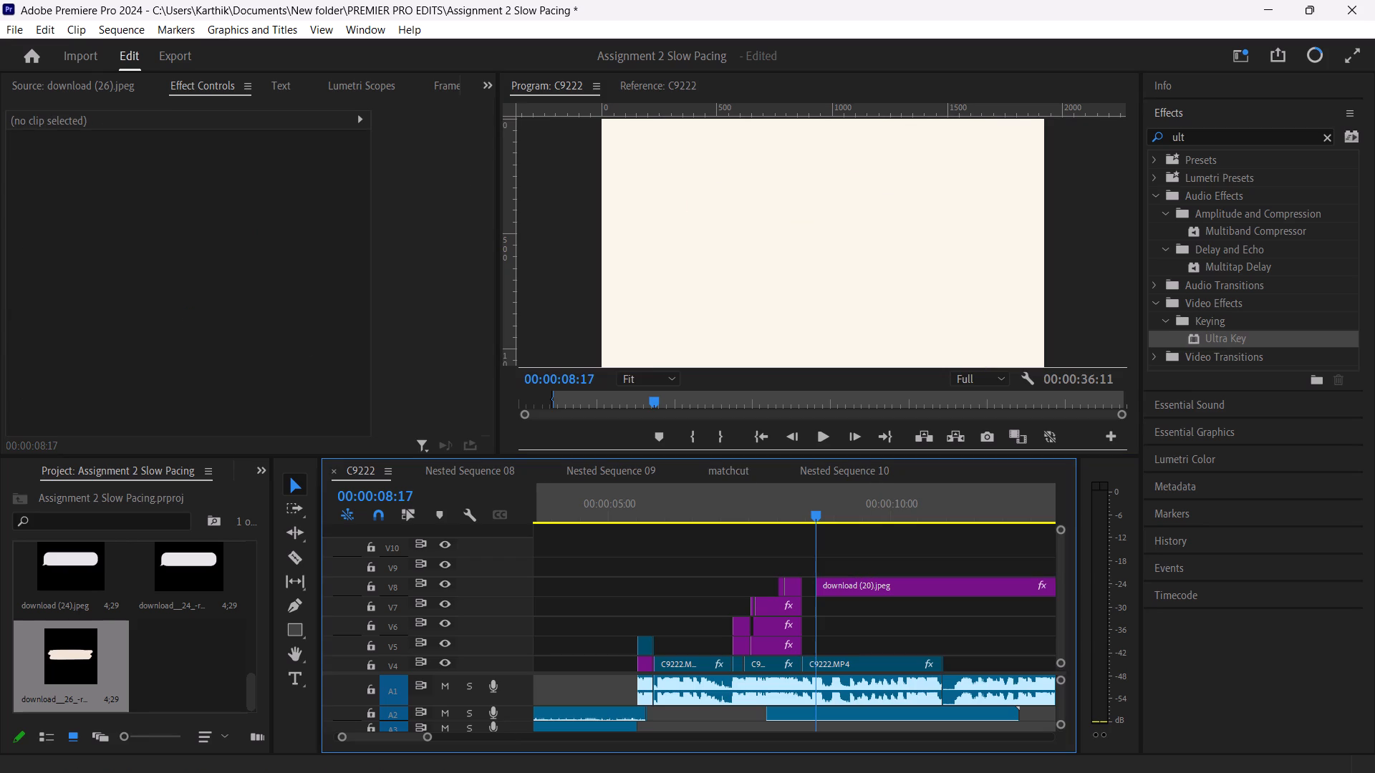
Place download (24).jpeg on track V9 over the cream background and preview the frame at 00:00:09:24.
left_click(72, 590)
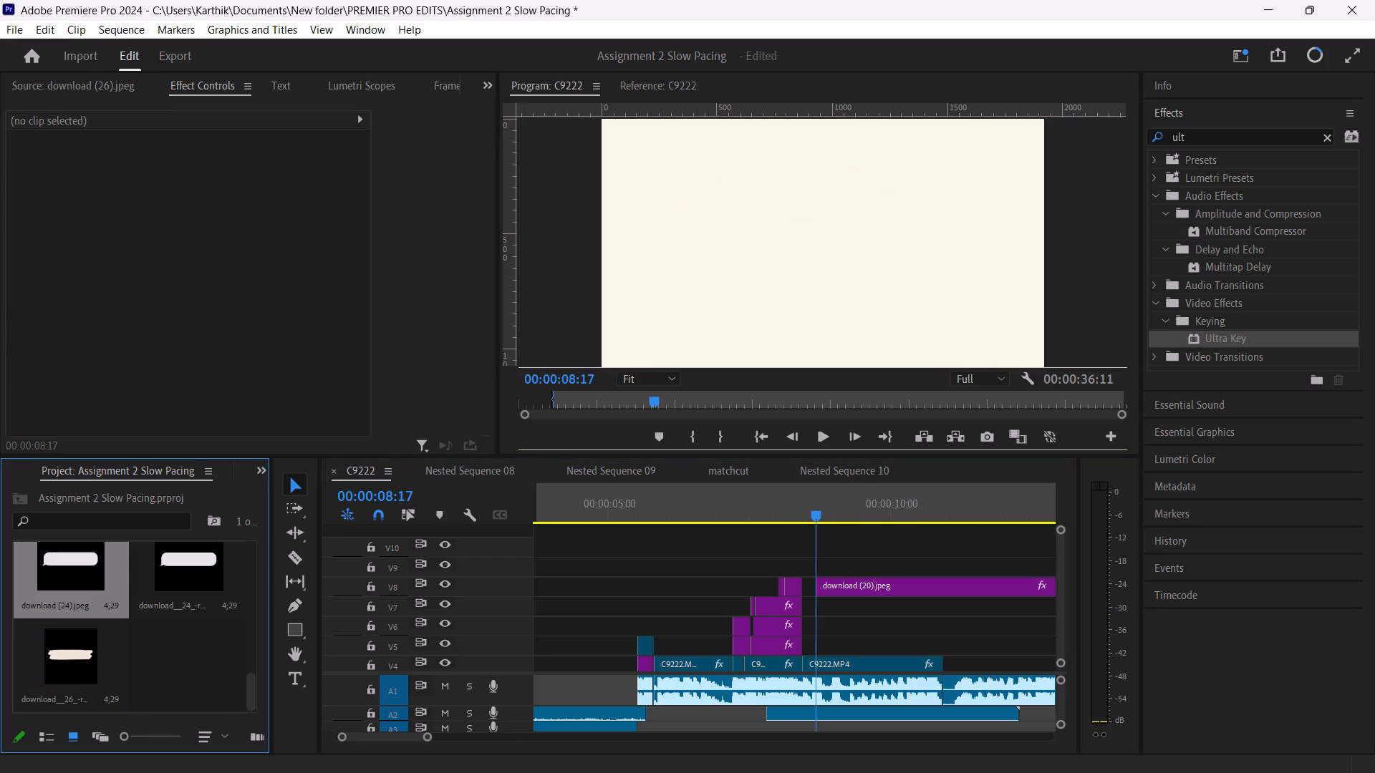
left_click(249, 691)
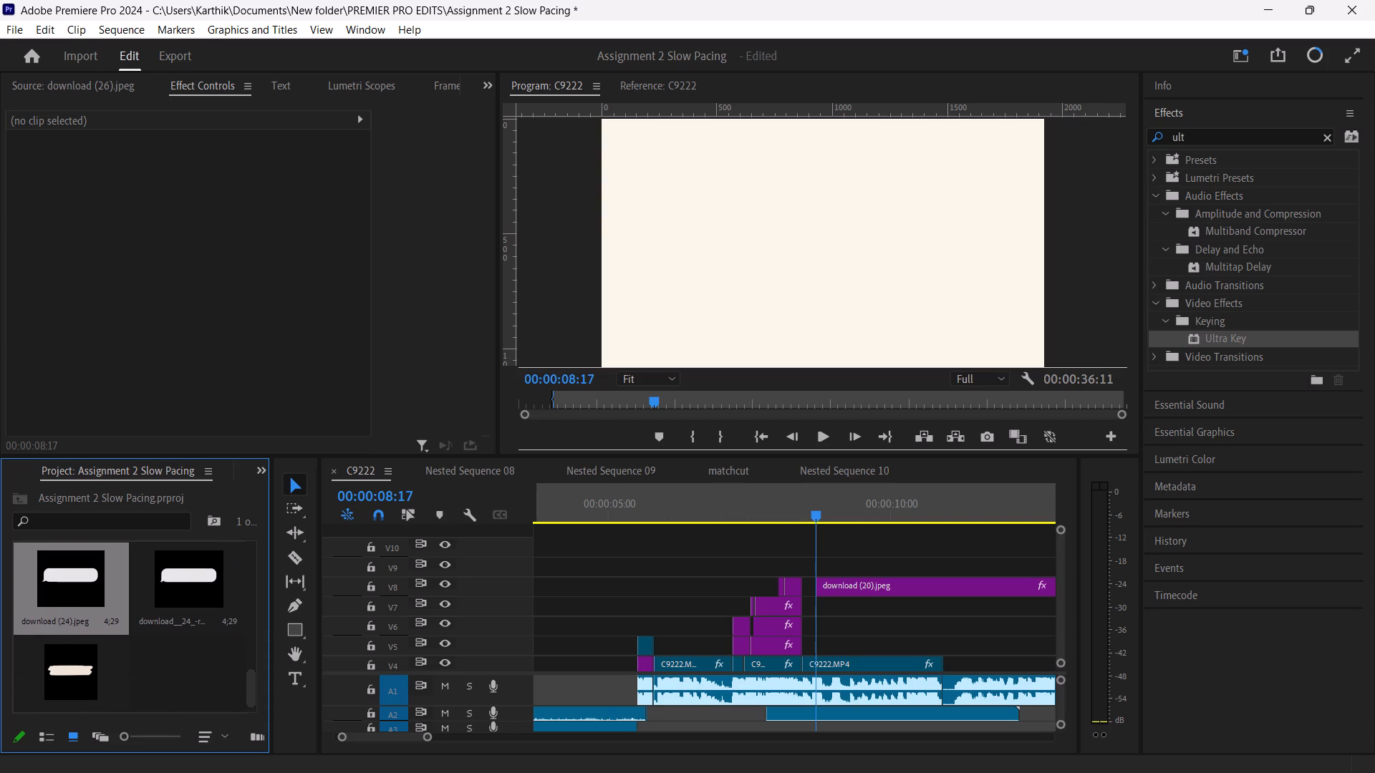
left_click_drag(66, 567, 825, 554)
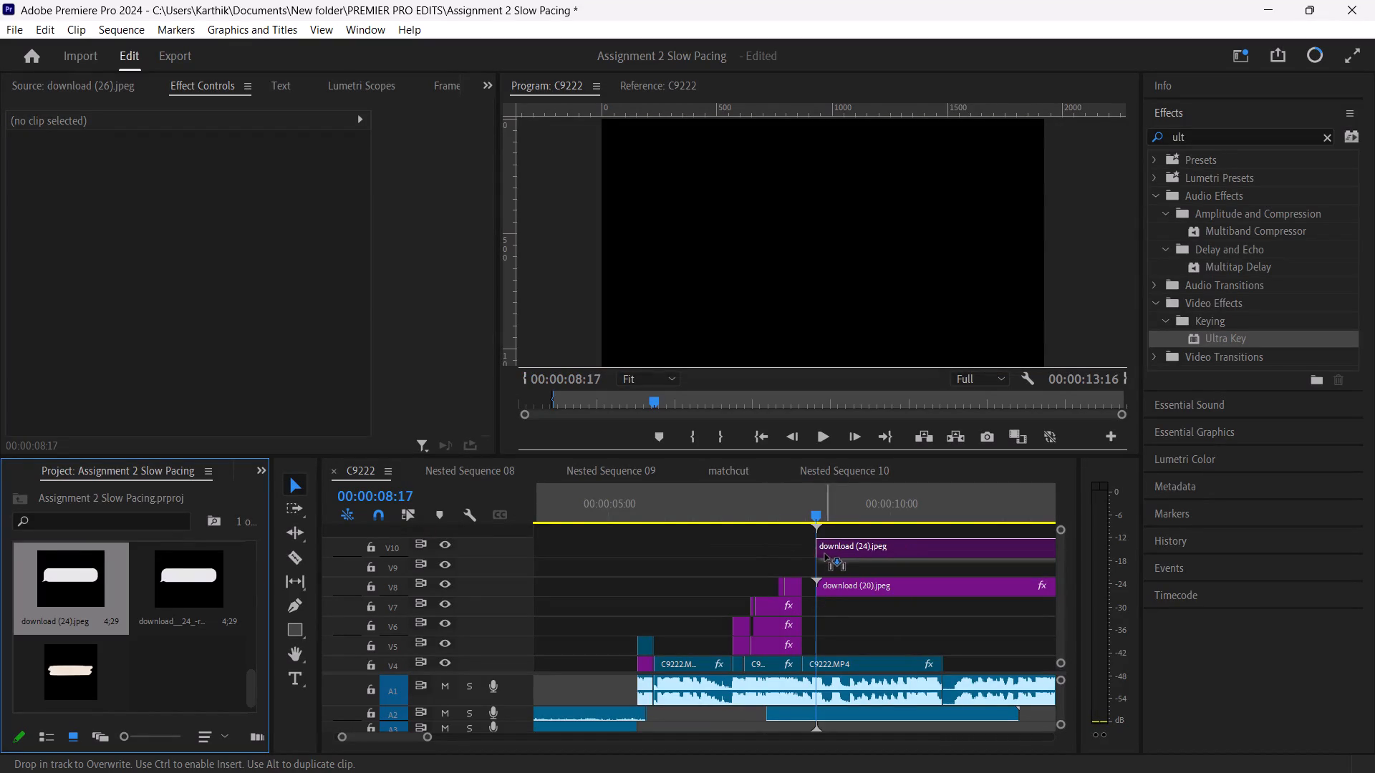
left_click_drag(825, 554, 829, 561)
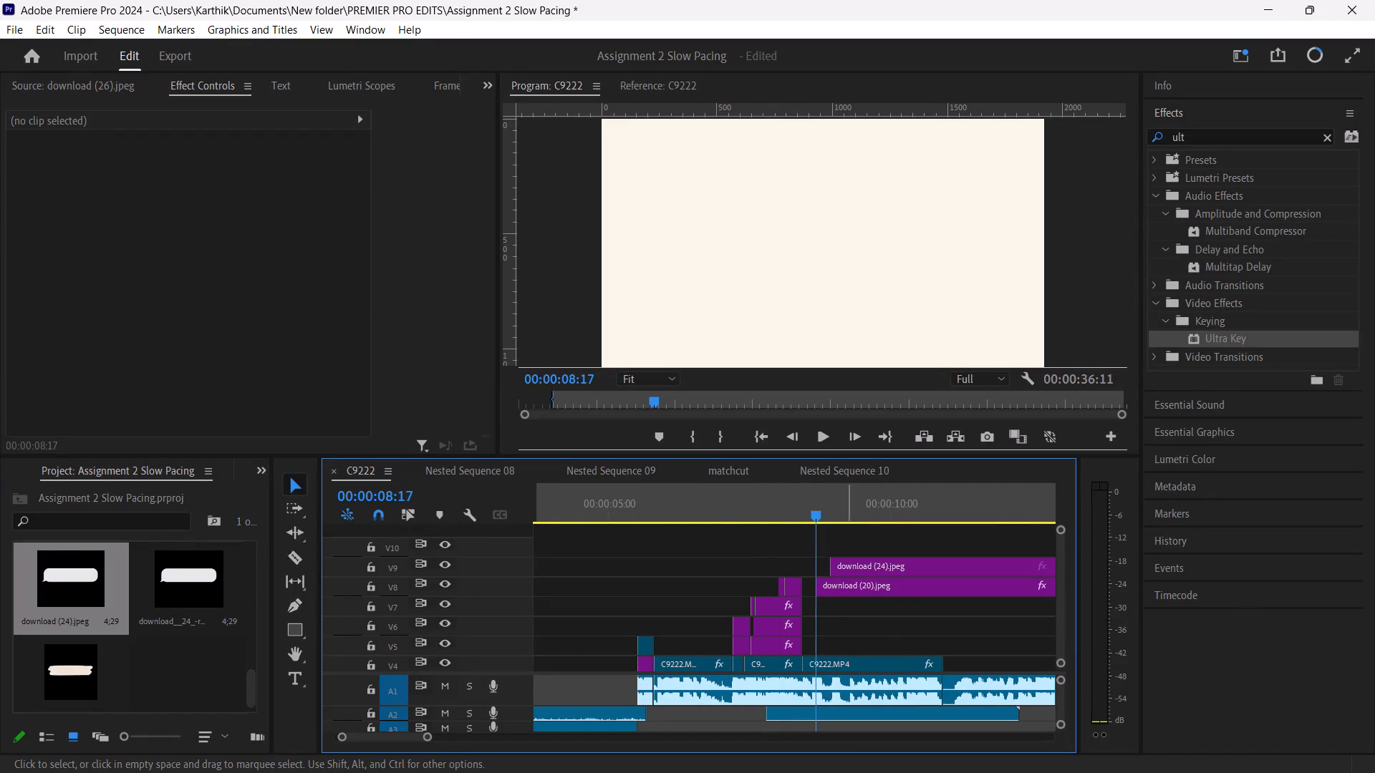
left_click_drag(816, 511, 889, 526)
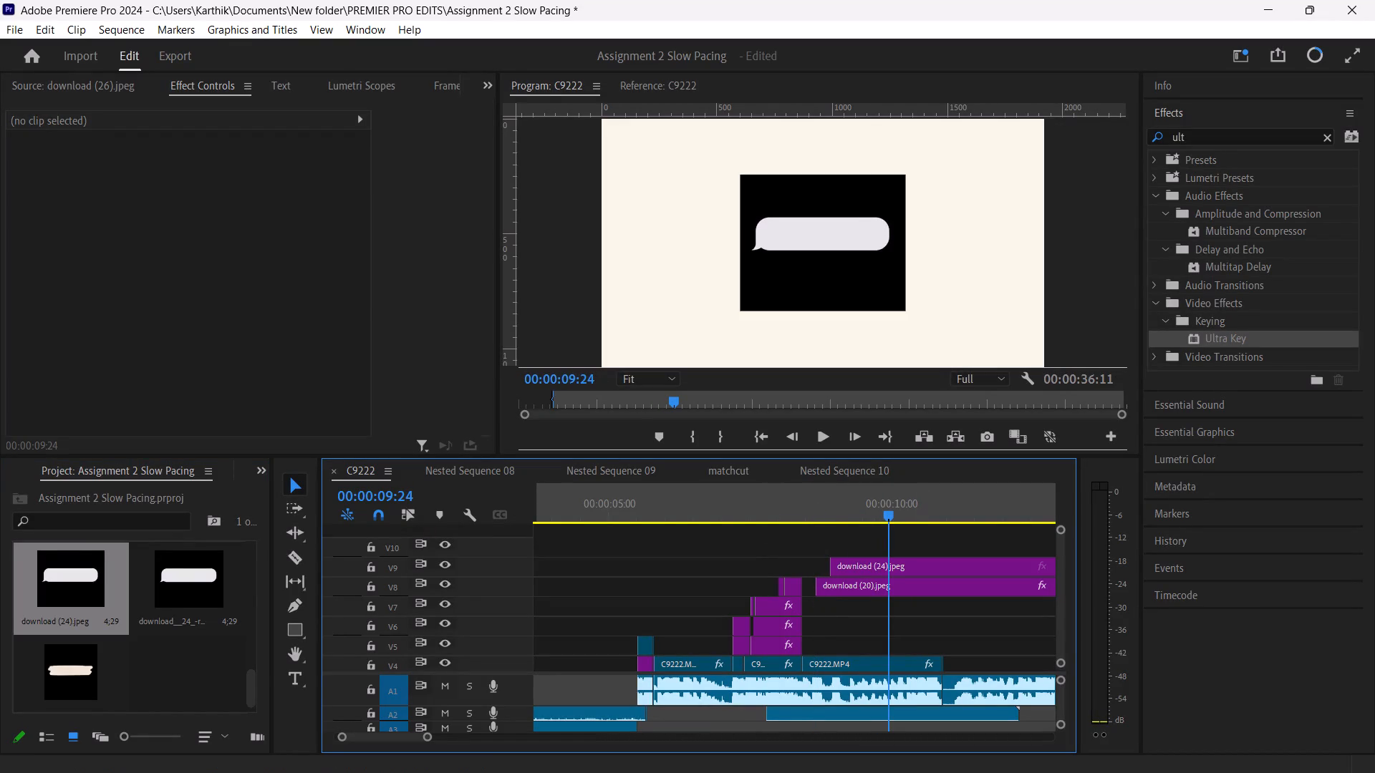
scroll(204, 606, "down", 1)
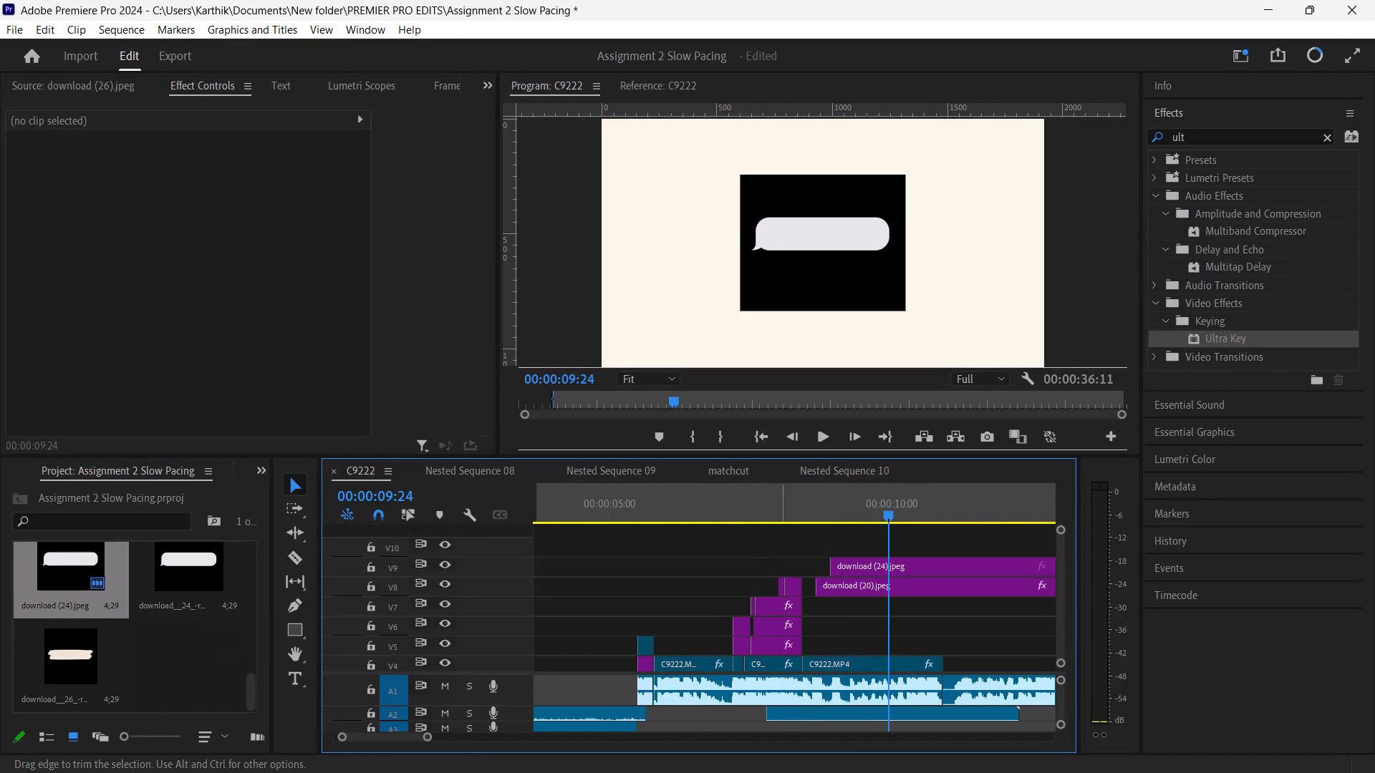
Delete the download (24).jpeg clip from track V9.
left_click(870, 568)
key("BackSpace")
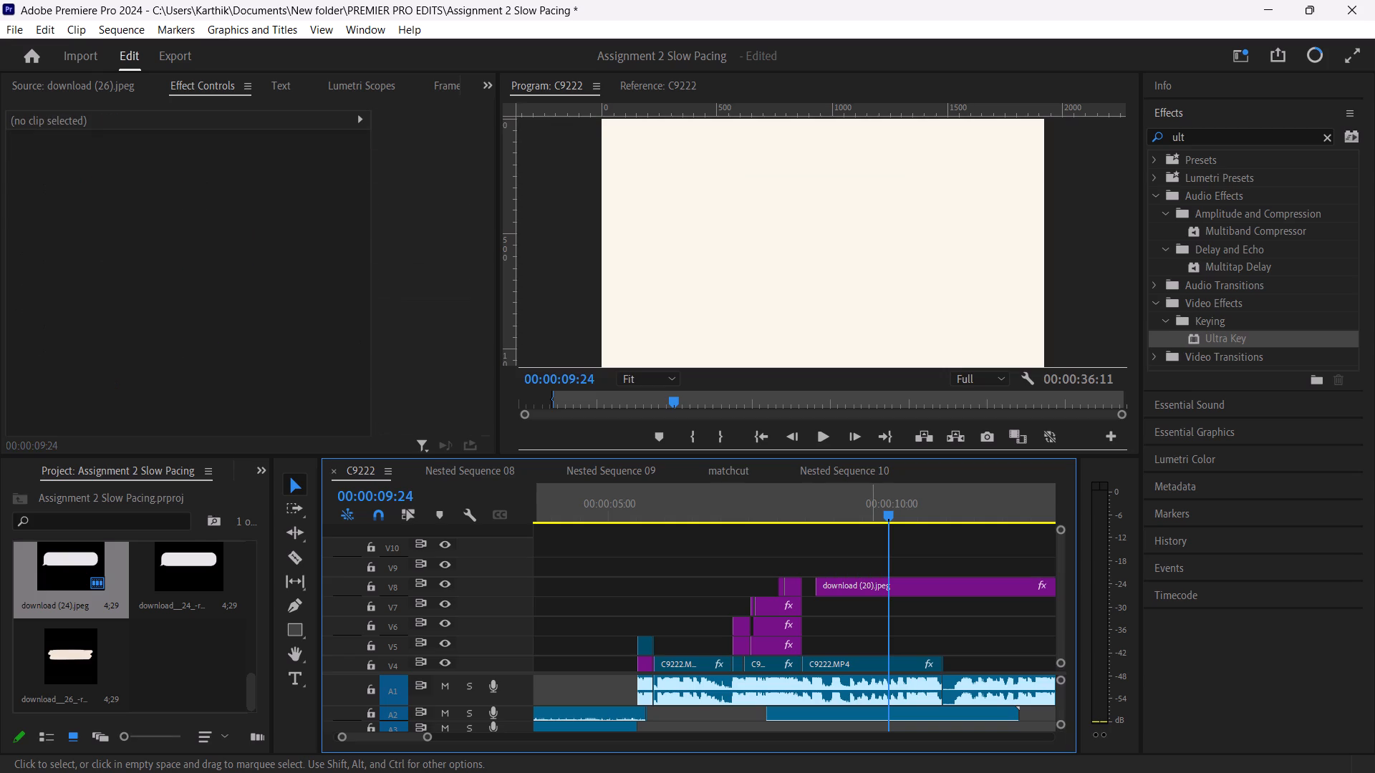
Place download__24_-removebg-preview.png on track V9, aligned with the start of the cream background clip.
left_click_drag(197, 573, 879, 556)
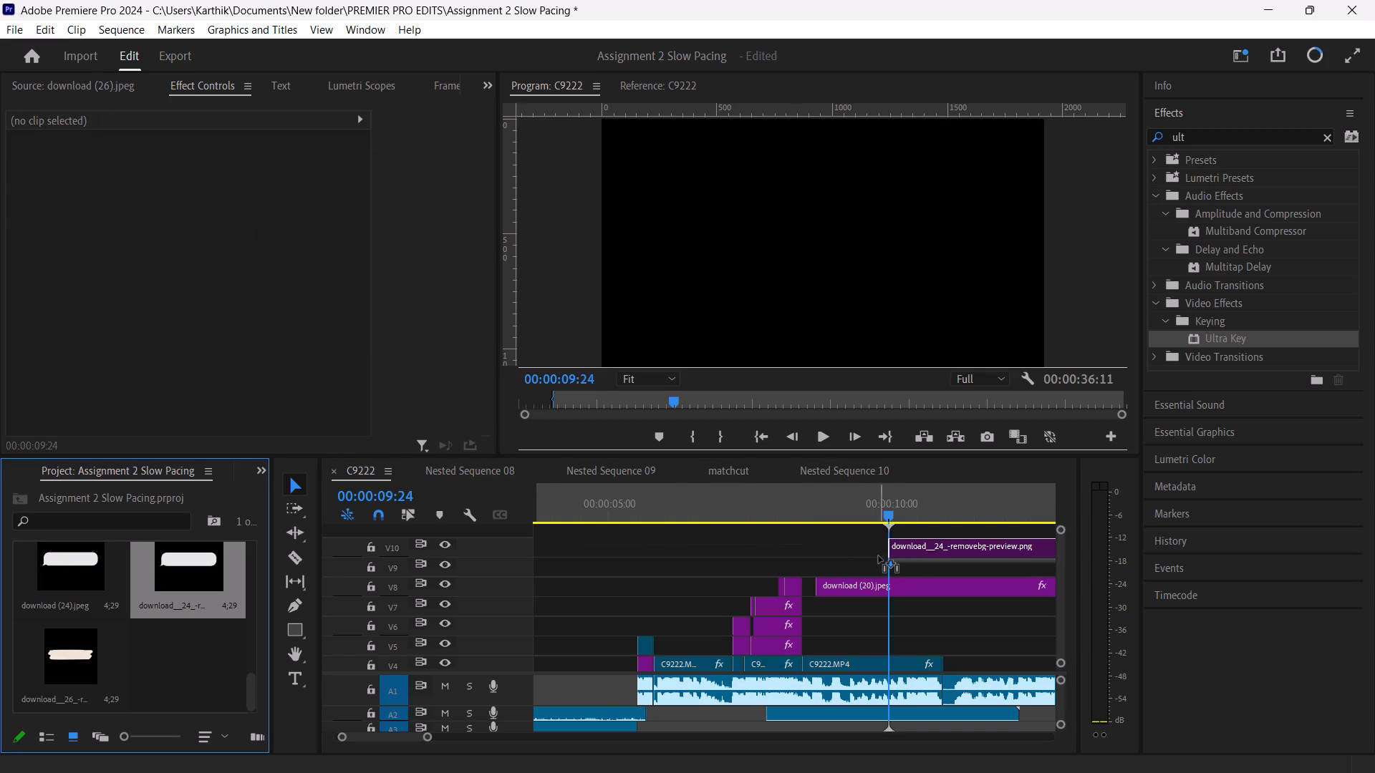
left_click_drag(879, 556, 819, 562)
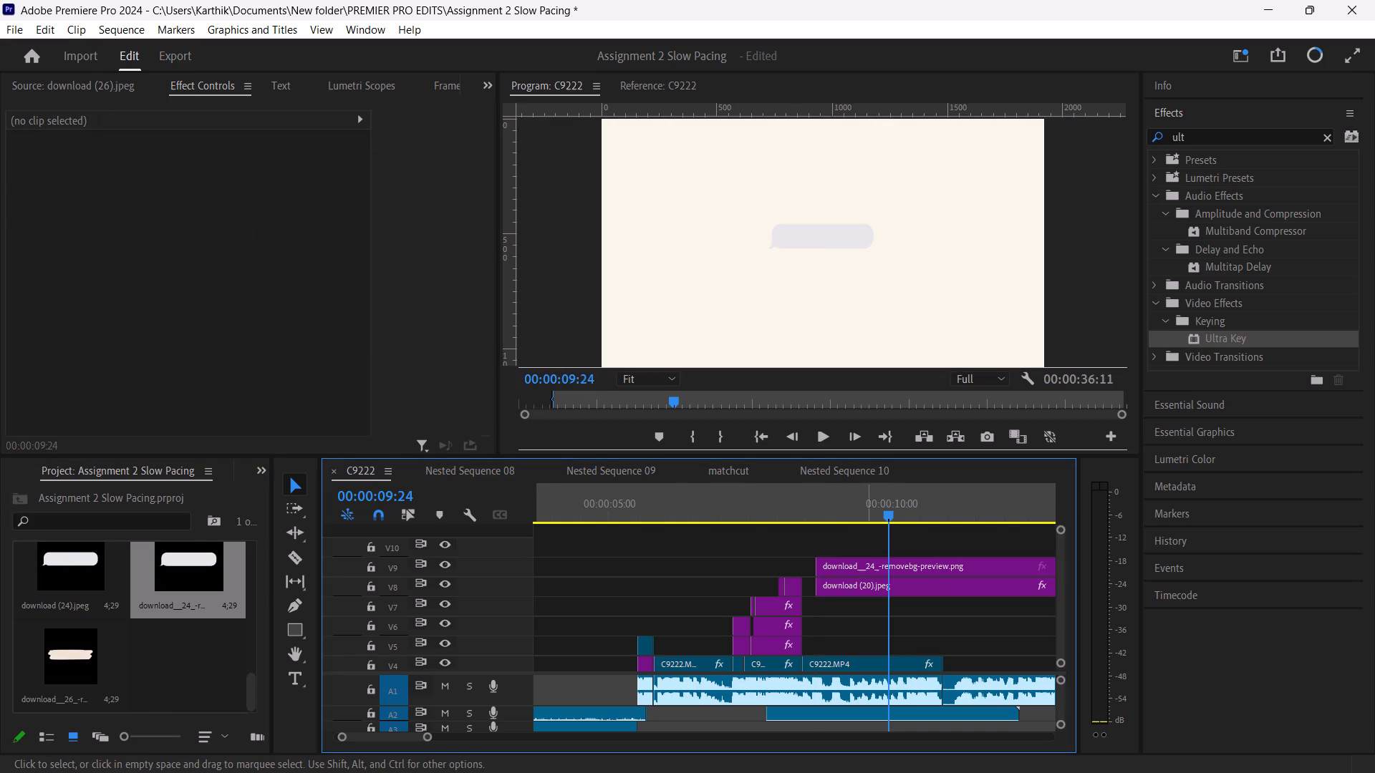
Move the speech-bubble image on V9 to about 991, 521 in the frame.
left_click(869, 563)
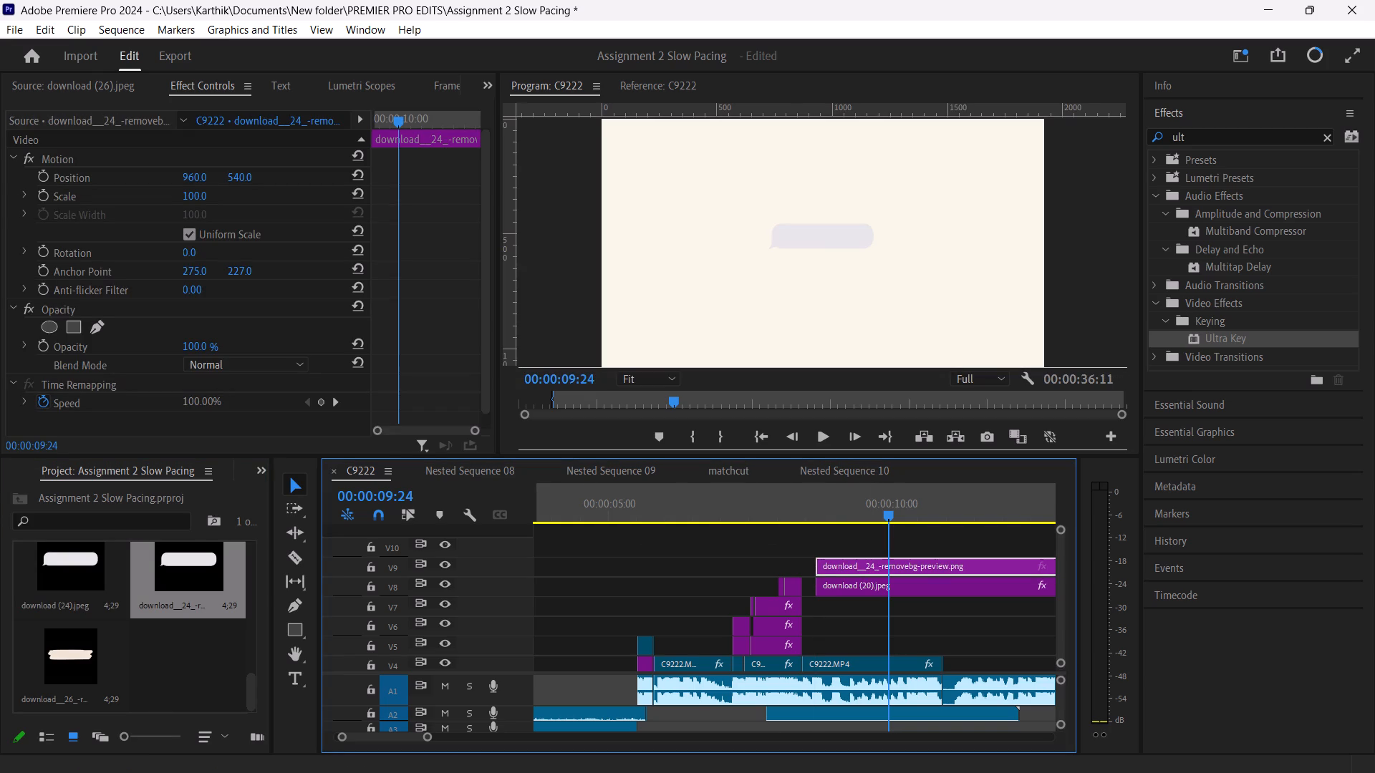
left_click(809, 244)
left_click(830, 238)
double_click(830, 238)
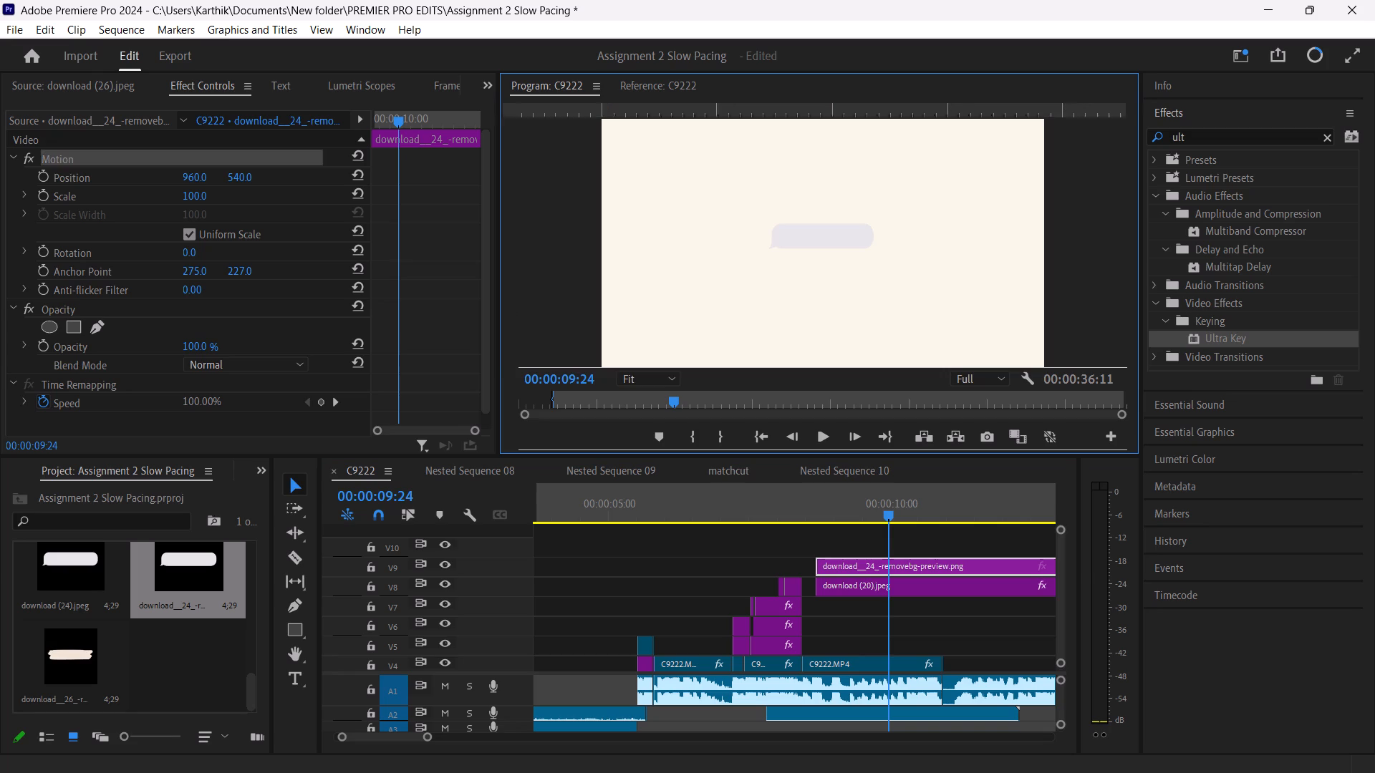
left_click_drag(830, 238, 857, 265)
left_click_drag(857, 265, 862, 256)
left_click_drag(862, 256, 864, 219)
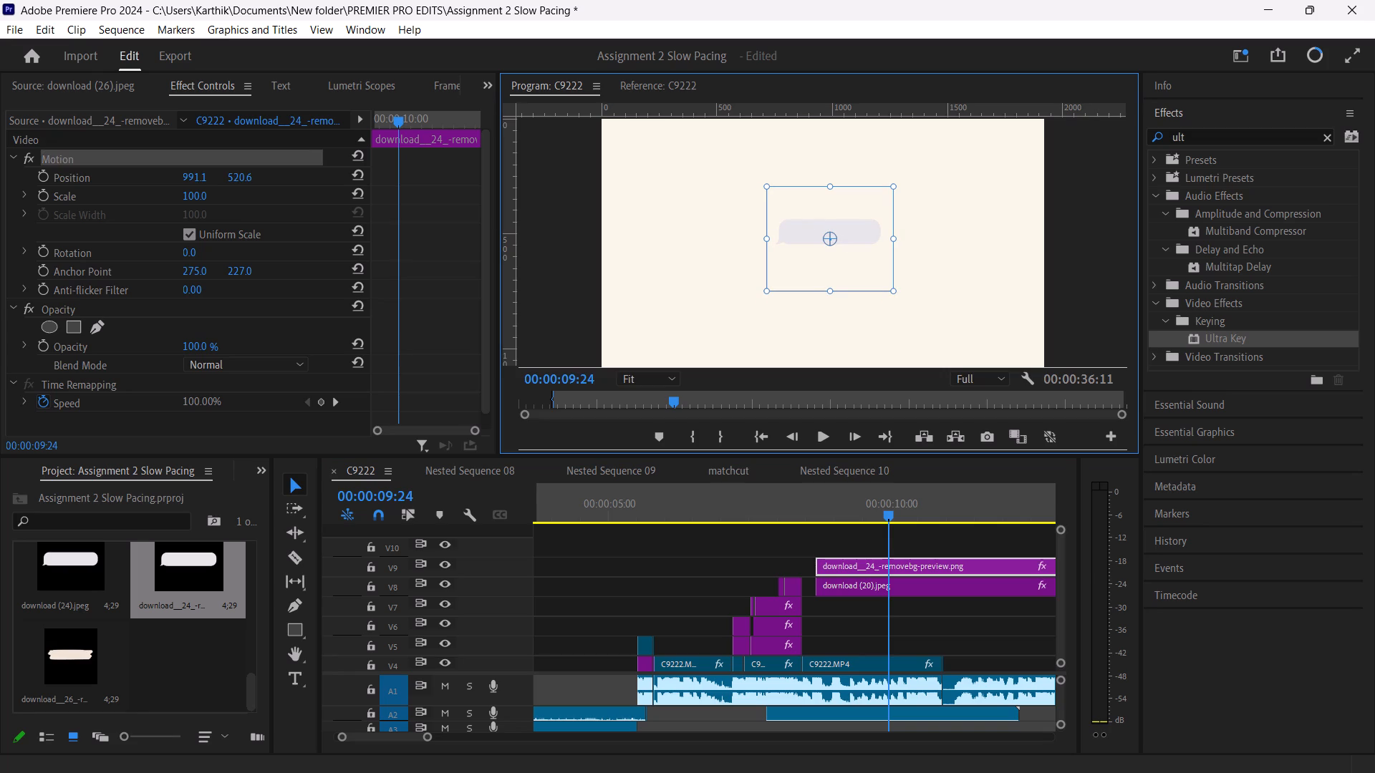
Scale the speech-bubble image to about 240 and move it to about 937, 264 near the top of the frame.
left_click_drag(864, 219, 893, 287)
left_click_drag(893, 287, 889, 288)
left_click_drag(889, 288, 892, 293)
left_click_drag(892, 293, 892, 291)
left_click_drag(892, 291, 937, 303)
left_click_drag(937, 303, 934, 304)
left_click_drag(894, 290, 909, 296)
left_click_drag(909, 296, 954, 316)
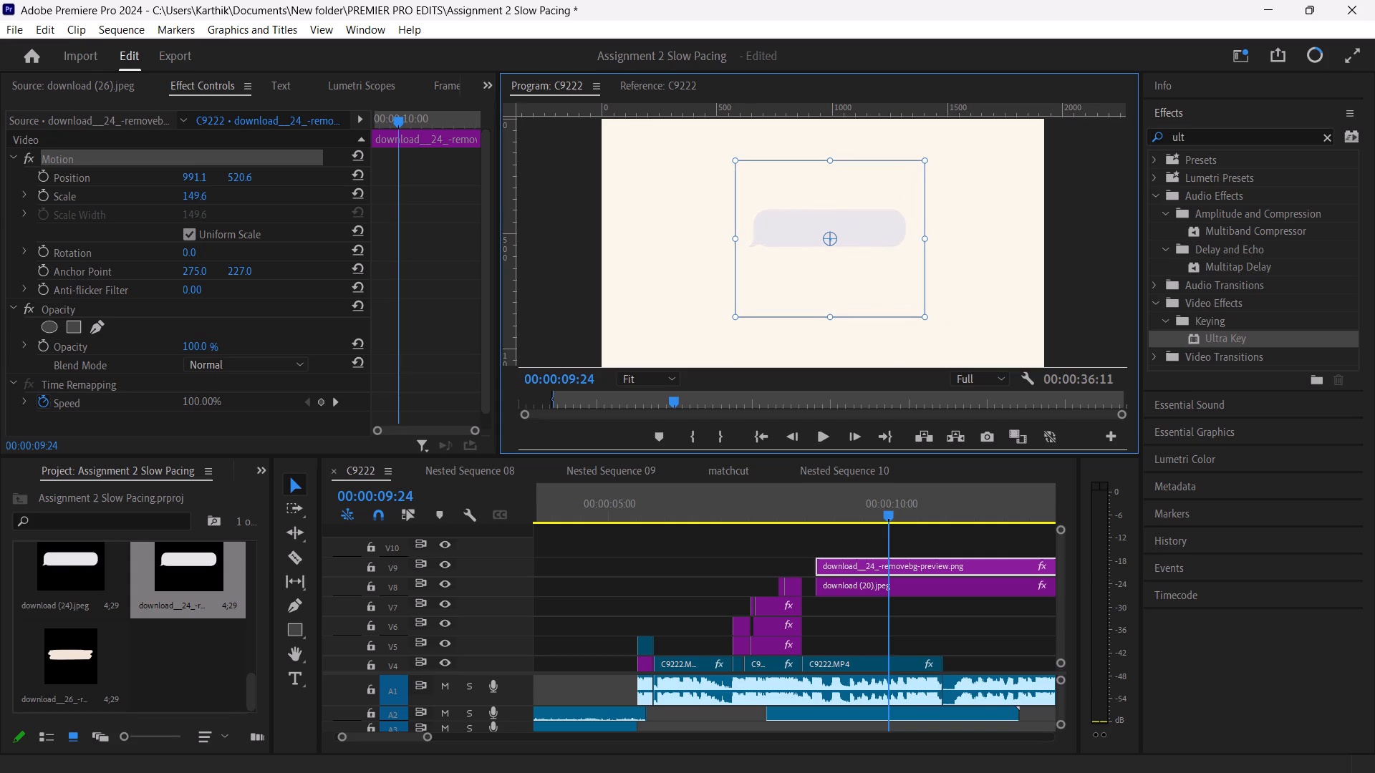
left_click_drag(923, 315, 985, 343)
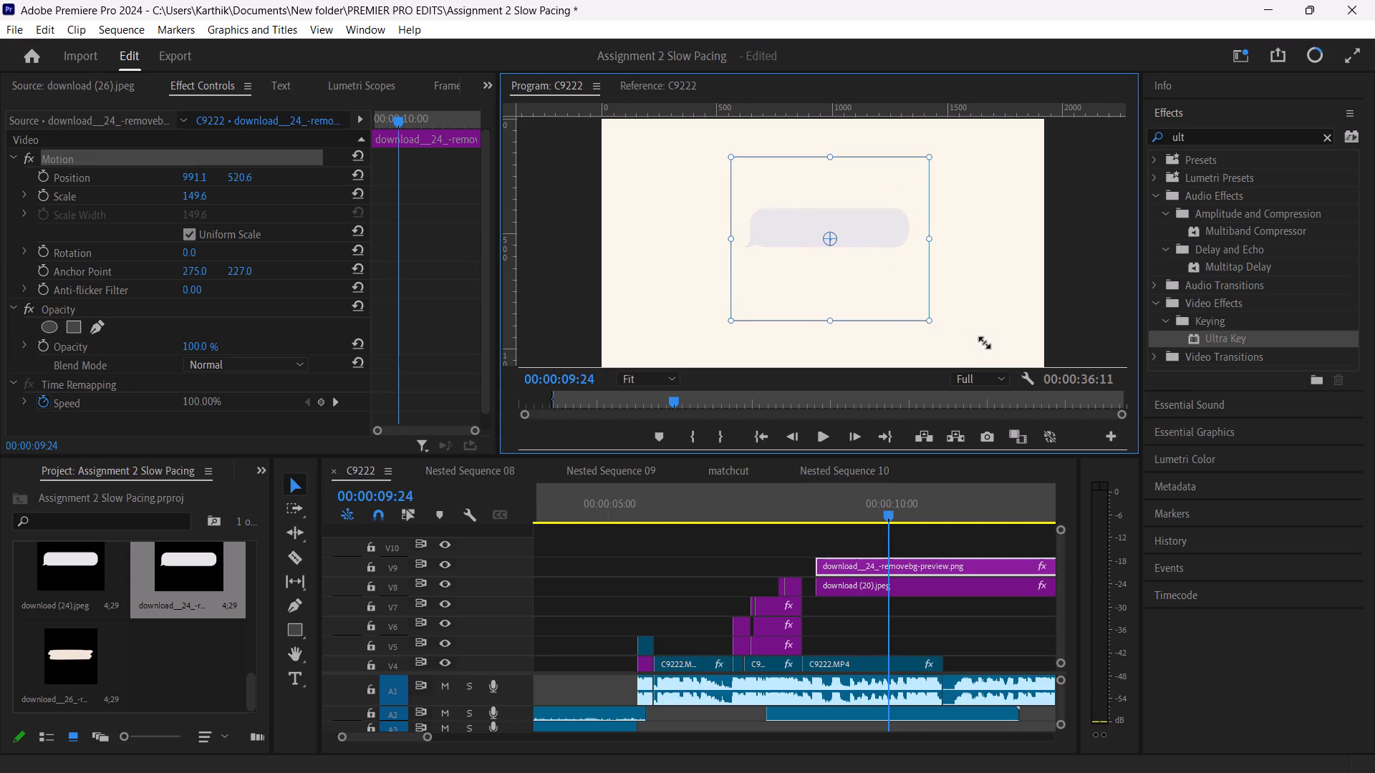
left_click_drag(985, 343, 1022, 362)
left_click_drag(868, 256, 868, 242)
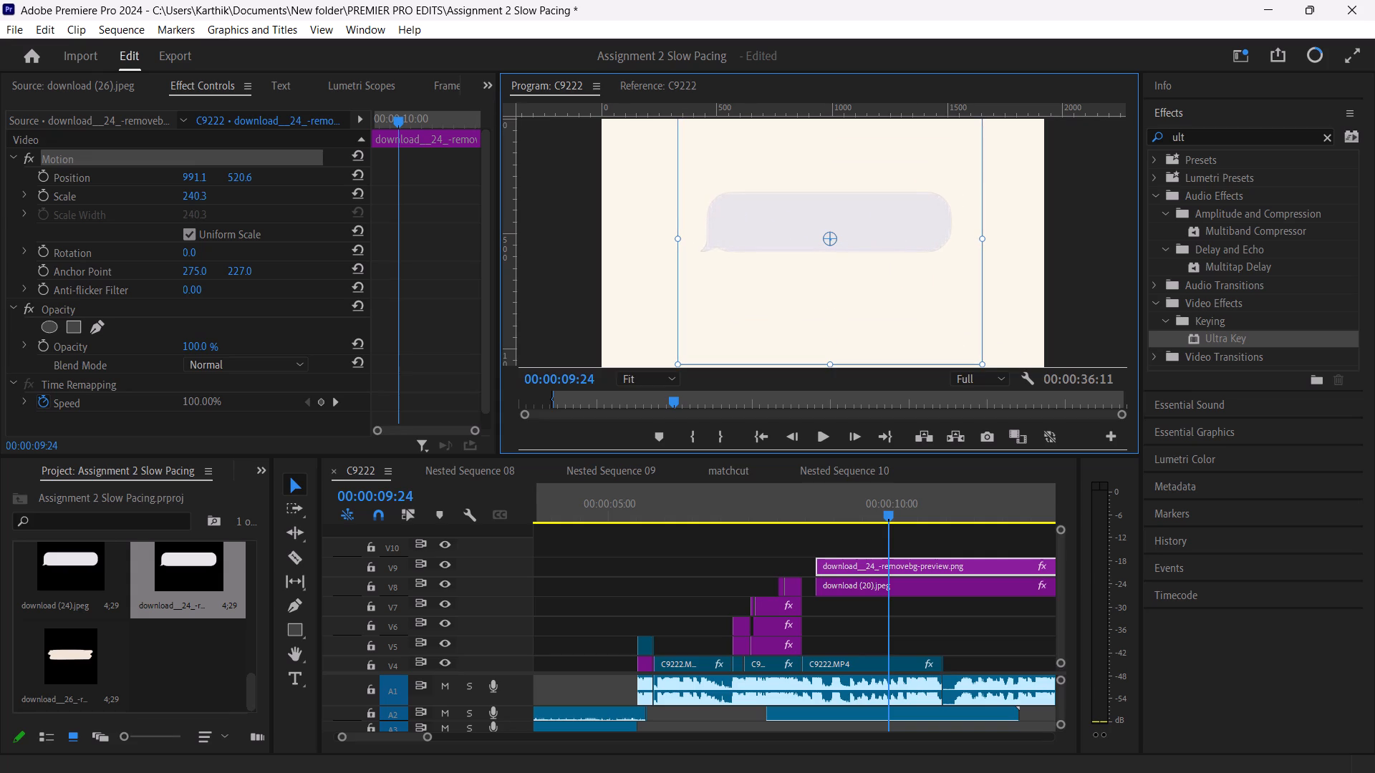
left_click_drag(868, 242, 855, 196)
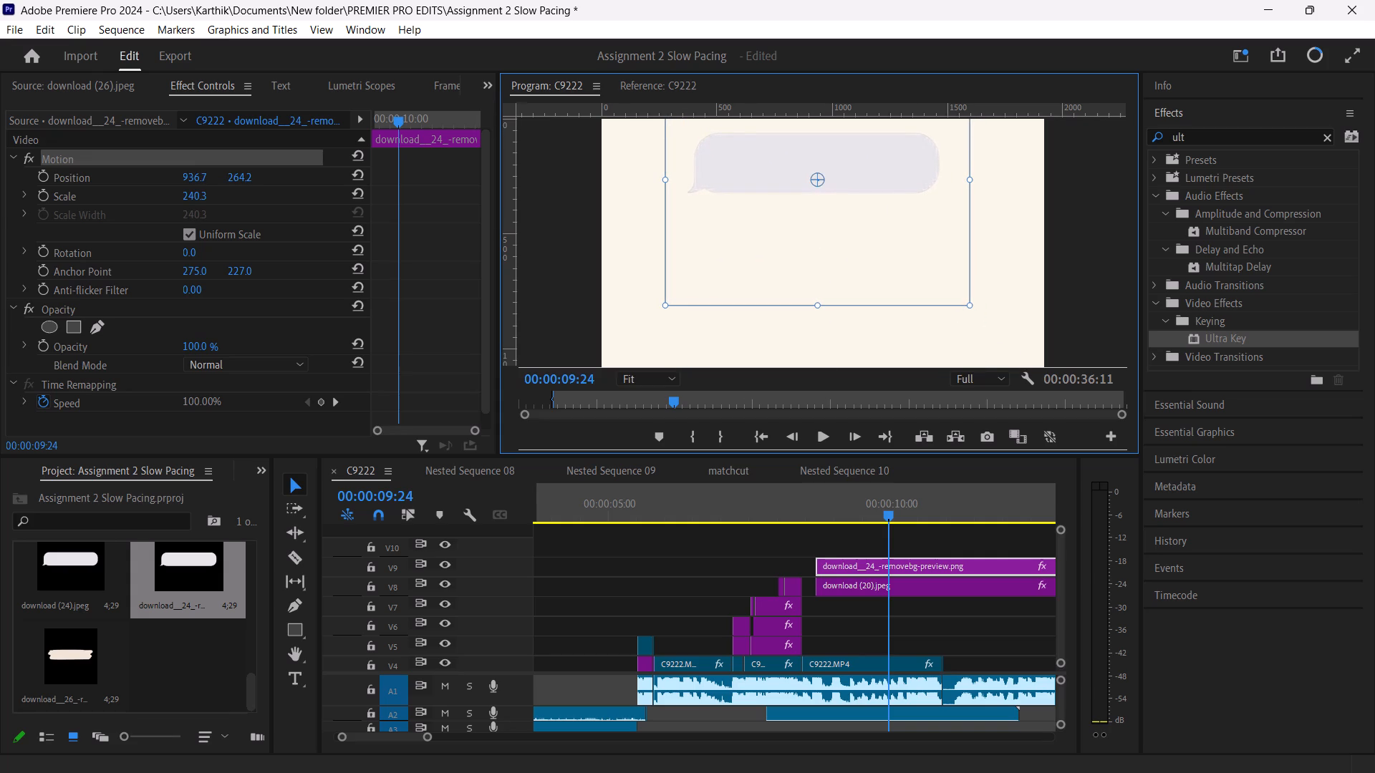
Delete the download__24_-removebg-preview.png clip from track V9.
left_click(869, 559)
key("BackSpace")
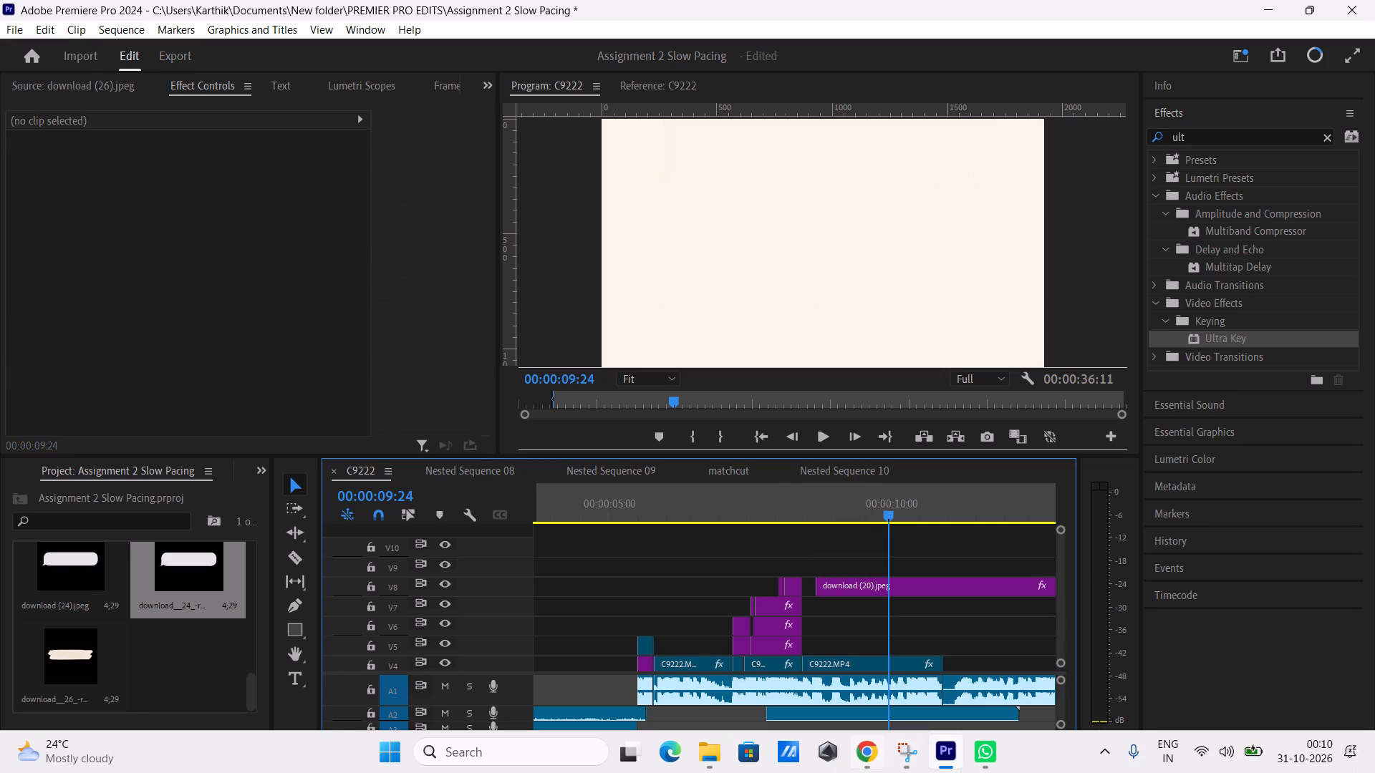
Import the download__24_, download__25_ and download__26_ removebg-preview images from the Downloads folder in File Explorer into the Assignment 2 Slow Pacing project.
left_click(716, 749)
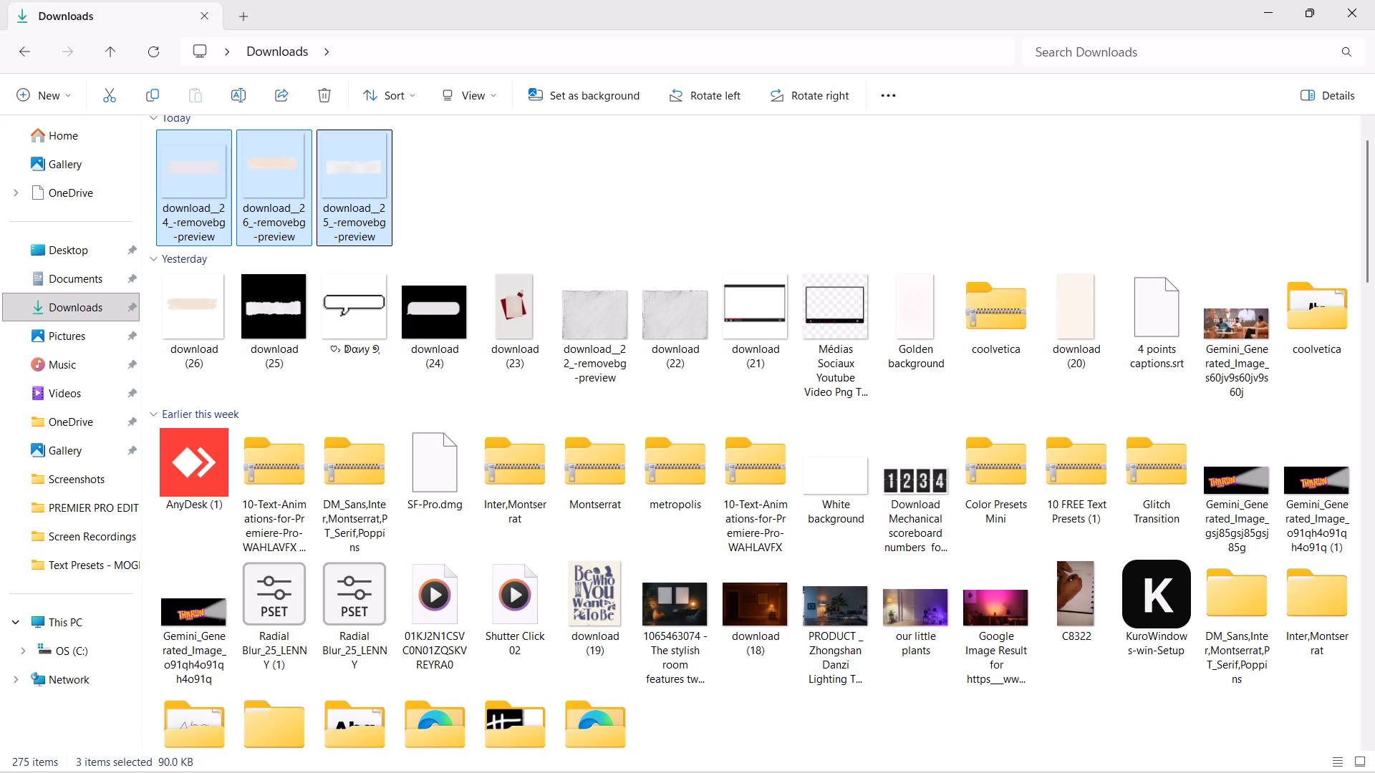
left_click_drag(344, 167, 958, 757)
scroll(807, 463, "up", 1)
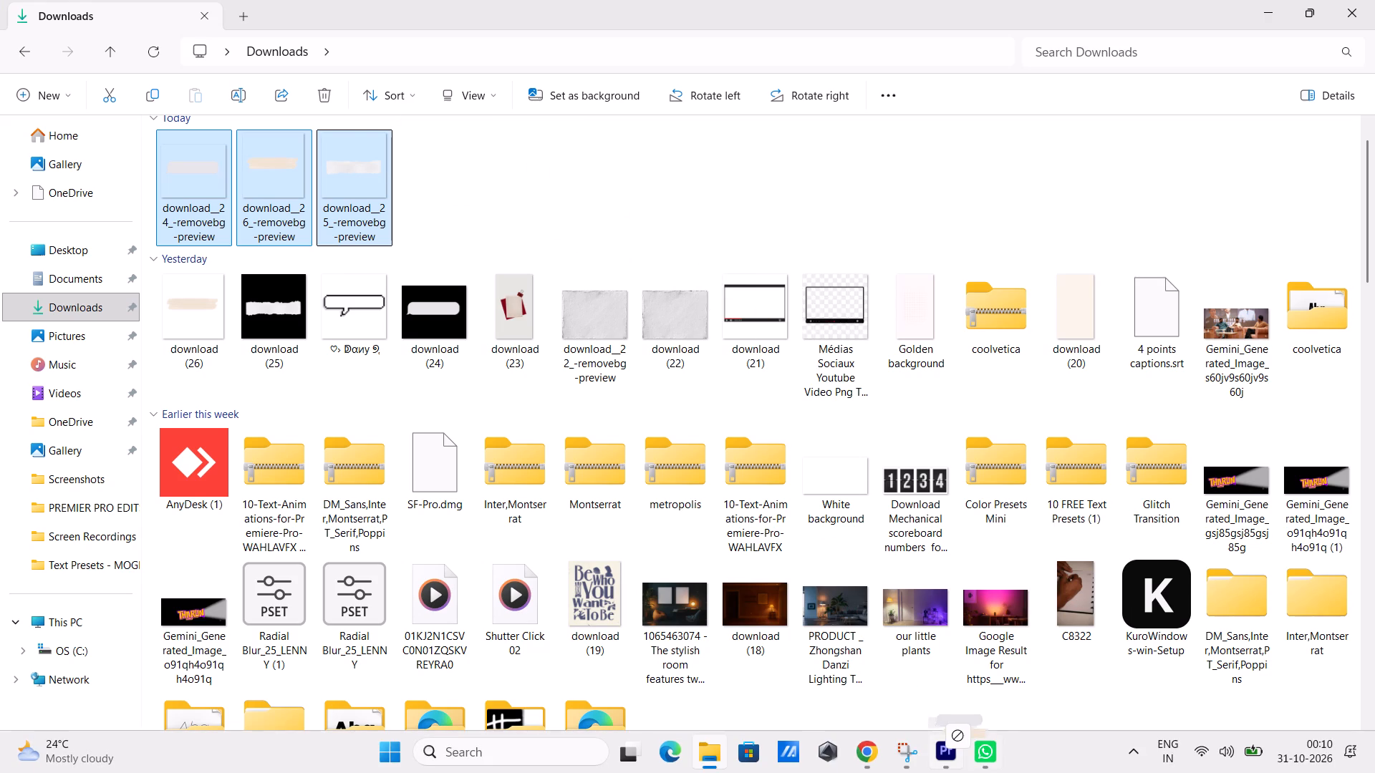
left_click_drag(958, 757, 174, 677)
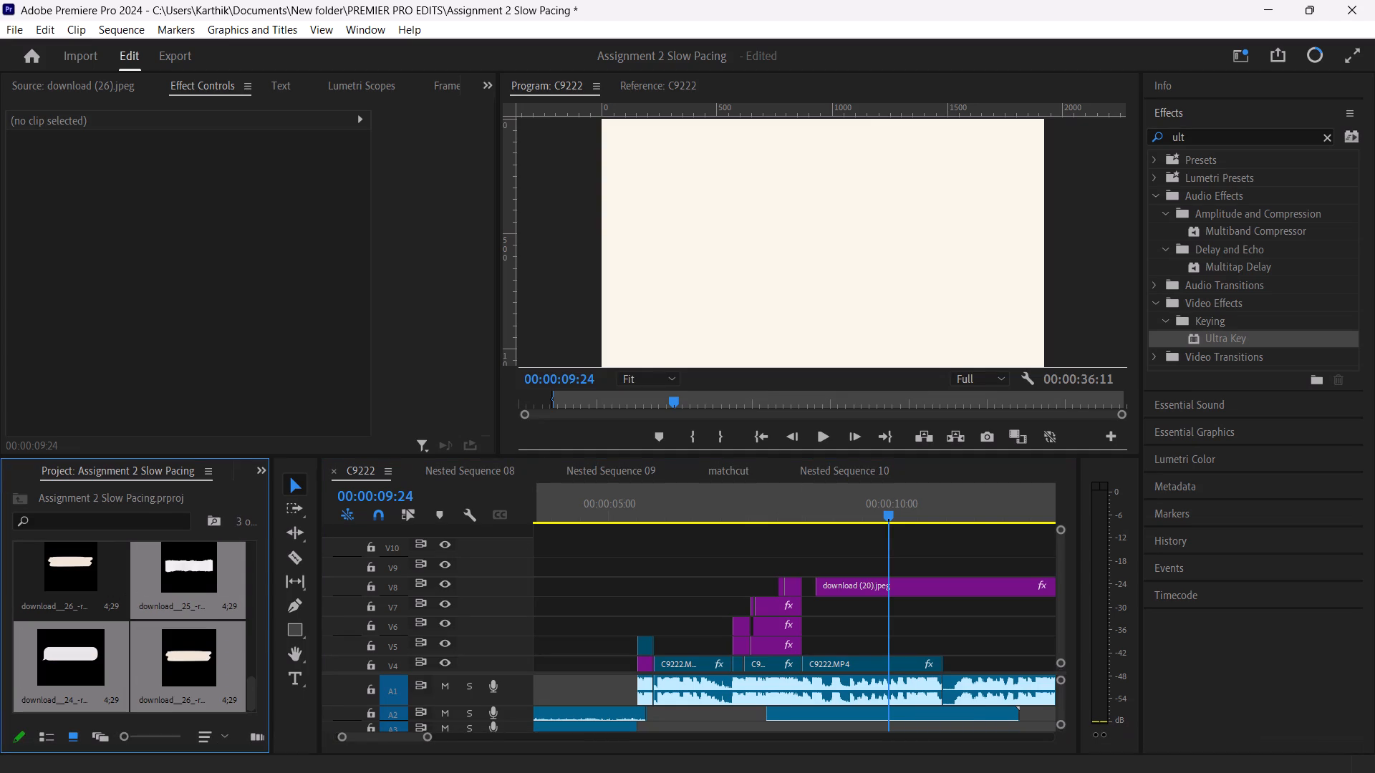
Place the download__25_-removebg-preview.png image on track V9 above the start of the download (20).jpeg clip.
left_click_drag(198, 576, 802, 571)
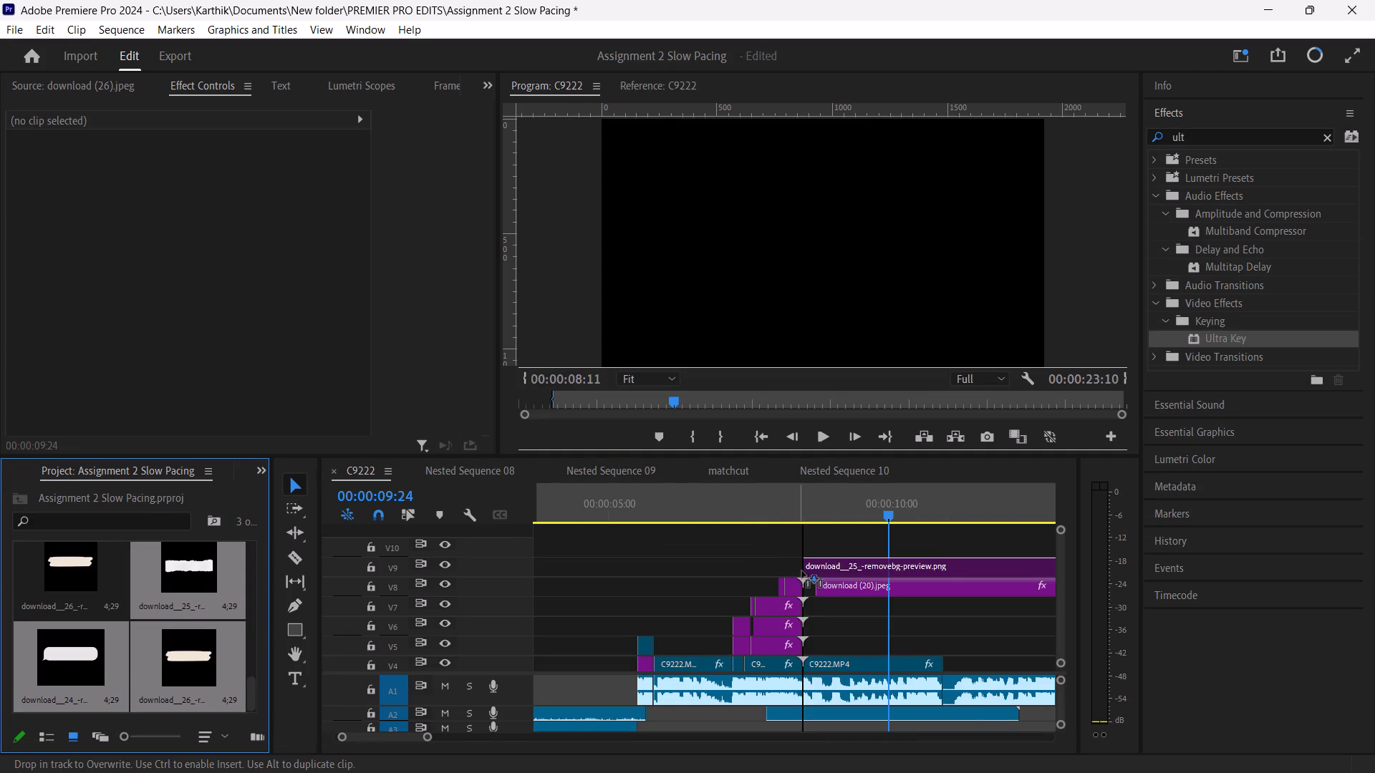
left_click_drag(802, 571, 826, 563)
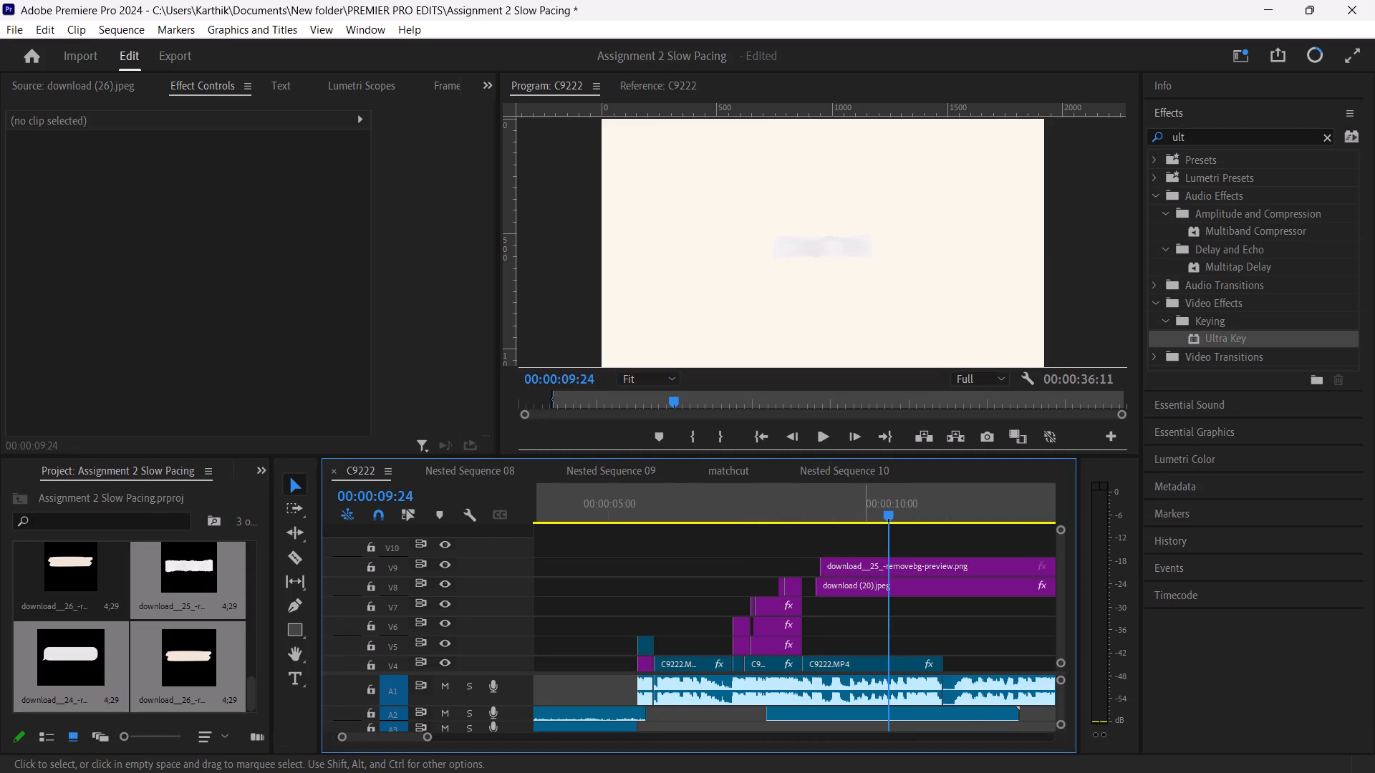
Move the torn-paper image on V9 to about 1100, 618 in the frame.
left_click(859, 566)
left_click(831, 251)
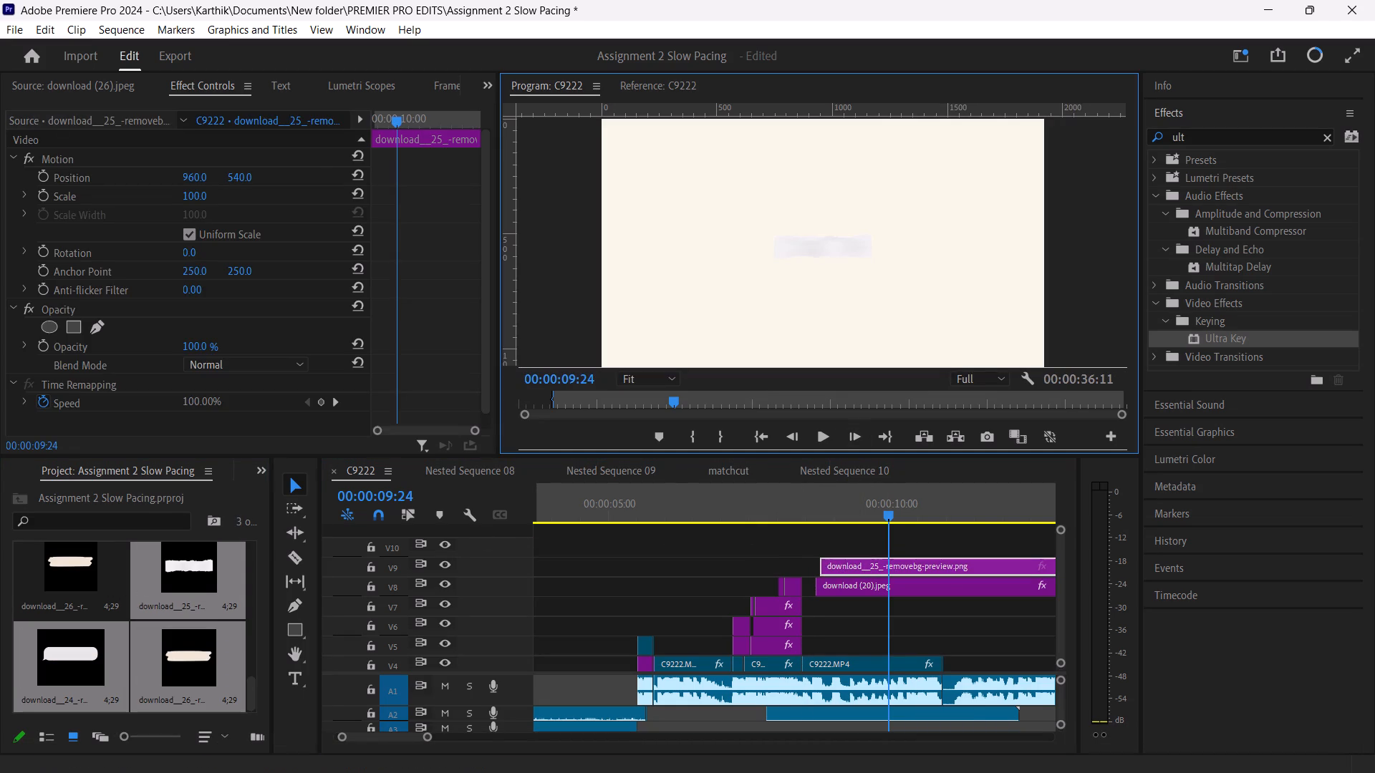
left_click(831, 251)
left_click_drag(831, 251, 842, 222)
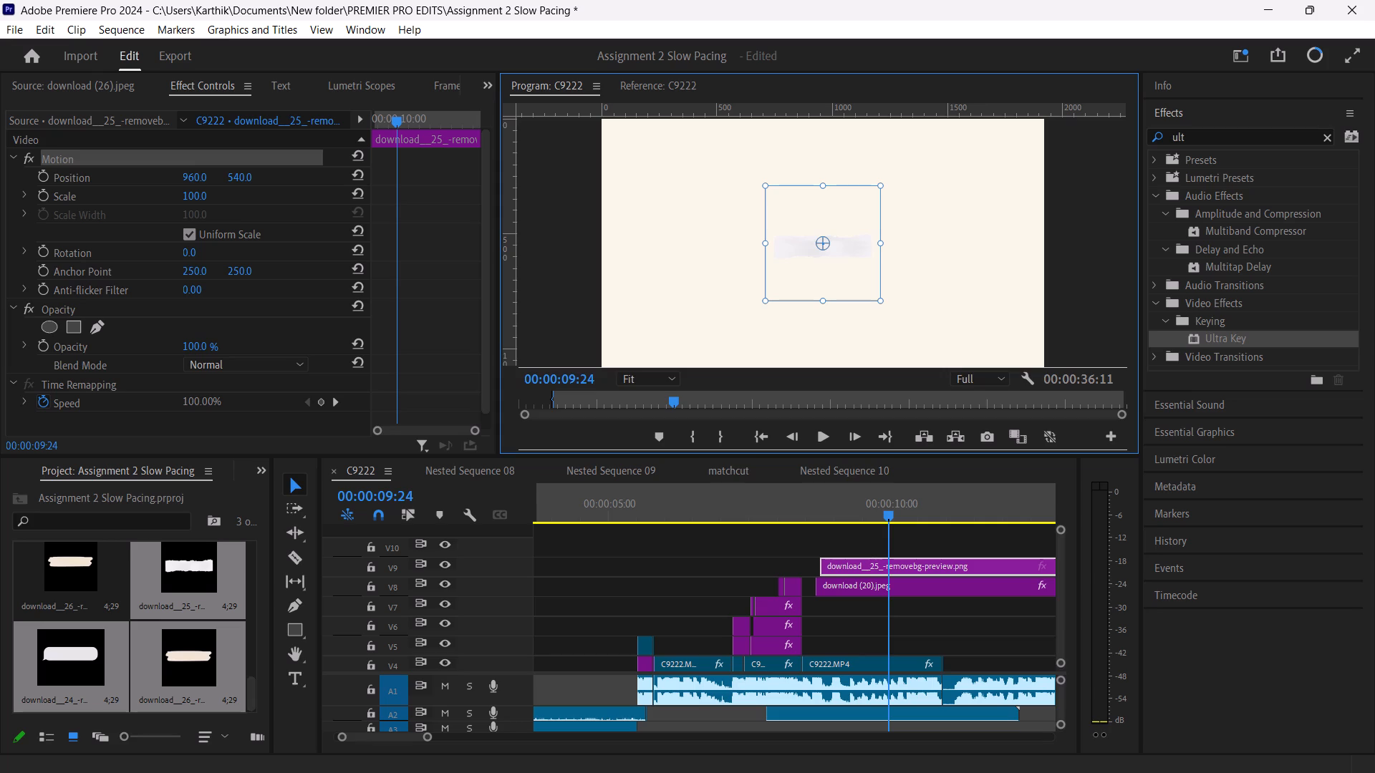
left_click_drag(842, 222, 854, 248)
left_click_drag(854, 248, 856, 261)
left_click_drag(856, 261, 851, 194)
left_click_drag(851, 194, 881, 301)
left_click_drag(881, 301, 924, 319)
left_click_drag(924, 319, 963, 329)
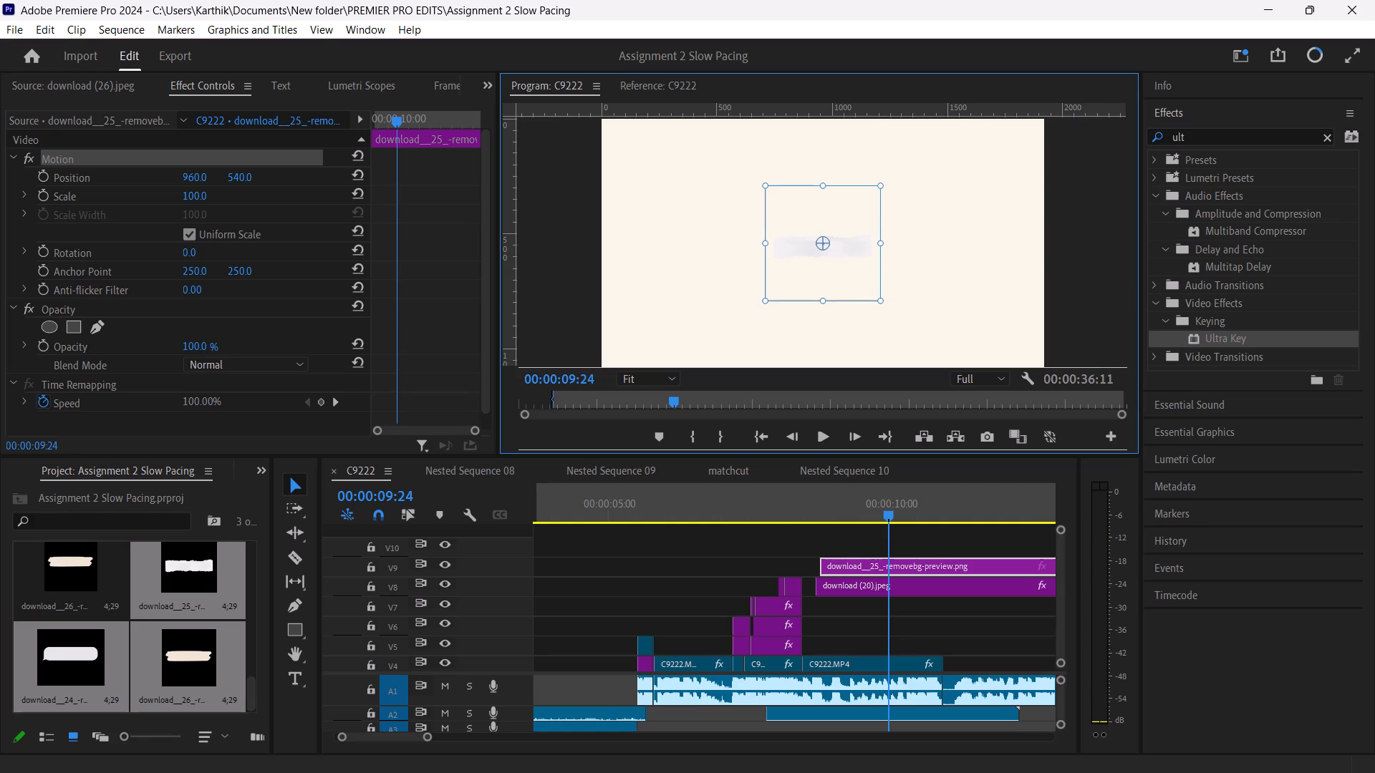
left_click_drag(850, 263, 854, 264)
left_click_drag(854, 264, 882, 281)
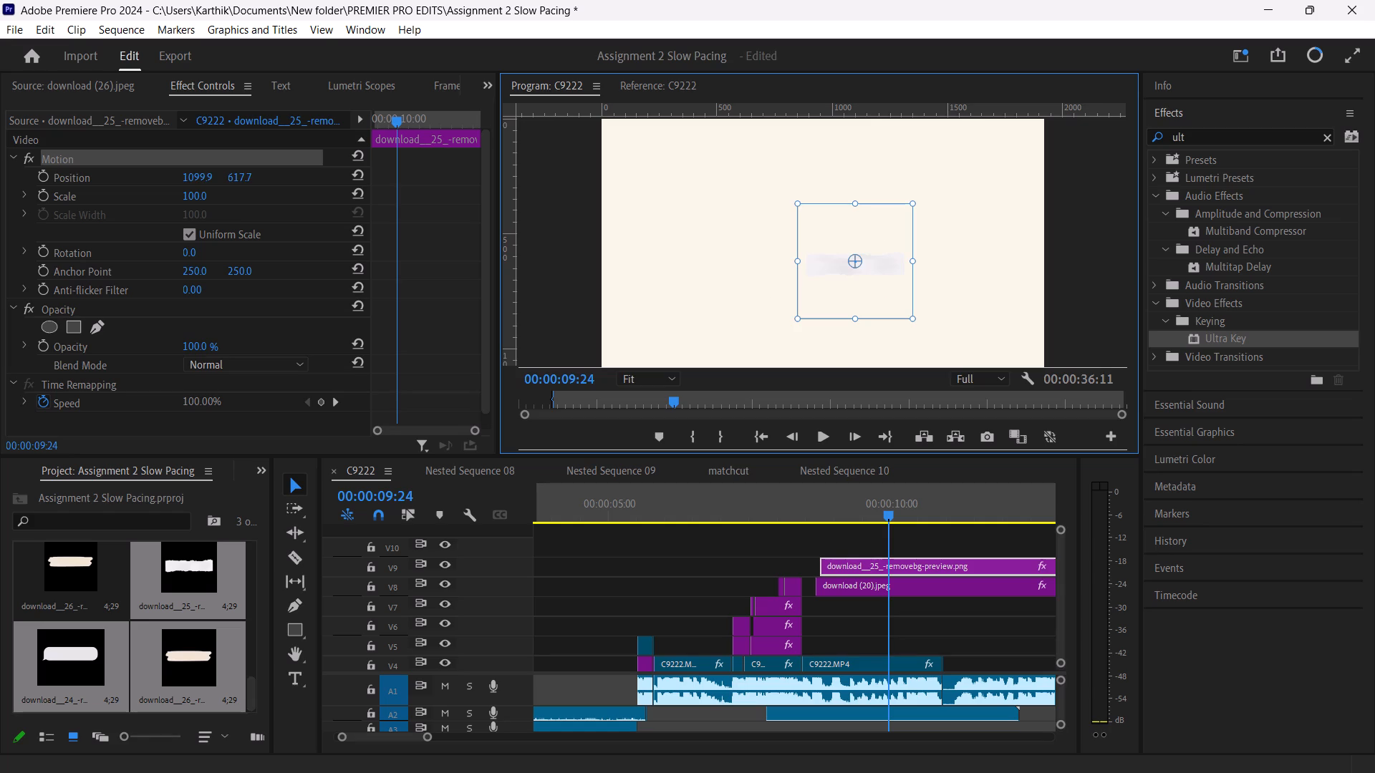
Scale the torn-paper image to about 328.5 and move it to about 801, 163 near the top of the frame.
left_click_drag(913, 317, 967, 340)
left_click_drag(967, 340, 1038, 362)
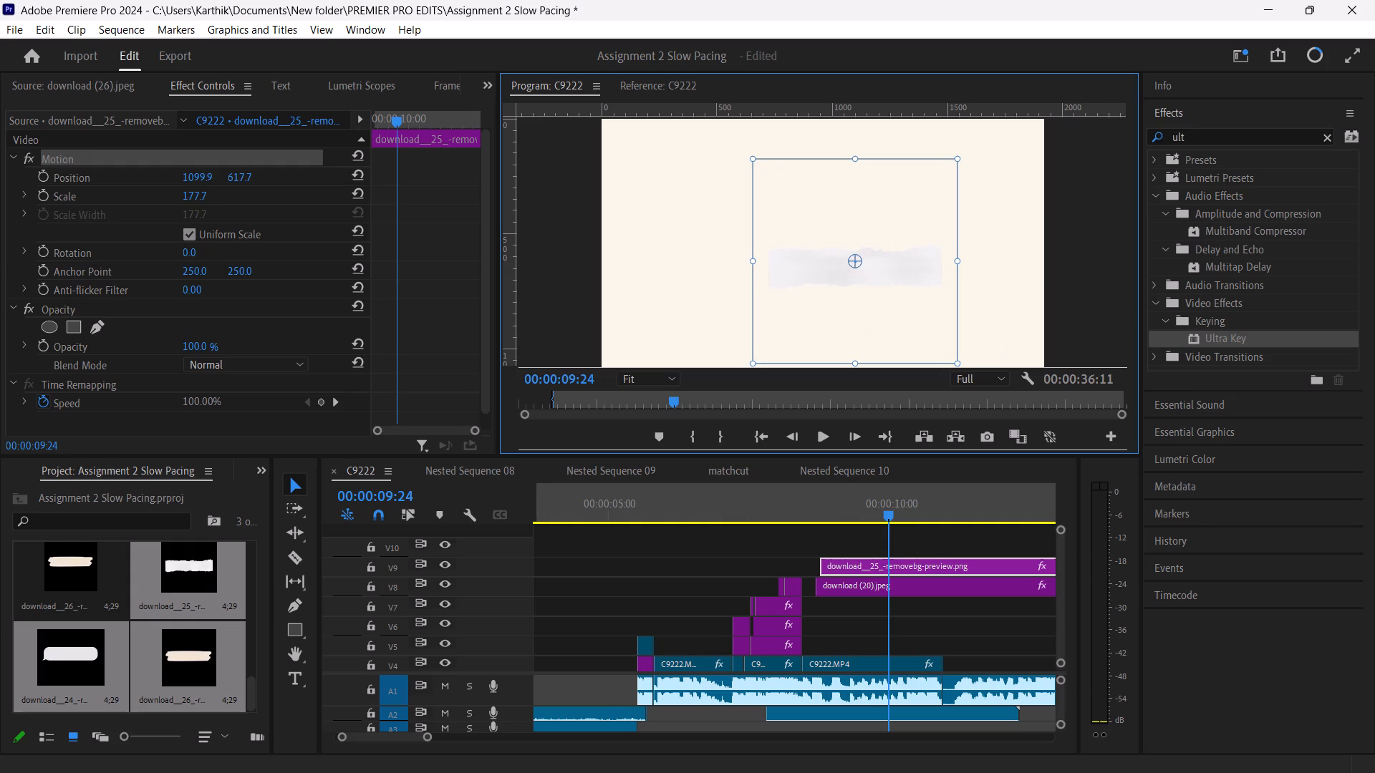
left_click_drag(920, 298, 850, 193)
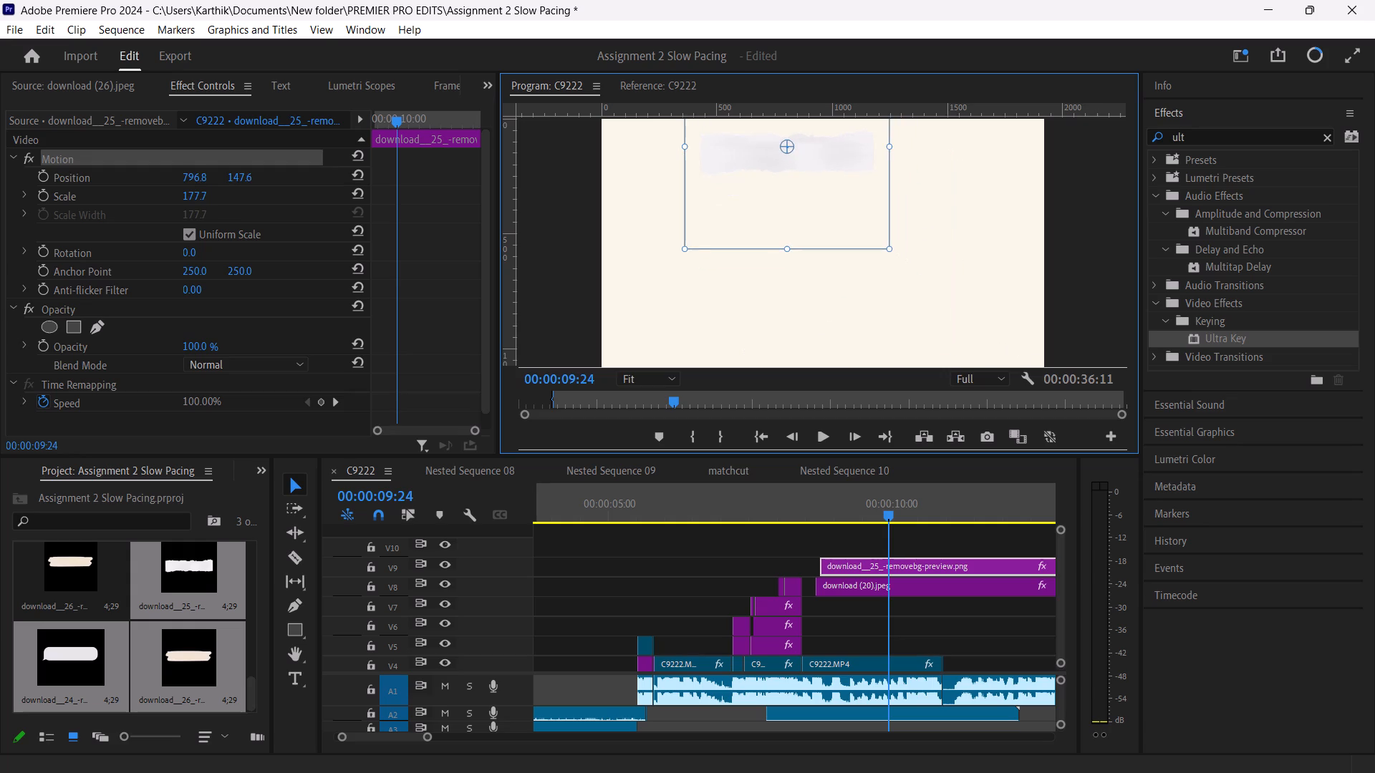
left_click_drag(850, 193, 851, 194)
left_click_drag(888, 156, 976, 166)
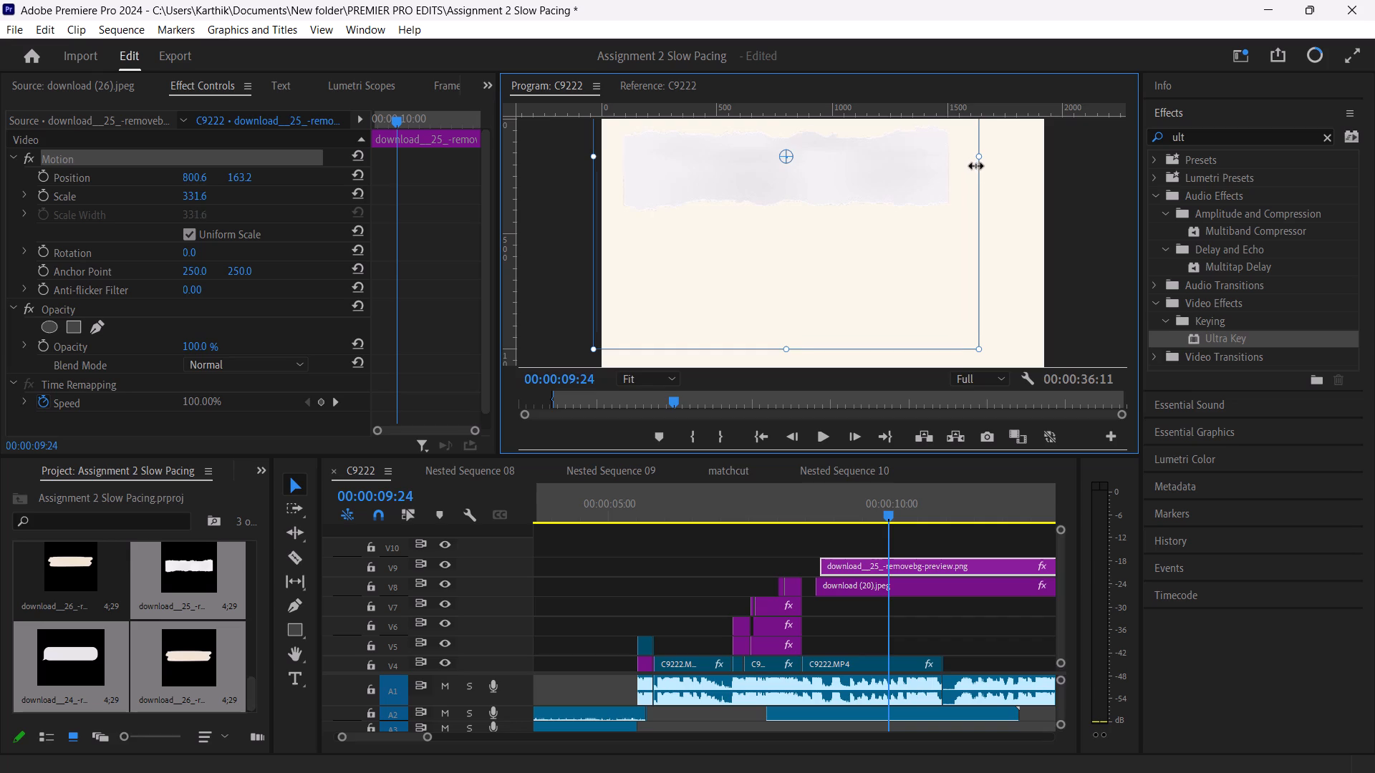
left_click_drag(976, 166, 975, 167)
Reposition the enlarged torn-paper image to about 948, 276, roughly centred horizontally in the upper part of the frame.
left_click_drag(804, 209, 831, 224)
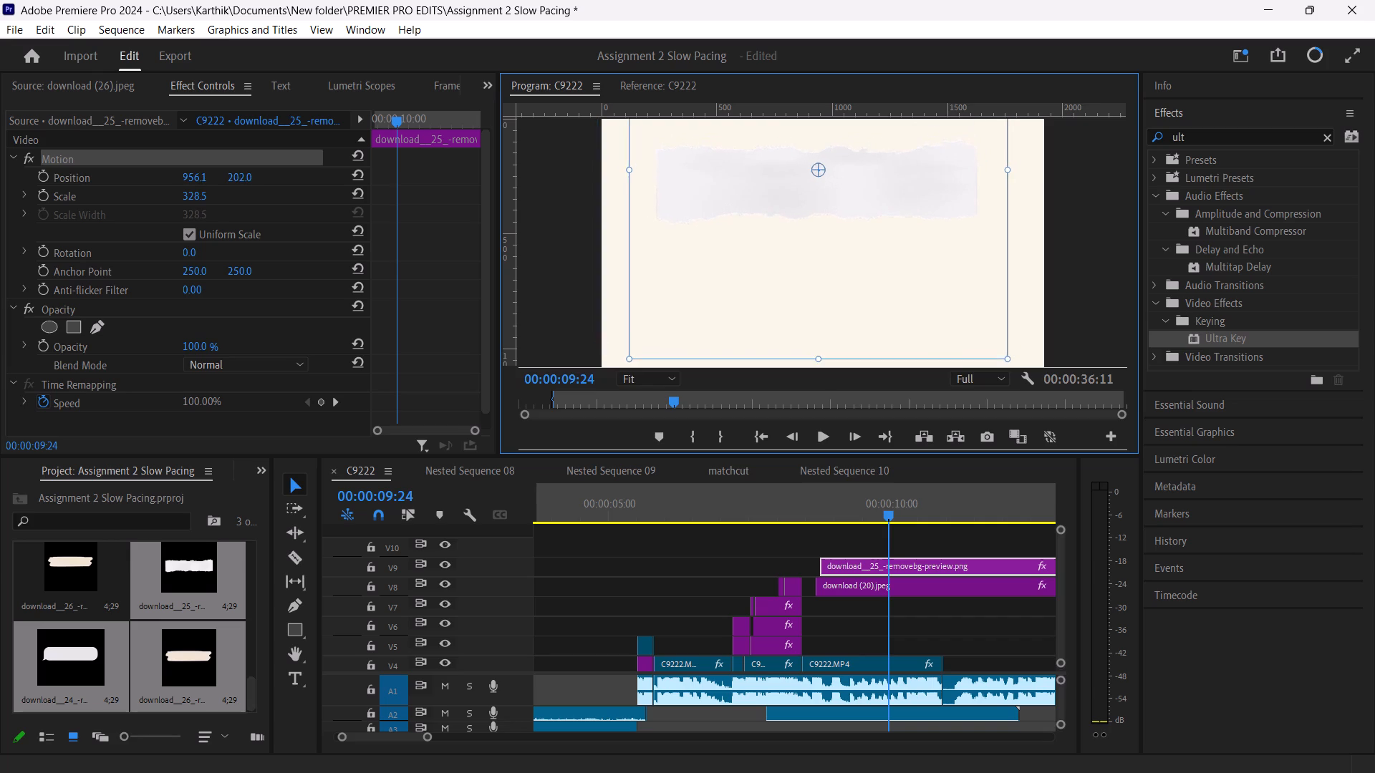
left_click_drag(831, 224, 836, 228)
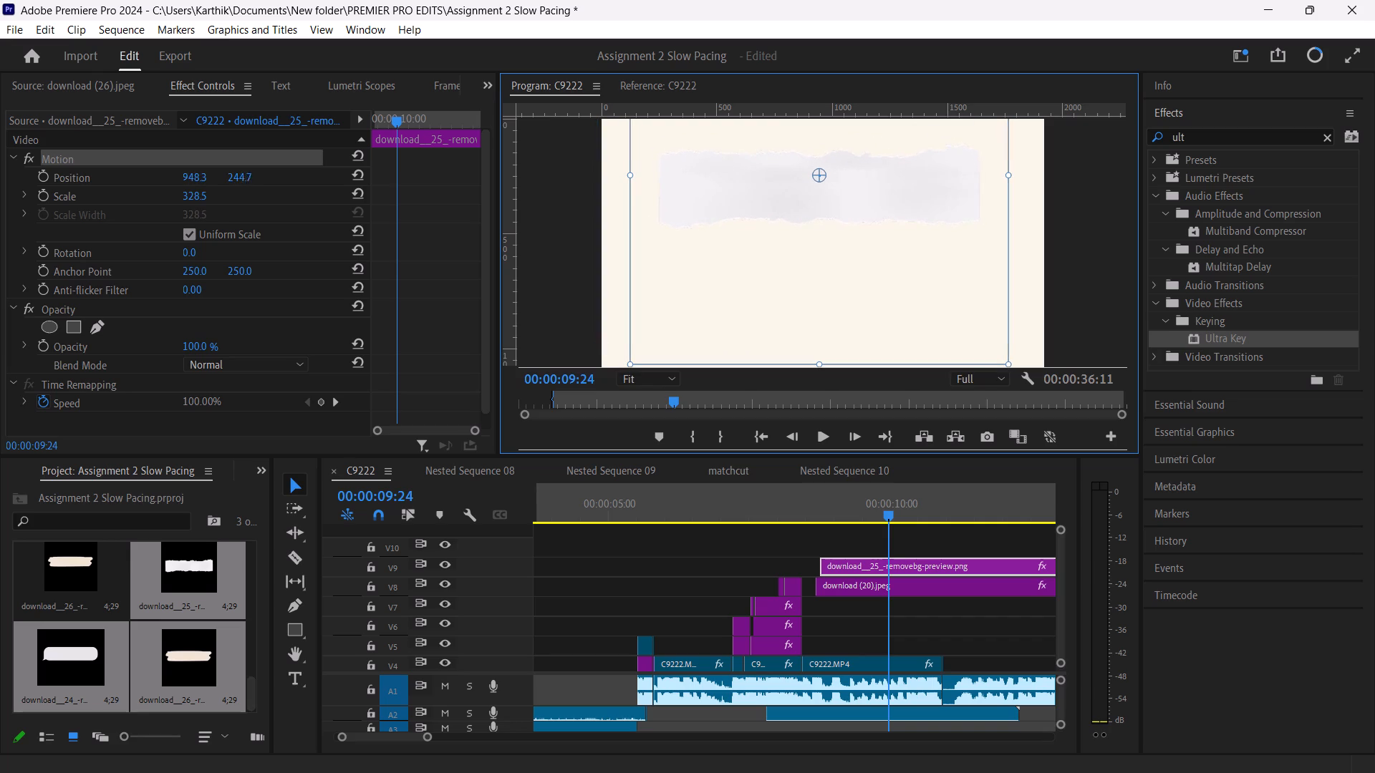
left_click_drag(836, 228, 836, 230)
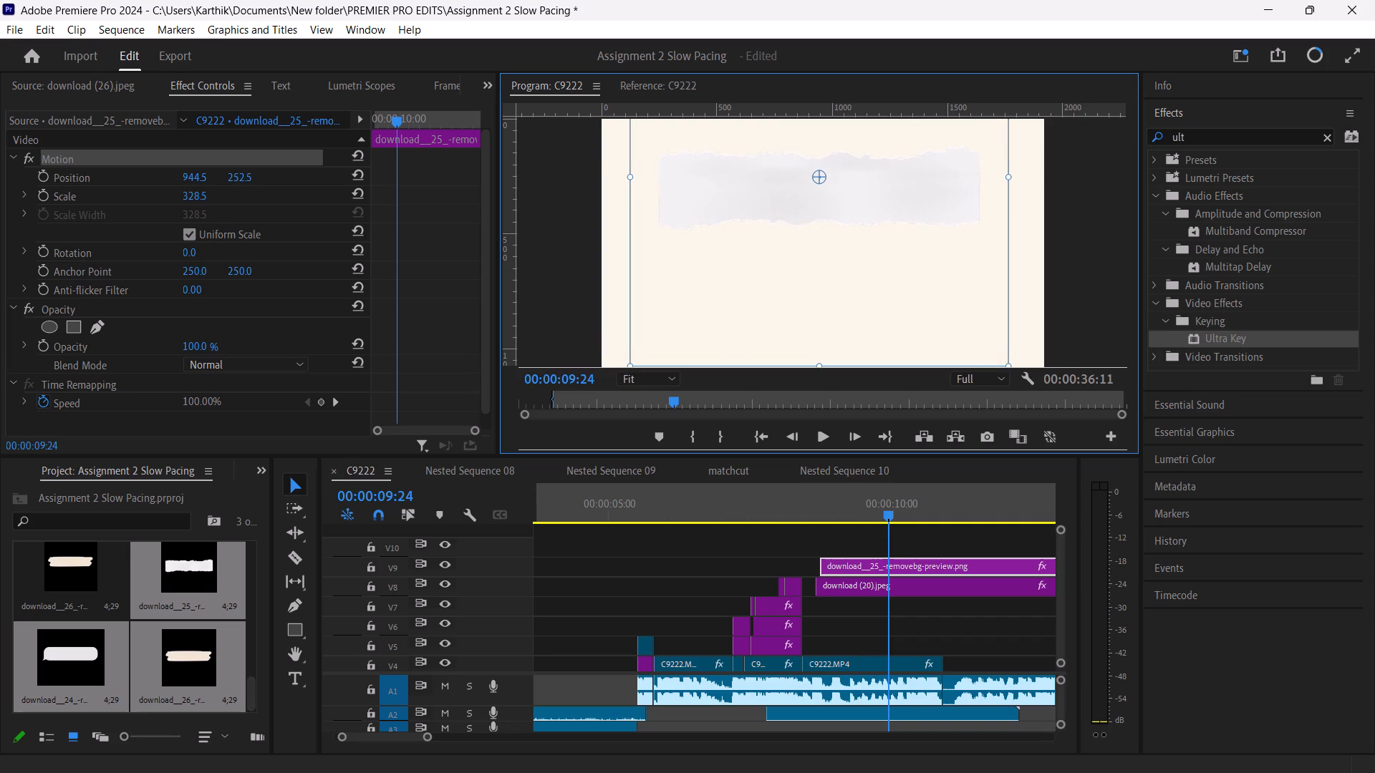
left_click_drag(836, 230, 840, 281)
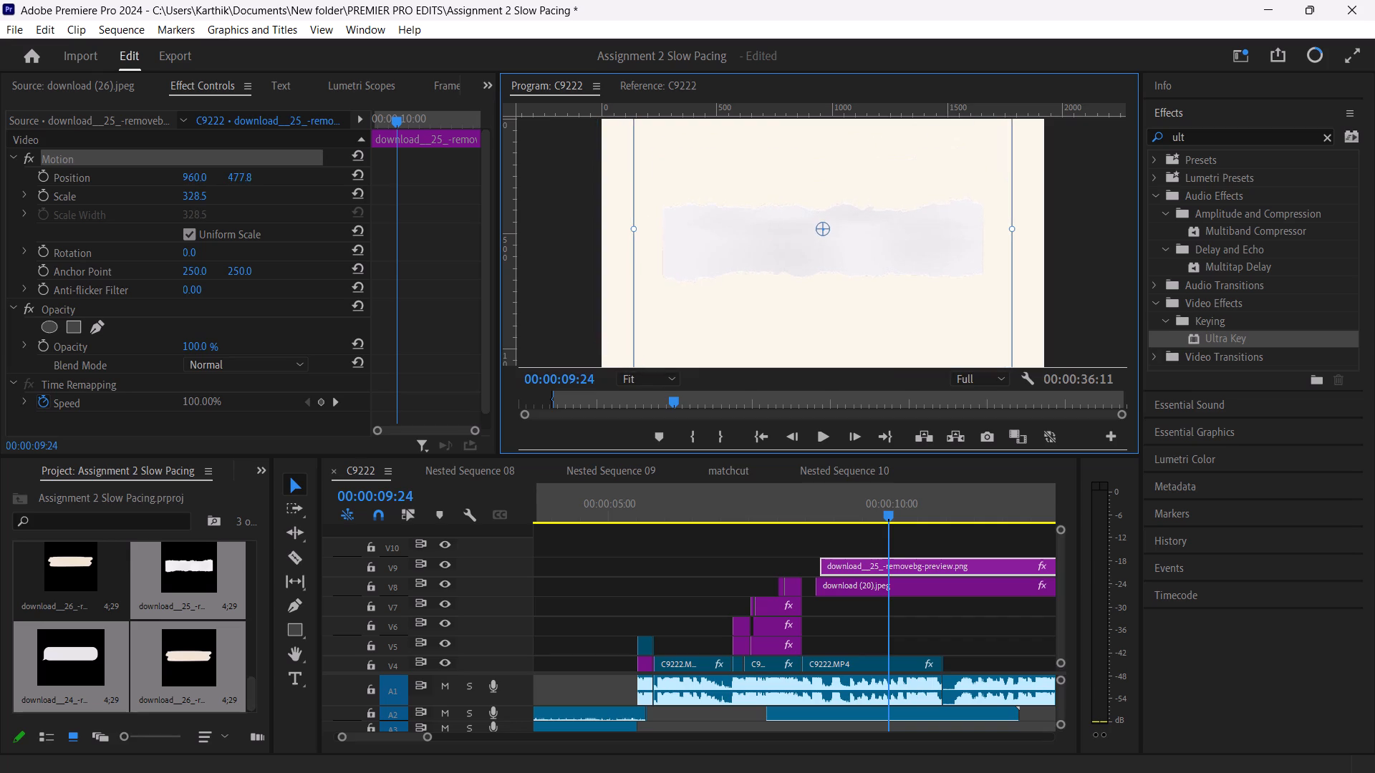
left_click_drag(840, 281, 836, 278)
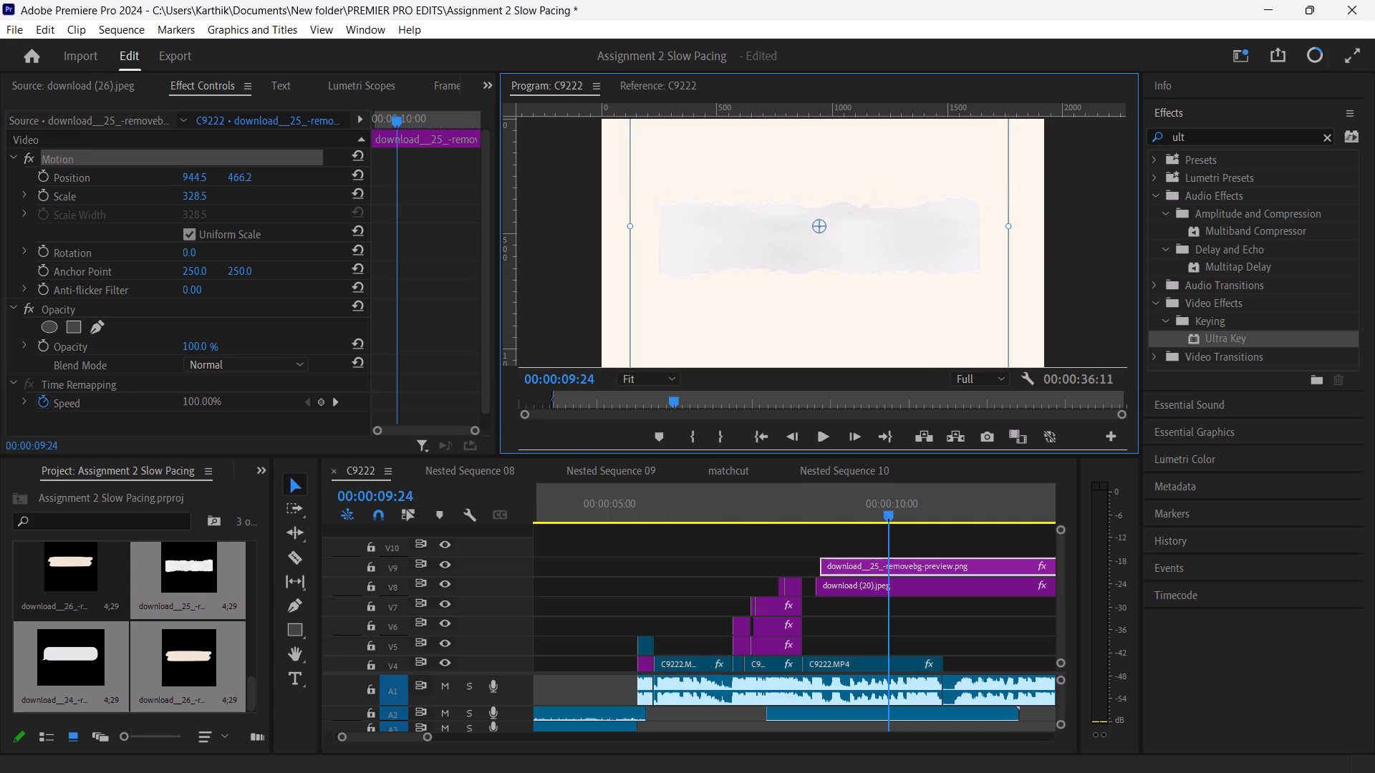
left_click_drag(836, 278, 837, 235)
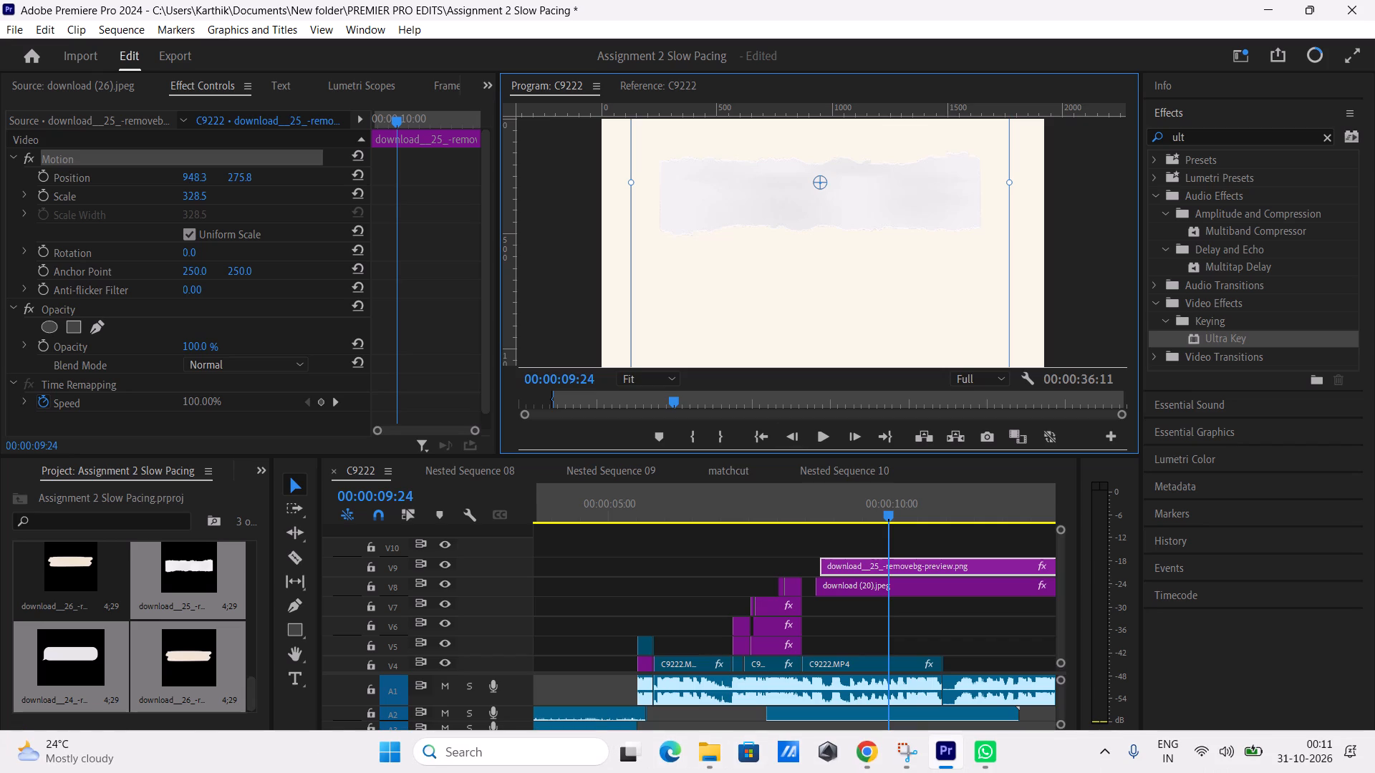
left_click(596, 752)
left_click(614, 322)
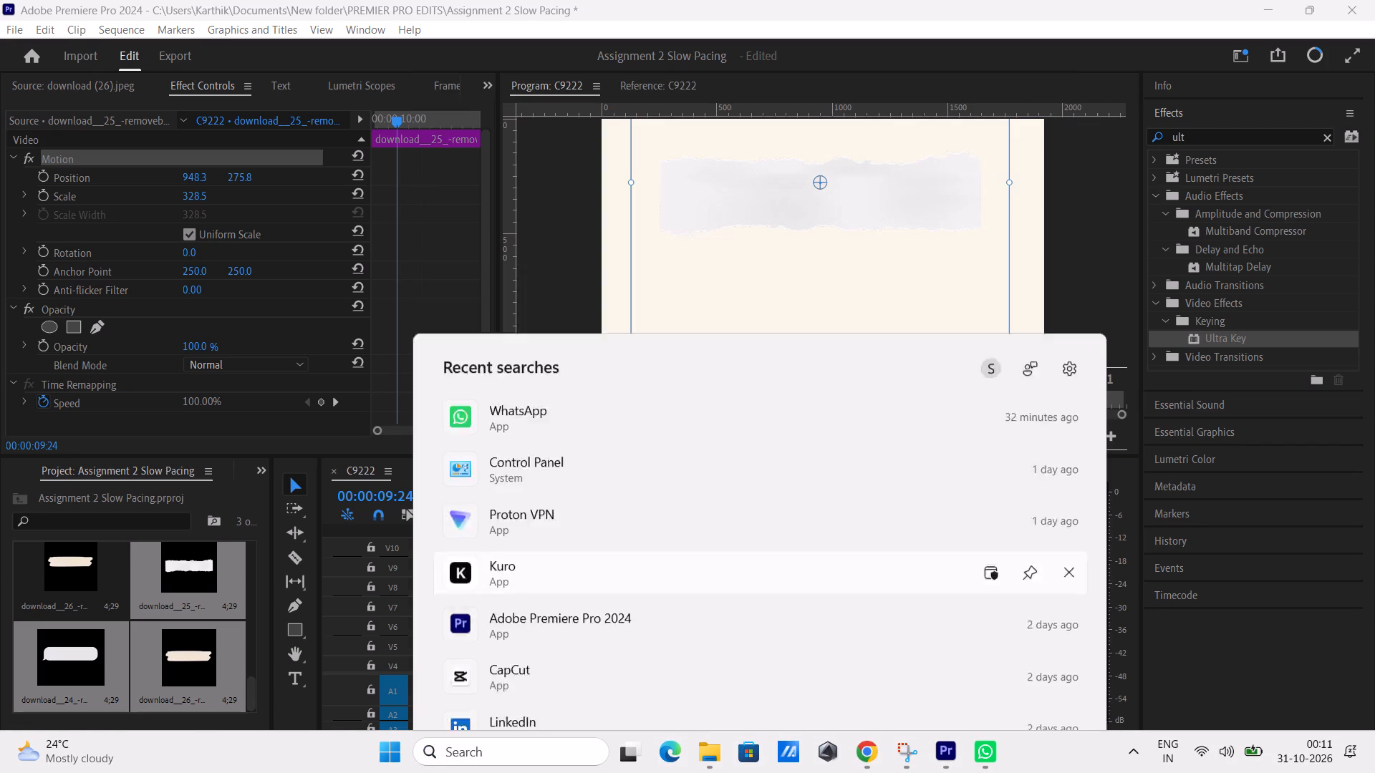
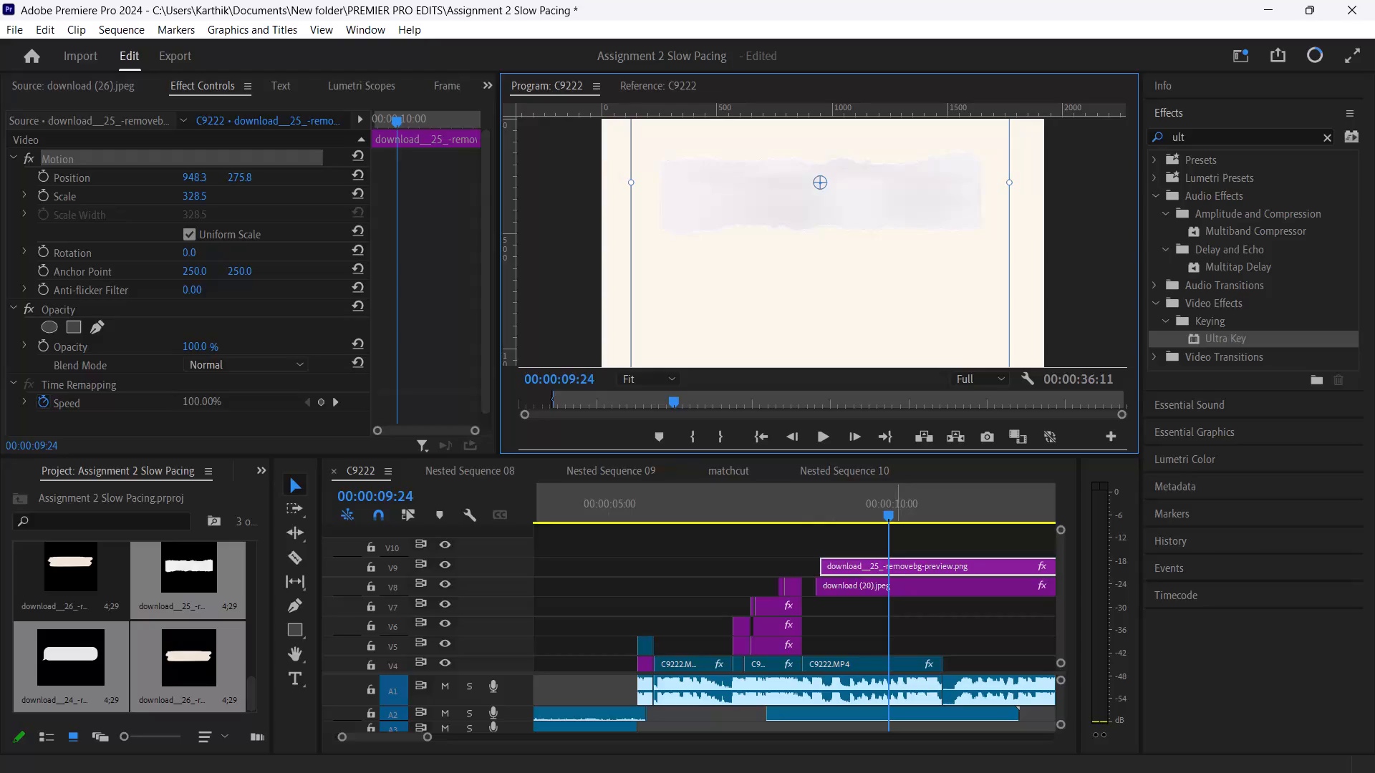
Scale the torn-paper image on V9 to about 289.5 and reposition it to about 956, 521, near the centre of the frame.
left_click_drag(890, 510, 748, 514)
key("space")
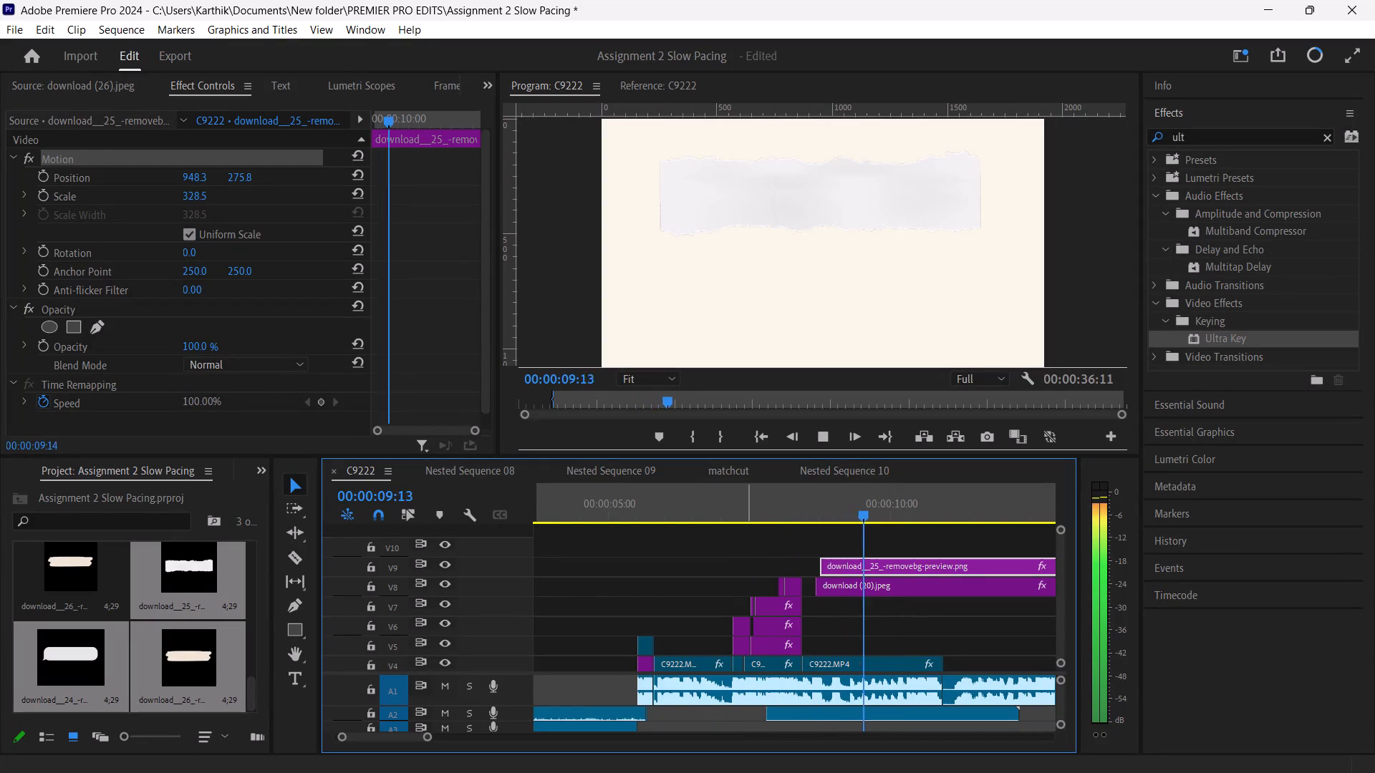
key("space")
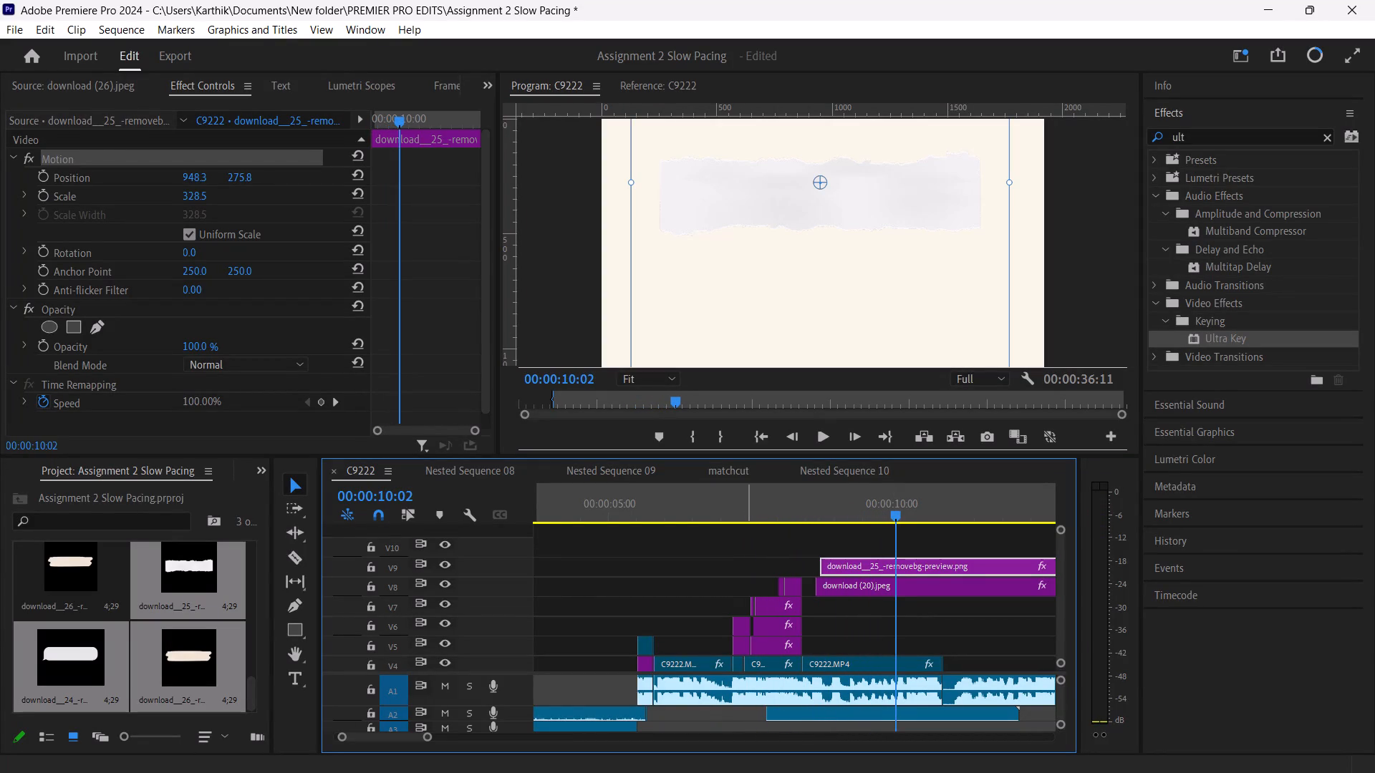
key("space")
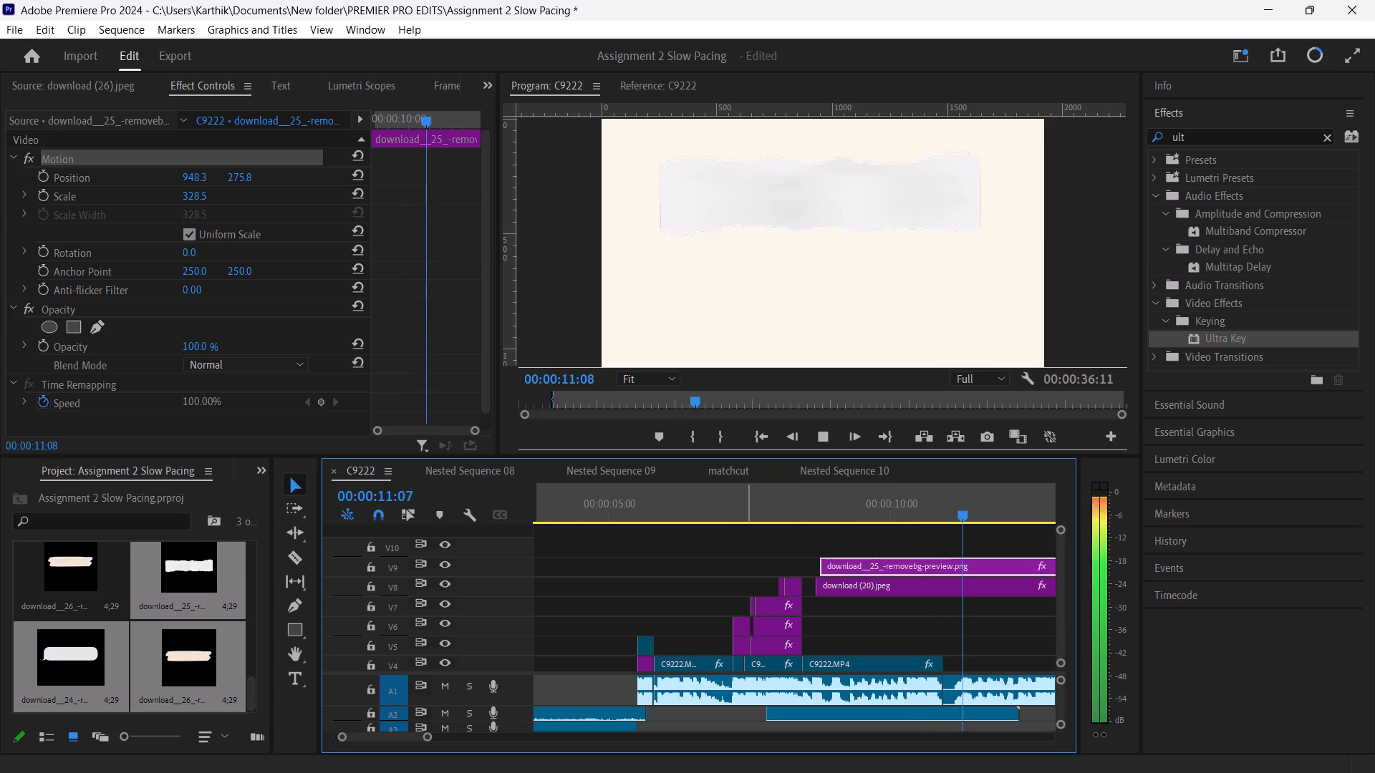
key("space")
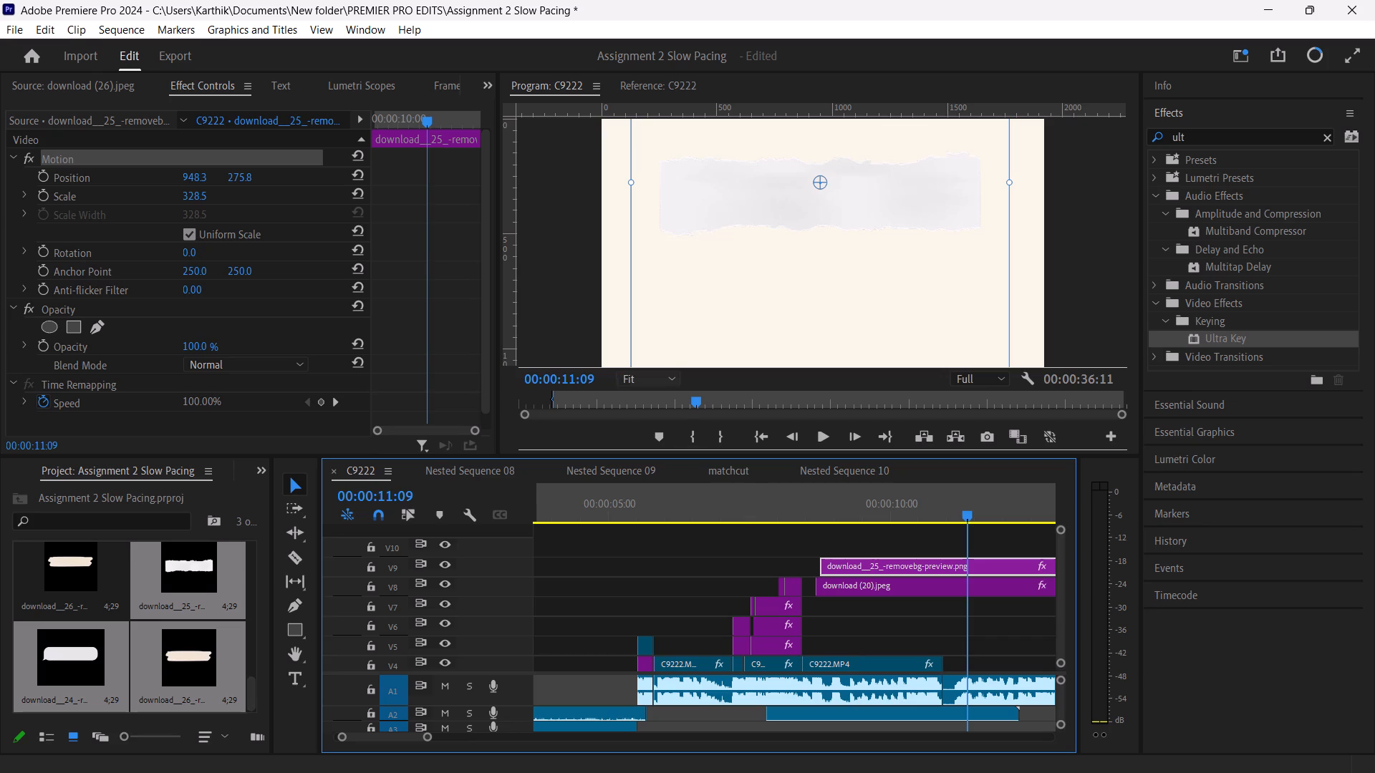
left_click_drag(780, 210, 783, 266)
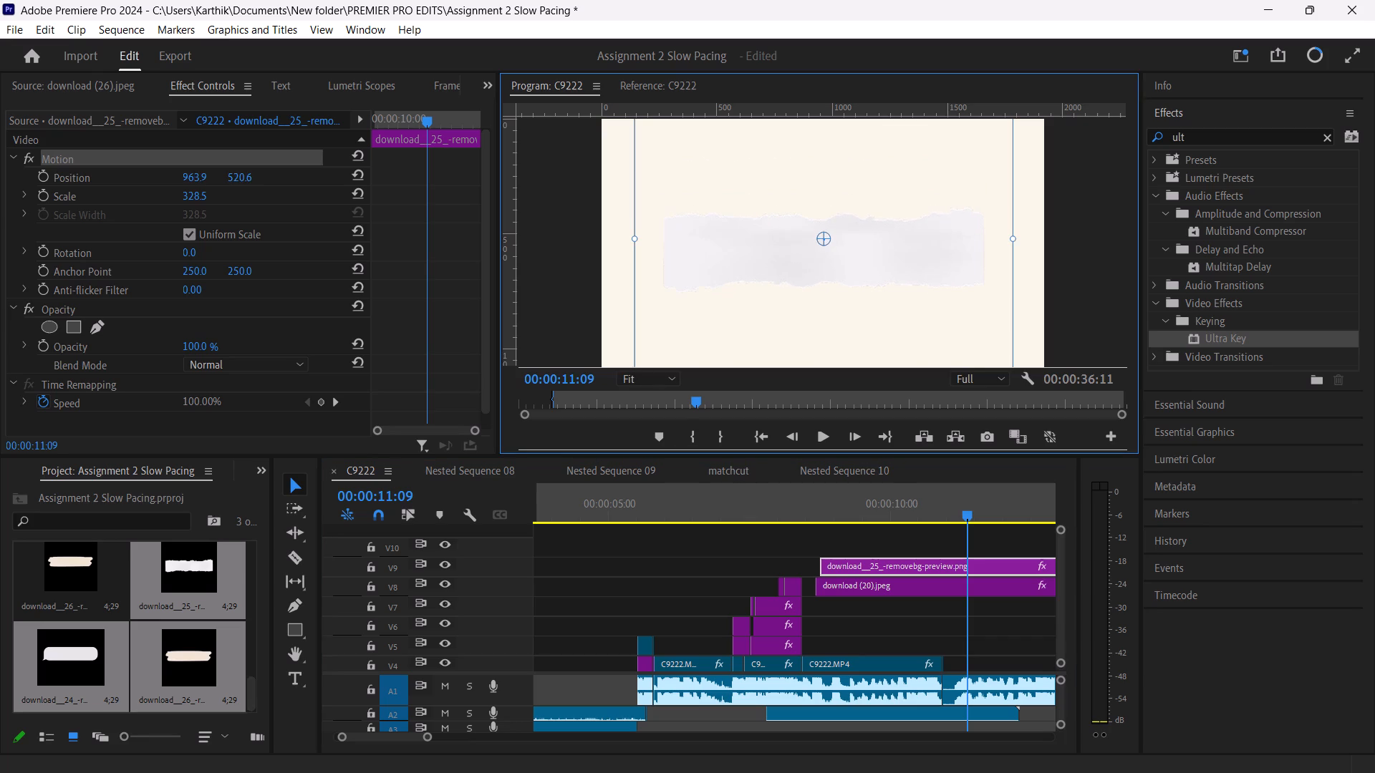
left_click_drag(783, 266, 779, 257)
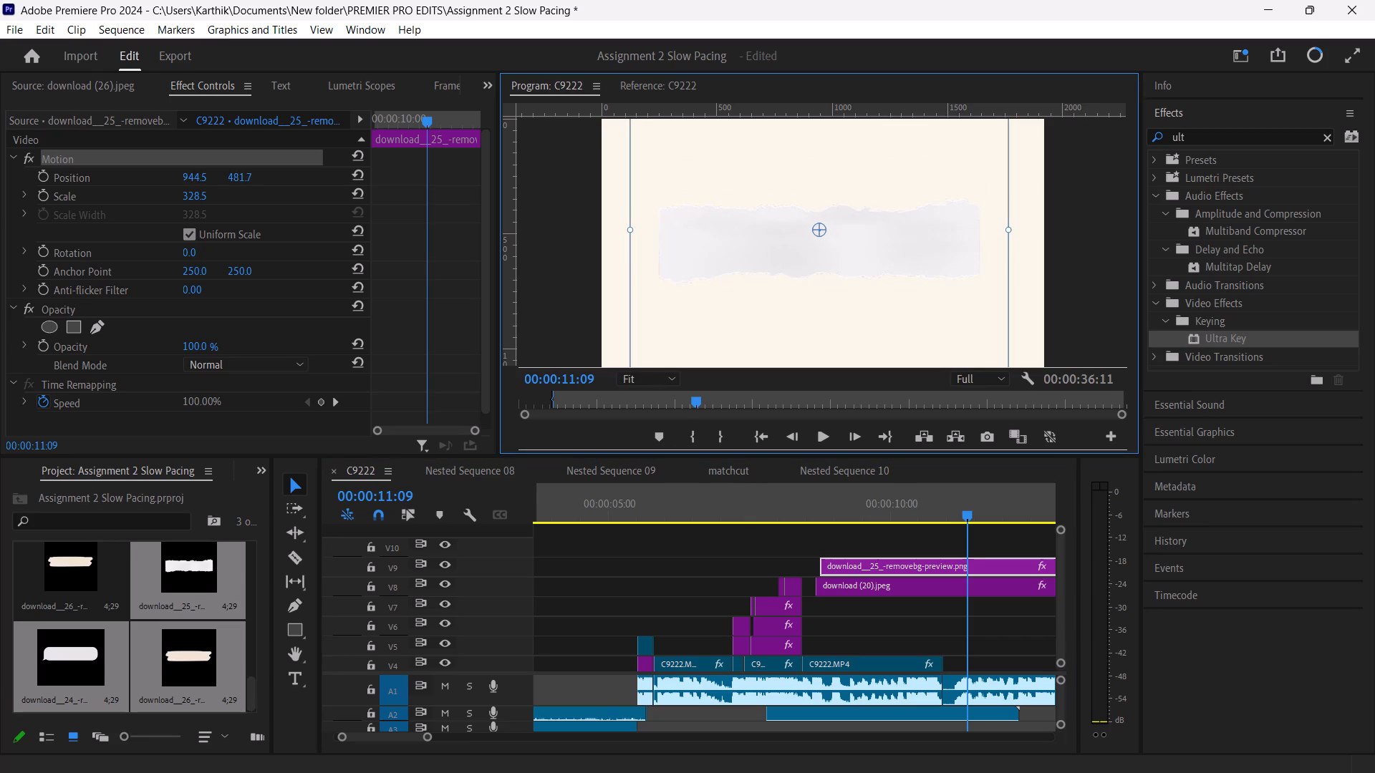
left_click_drag(194, 189, 155, 189)
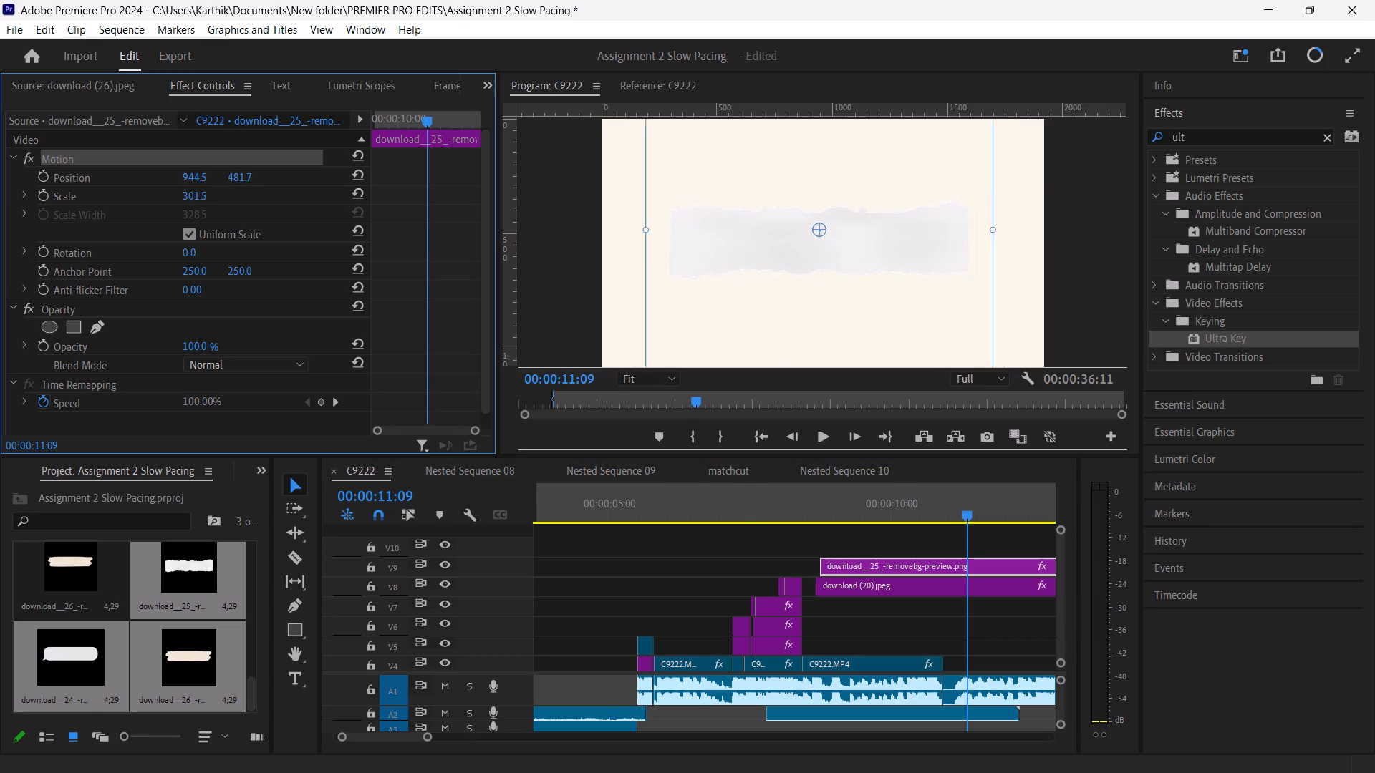
left_click_drag(155, 189, 87, 175)
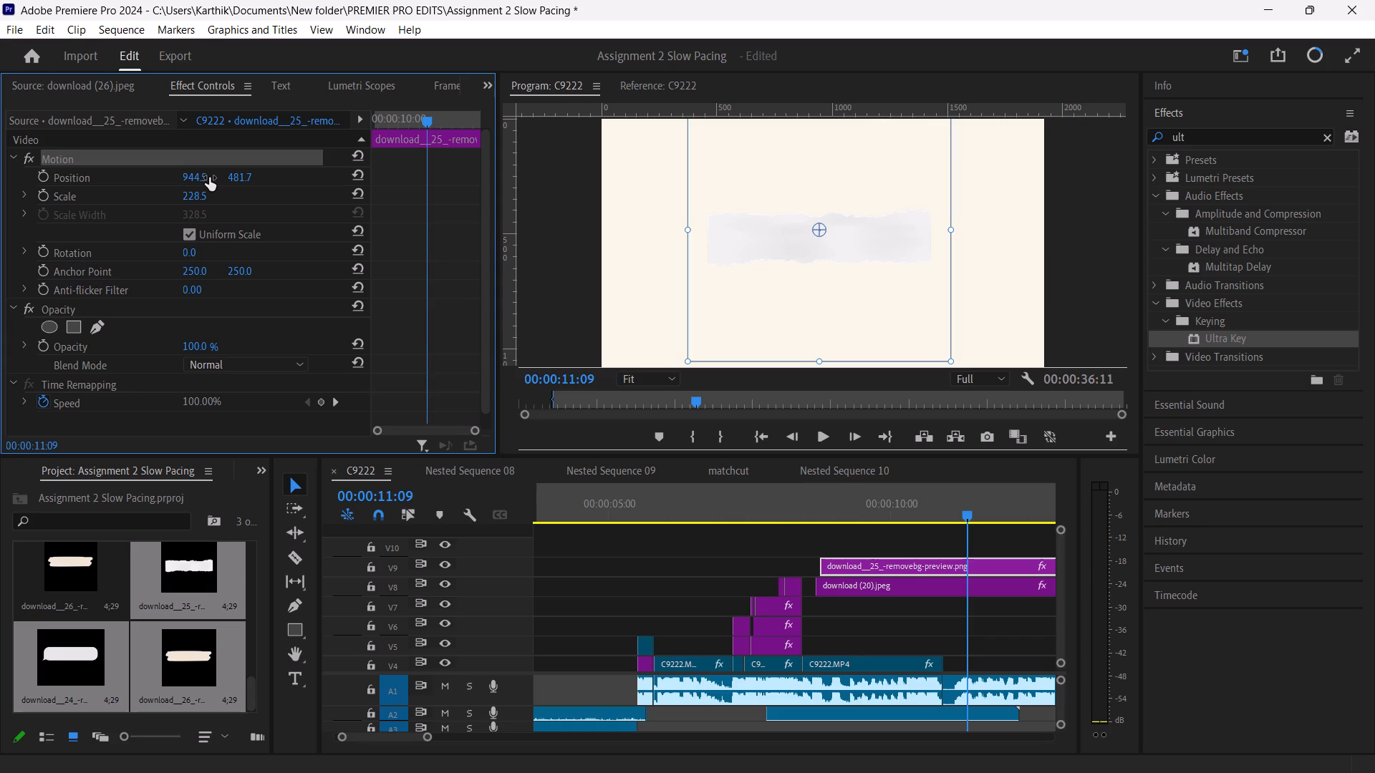
left_click_drag(192, 191, 260, 209)
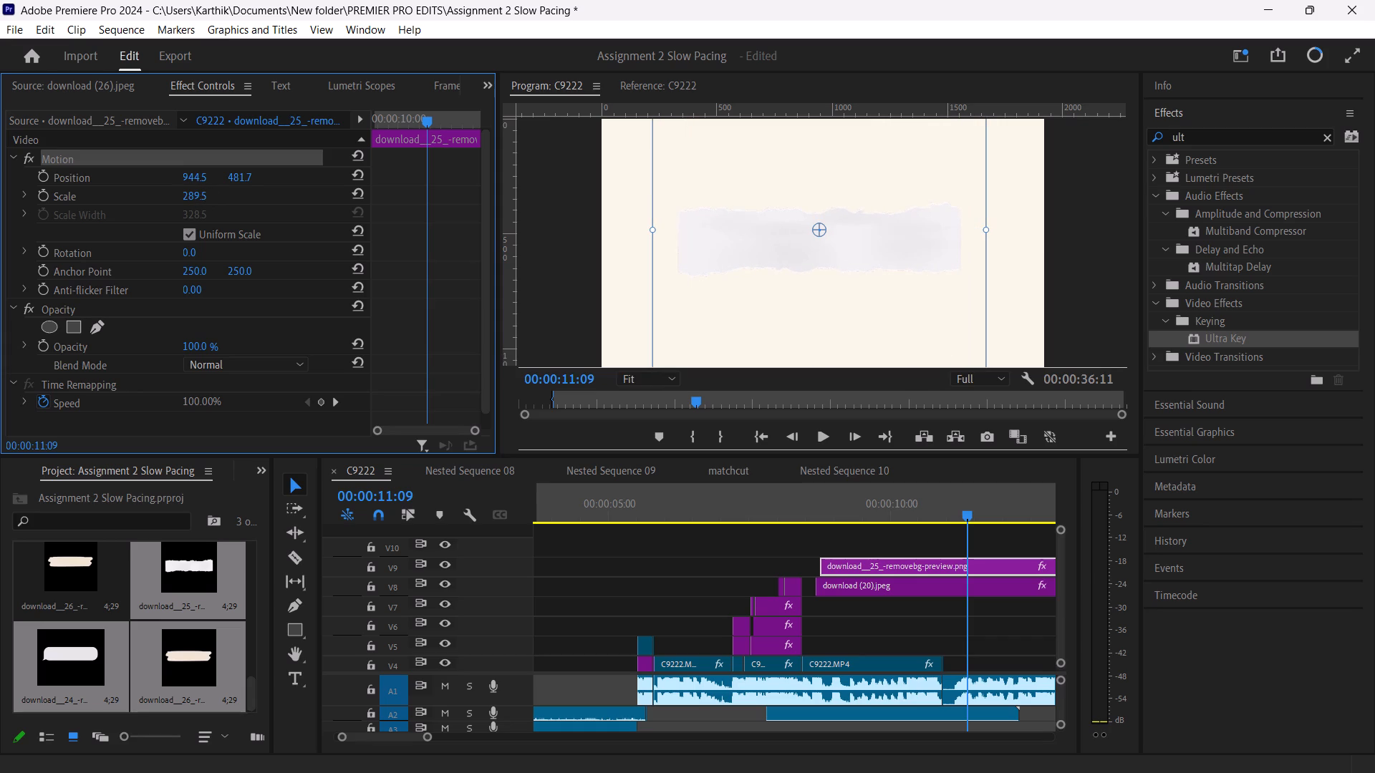
left_click_drag(713, 231, 716, 238)
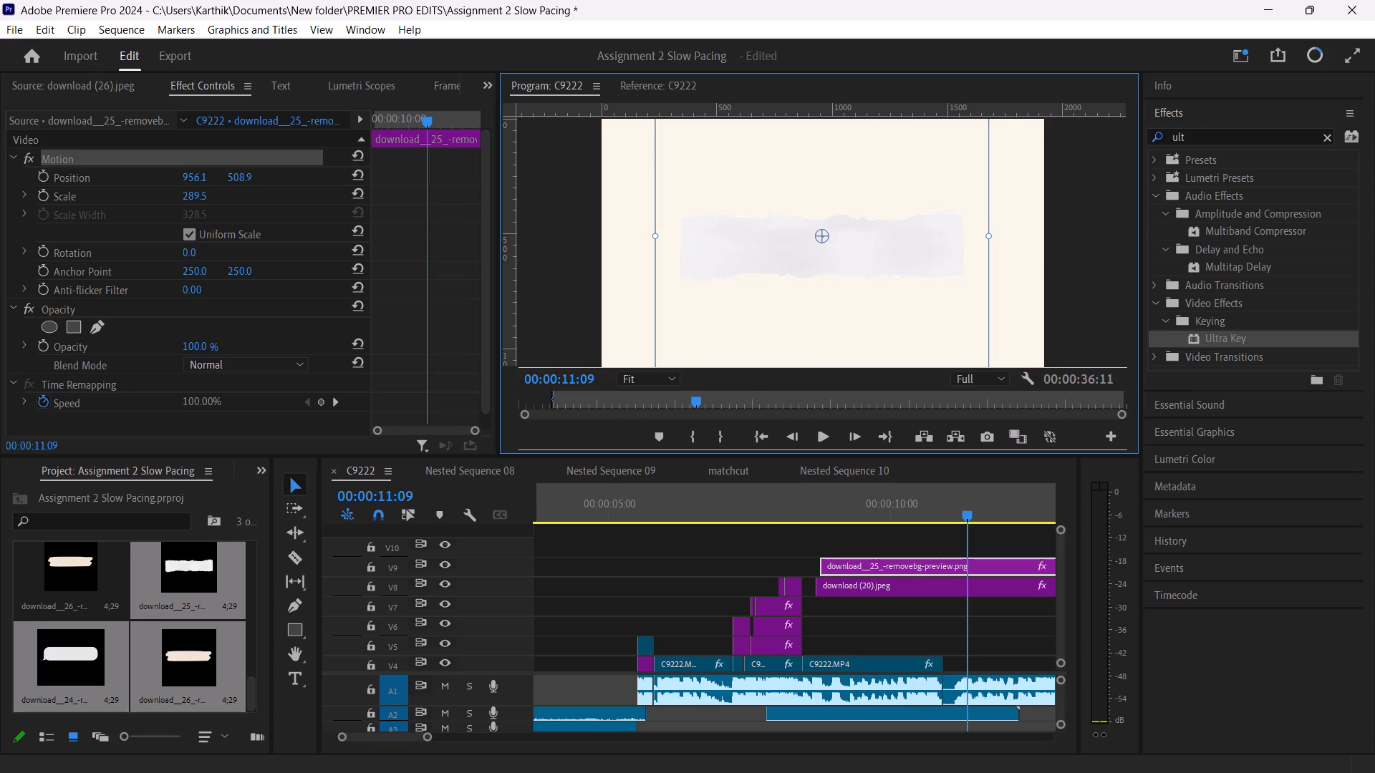
left_click(742, 237)
Extend the start of the torn-paper clip on V9 back to align with the start of the download (20).jpeg clip.
left_click_drag(962, 511, 779, 528)
key("space")
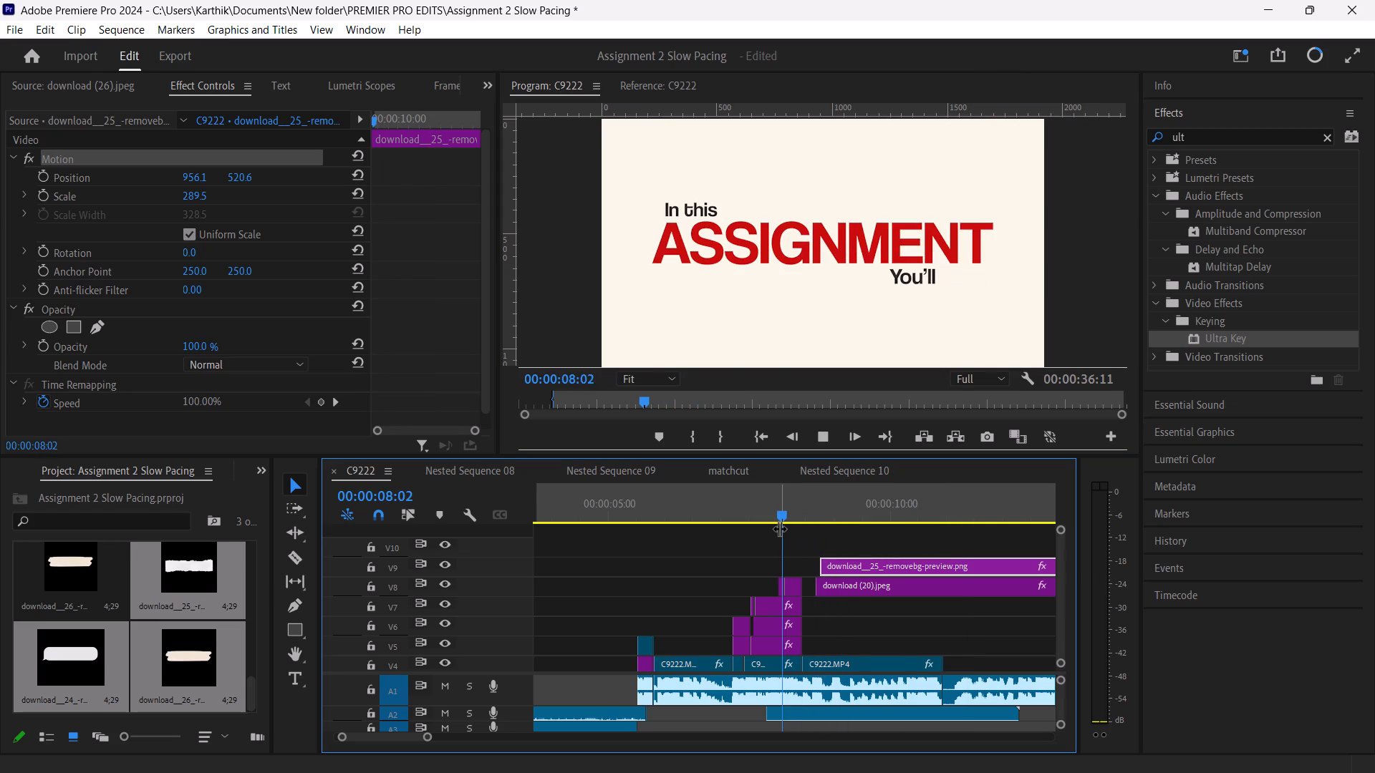
key("space")
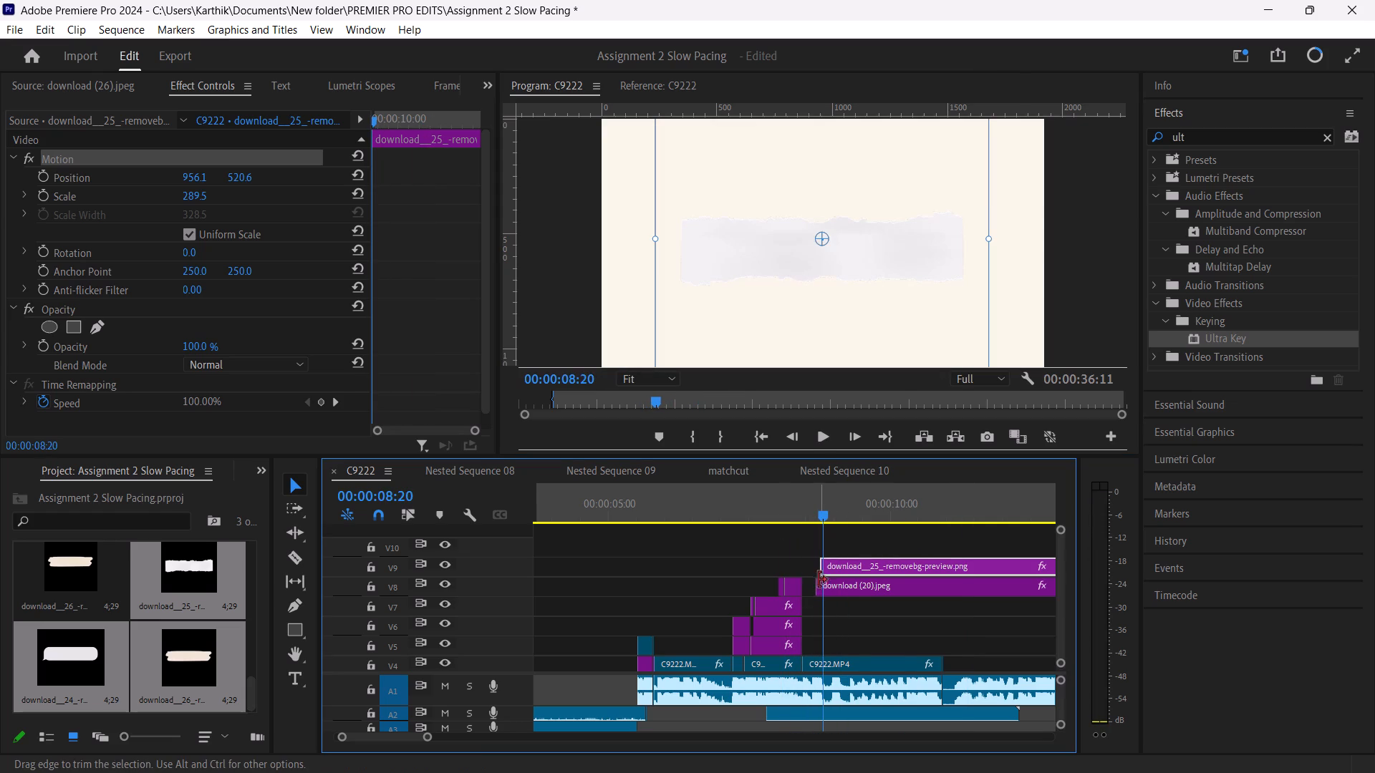
left_click_drag(822, 572, 815, 573)
Extend the ends of the last ASSIGNMENT title-scene clips on V5 to V8 to meet the start of the torn-paper scene.
left_click_drag(822, 515, 771, 522)
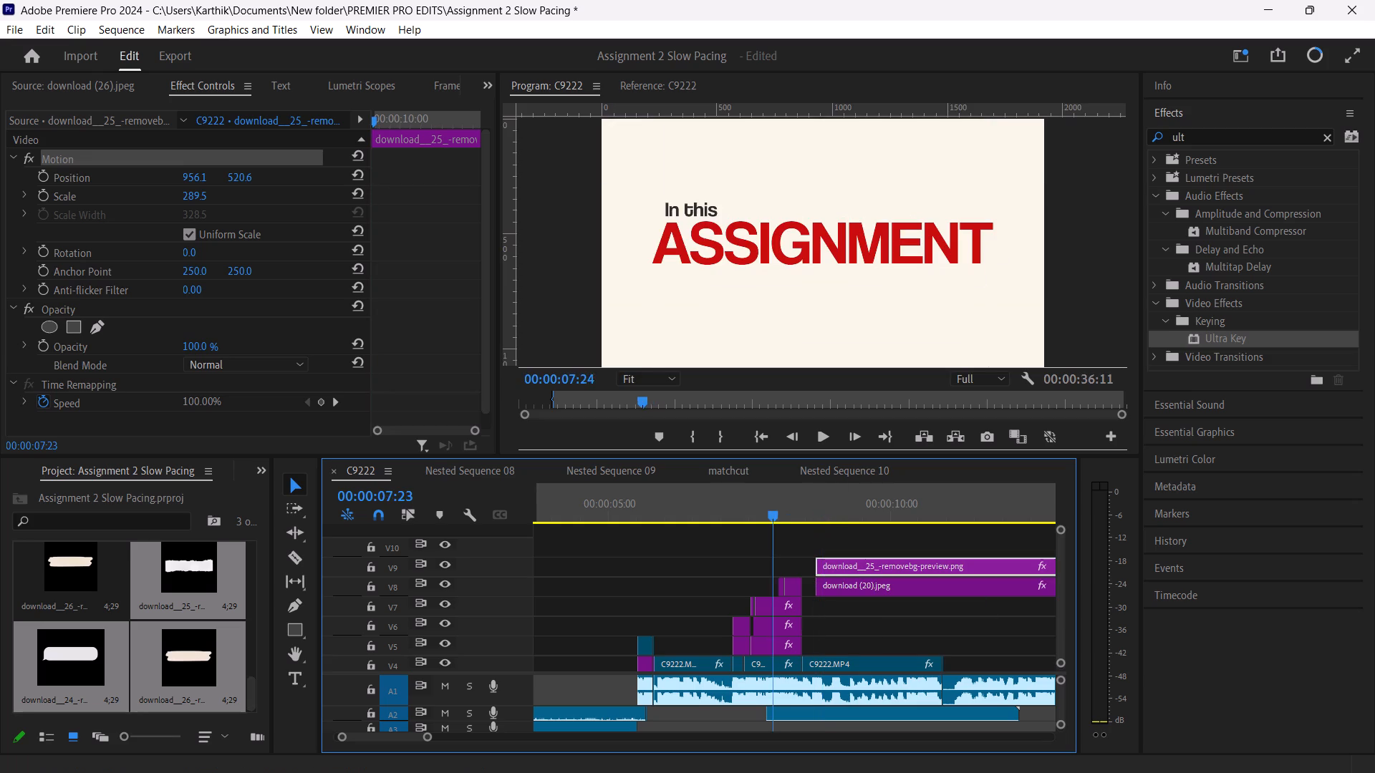
left_click_drag(771, 522, 768, 522)
key("space")
key("space")
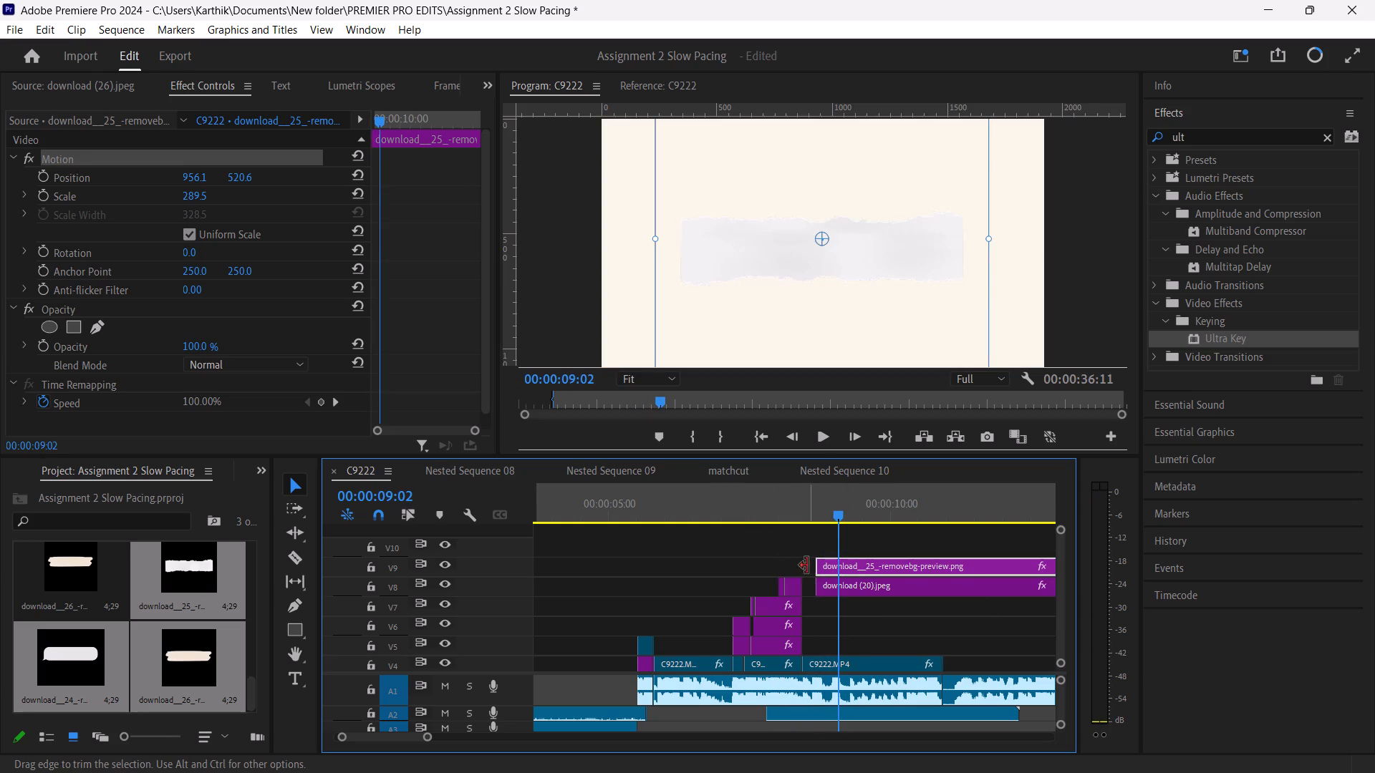
left_click(801, 585)
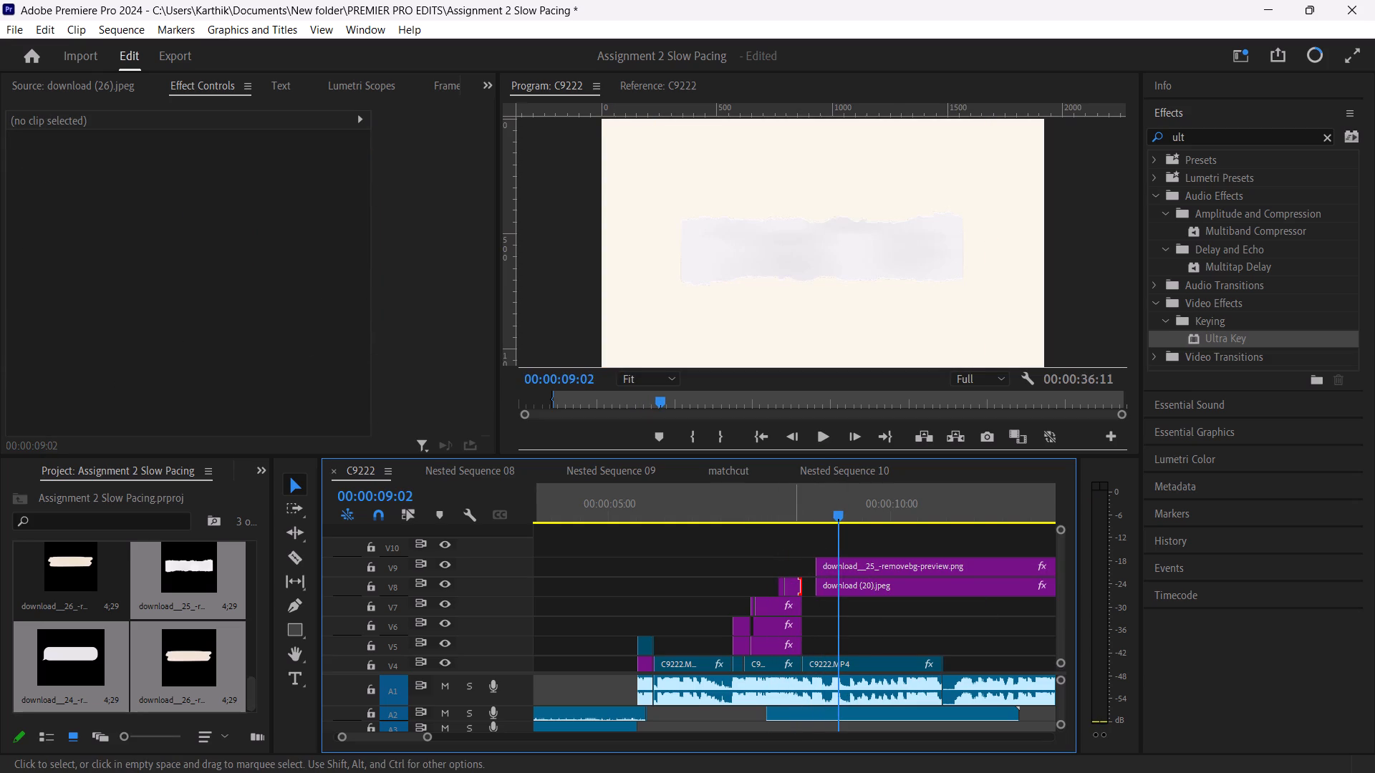
left_click_drag(793, 565, 809, 645)
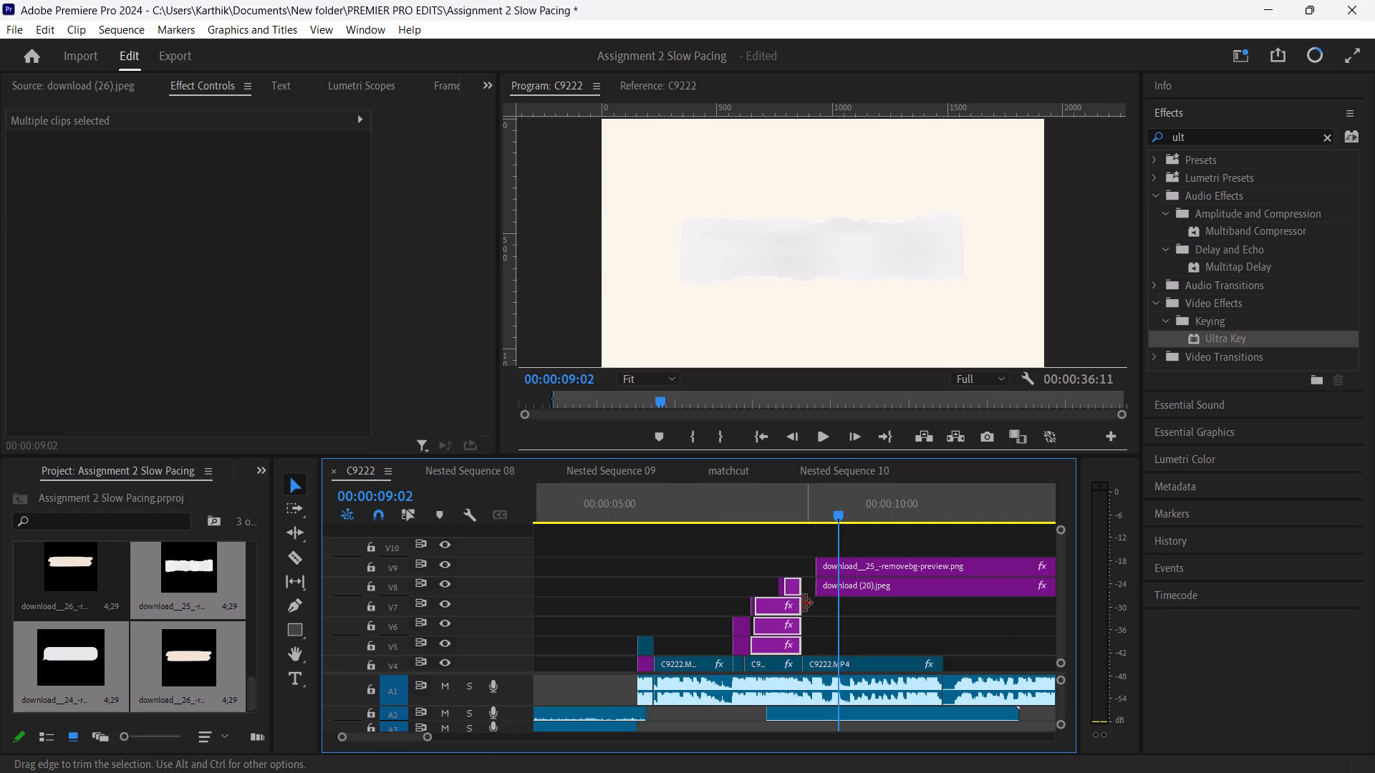
left_click_drag(801, 594, 811, 594)
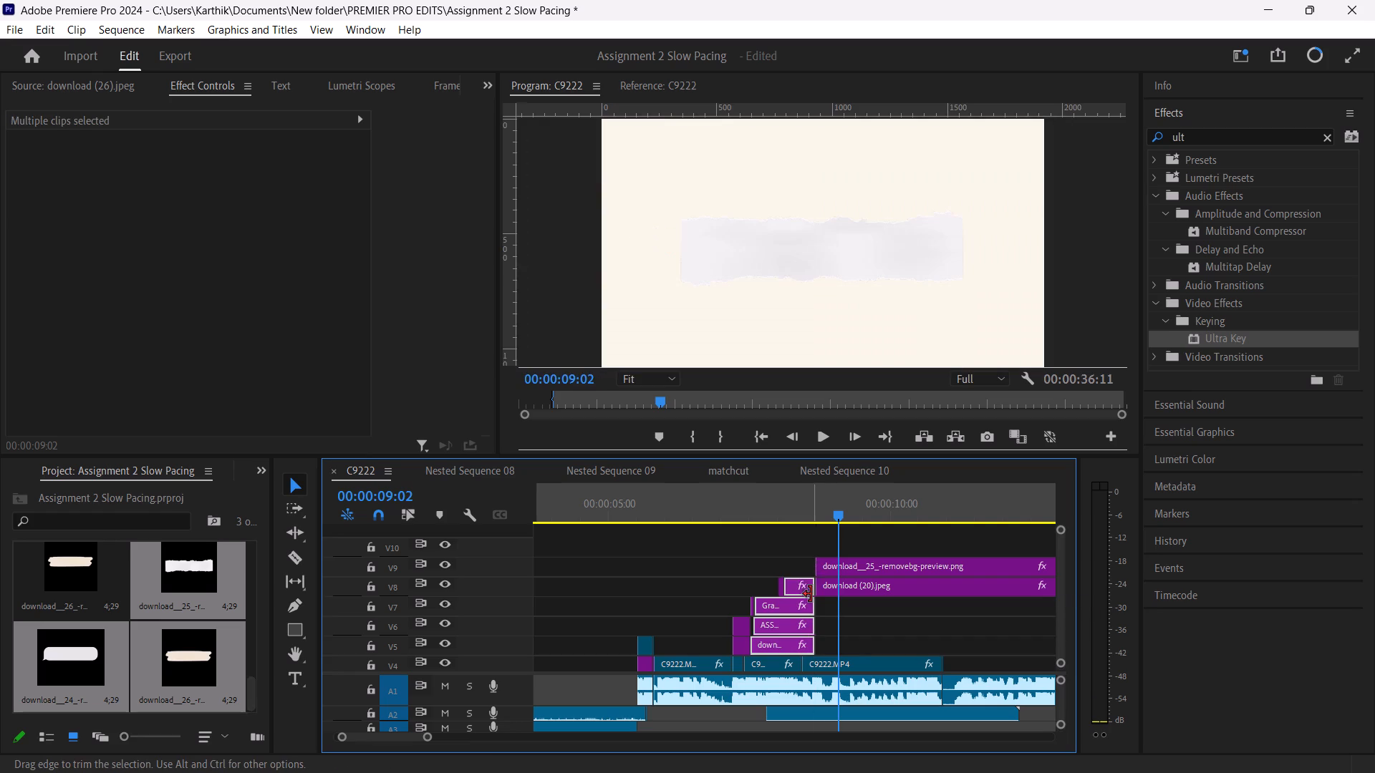
Cut the ASSIGNMENT title-scene clips on V5 to V8 at 00:00:08:12 and delete the short pieces after the cut.
left_click_drag(838, 520, 763, 530)
key("space")
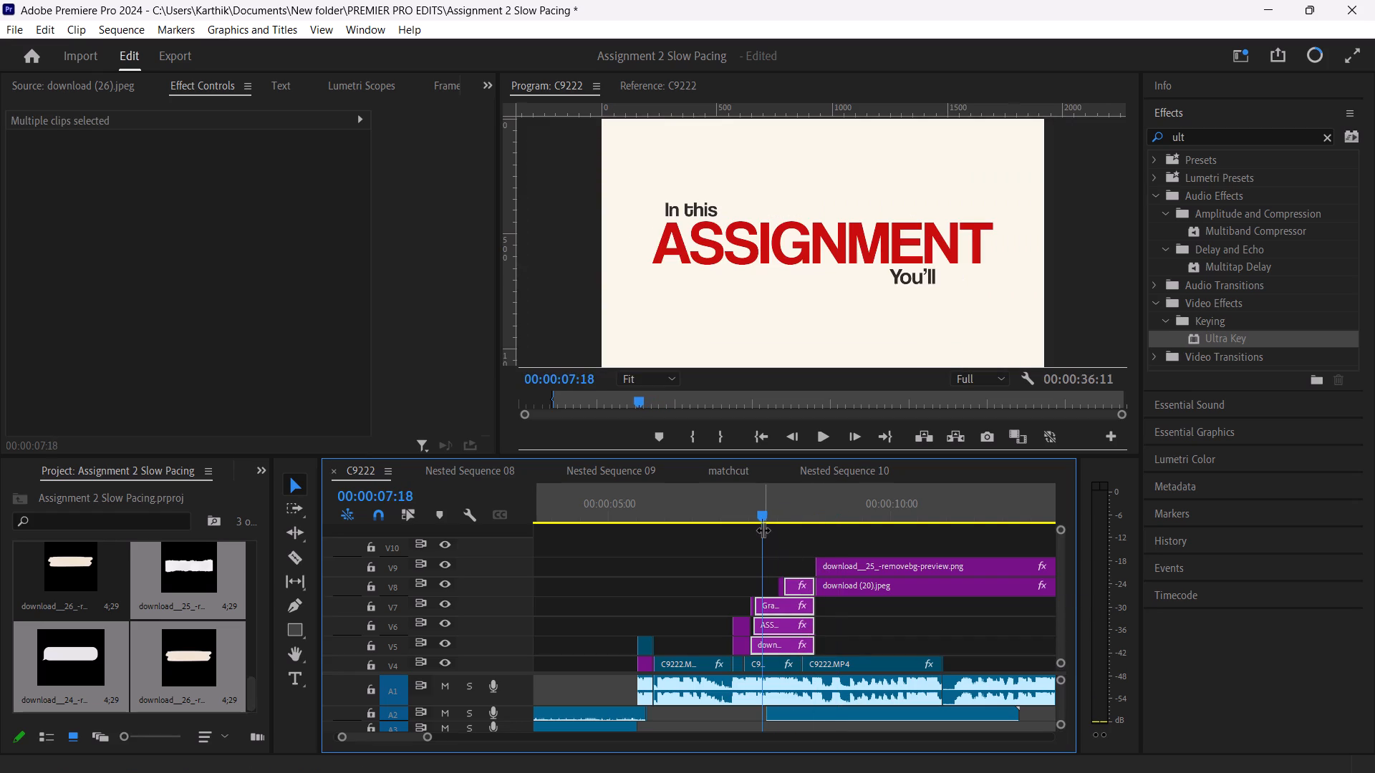
key("space")
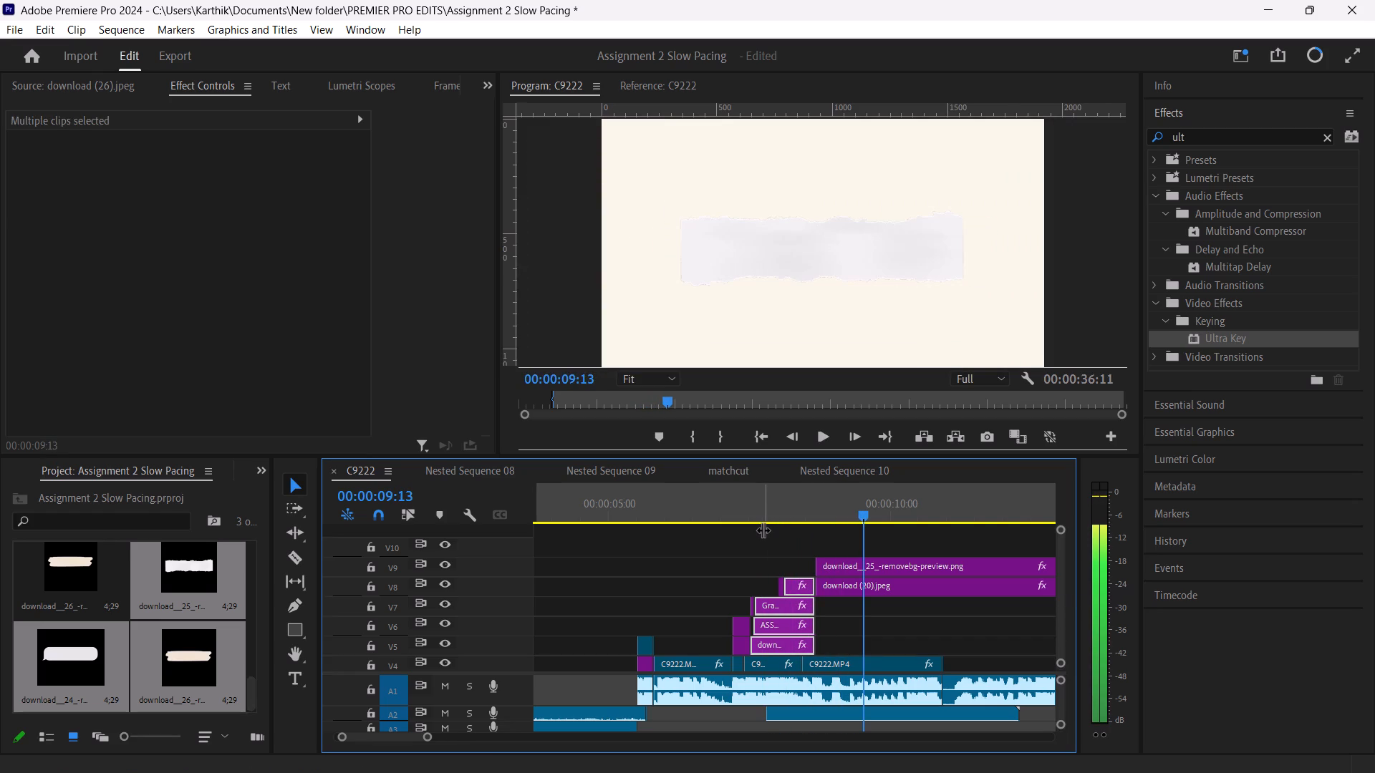
left_click_drag(862, 513, 795, 515)
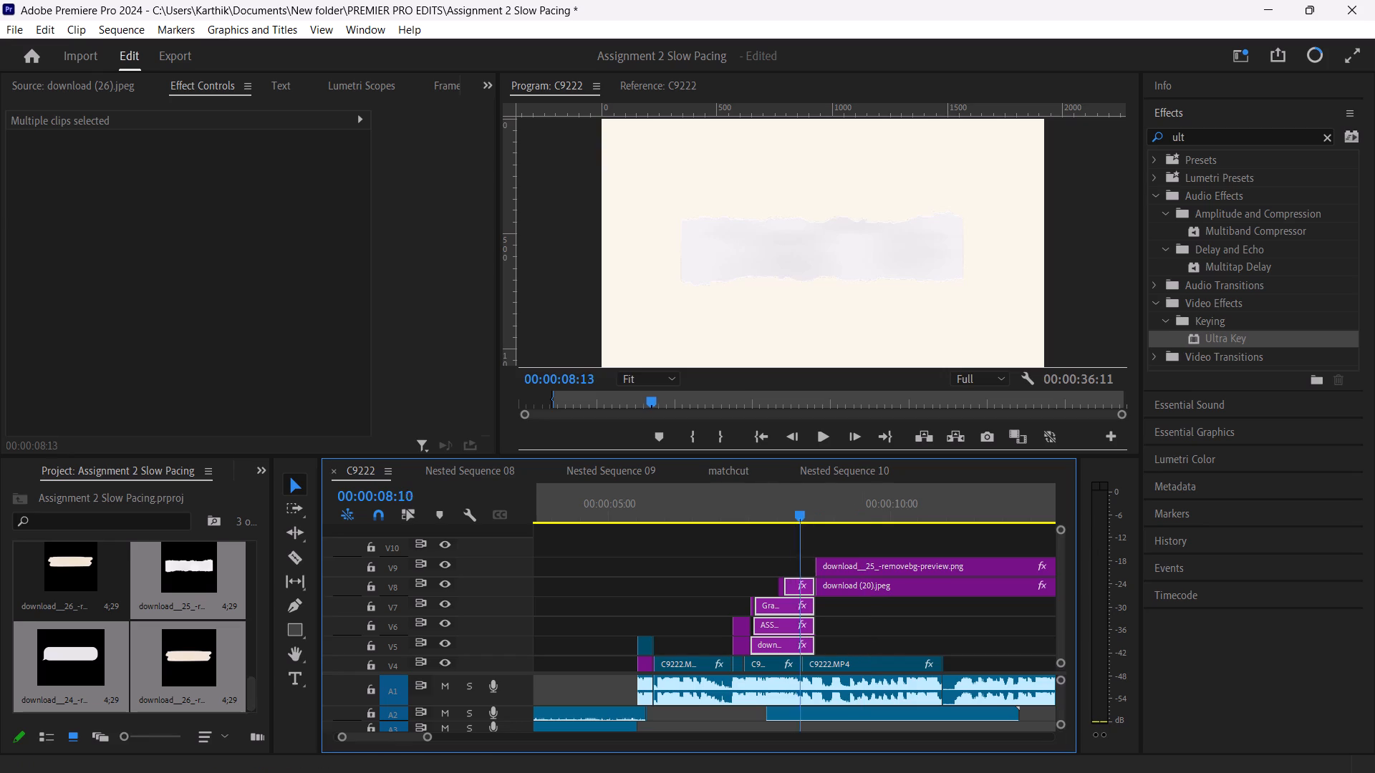
left_click_drag(795, 515, 783, 515)
key("space")
key("space")
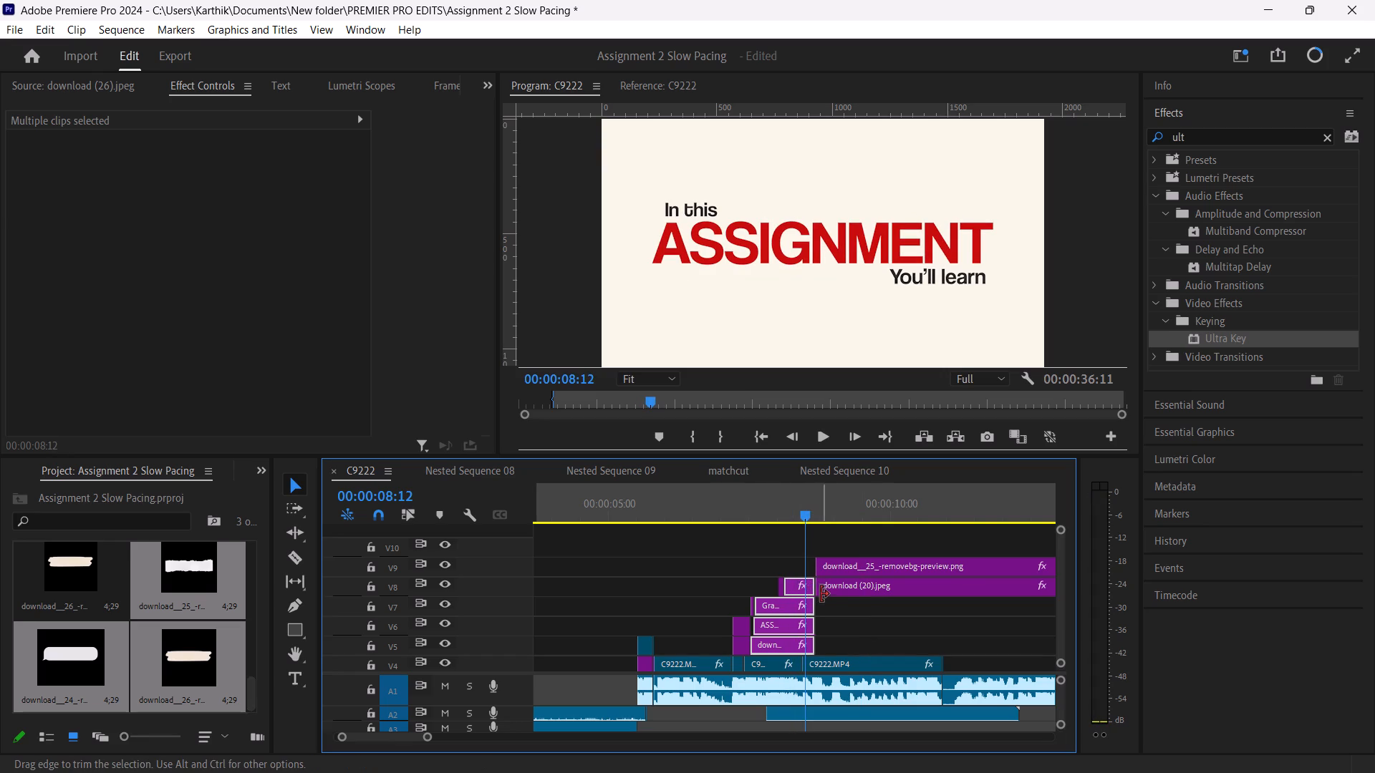
key("c")
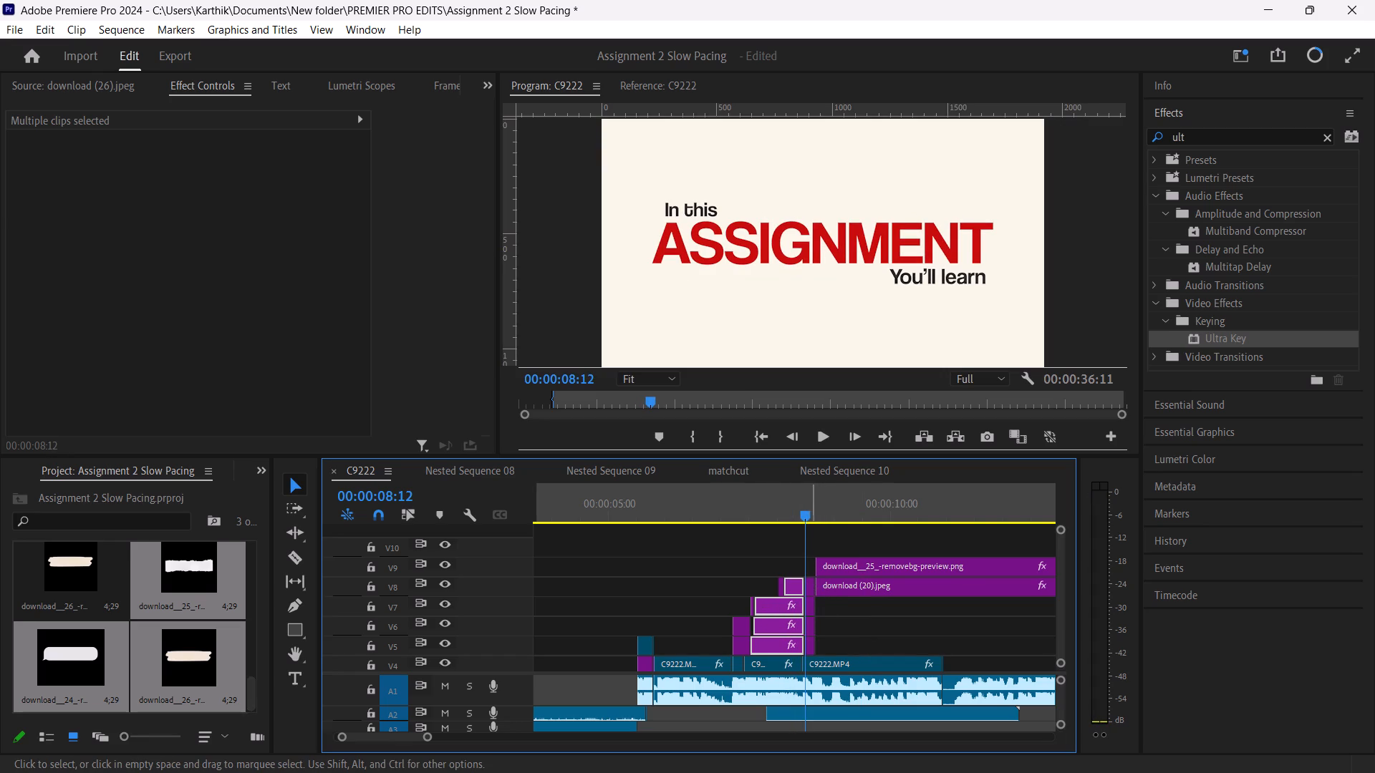
left_click_drag(809, 578, 809, 603)
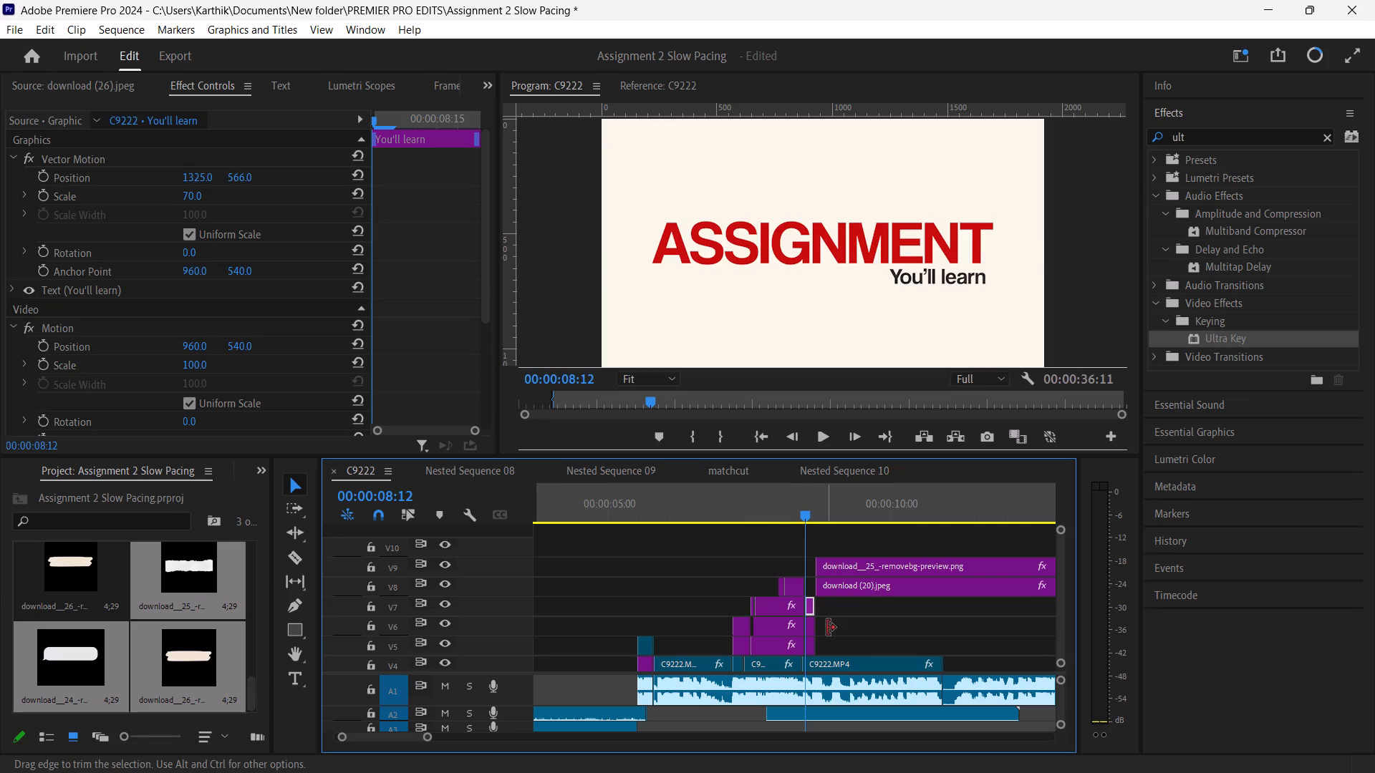
left_click_drag(833, 642, 808, 608)
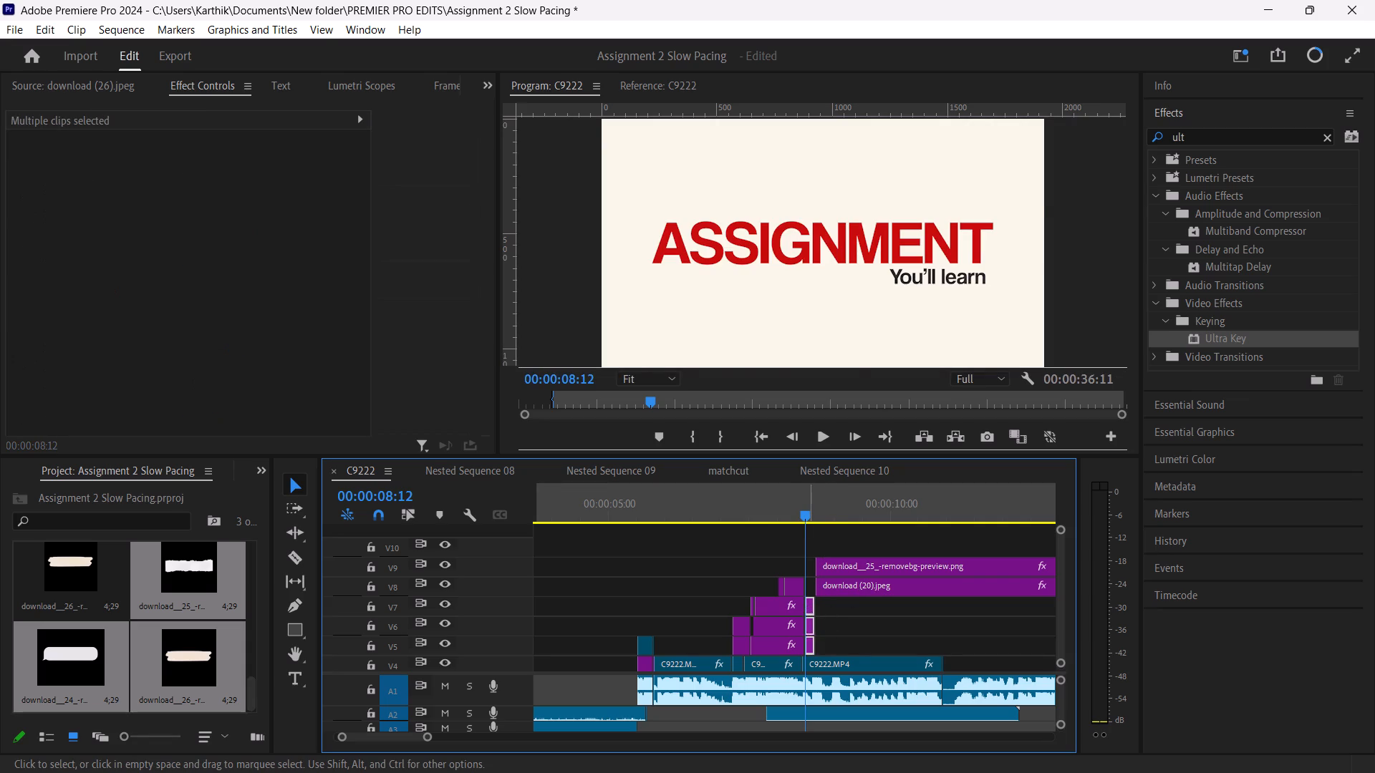
key("BackSpace")
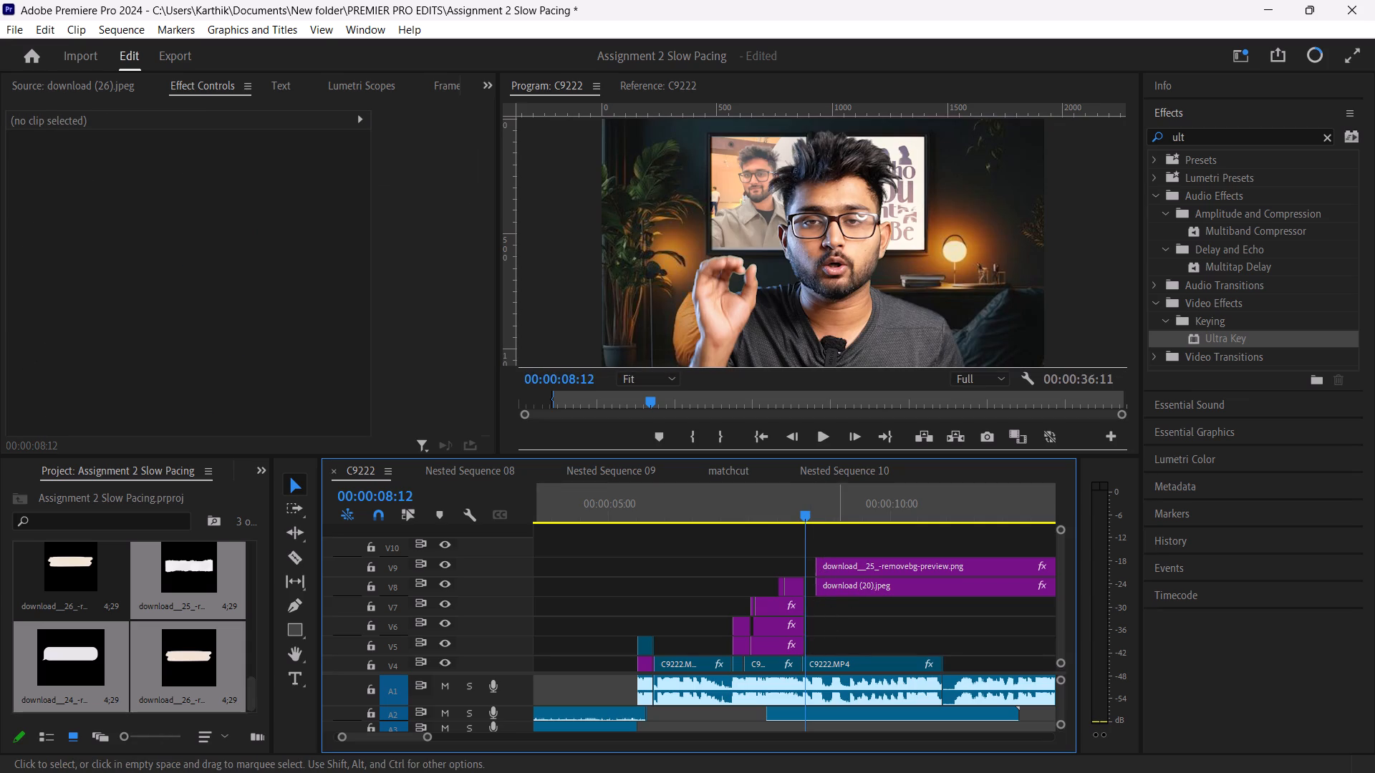
Extend the starts of the torn-paper clip and the download (20).jpeg clip back to 00:00:08:12, closing the gap after the title scene.
left_click_drag(848, 543, 864, 594)
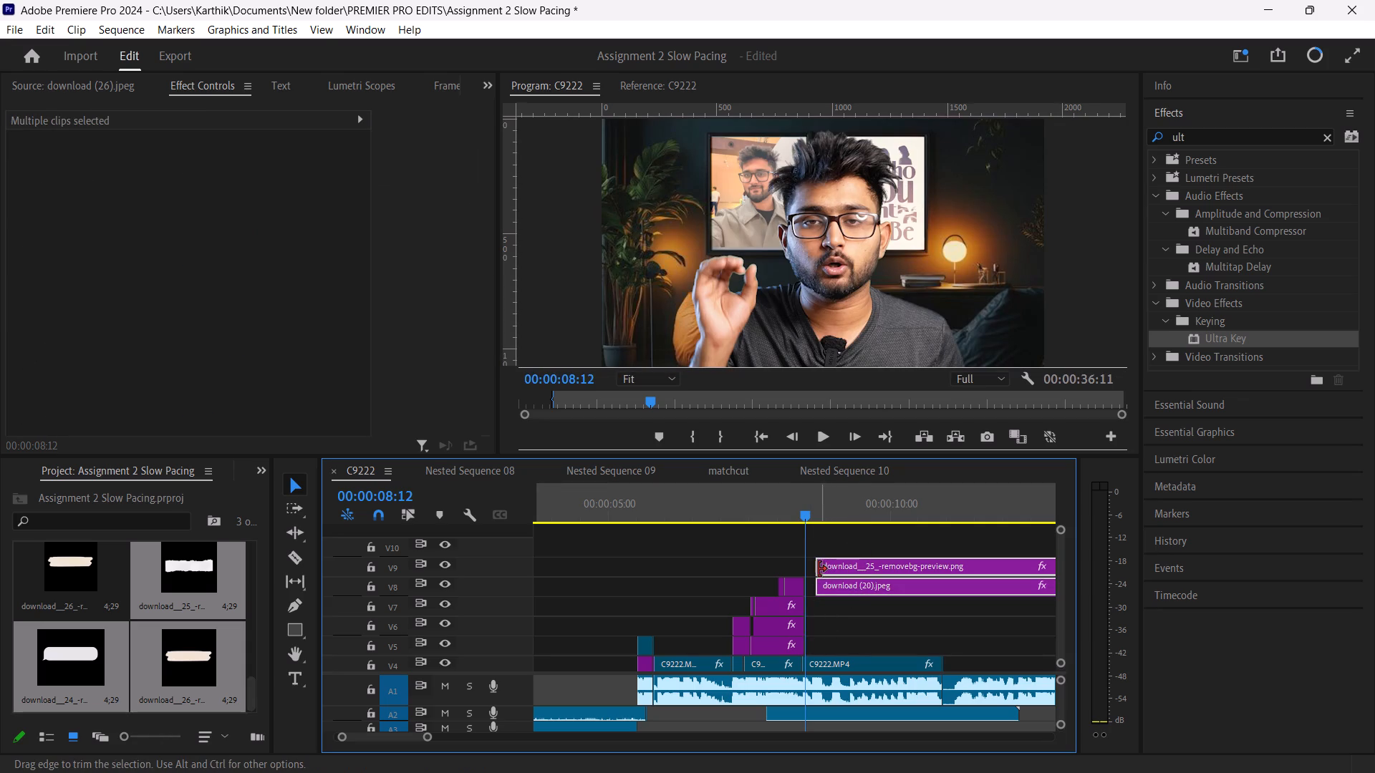
left_click_drag(815, 568, 805, 566)
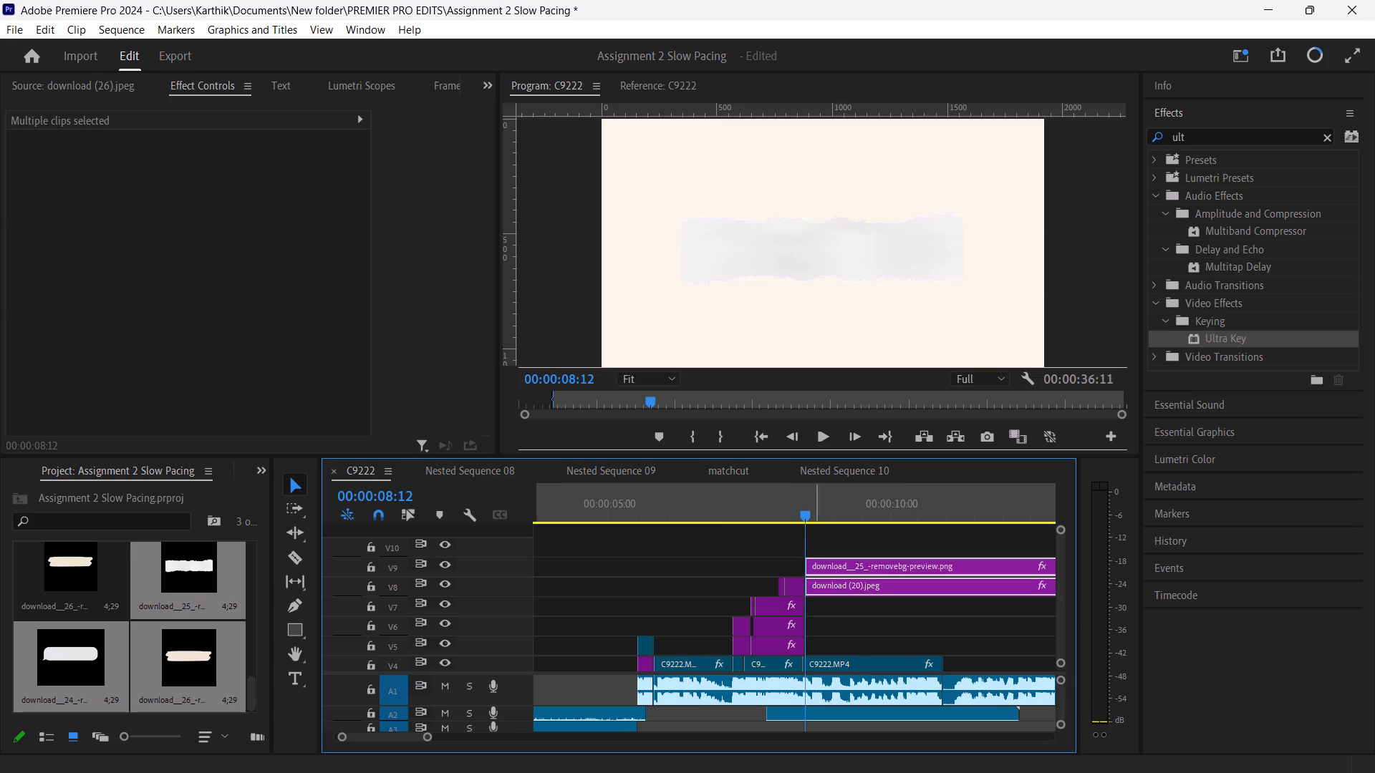
Play back the change from the ASSIGNMENT title scene to the torn-paper scene to check its timing against the voice.
left_click_drag(806, 517, 705, 512)
key("space")
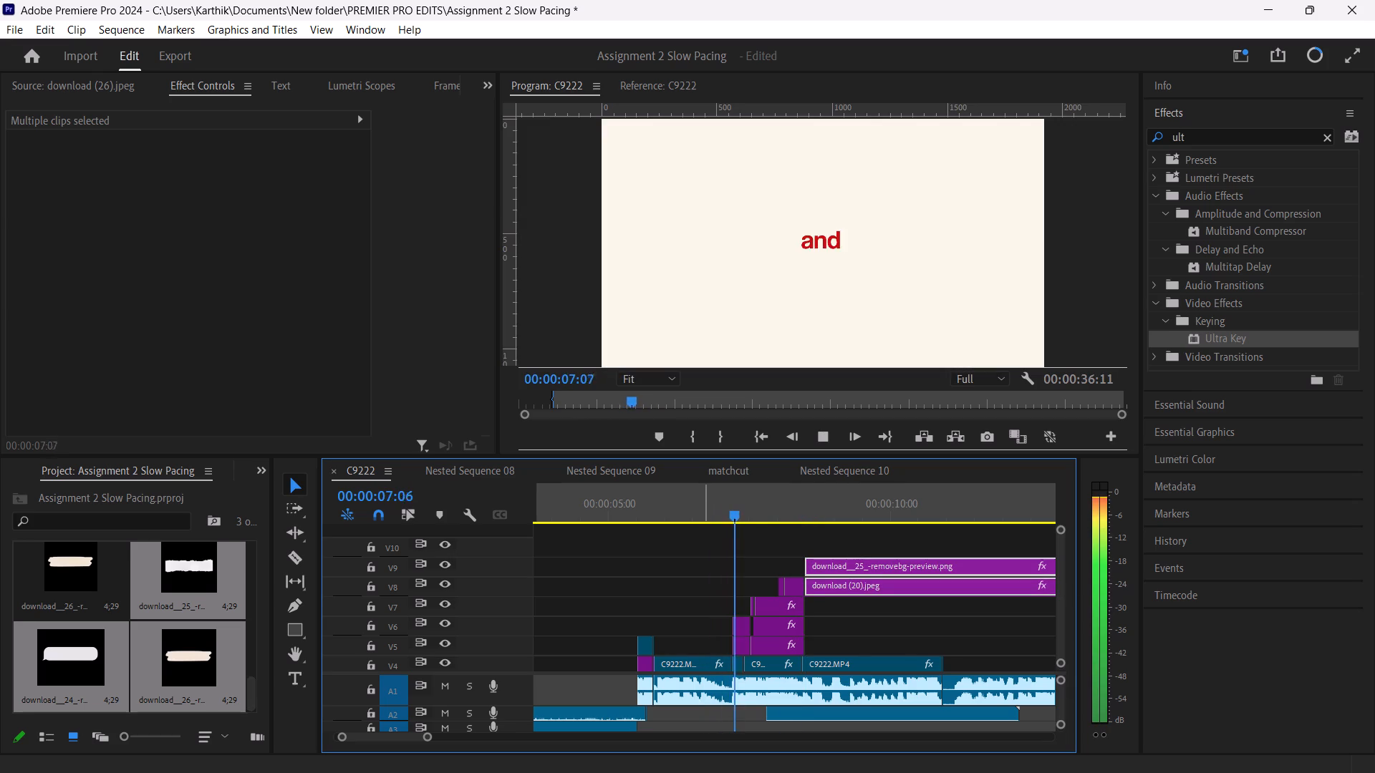
key("space")
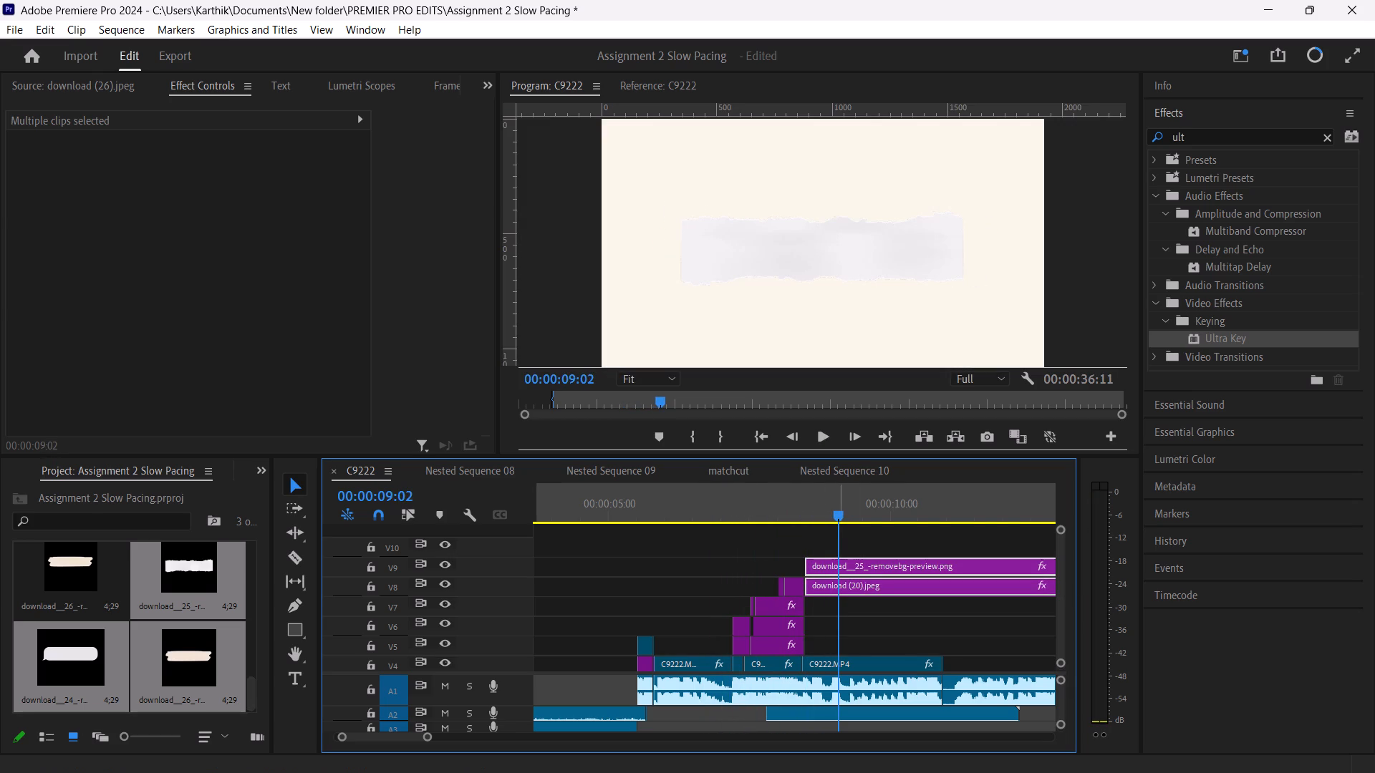
key("space")
key("space")
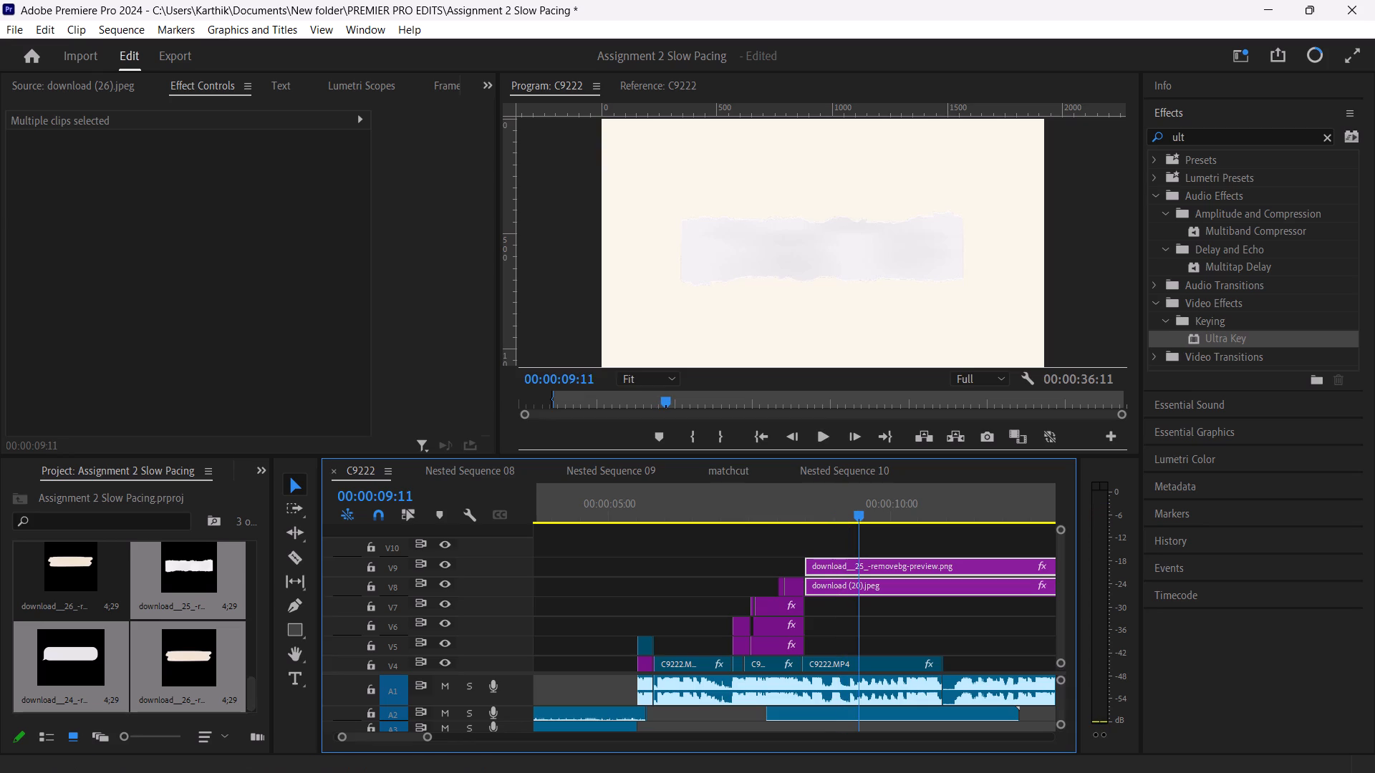
left_click_drag(429, 739, 408, 743)
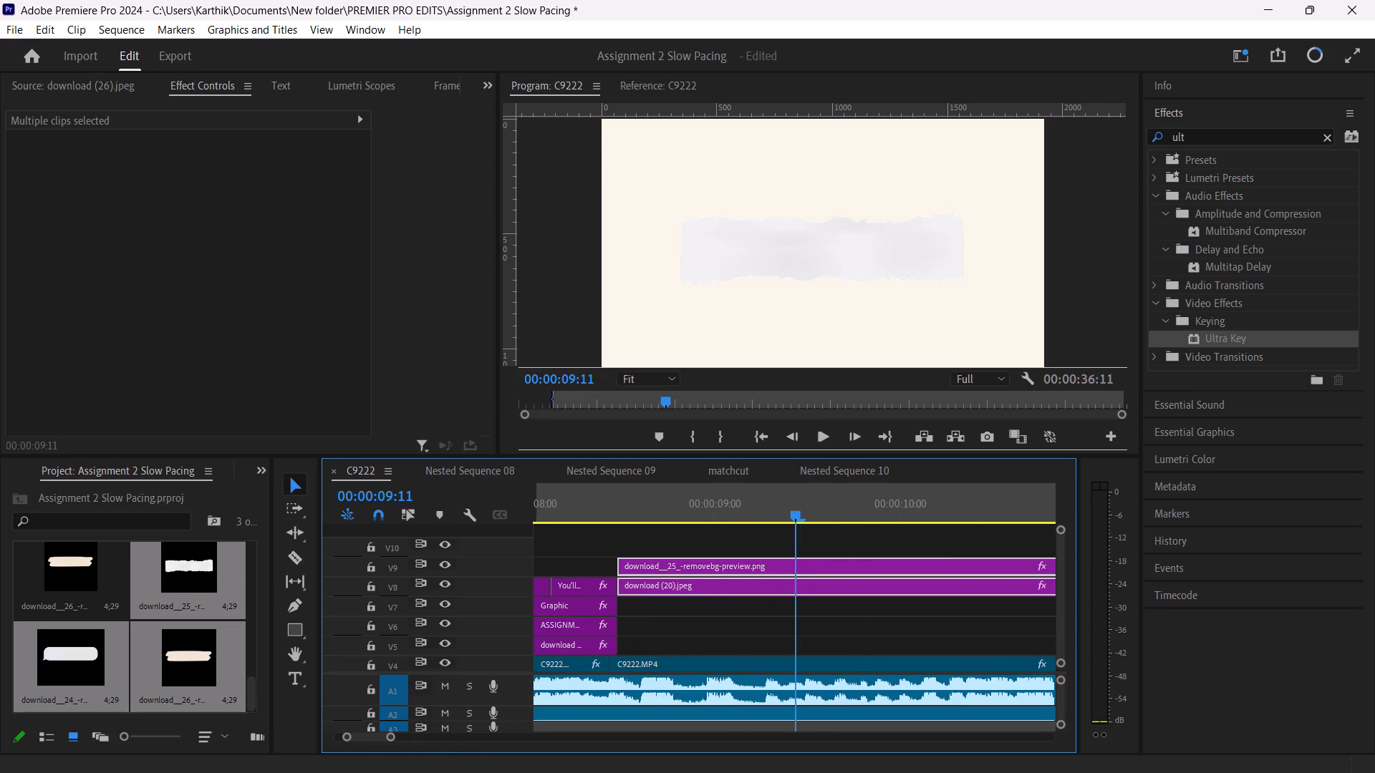
left_click_drag(793, 510, 639, 515)
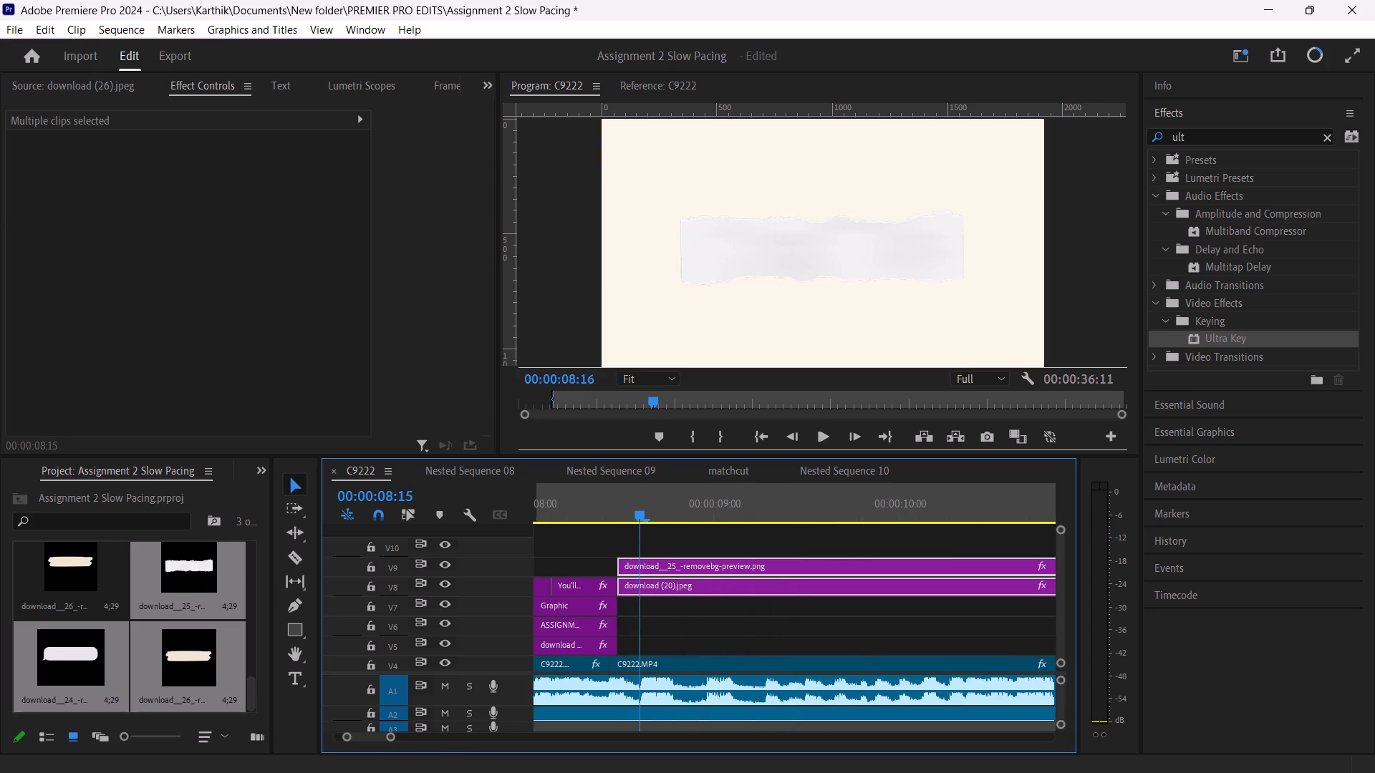
left_click_drag(639, 515, 619, 513)
left_click_drag(624, 515, 612, 515)
key("space")
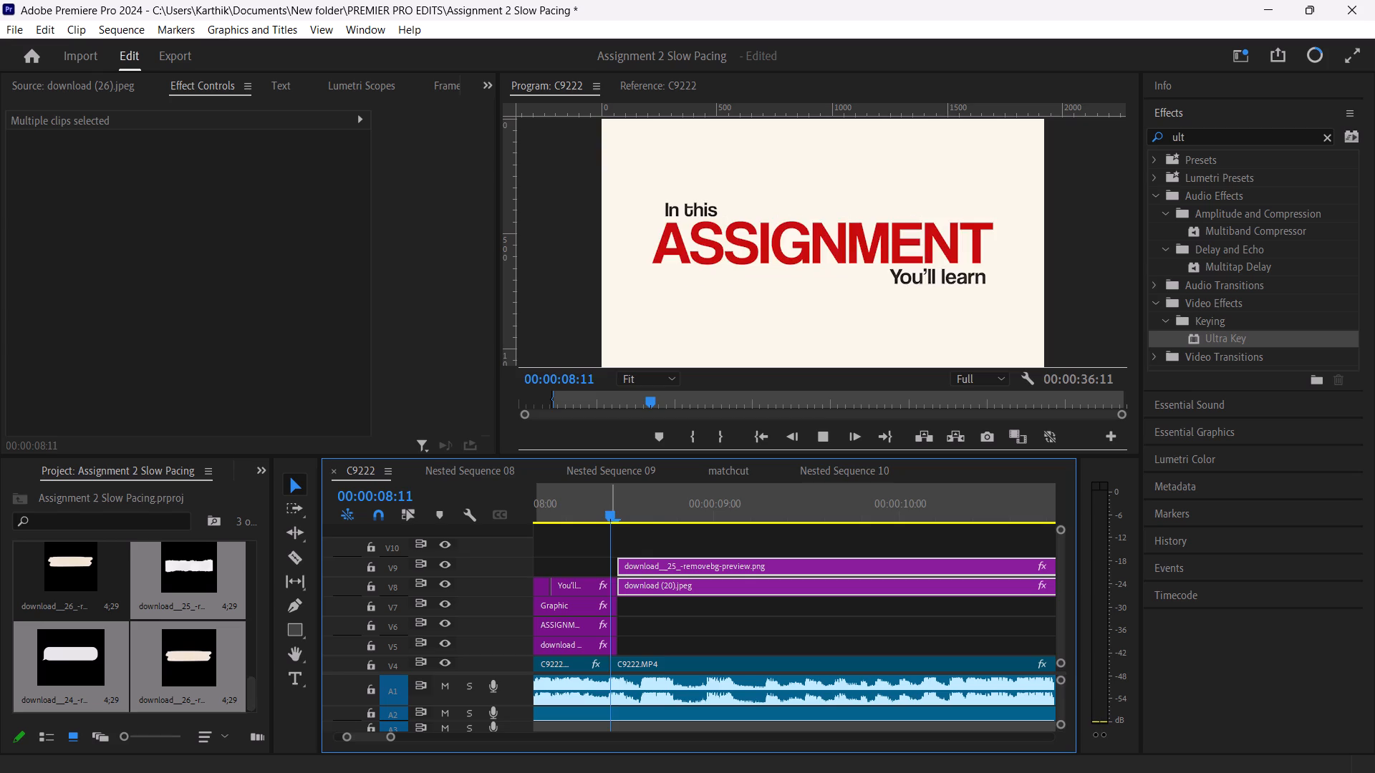
key("space")
key("space")
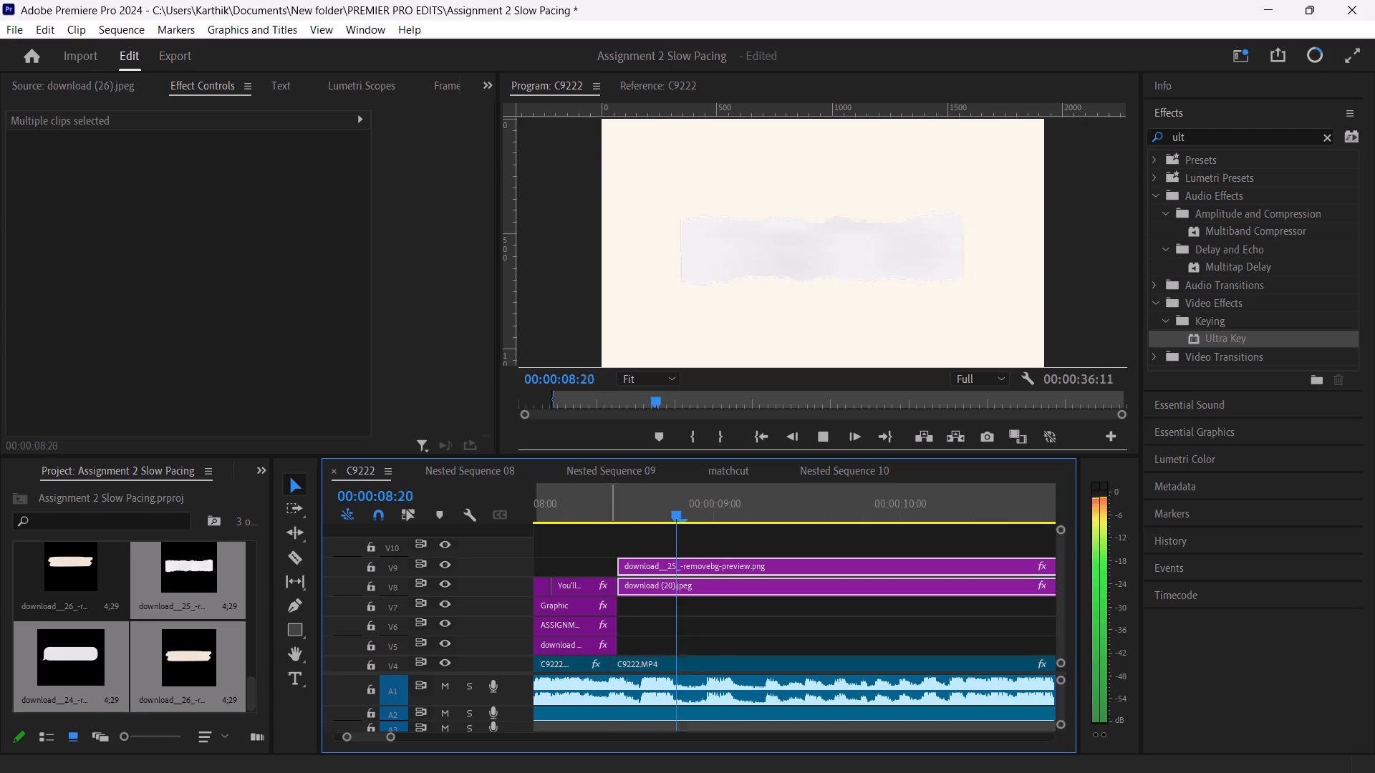
Play through the torn-paper scene in short stretches up to about 00:00:10:03 to find where it should end against the voice.
key("space")
key("space")
key("space")
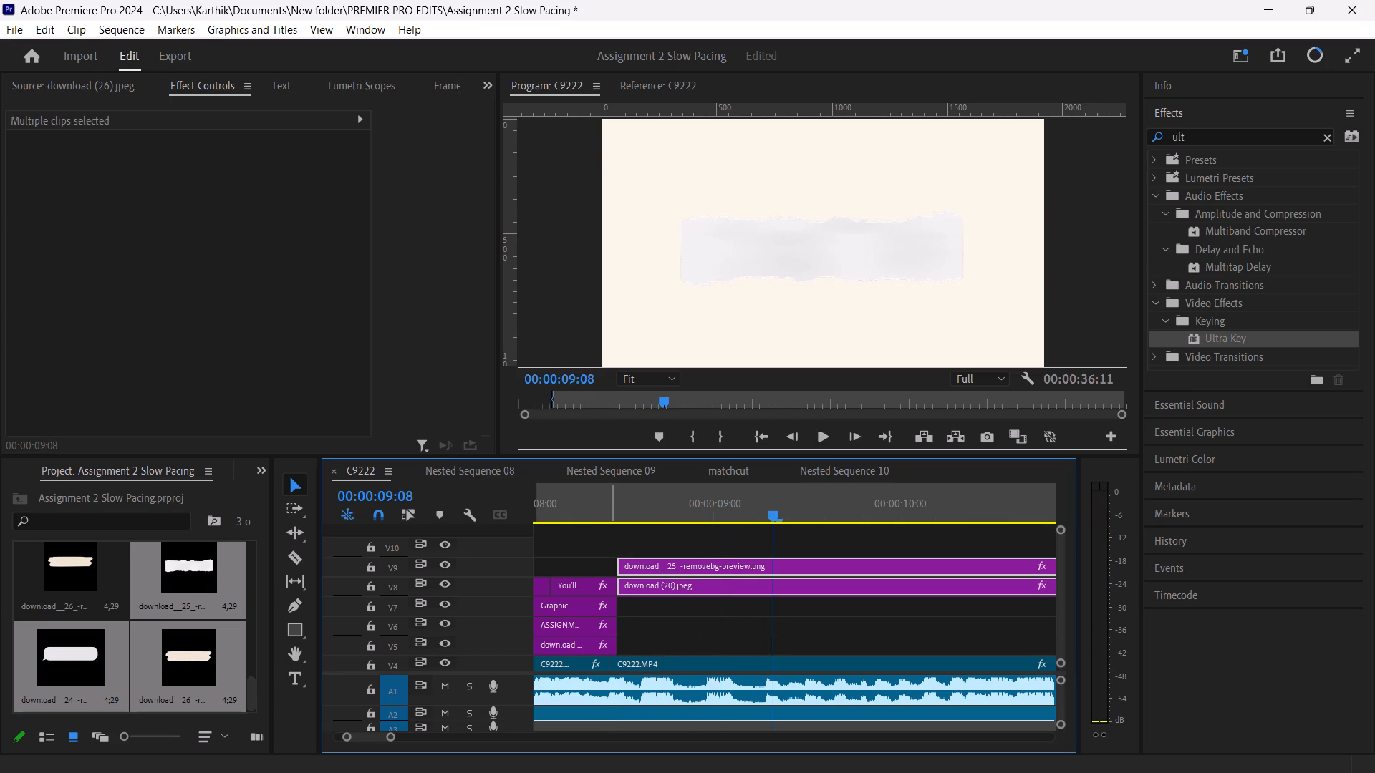
key("space")
key("space")
key("space")
key("space")
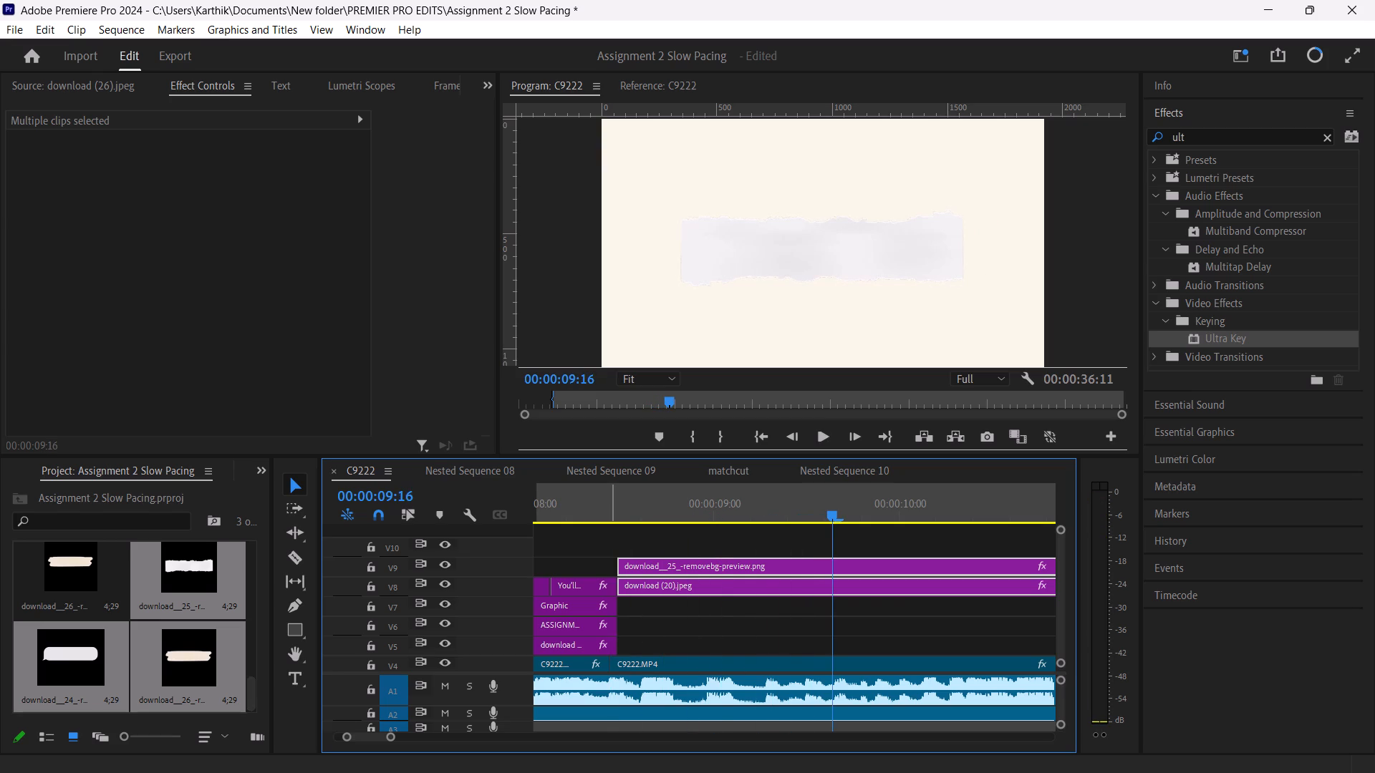
key("space")
key("space")
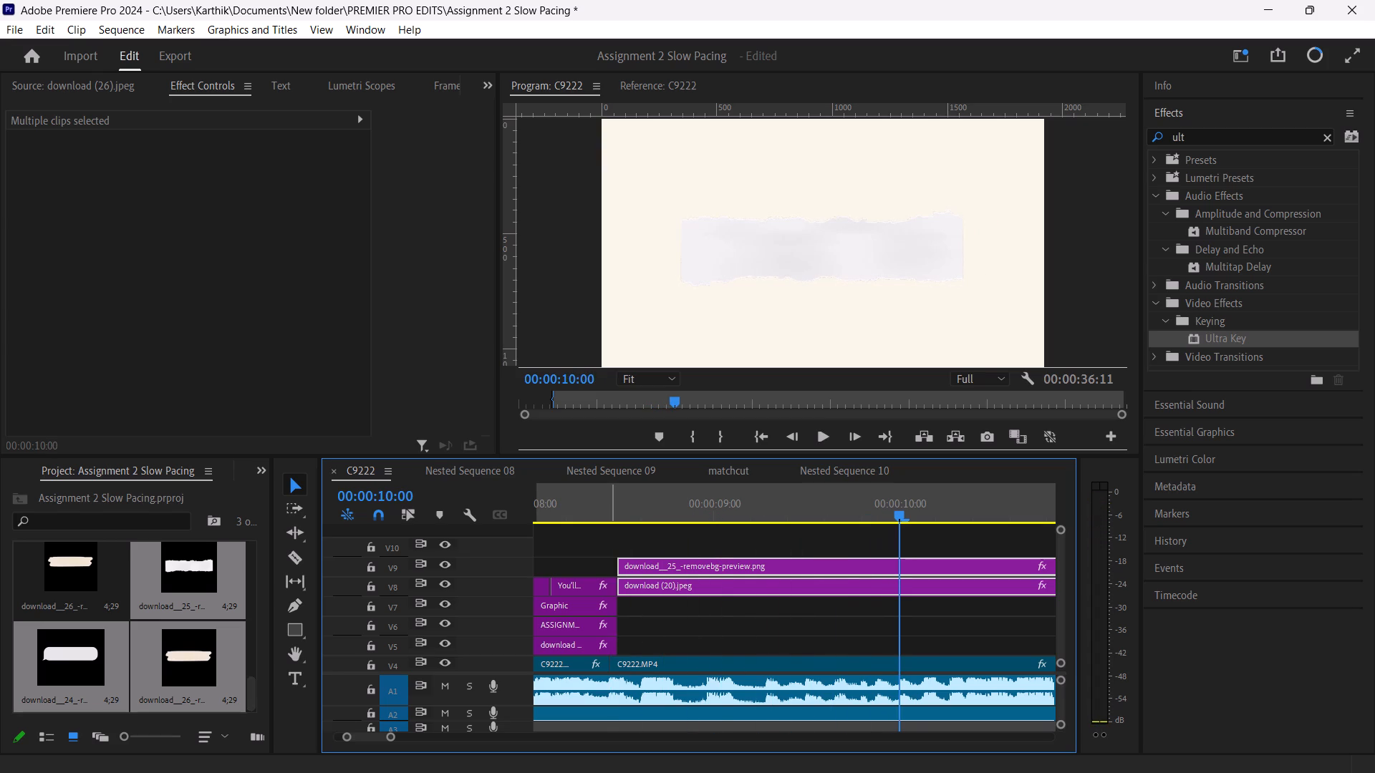
key("space")
key("space")
Cut the torn-paper clip and the download (20).jpeg clip at 00:00:10:00 and delete the parts after the cut.
key("Left")
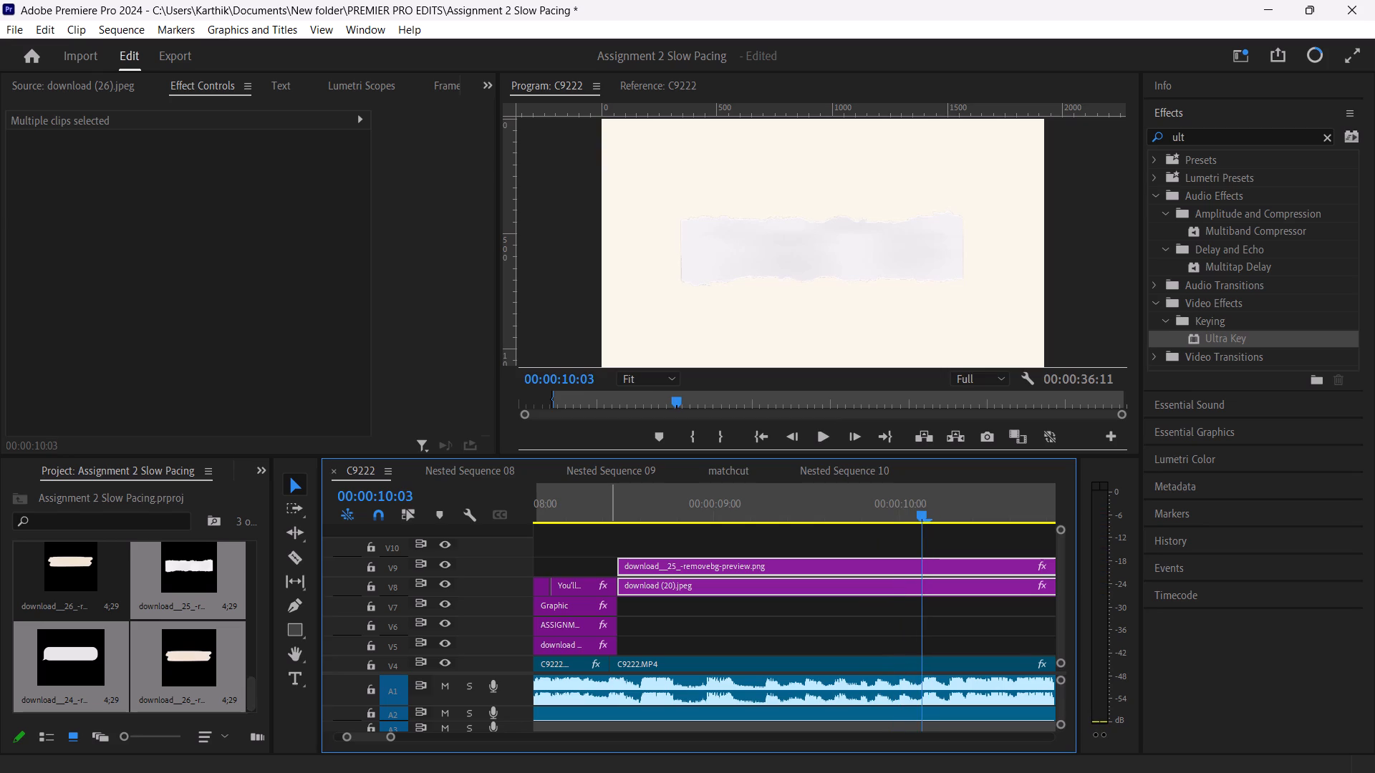
key("Left")
key("Left")
key("Left")
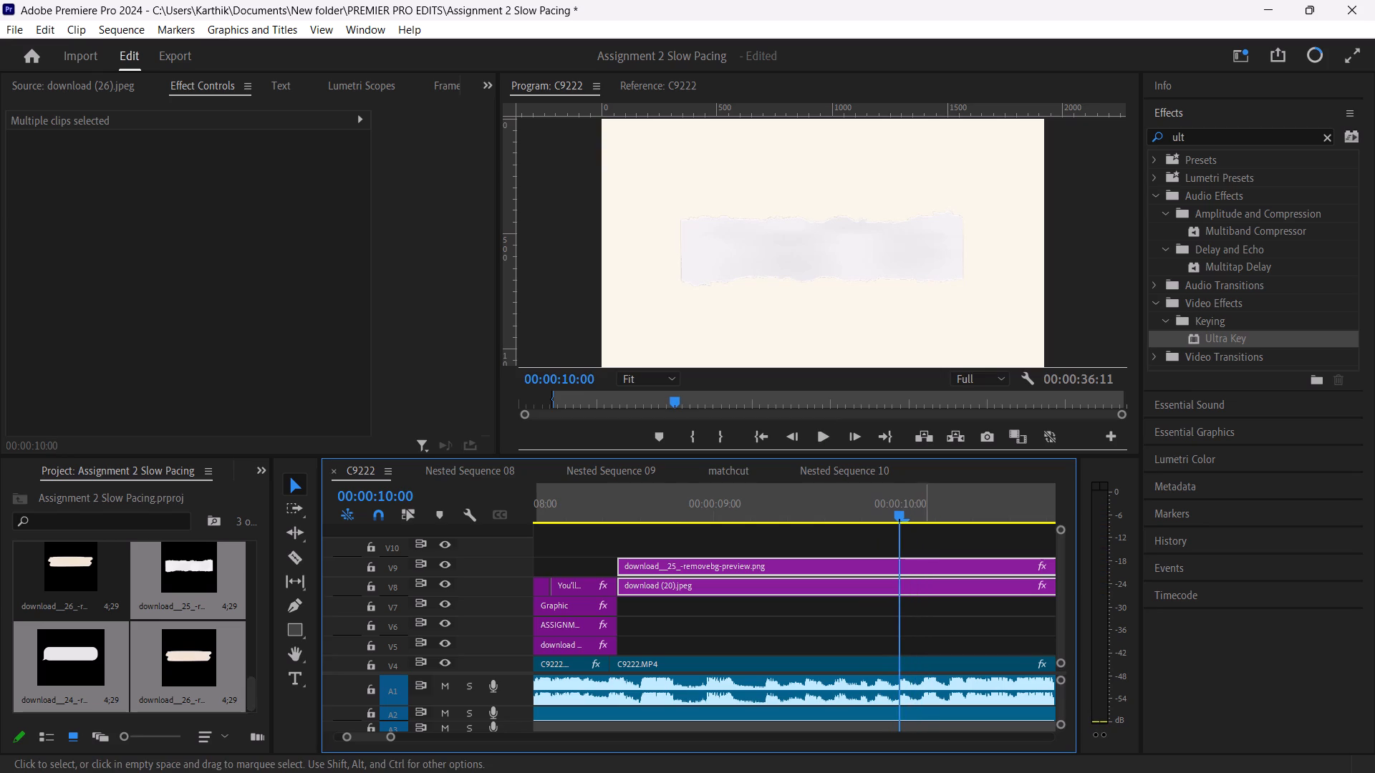
left_click_drag(920, 535, 933, 614)
key("c")
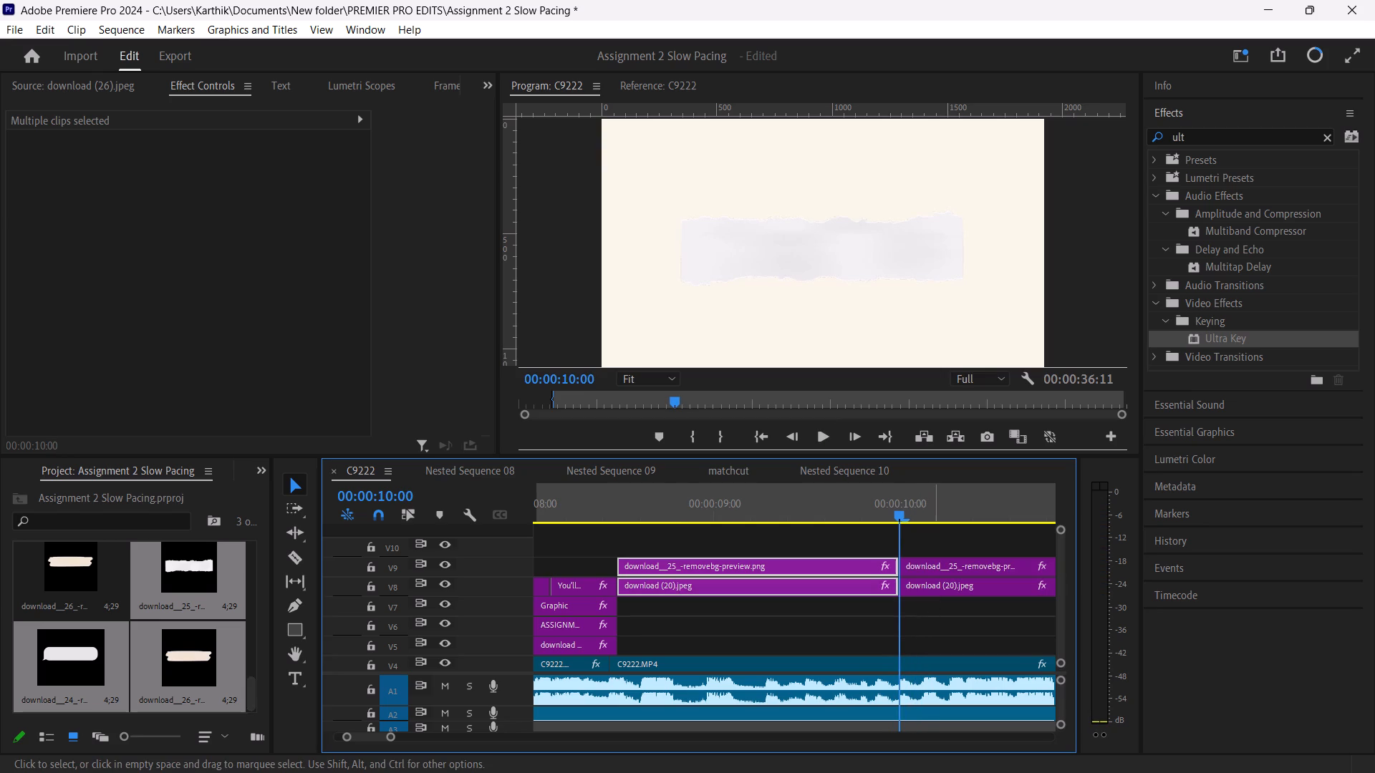
left_click_drag(932, 543, 954, 621)
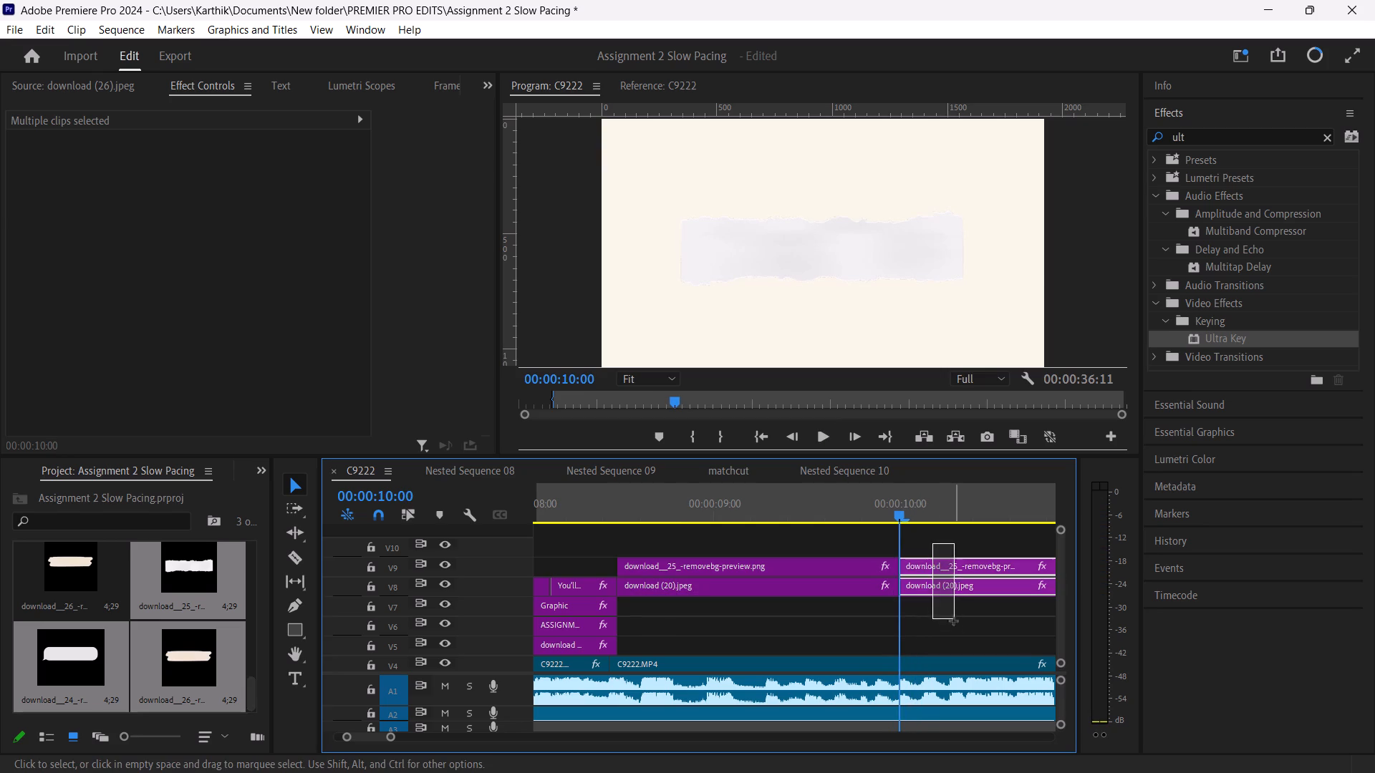
left_click_drag(954, 621, 956, 631)
key("BackSpace")
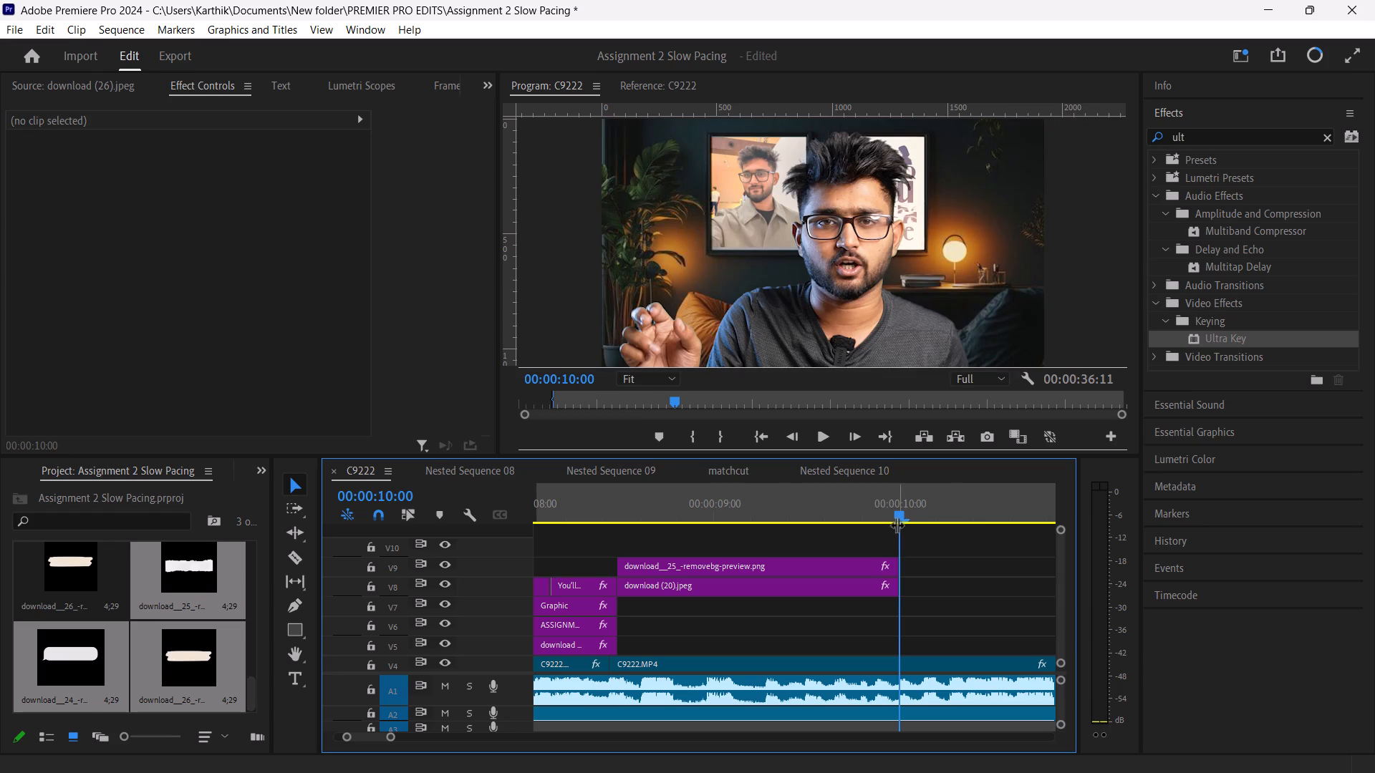
Play back the trimmed torn-paper scene from 00:00:08:09 to check its timing against the voice.
left_click_drag(905, 515, 596, 486)
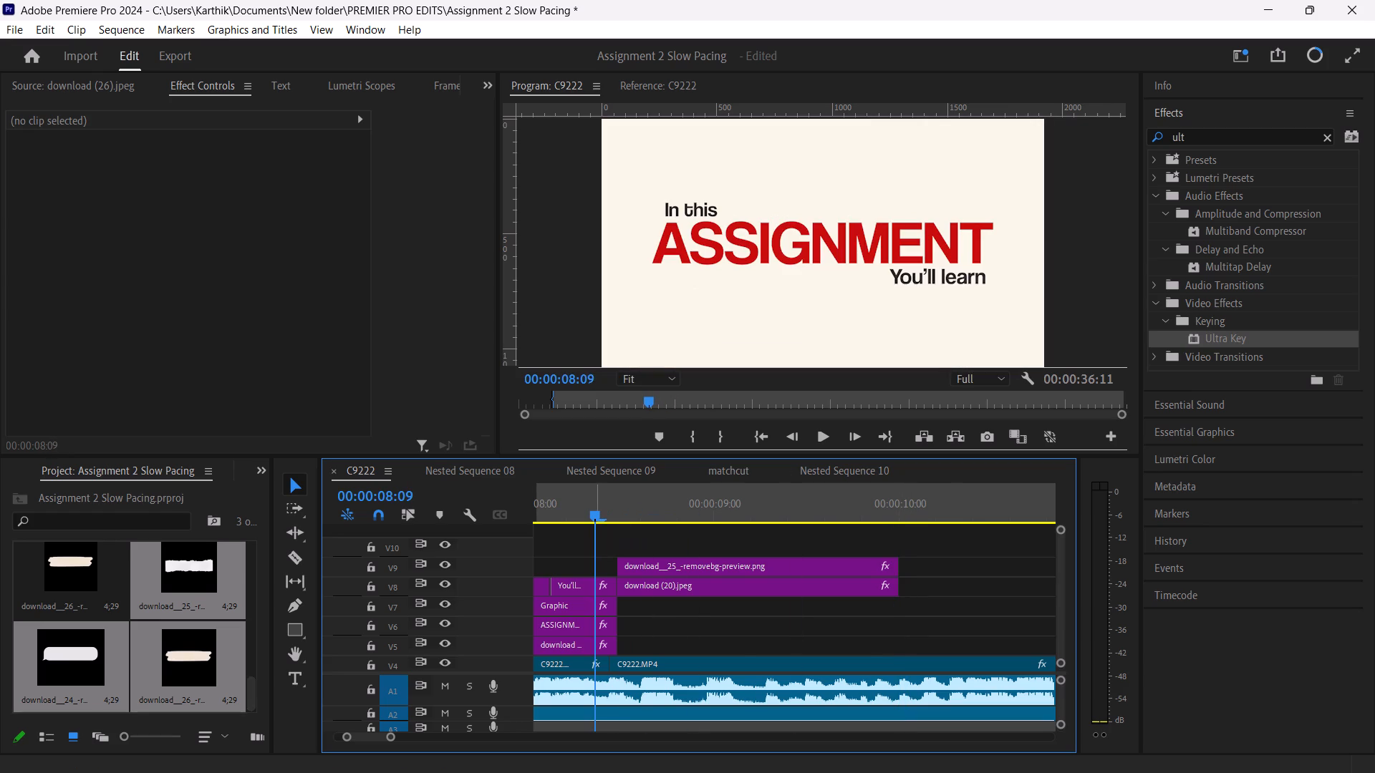
key("space")
key("space")
key("space")
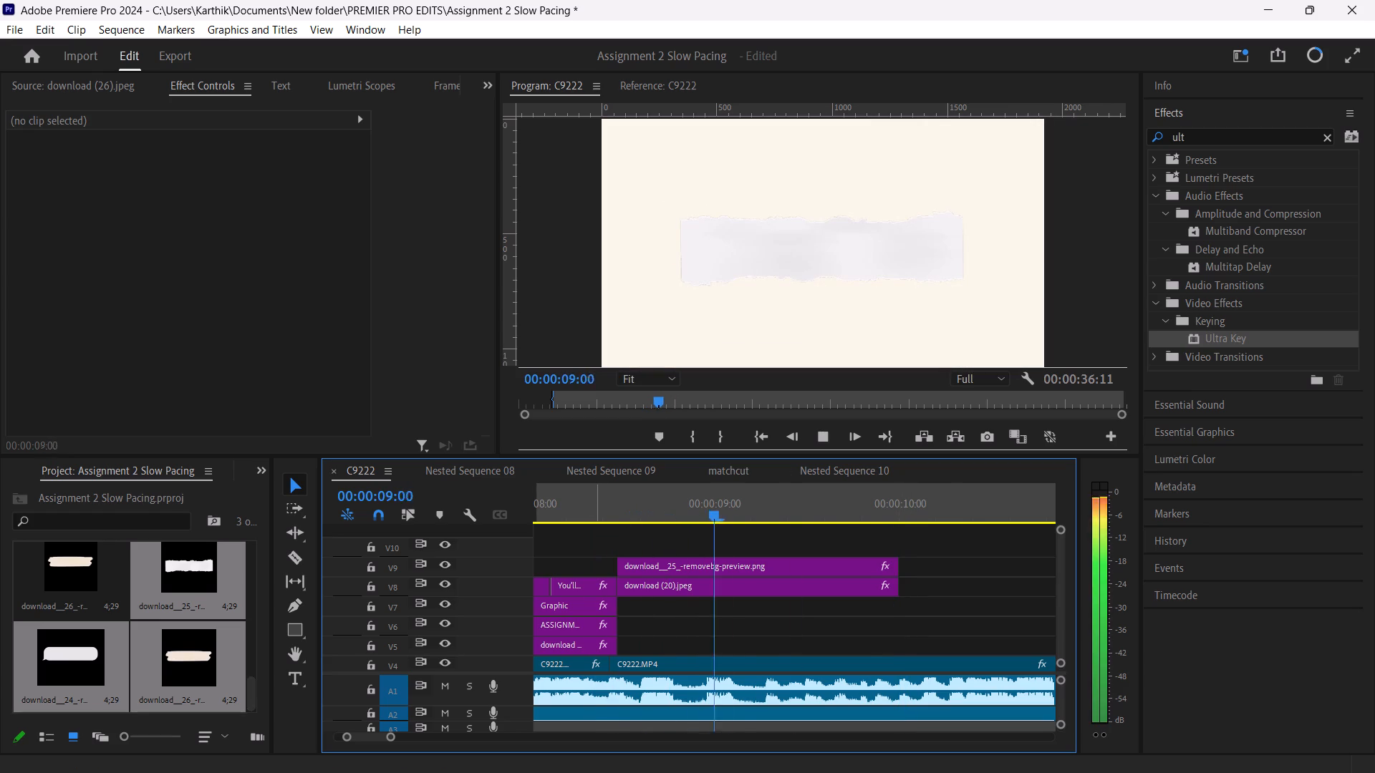
key("space")
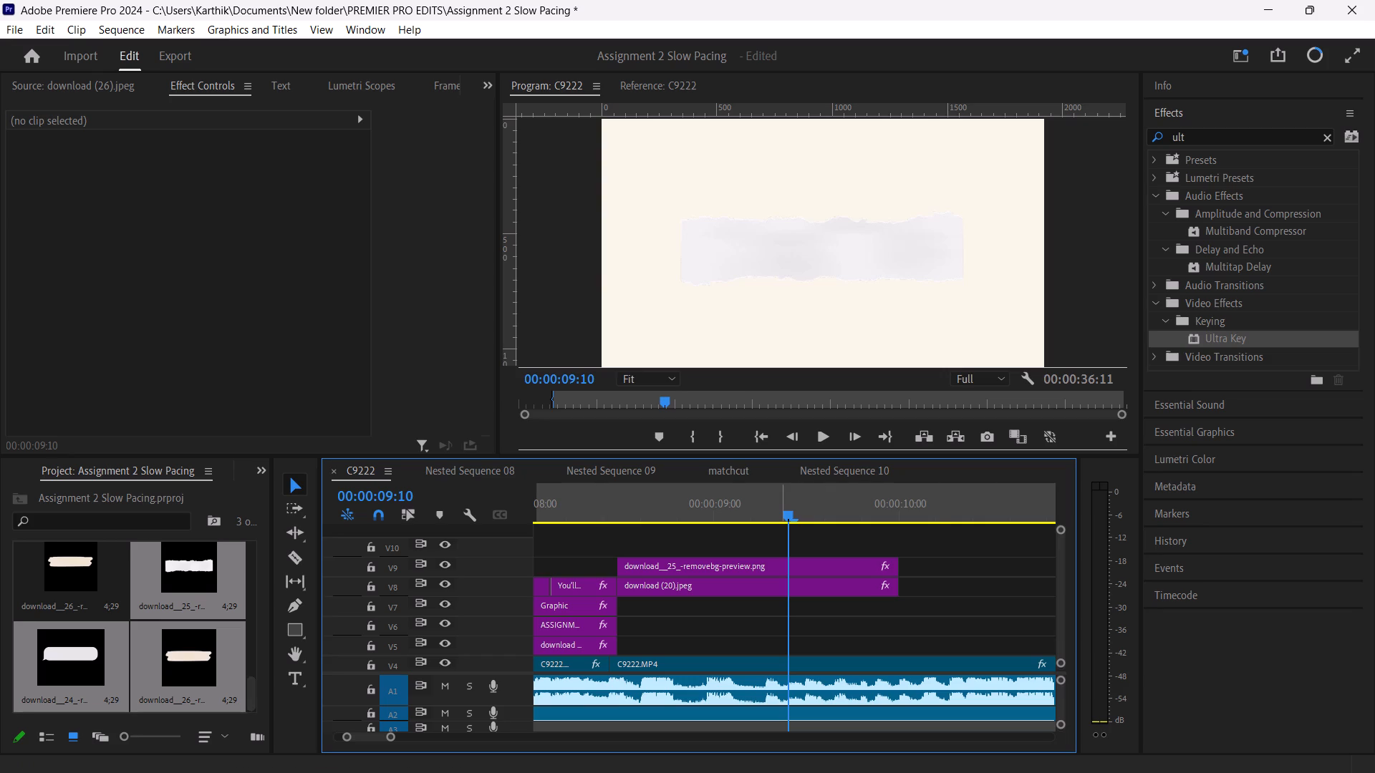
Move the download (20).jpeg clip down to V5 and the torn-paper clip to V6, both still starting at 00:00:08:12.
left_click_drag(789, 513, 631, 525)
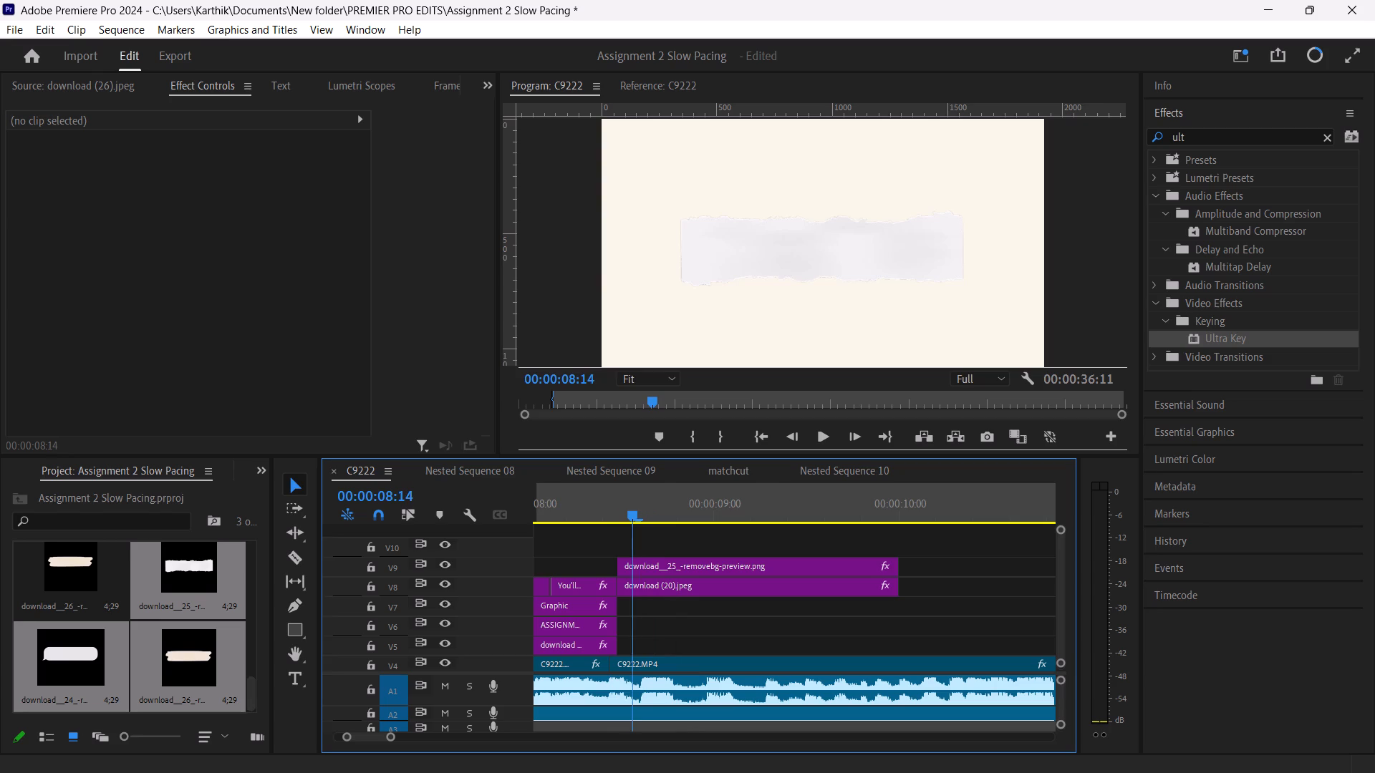
left_click_drag(631, 525, 614, 527)
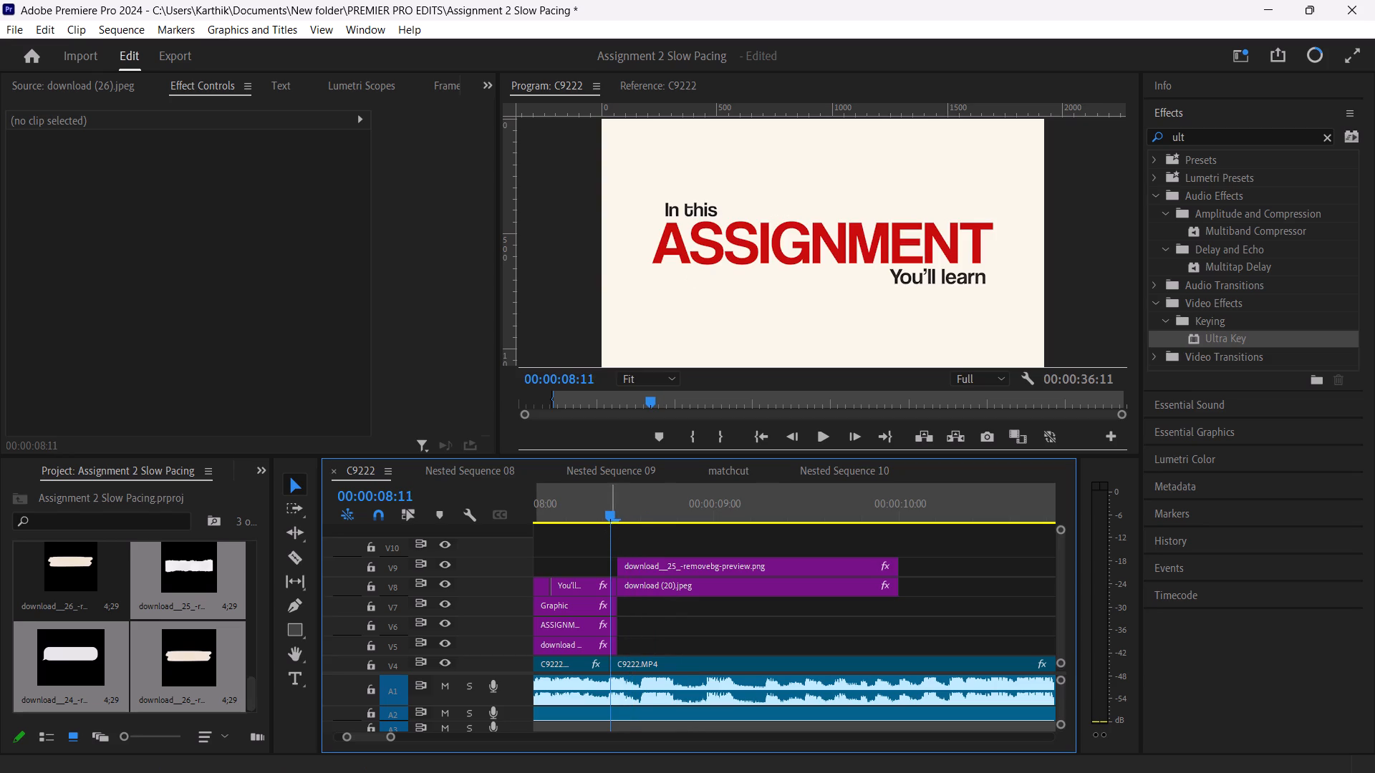
left_click_drag(610, 507, 618, 508)
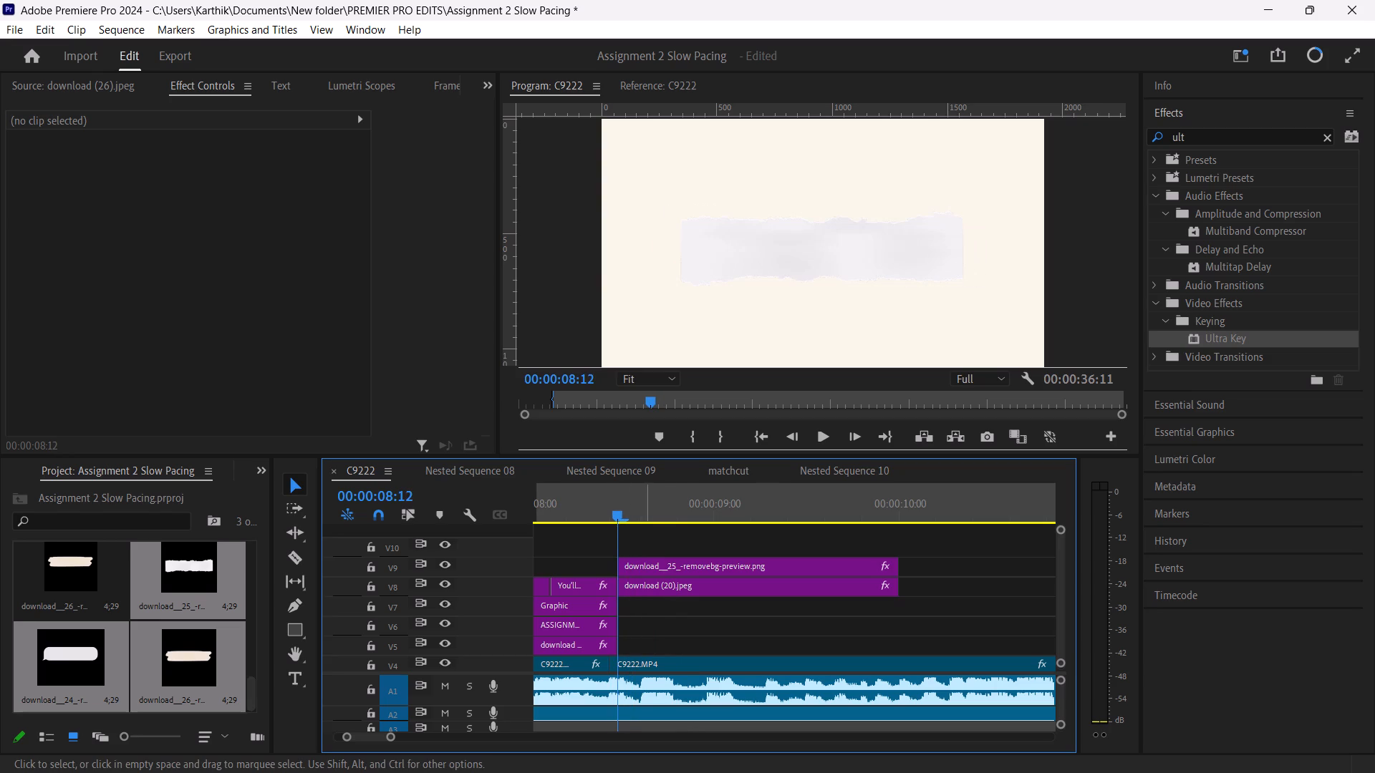
left_click_drag(660, 585, 658, 641)
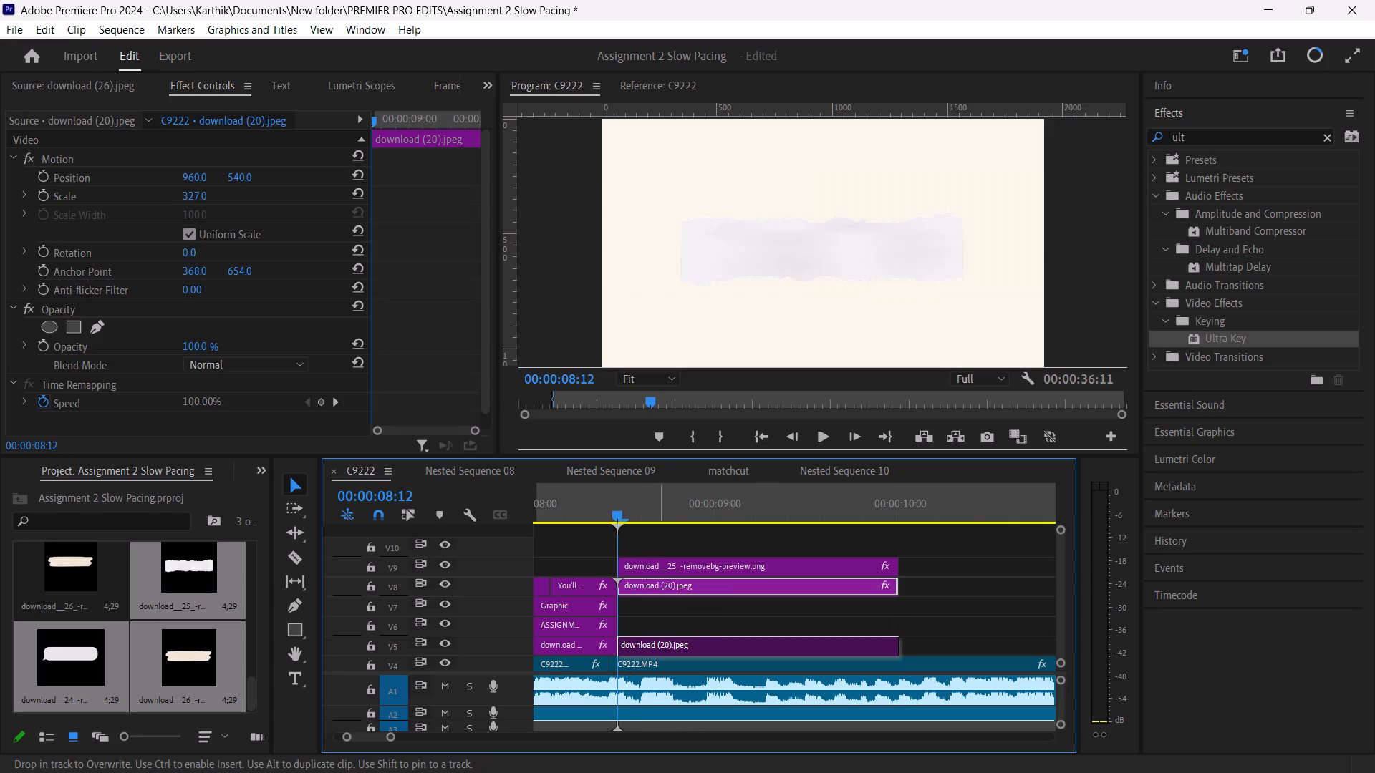
left_click_drag(679, 570, 681, 611)
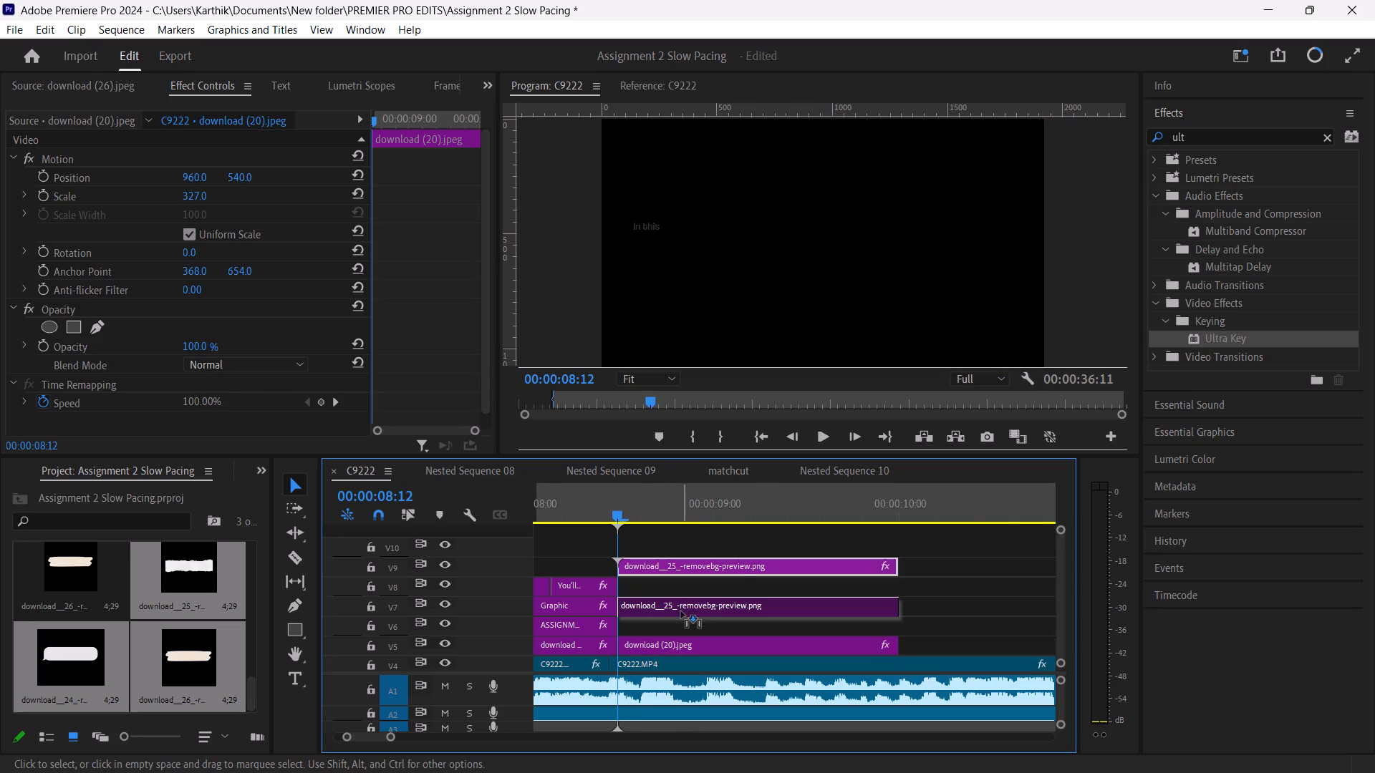
left_click_drag(681, 611, 681, 621)
Add a text layer reading "How to add" above the torn paper at 00:00:08:12.
left_click(300, 676)
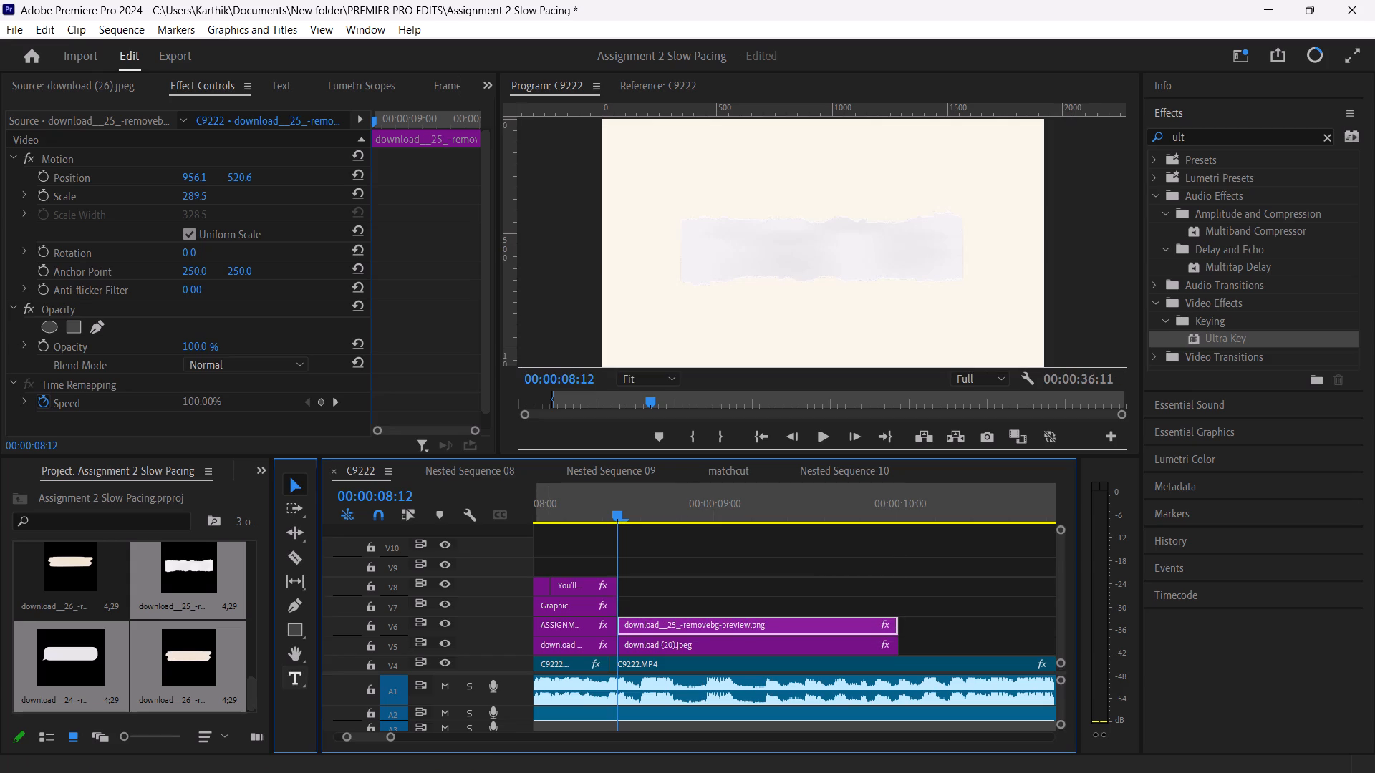
left_click(699, 202)
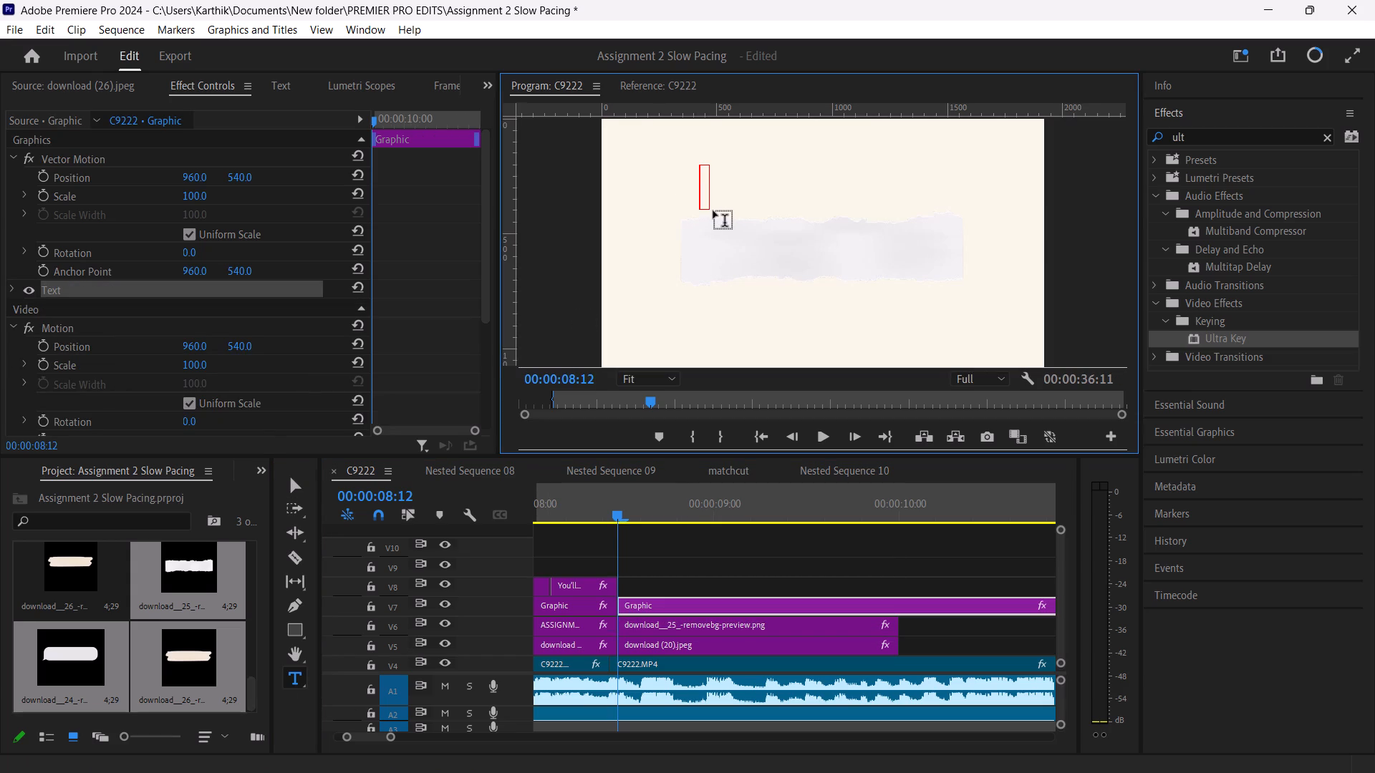
type("How to add")
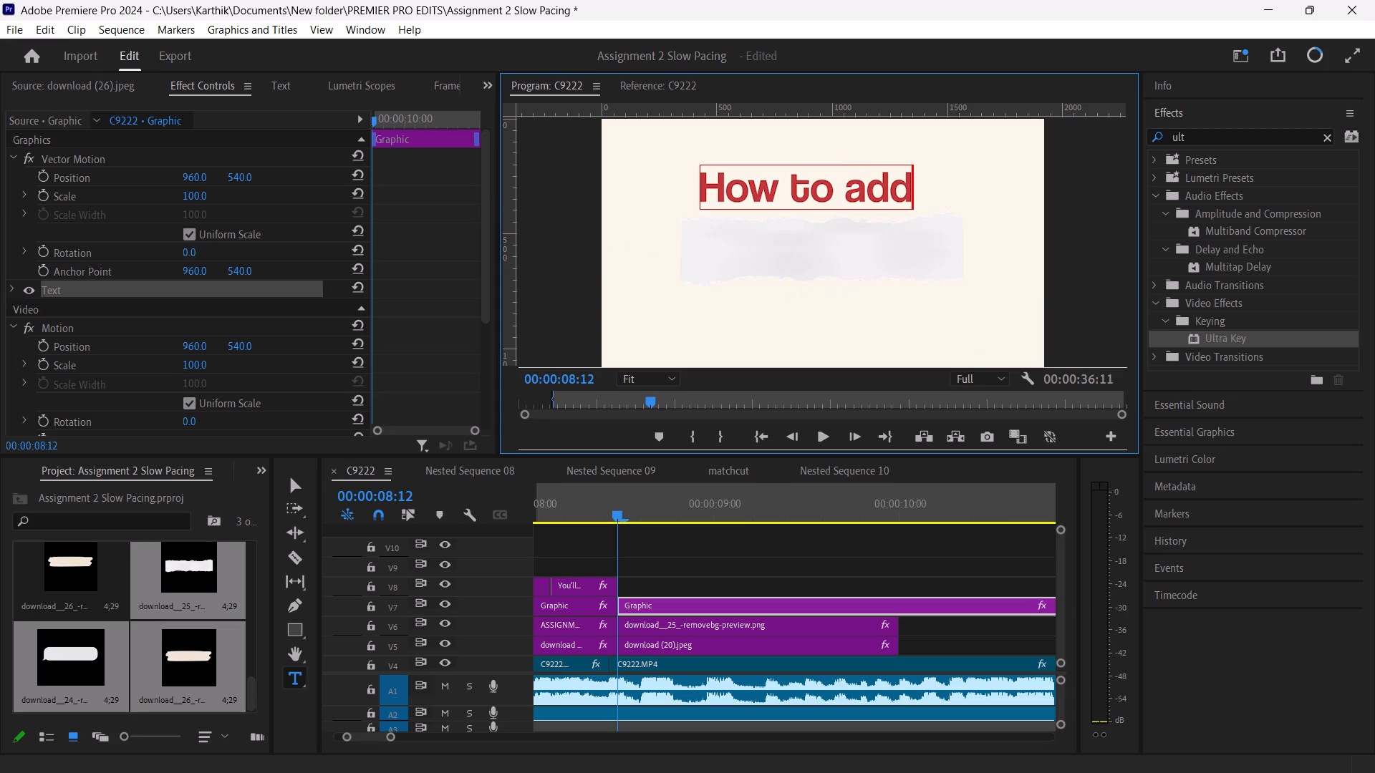
Change the fill colour of the whole "How to add" text to dark grey 2E2E2E.
left_click(1196, 432)
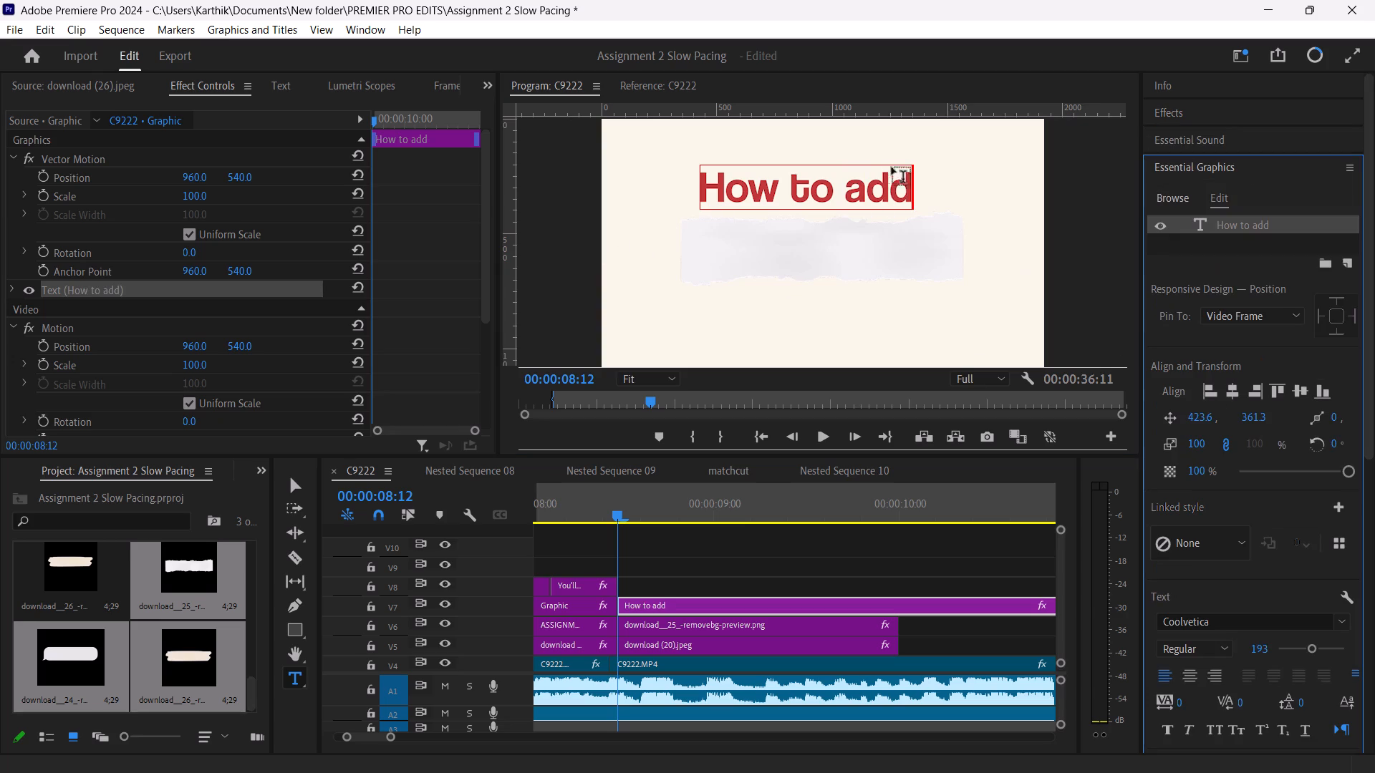
double_click(869, 184)
triple_click(869, 184)
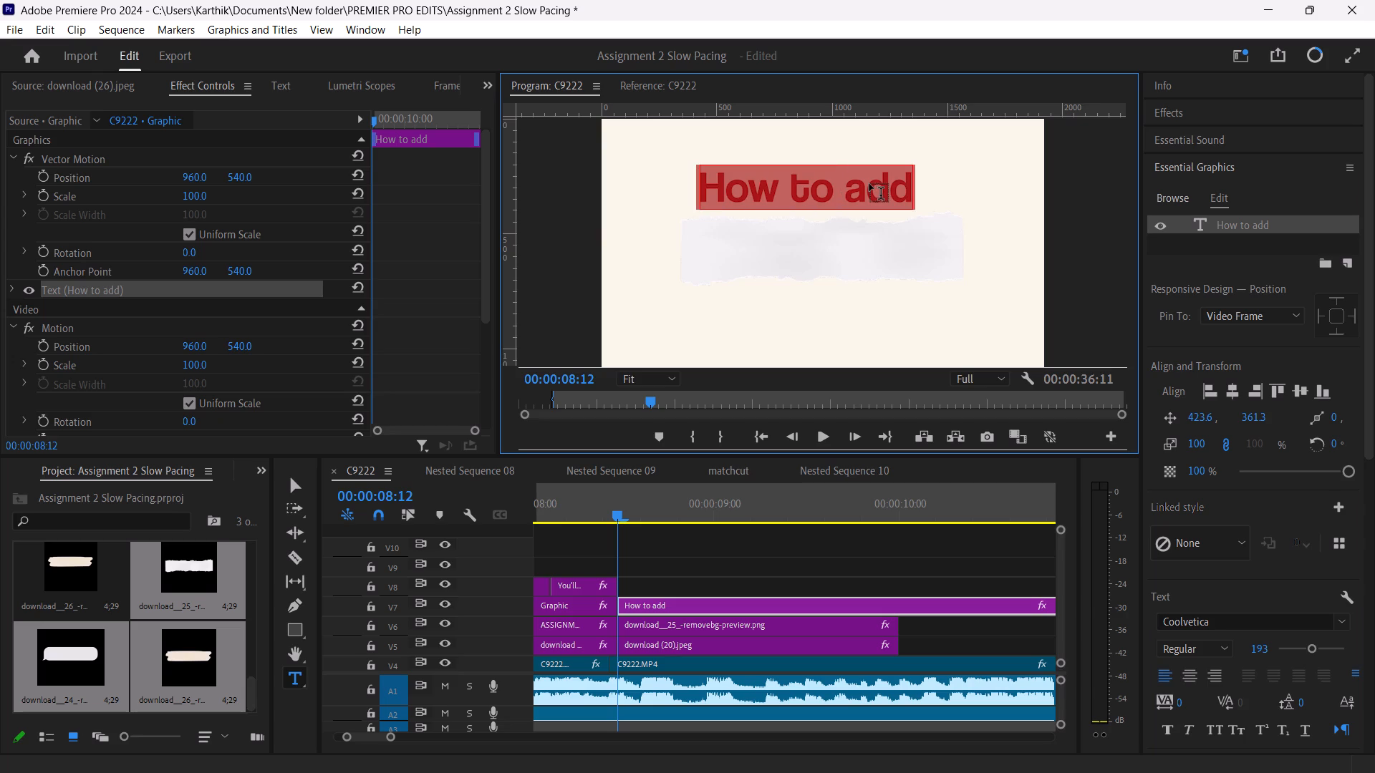
scroll(1182, 680, "up", 1)
scroll(1182, 680, "down", 3)
left_click_drag(1364, 429, 1369, 489)
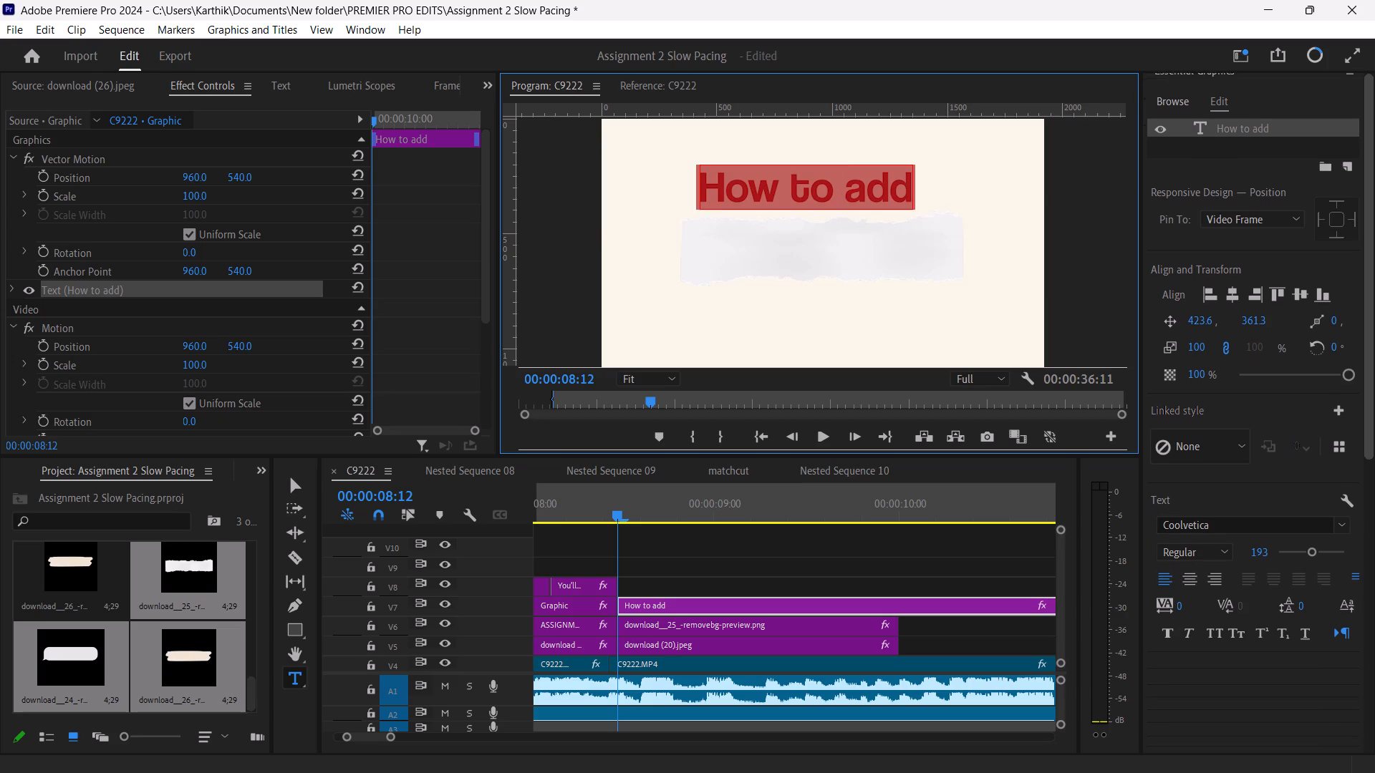
left_click_drag(1369, 489, 1374, 611)
left_click(1200, 508)
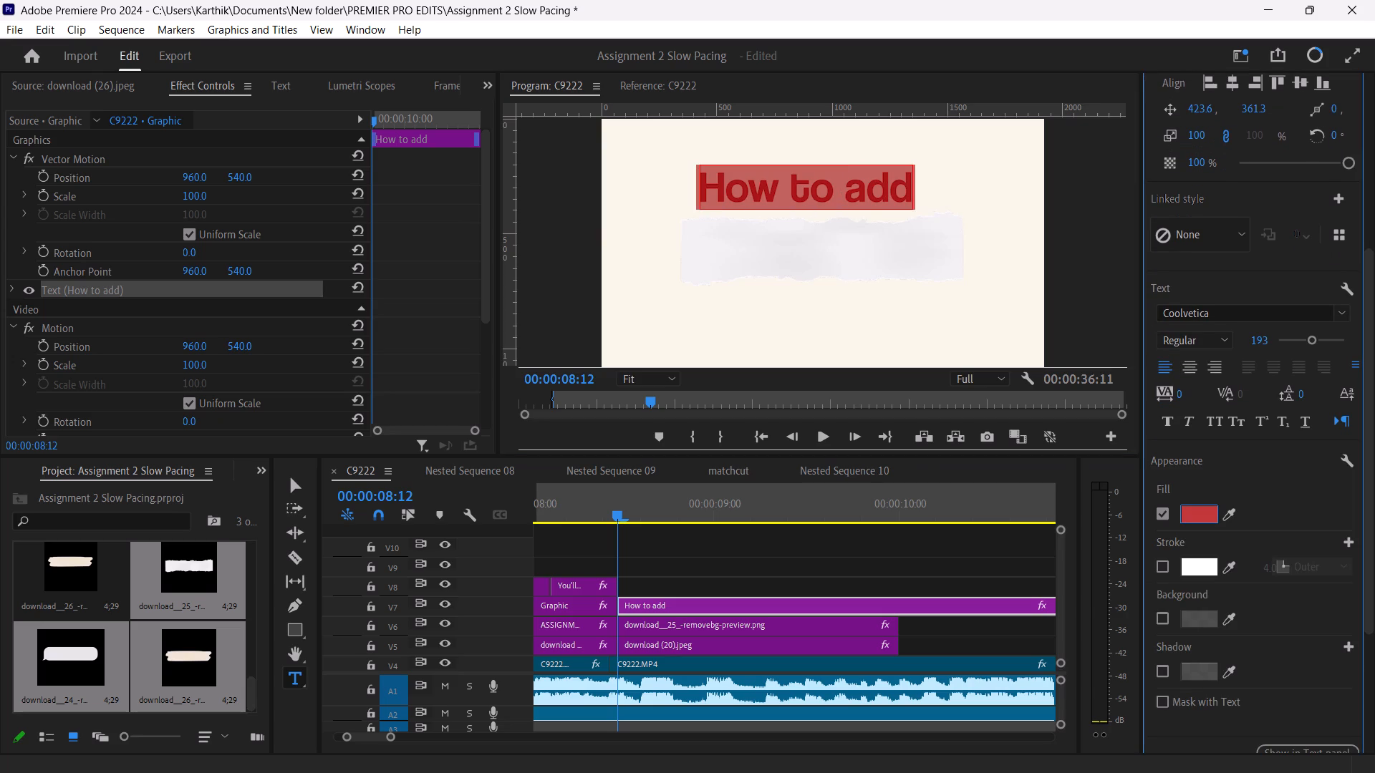
left_click(489, 345)
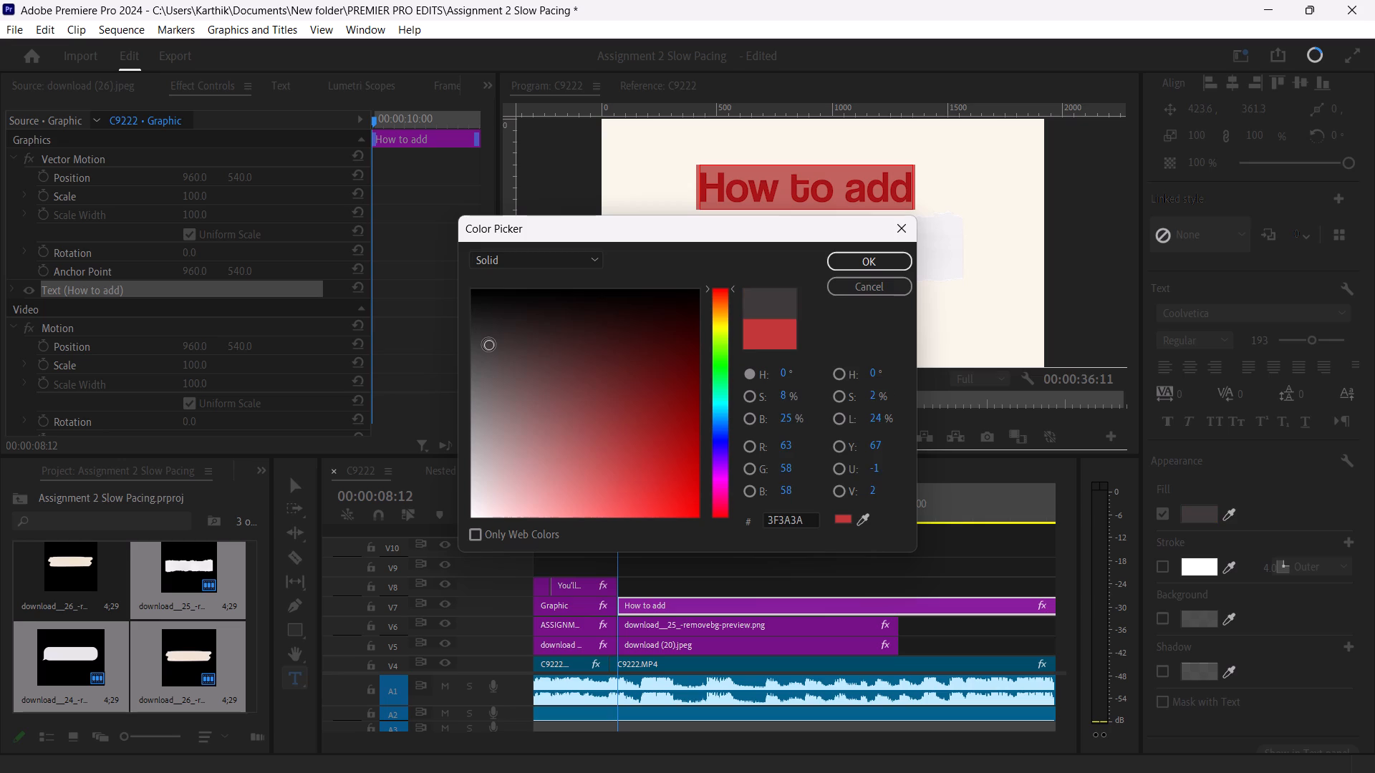
left_click_drag(493, 345, 466, 329)
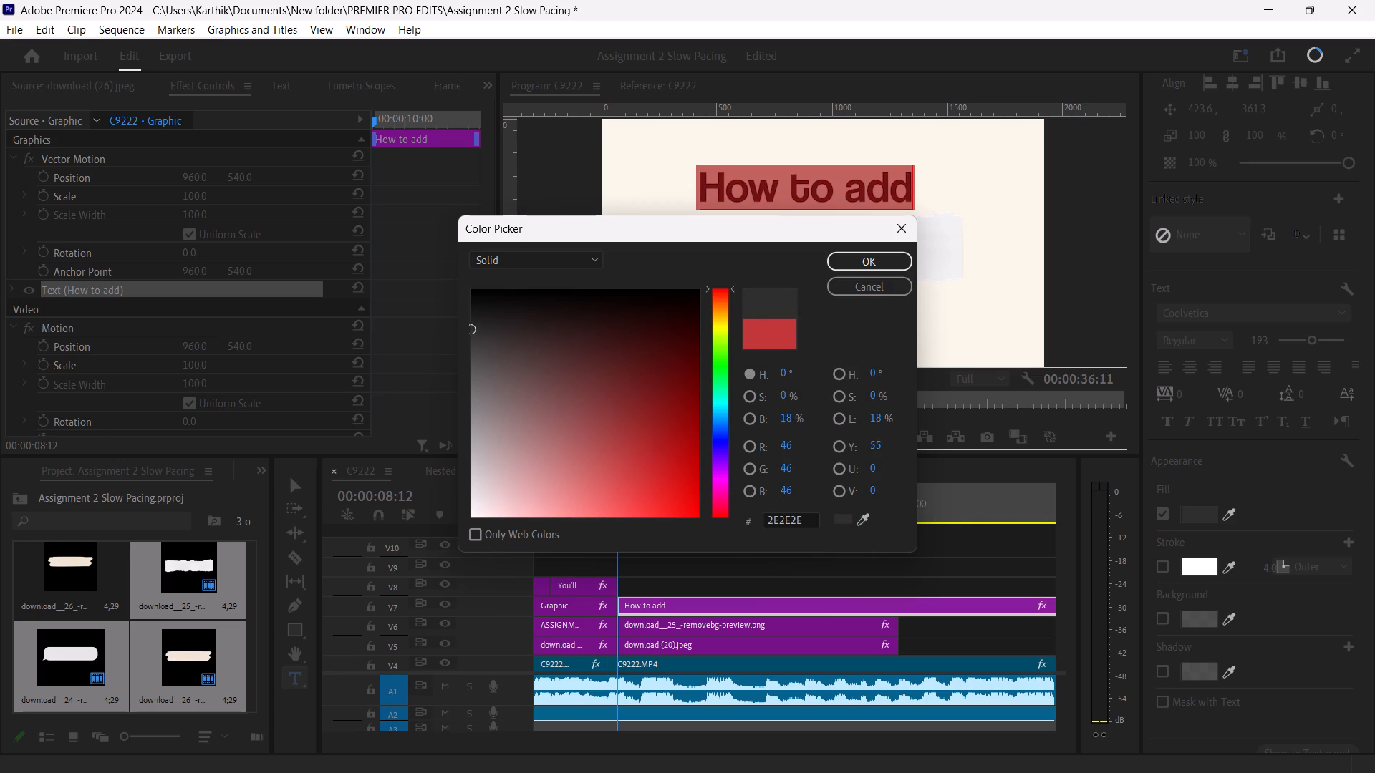
left_click(881, 266)
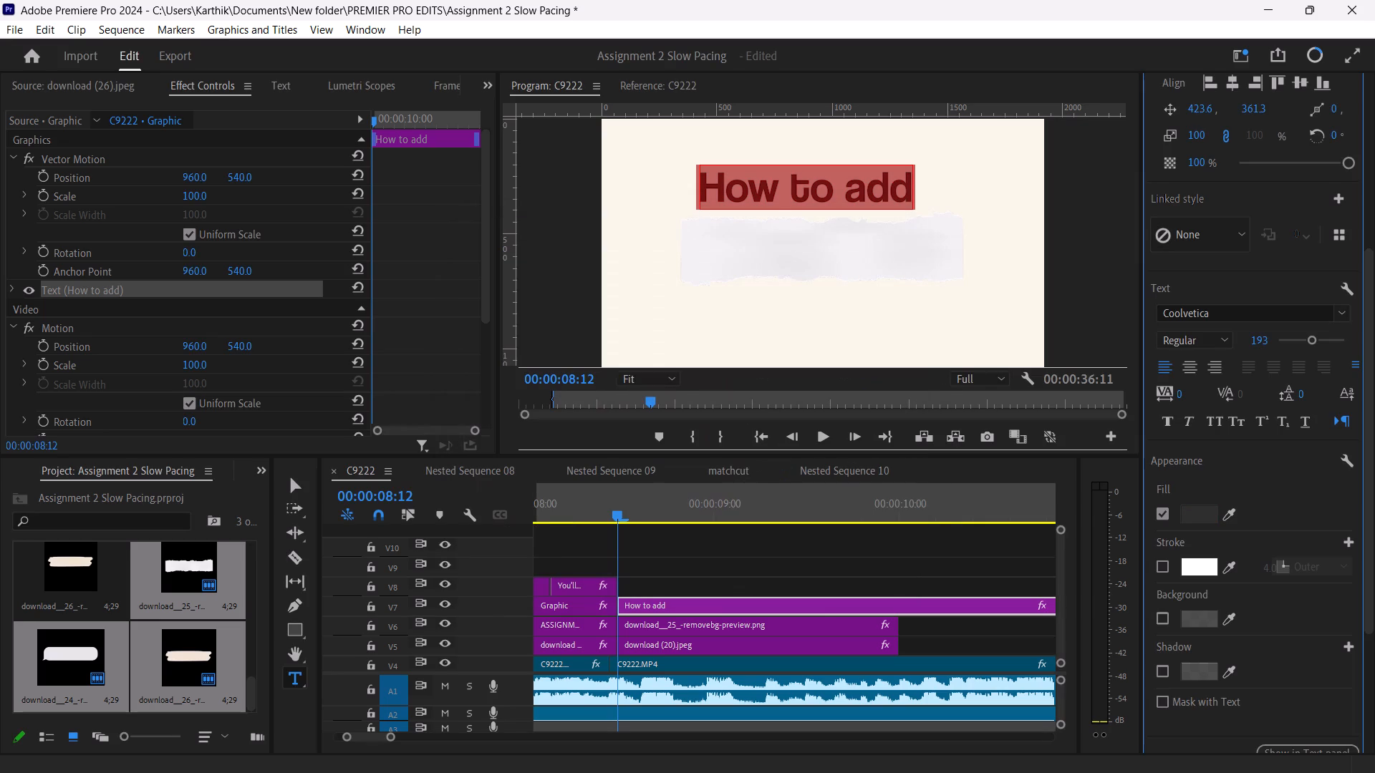
Set the Vector Motion scale of the "How to add" graphic to 48.
left_click_drag(203, 199, 189, 202)
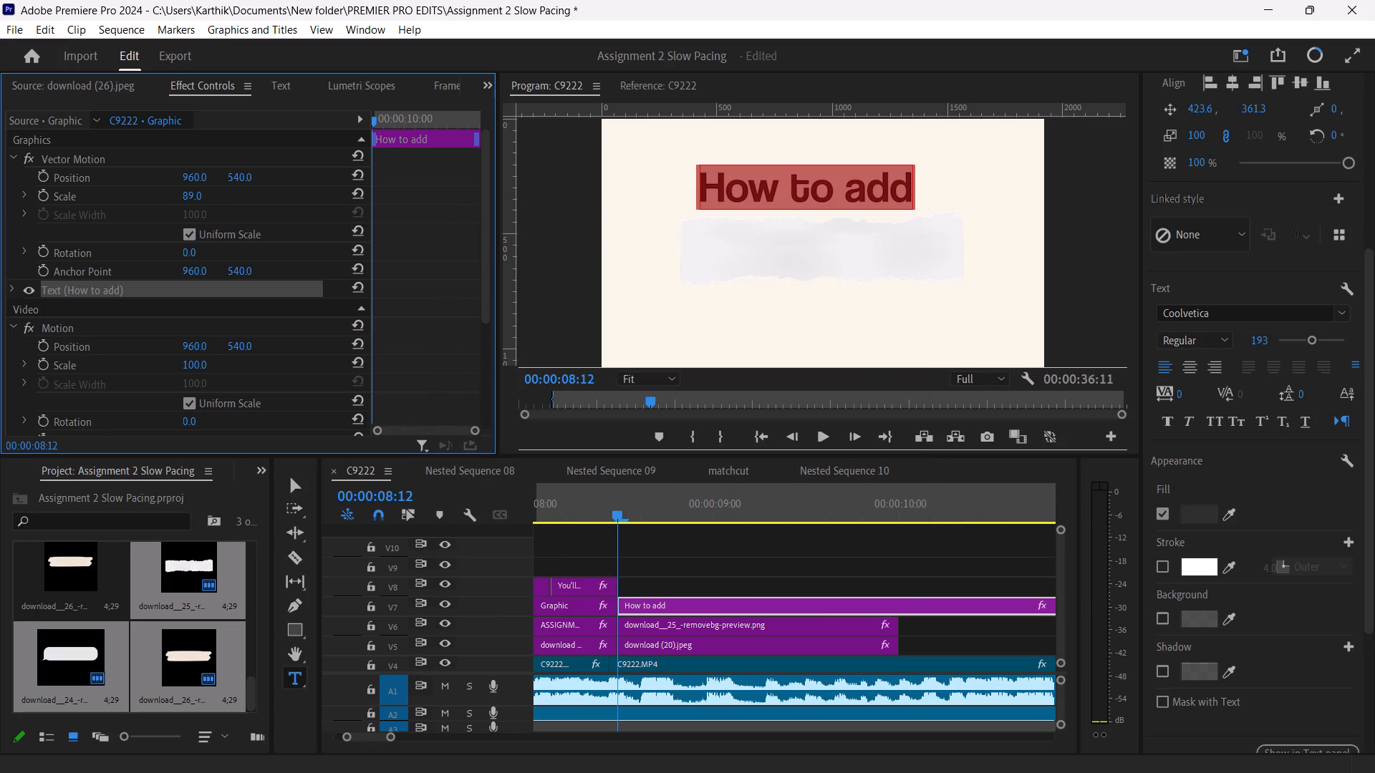
left_click_drag(189, 202, 153, 203)
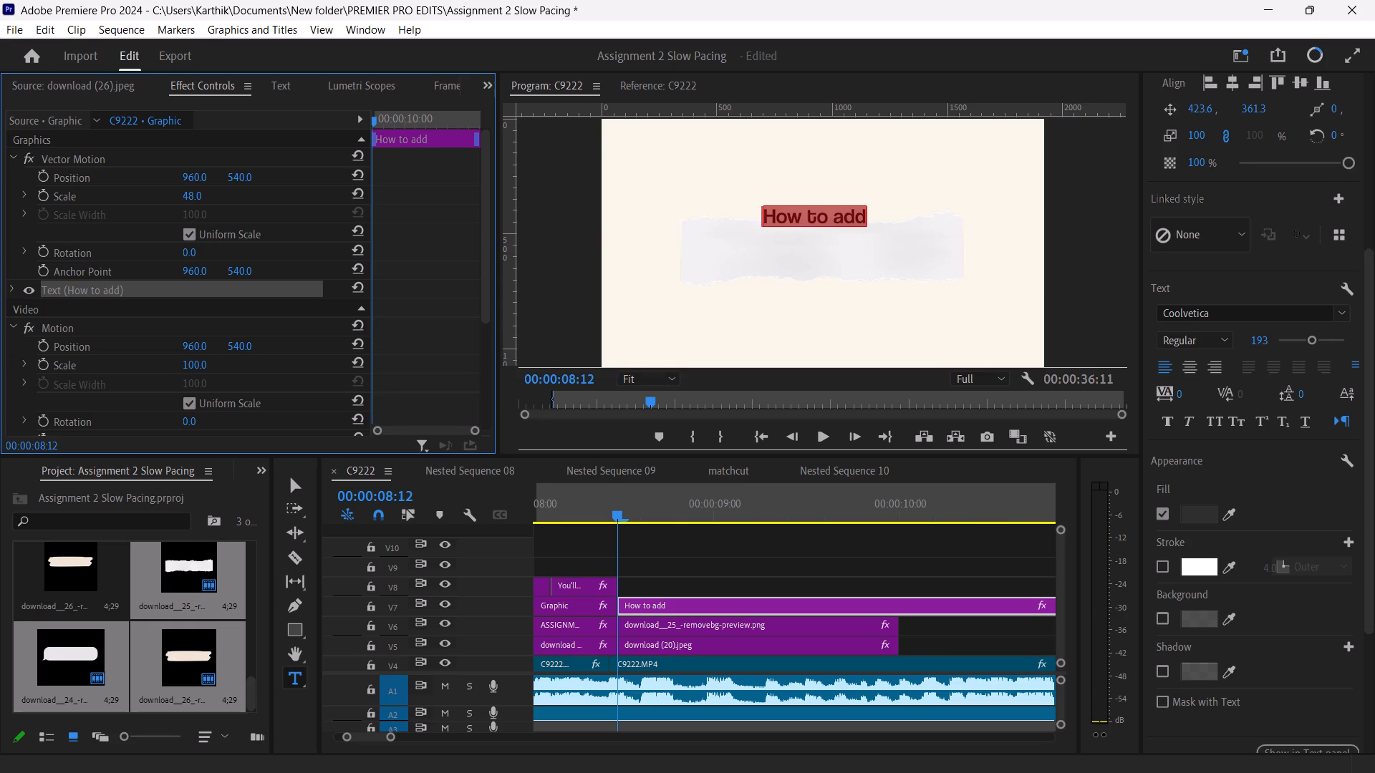
Cut the "How to add" clip on V7 at 00:00:10:00 and delete the part after the cut.
left_click_drag(616, 513, 898, 543)
key("c")
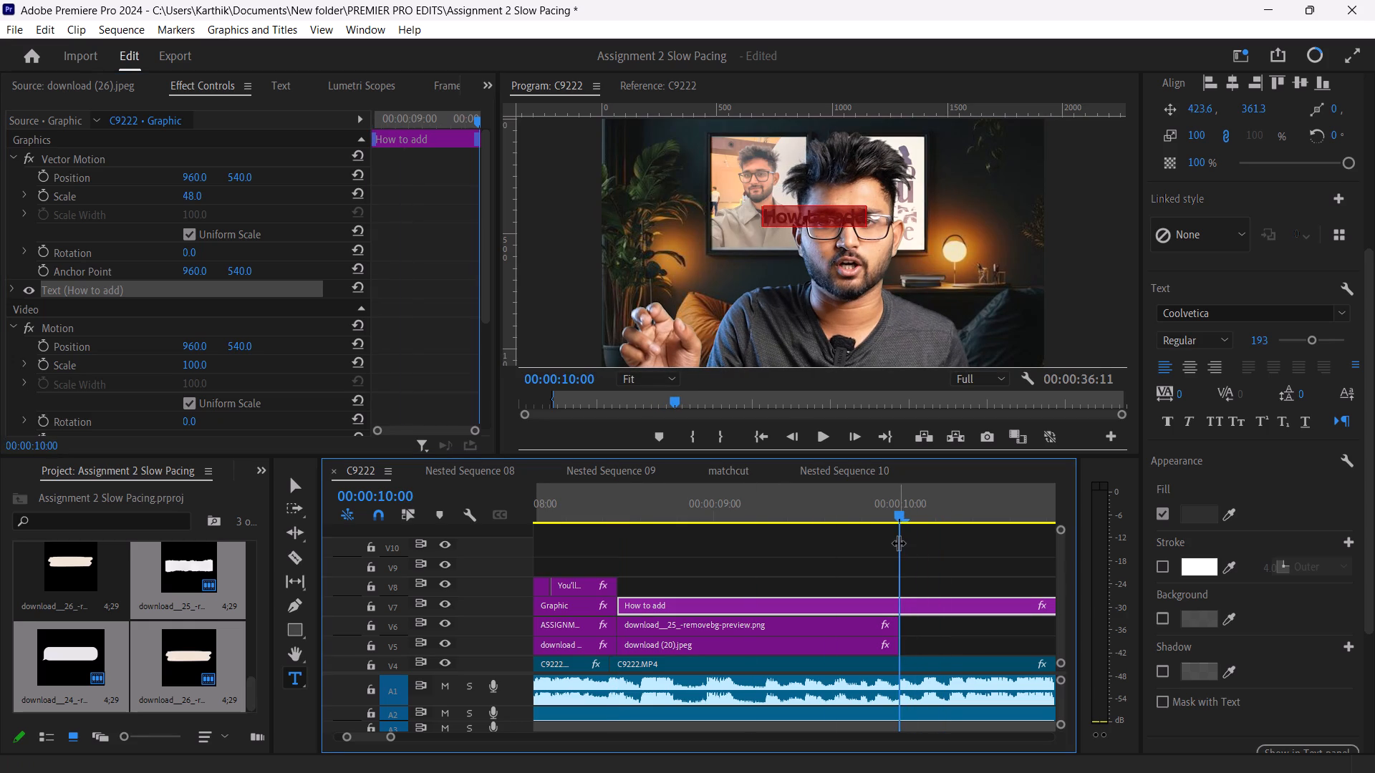
left_click_drag(922, 582, 939, 614)
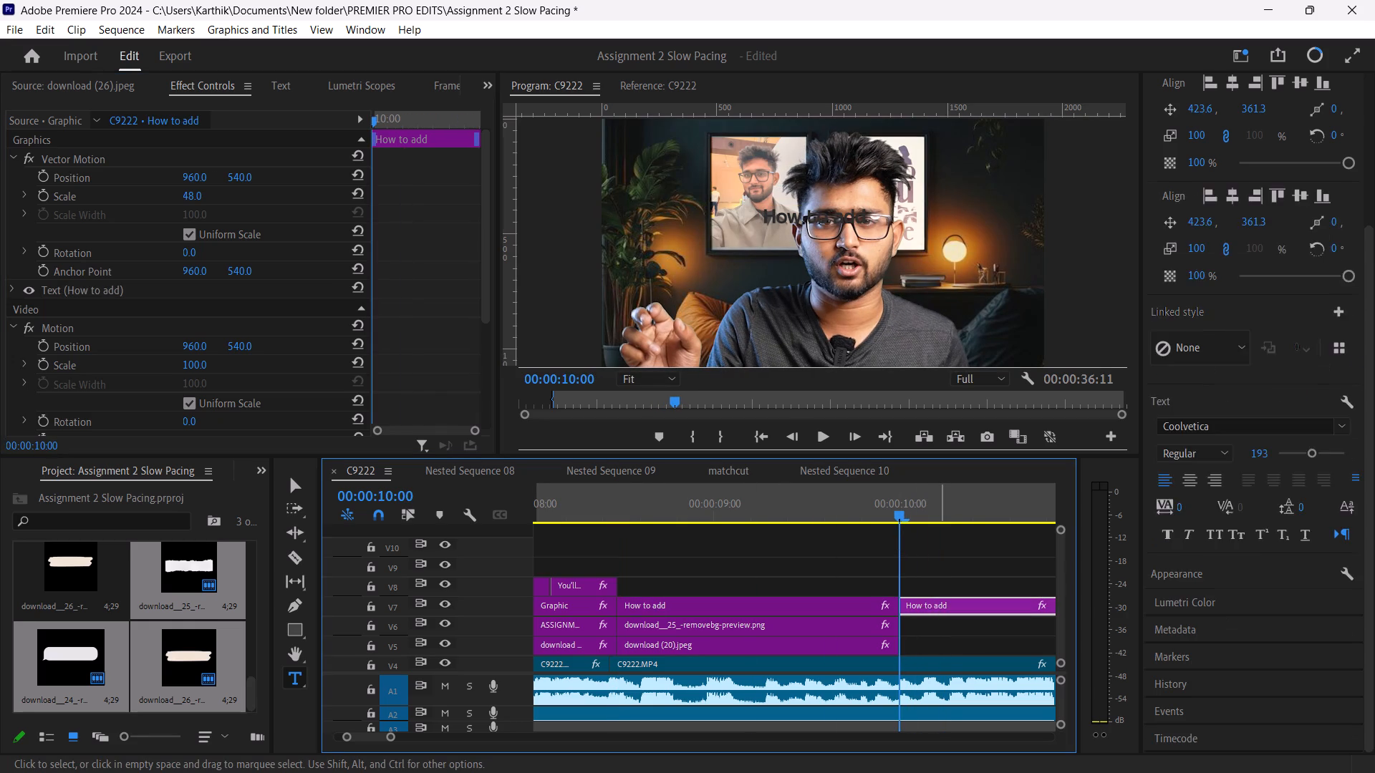
key("BackSpace")
Shrink the "How to add" text layer to 88% and place it at about -249, 280, over the torn paper's upper-left corner.
left_click_drag(904, 519, 873, 517)
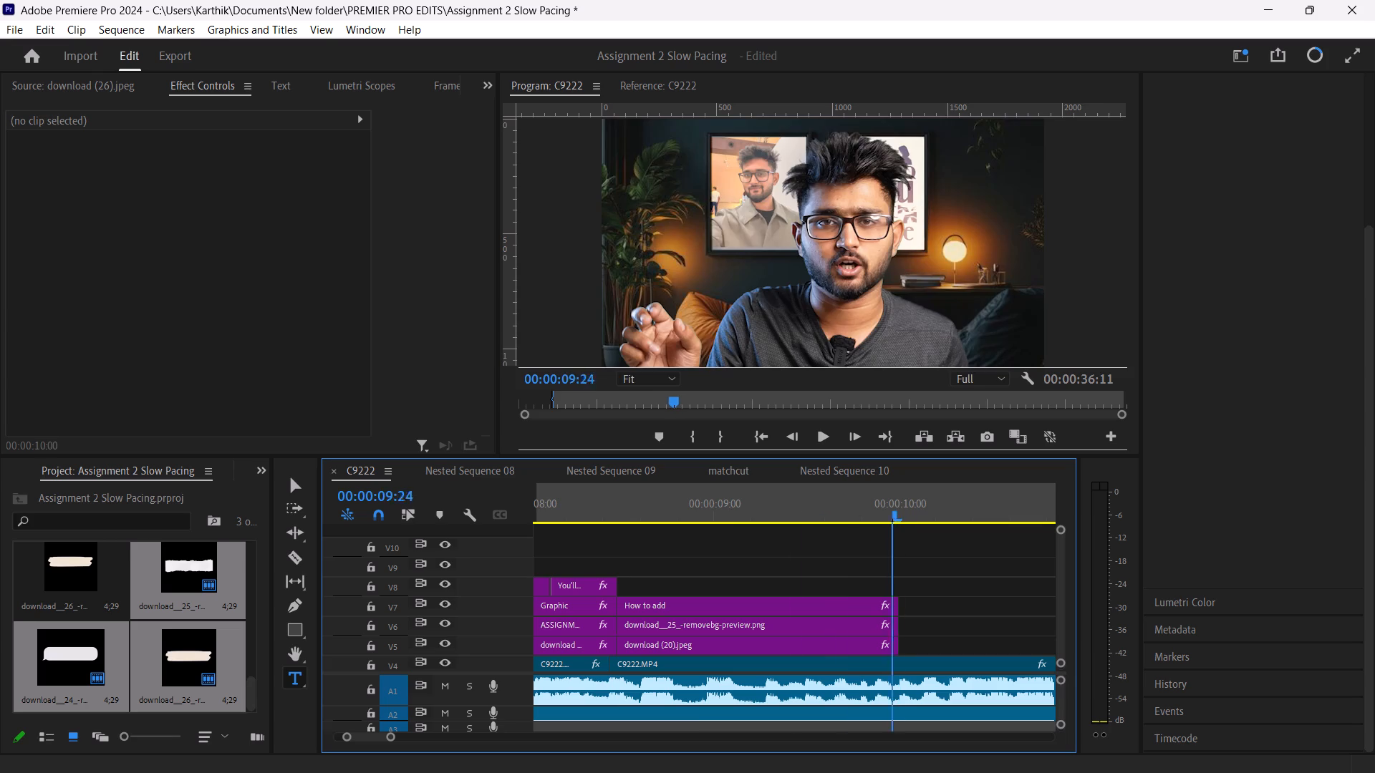
left_click_drag(873, 517, 636, 507)
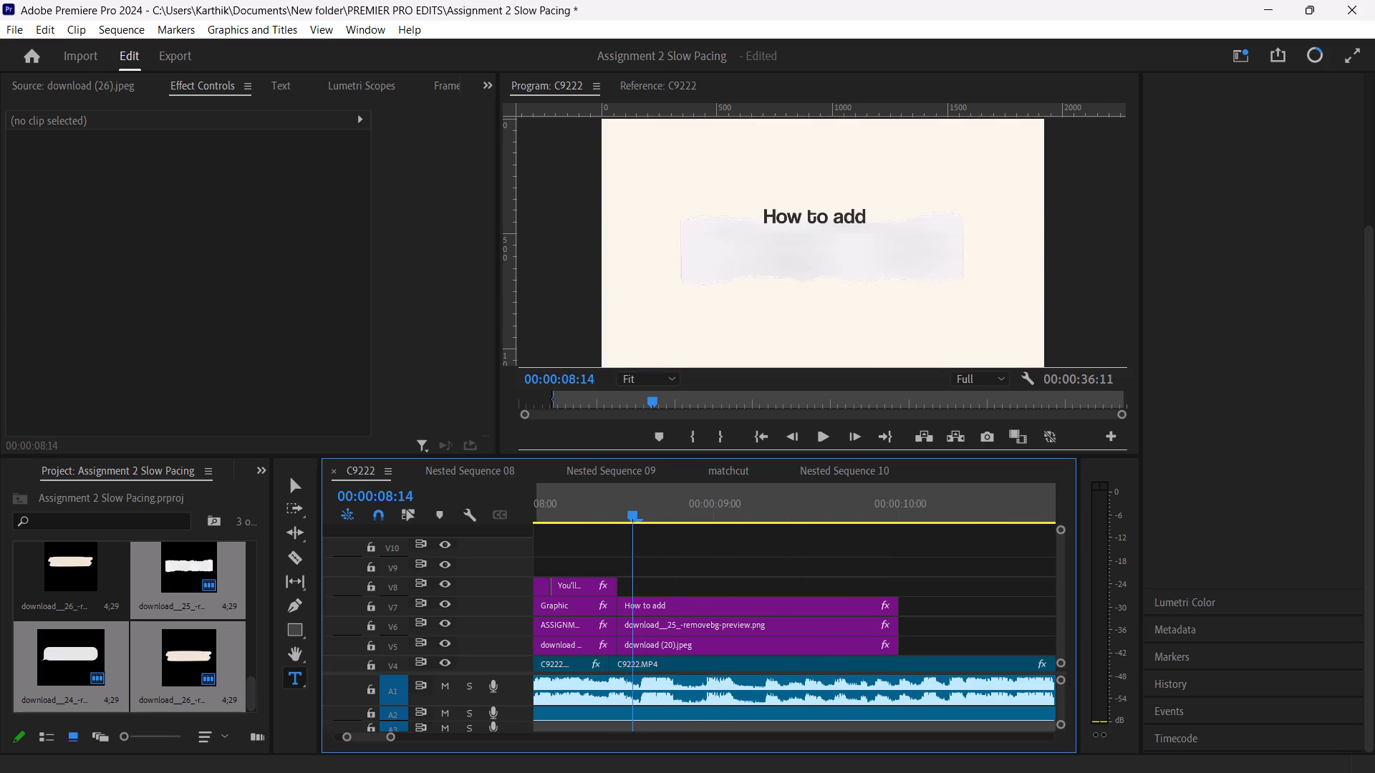
left_click_drag(636, 507, 637, 507)
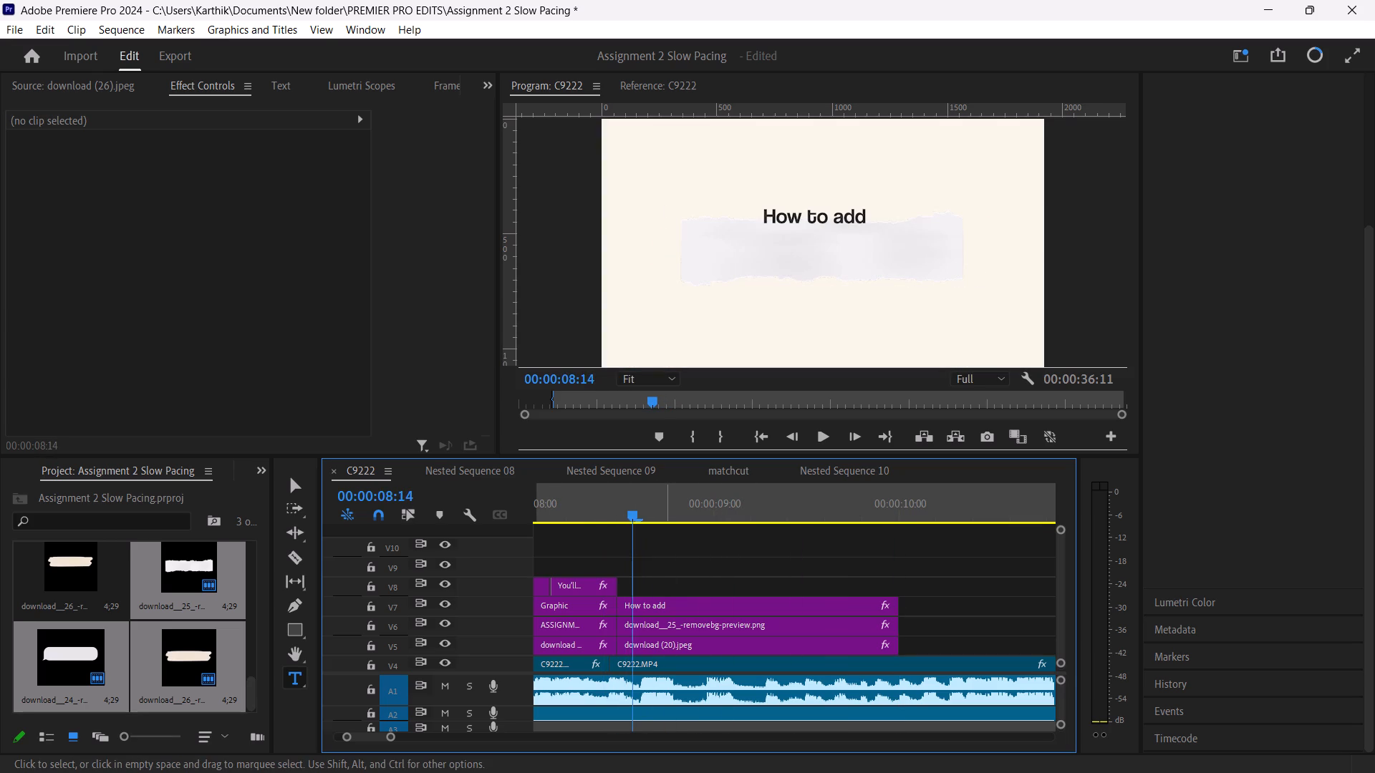
double_click(828, 215)
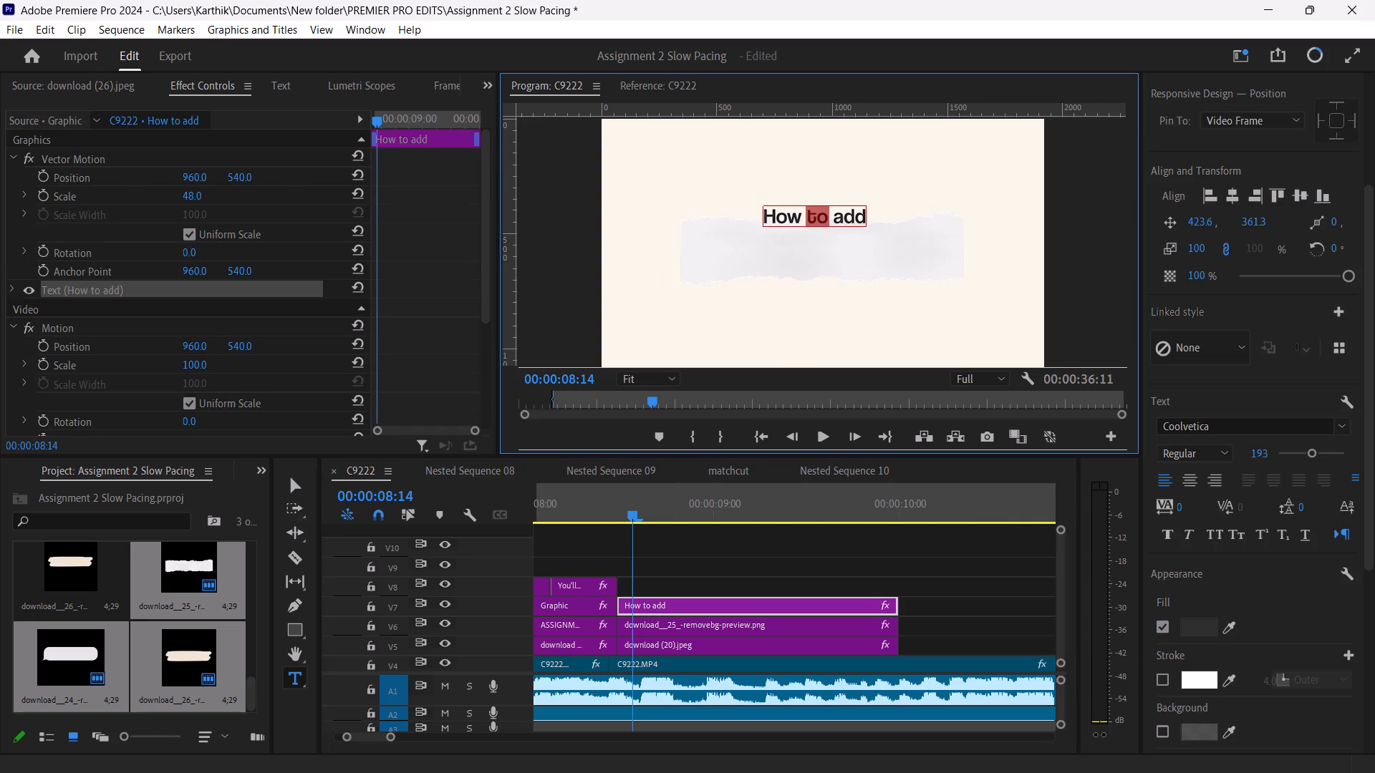
left_click(296, 490)
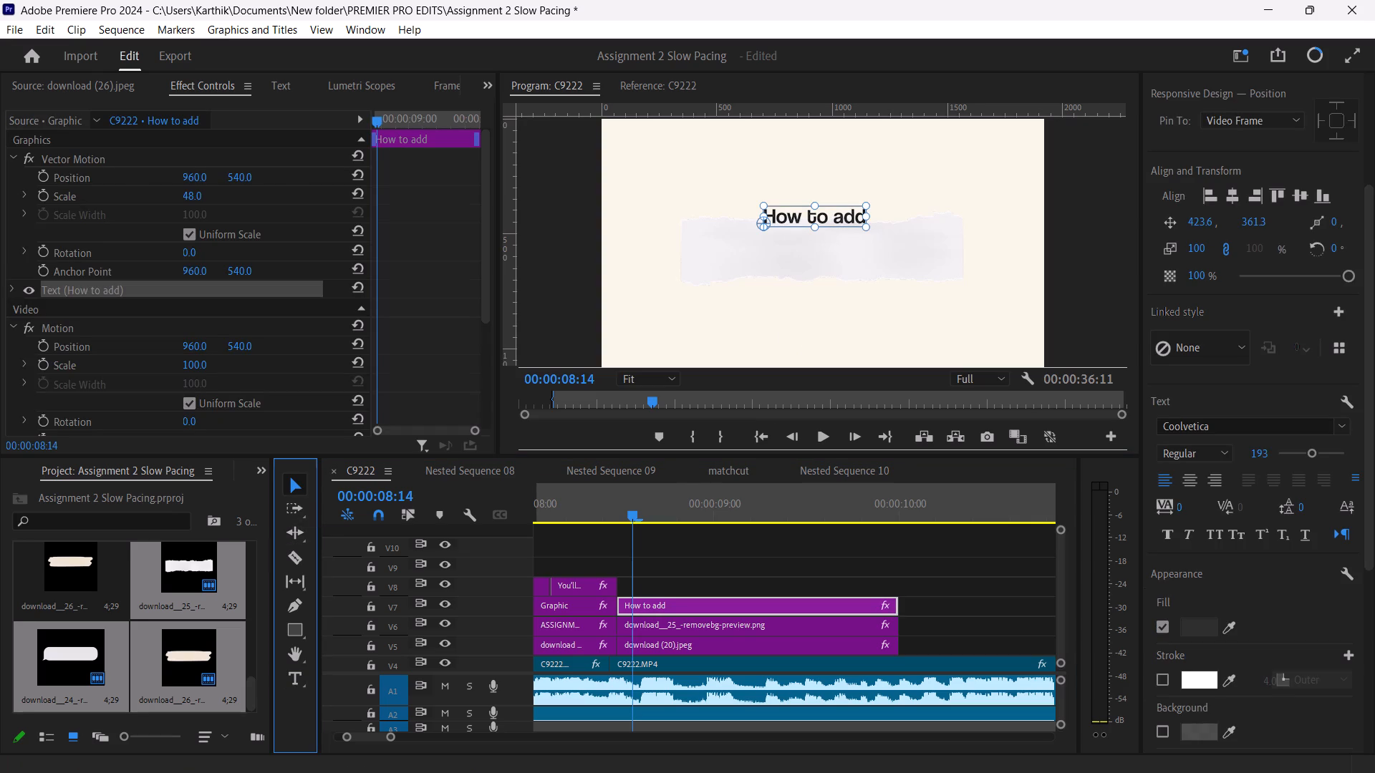
left_click_drag(837, 209, 757, 200)
left_click_drag(783, 218, 767, 215)
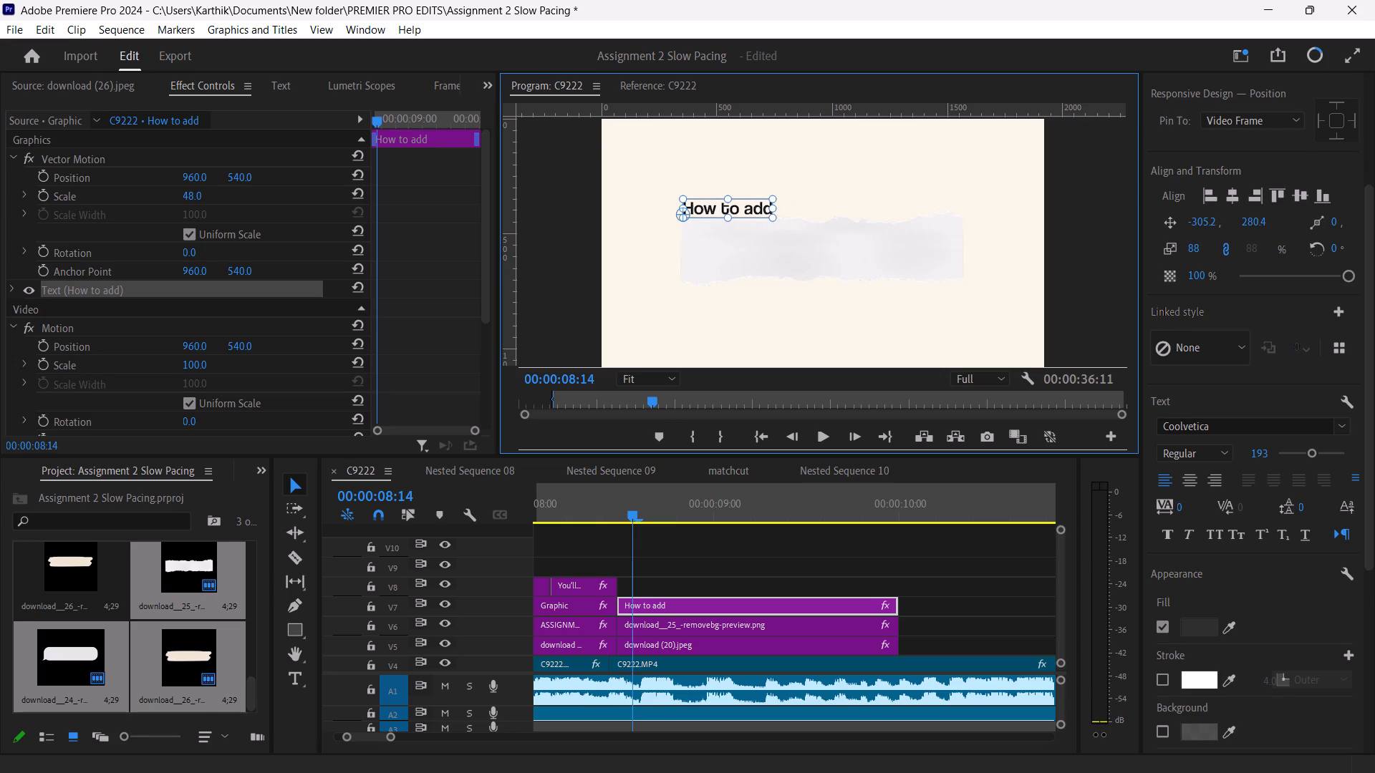
left_click_drag(742, 206, 748, 206)
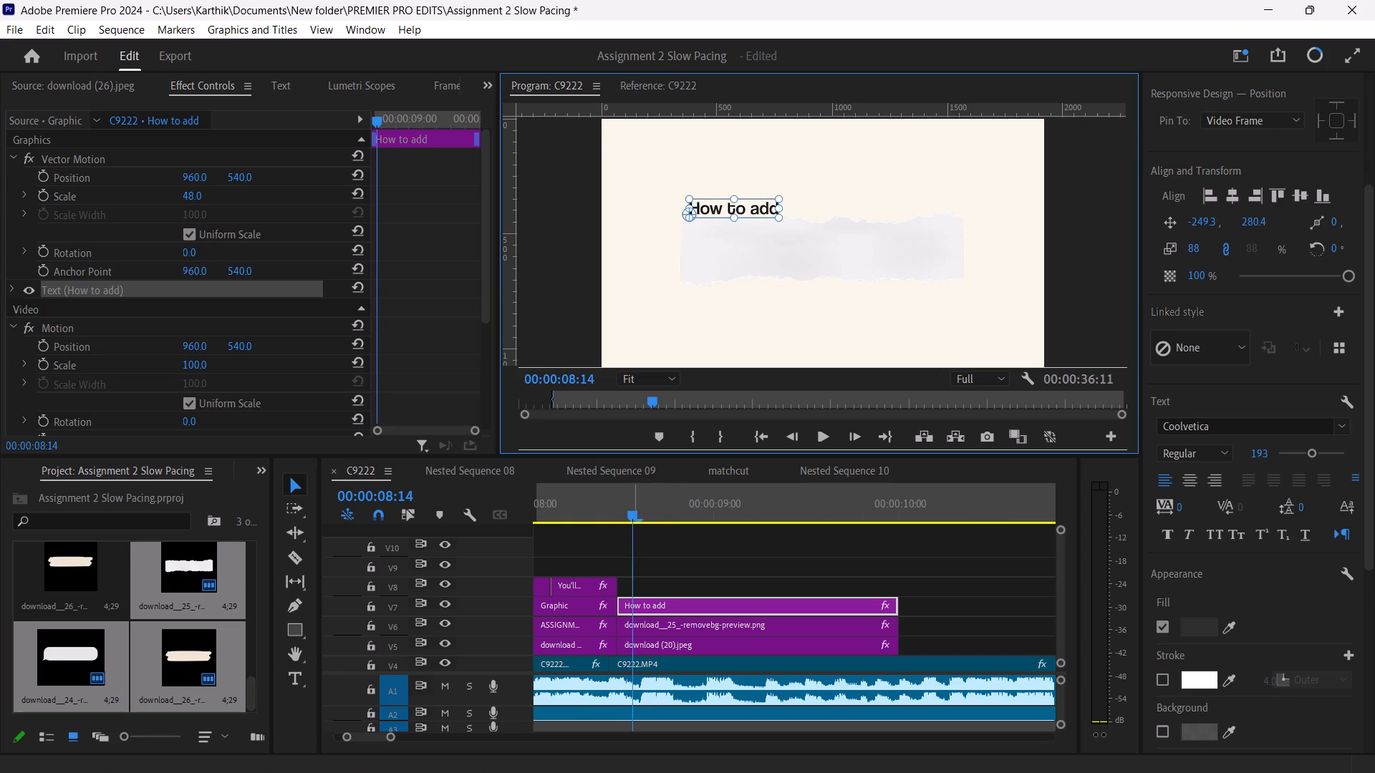
Play the "How to add" scene from its start and park the playhead at 00:00:08:24.
left_click_drag(633, 516, 619, 517)
key("space")
key("space")
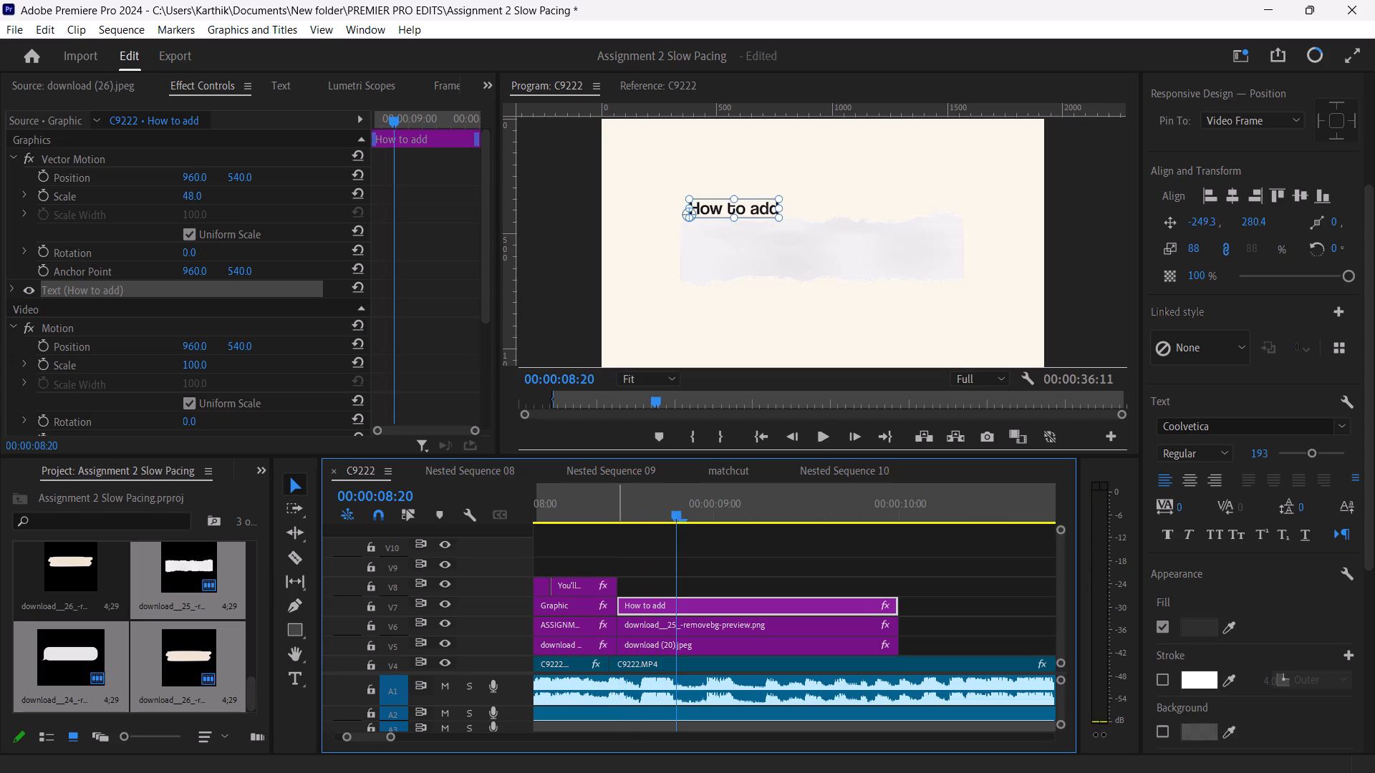
key("space")
key("space")
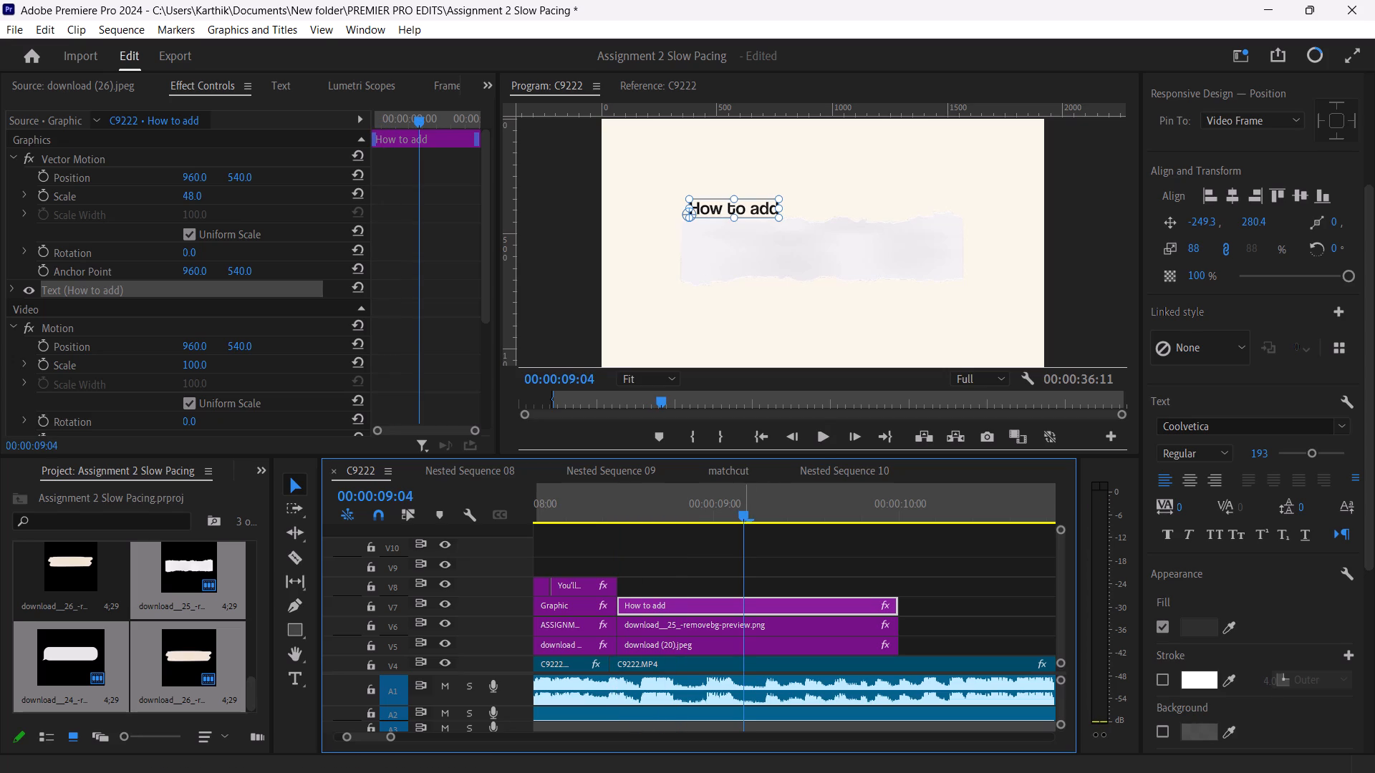
left_click_drag(742, 511, 703, 509)
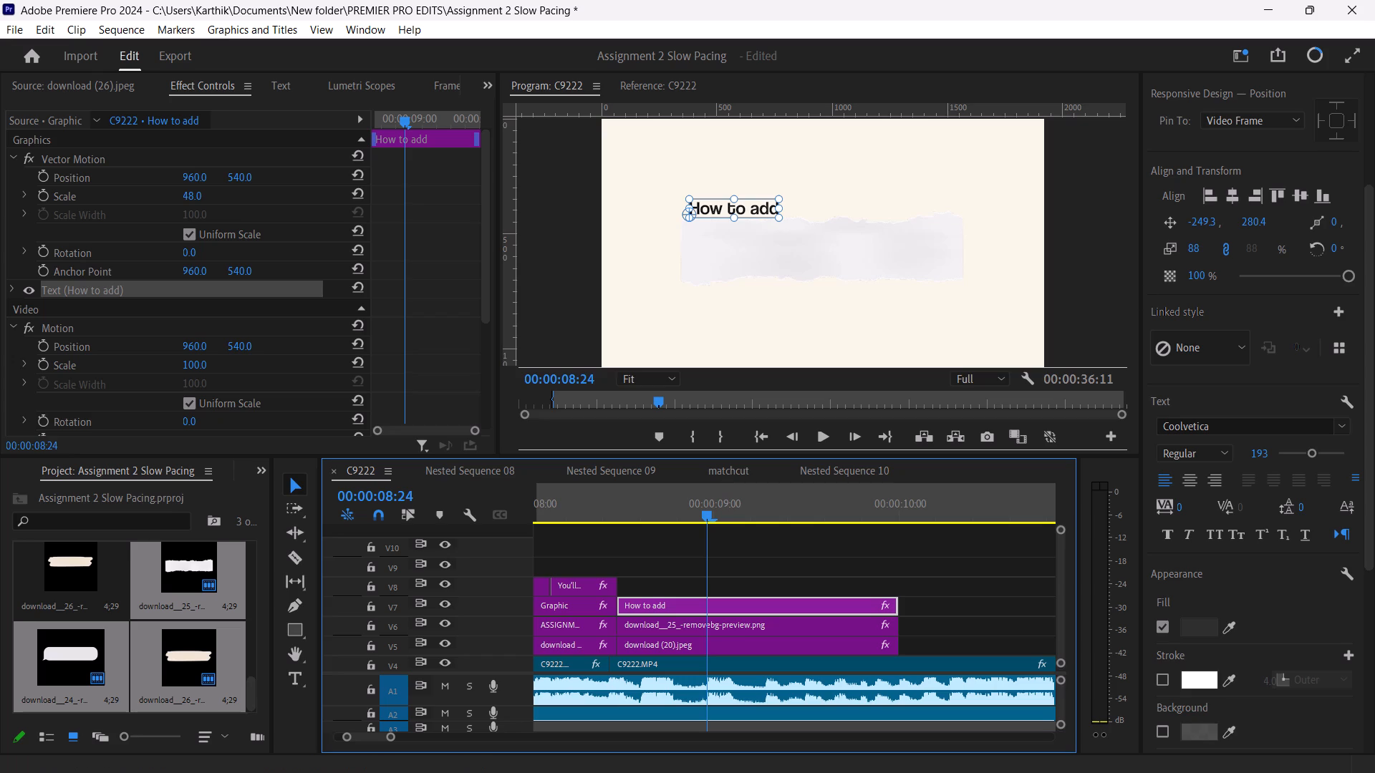
Clear the effects search and expand the Presets folder of the effects library.
scroll(1195, 204, "up", 4)
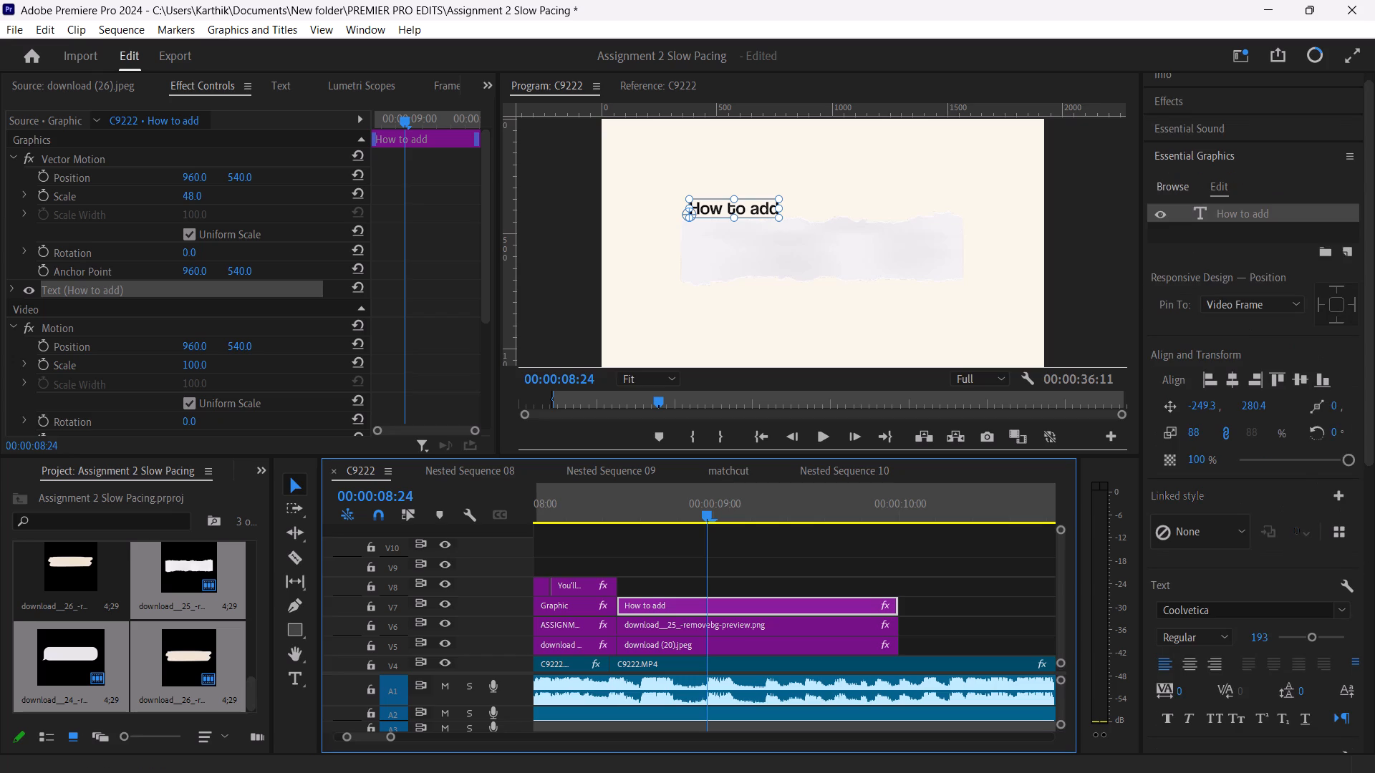
scroll(1185, 99, "up", 2)
left_click(1194, 118)
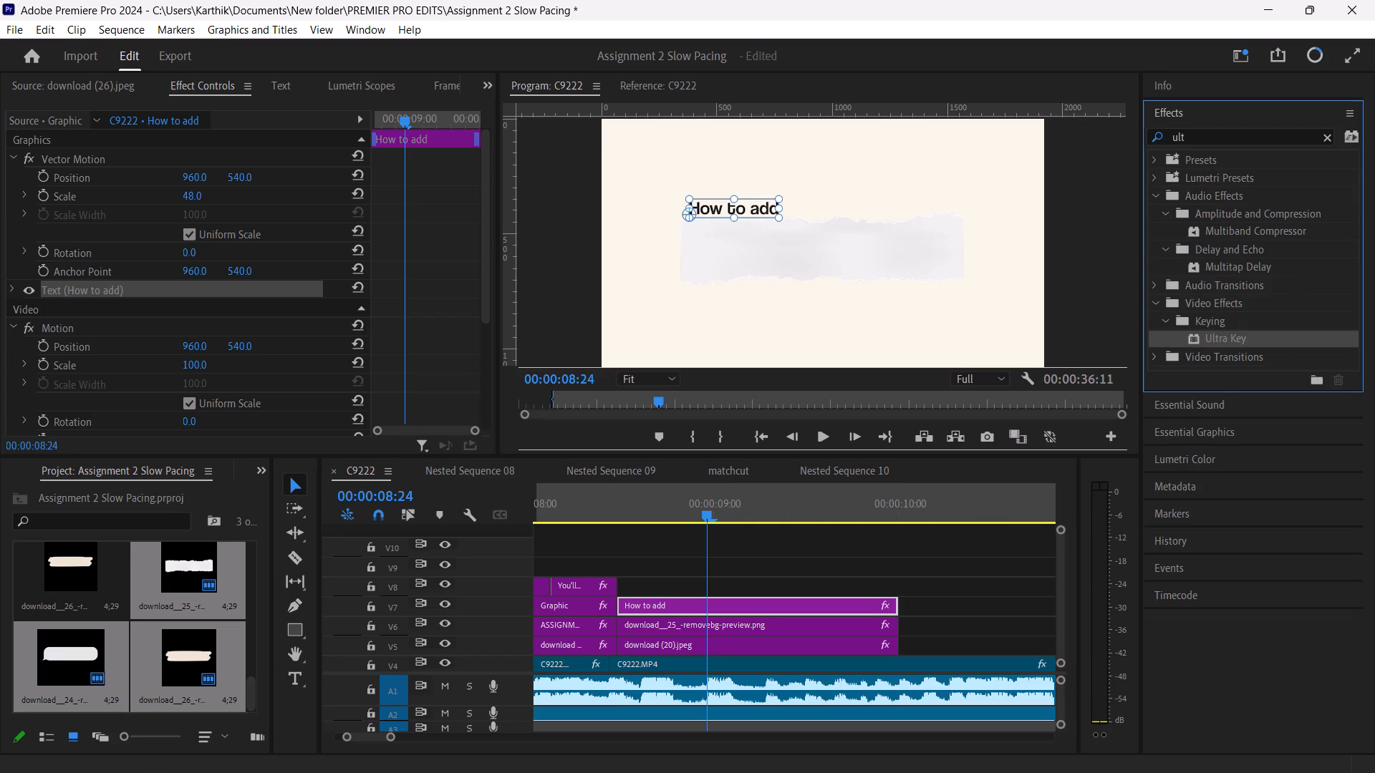
double_click(1202, 134)
key("BackSpace")
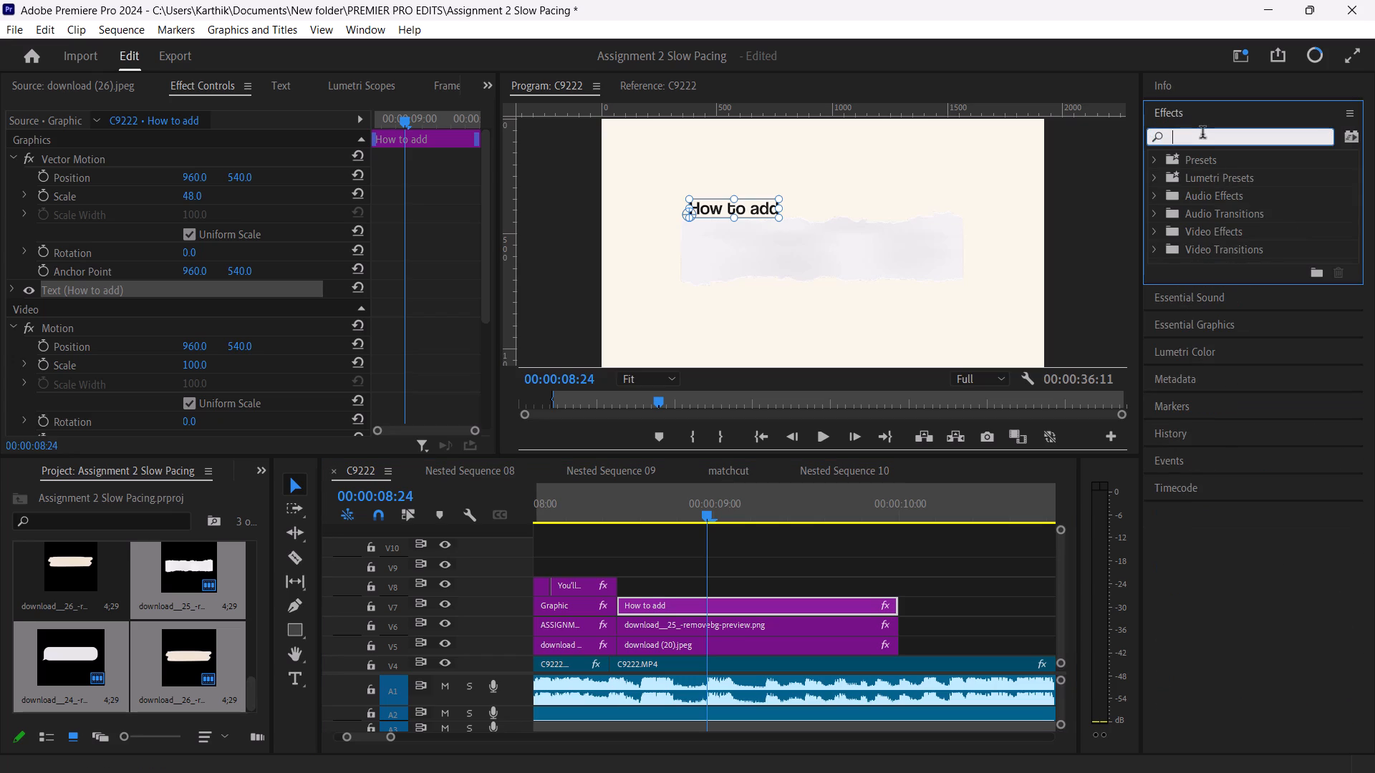
left_click(1156, 158)
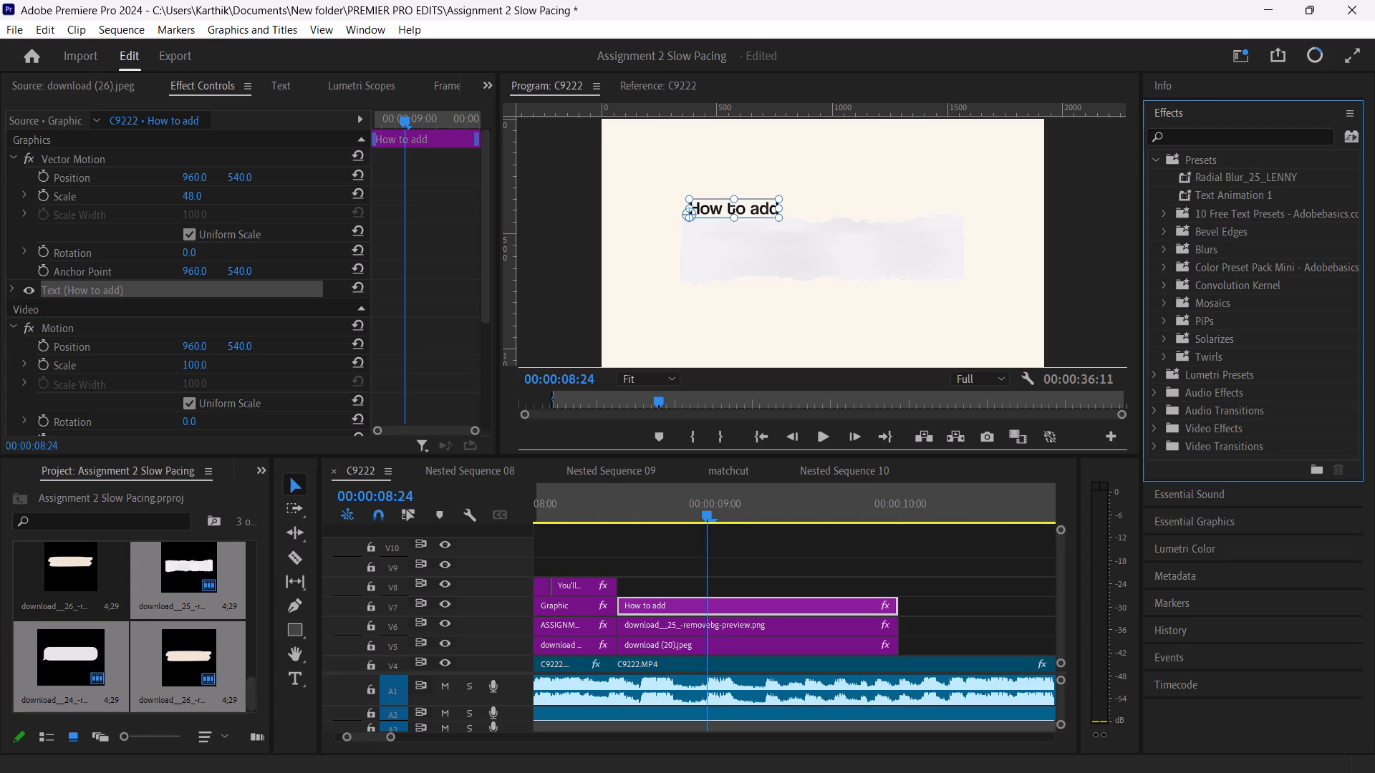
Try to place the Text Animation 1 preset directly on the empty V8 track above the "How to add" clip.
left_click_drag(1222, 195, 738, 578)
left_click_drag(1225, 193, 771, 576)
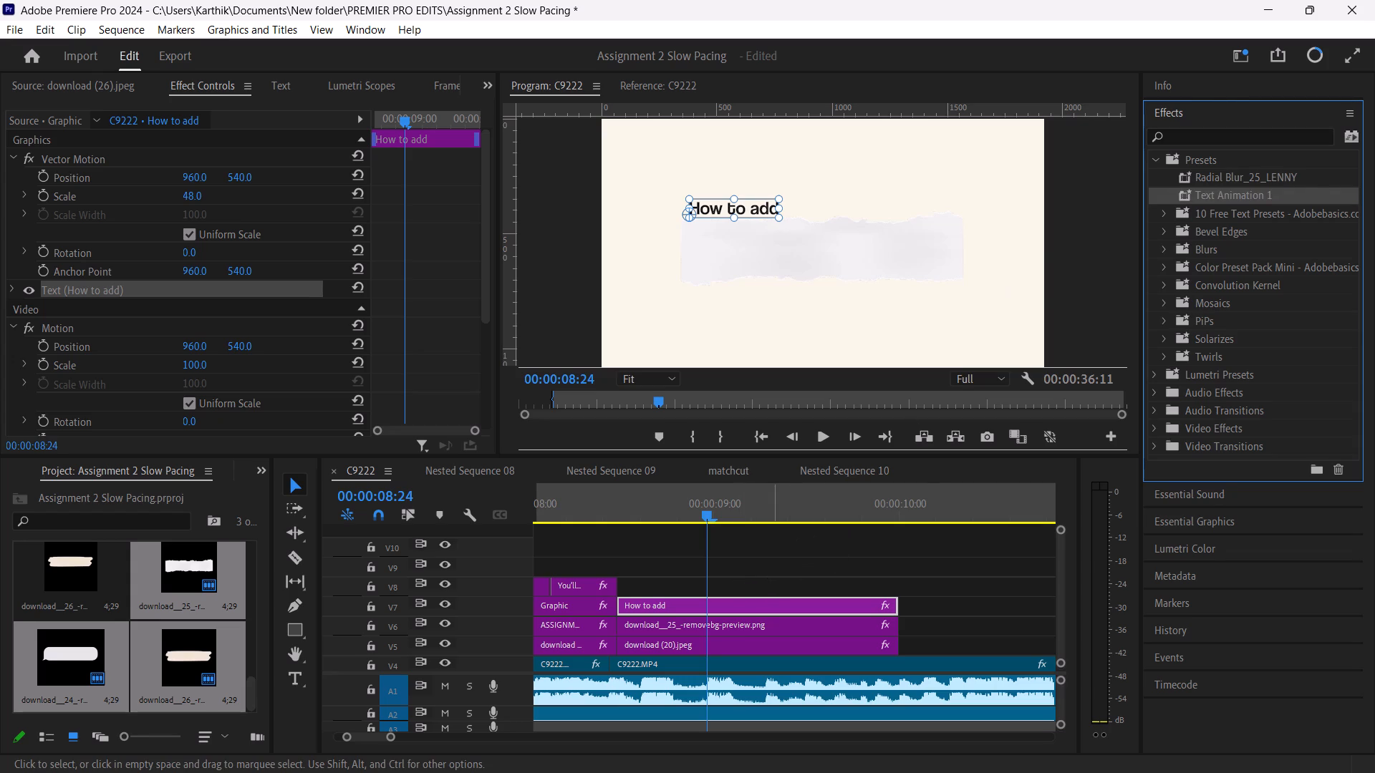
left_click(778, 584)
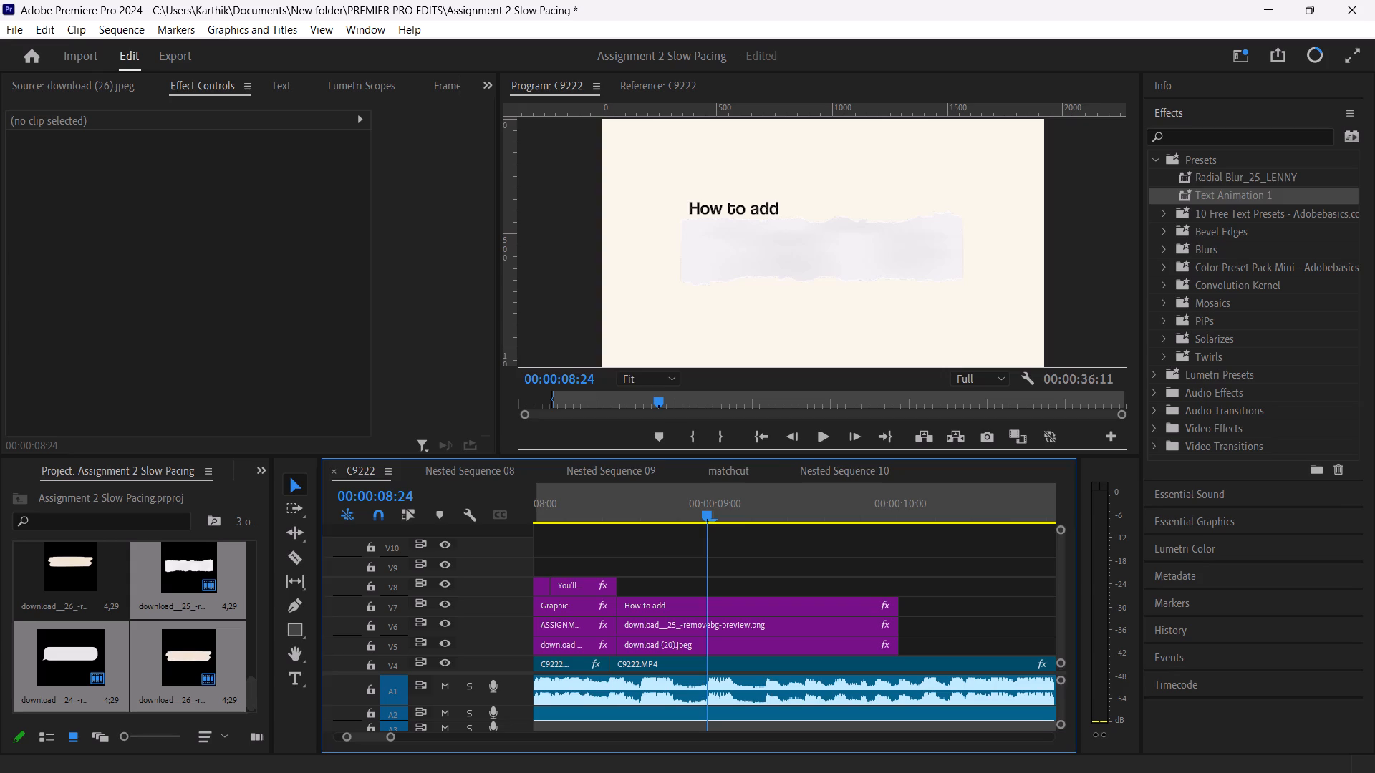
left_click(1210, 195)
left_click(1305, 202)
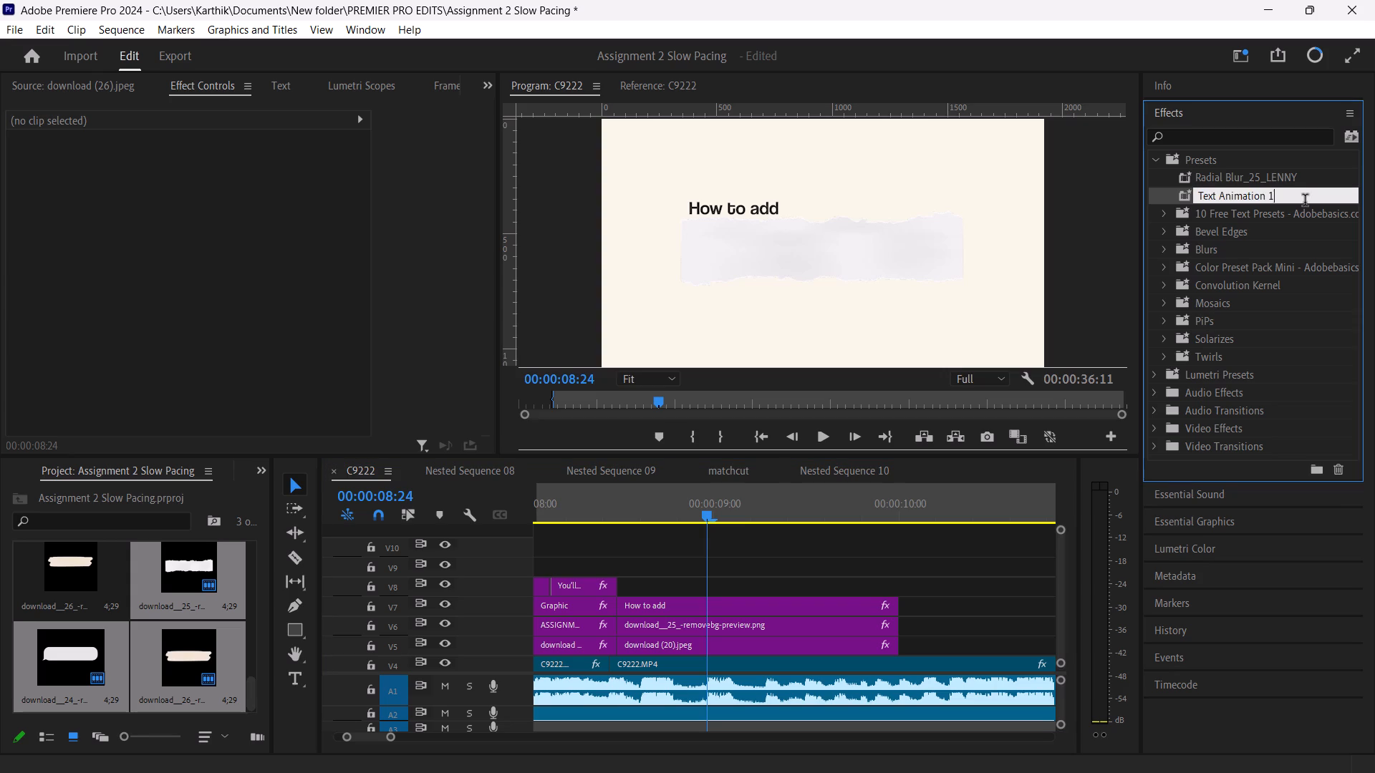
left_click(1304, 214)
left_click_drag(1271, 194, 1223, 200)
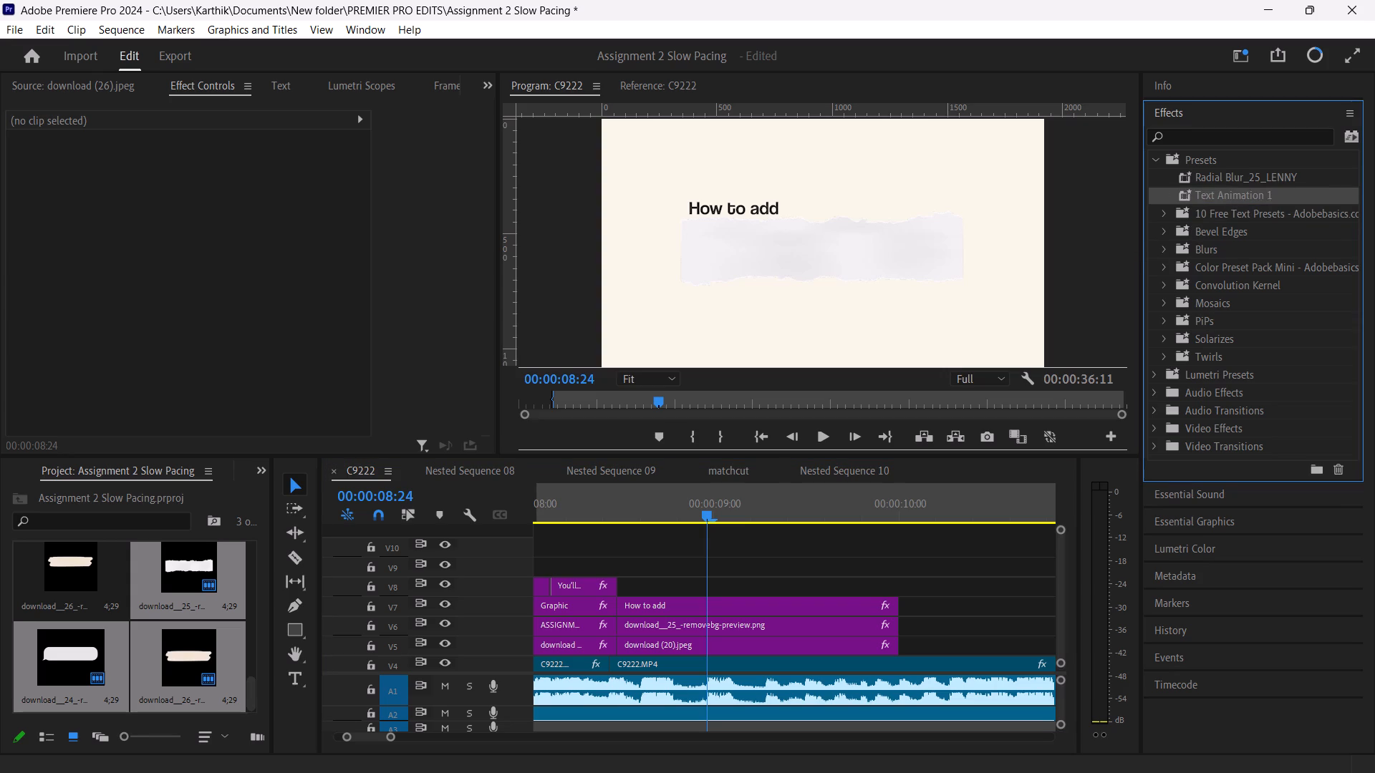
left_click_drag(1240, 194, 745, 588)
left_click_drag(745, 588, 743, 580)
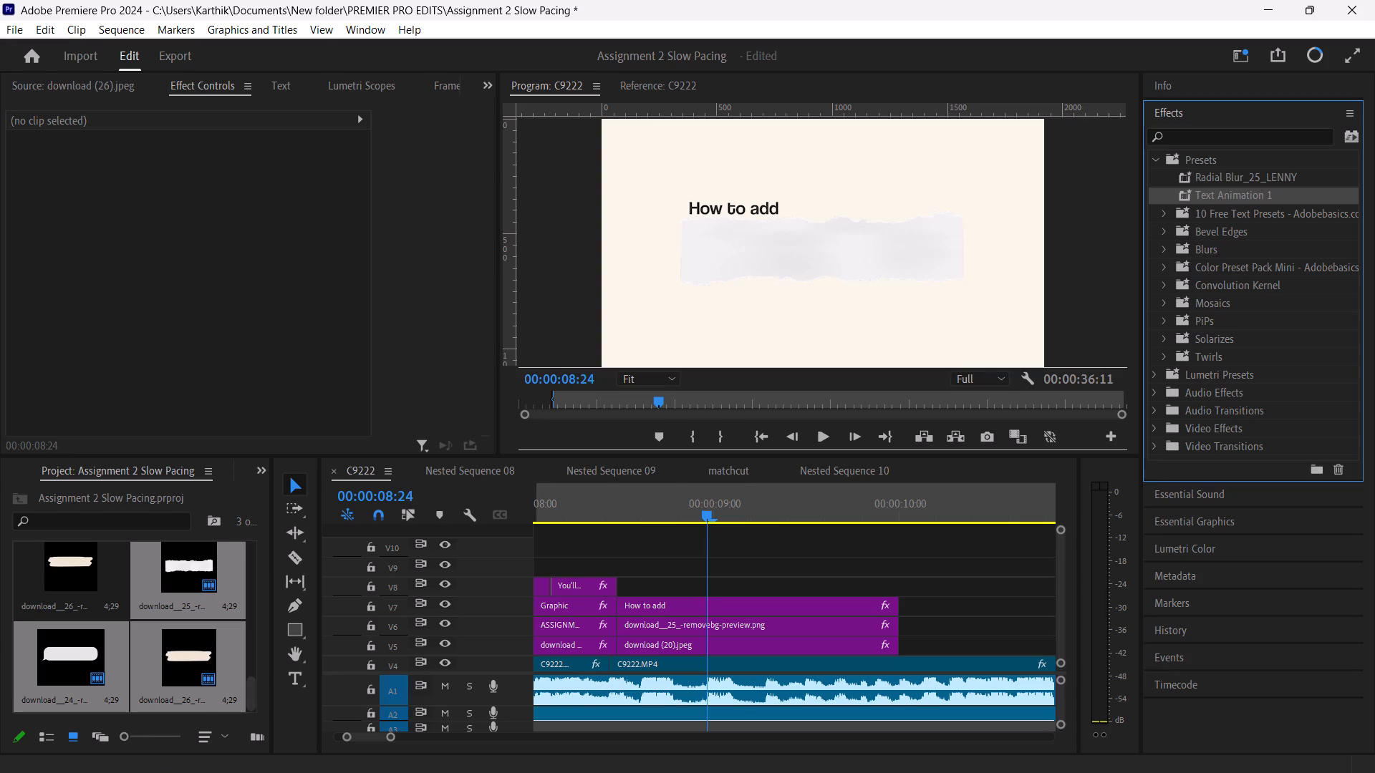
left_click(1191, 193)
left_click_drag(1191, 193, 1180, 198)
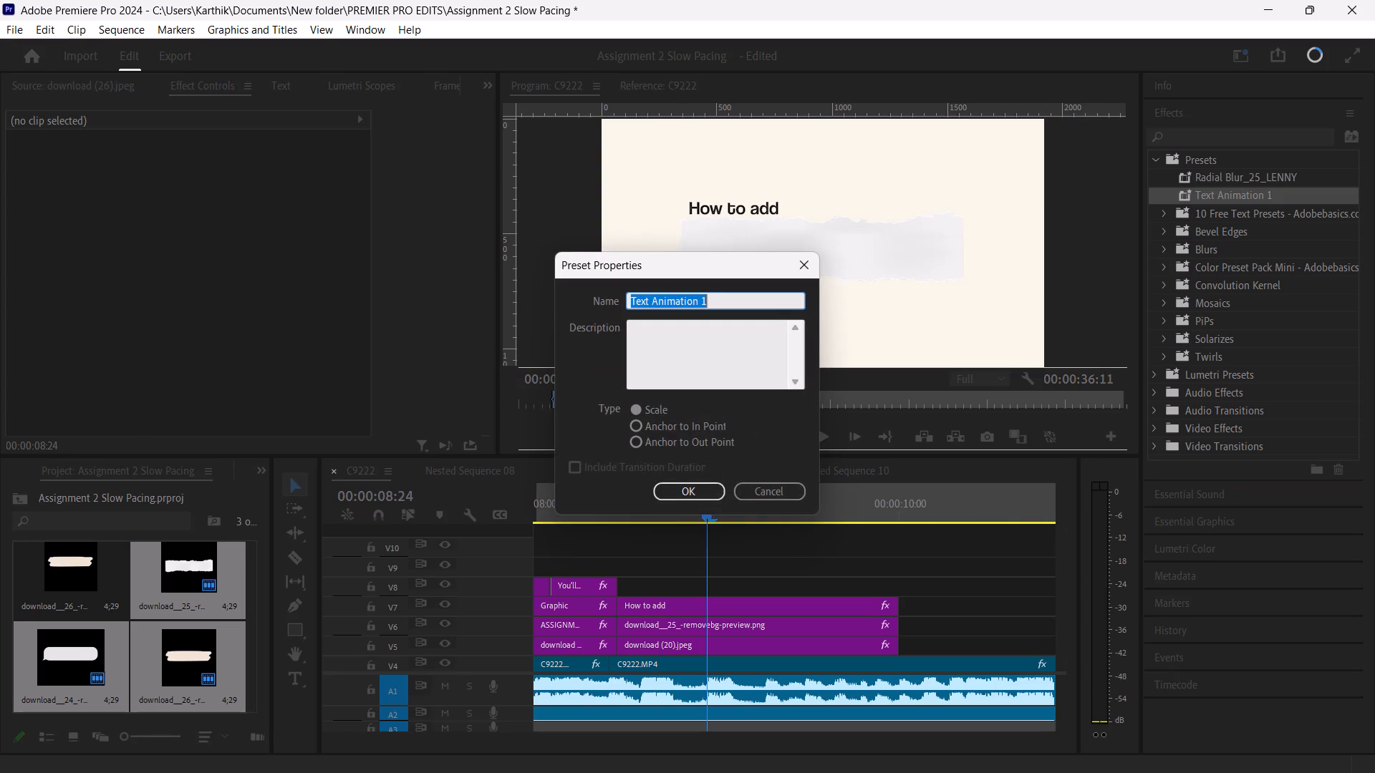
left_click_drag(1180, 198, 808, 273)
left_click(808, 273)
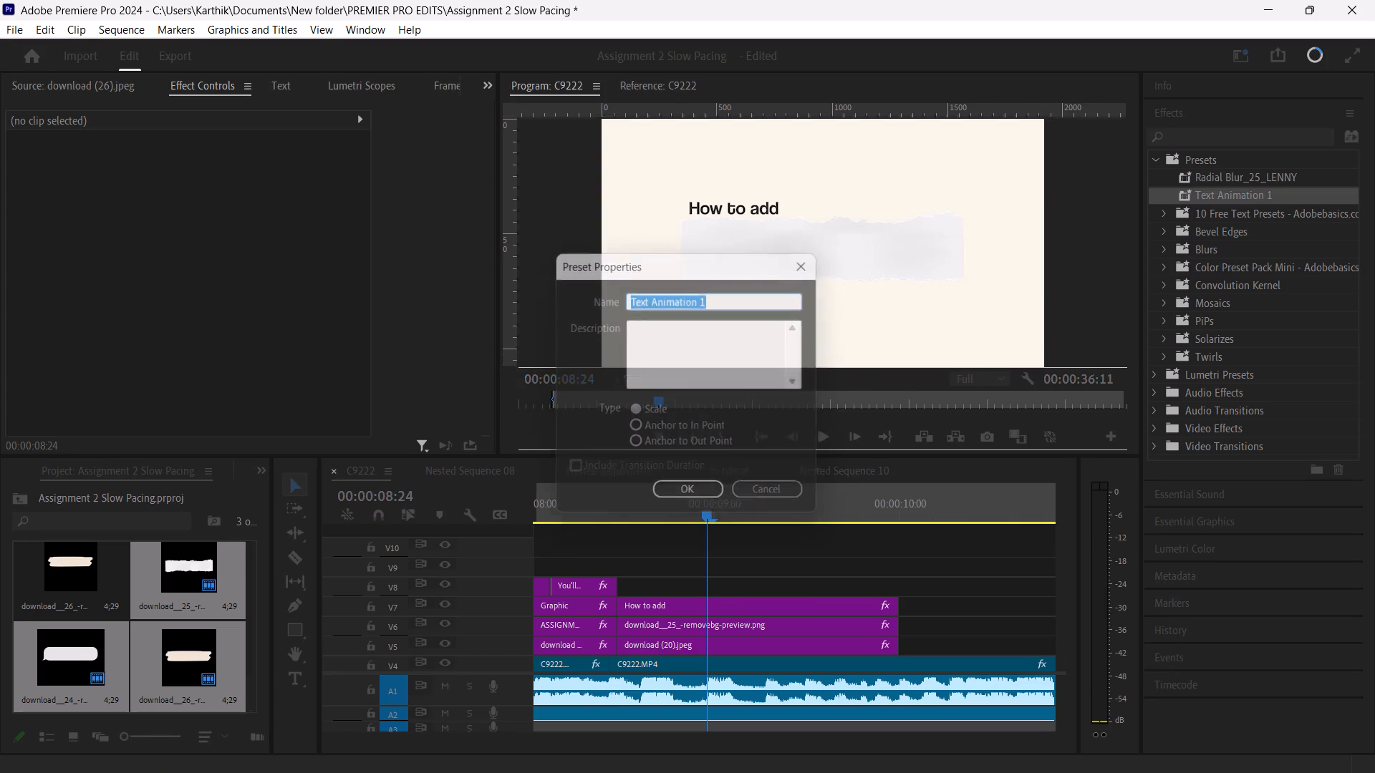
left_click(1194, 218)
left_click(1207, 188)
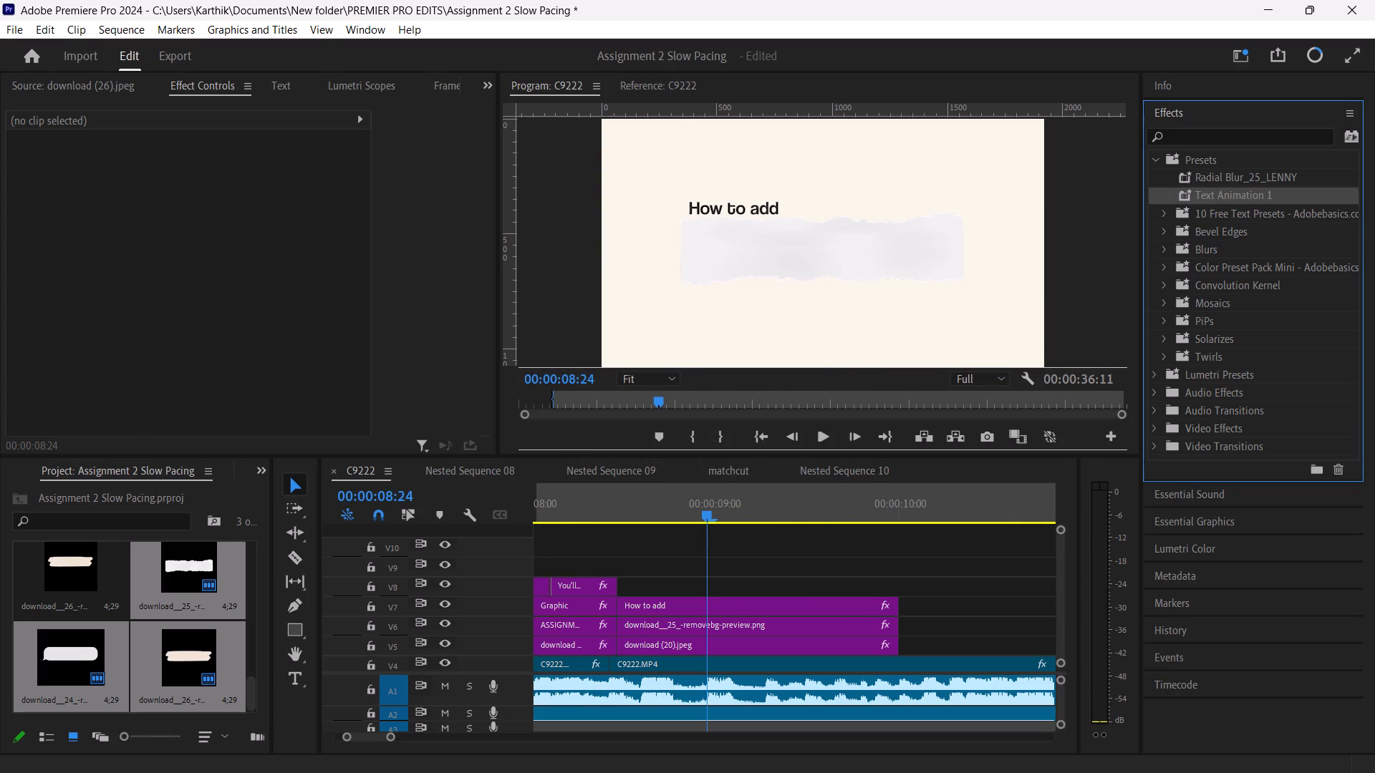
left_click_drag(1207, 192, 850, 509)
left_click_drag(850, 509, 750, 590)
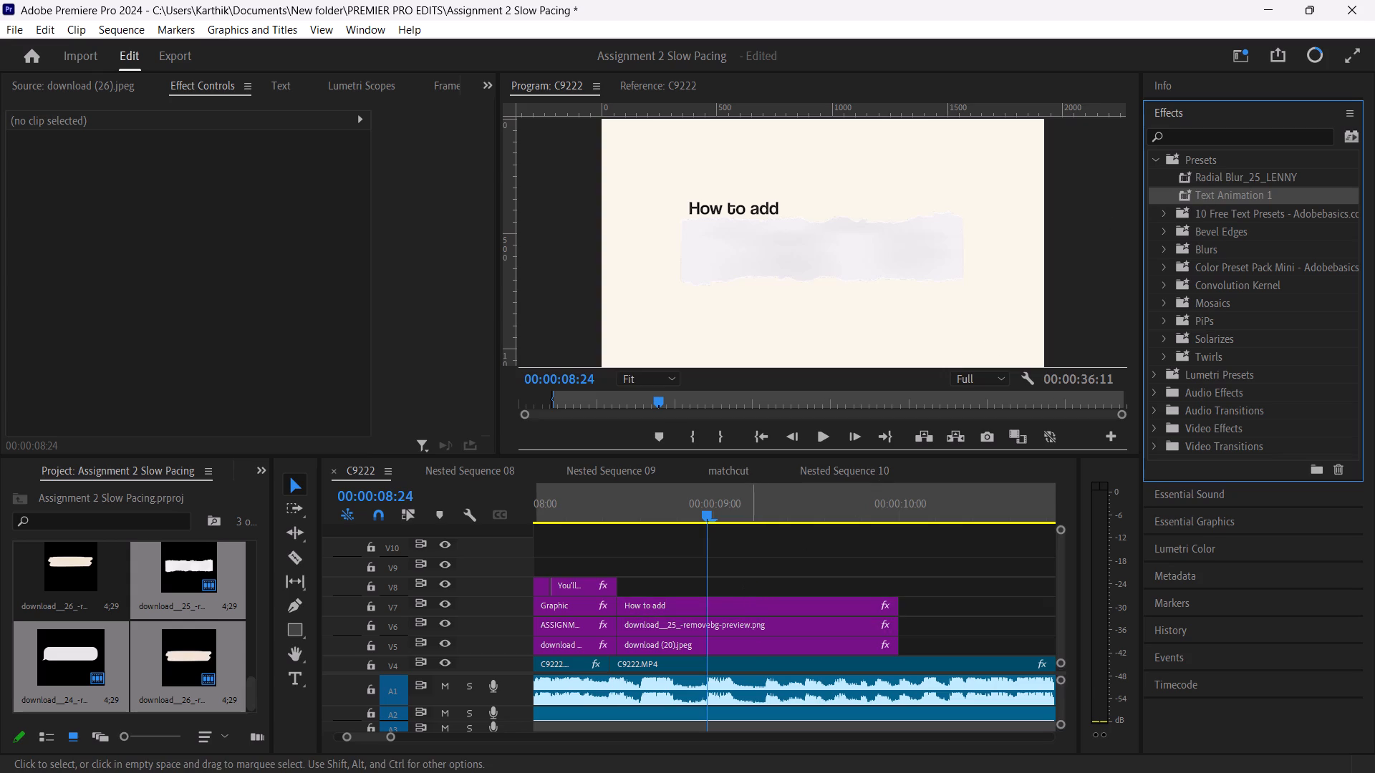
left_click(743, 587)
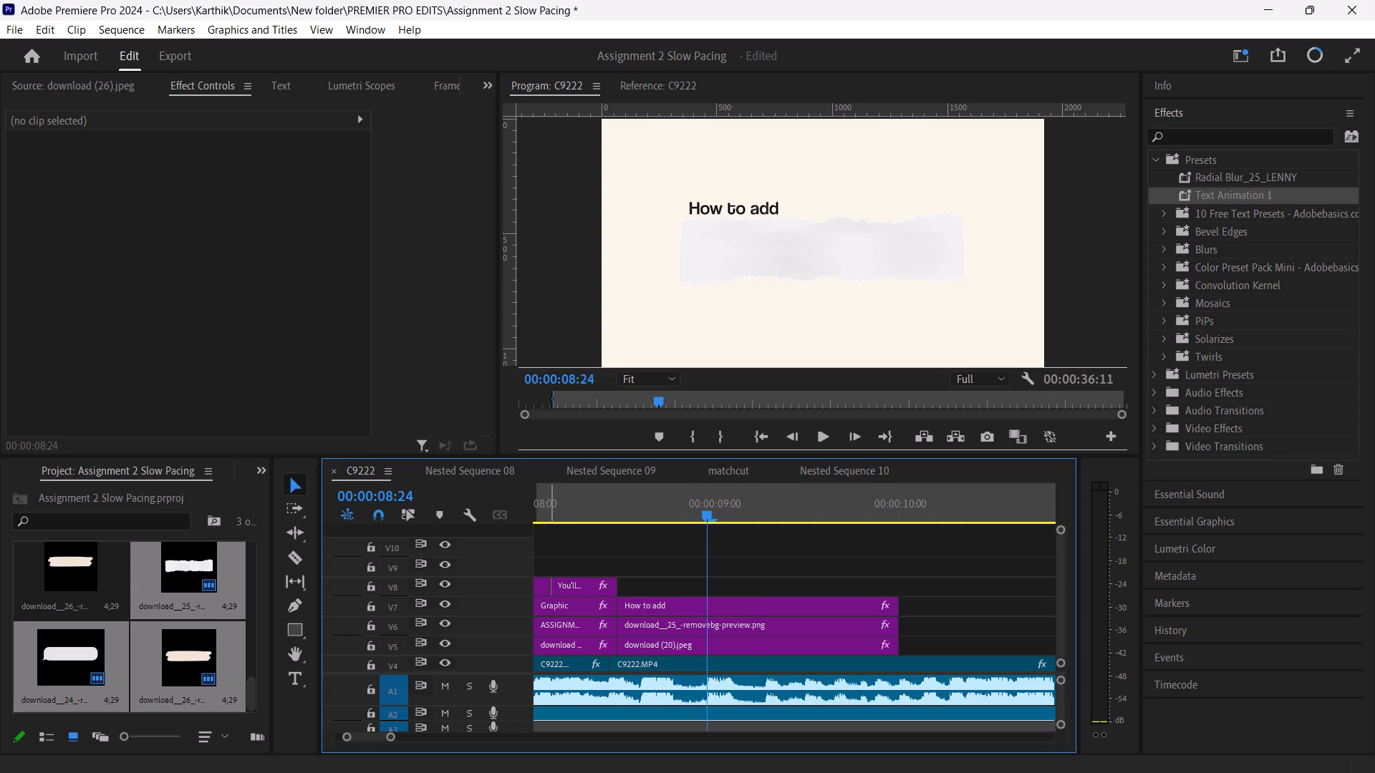
Add an empty text layer over the torn paper at 00:00:08:24 and place its clip on V8.
left_click(301, 677)
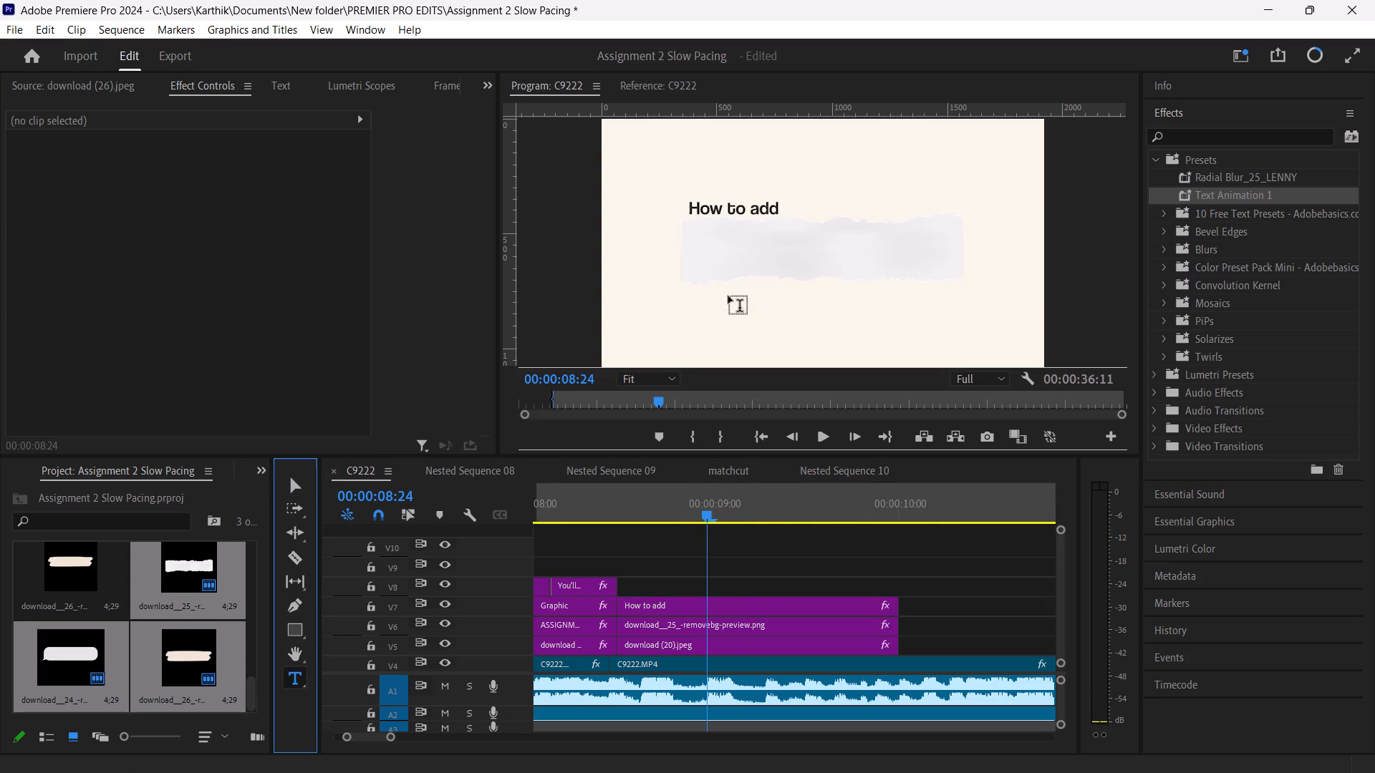
left_click(754, 251)
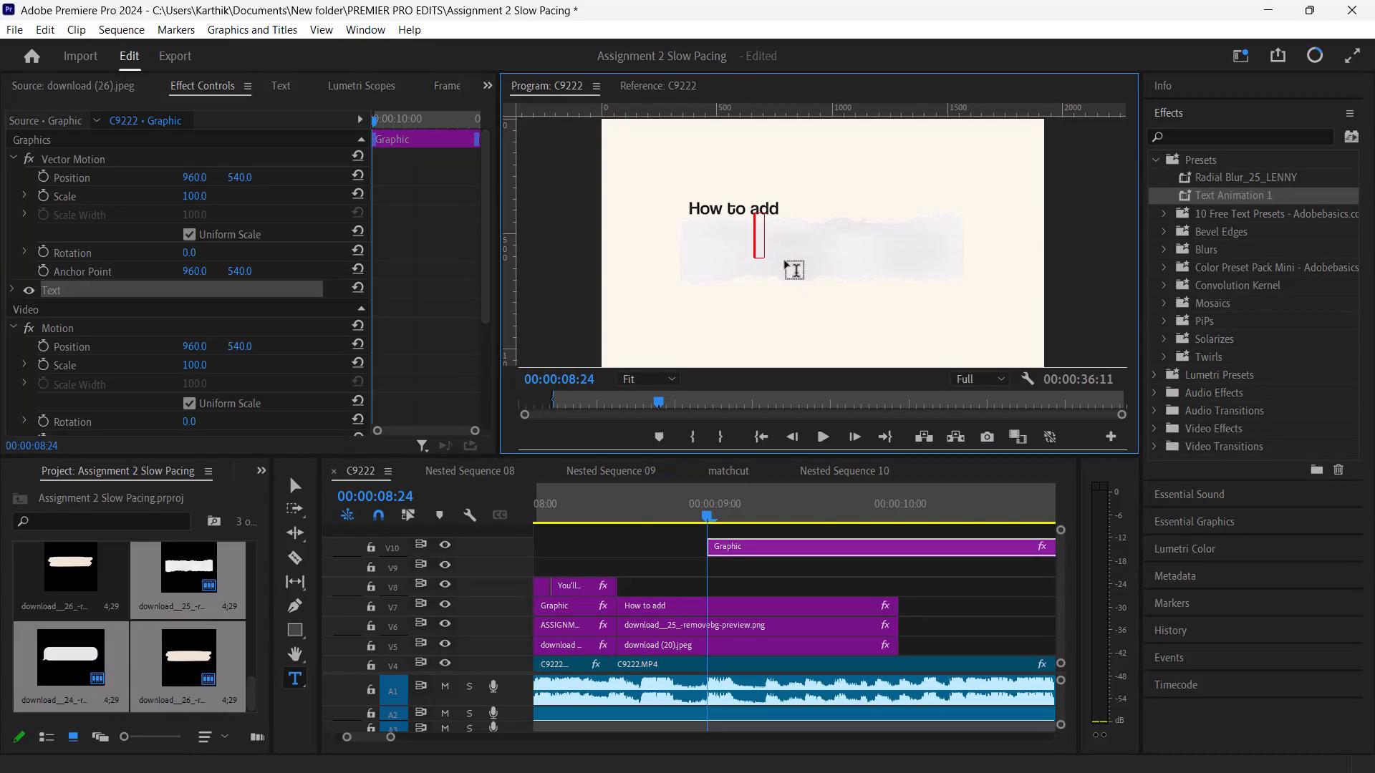
left_click_drag(782, 544, 779, 576)
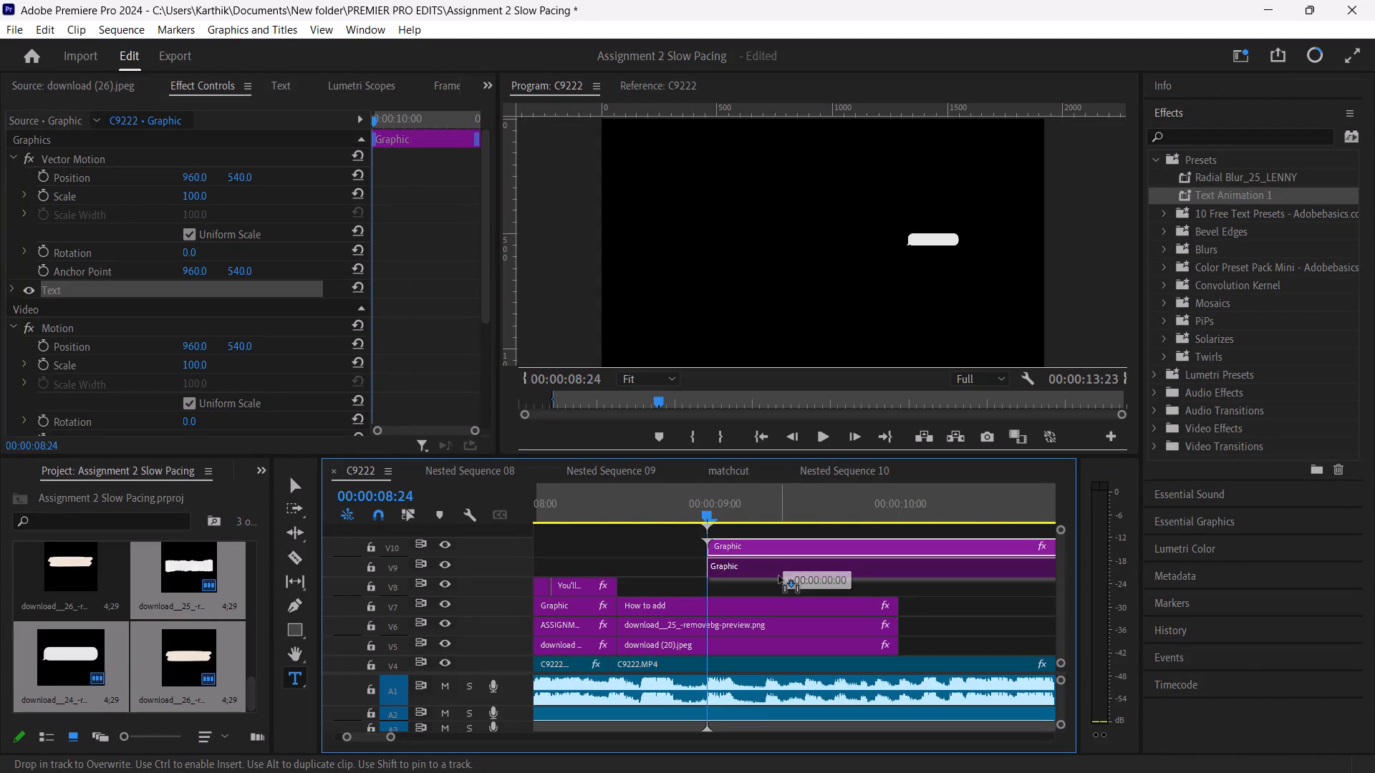
left_click_drag(779, 576, 779, 577)
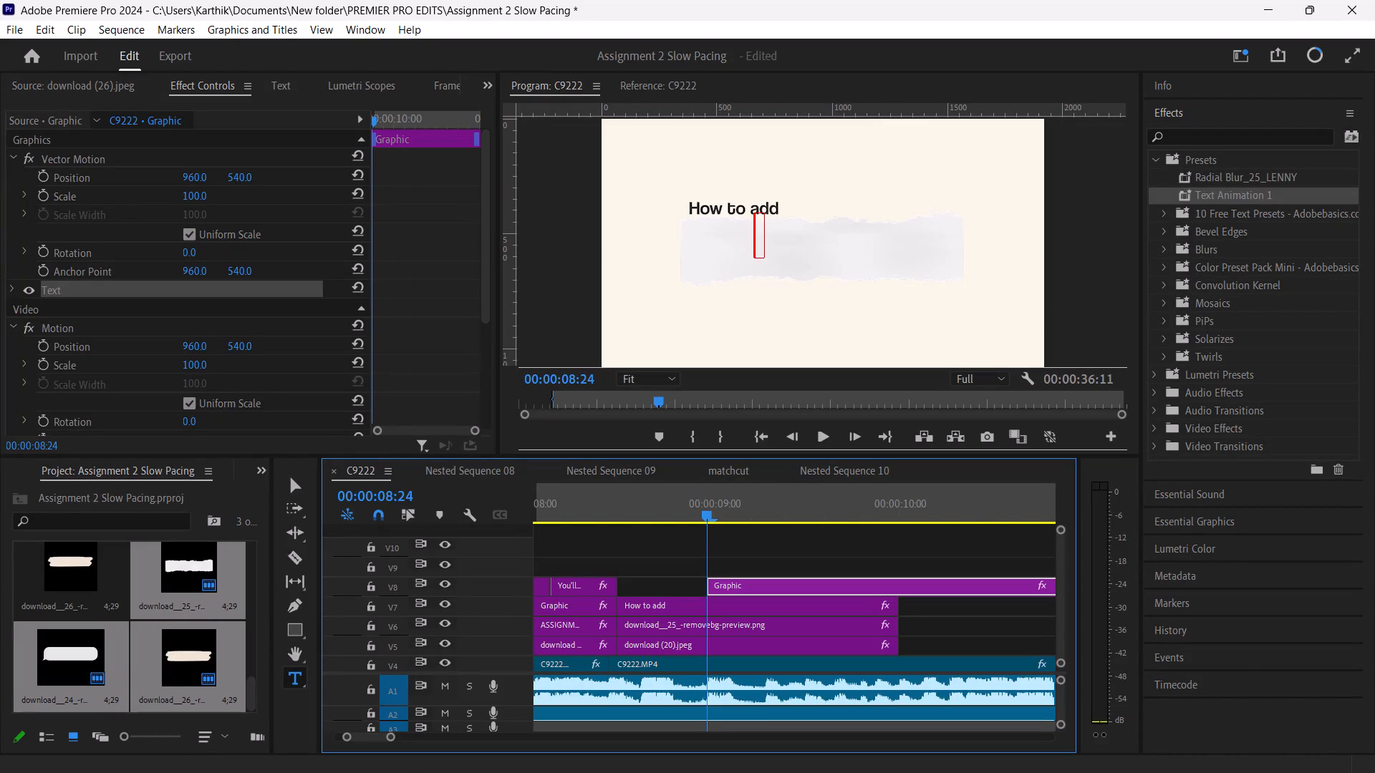
Apply the Text Animation 1 preset to the empty text graphic on V8.
left_click(1210, 199)
left_click(1290, 192)
left_click(1288, 213)
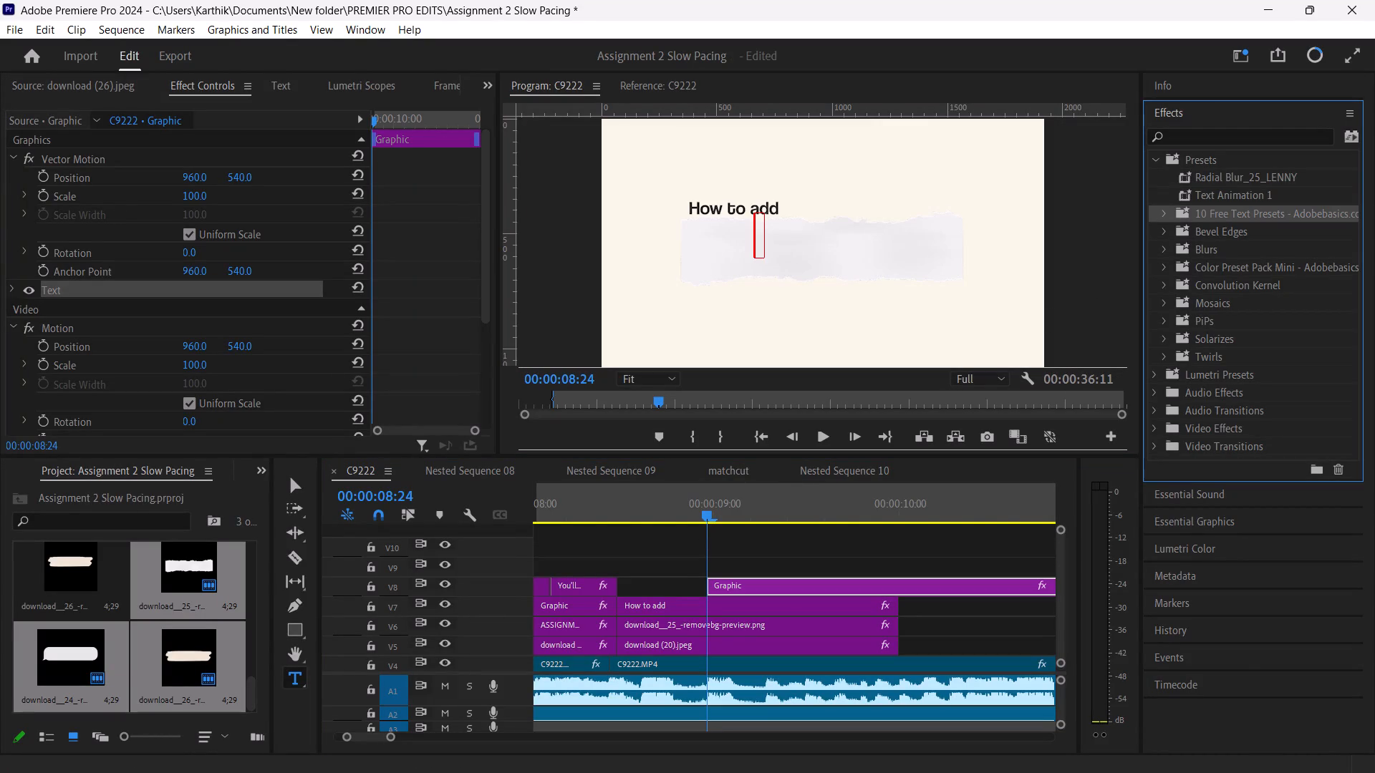
left_click(1248, 190)
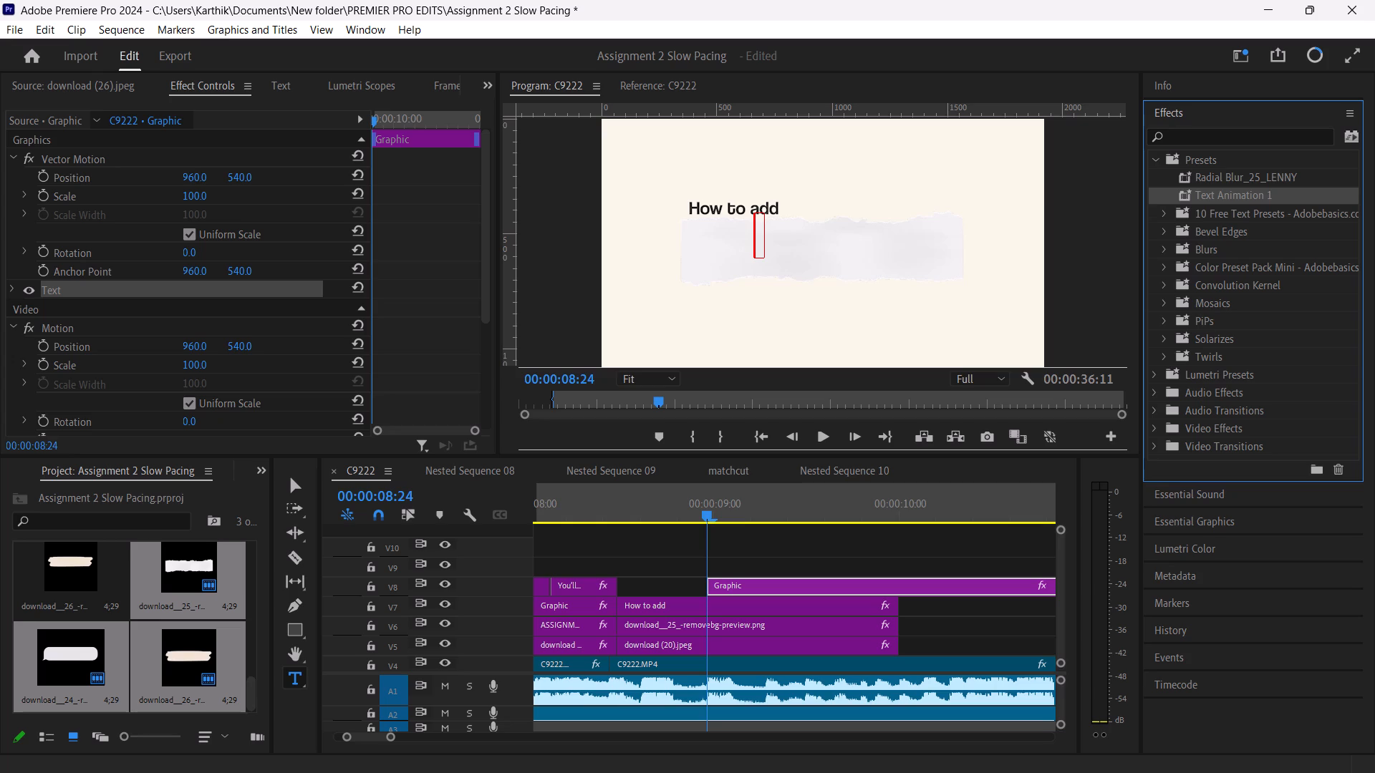
left_click_drag(1249, 190, 757, 585)
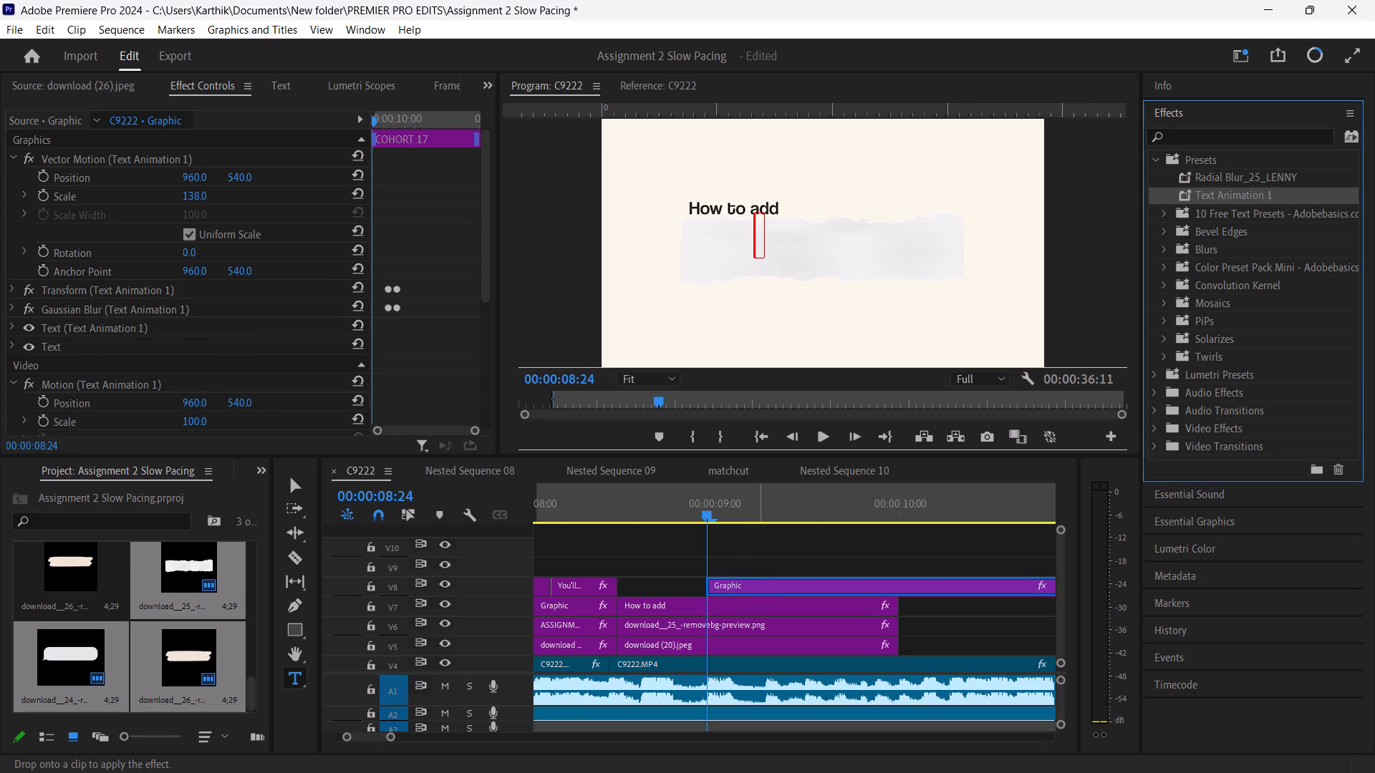
Remove the empty text layer from the COHORT 17 graphic on V8.
left_click_drag(705, 520, 740, 520)
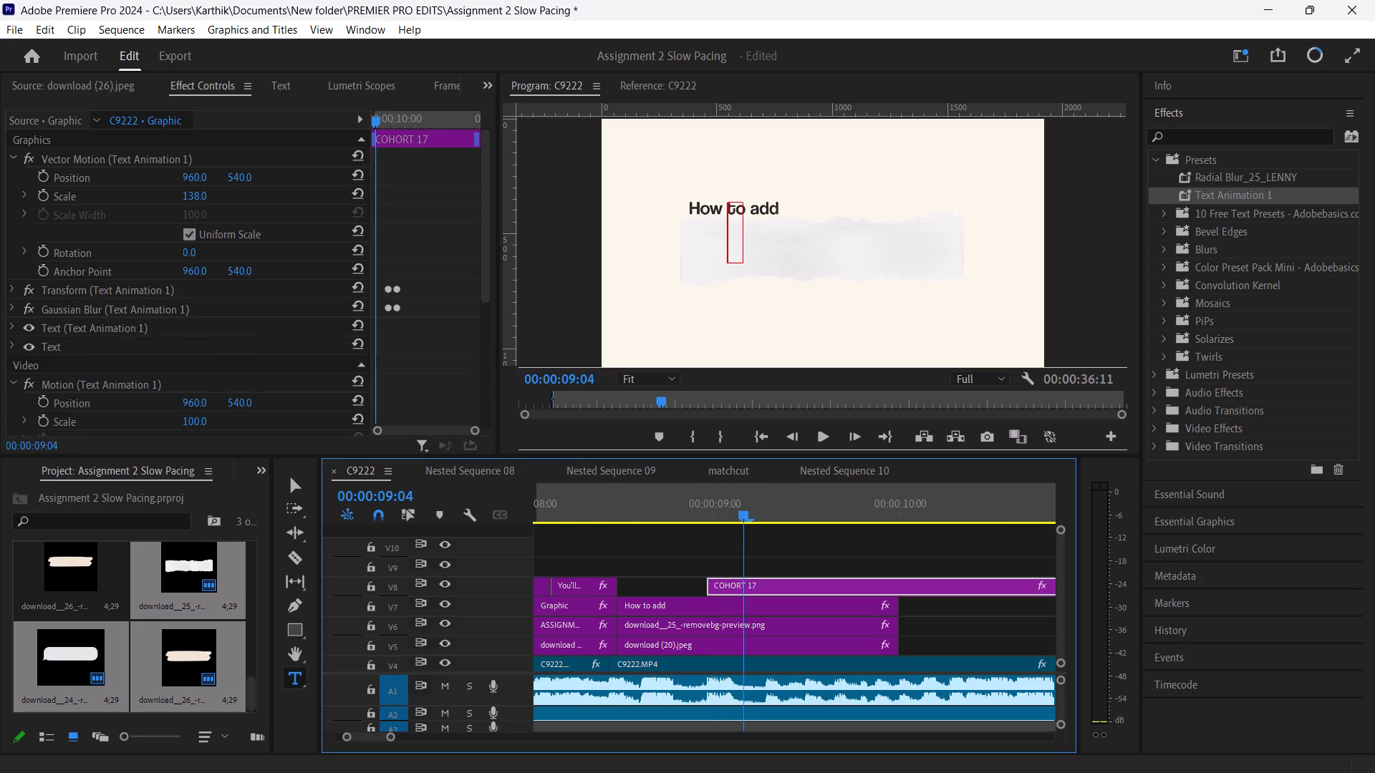
left_click(1203, 519)
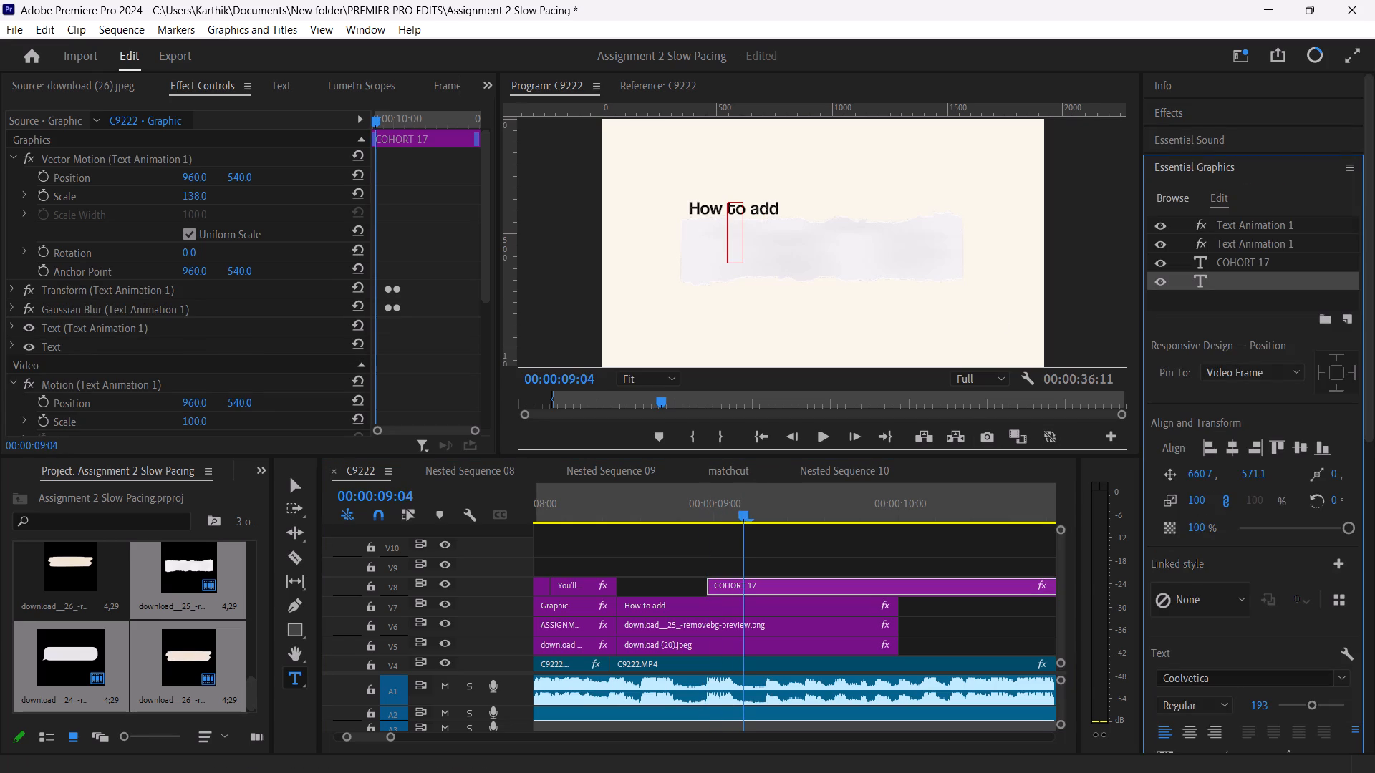
right_click(1265, 287)
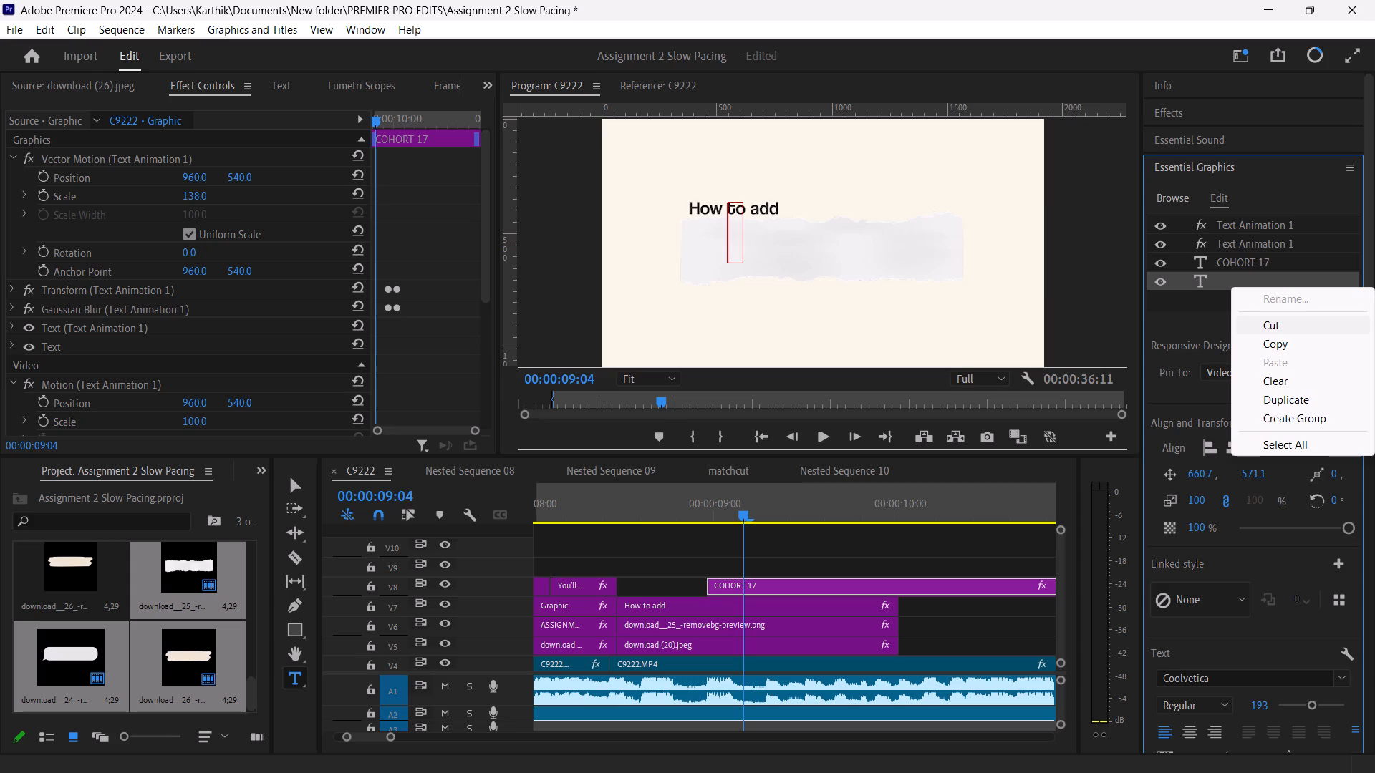
left_click(1289, 321)
Play the text animation, then move the COHORT 17 clip on V8 to start together with the "How to add" clip.
key("space")
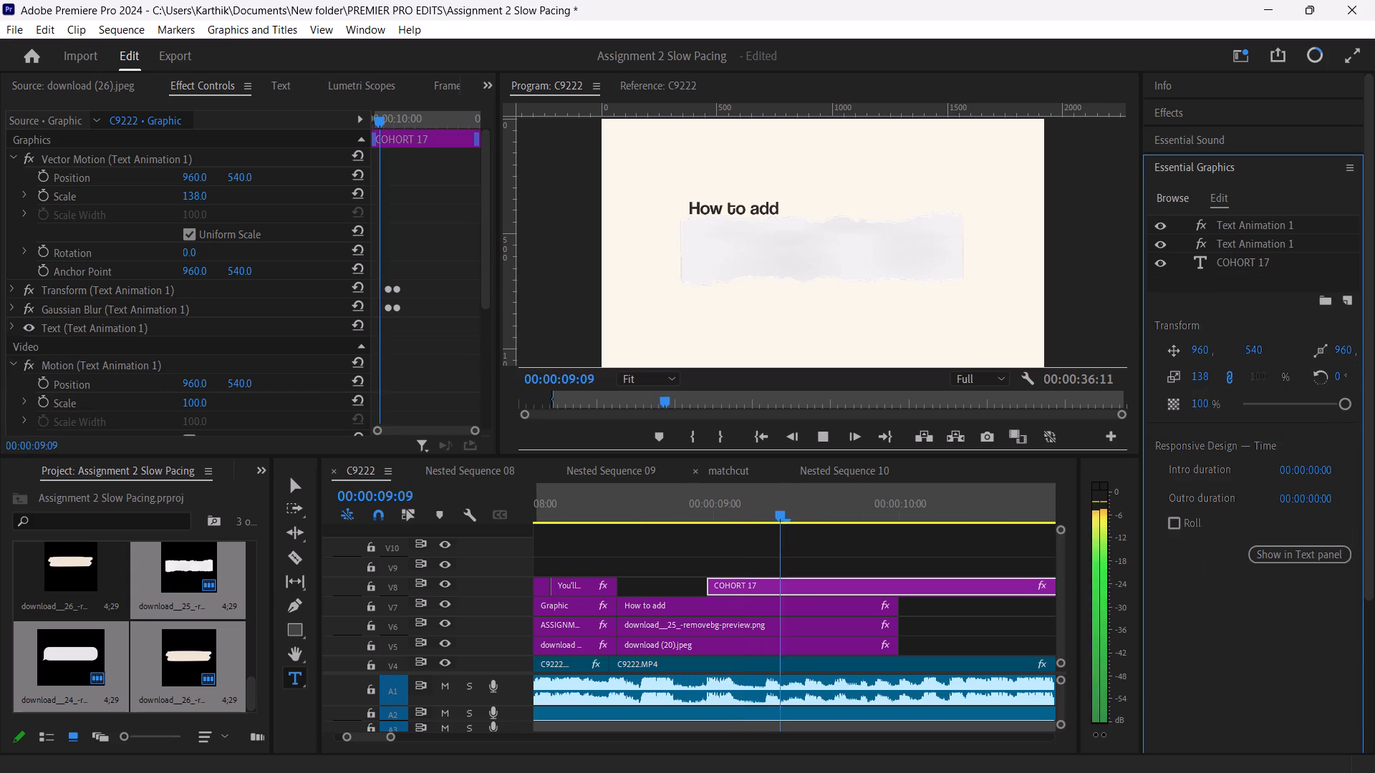
key("space")
key("space")
key("space")
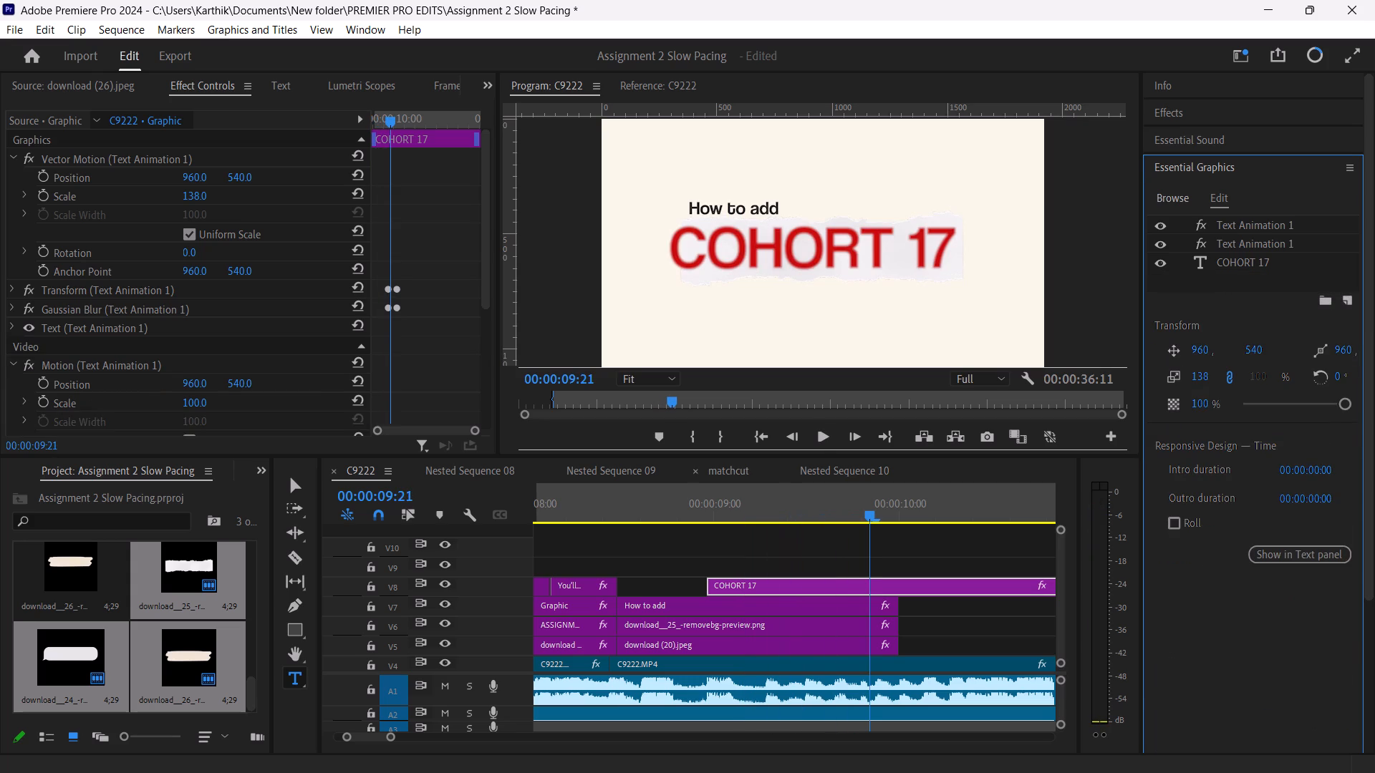
key("space")
key("space")
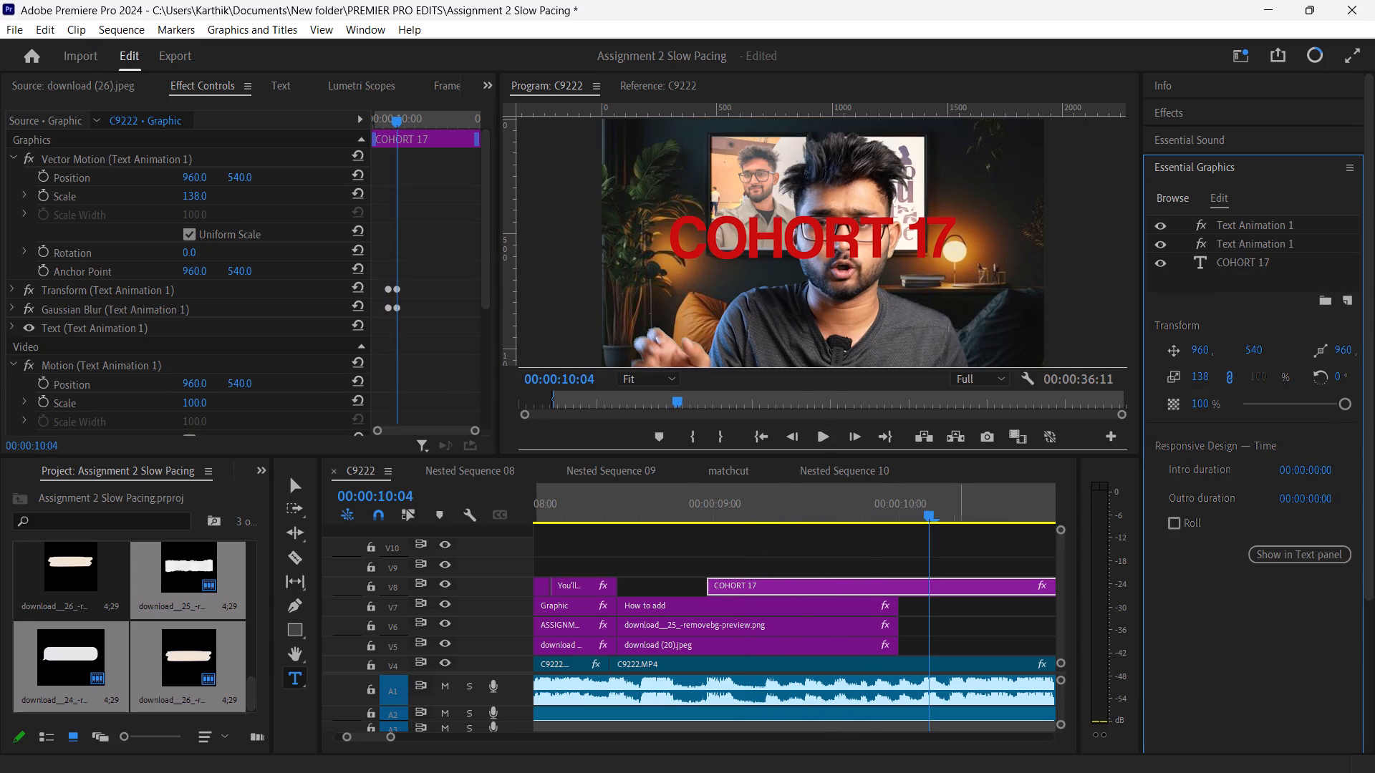
left_click_drag(933, 519, 626, 554)
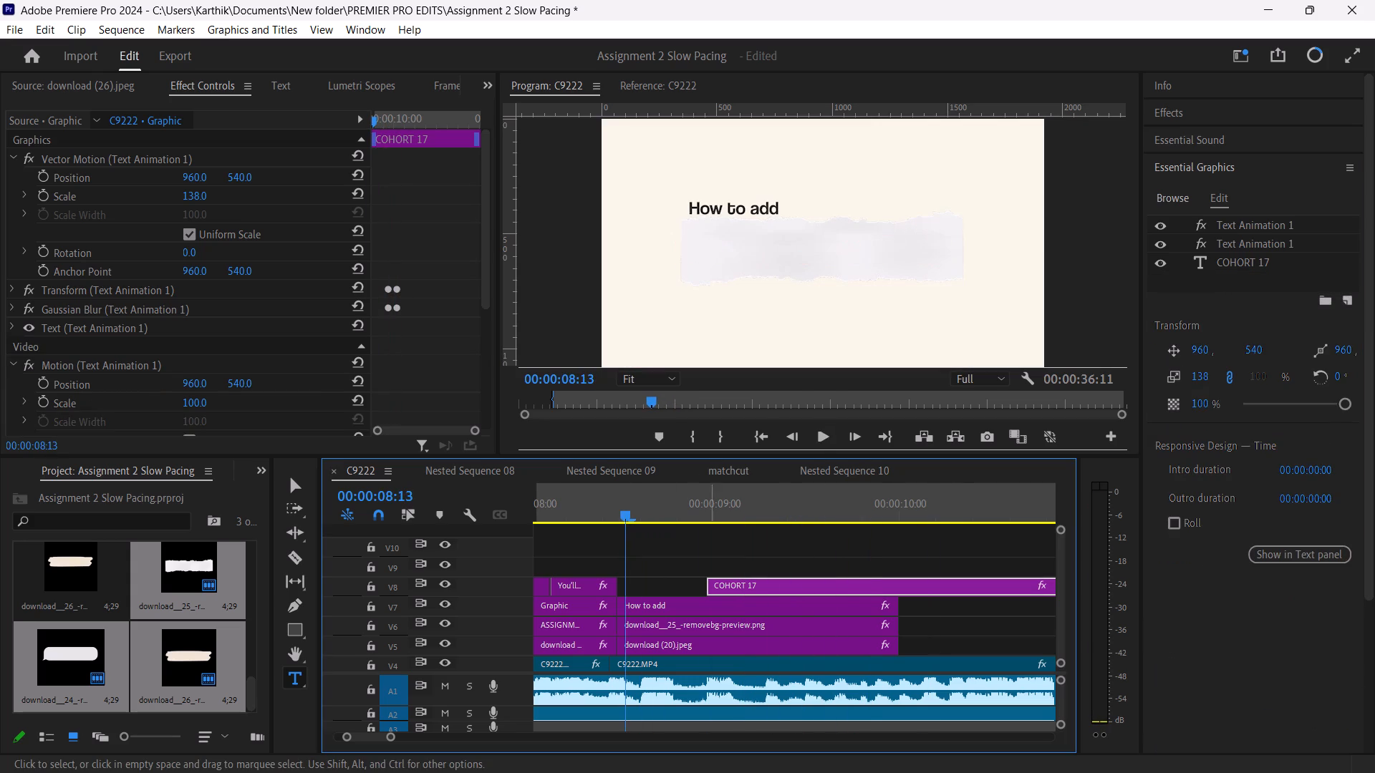
left_click_drag(739, 585, 653, 595)
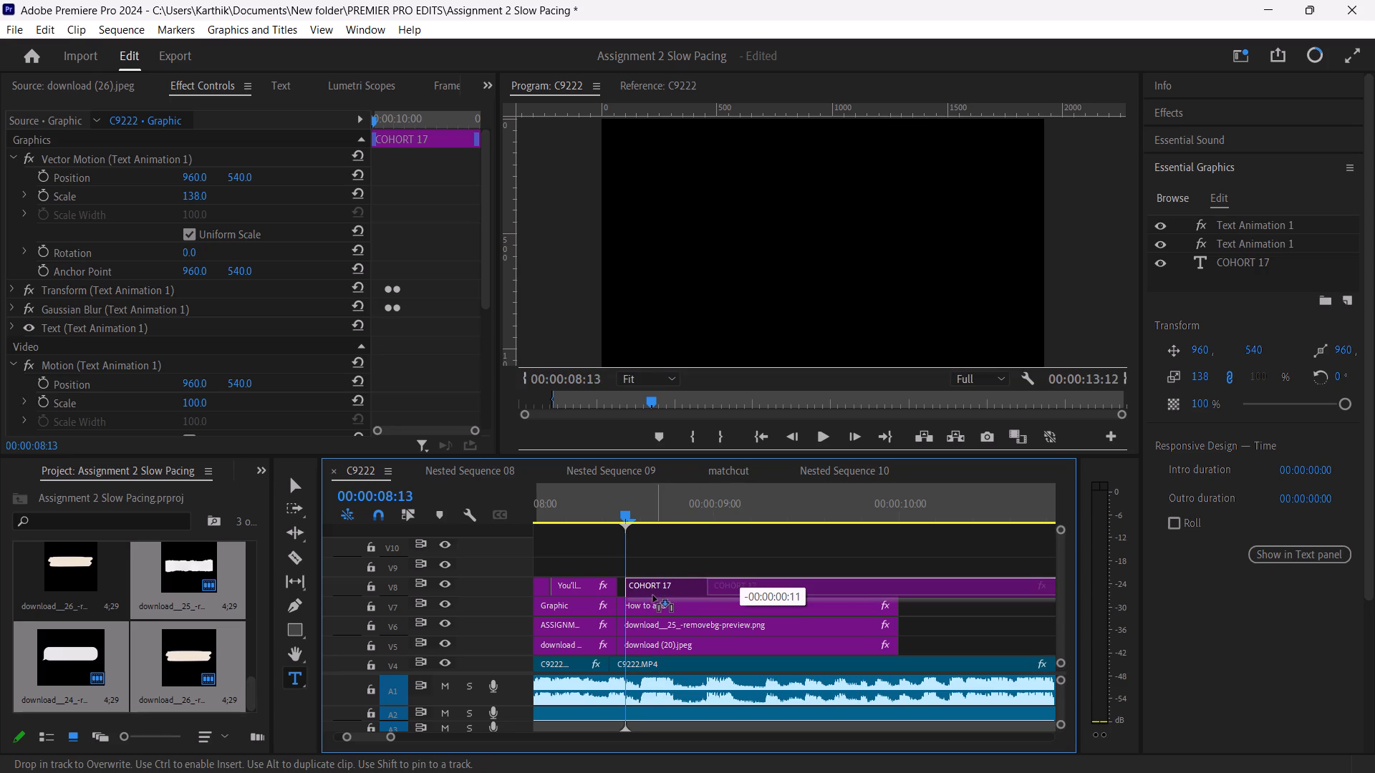
left_click_drag(653, 595, 650, 595)
Play to 00:00:09:12, then place the COHORT 17 text over the torn paper at about 544.5, 483.4 and narrow its text box.
left_click_drag(625, 520, 592, 522)
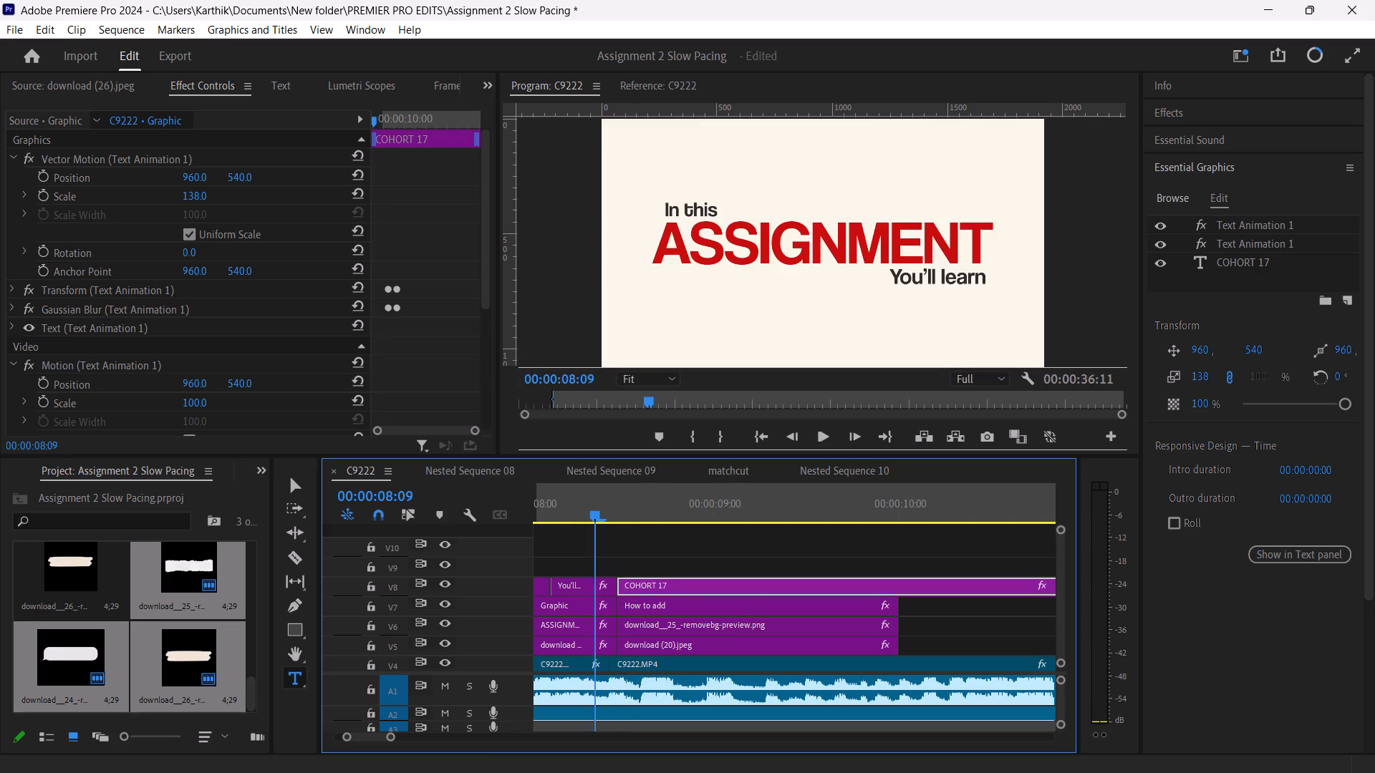
left_click_drag(592, 522, 591, 521)
key("space")
key("space")
key("space")
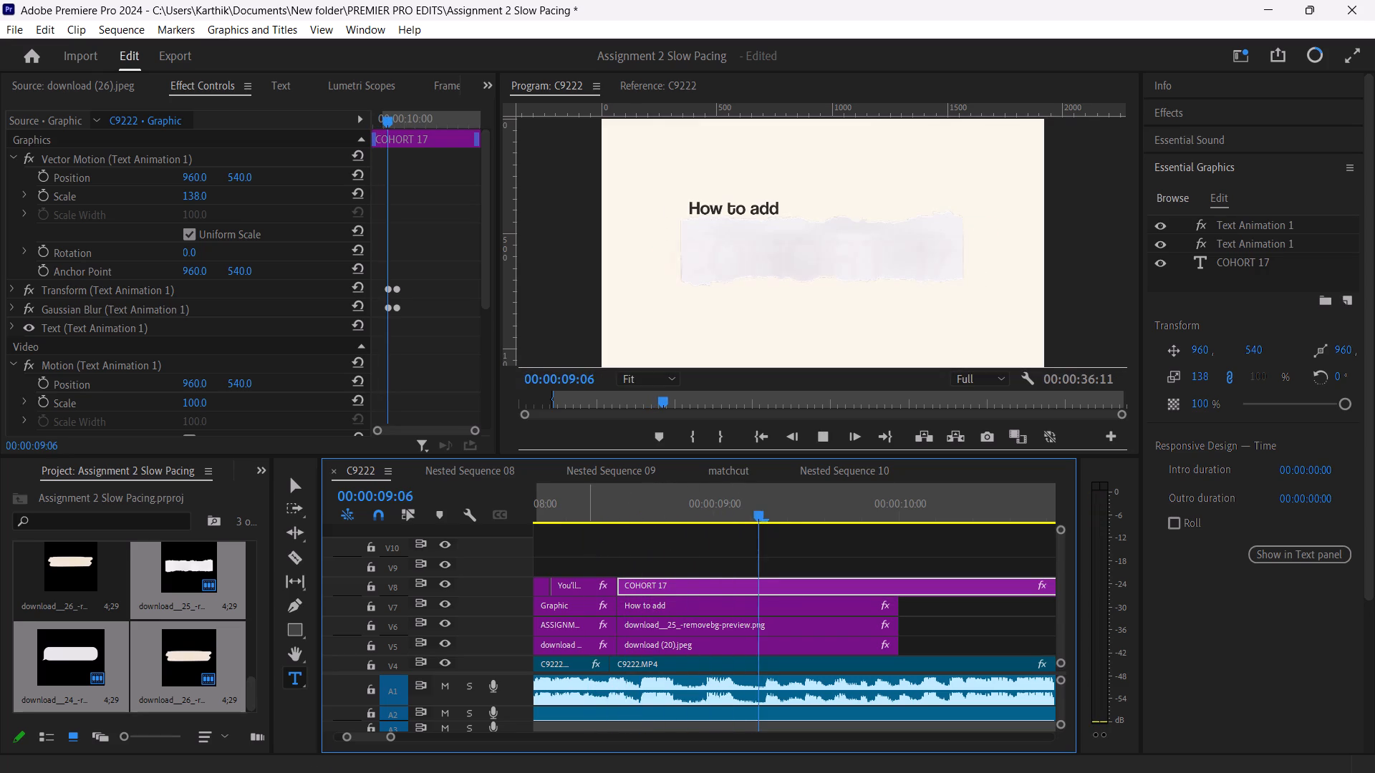
key("space")
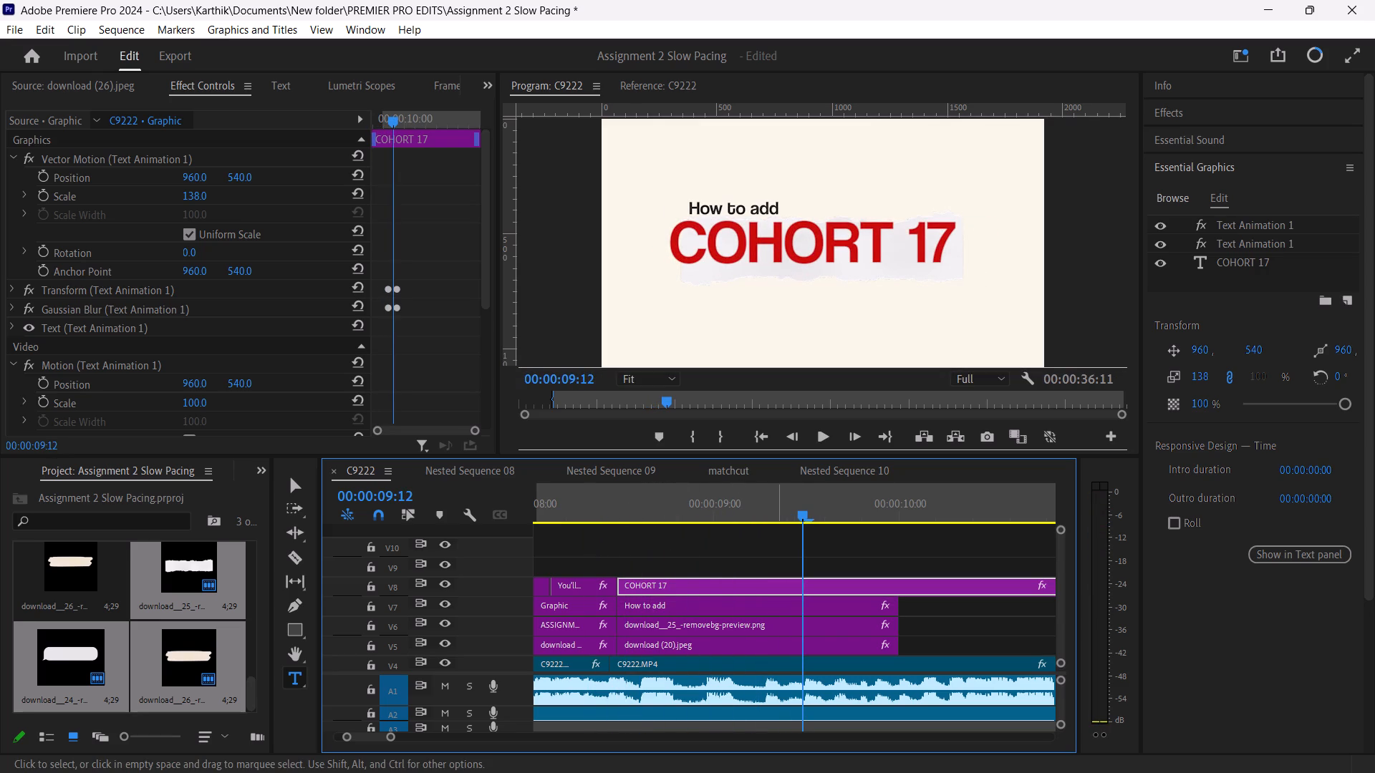
left_click(775, 259)
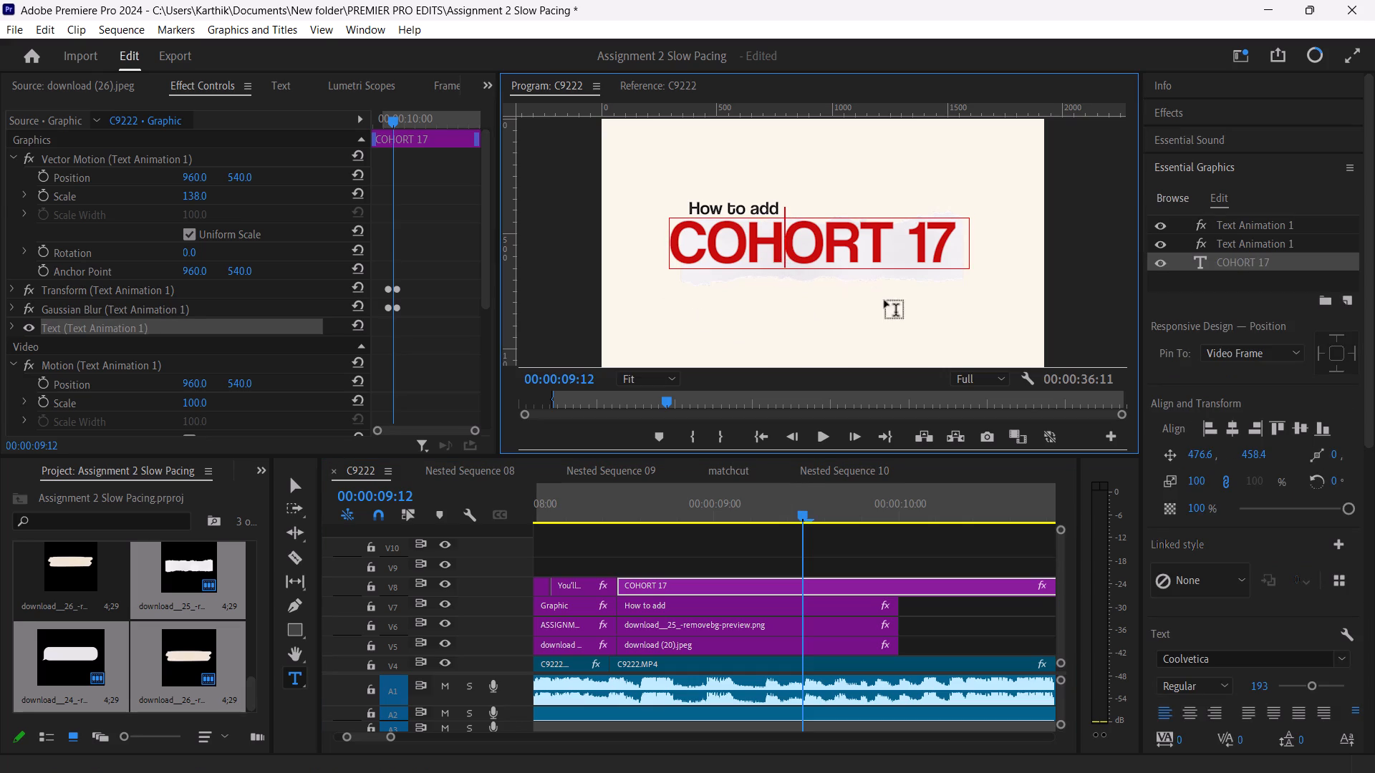
double_click(886, 237)
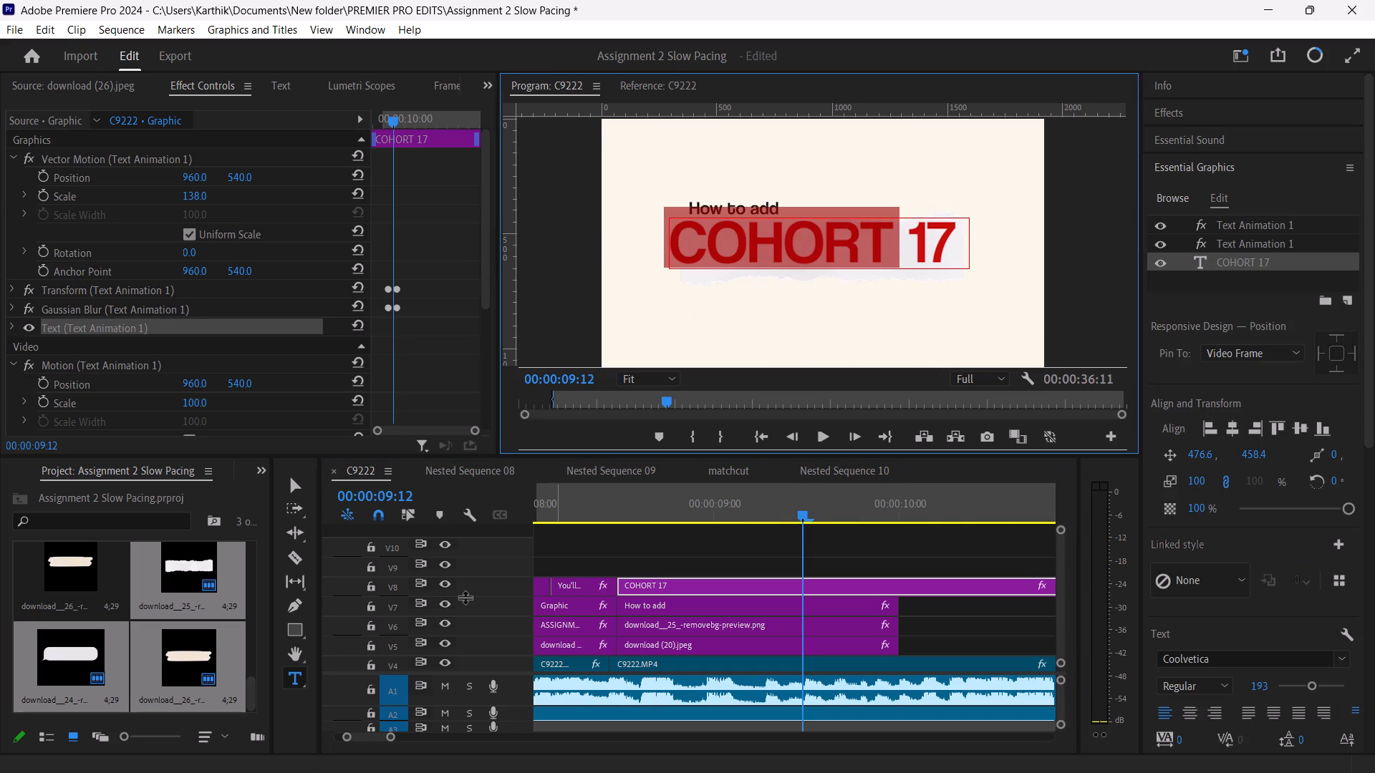
left_click(294, 485)
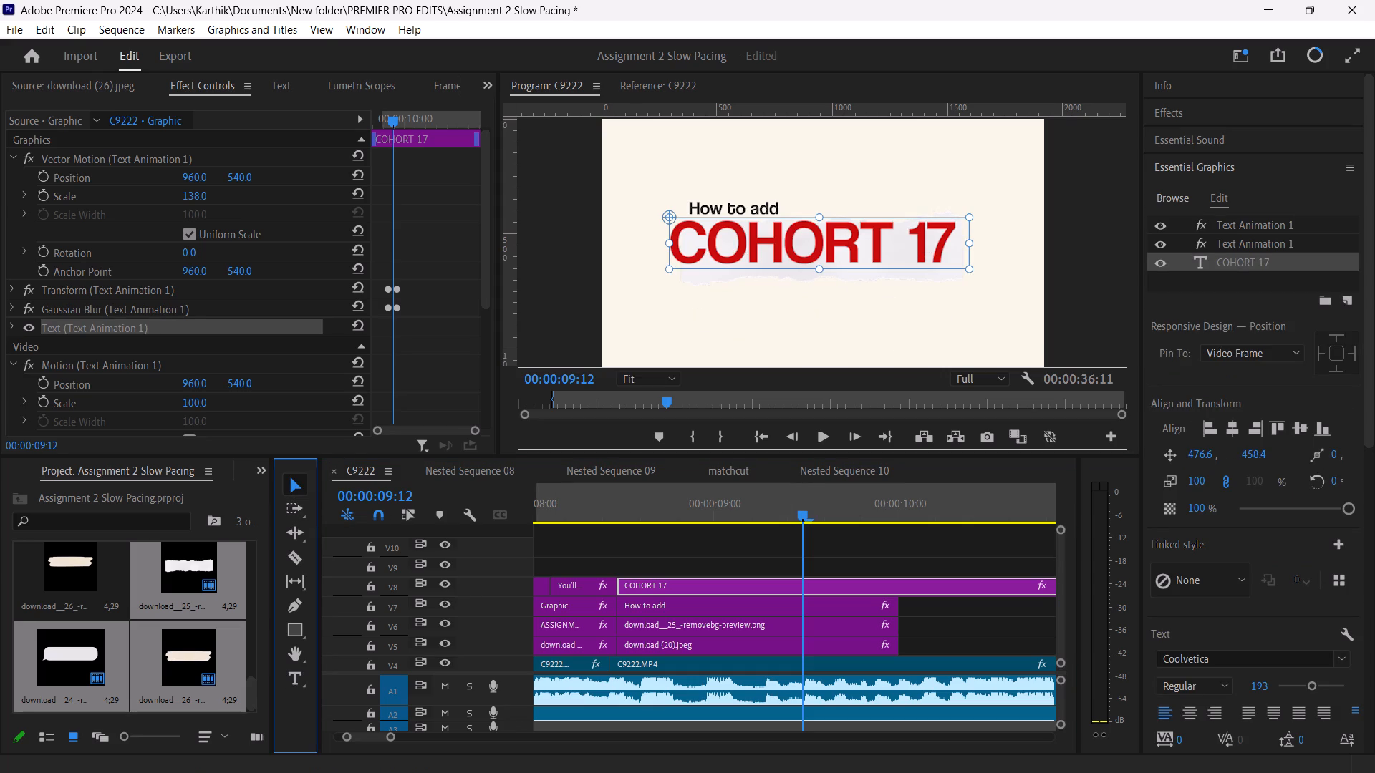
left_click_drag(768, 247, 778, 251)
left_click_drag(978, 276, 957, 268)
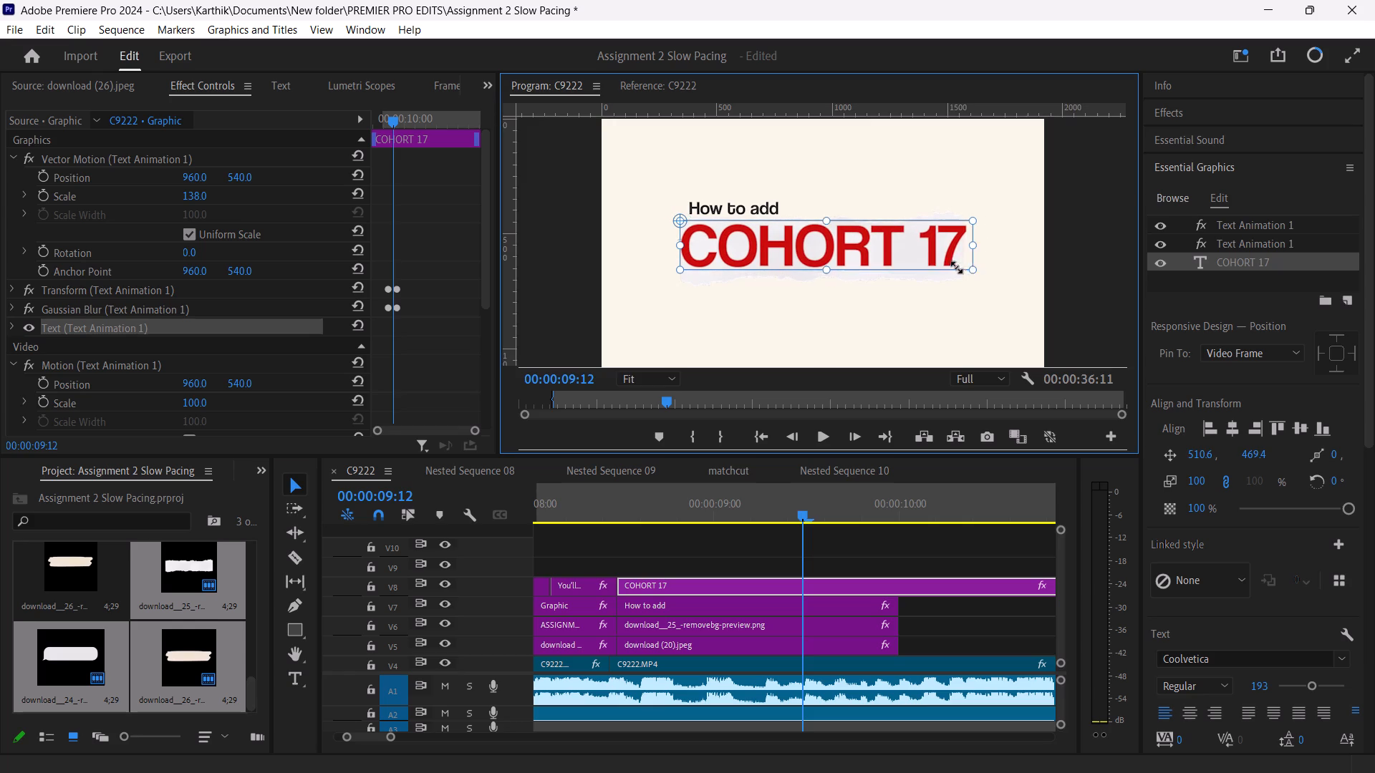
left_click_drag(957, 268, 955, 267)
left_click_drag(874, 244, 886, 248)
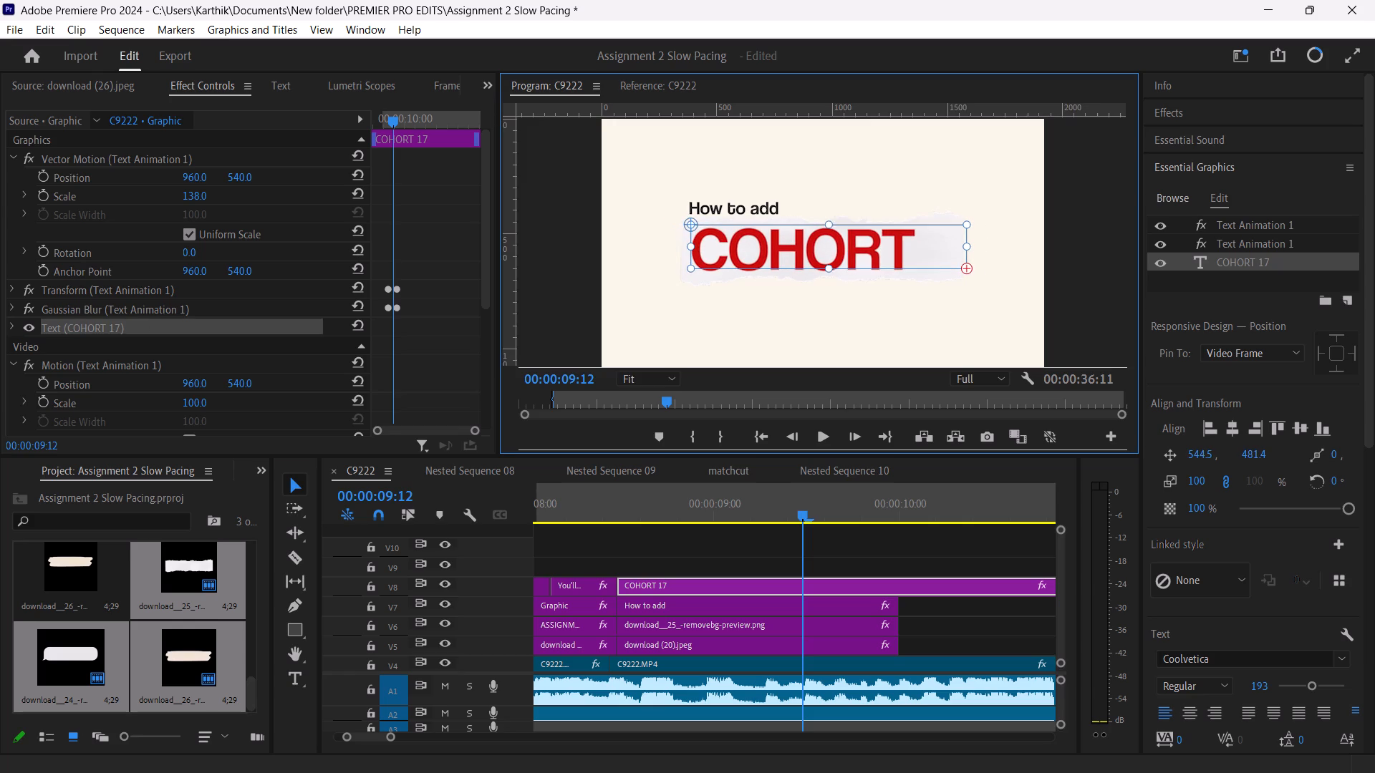
left_click_drag(886, 248, 886, 248)
Replace the COHORT 17 wording in the V8 graphic with "TEXT".
double_click(892, 248)
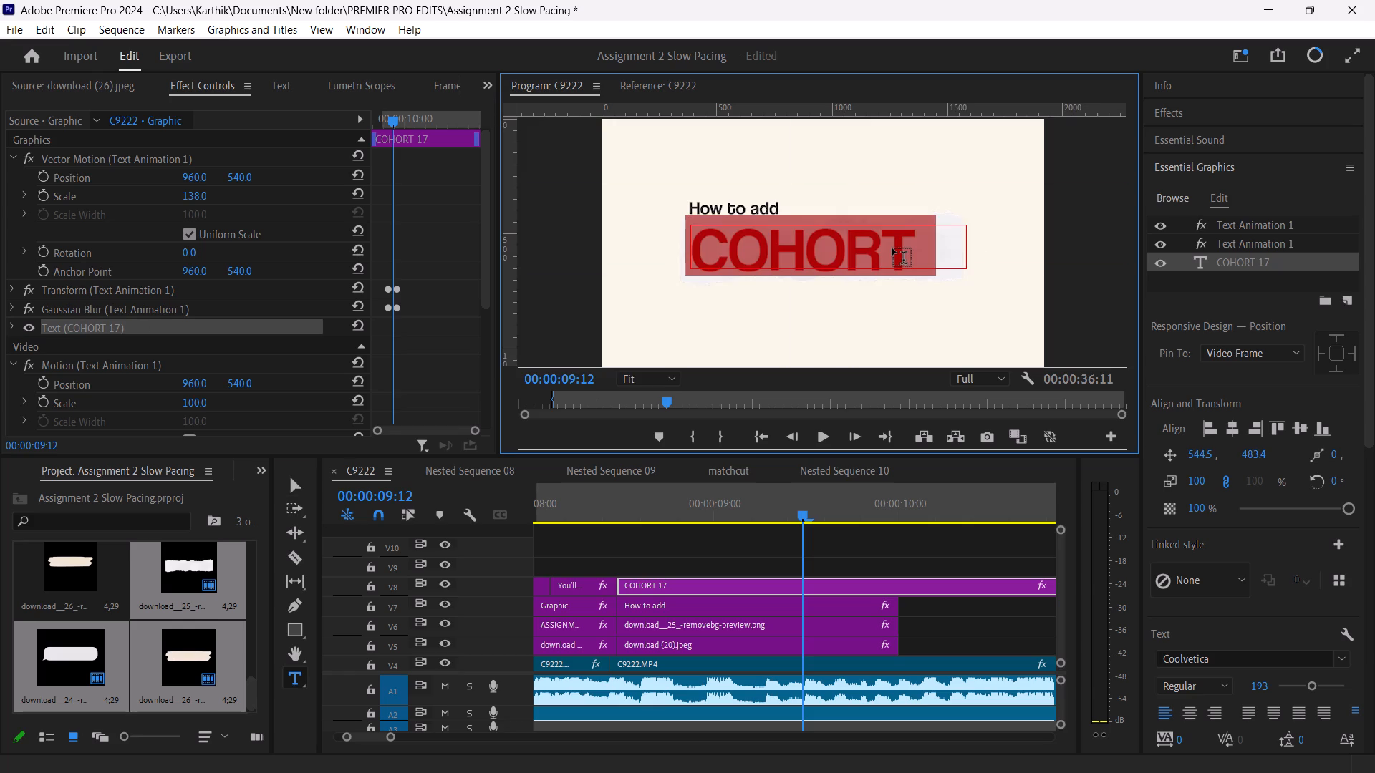
key("BackSpace")
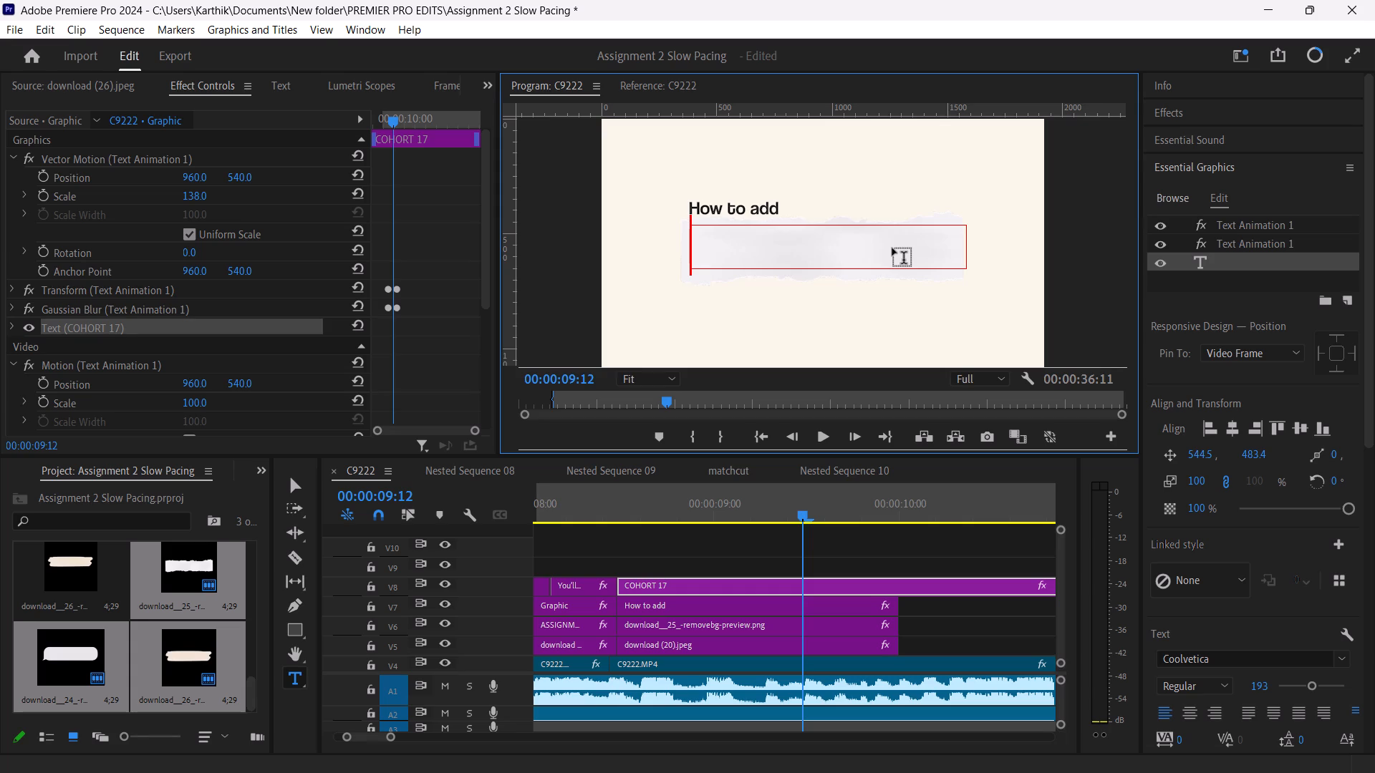
type("TEXT")
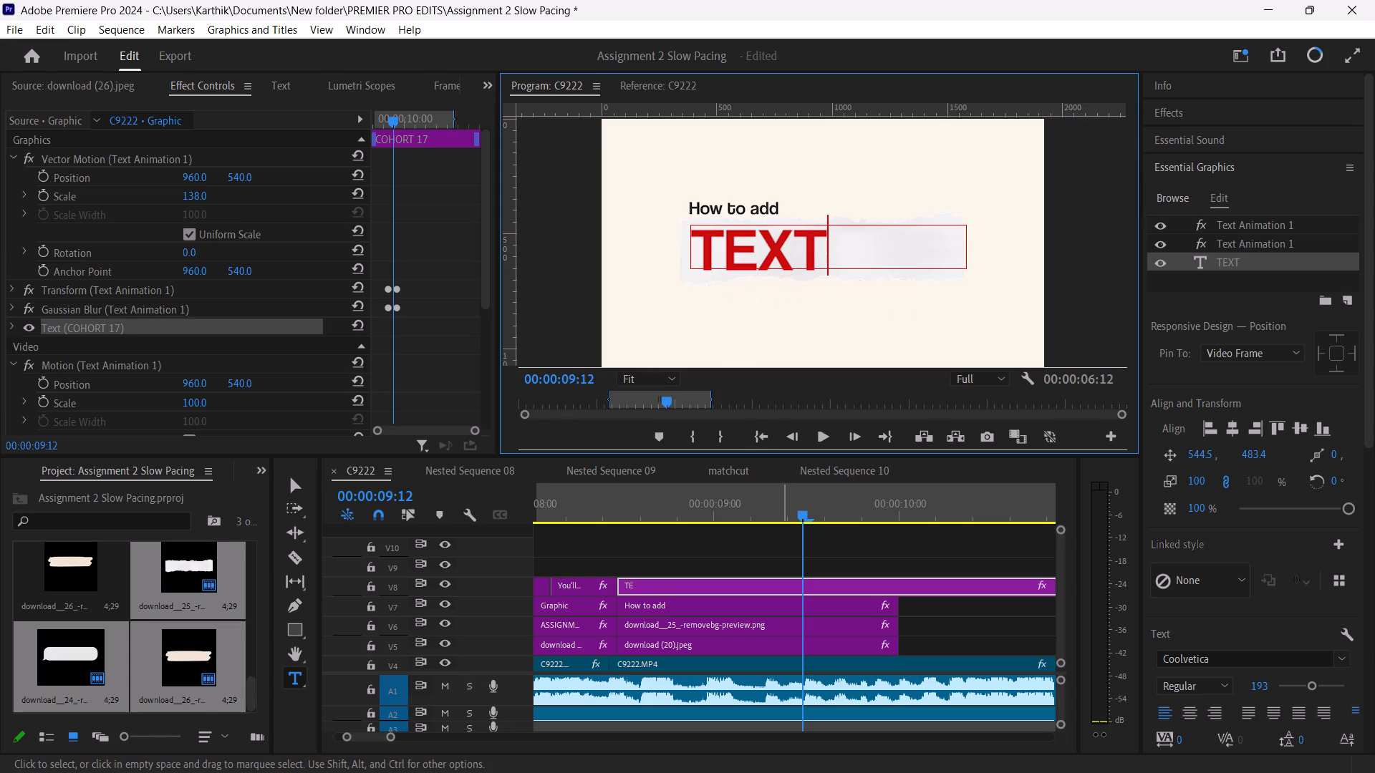
left_click(843, 627)
left_click(806, 582)
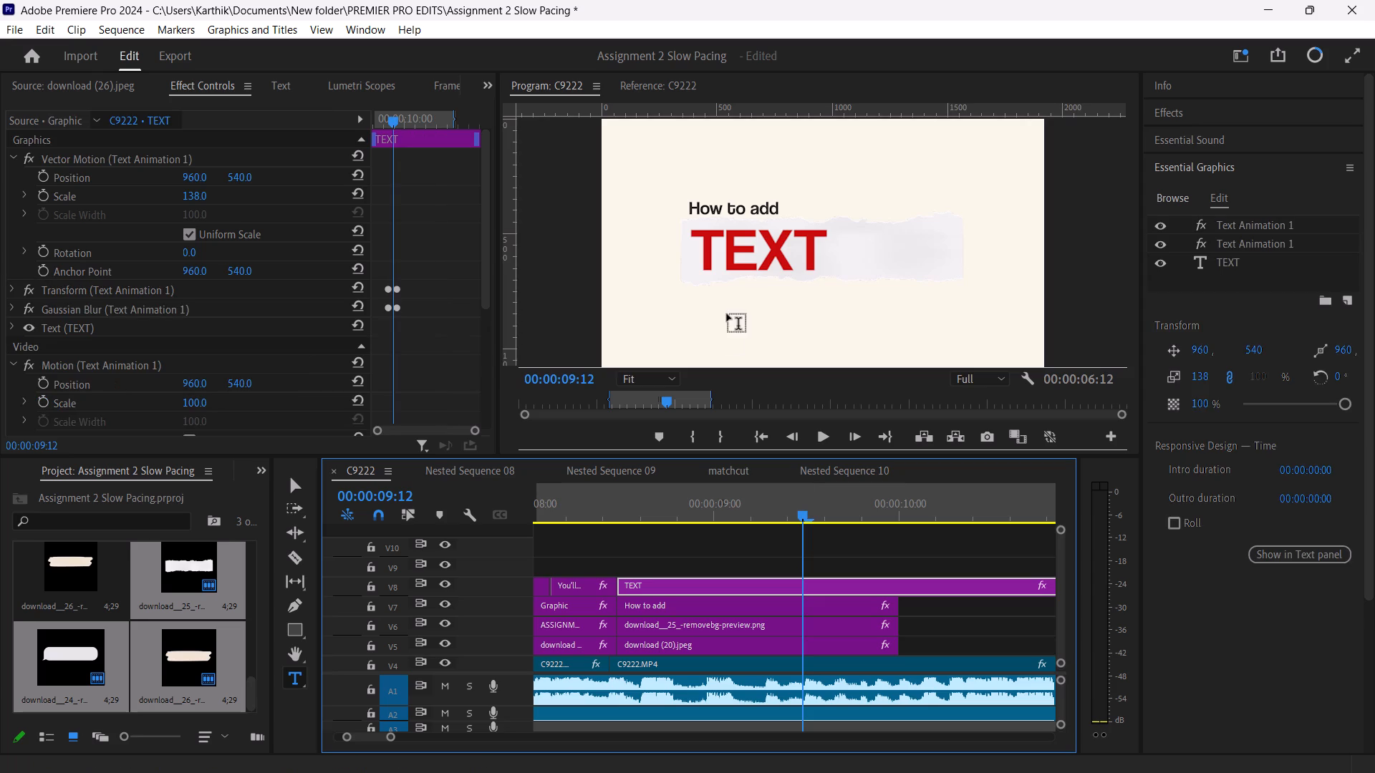
Centre the TEXT layer on the torn paper at about 735.6, 483.4 and fit its text box closely around the word.
left_click(291, 485)
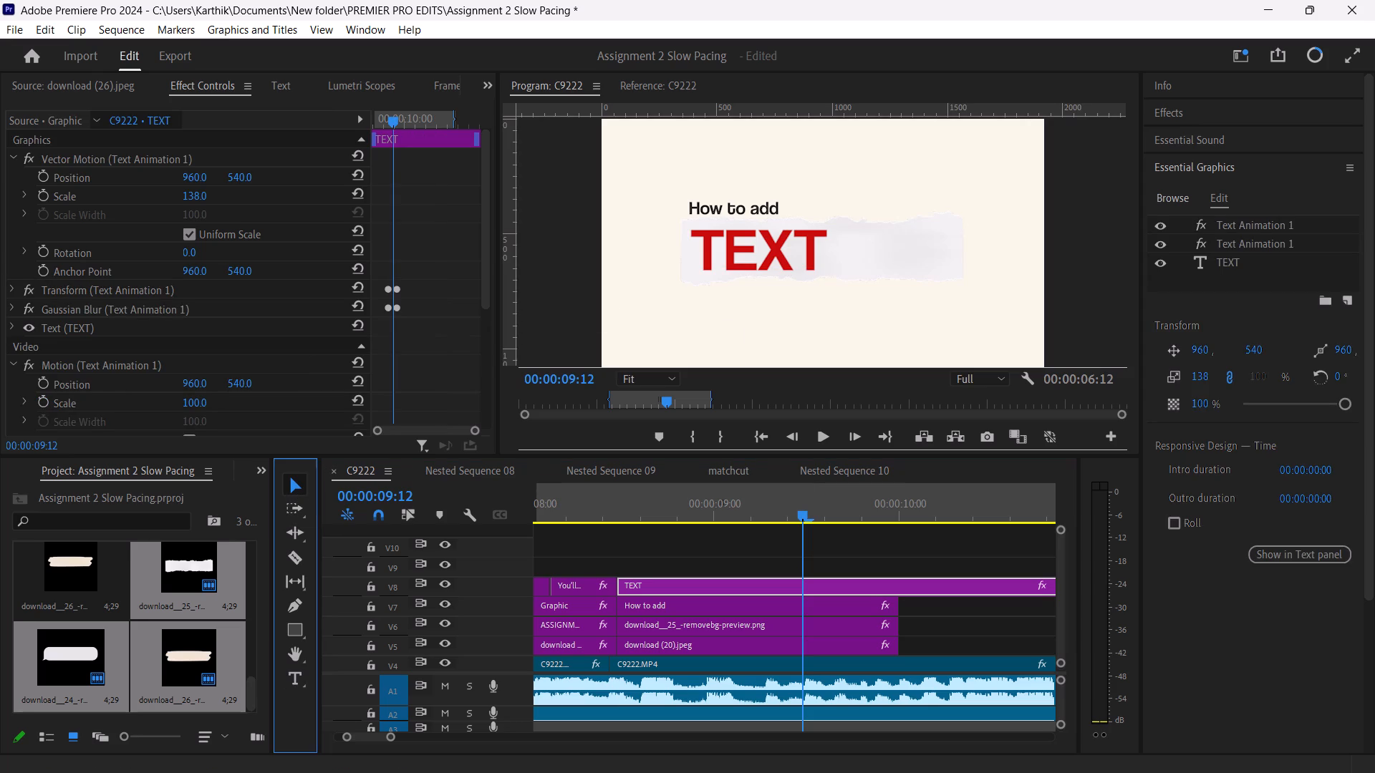
left_click(748, 267)
left_click_drag(772, 248, 831, 246)
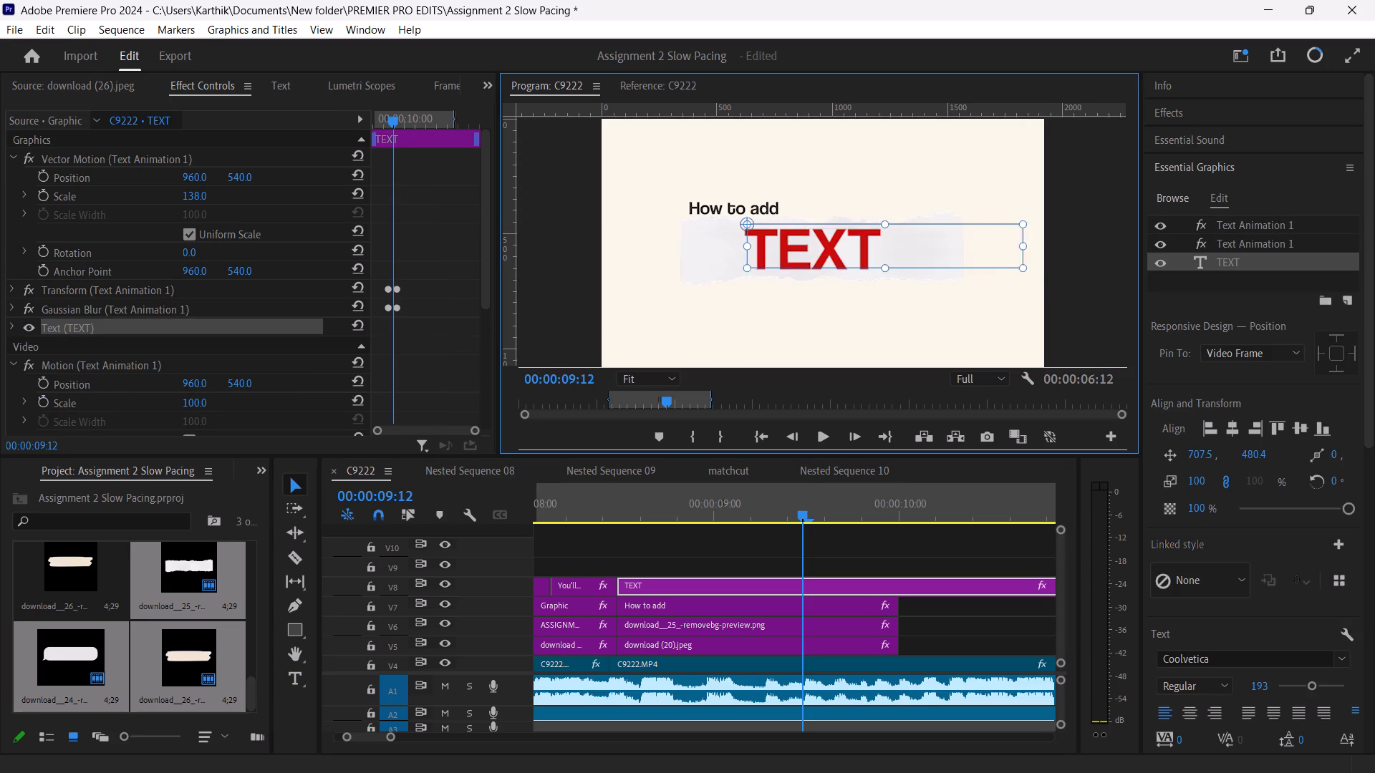
left_click_drag(831, 246, 835, 246)
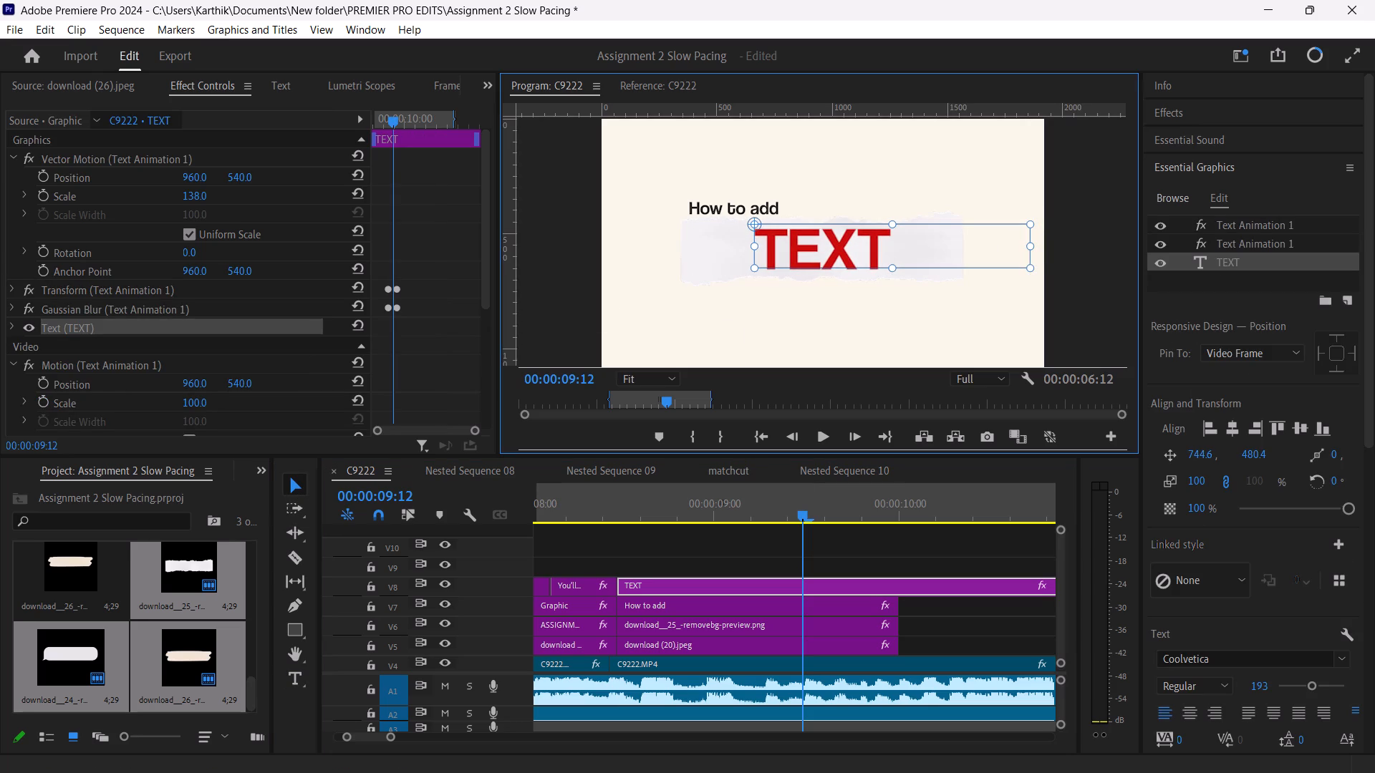
left_click_drag(835, 246, 833, 244)
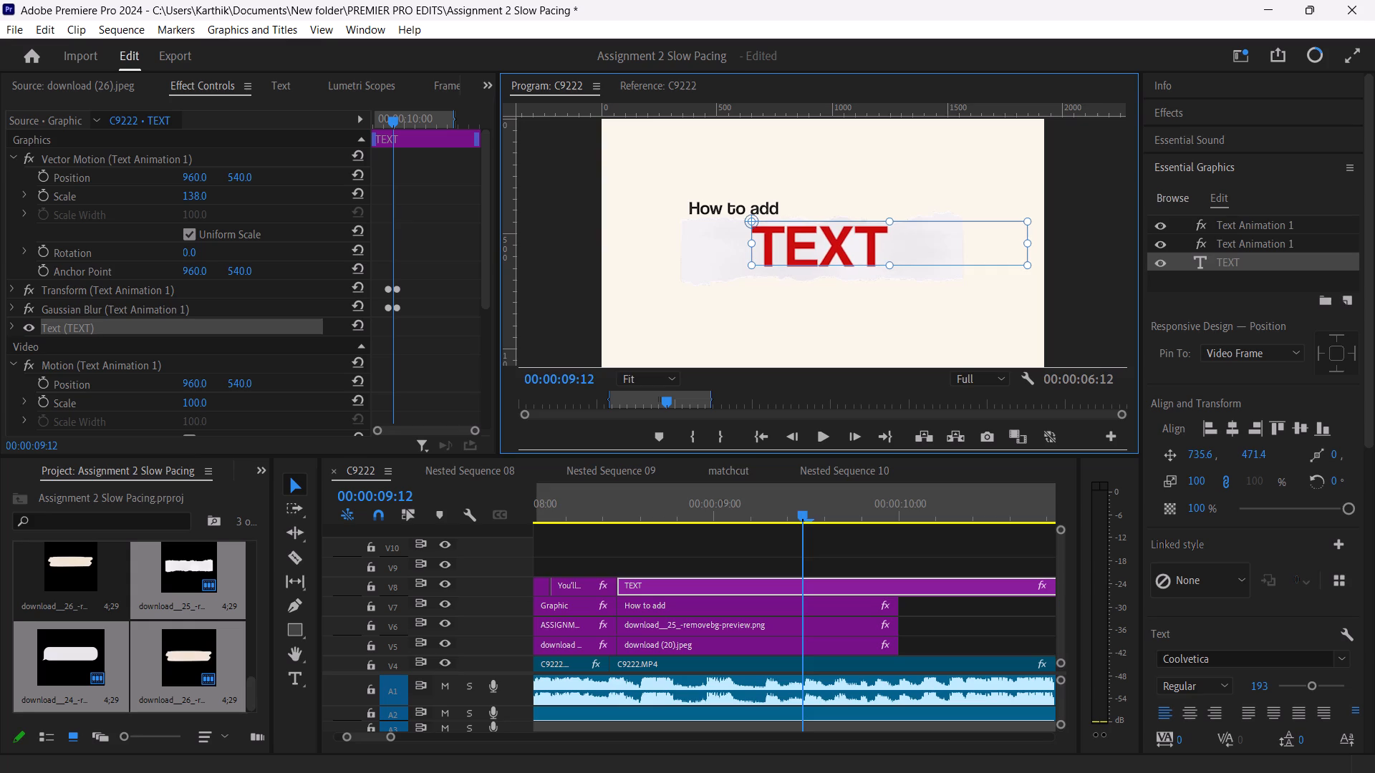
left_click_drag(833, 244, 833, 248)
left_click_drag(1026, 253, 899, 273)
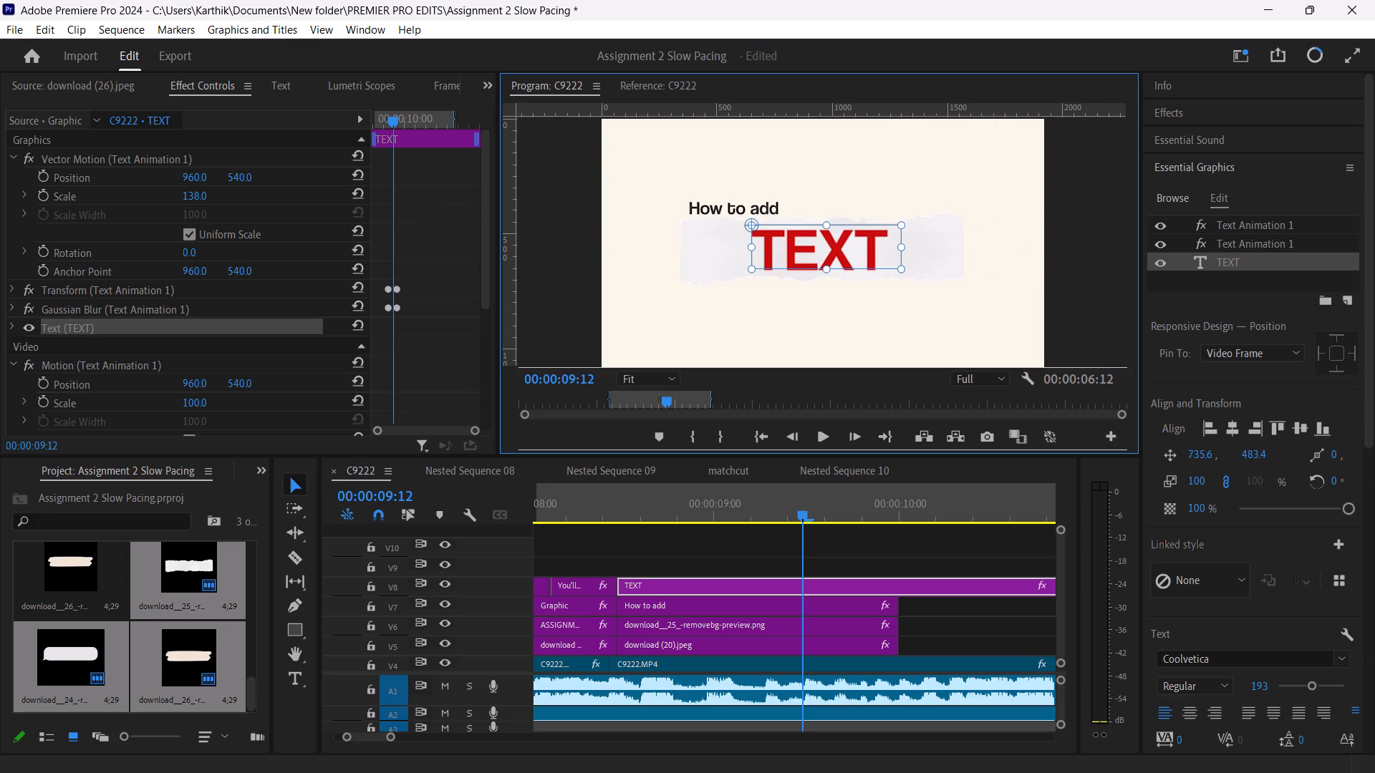
left_click_drag(826, 267, 834, 272)
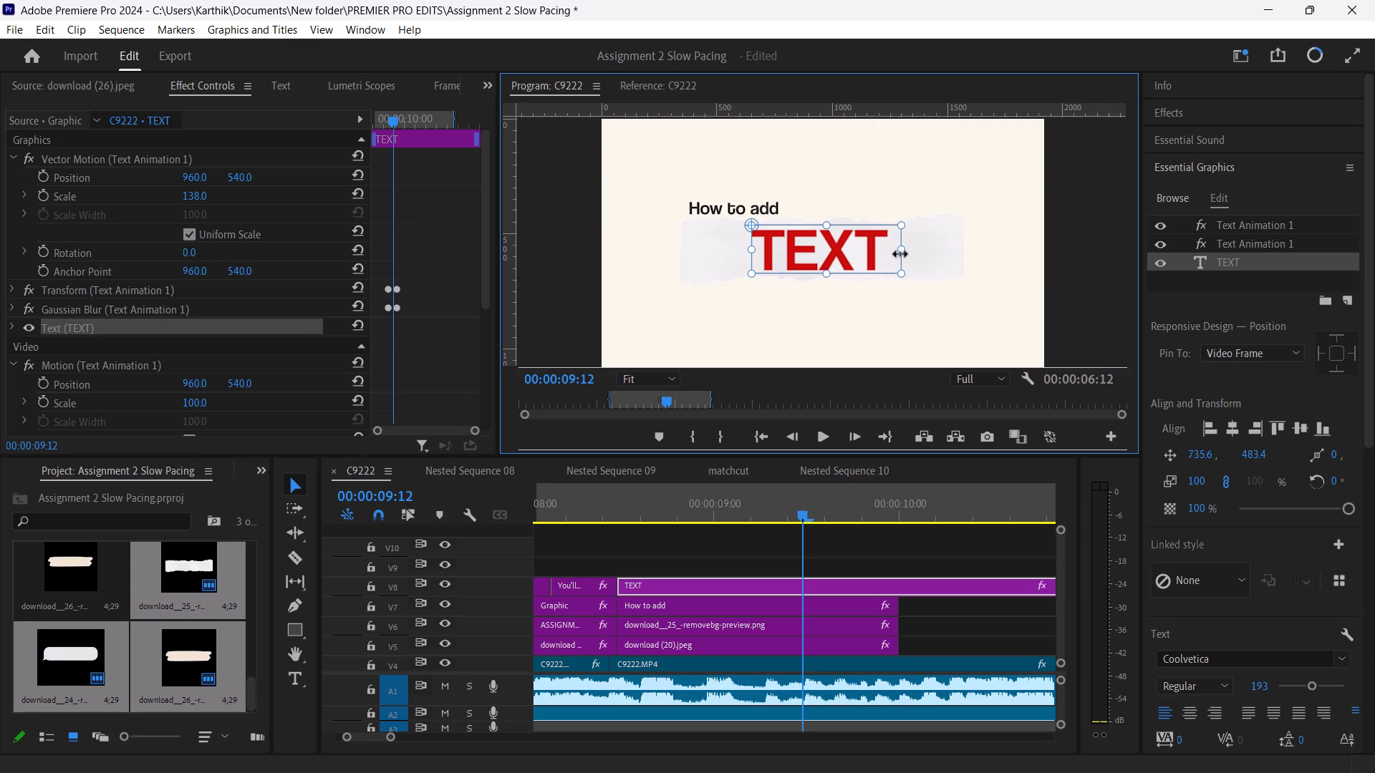
left_click_drag(900, 254, 892, 258)
Play the scene from 00:00:08:09 to check the timing of the TEXT animation.
left_click_drag(801, 517, 597, 538)
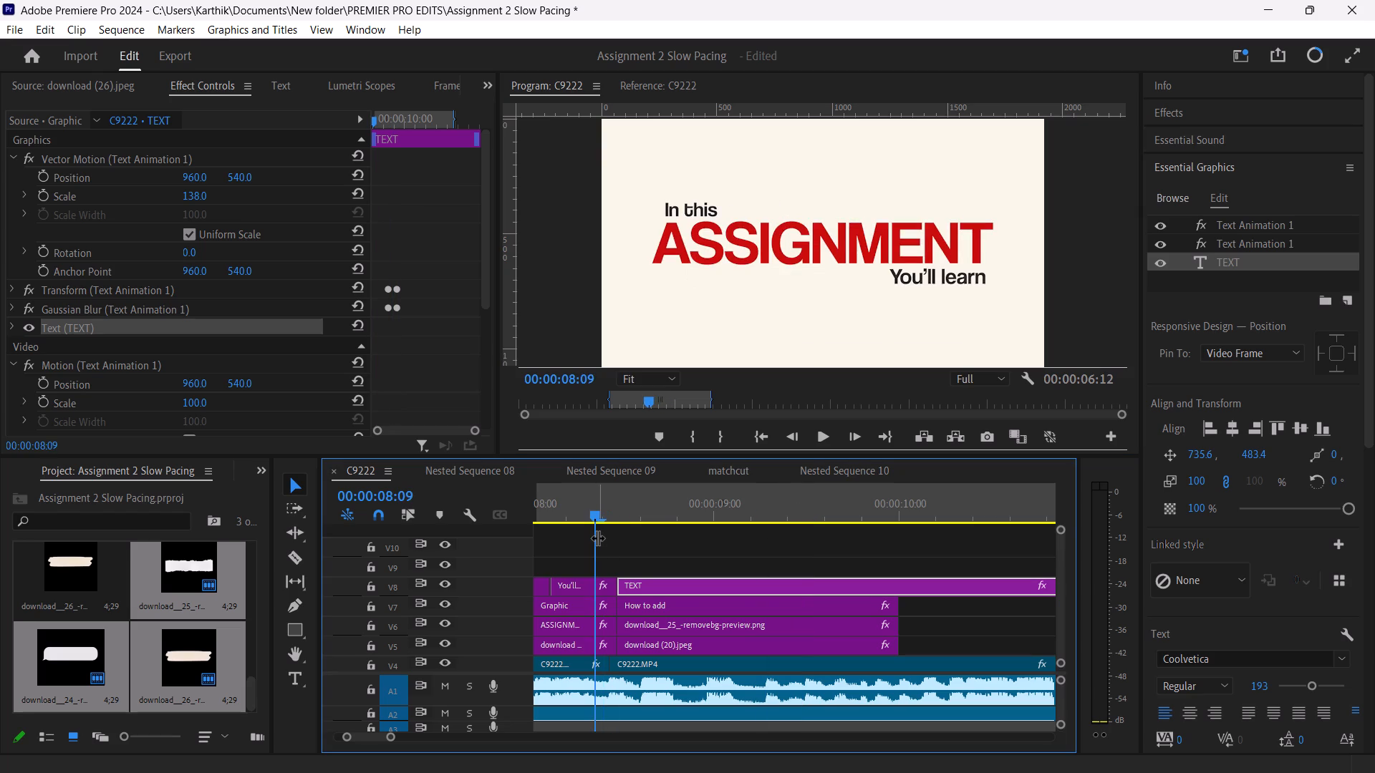
key("space")
key("space")
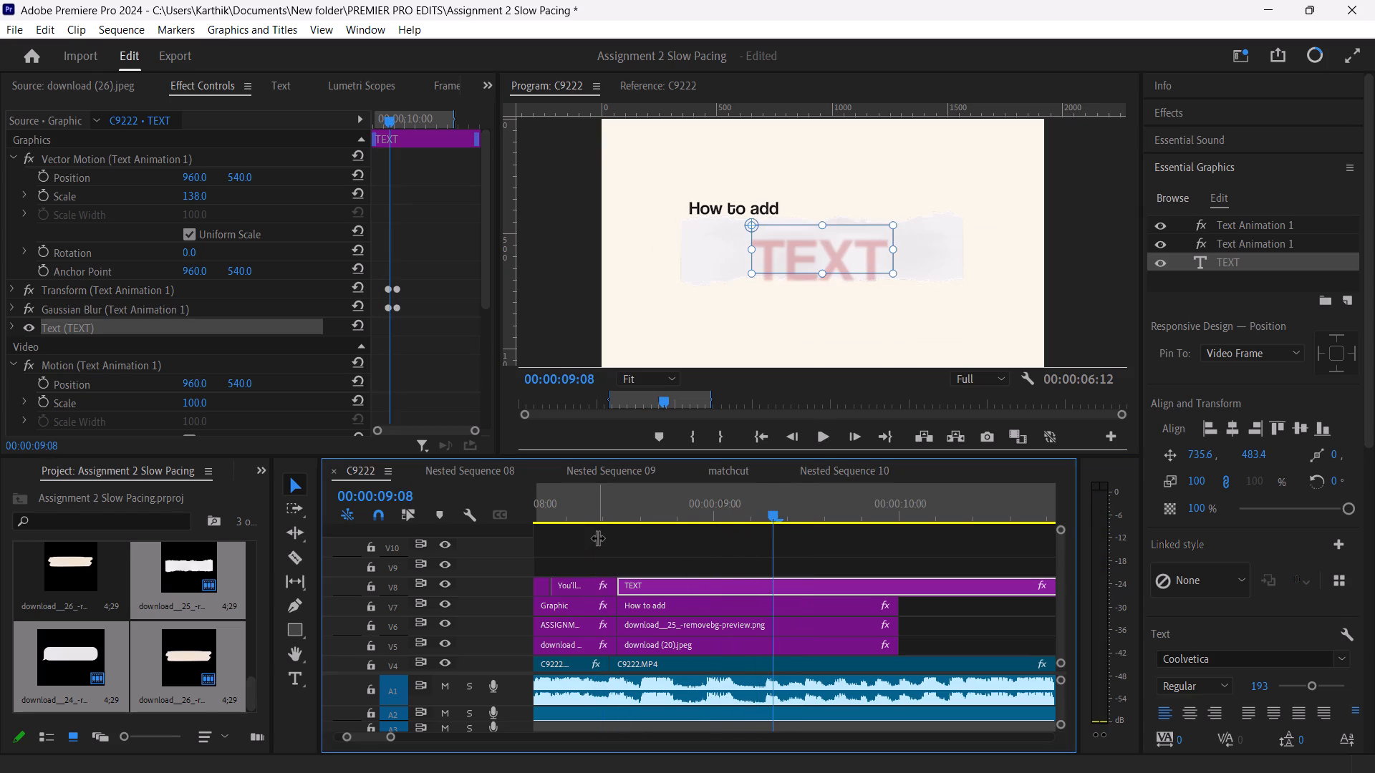
key("space")
key("space")
key("space")
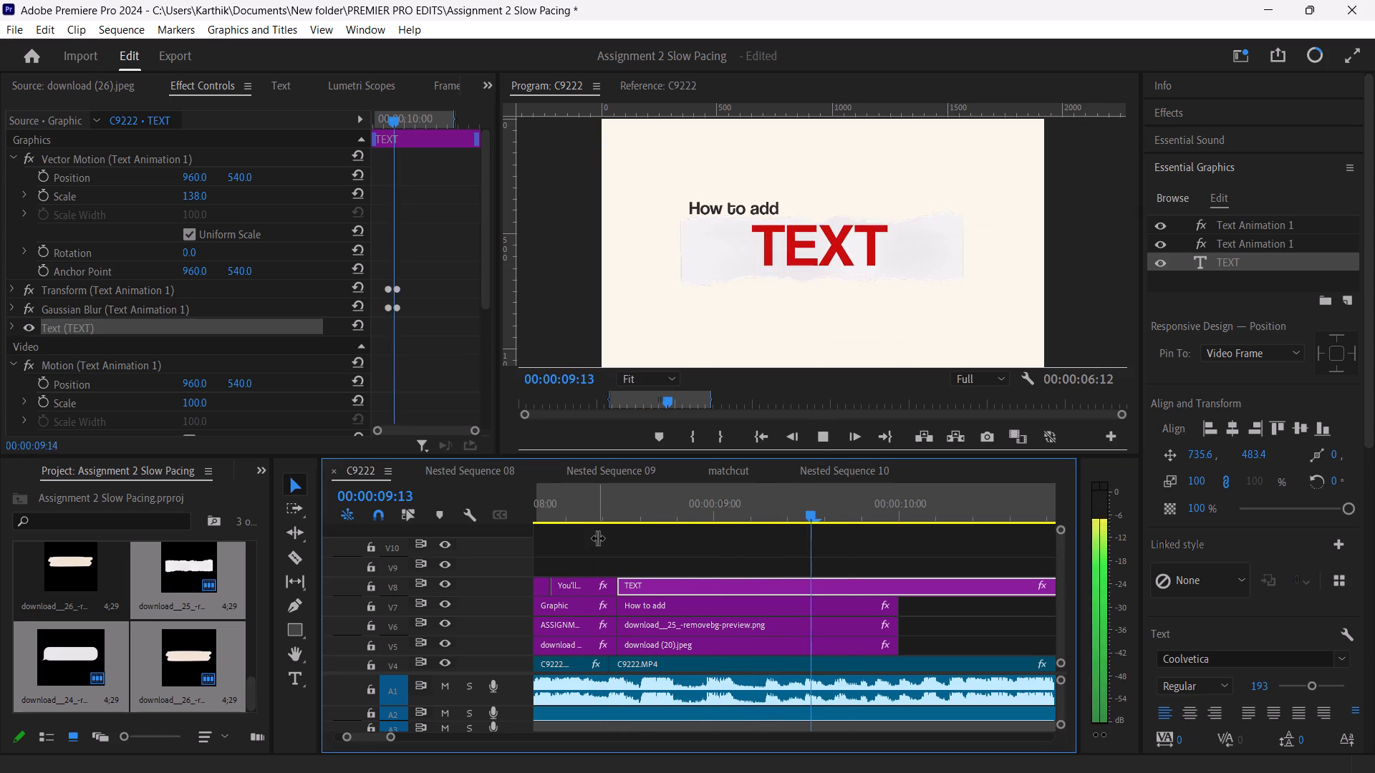
key("space")
At 00:00:09:16, add a new text layer just below TEXT reading "in side the video".
key("Left")
key("Left")
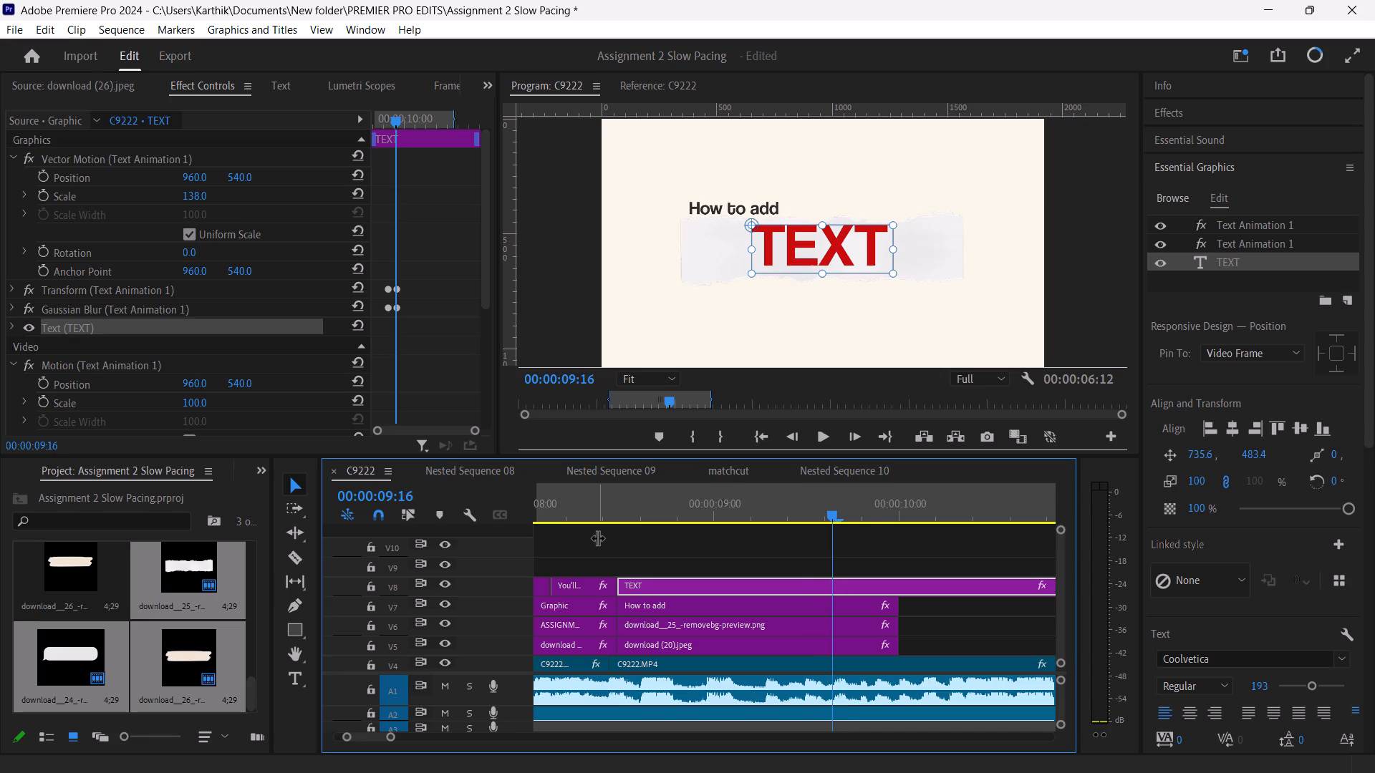
left_click(840, 569)
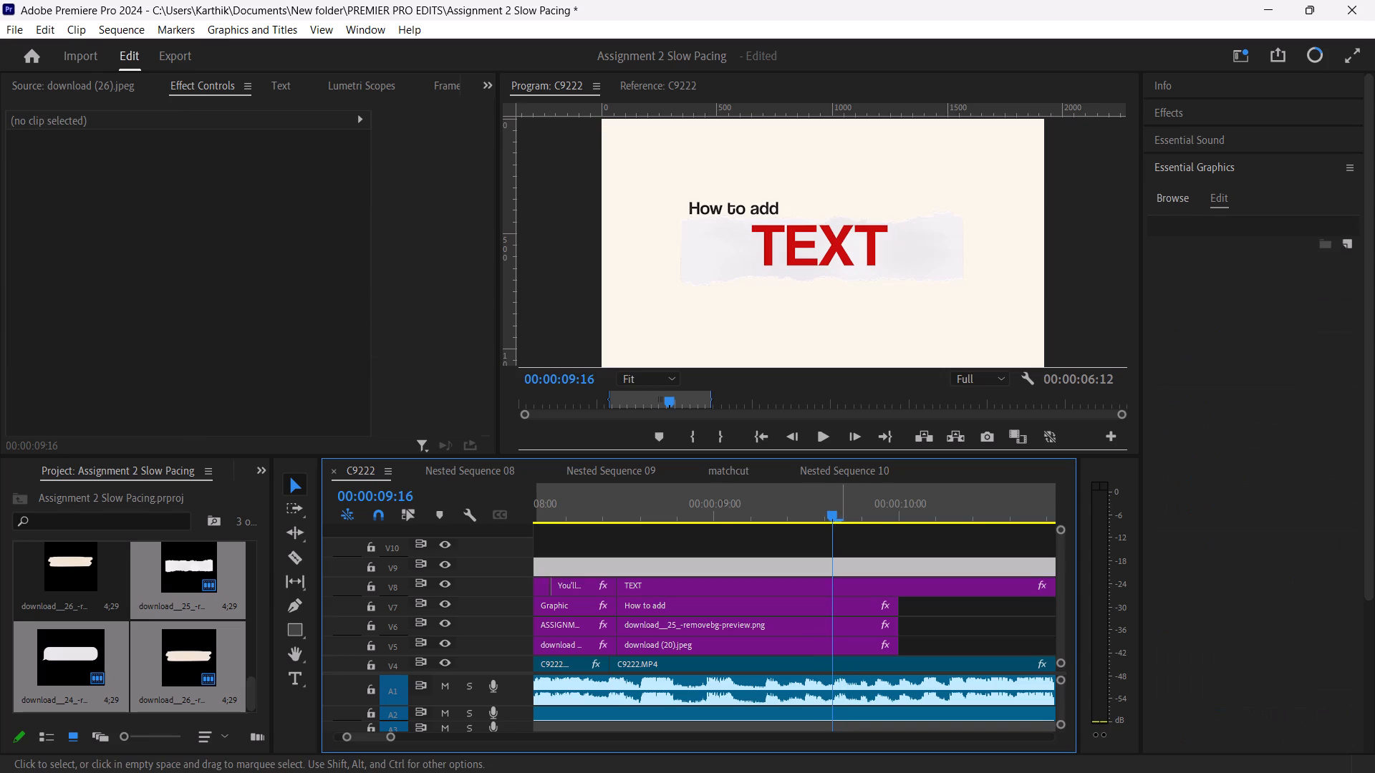
left_click(293, 689)
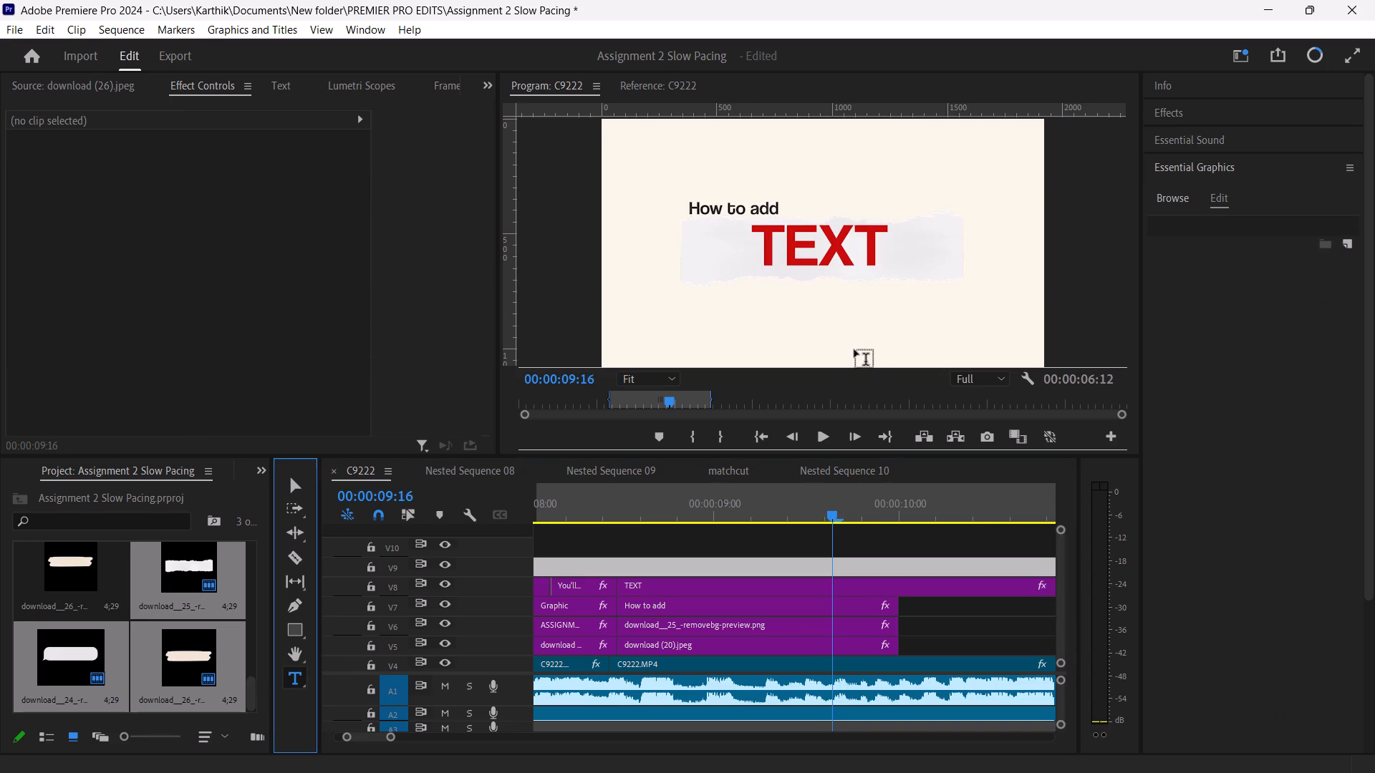
left_click(876, 293)
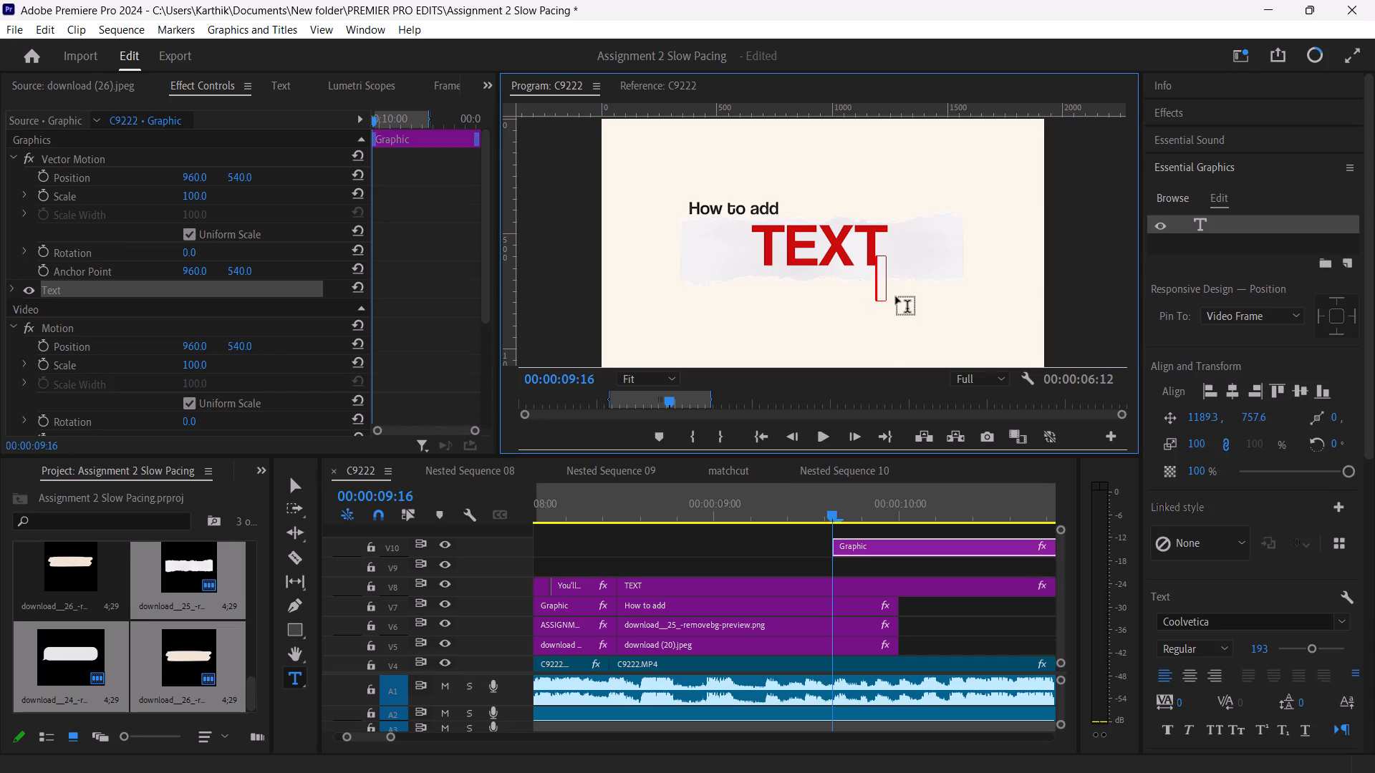
key("shift+i")
key("BackSpace")
type("in t")
key("BackSpace")
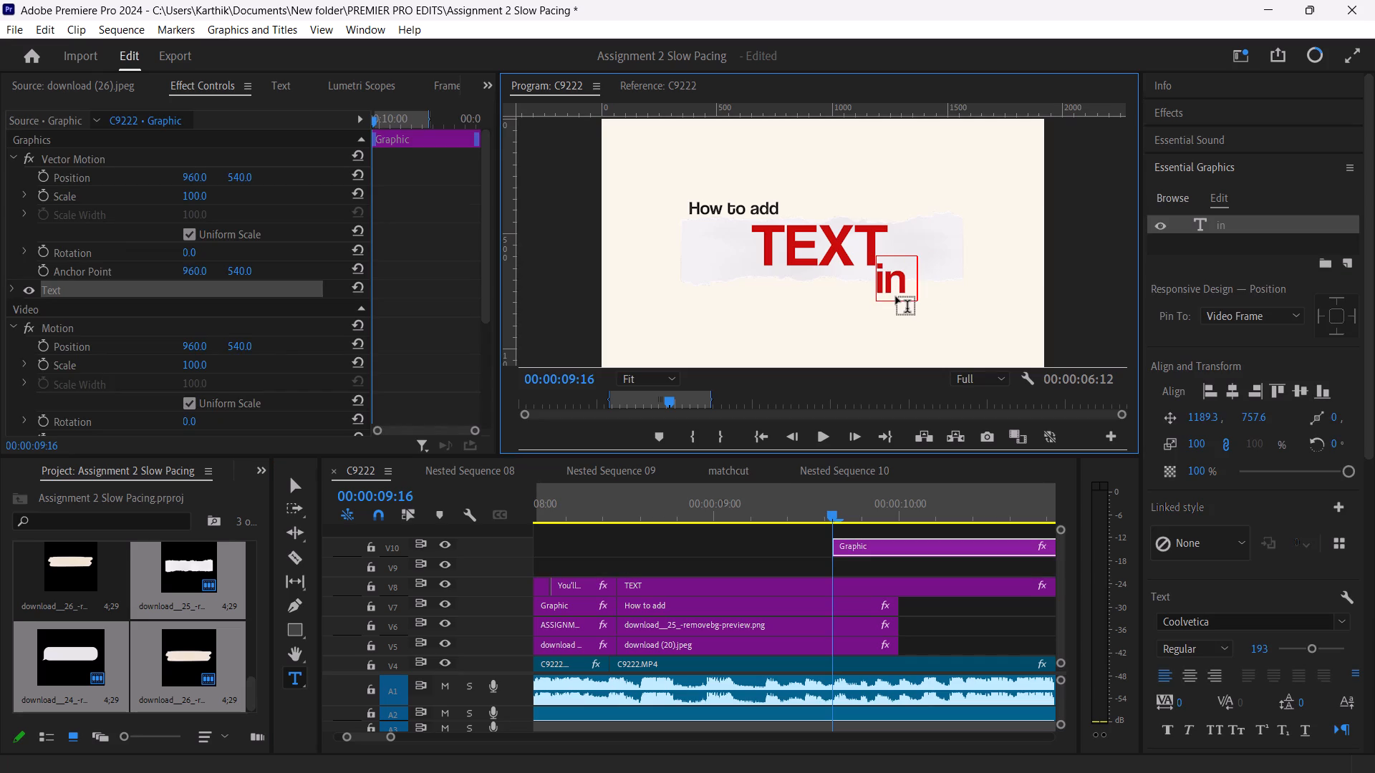
type("side the")
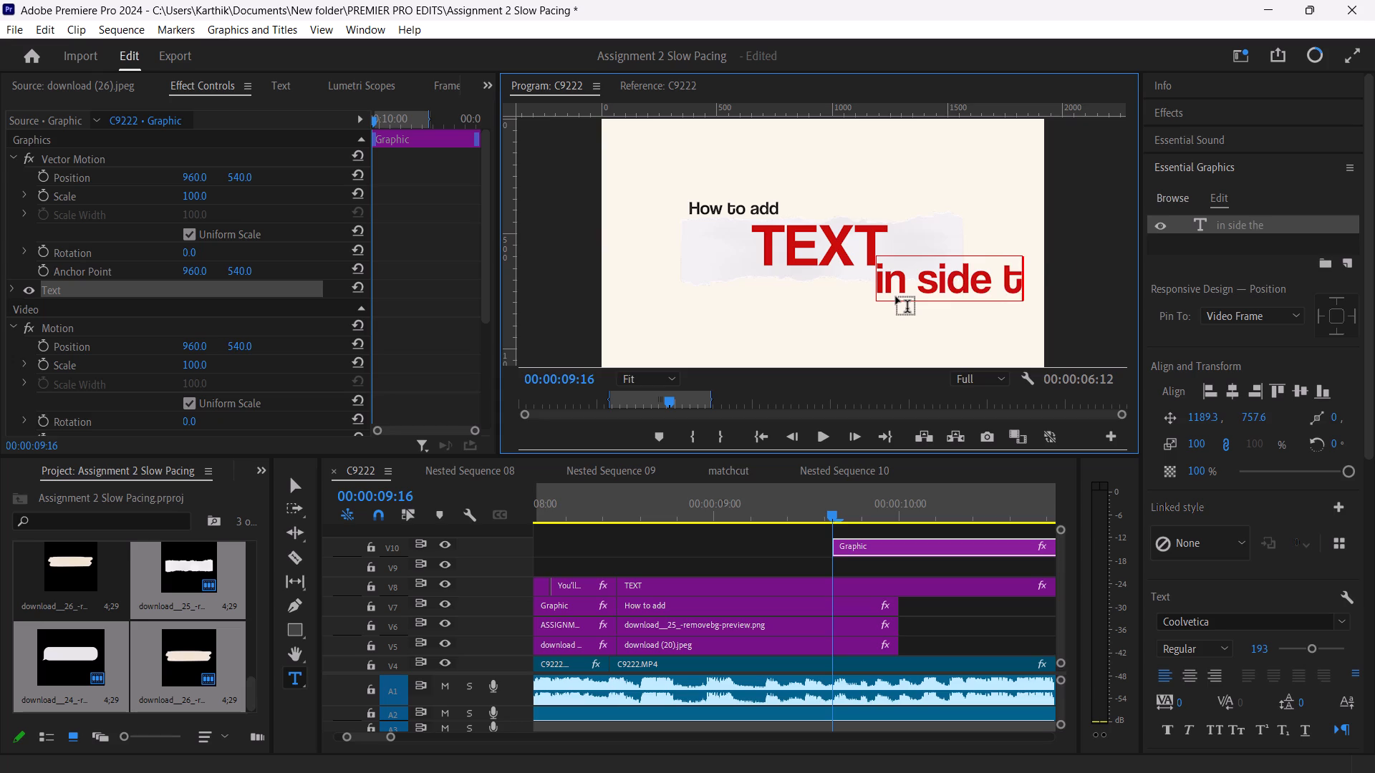
key("space")
type("video")
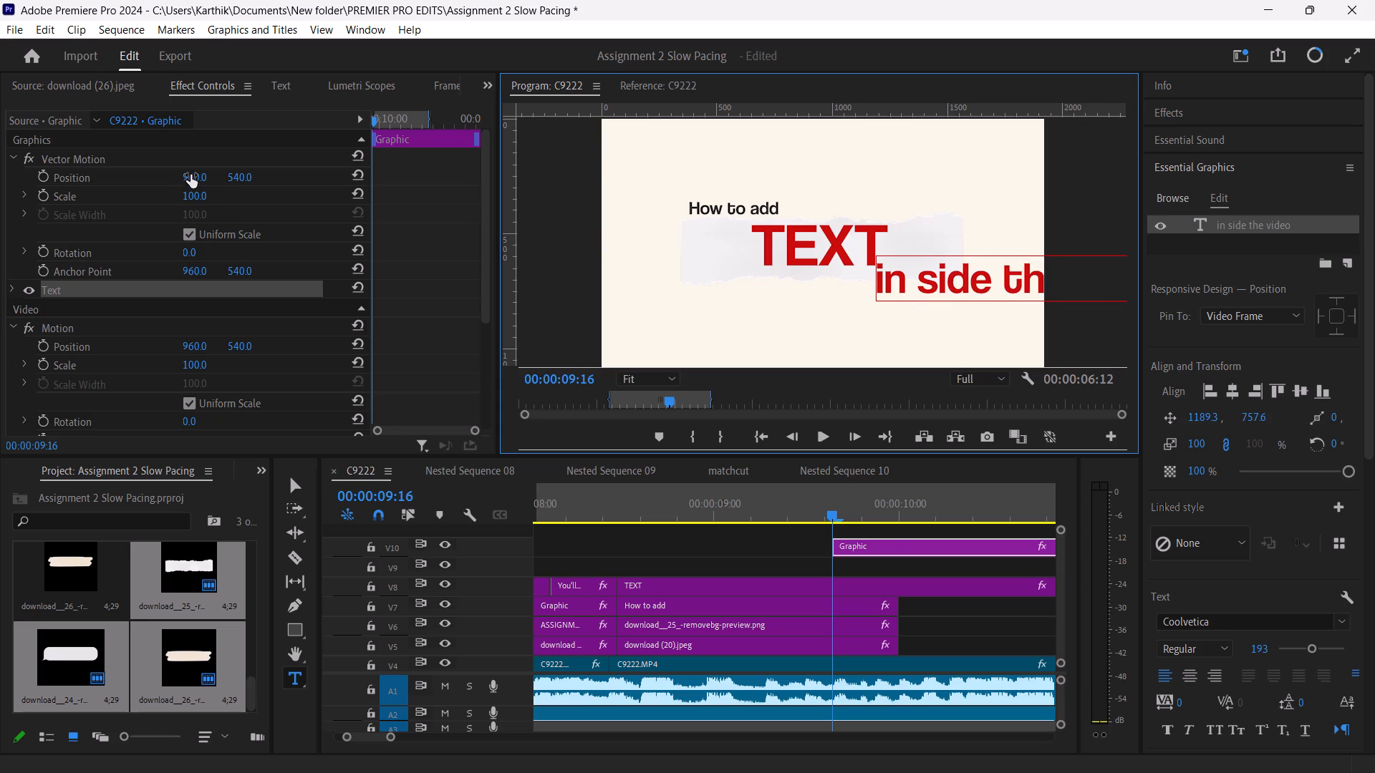
Set the new text's Vector Motion X position to about 595 and scale the text layer down to about 58%.
left_click(190, 175)
left_click_drag(203, 173, 106, 196)
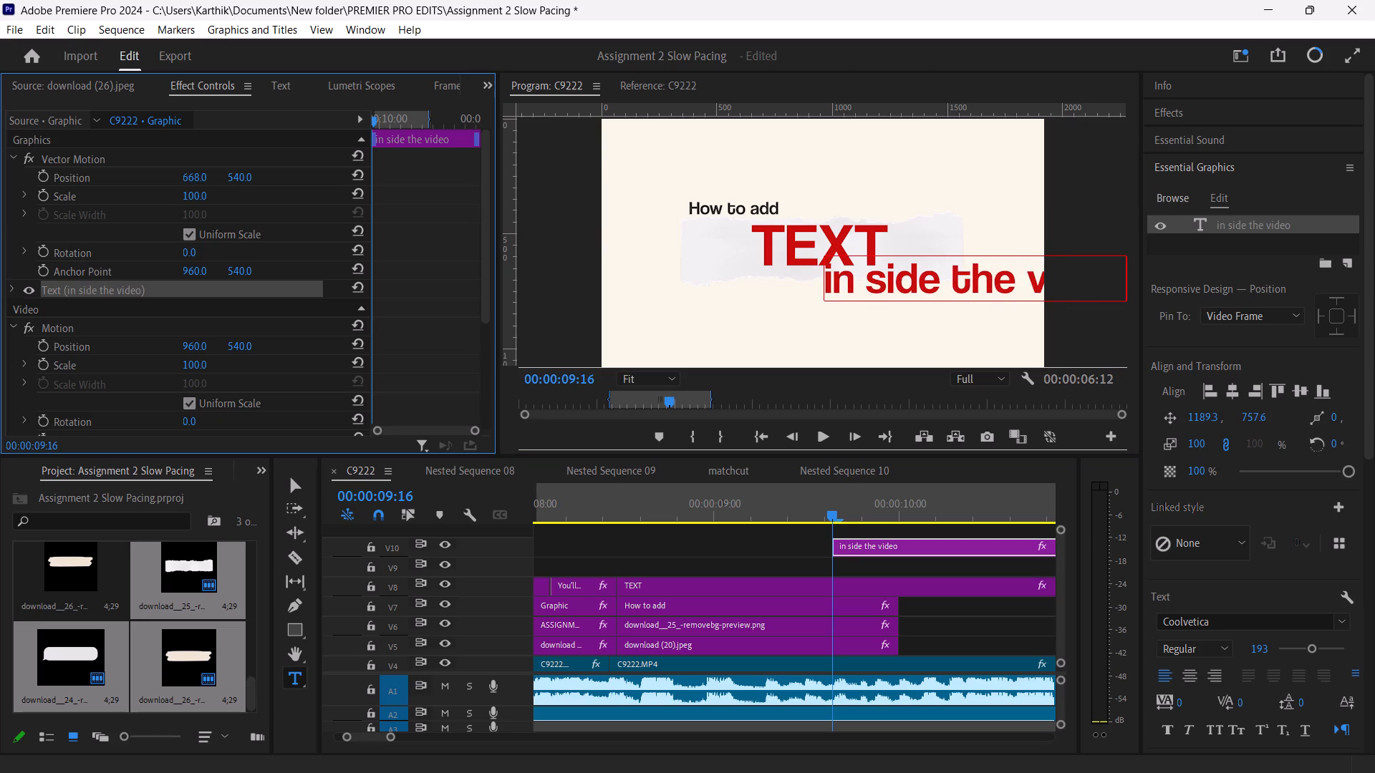
left_click_drag(106, 196, 77, 201)
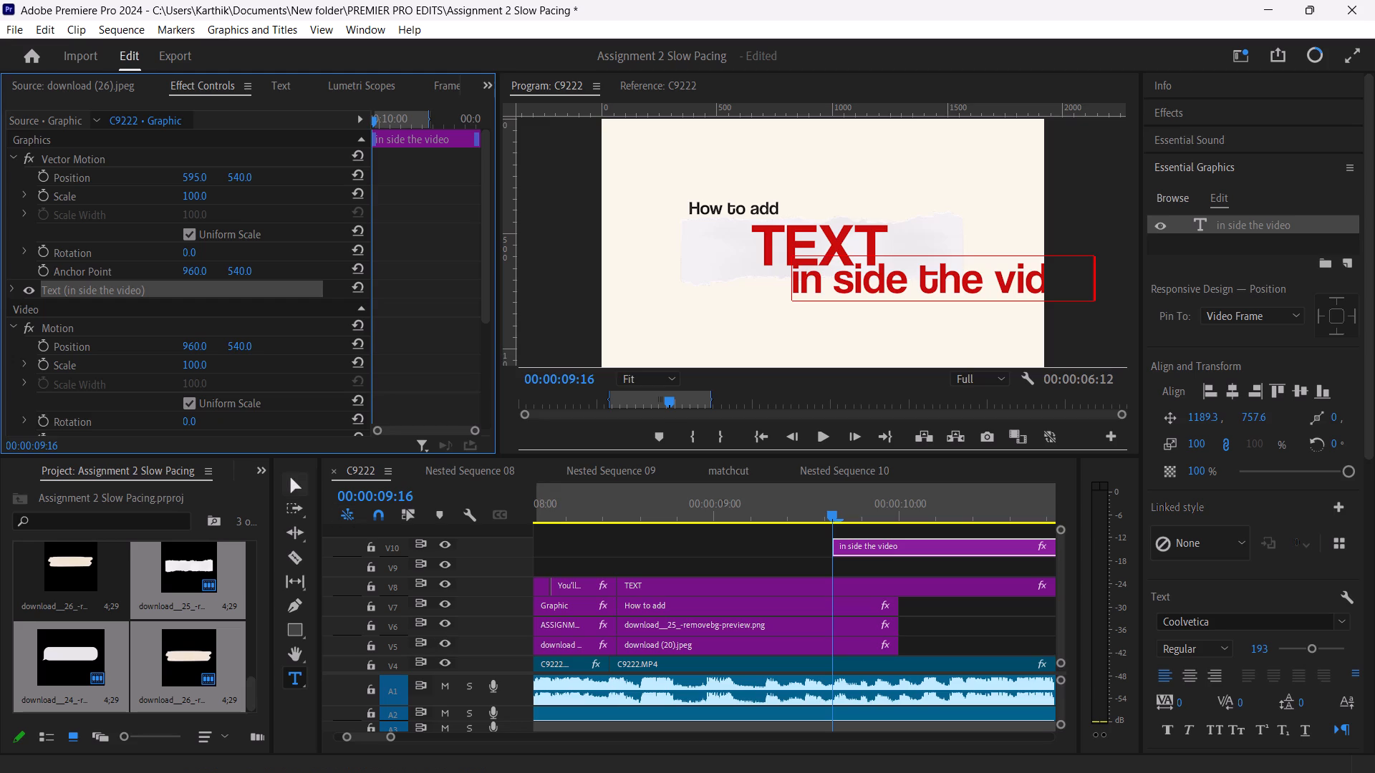
left_click(296, 490)
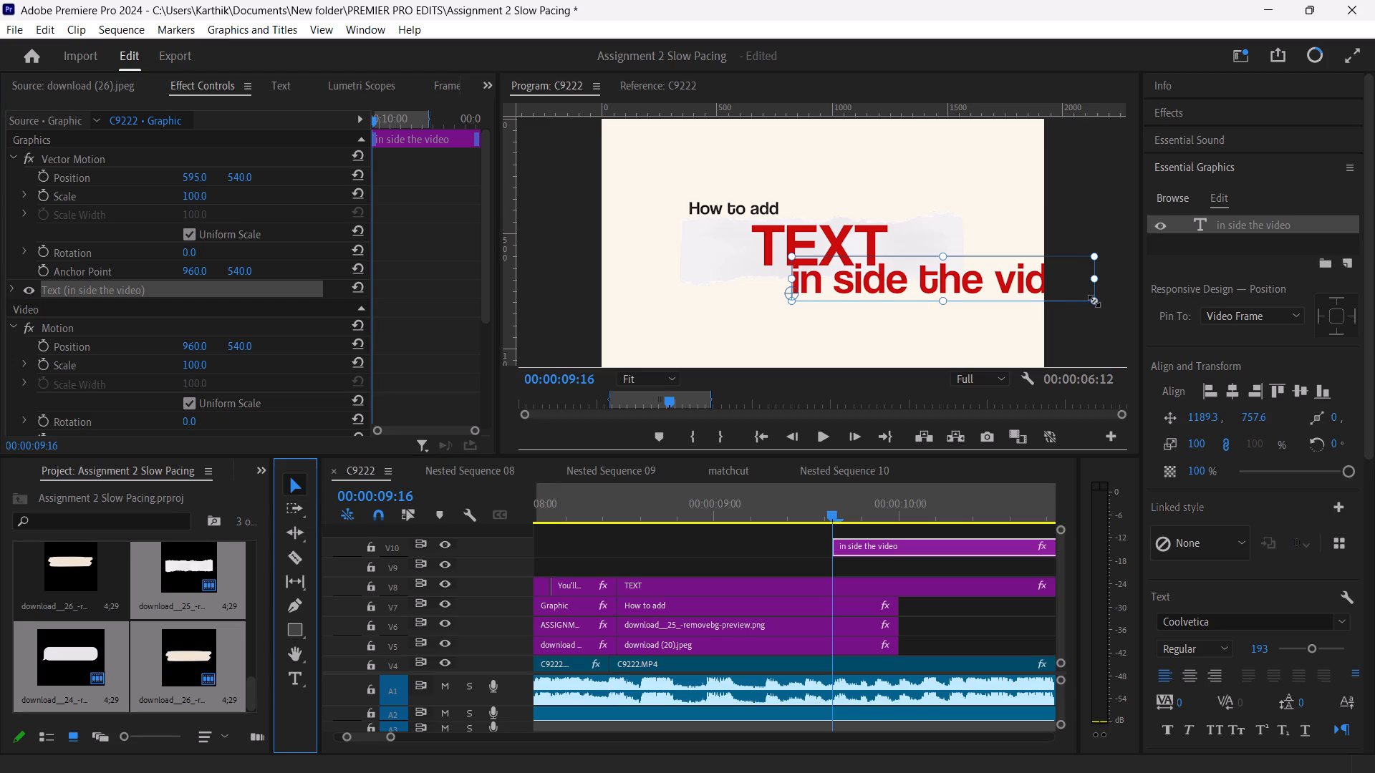
left_click_drag(1094, 301, 962, 283)
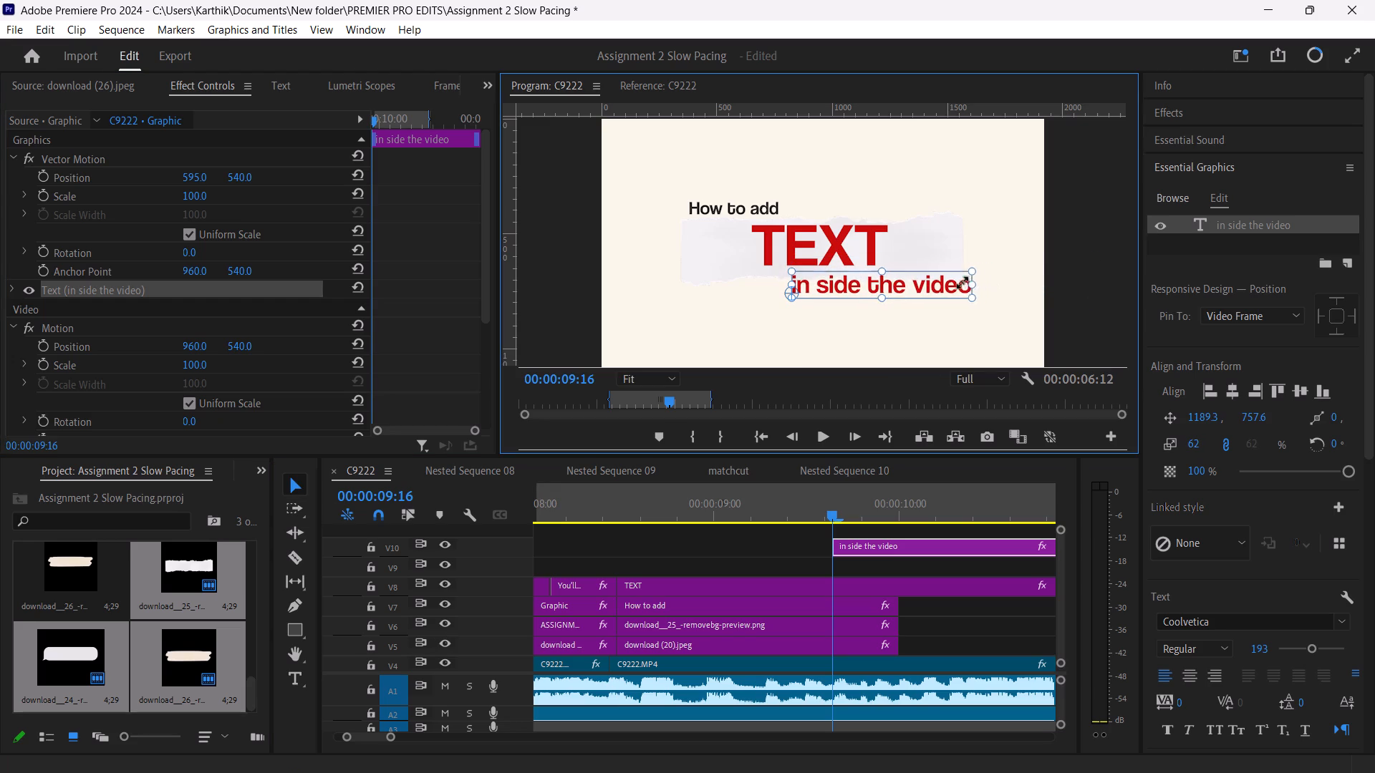
left_click_drag(962, 283, 935, 282)
Correct the new line's wording to "inside the video".
left_click(821, 288)
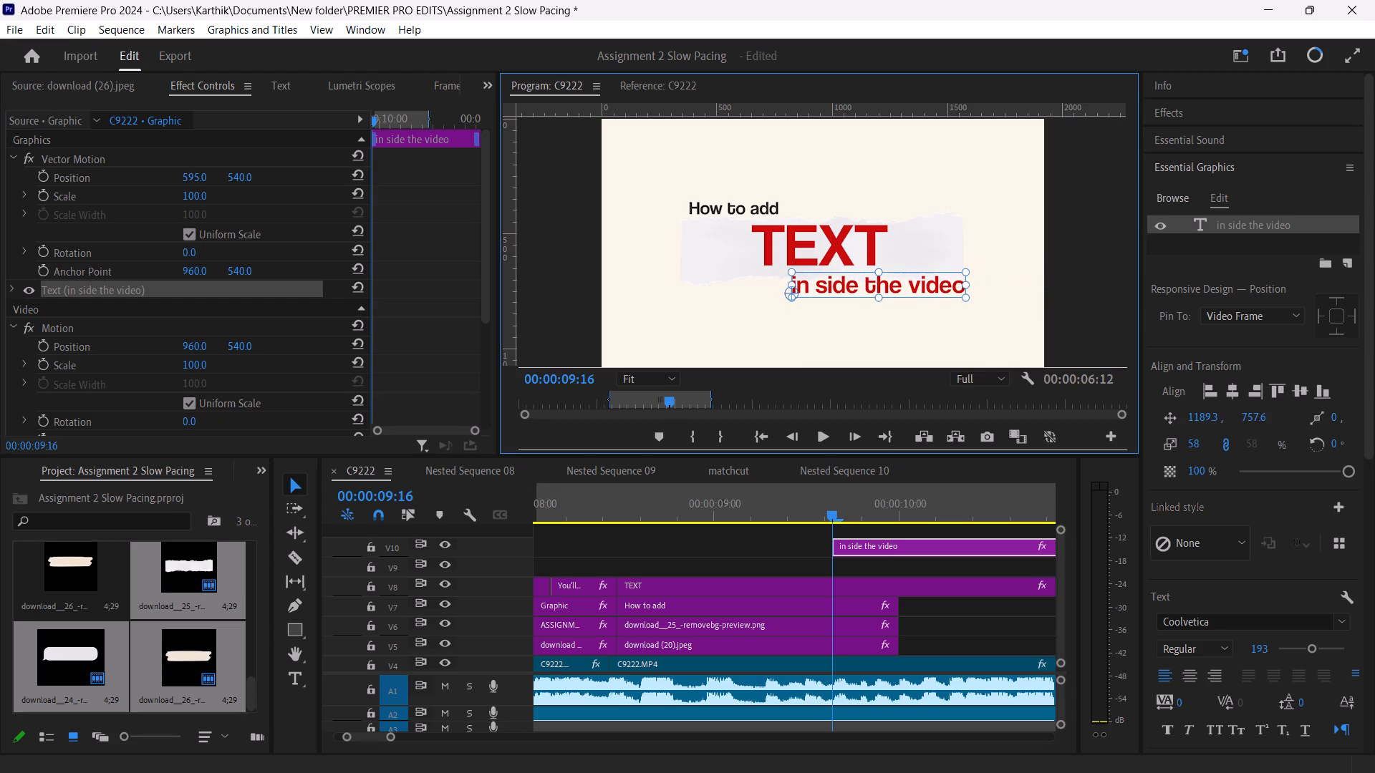
double_click(819, 287)
left_click(819, 287)
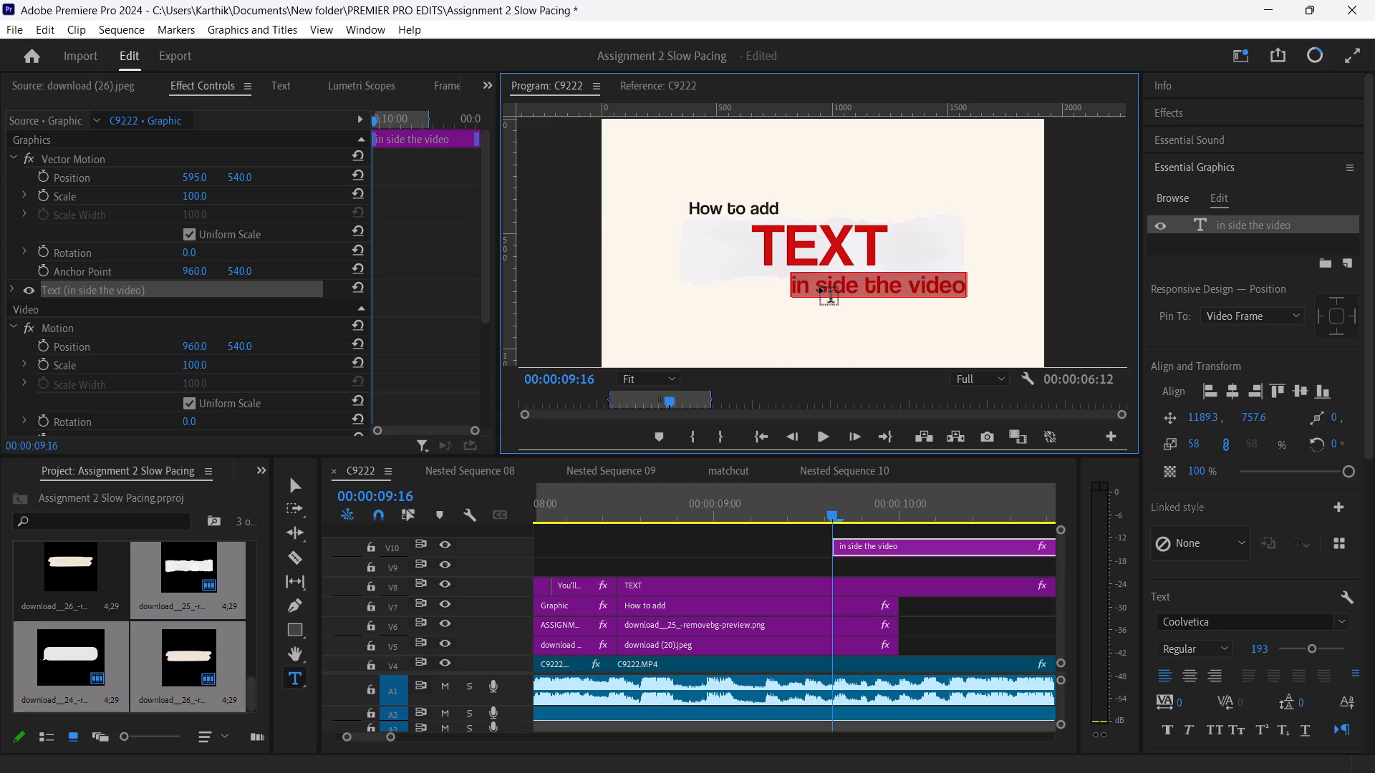
triple_click(819, 287)
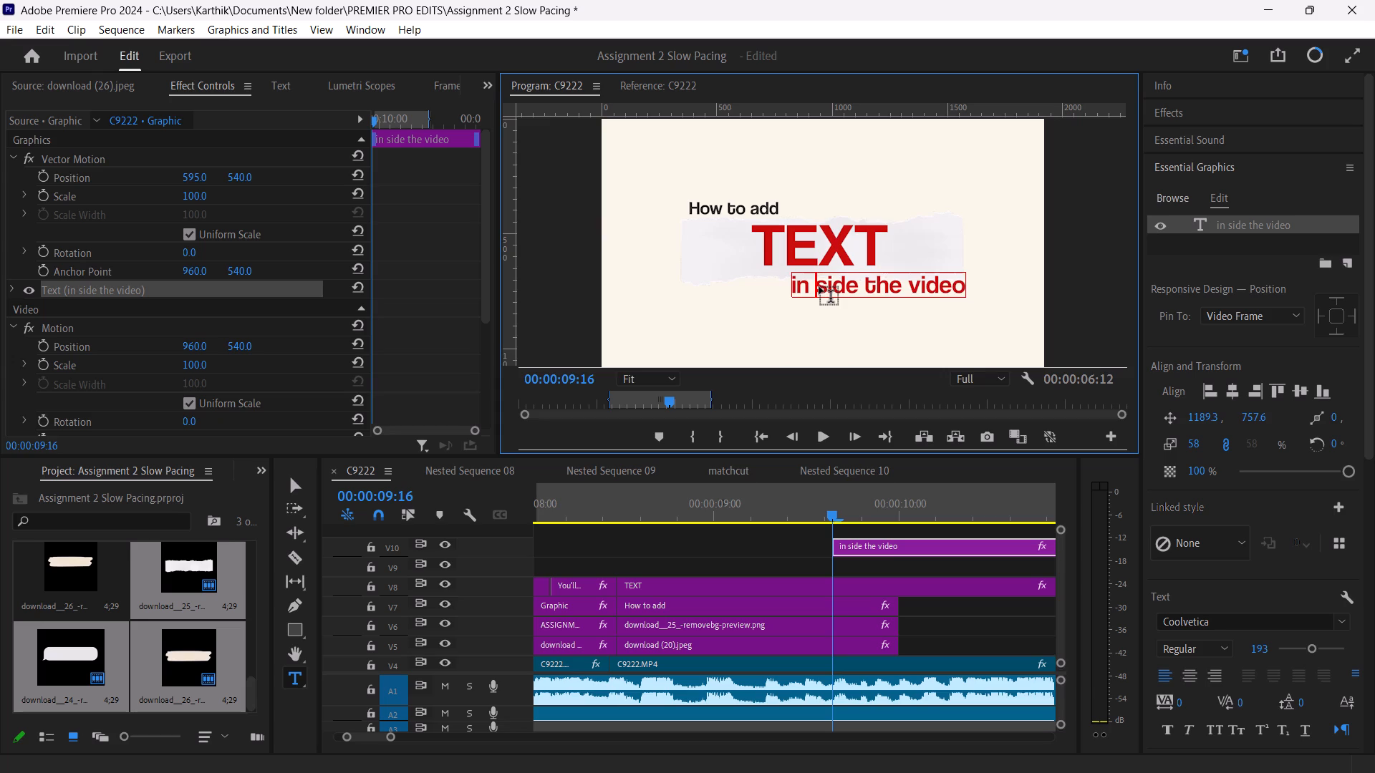
key("BackSpace")
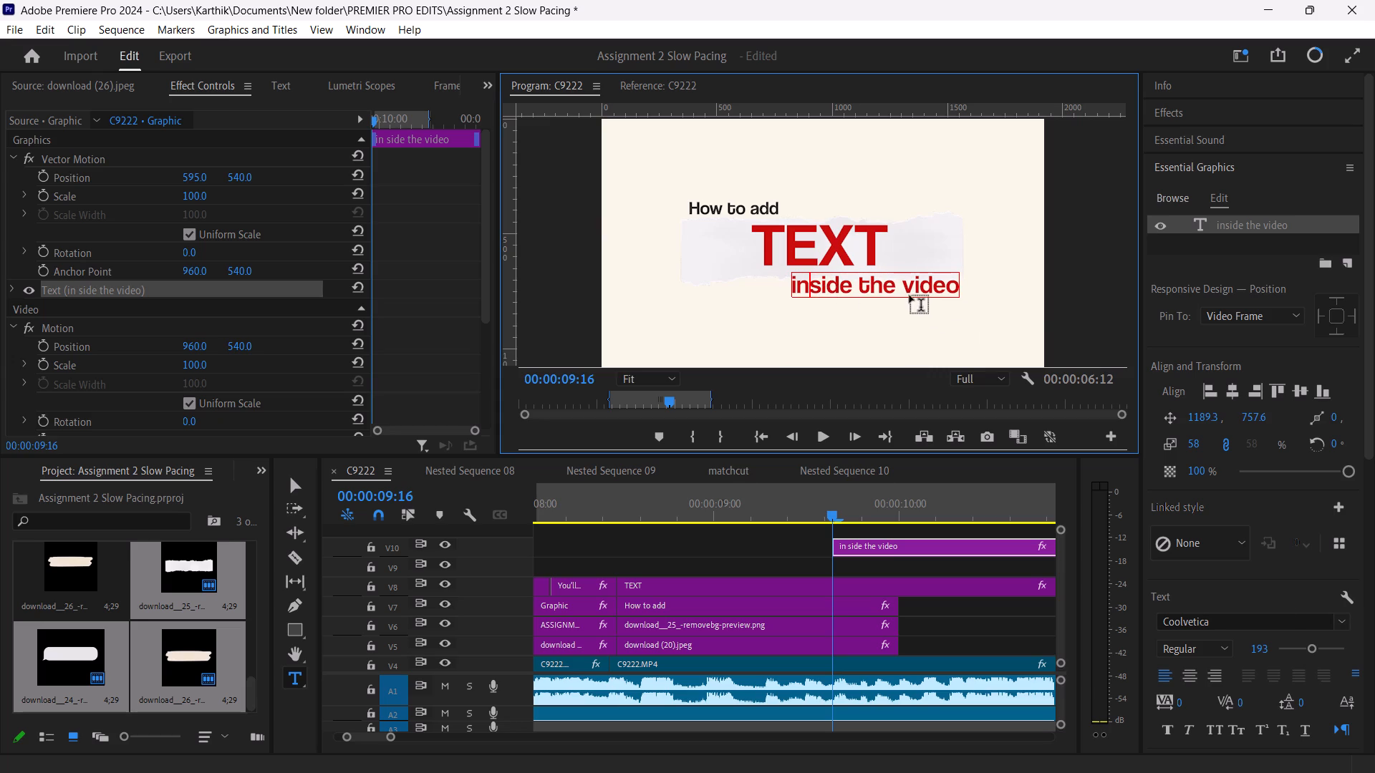
Change the fill of the whole "inside the video" line to a dark neutral grey.
double_click(911, 285)
double_click(911, 285)
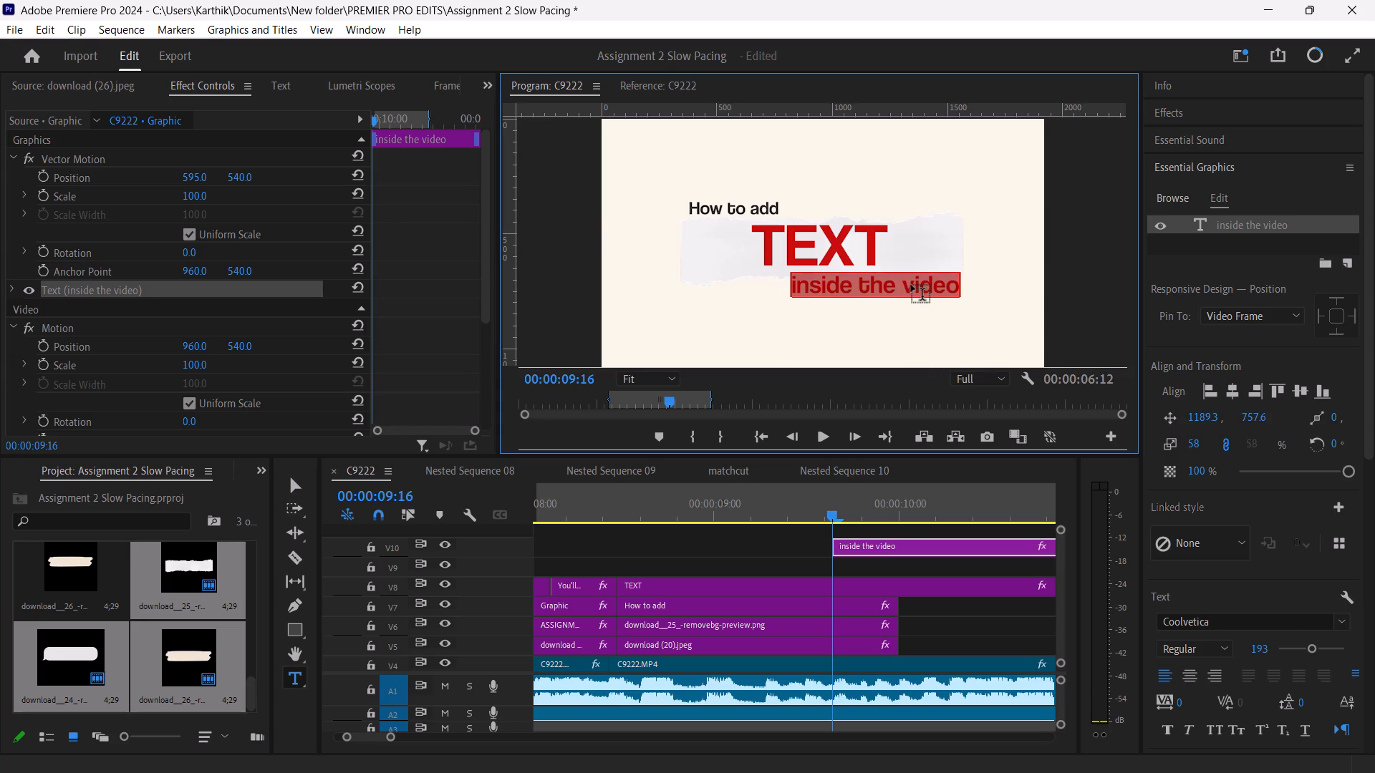
scroll(1267, 476, "down", 5)
left_click_drag(1374, 442, 1365, 433)
left_click_drag(1365, 433, 1374, 576)
left_click(1202, 573)
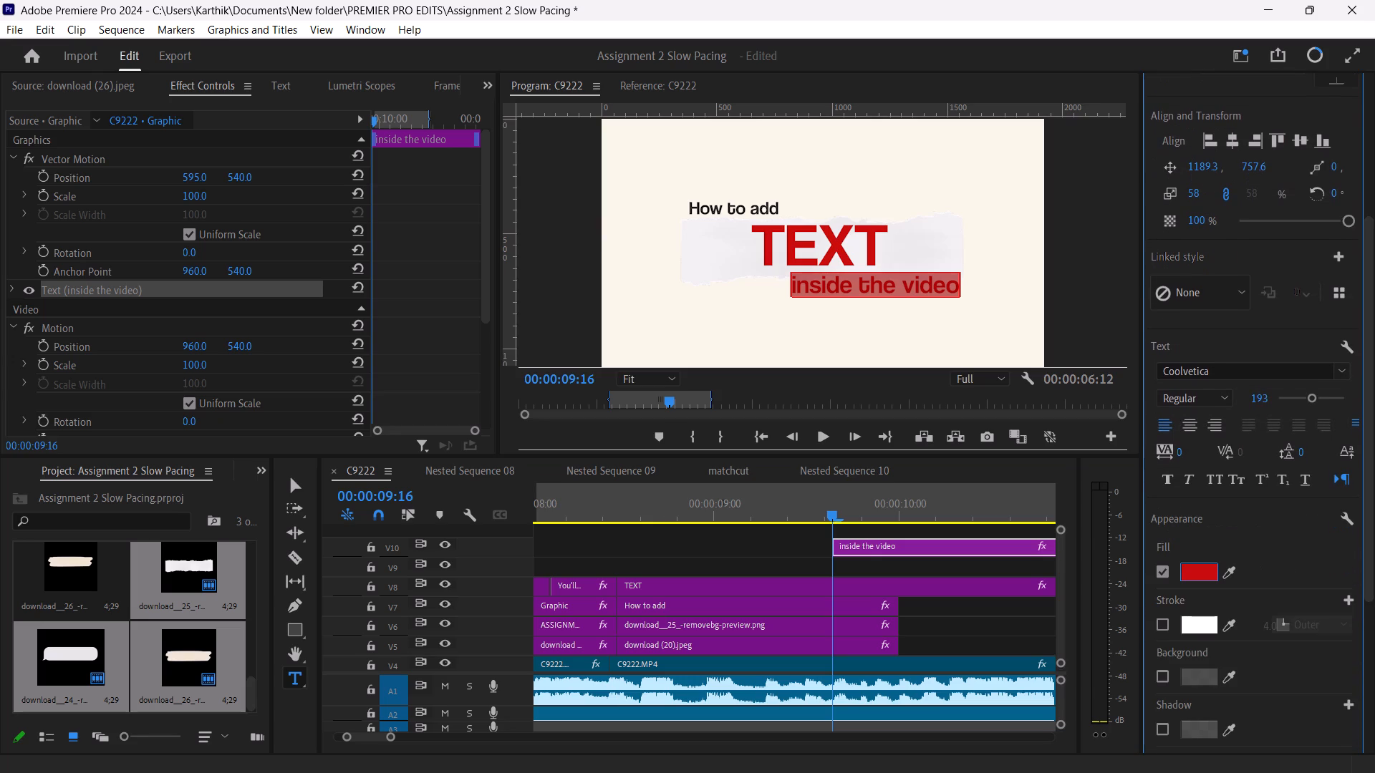
left_click_drag(590, 332, 481, 337)
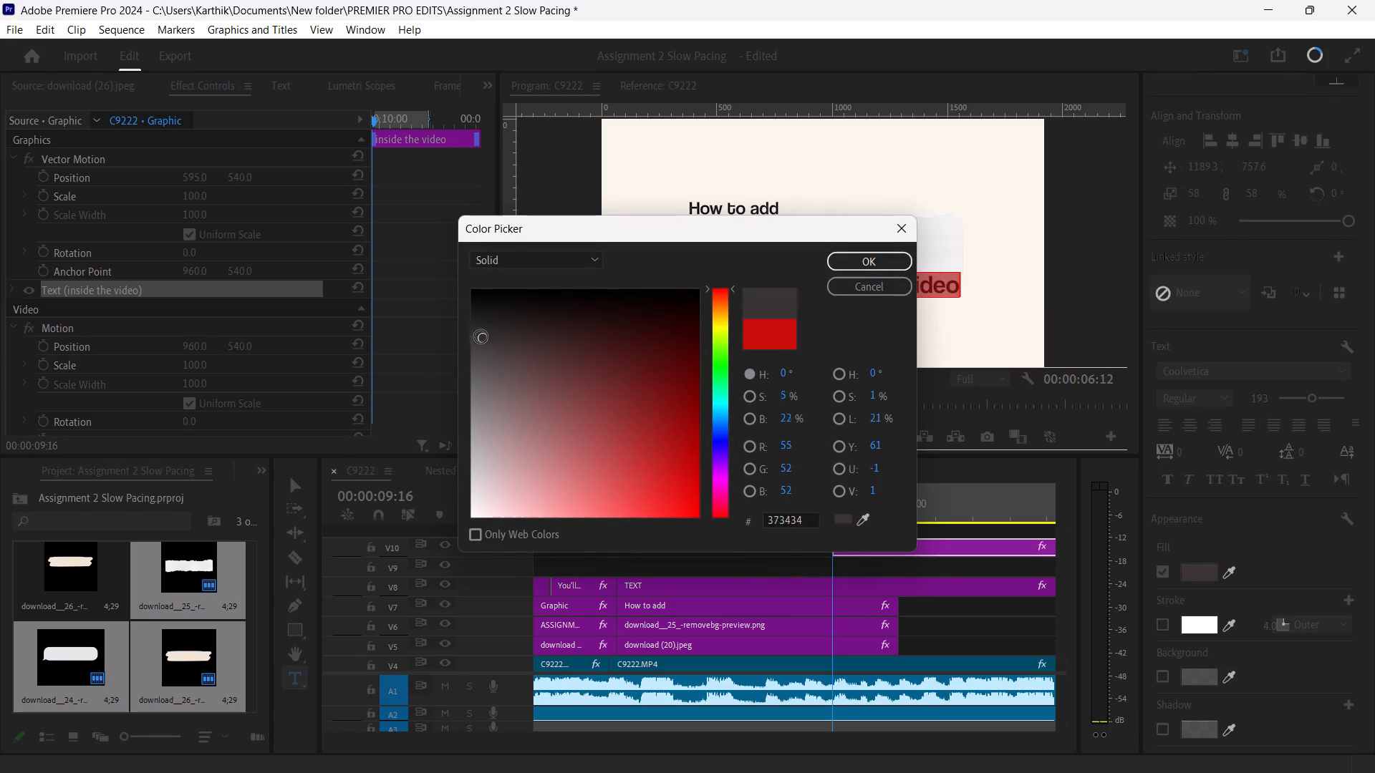
left_click_drag(481, 337, 473, 329)
left_click(876, 257)
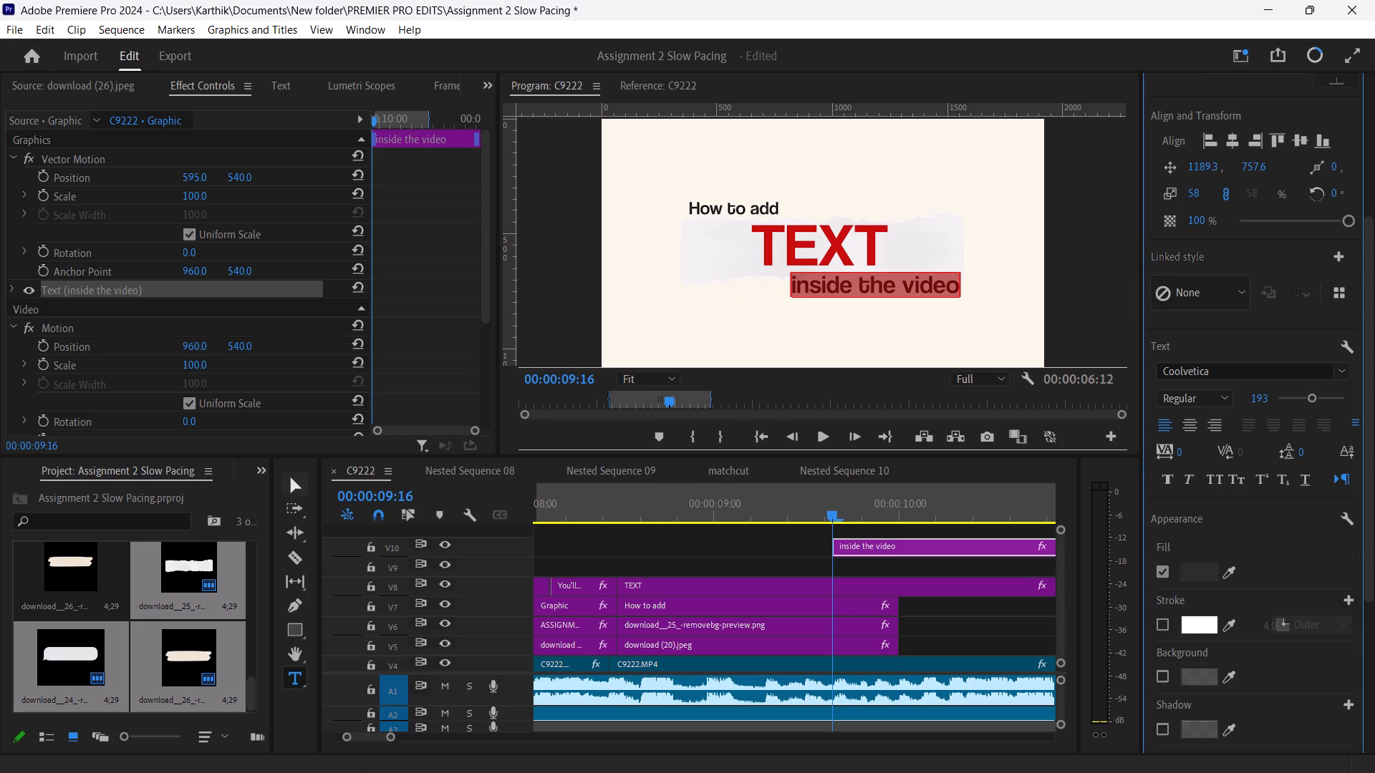
Scale "inside the video" to about 43% and place it under the torn paper's right end at about 1388.5, 761.6.
left_click(297, 484)
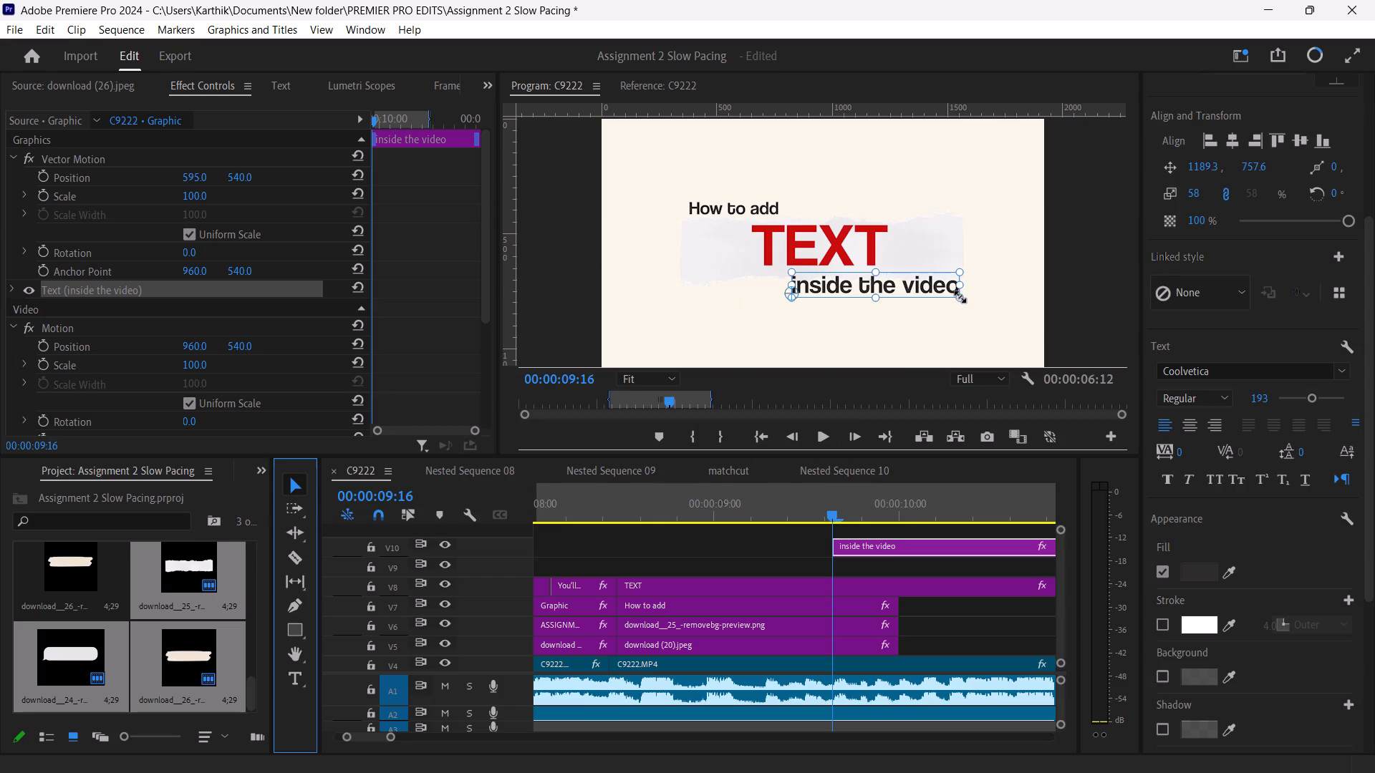
left_click_drag(960, 297, 941, 291)
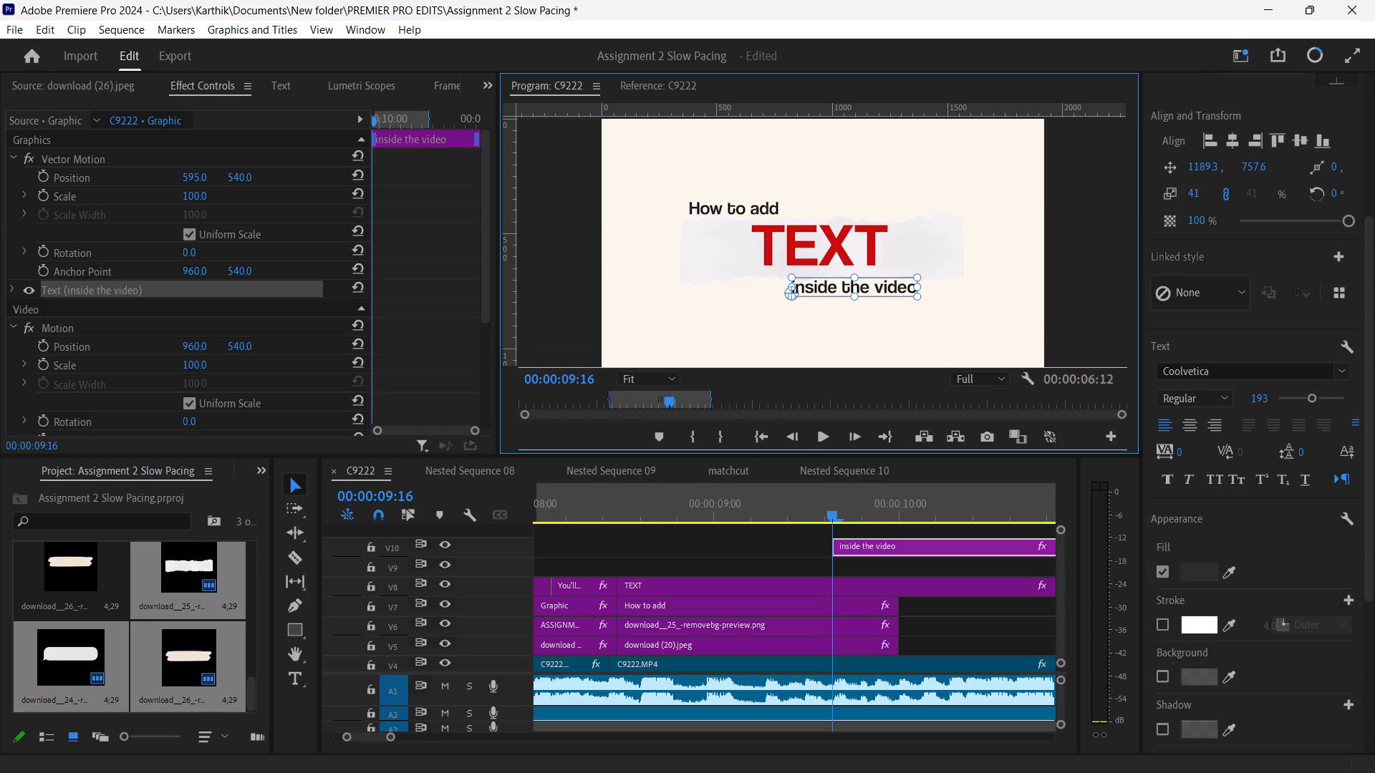
left_click_drag(879, 286, 926, 286)
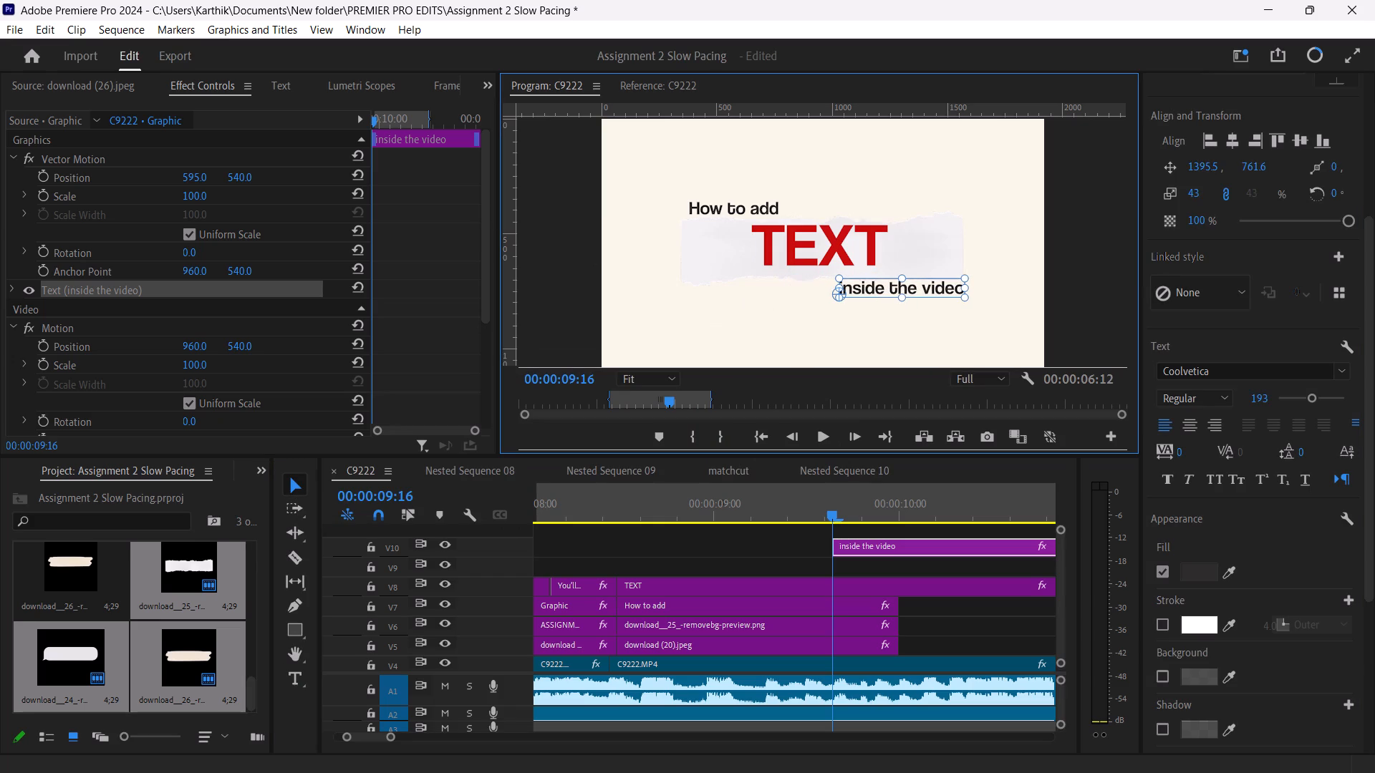
left_click_drag(926, 286, 925, 286)
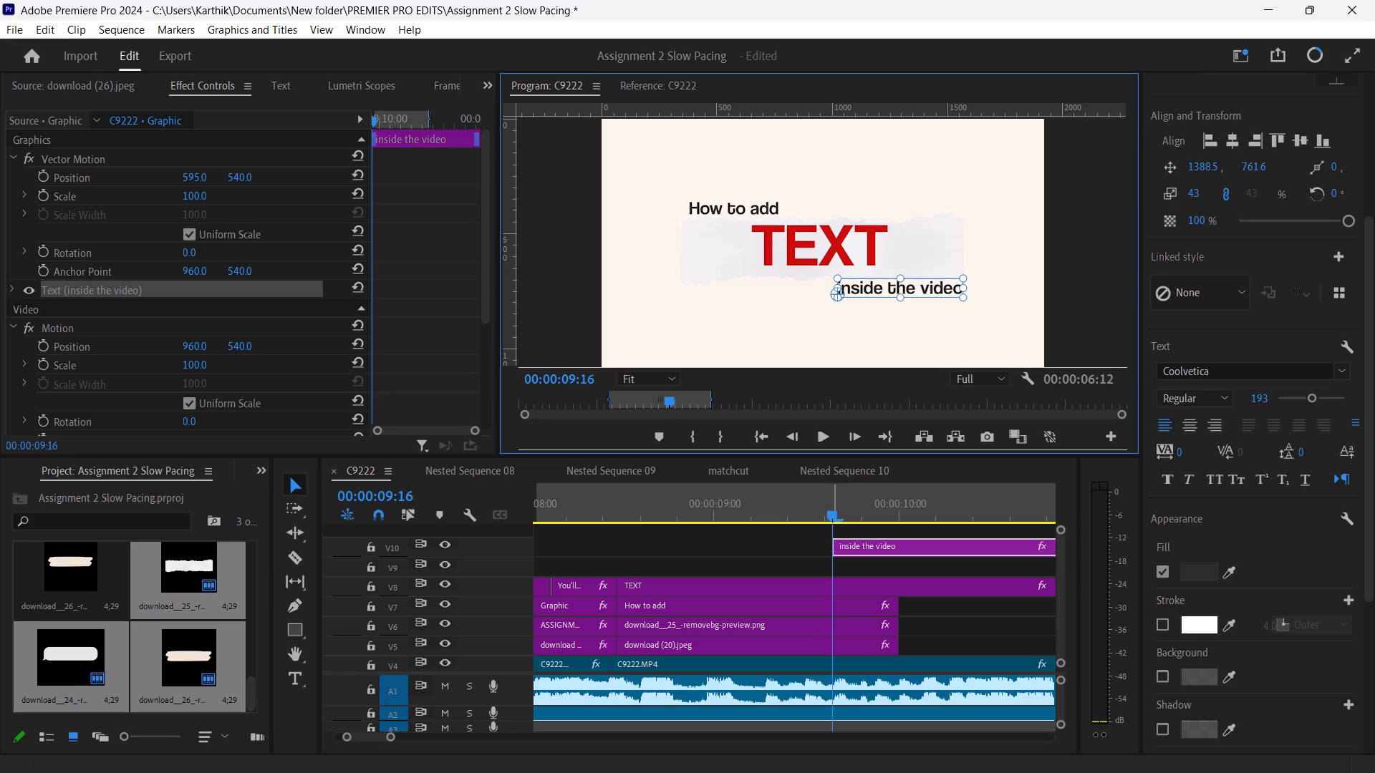
Move the "inside the video" clip from V10 down to V9, keeping its start at 00:00:09:16.
left_click(831, 514)
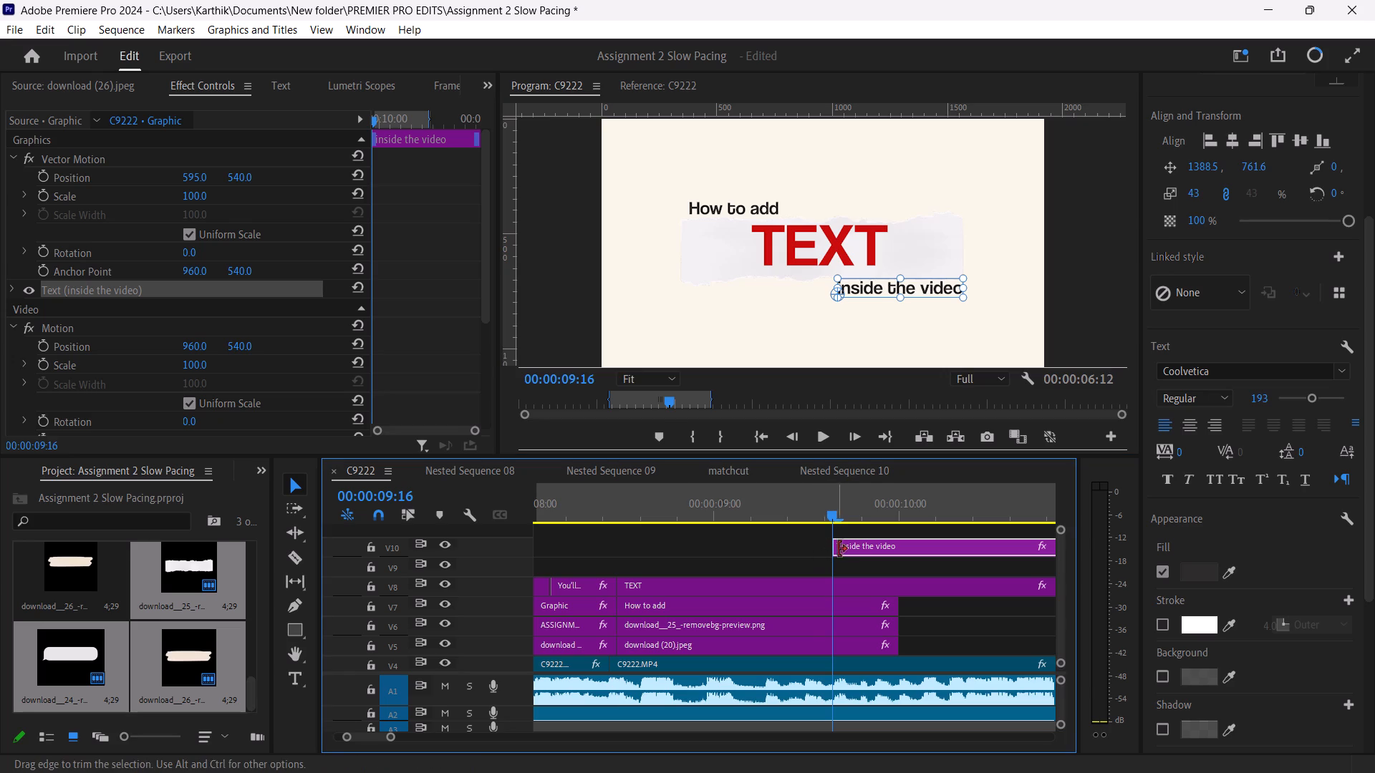
left_click_drag(869, 543, 867, 560)
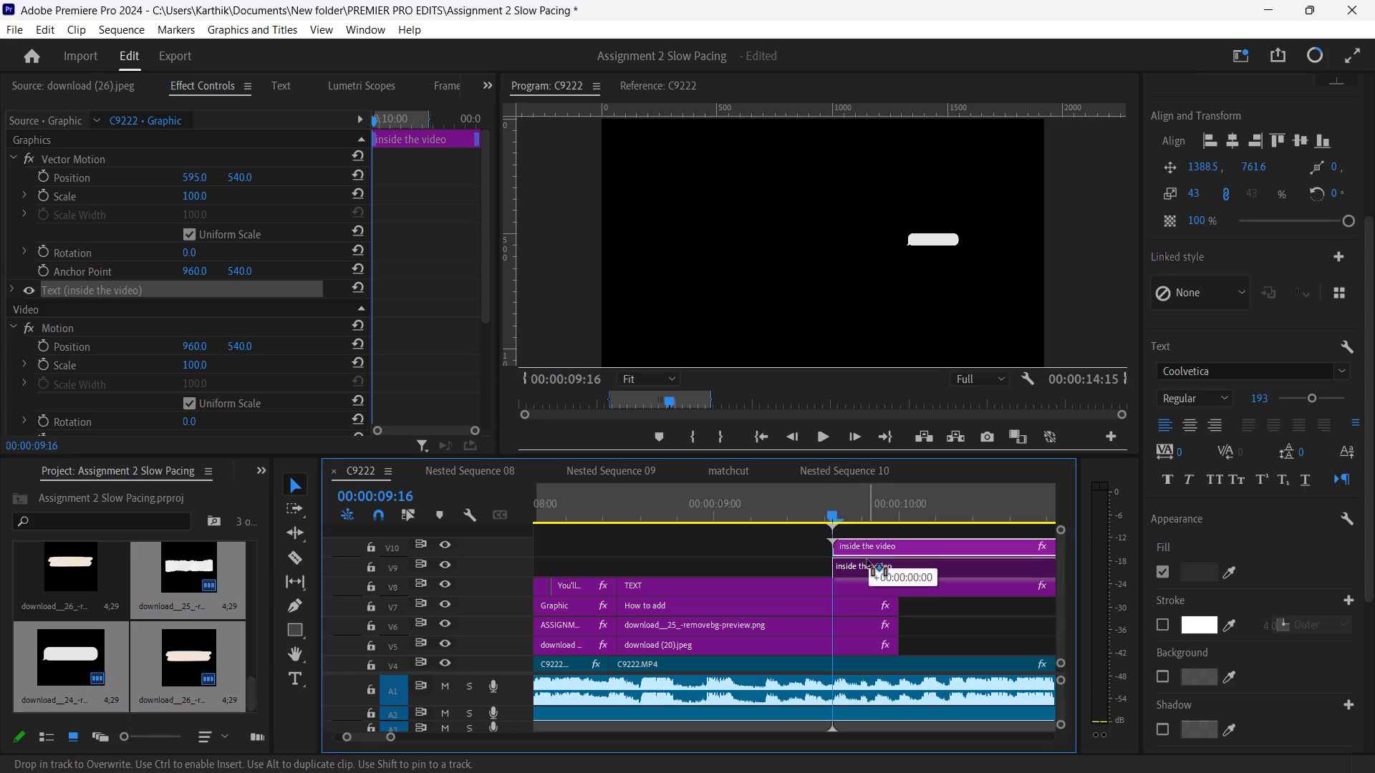
left_click_drag(867, 560, 867, 560)
Cut the "inside the video" and TEXT clips at 00:00:10:00 and delete the parts after the cut.
left_click_drag(831, 518, 897, 535)
left_click_drag(917, 545, 930, 601)
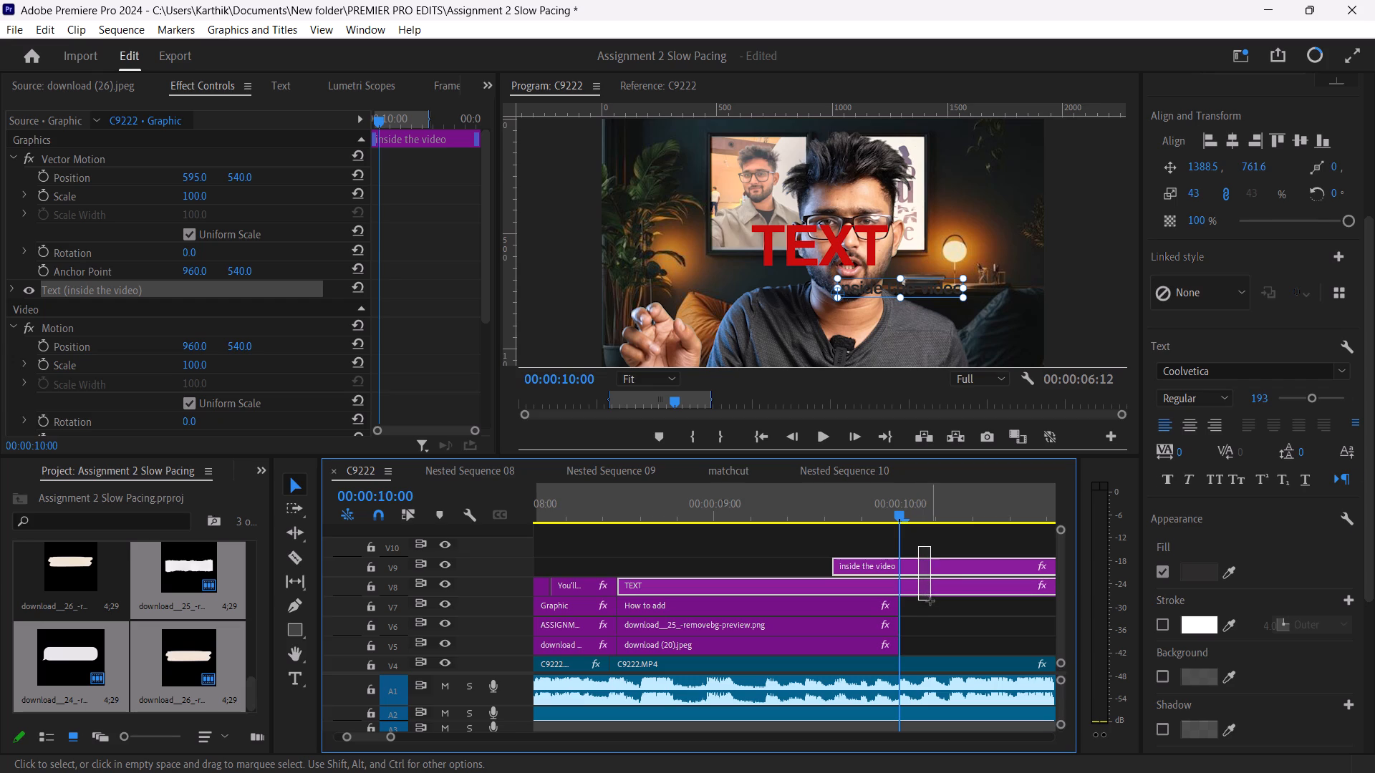
left_click_drag(930, 601, 932, 606)
key("c")
left_click_drag(922, 552, 944, 603)
key("s")
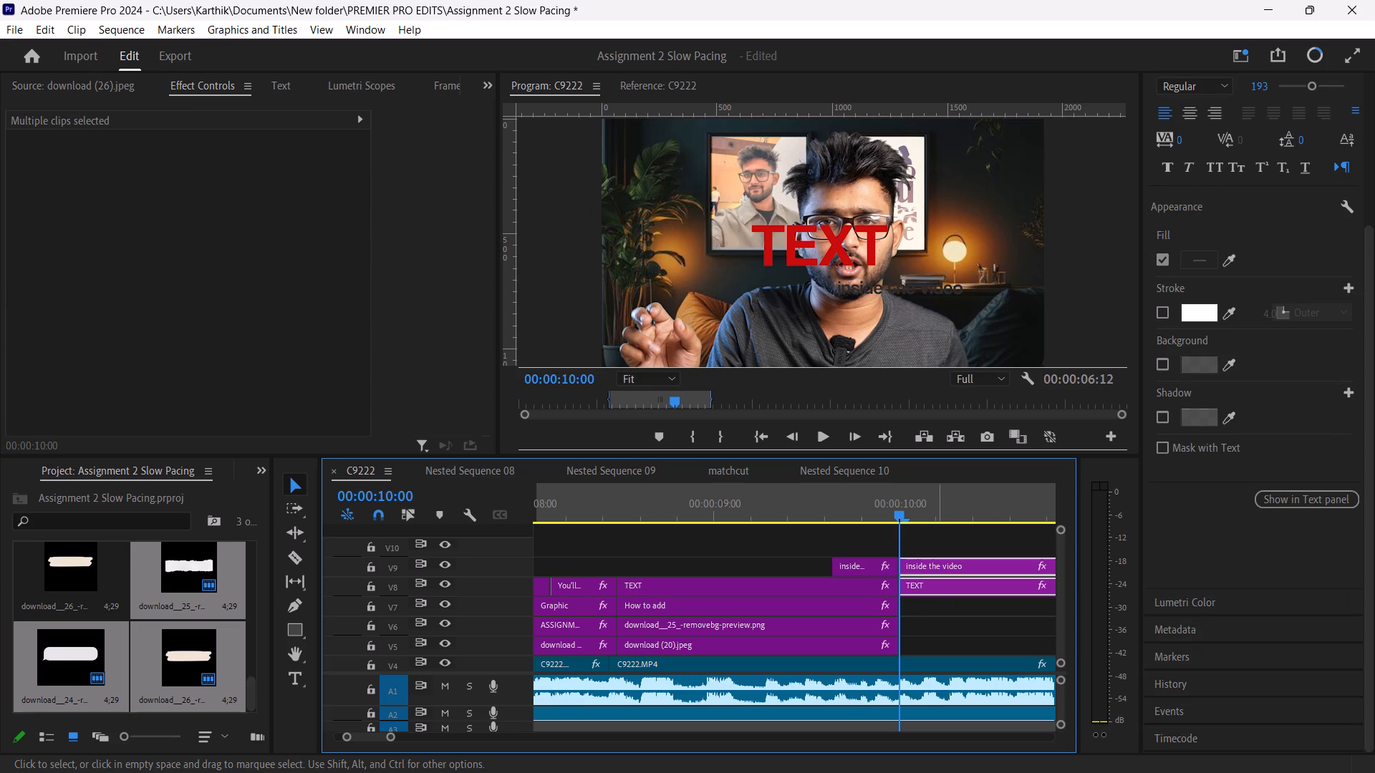
key("c")
key("BackSpace")
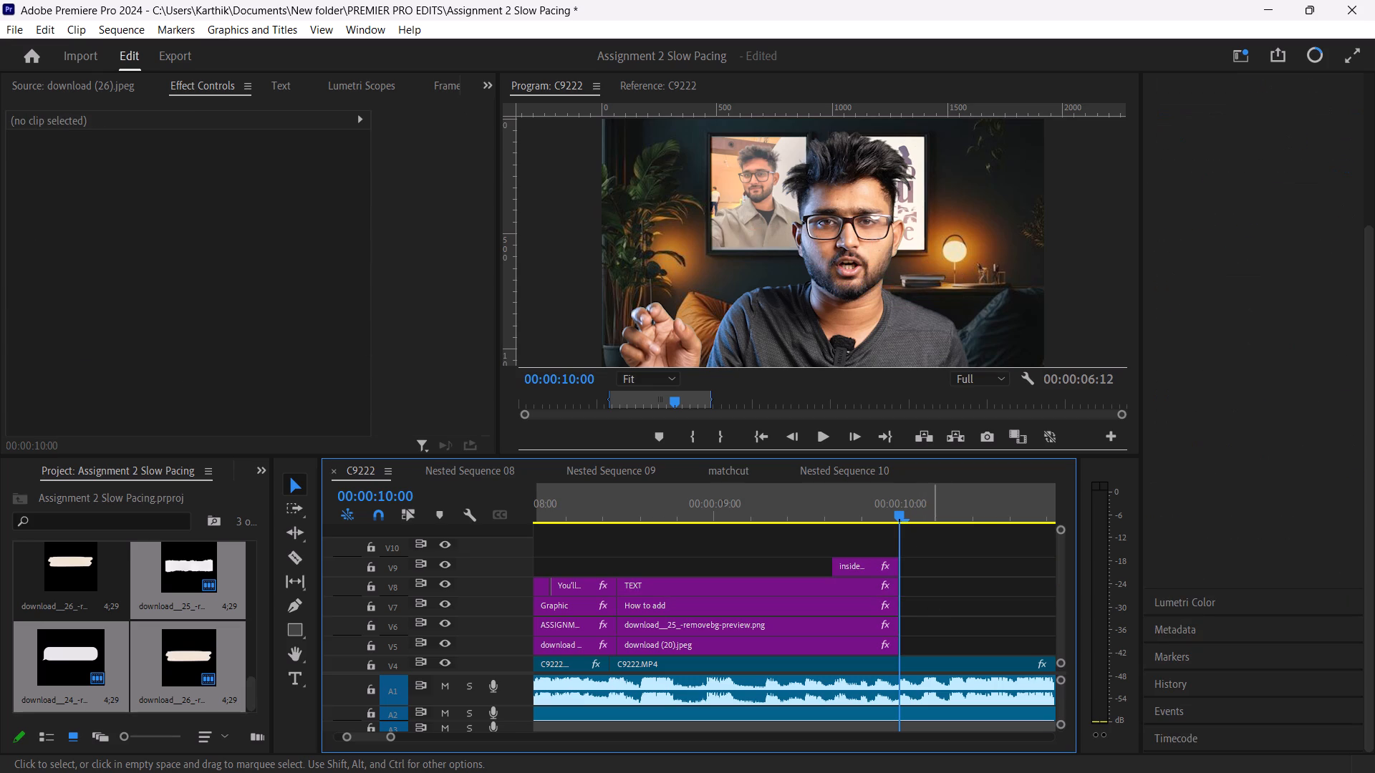
Play the torn-paper scene from 00:00:08:09 to 00:00:09:13 to check the text timing.
left_click_drag(900, 508, 597, 513)
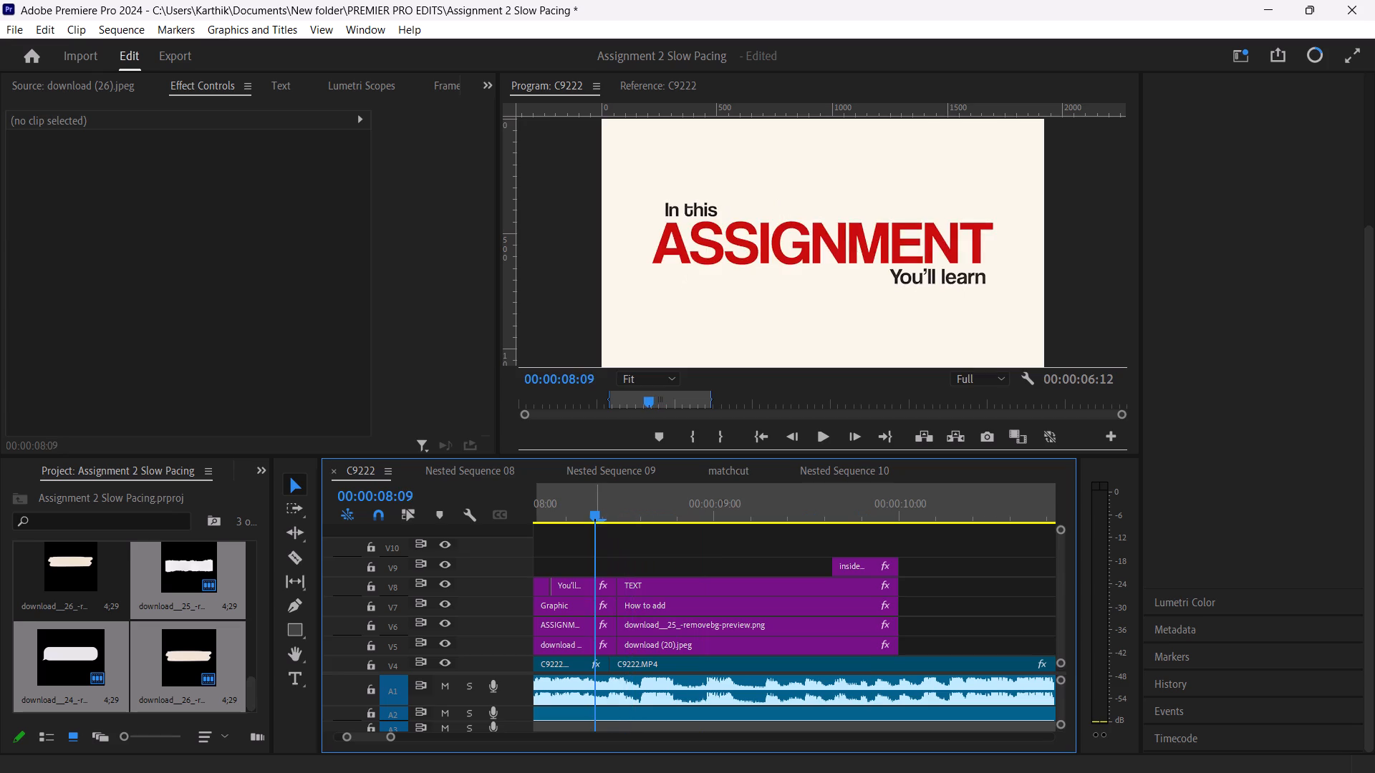
key("space")
key("space")
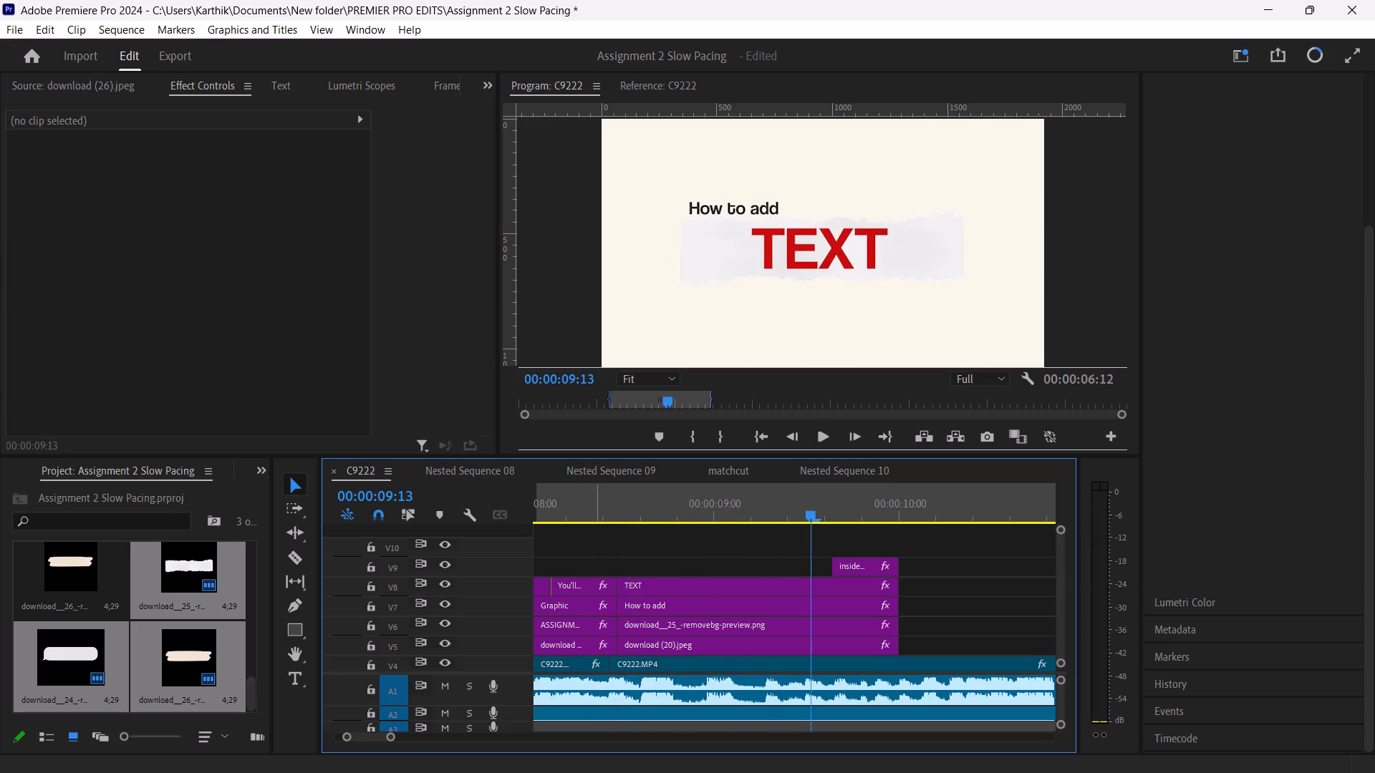
Add a closing double quotation mark after the word TEXT in the V8 graphic.
left_click(659, 596)
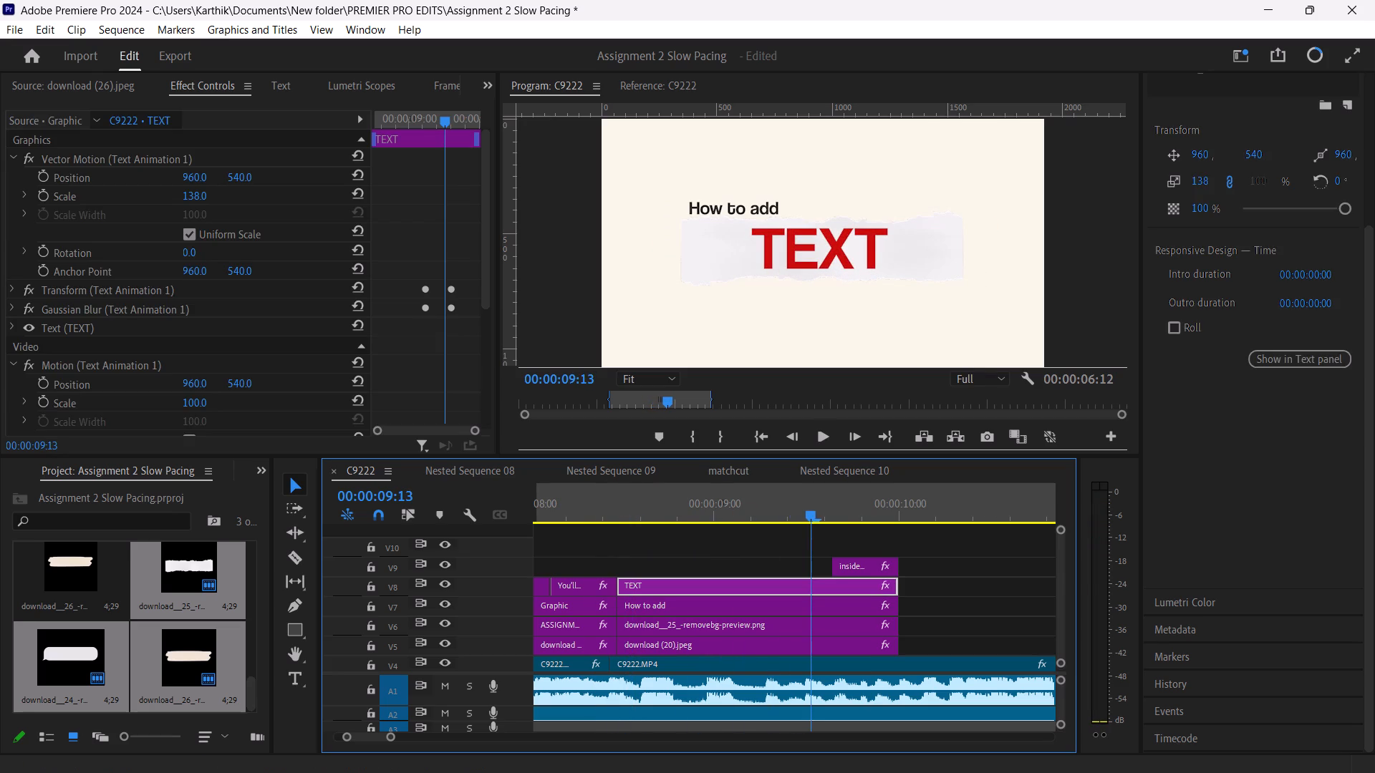
triple_click(871, 237)
left_click(871, 237)
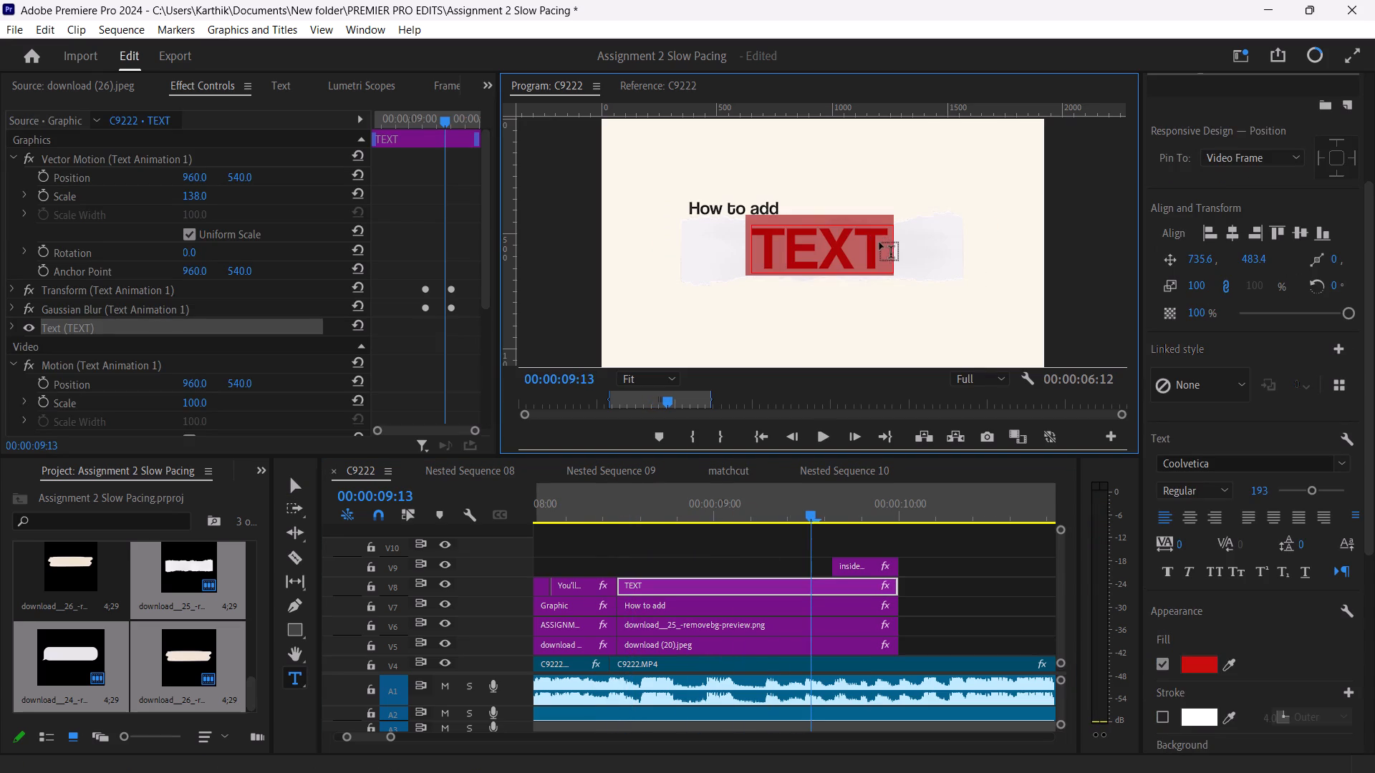
left_click(880, 244)
key("shift+quotedbl")
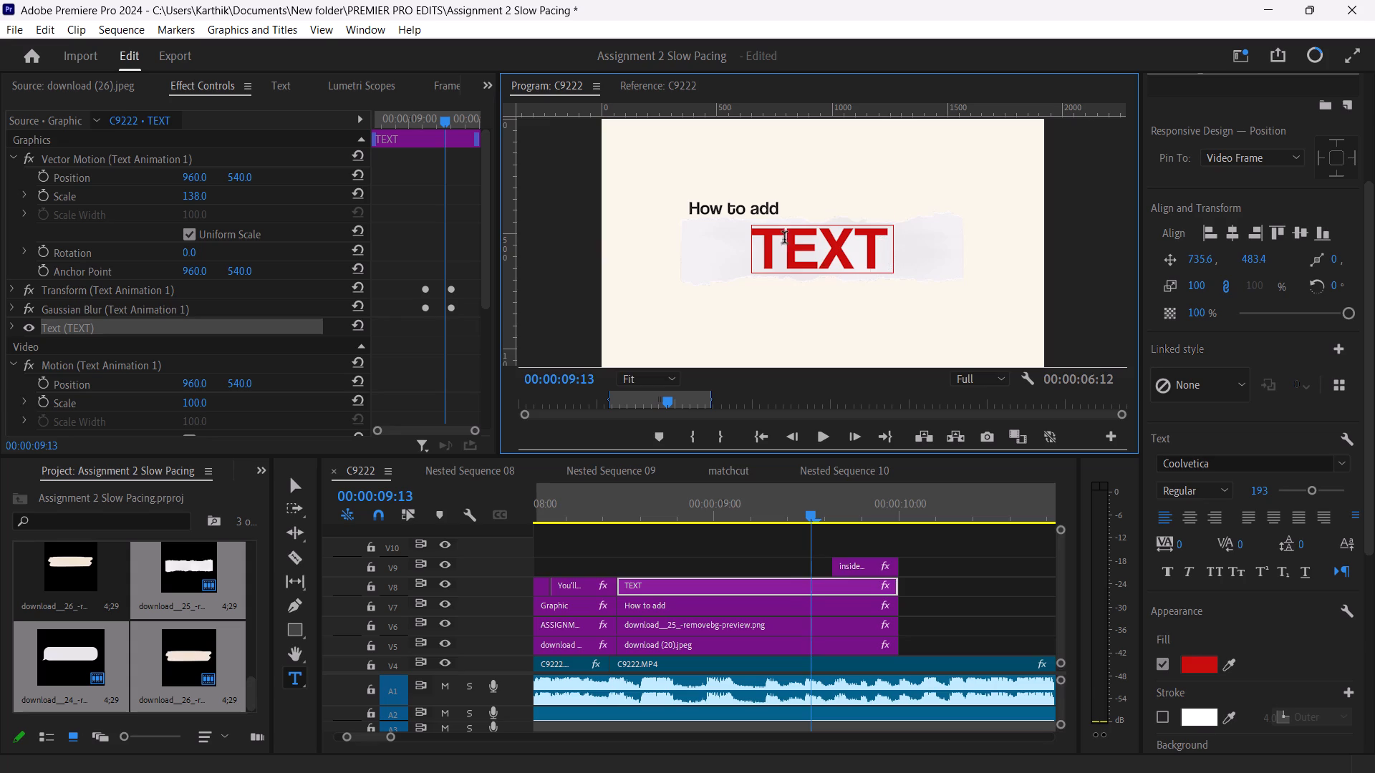
left_click(300, 490)
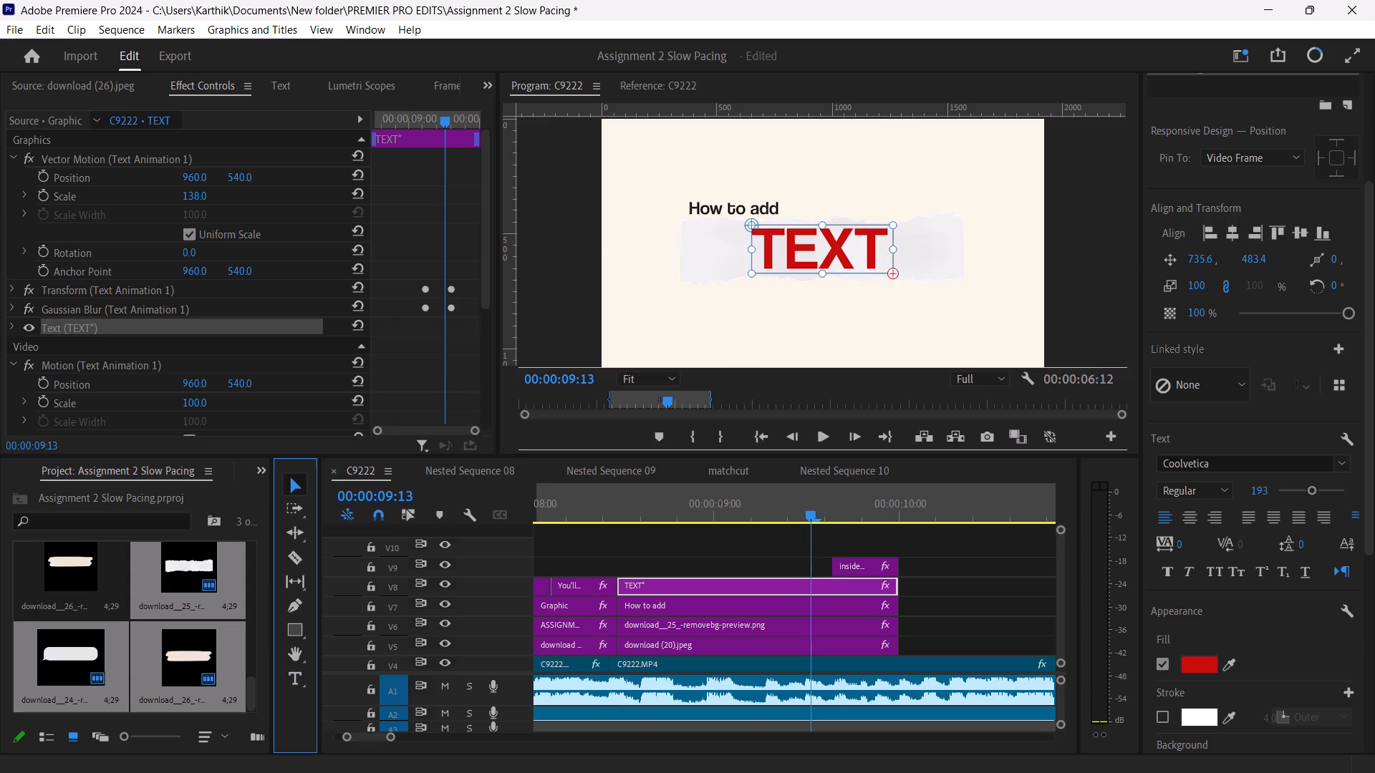
Widen the V8 TEXT graphic's text box on both sides so the closing quotation mark fits on the line.
left_click_drag(894, 248, 928, 254)
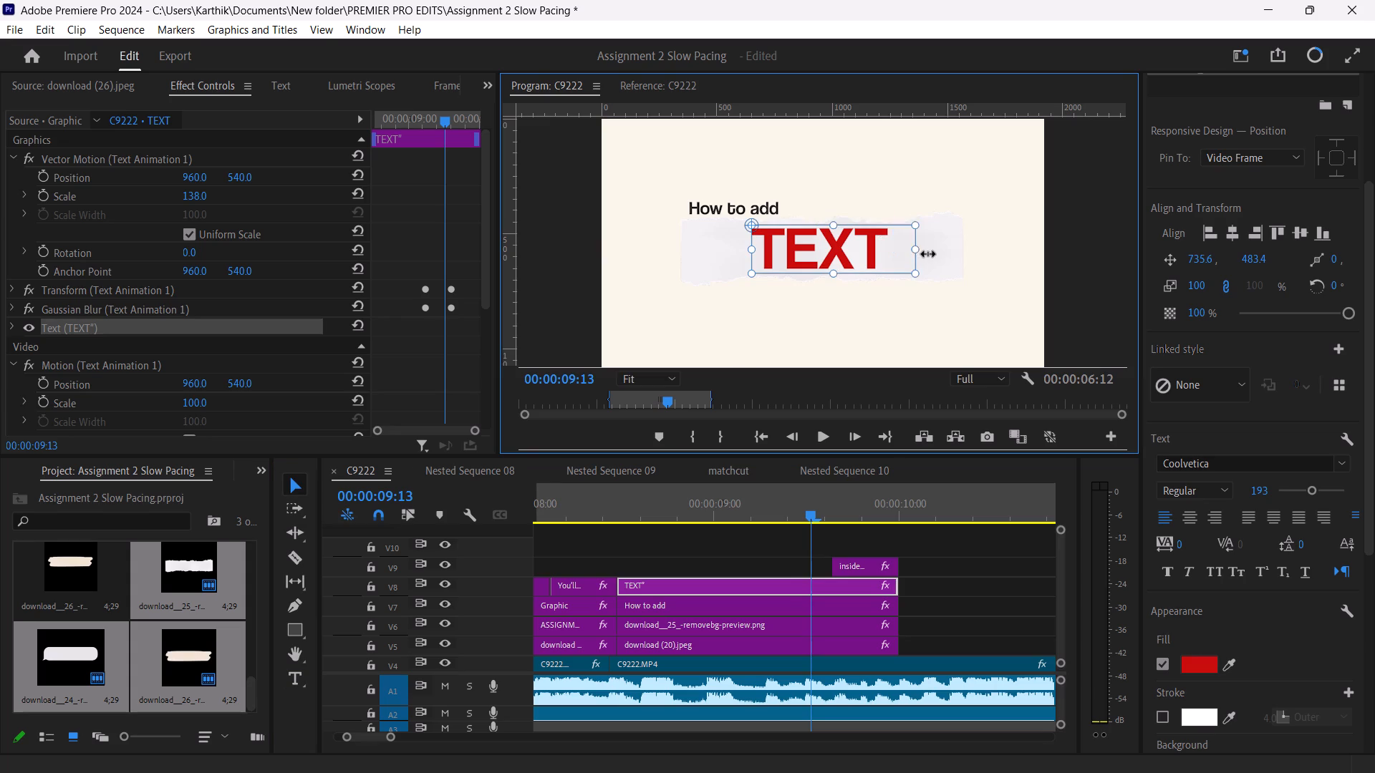
left_click_drag(928, 254, 937, 254)
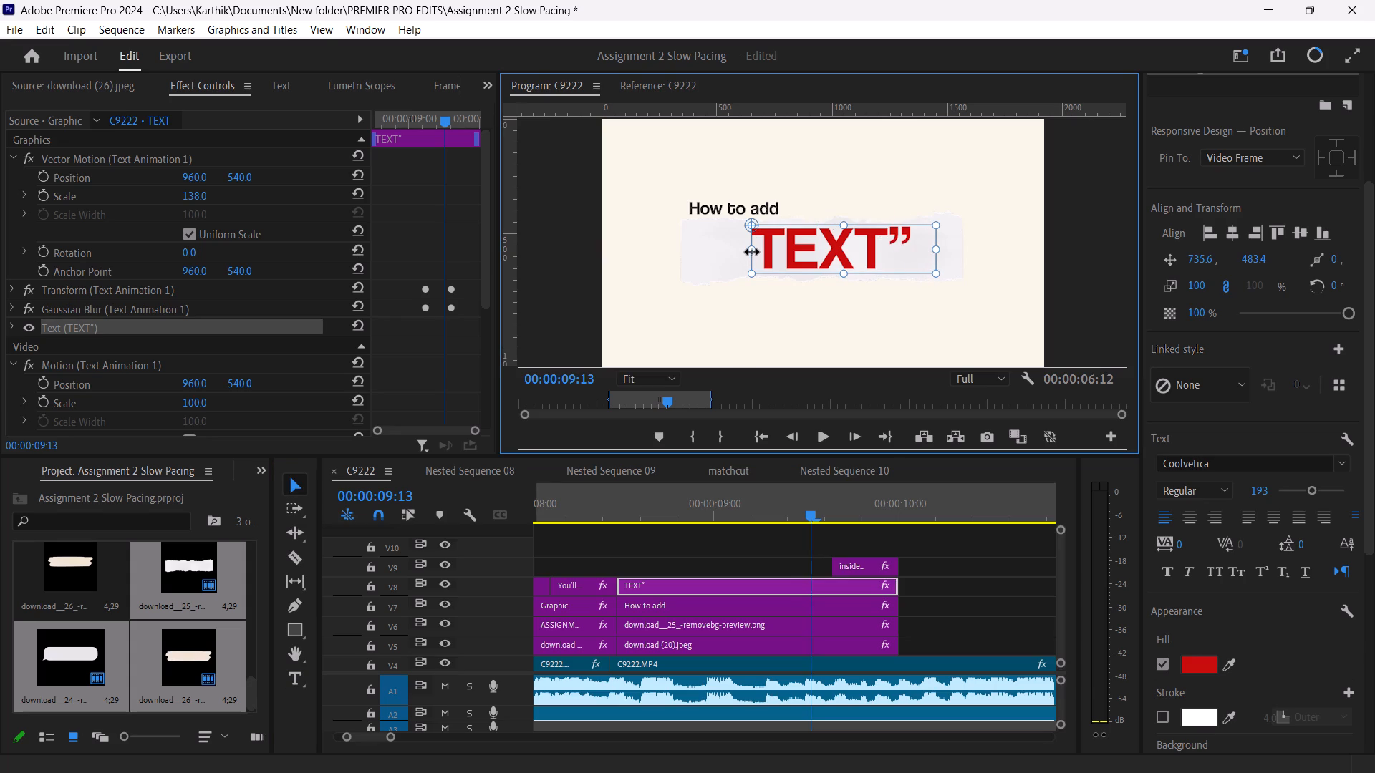
left_click_drag(752, 252, 758, 251)
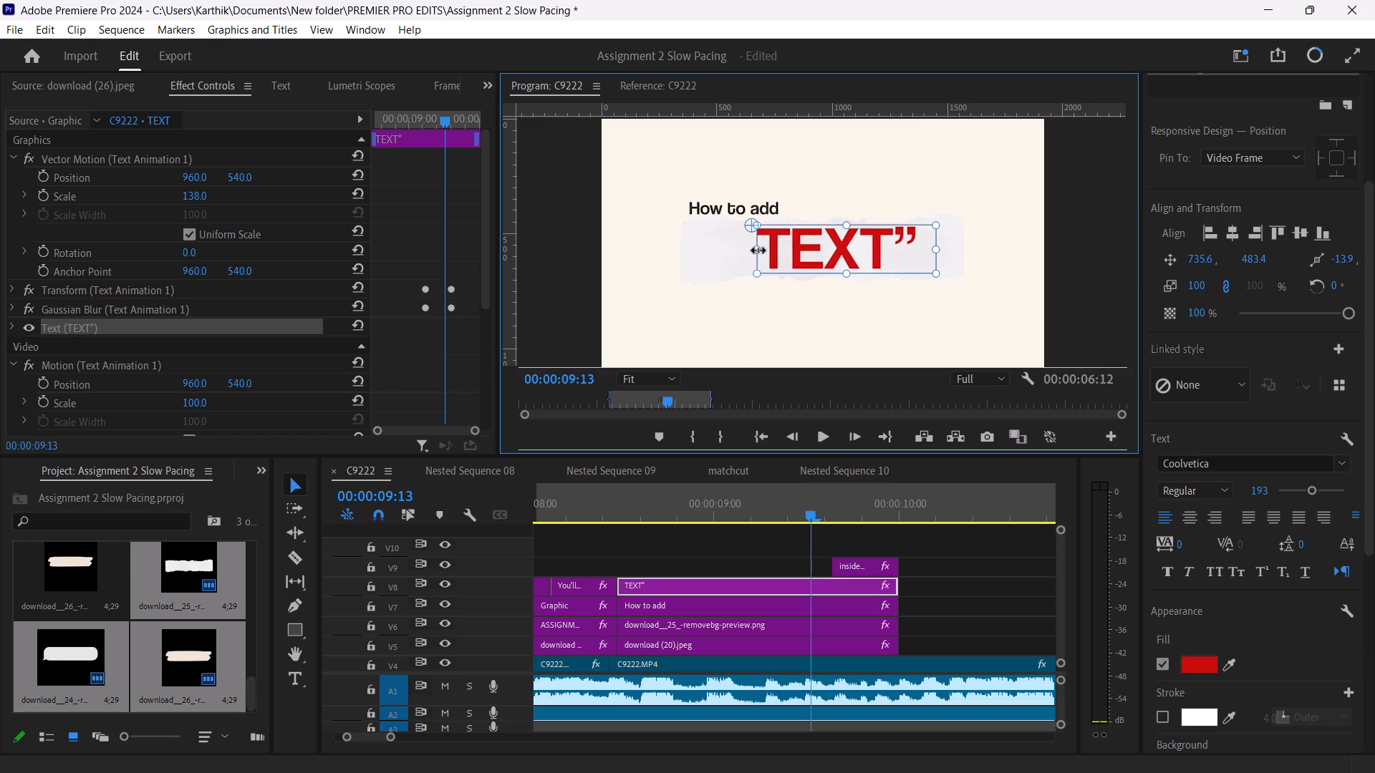
left_click_drag(758, 251, 759, 251)
left_click_drag(759, 250, 723, 253)
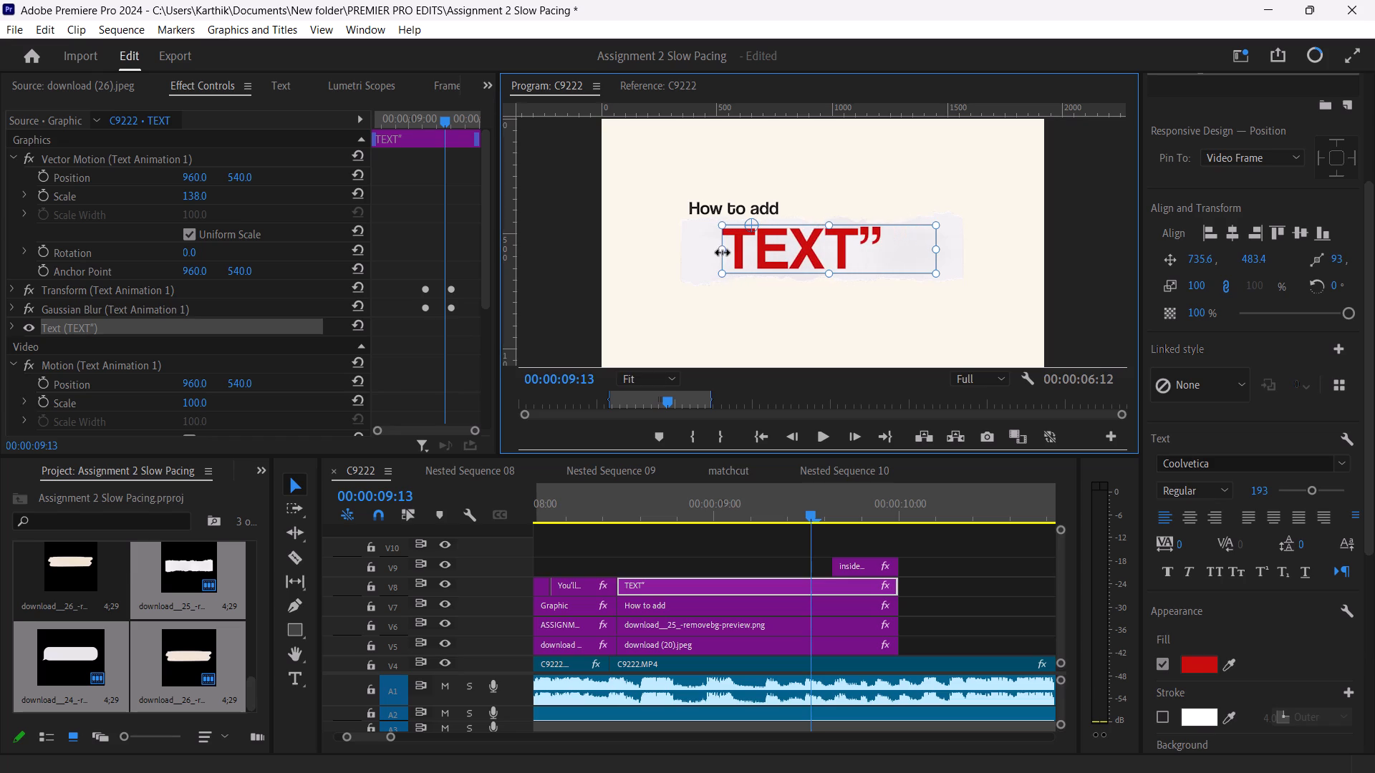
Add an opening double quotation mark before the word TEXT in the V8 graphic.
left_click(734, 253)
left_click(734, 253)
double_click(734, 253)
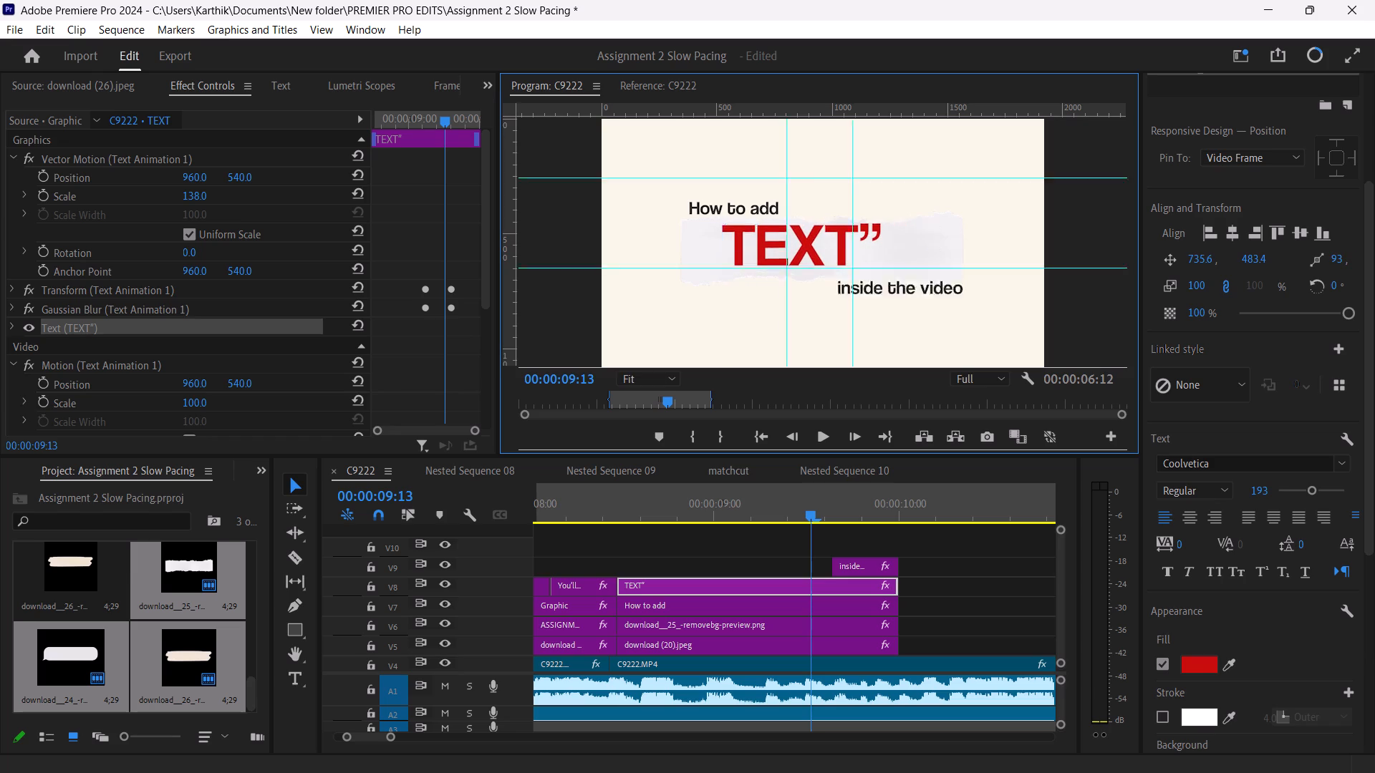
left_click(734, 253)
left_click(734, 253)
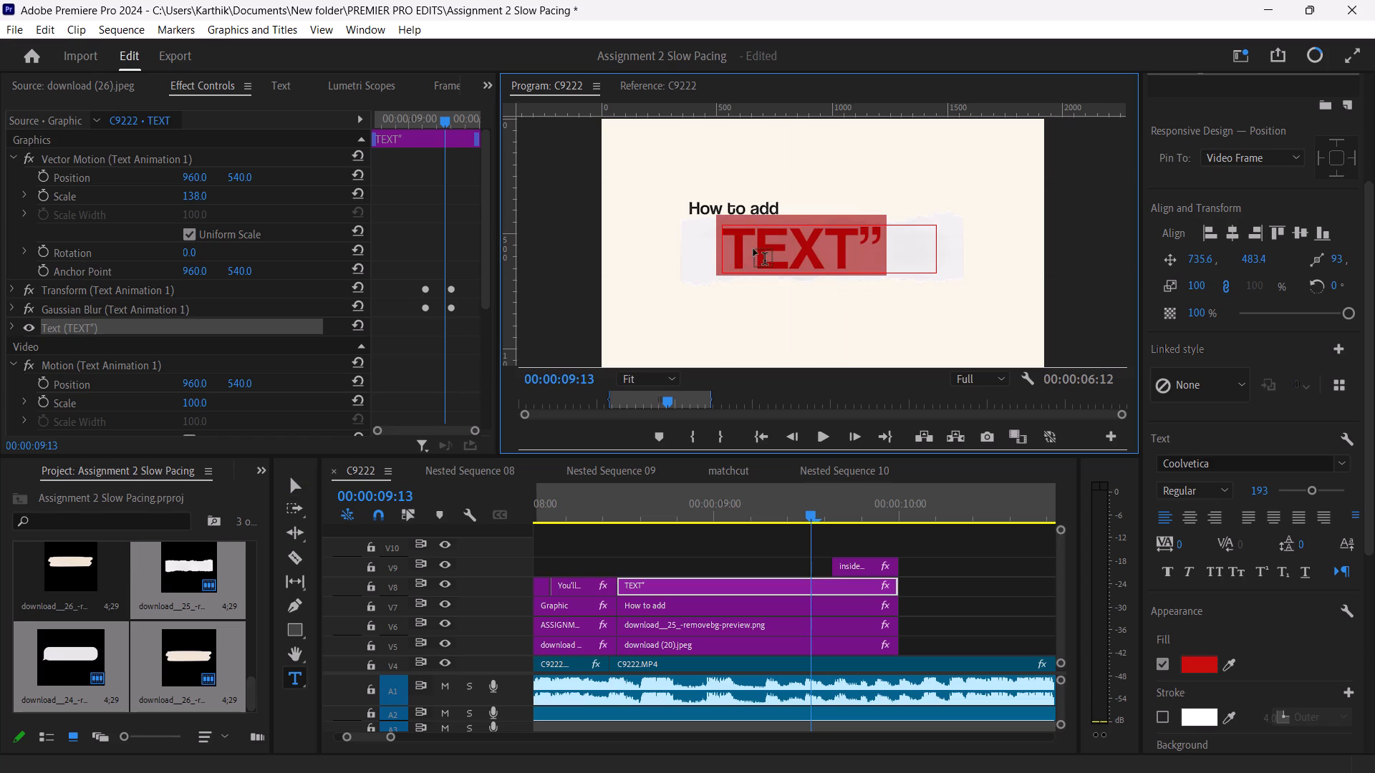
left_click(753, 249)
key("Left")
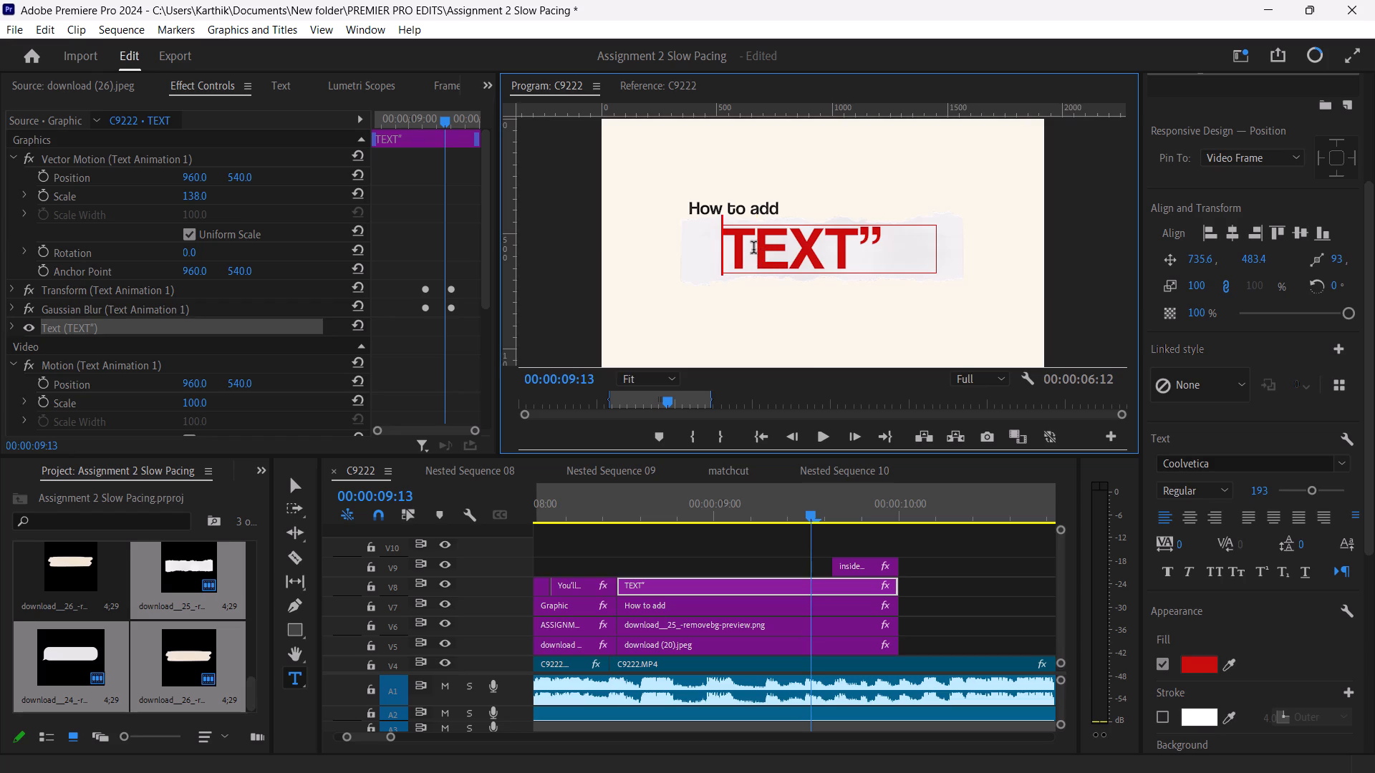
key("shift+quotedbl")
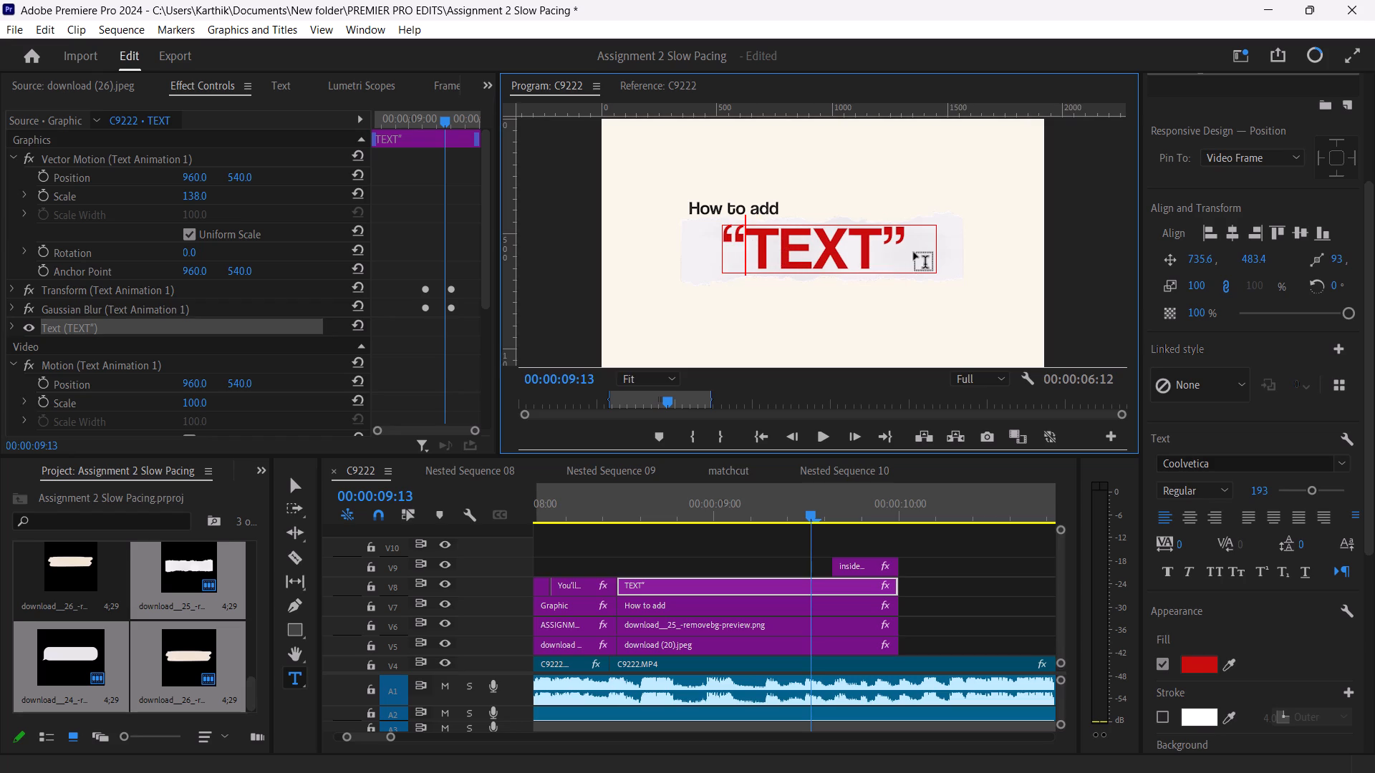
left_click(289, 480)
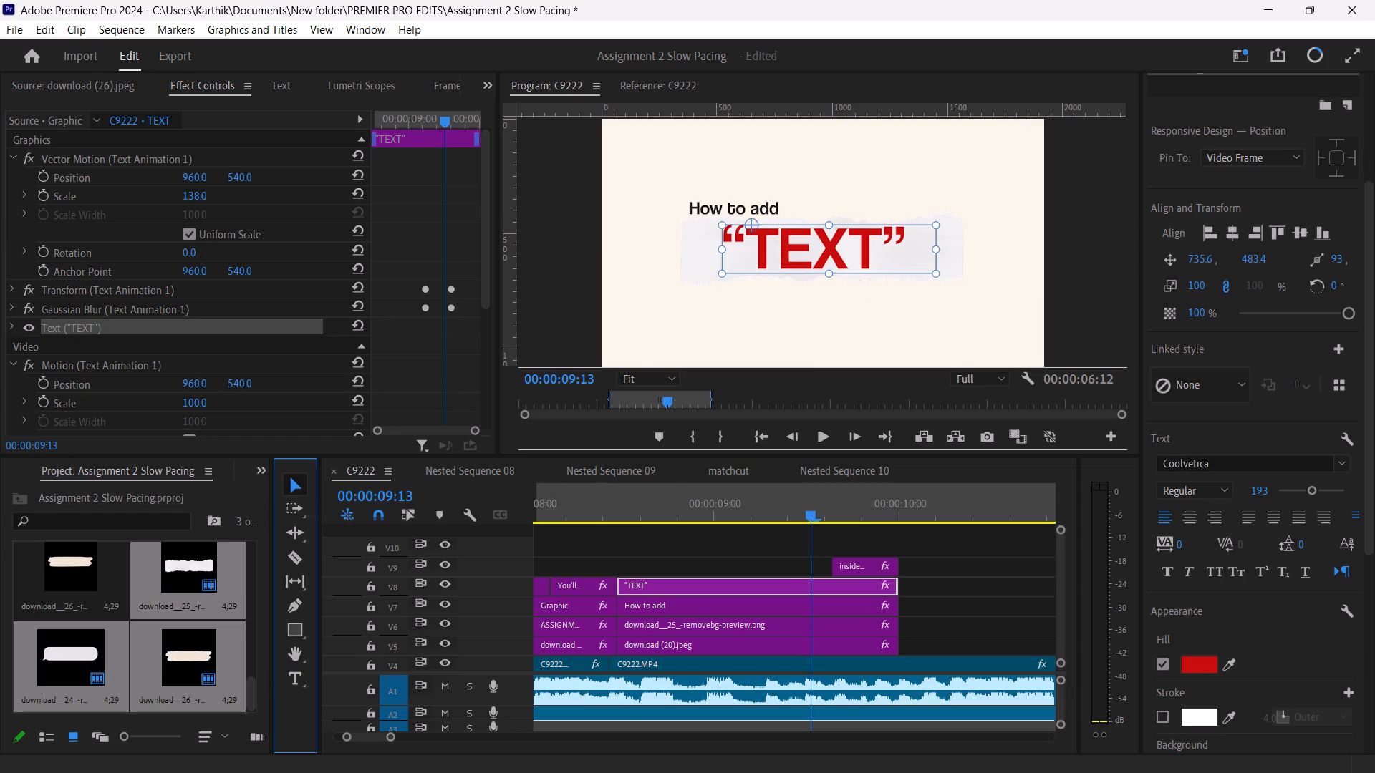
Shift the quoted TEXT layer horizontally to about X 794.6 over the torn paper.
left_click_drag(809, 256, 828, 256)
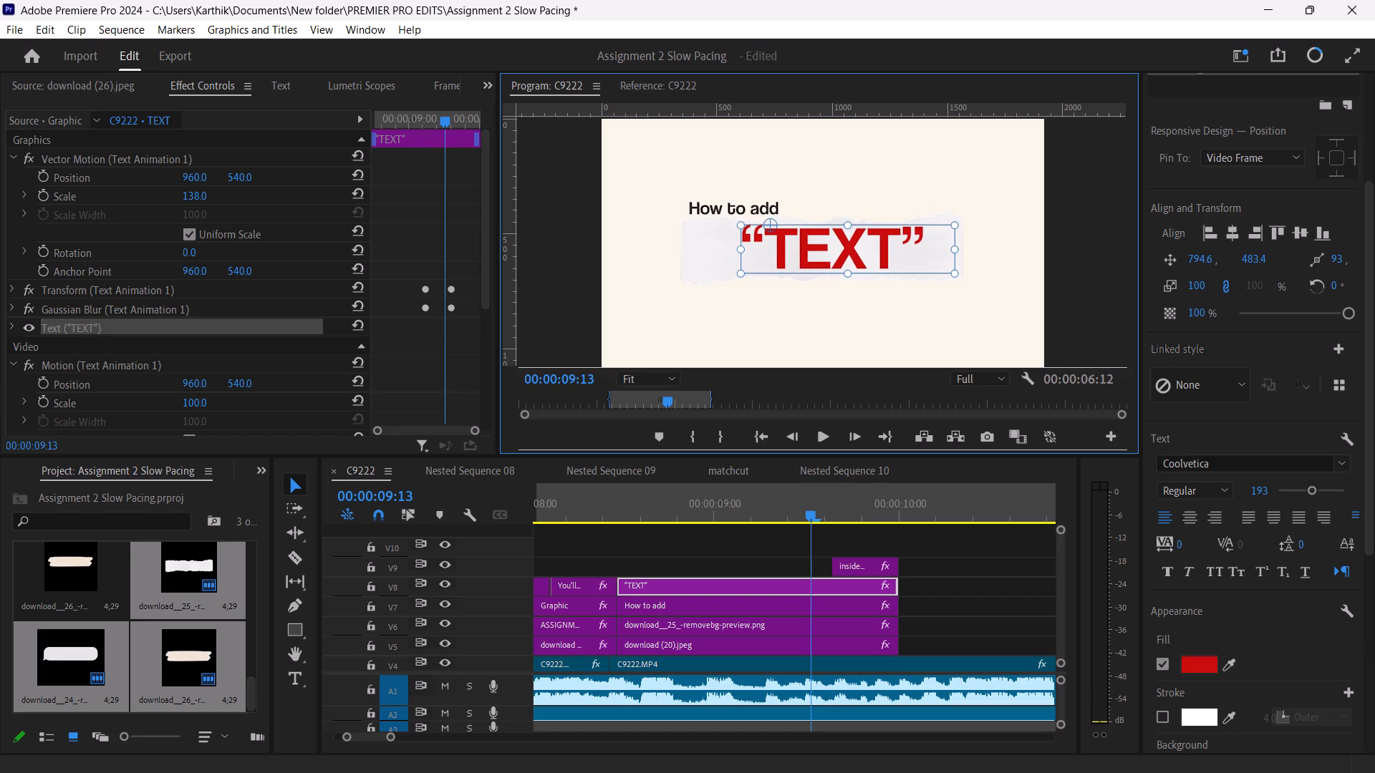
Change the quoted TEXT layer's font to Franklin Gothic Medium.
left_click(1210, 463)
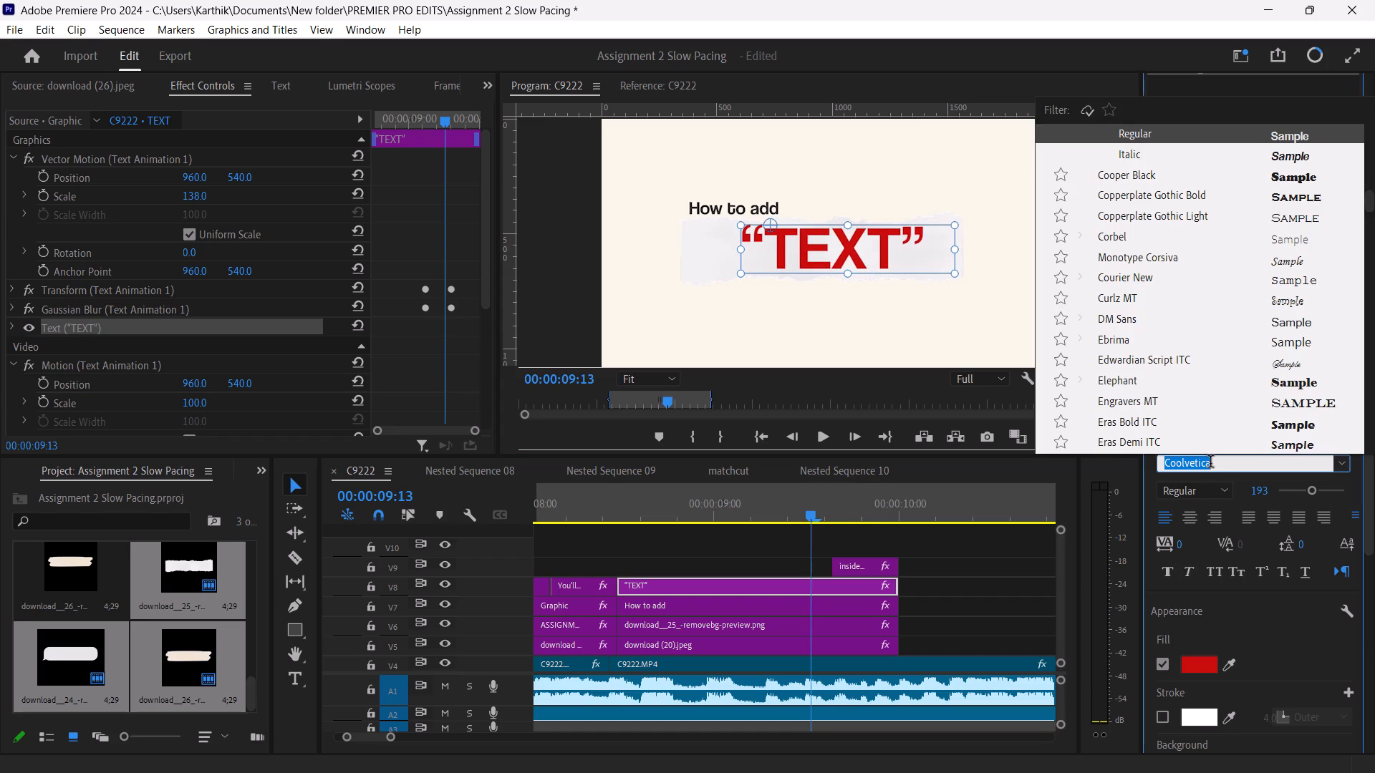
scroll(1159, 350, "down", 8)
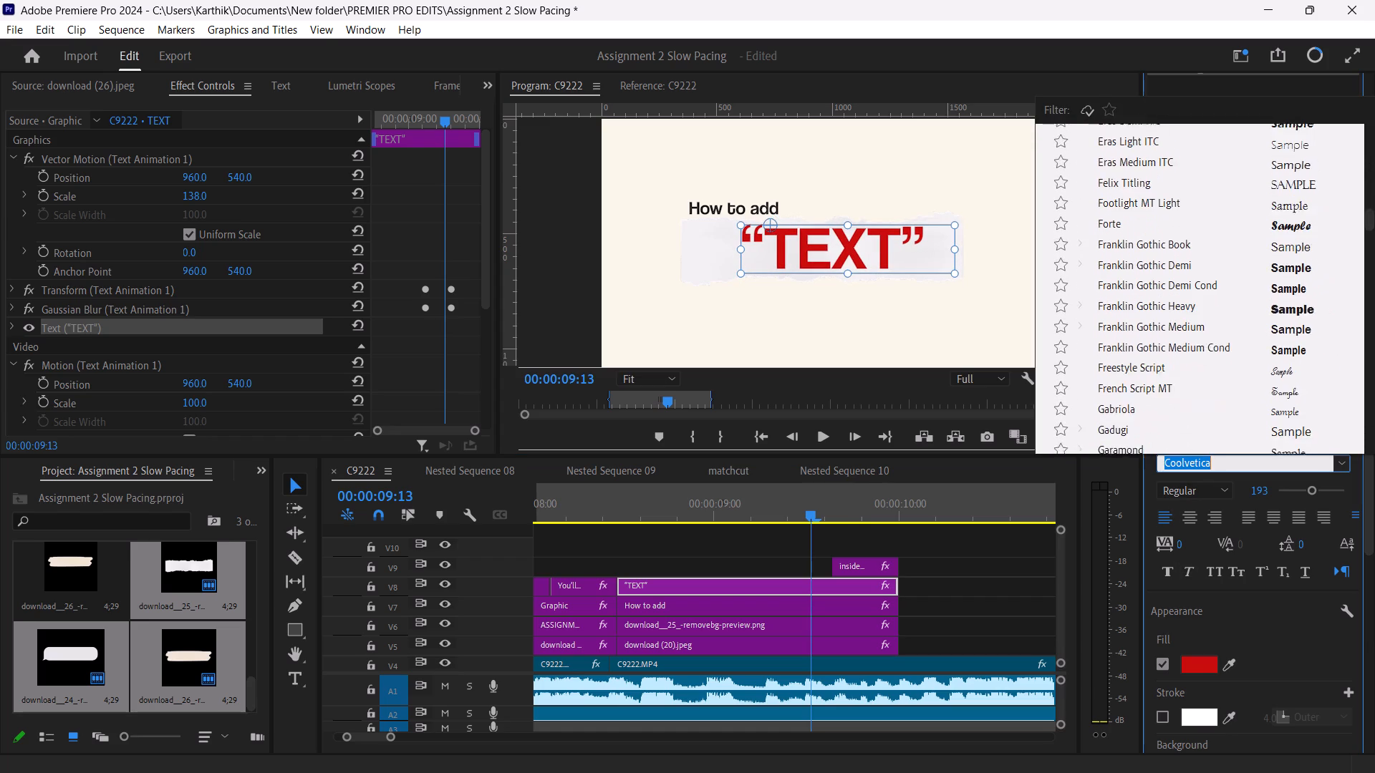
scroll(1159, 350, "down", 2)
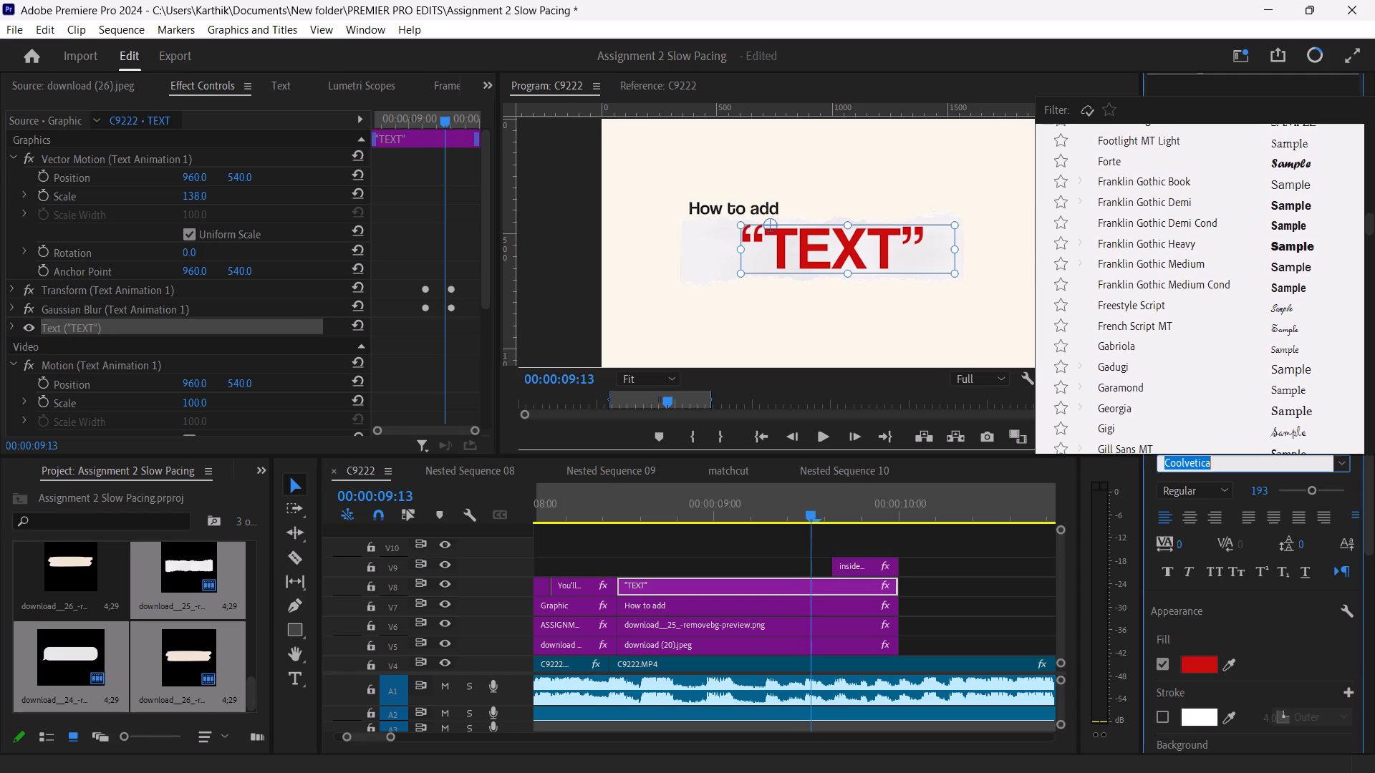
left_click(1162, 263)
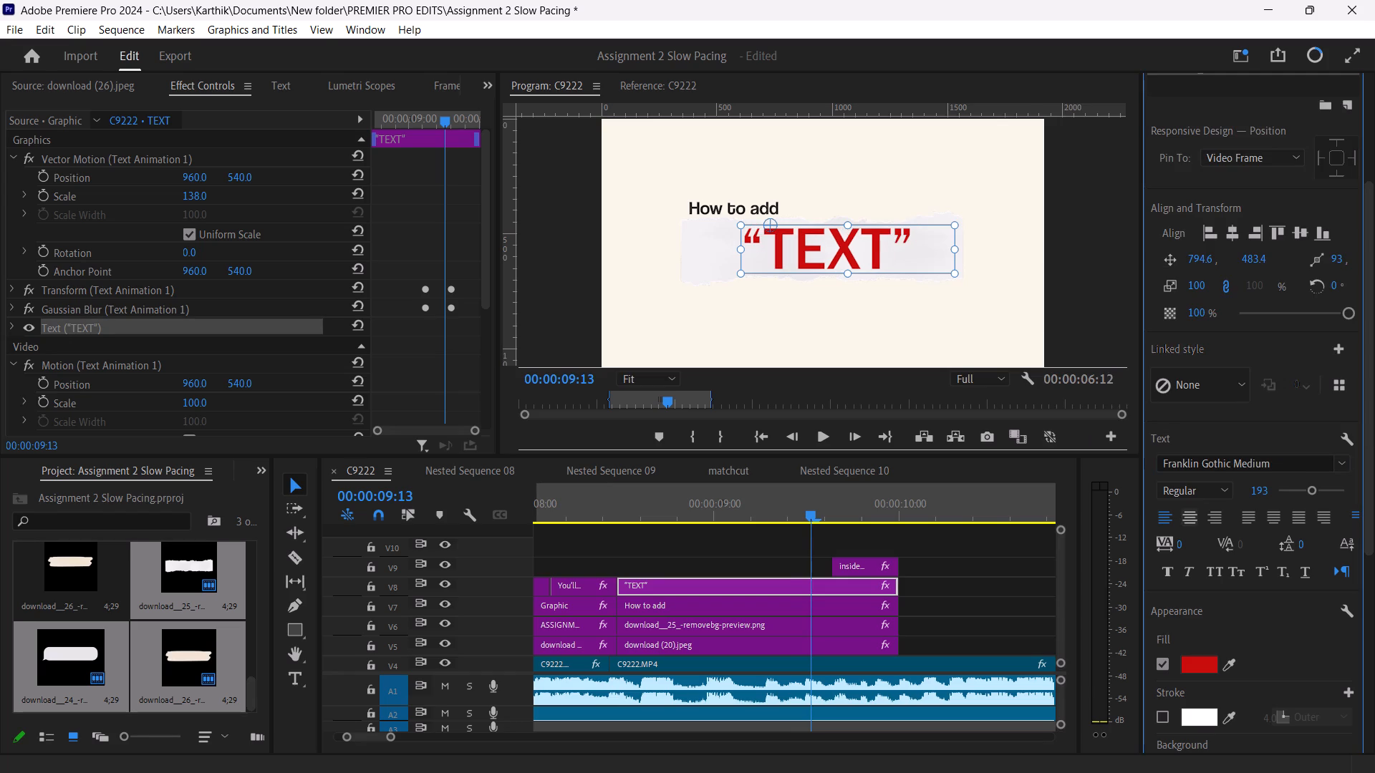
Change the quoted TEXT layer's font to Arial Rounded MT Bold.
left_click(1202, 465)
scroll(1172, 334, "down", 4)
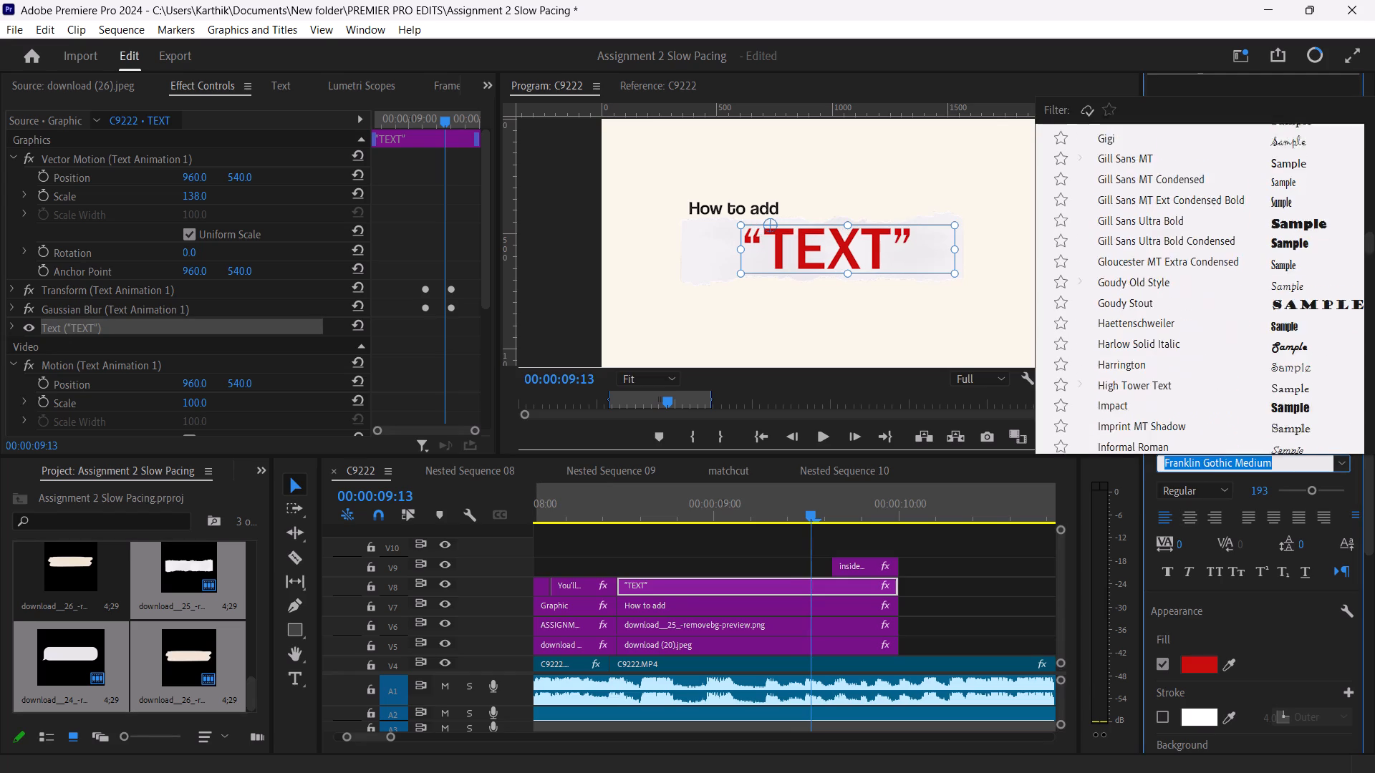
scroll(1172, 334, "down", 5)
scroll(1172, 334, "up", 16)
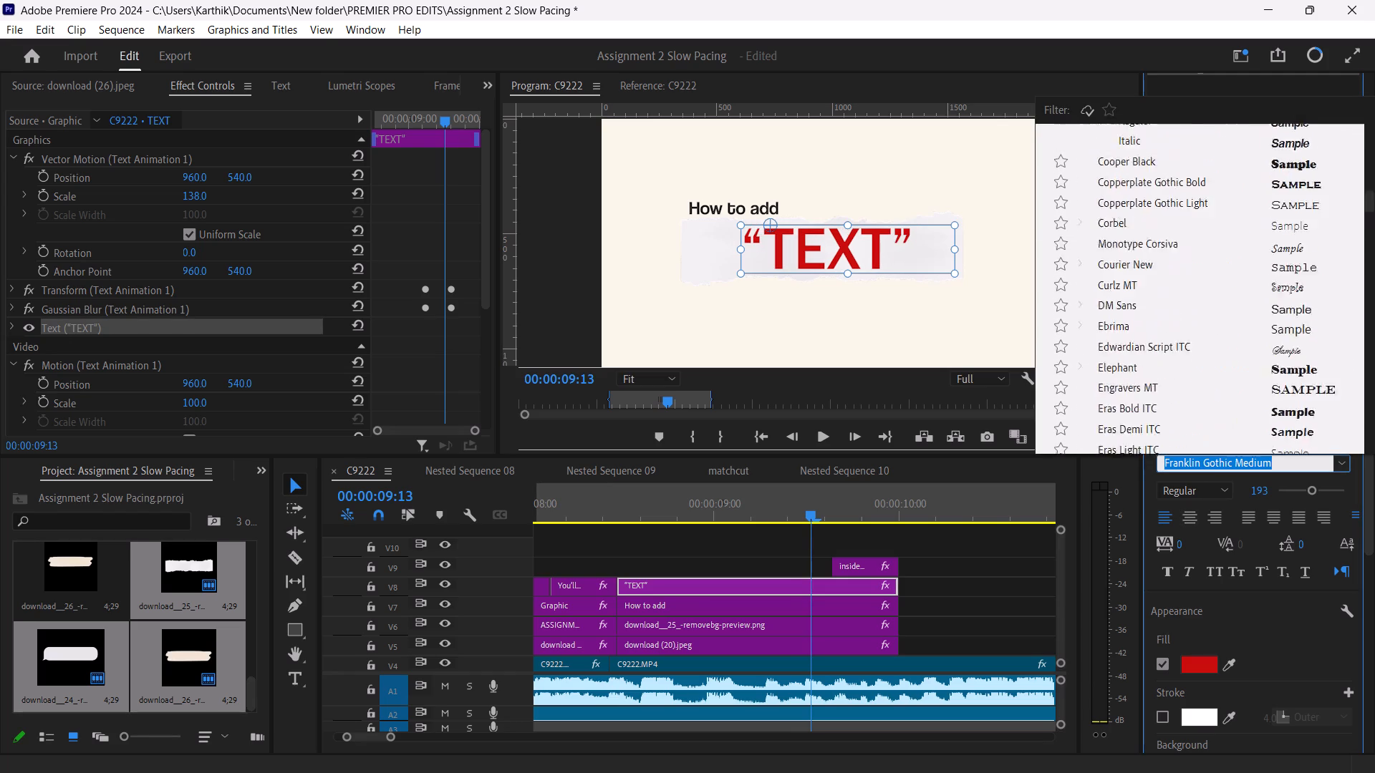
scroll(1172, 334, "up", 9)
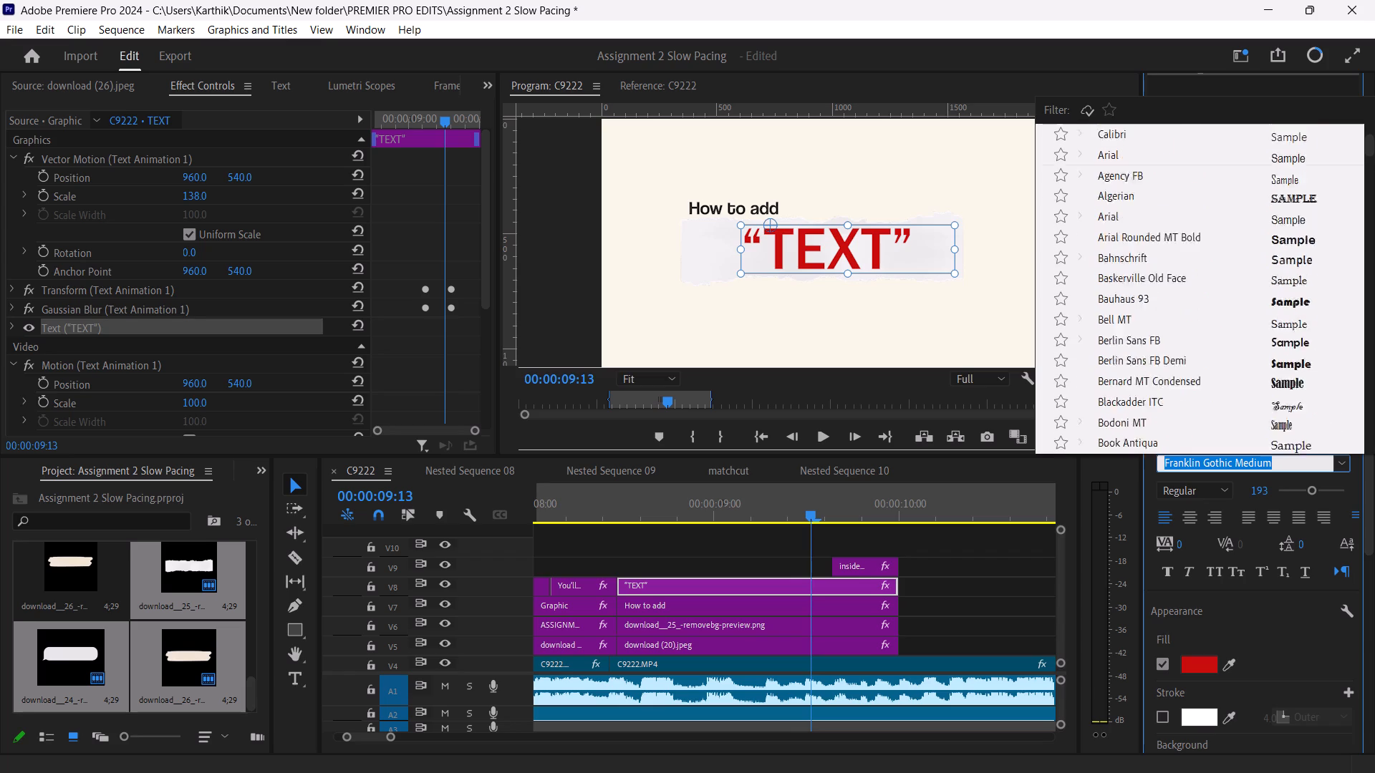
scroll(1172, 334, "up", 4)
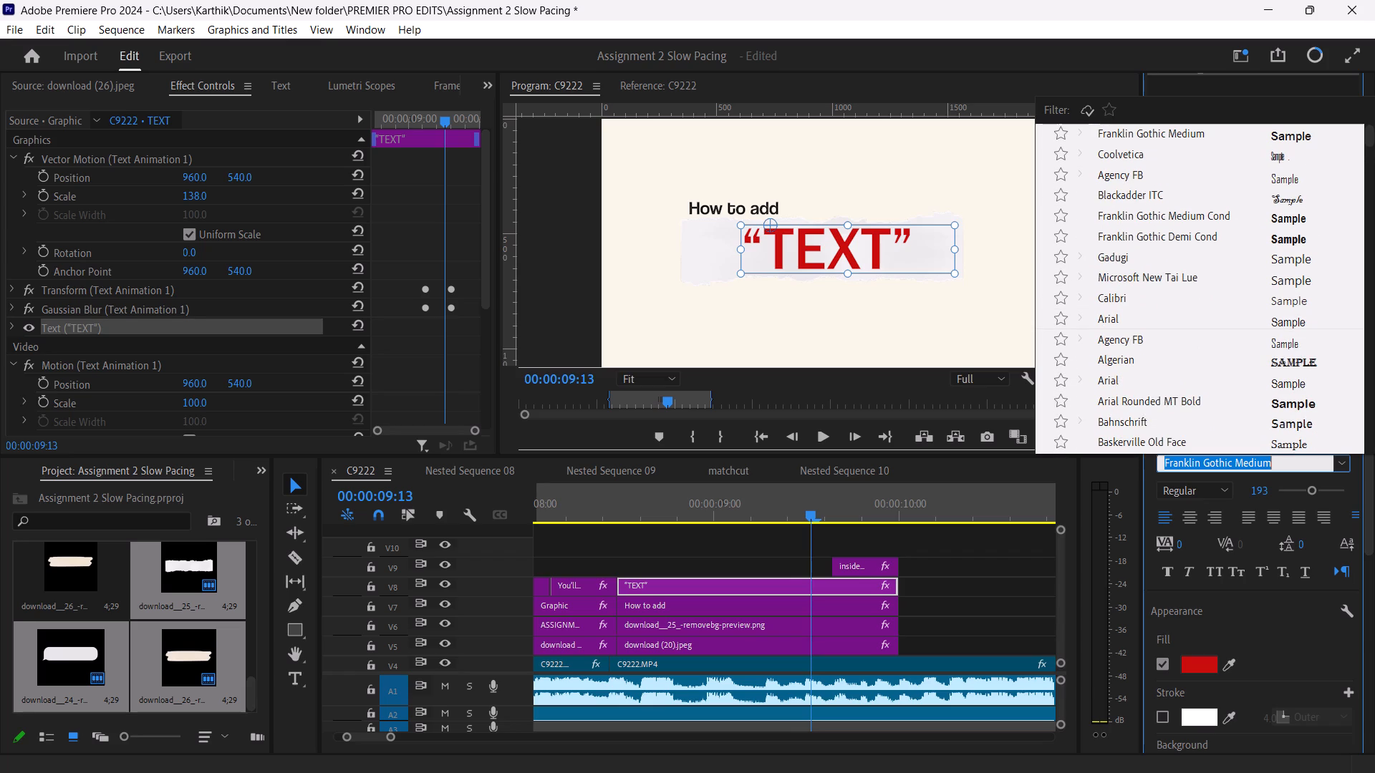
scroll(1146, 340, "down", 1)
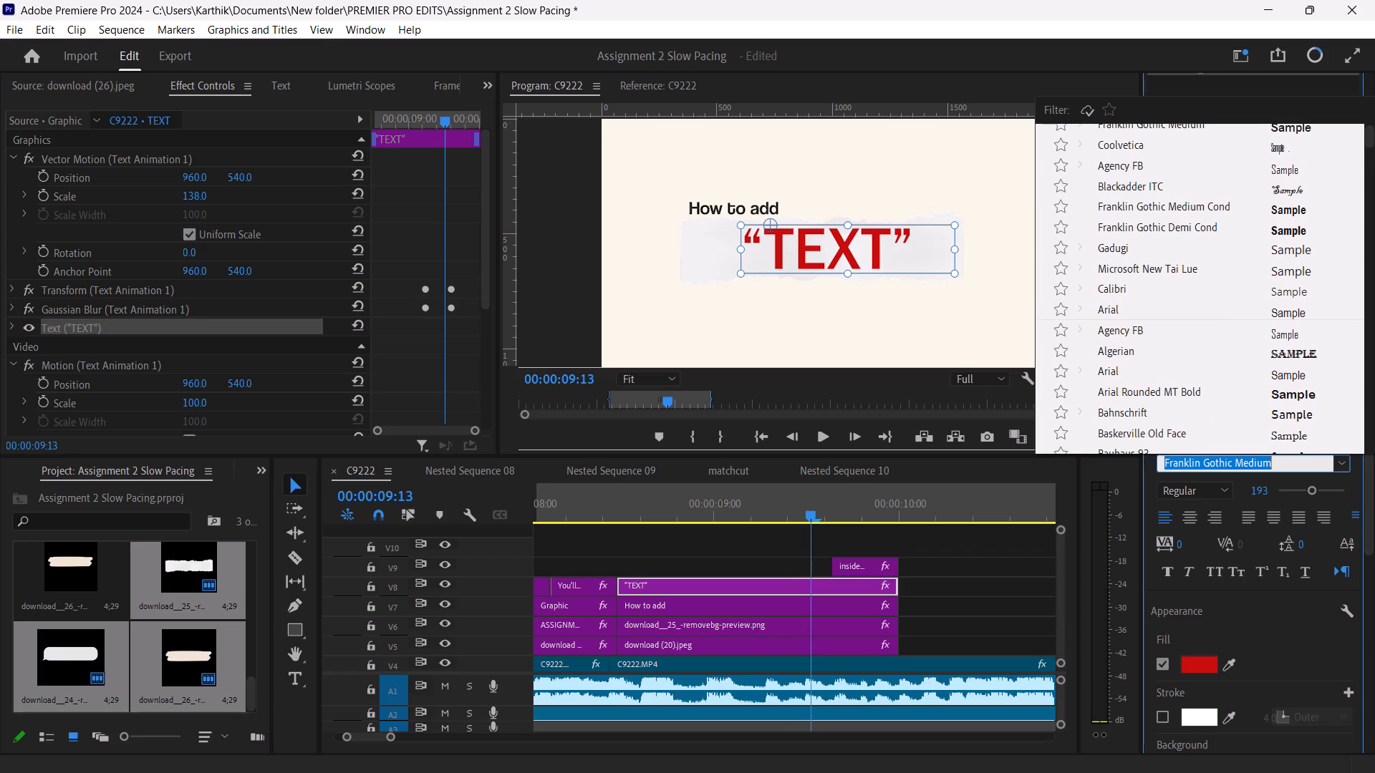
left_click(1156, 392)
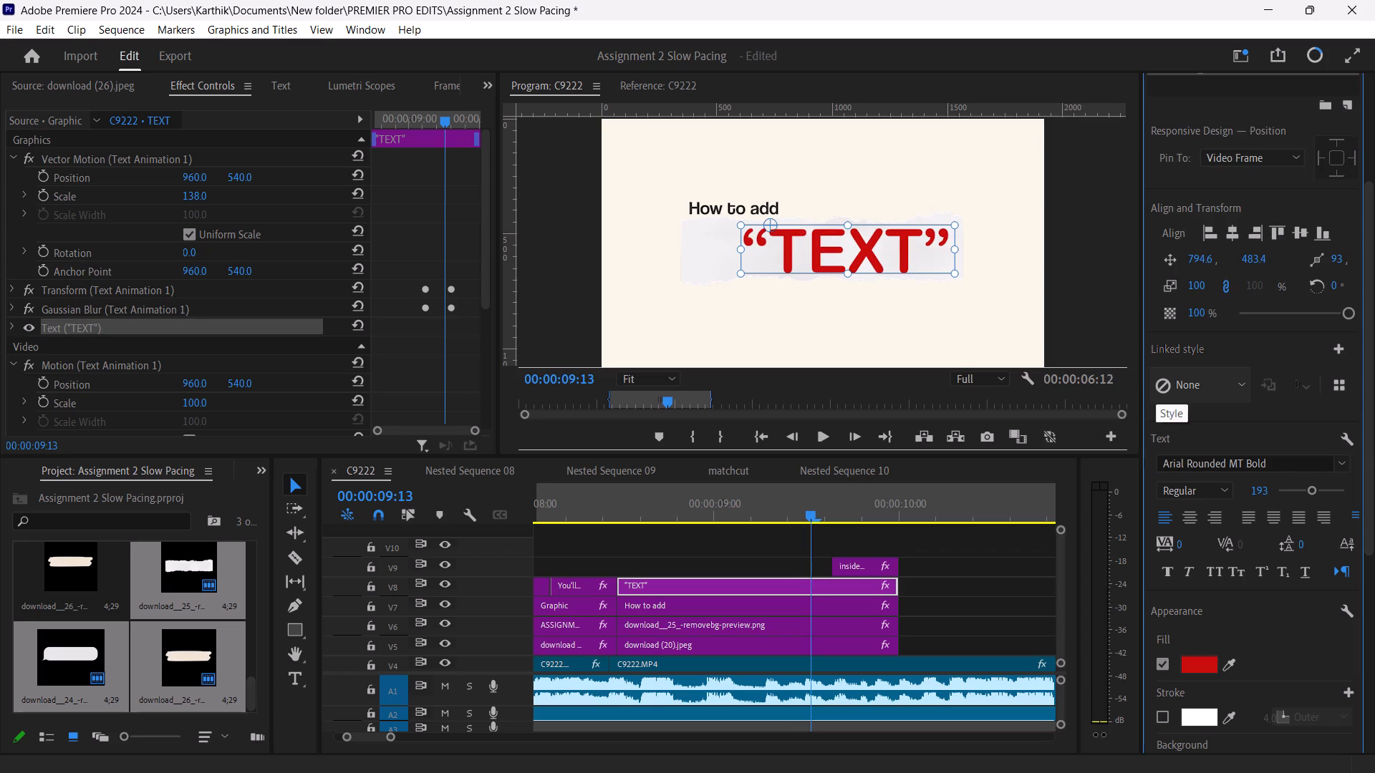
Set the quoted TEXT layer's font to Arial in the Bold style.
left_click(1195, 467)
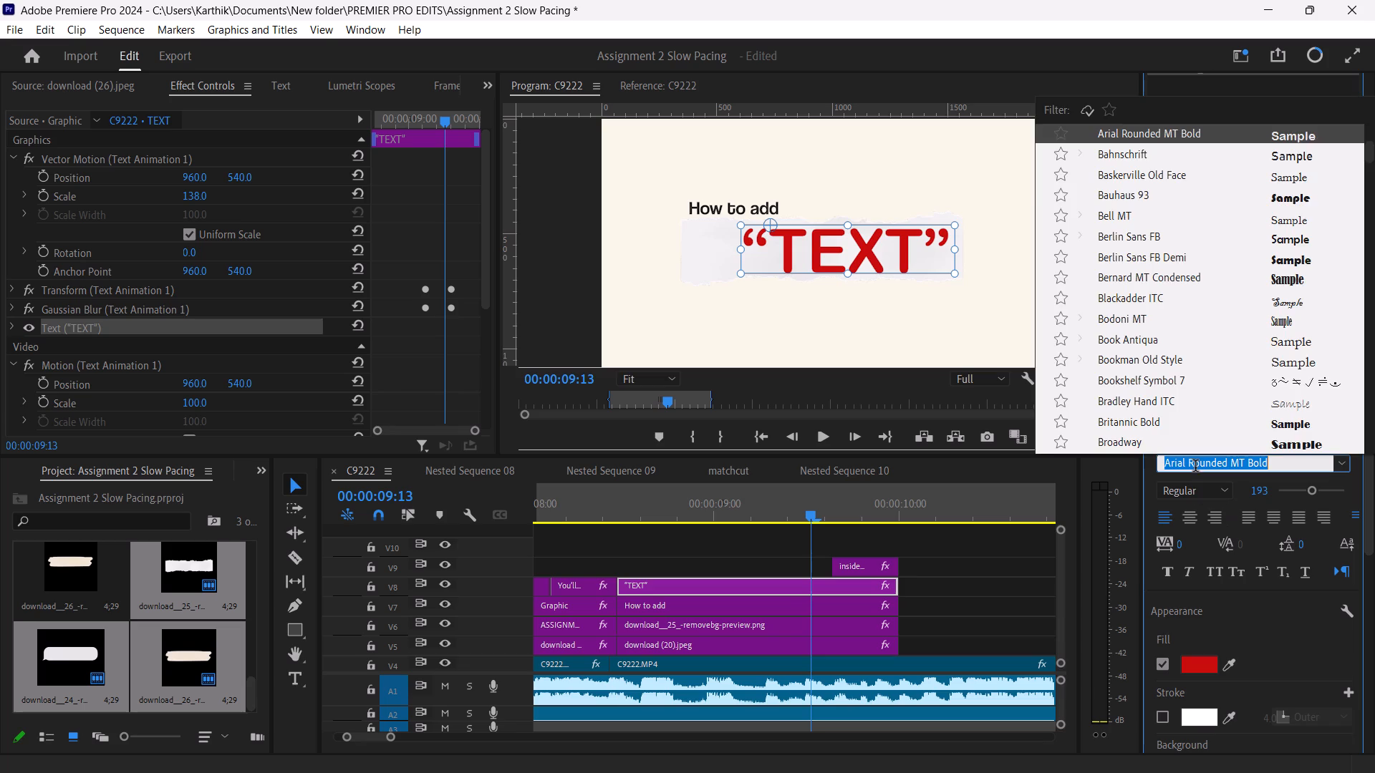
scroll(1182, 336, "down", 6)
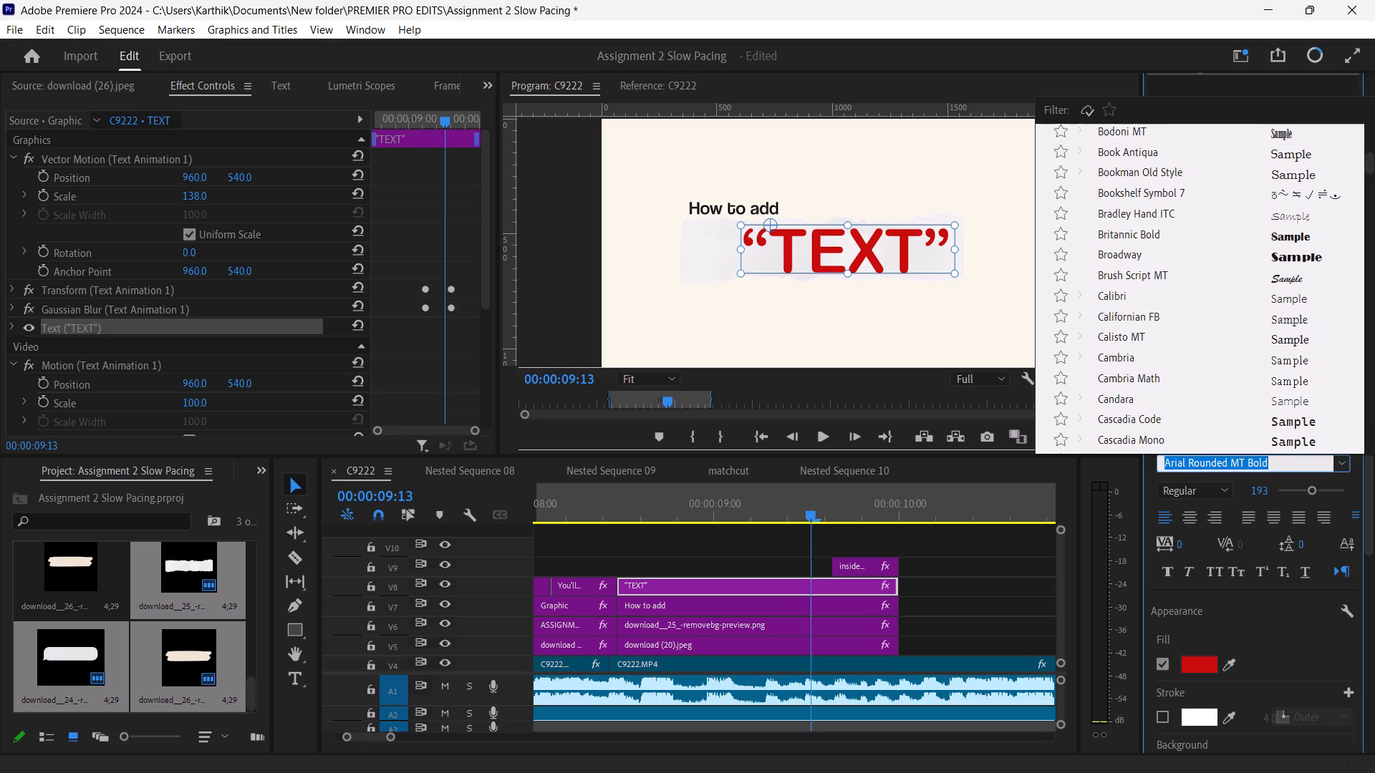
scroll(1167, 327, "down", 6)
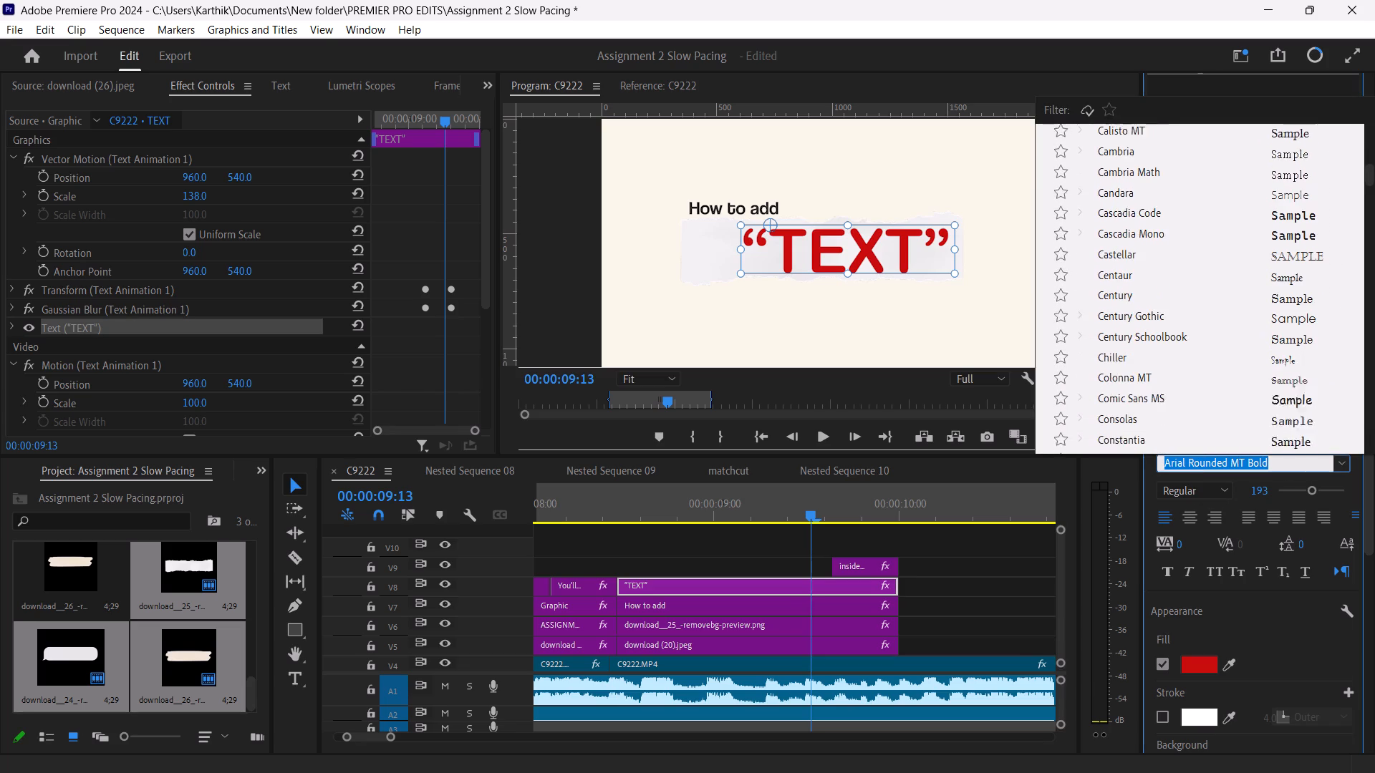
scroll(1167, 327, "down", 1)
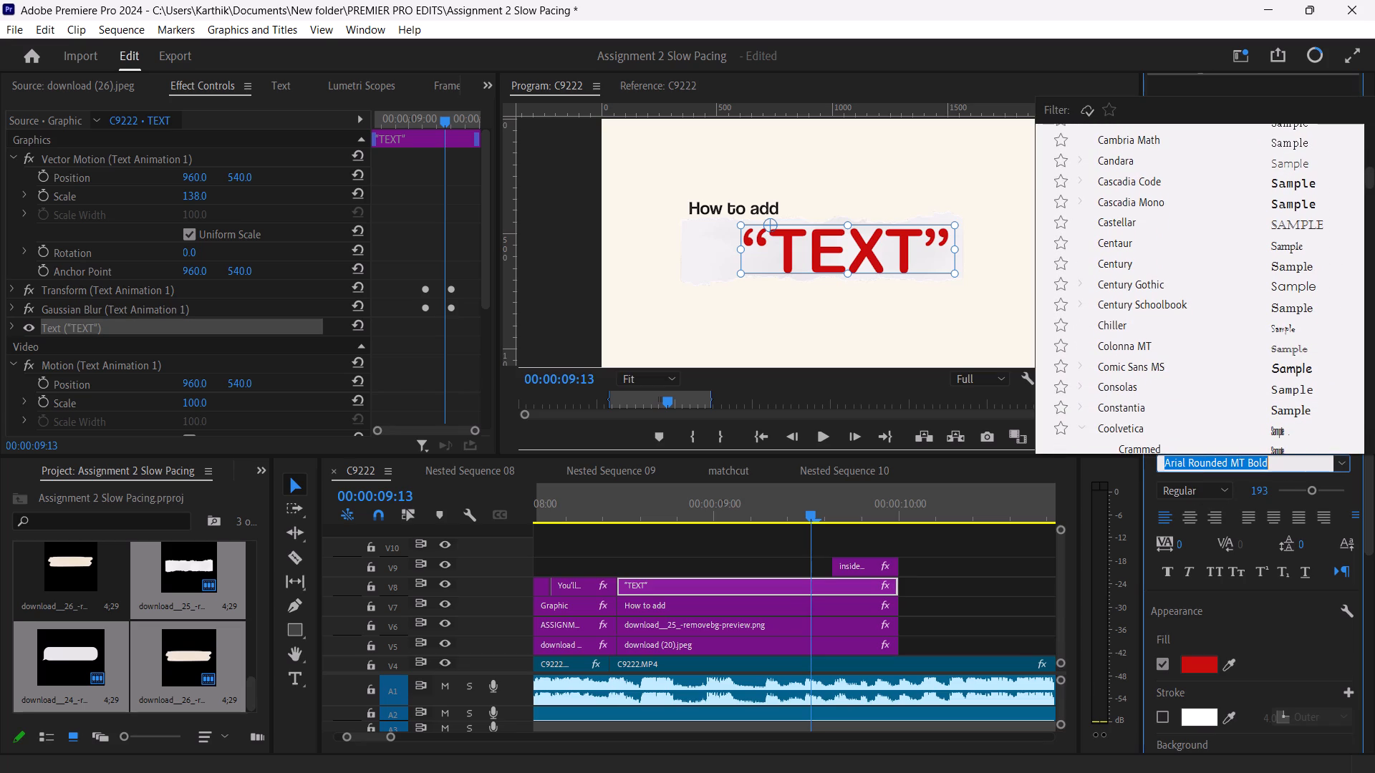
scroll(1162, 267, "up", 20)
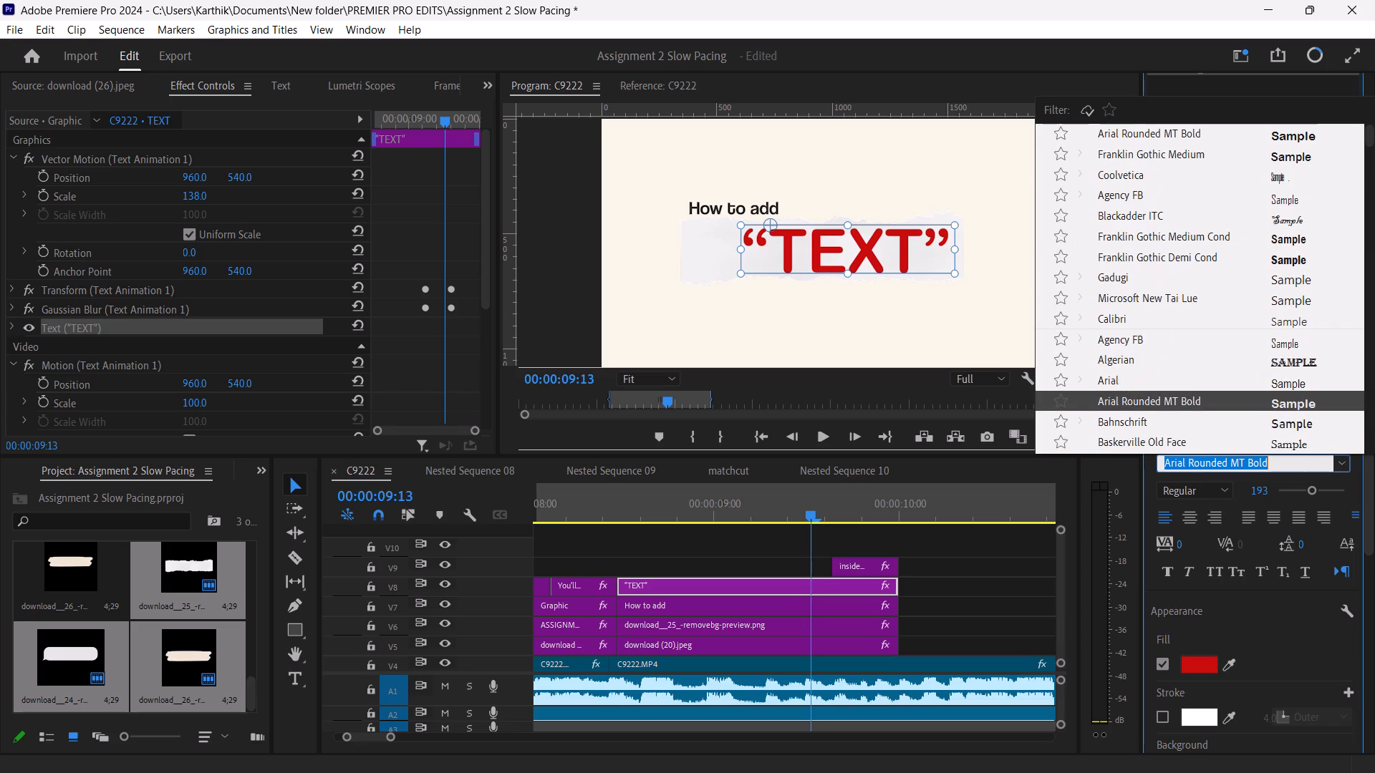
left_click(1159, 382)
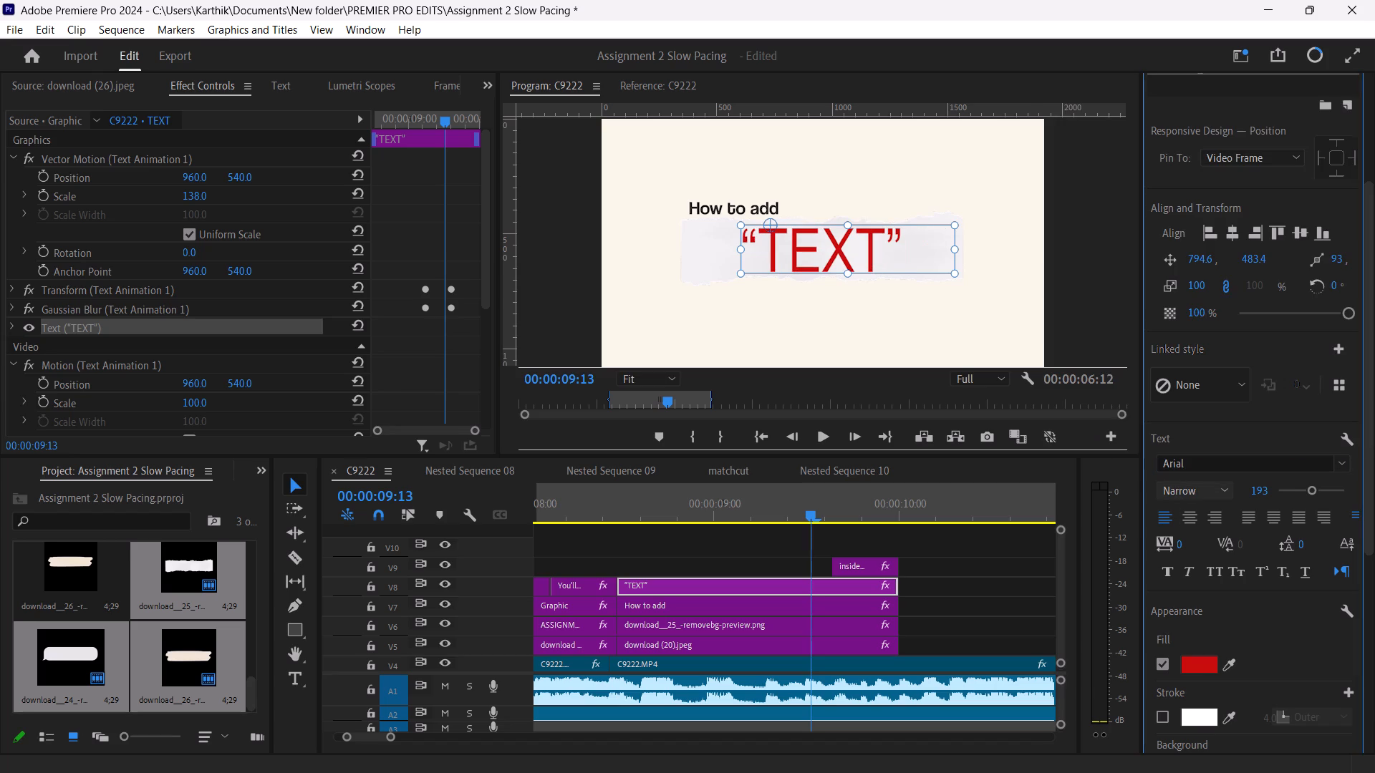
left_click(1185, 495)
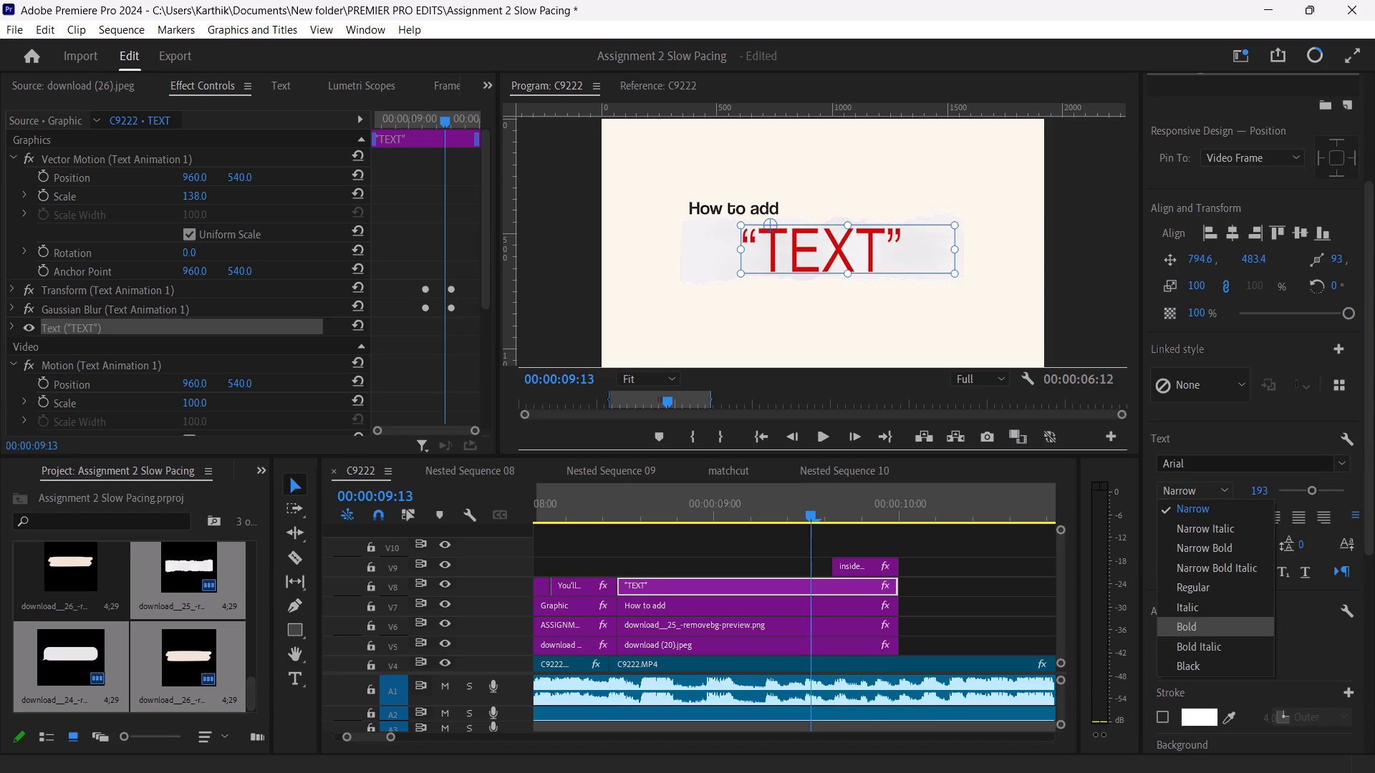
left_click(1212, 628)
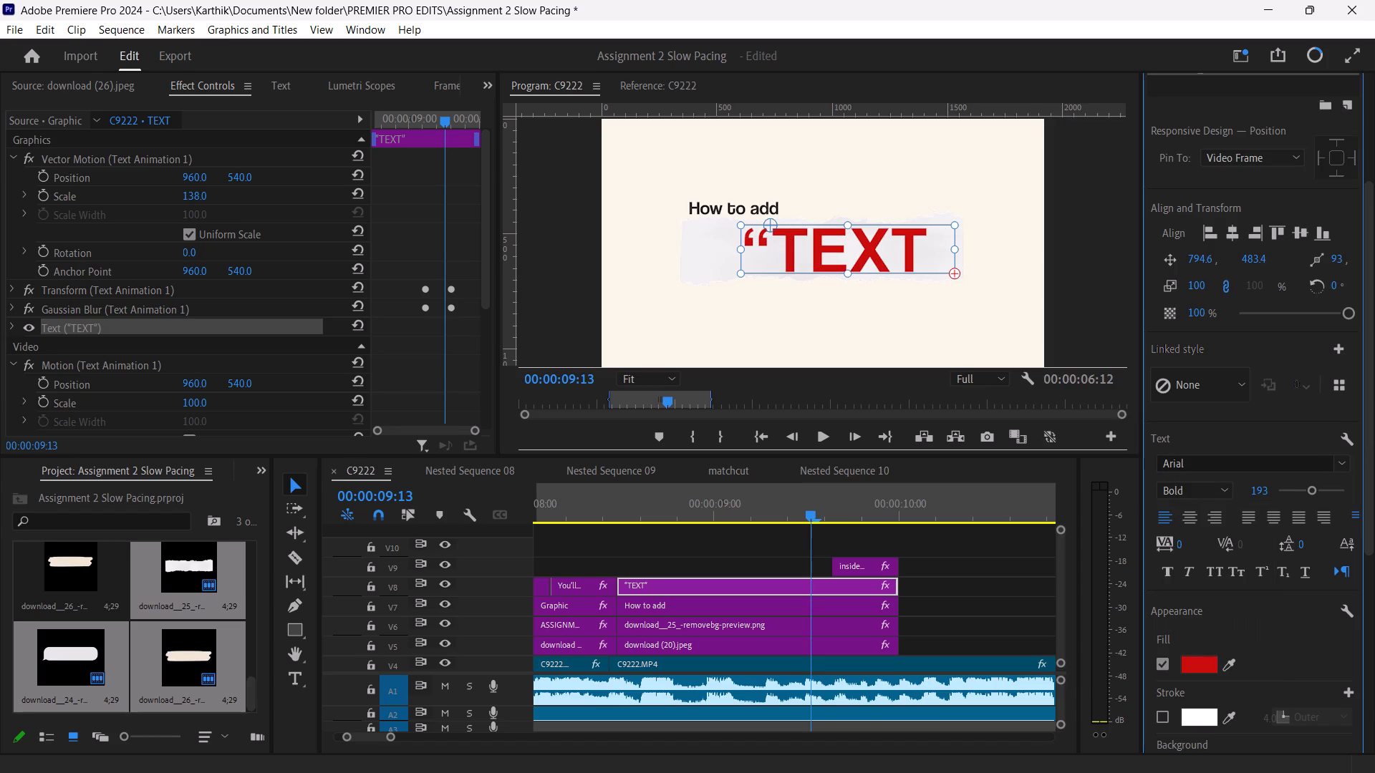
Widen the quoted TEXT layer's text box on its right side to fit the closing quotation mark, and deselect the layer.
left_click_drag(959, 252, 975, 253)
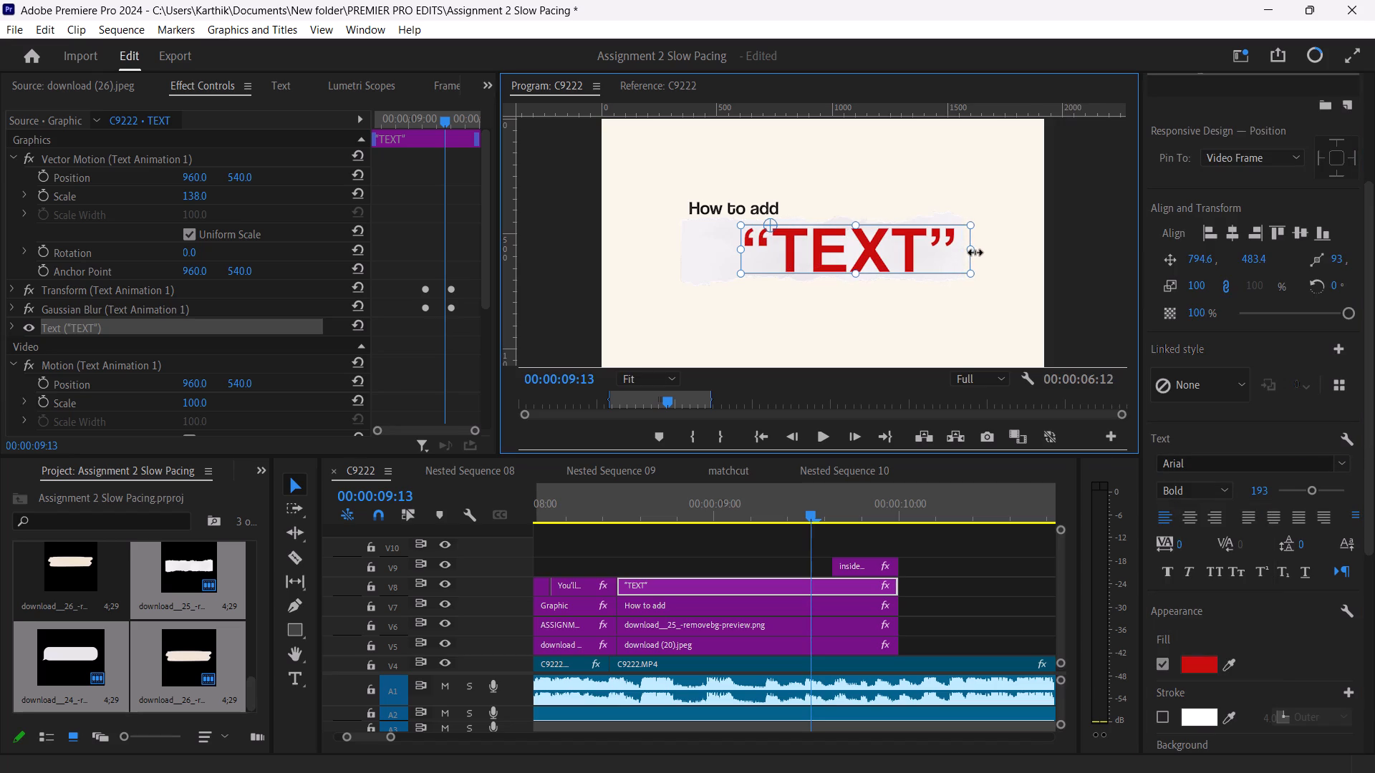
left_click_drag(975, 253, 976, 253)
left_click(917, 316)
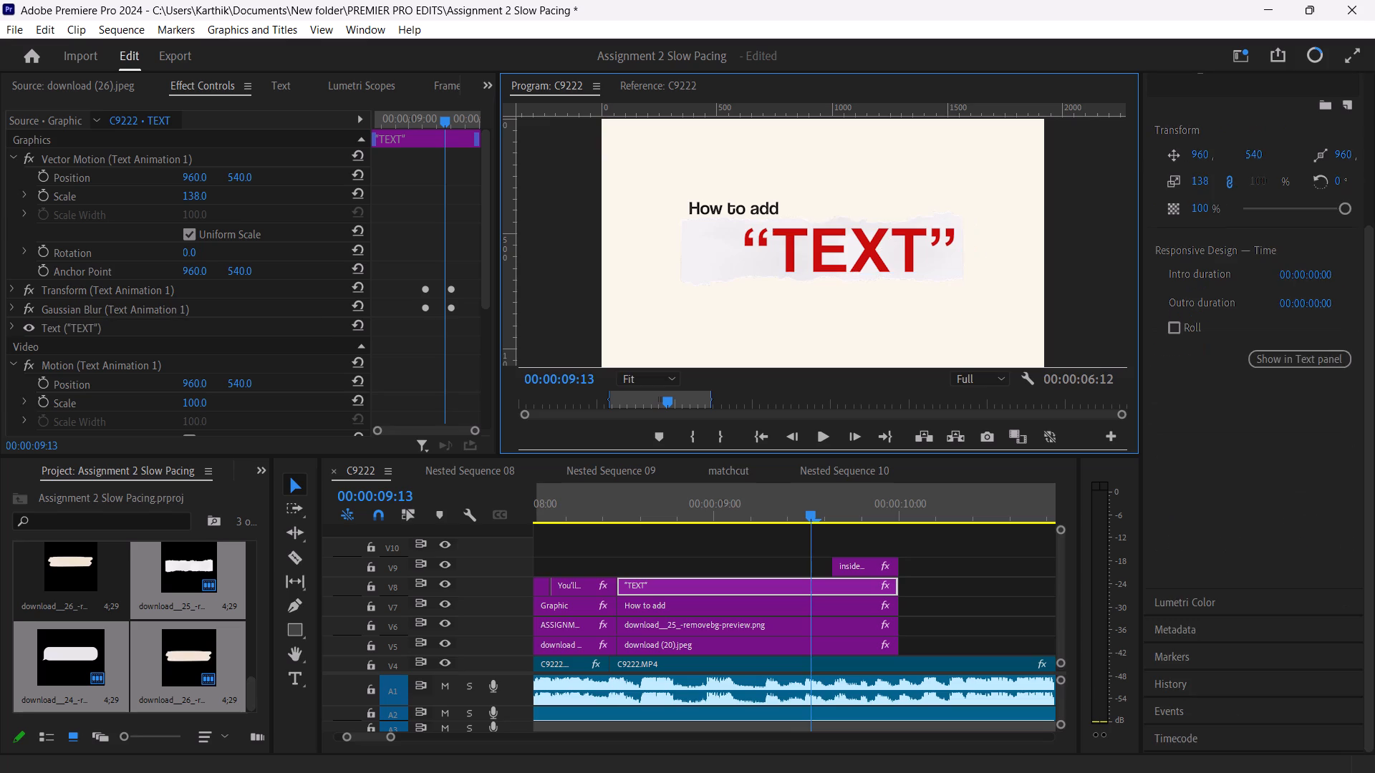
Reposition the quoted TEXT layer over the torn paper at about X 727.6, Y 480.4.
left_click(874, 243)
left_click_drag(892, 254, 876, 254)
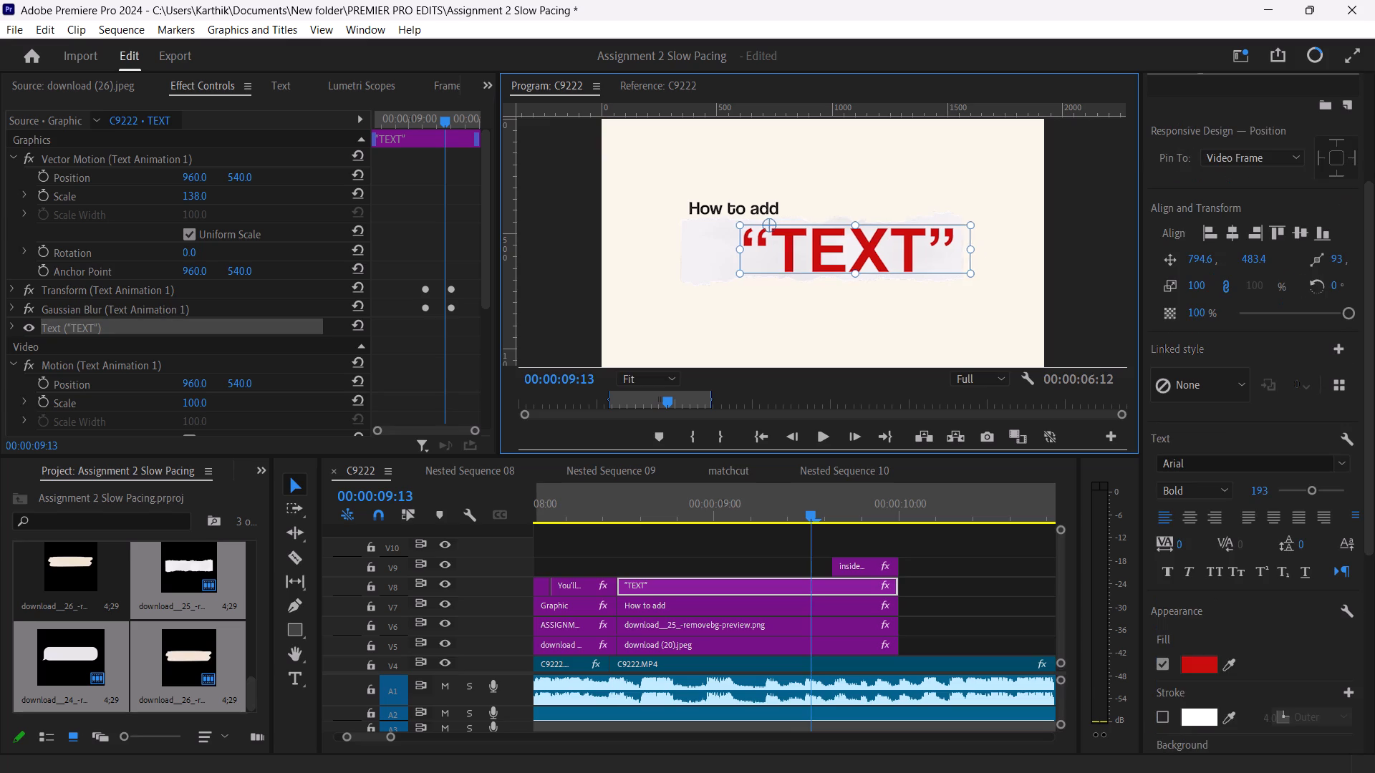
left_click_drag(876, 254, 872, 253)
Replace the closing double quotation mark after TEXT with an apostrophe in the V8 graphic.
double_click(937, 240)
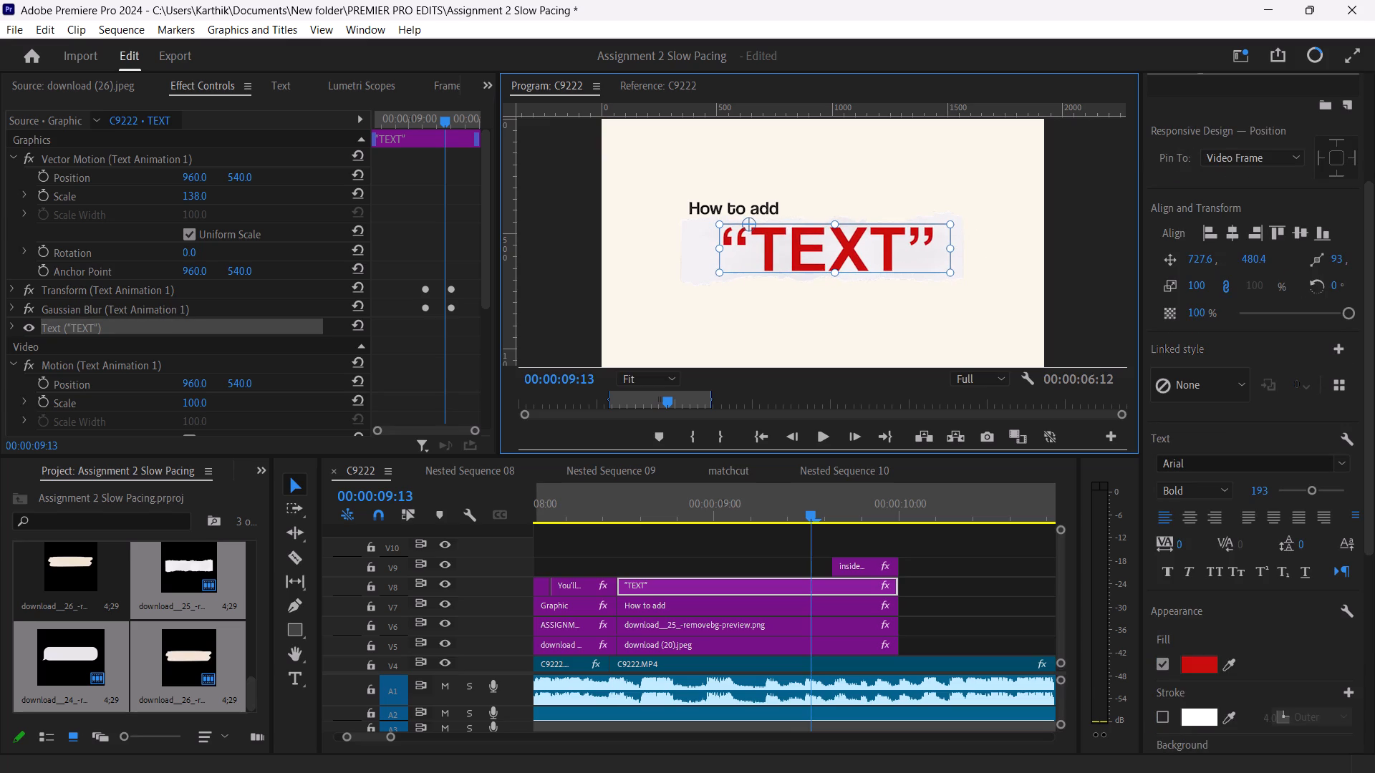
left_click(937, 240)
left_click(937, 240)
left_click(937, 240)
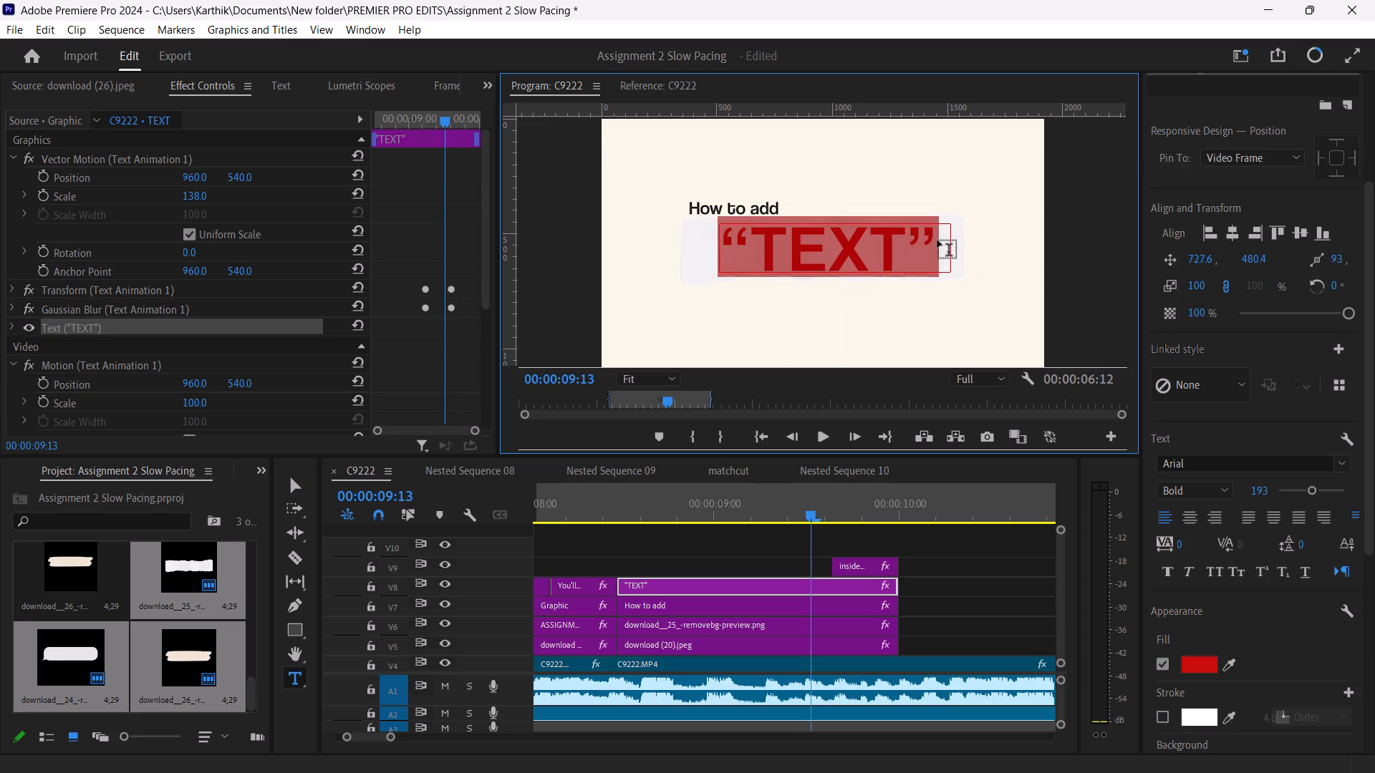
left_click(932, 240)
key("BackSpace")
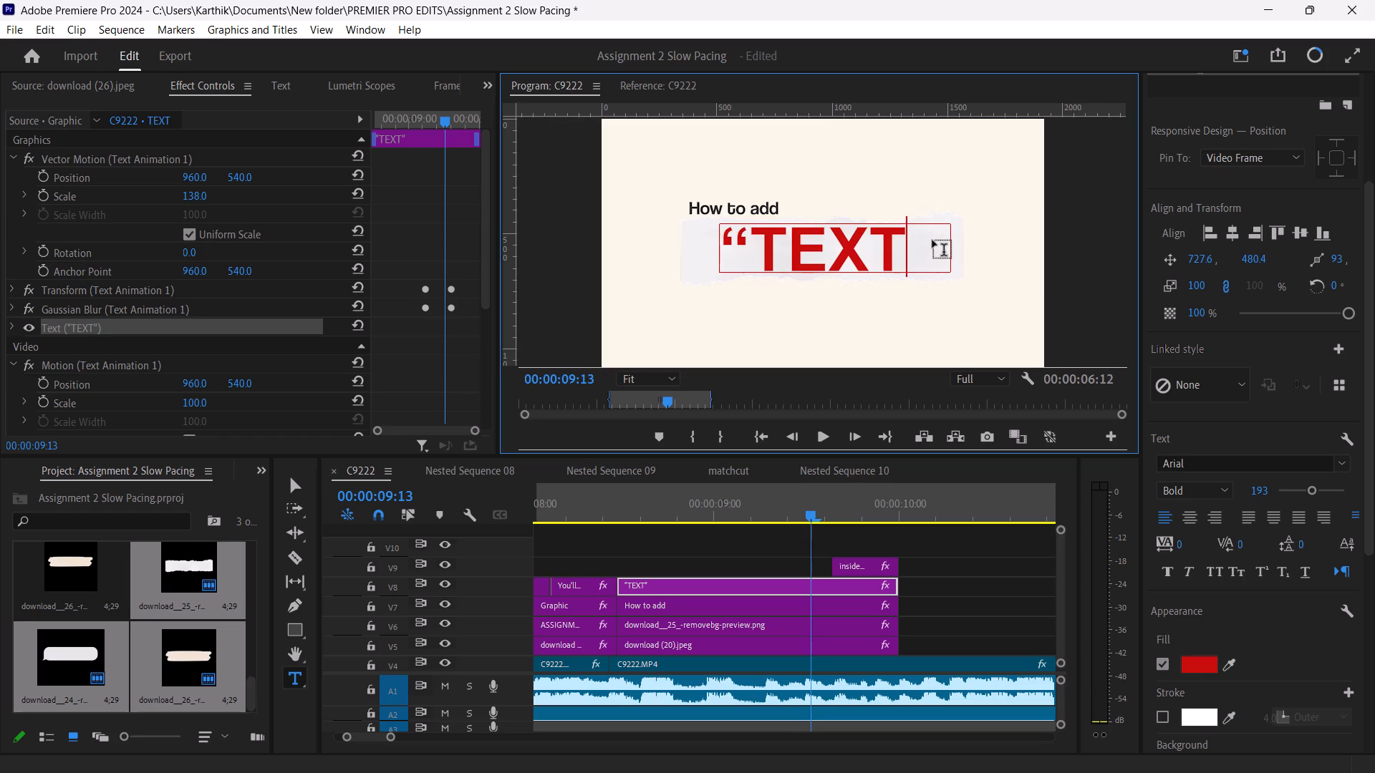
key("apostrophe")
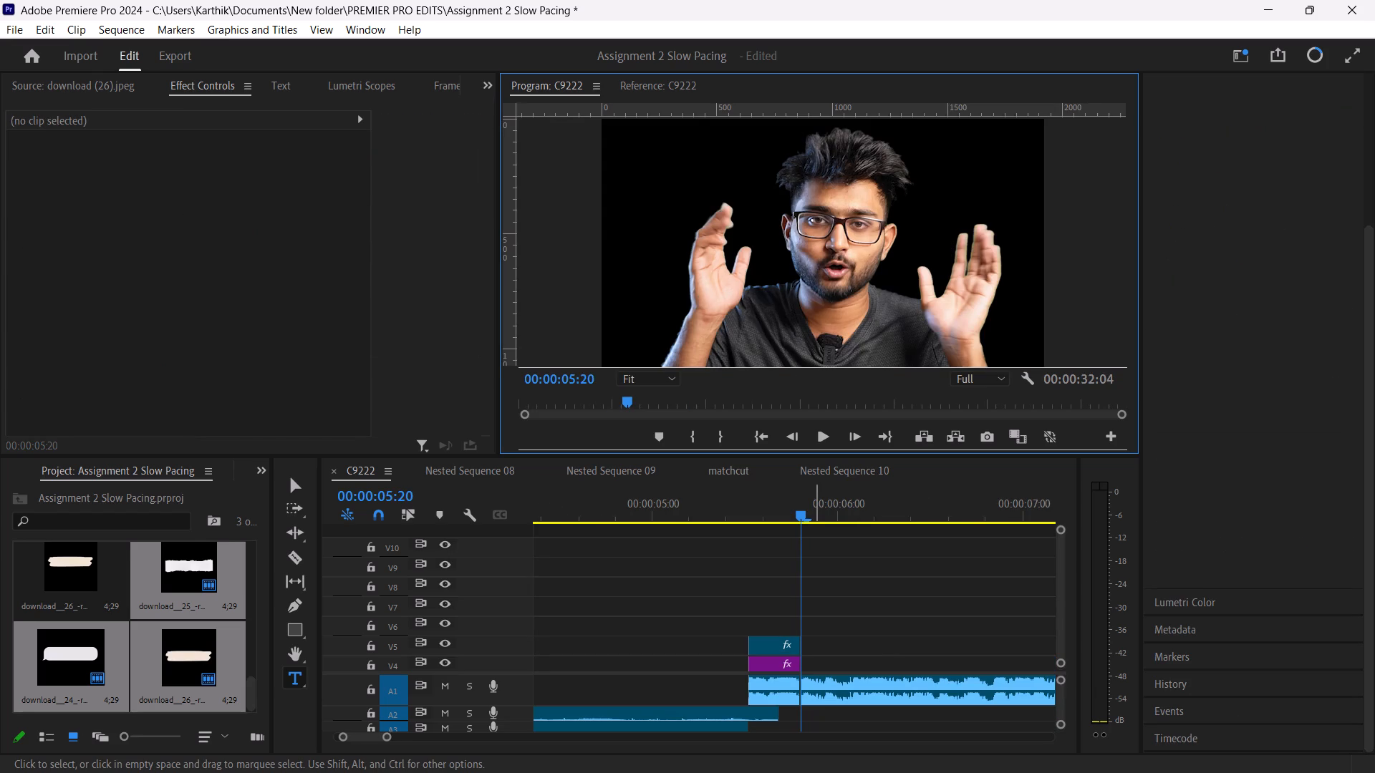
Undo the last two edits to restore the missing title and footage clips in the C9222 timeline.
left_click_drag(806, 515, 735, 538)
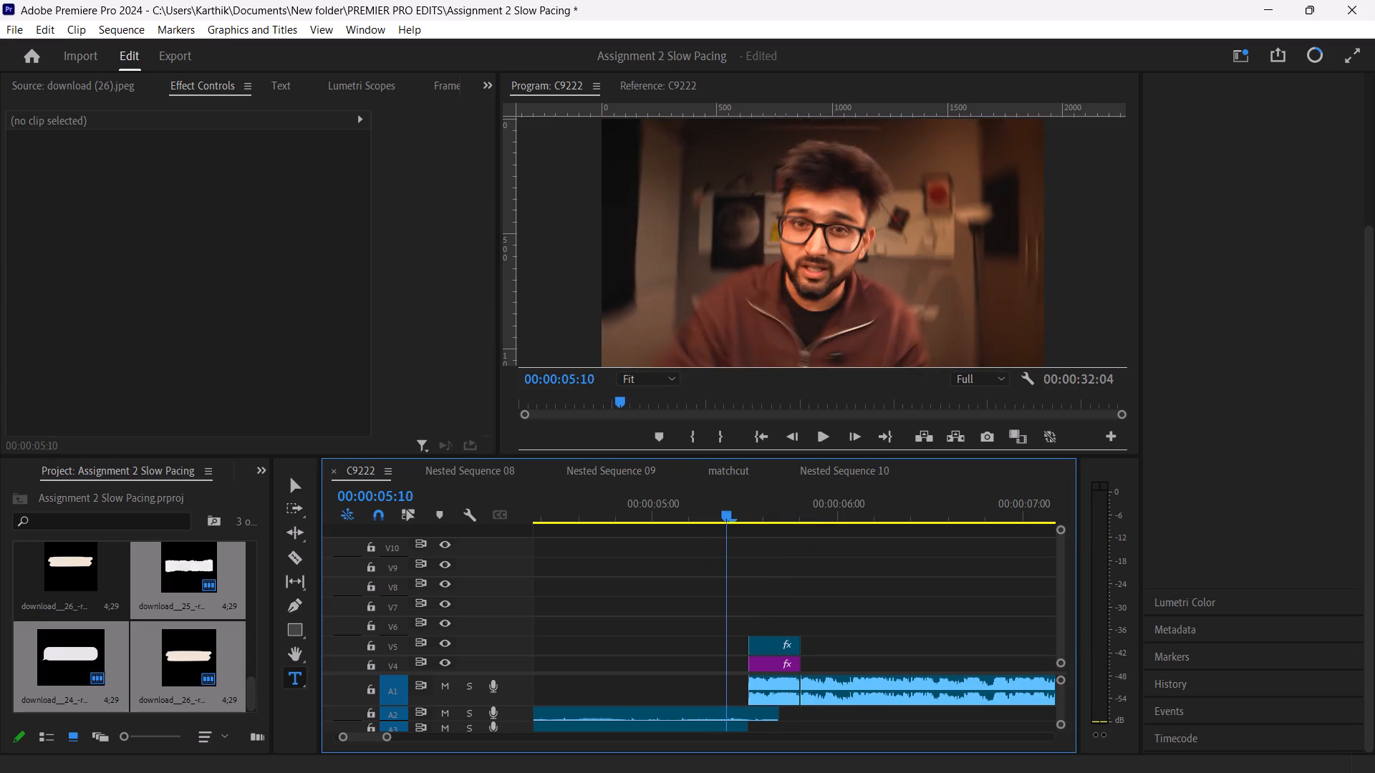
left_click_drag(735, 538, 1099, 522)
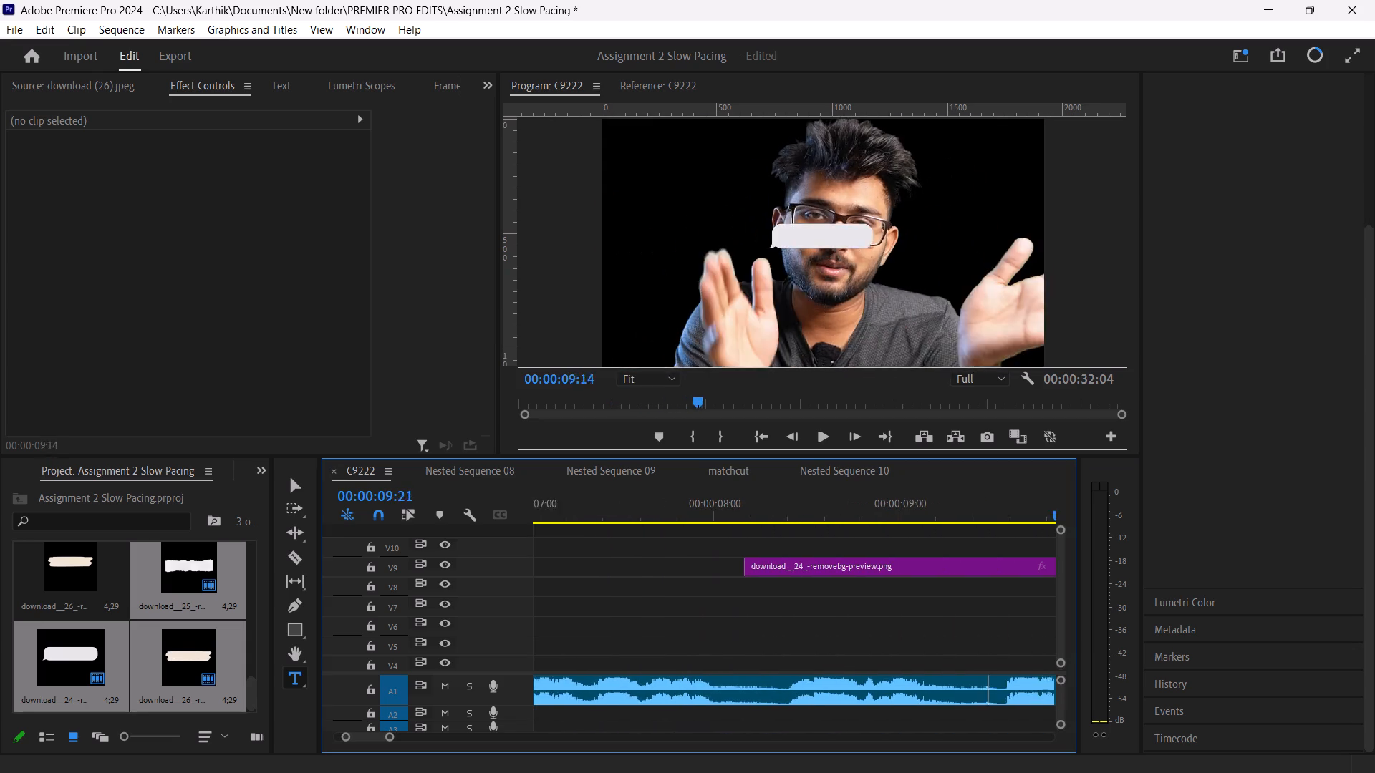
left_click_drag(1099, 522, 982, 523)
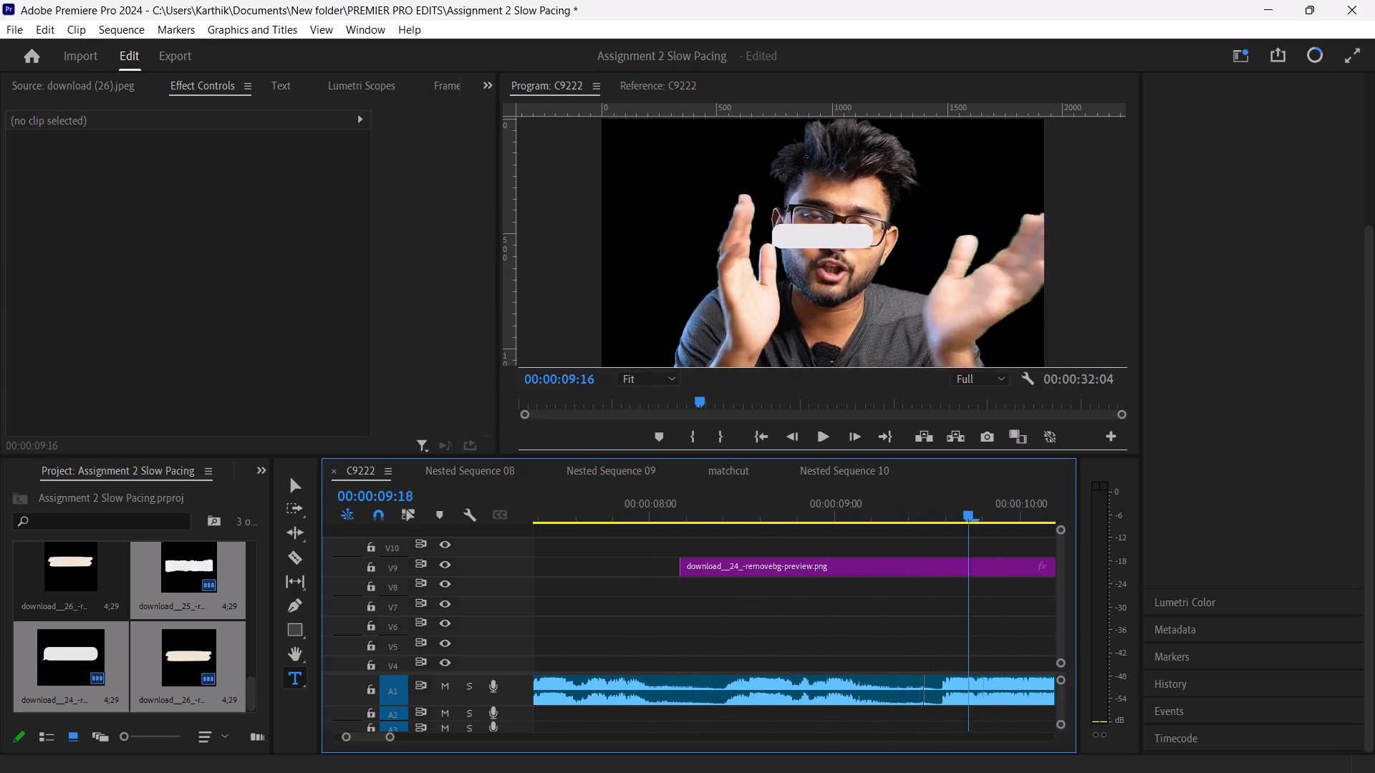
left_click_drag(982, 523, 1107, 473)
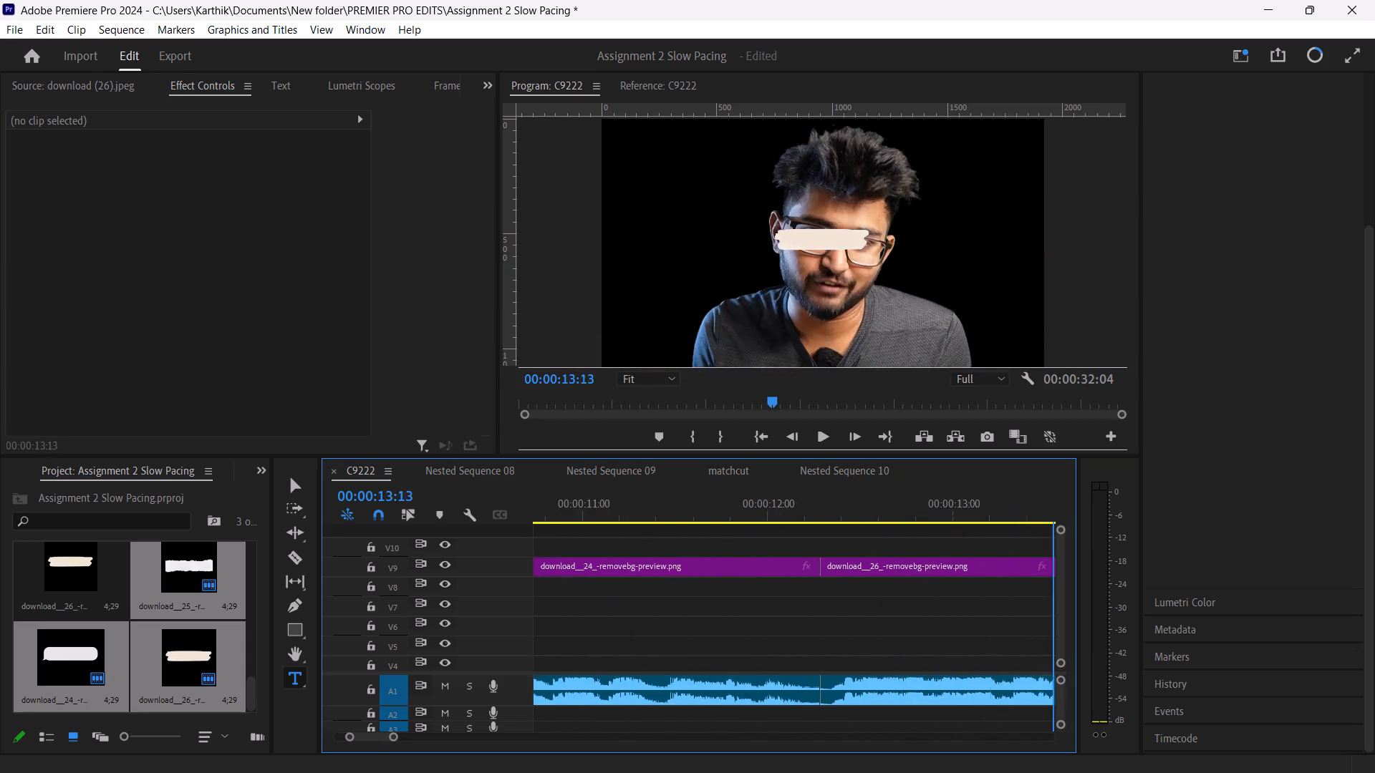
left_click_drag(1107, 473, 481, 487)
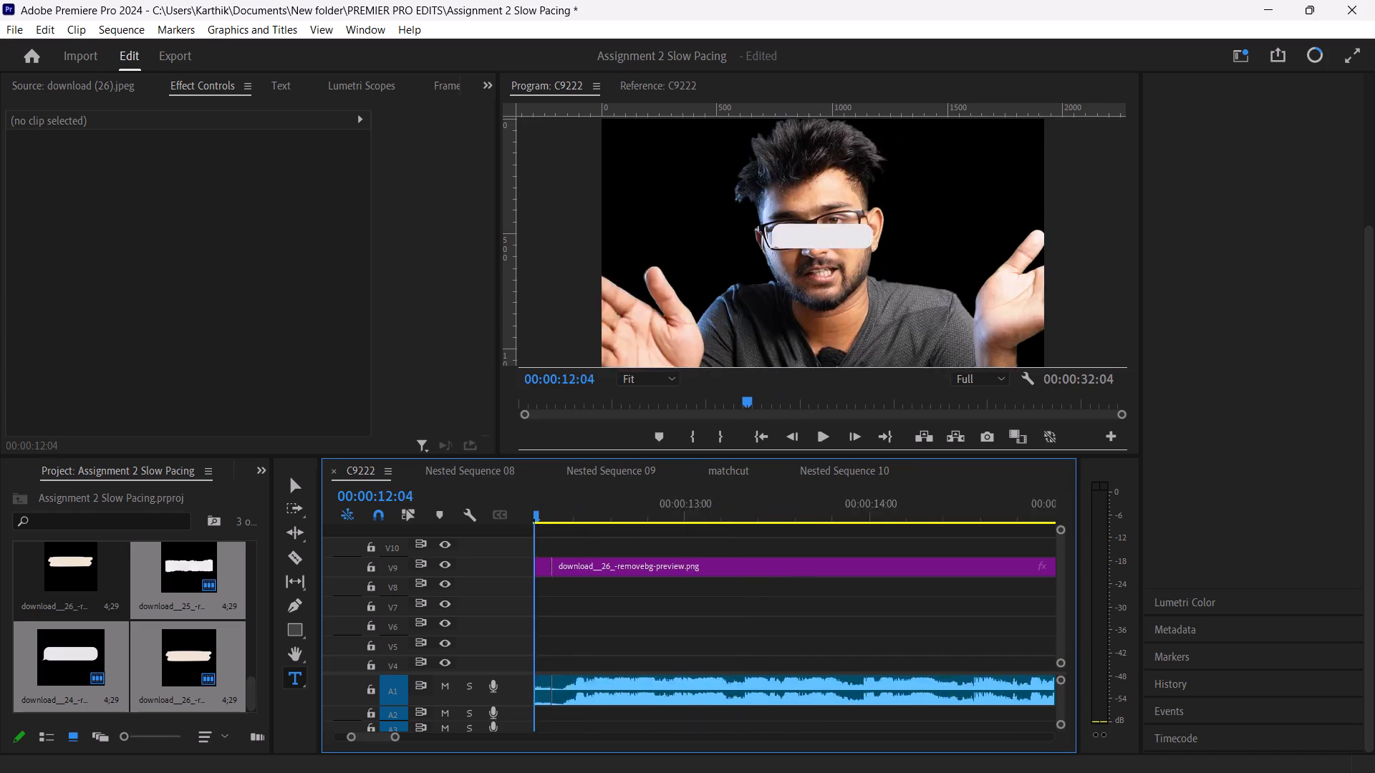
left_click_drag(481, 487, 541, 505)
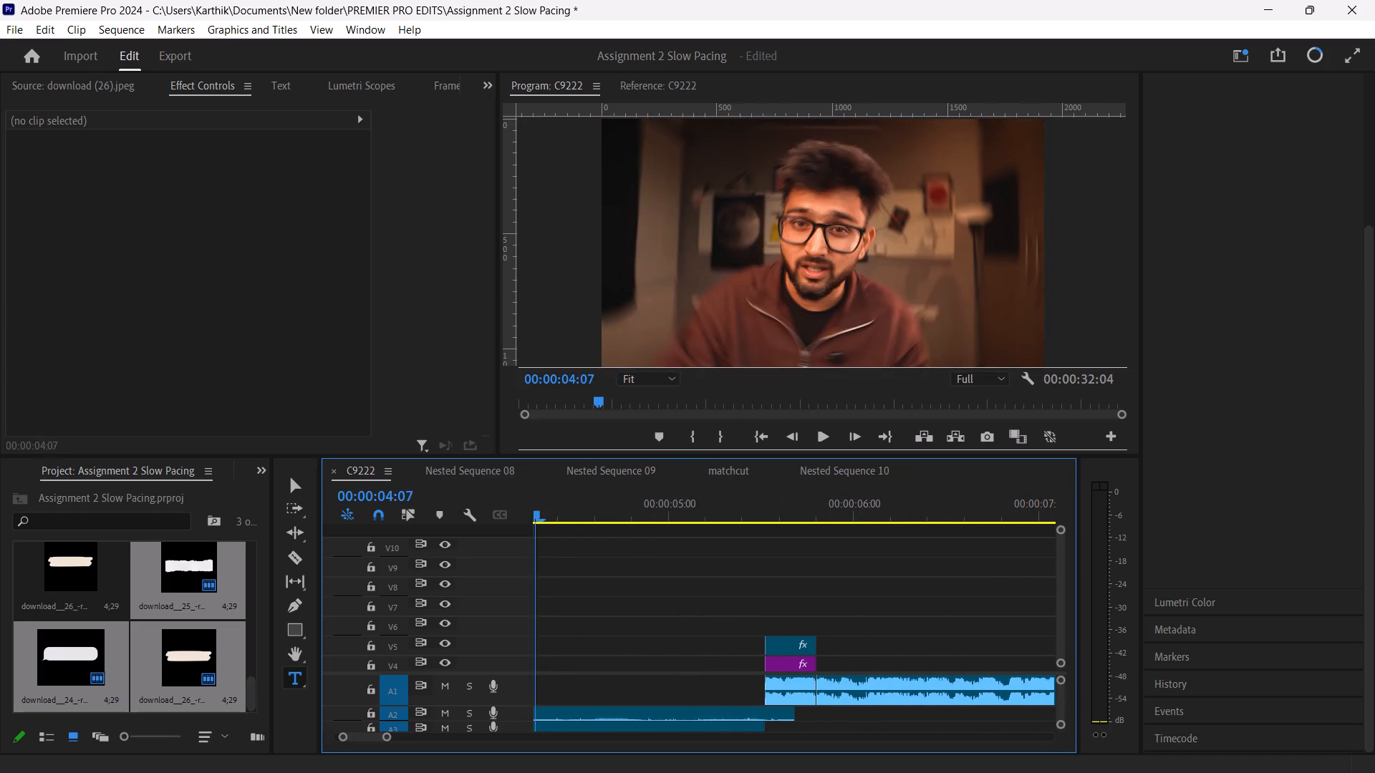
left_click_drag(541, 505, 783, 499)
key("ctrl+z")
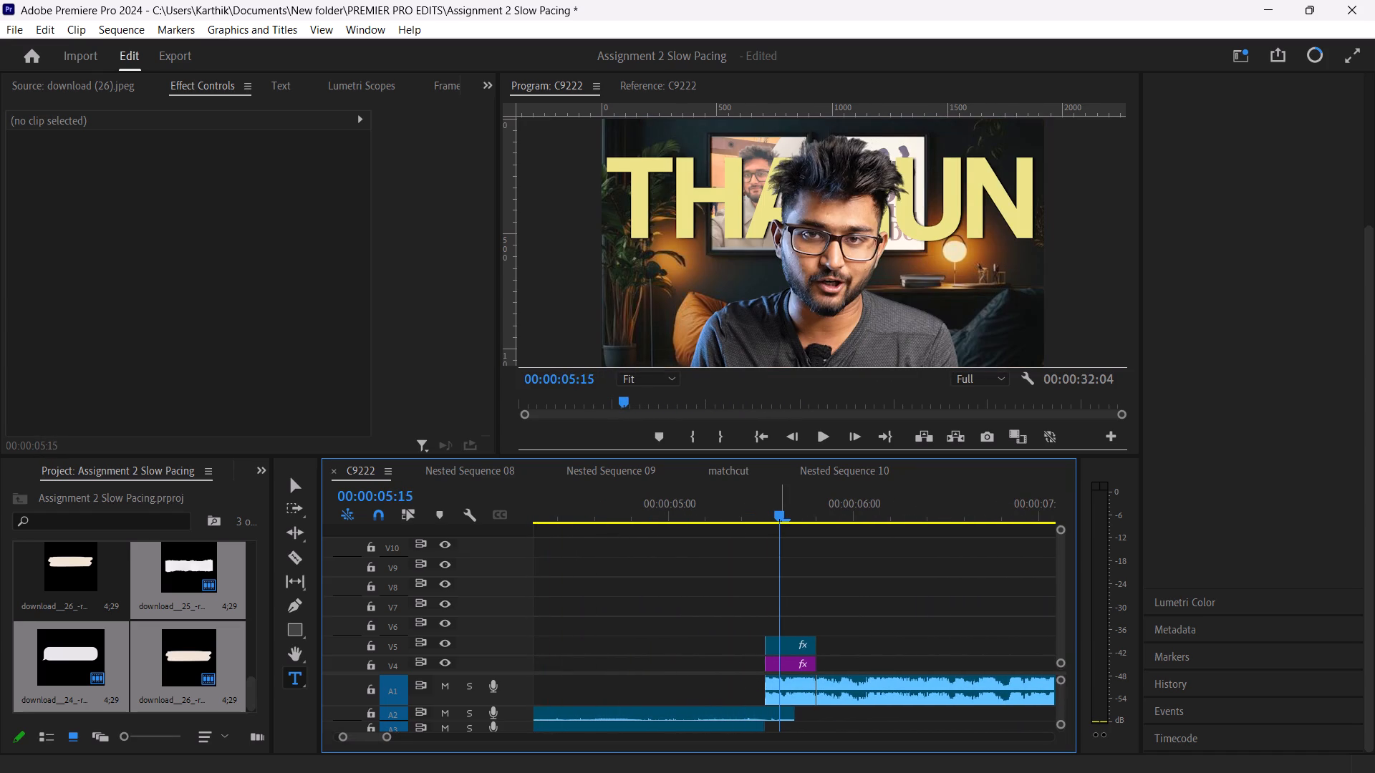
key("ctrl+z")
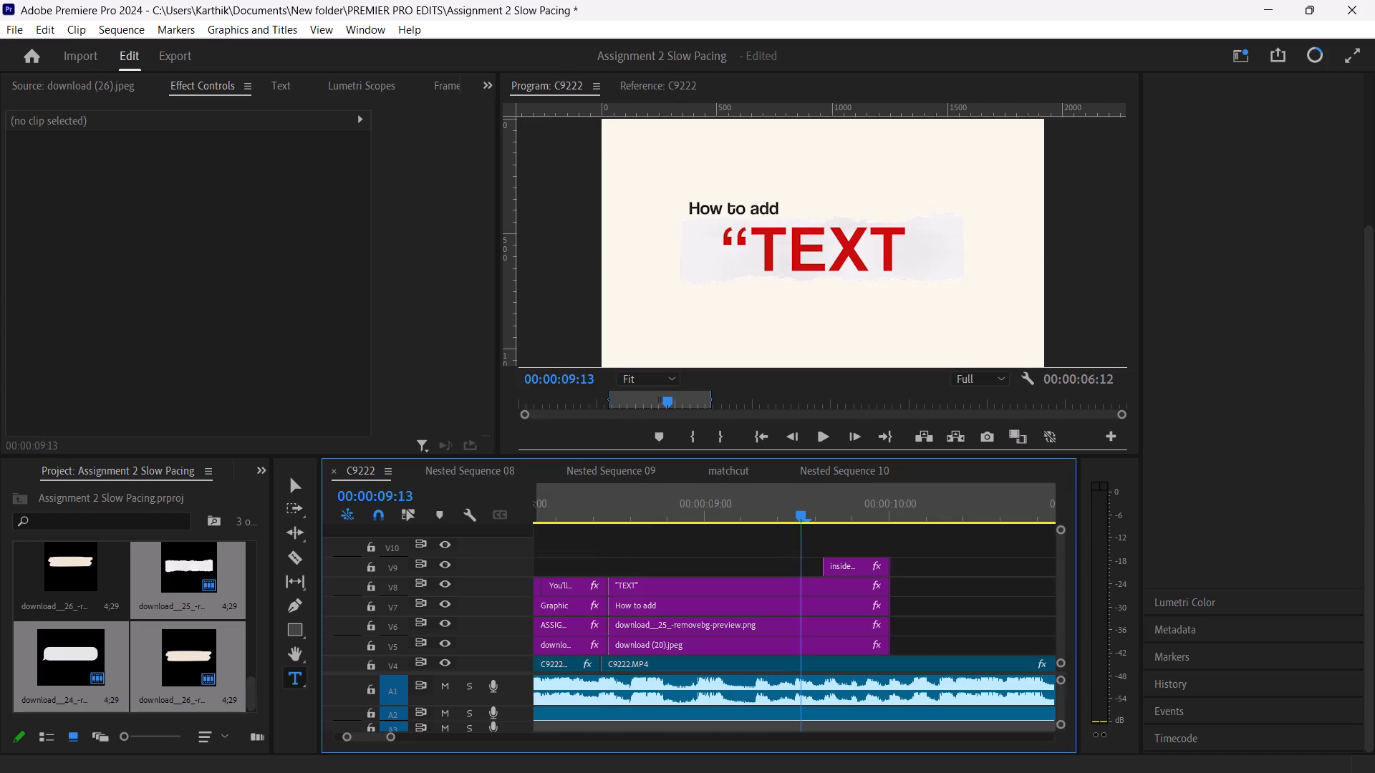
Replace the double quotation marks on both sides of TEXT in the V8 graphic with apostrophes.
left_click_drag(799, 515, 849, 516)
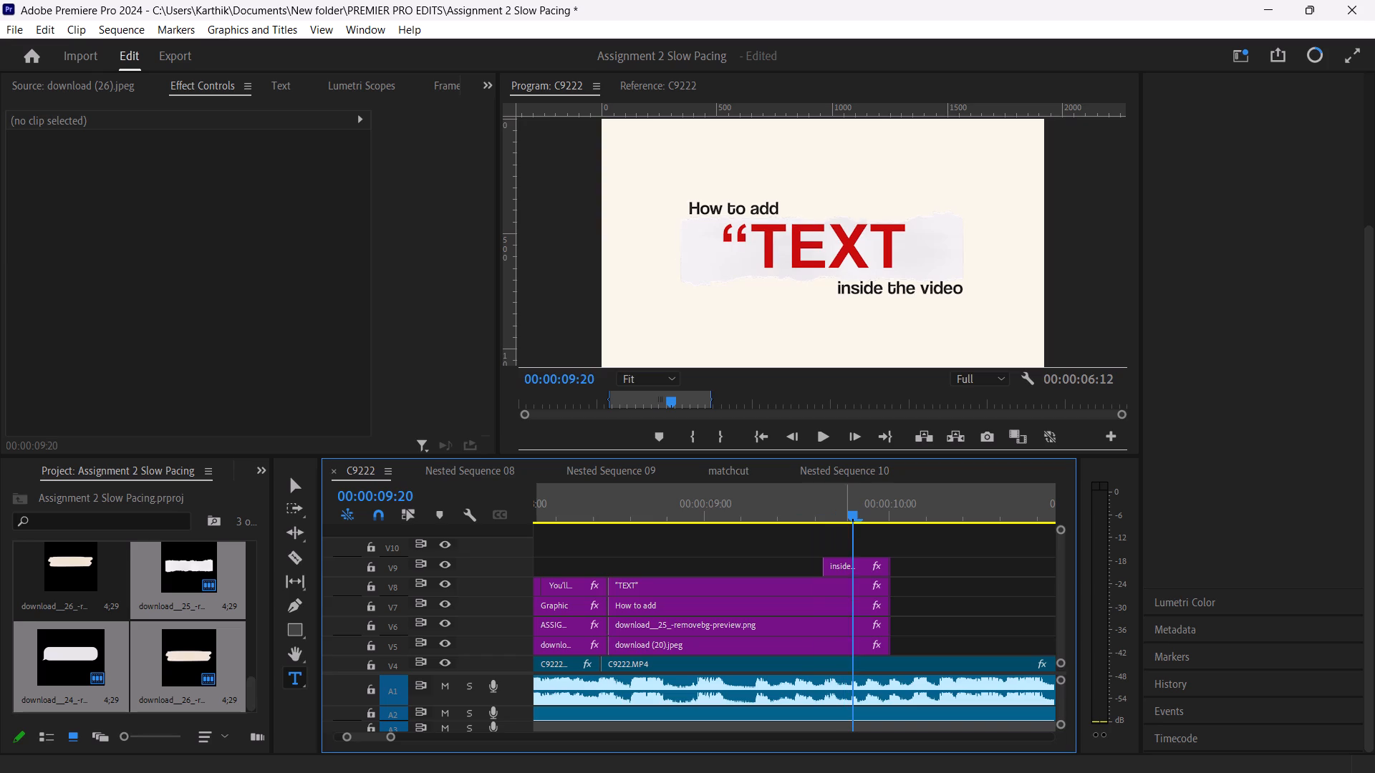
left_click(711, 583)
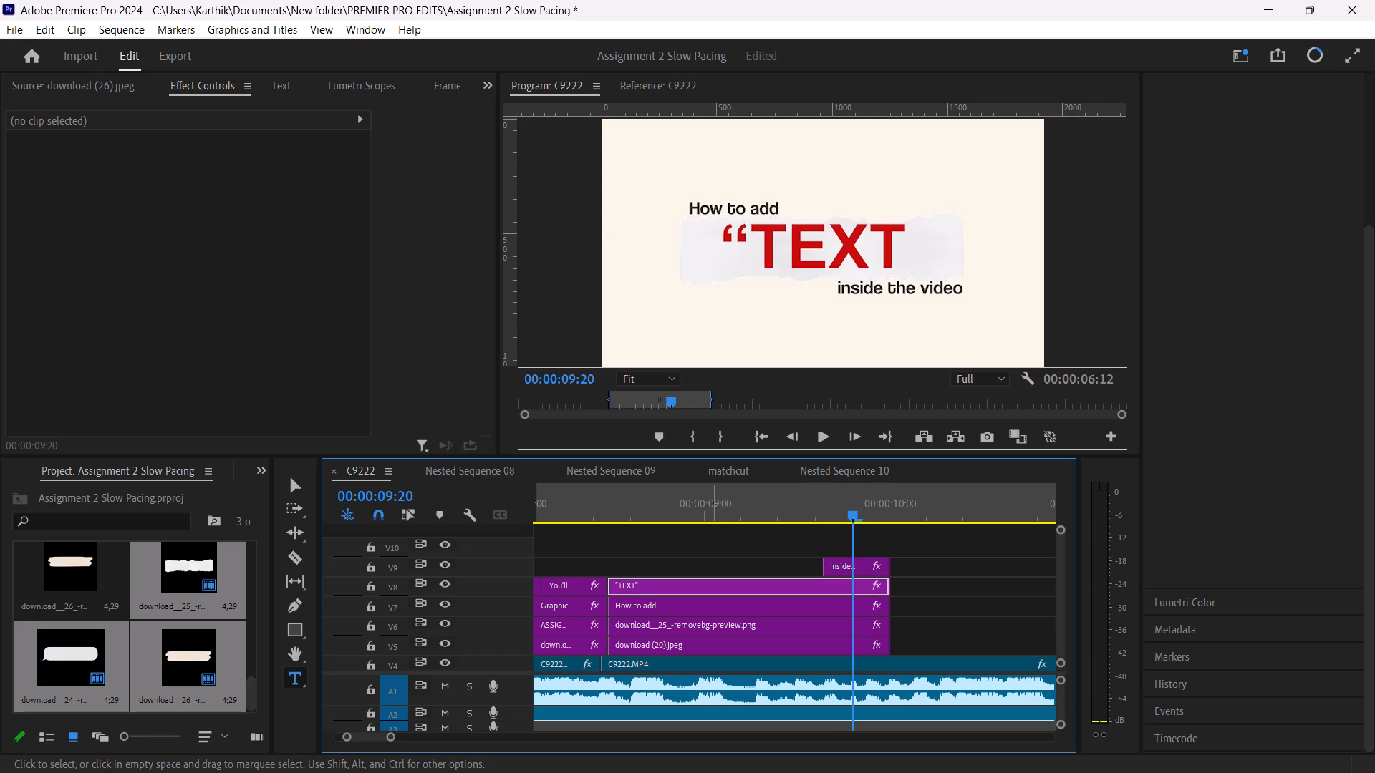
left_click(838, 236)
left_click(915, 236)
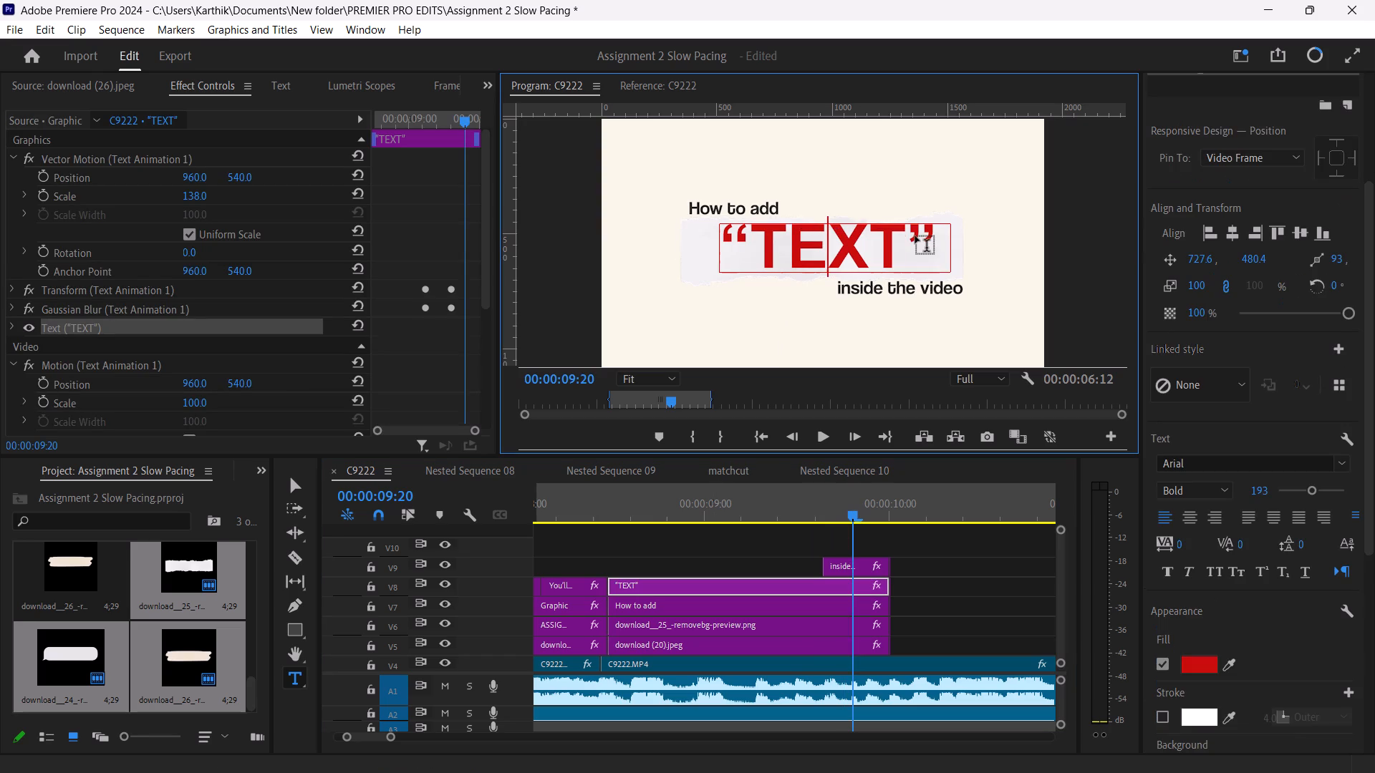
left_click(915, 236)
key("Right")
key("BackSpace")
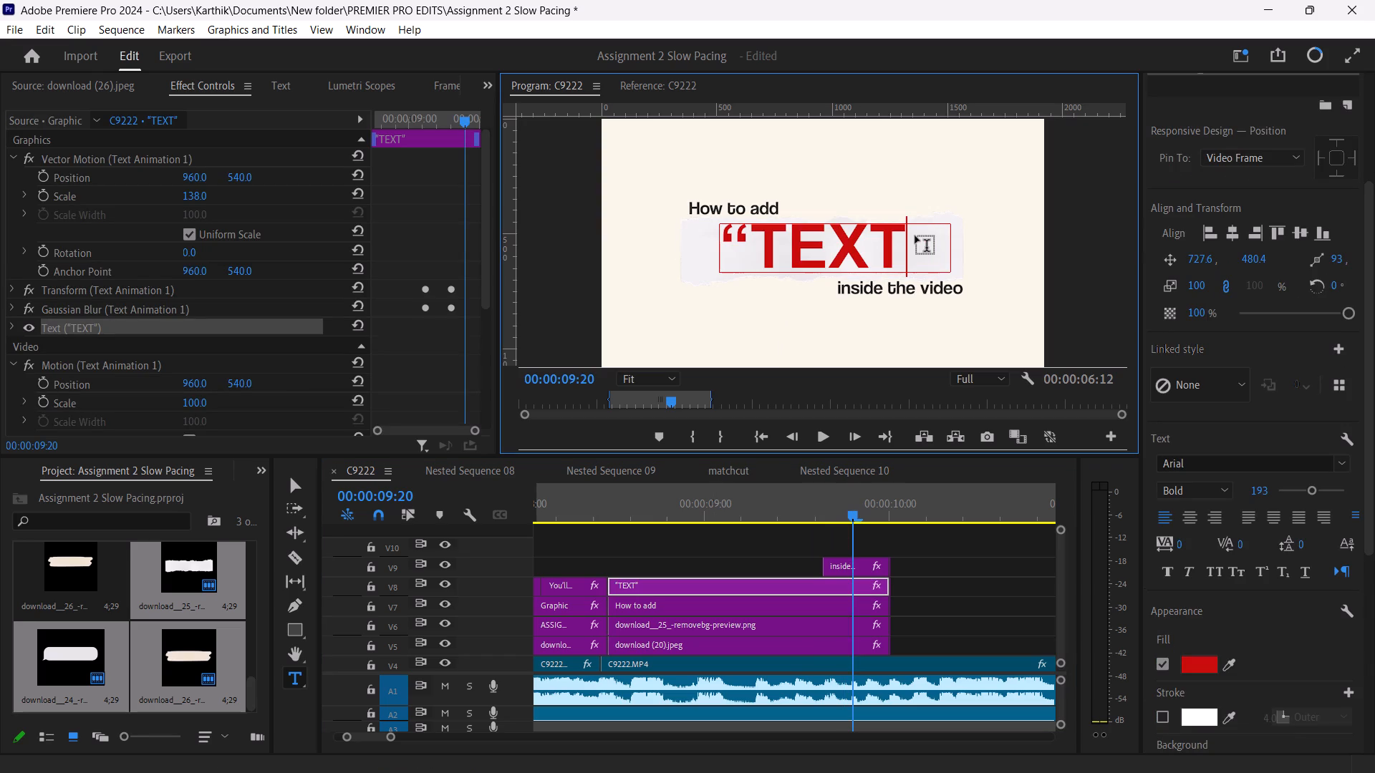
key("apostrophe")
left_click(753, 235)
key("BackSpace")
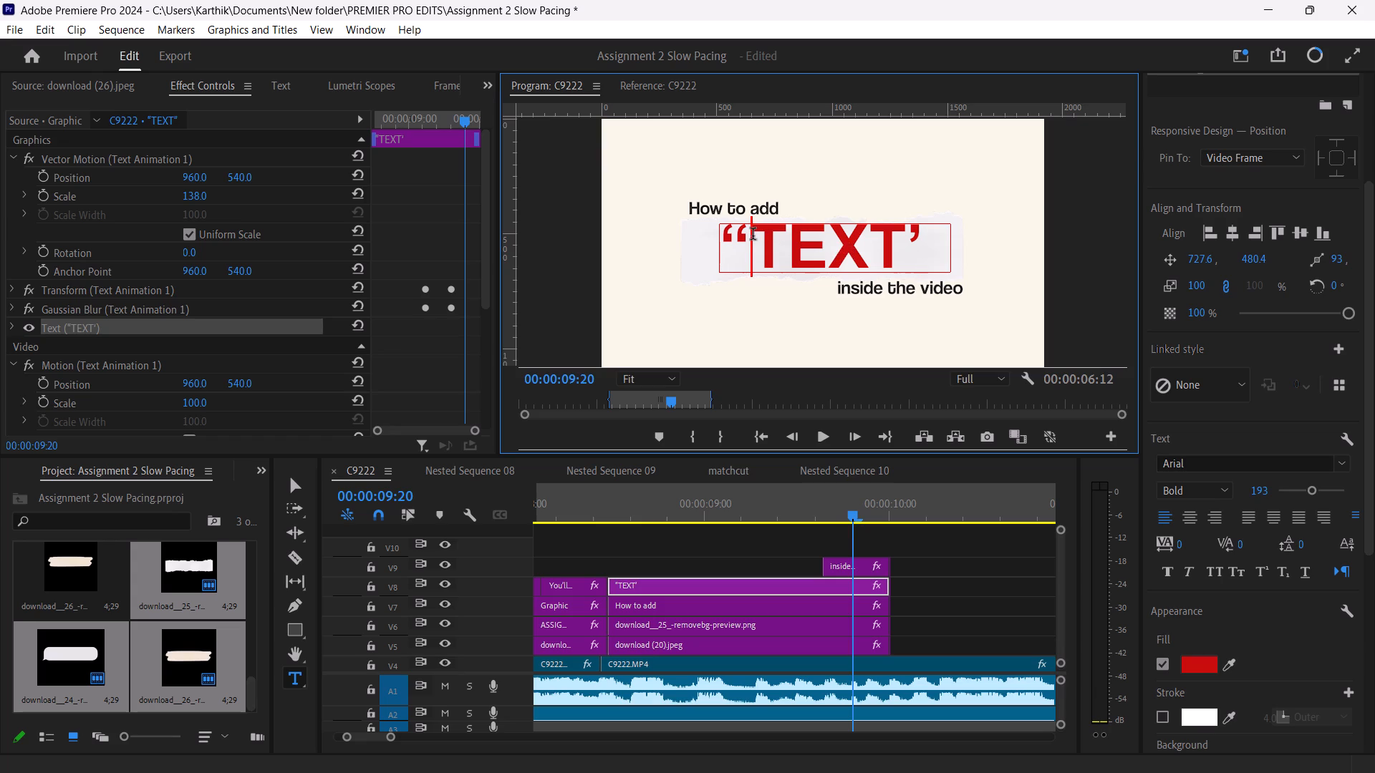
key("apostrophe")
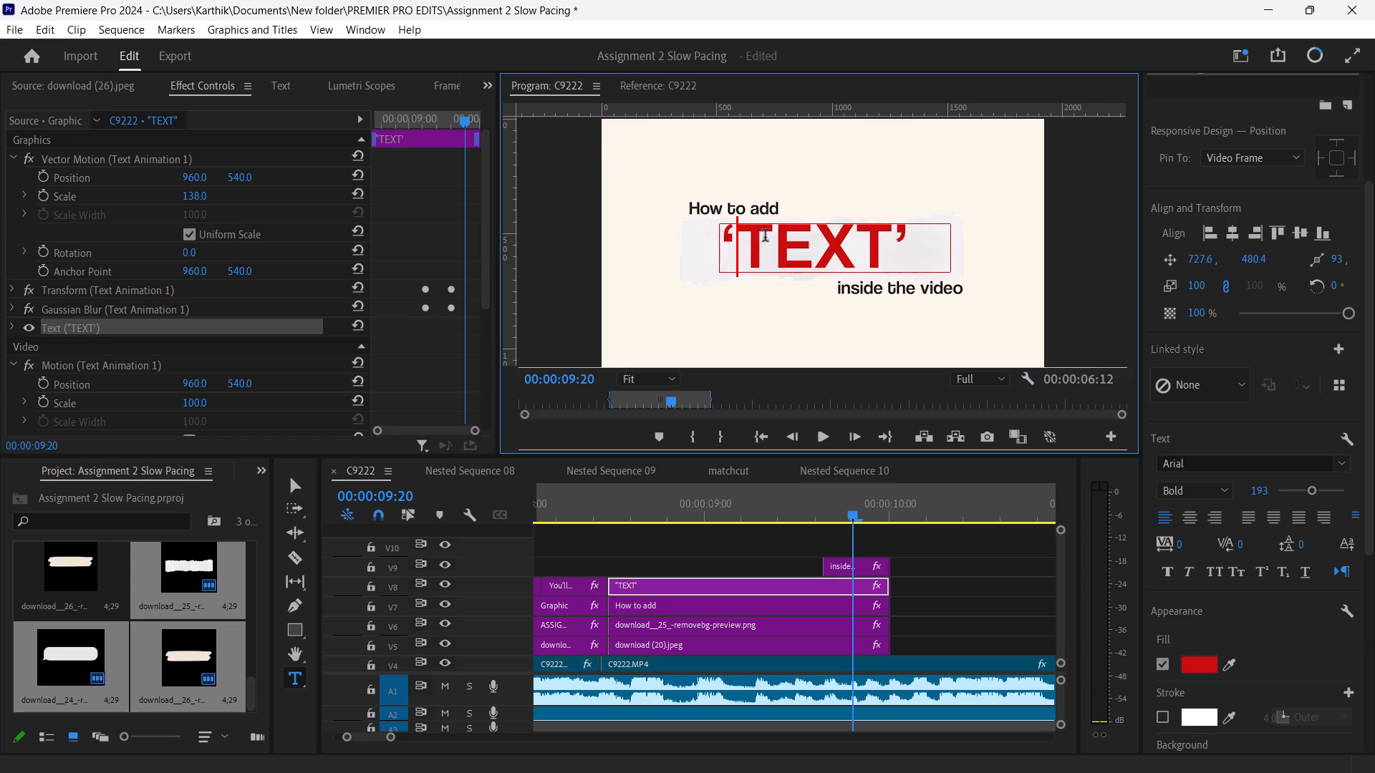
Delete the closing and opening apostrophes so the V8 graphic's red text reads only TEXT.
left_click(920, 245)
key("BackSpace")
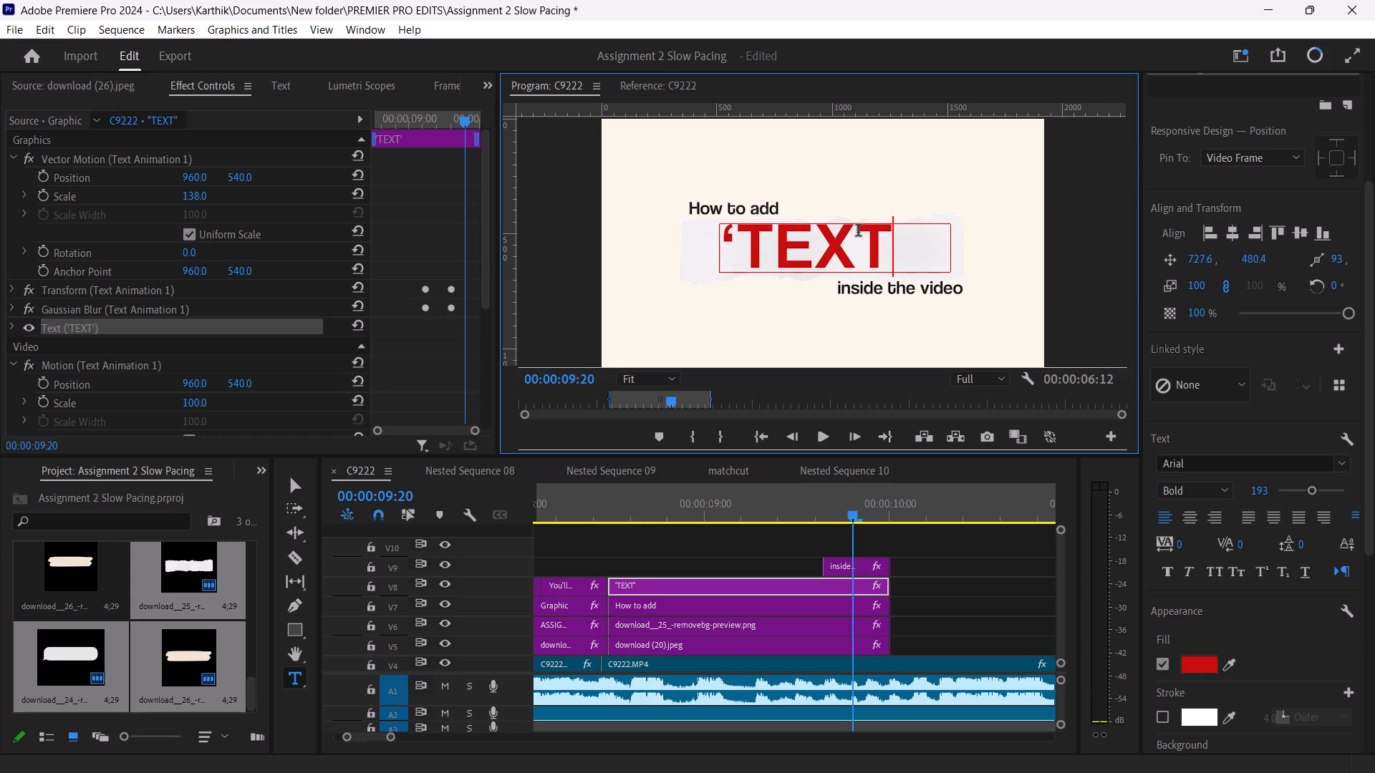
left_click(743, 243)
key("BackSpace")
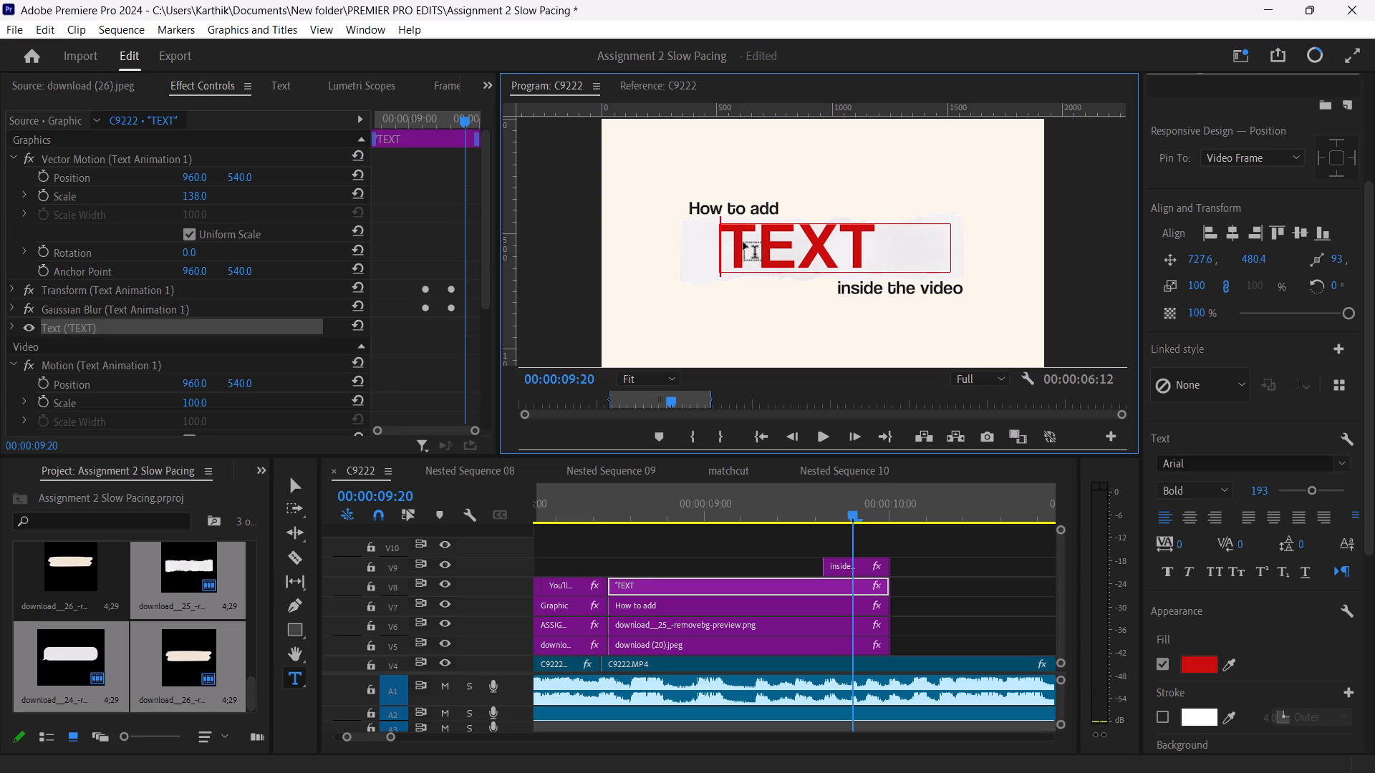
left_click(801, 329)
left_click(801, 248)
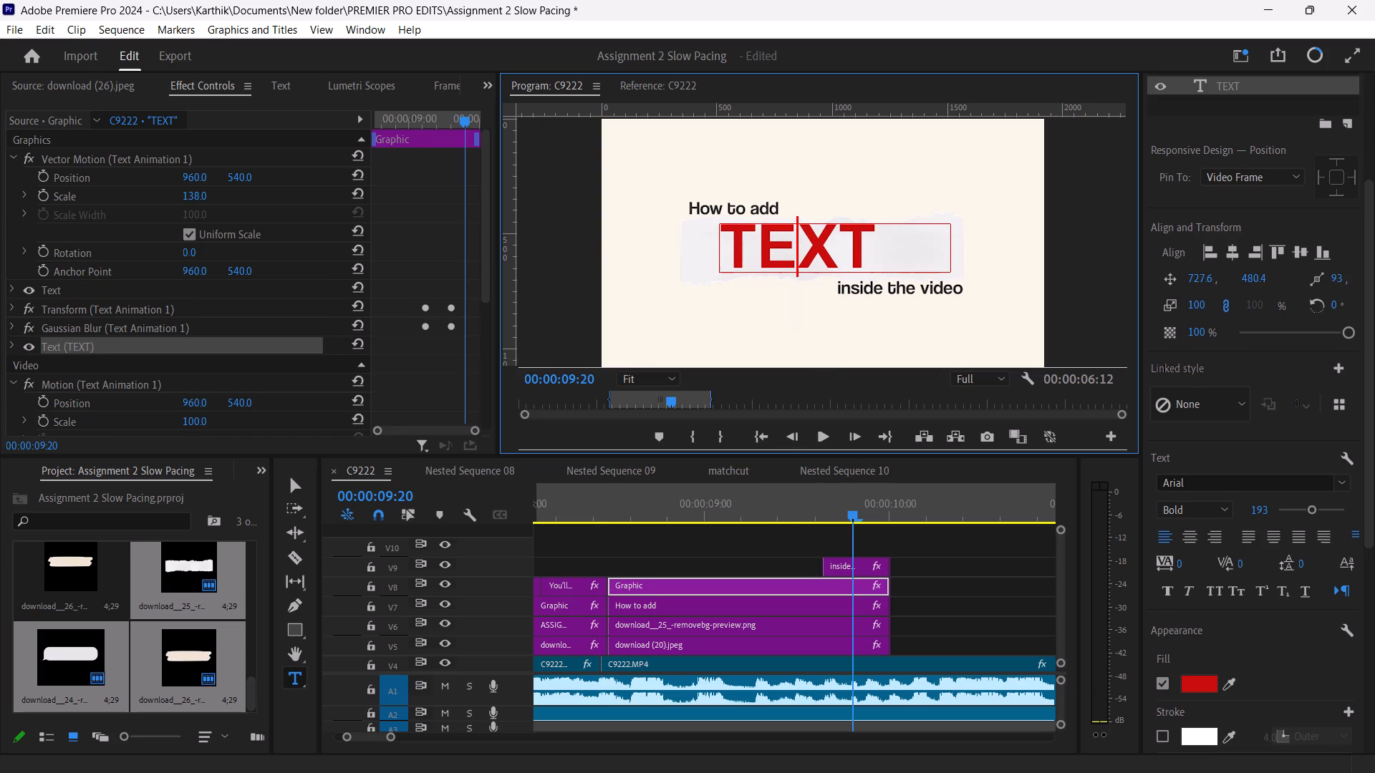
Narrow the TEXT layer's text box on its right side to fit the word, and centre it horizontally in the frame.
left_click(291, 484)
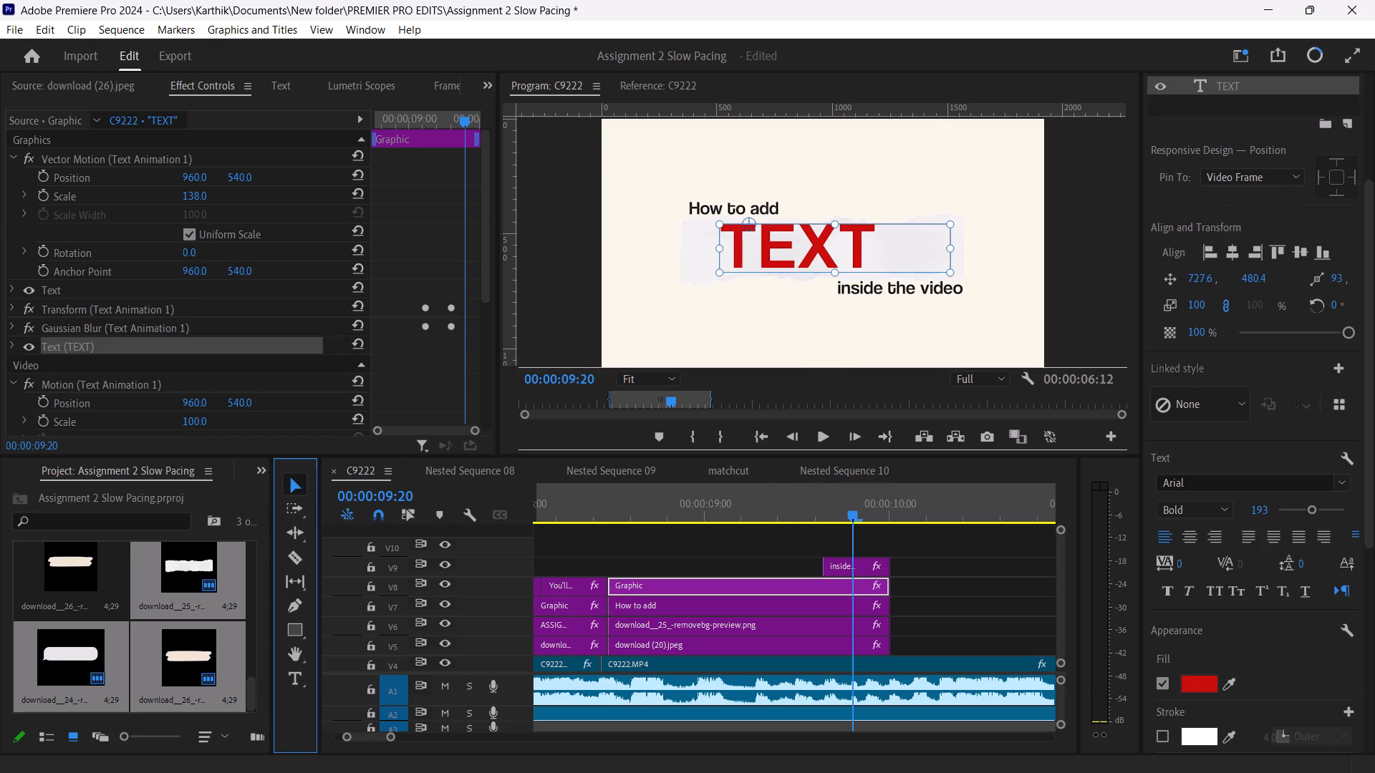
left_click_drag(950, 252, 907, 256)
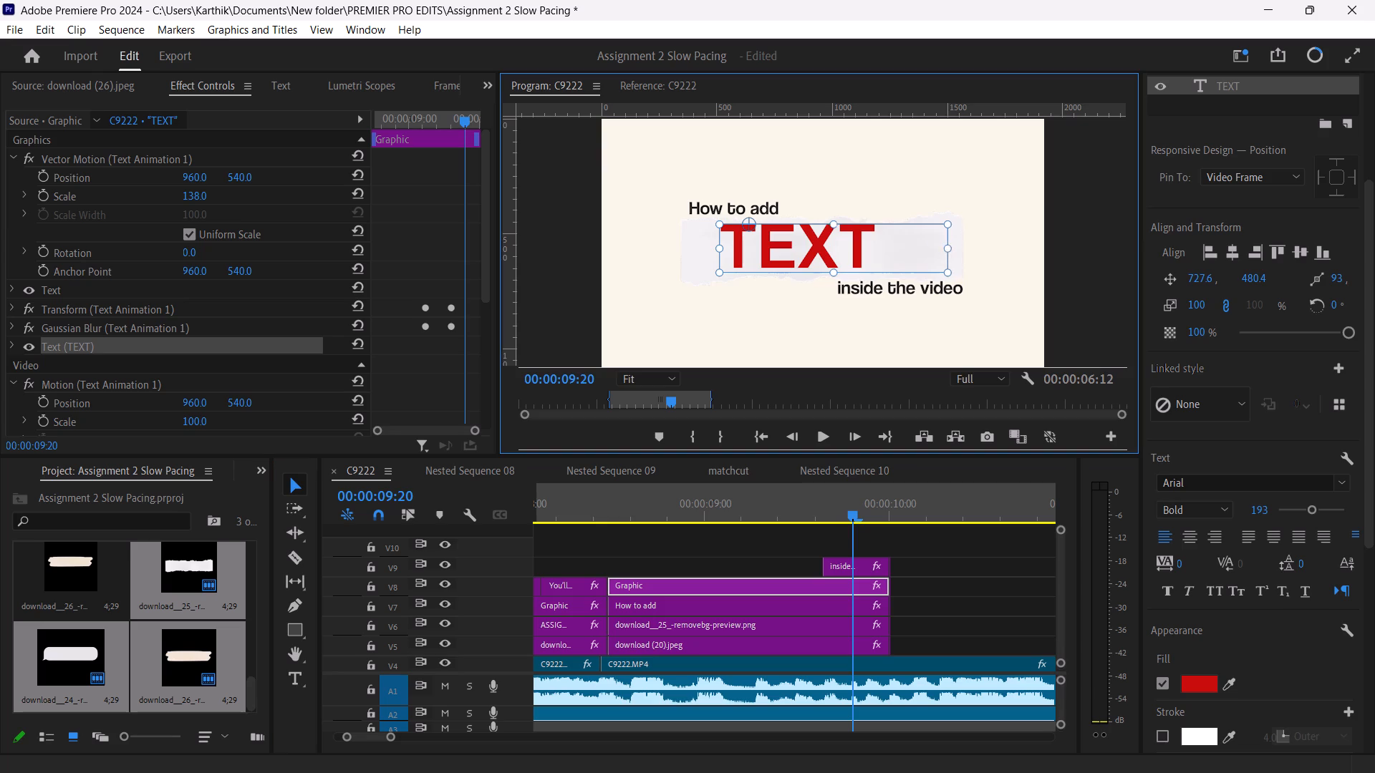
left_click_drag(907, 256, 884, 256)
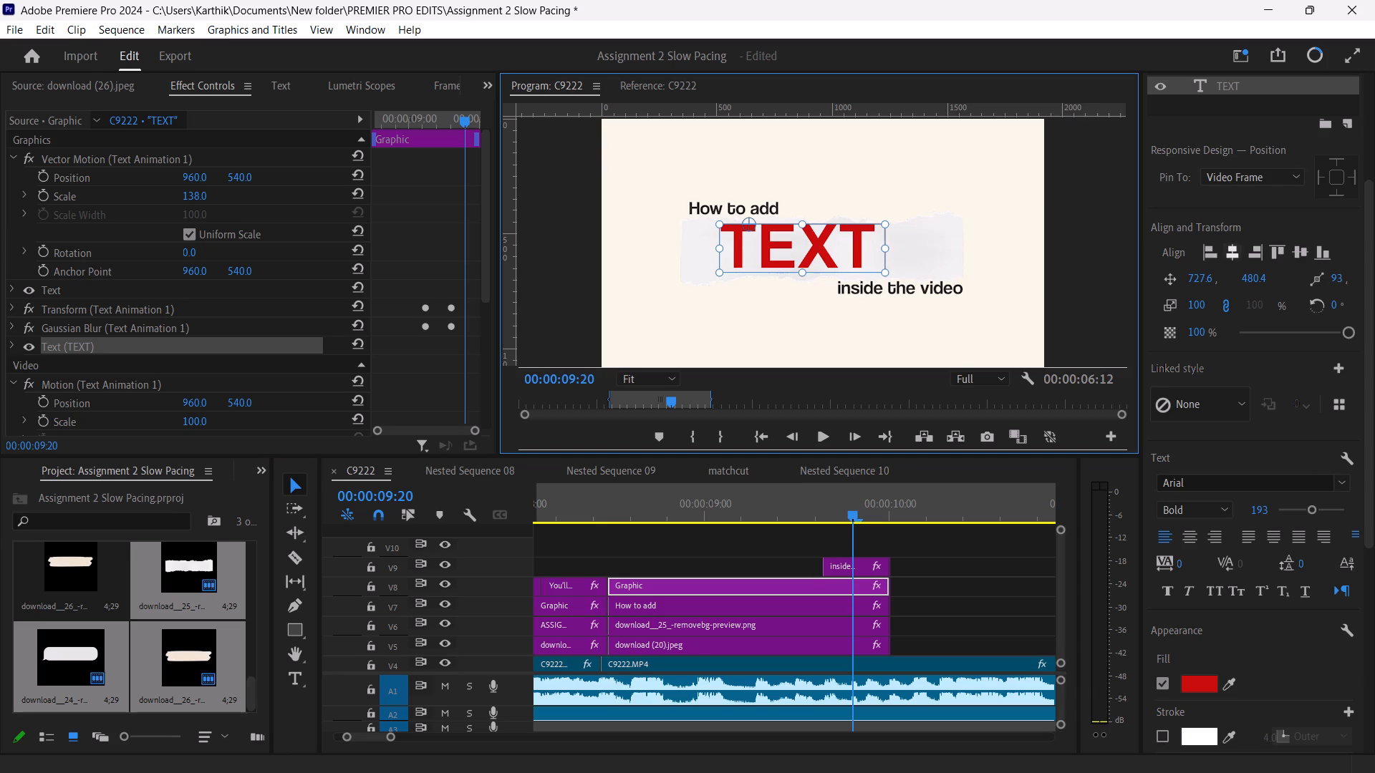
left_click(1235, 256)
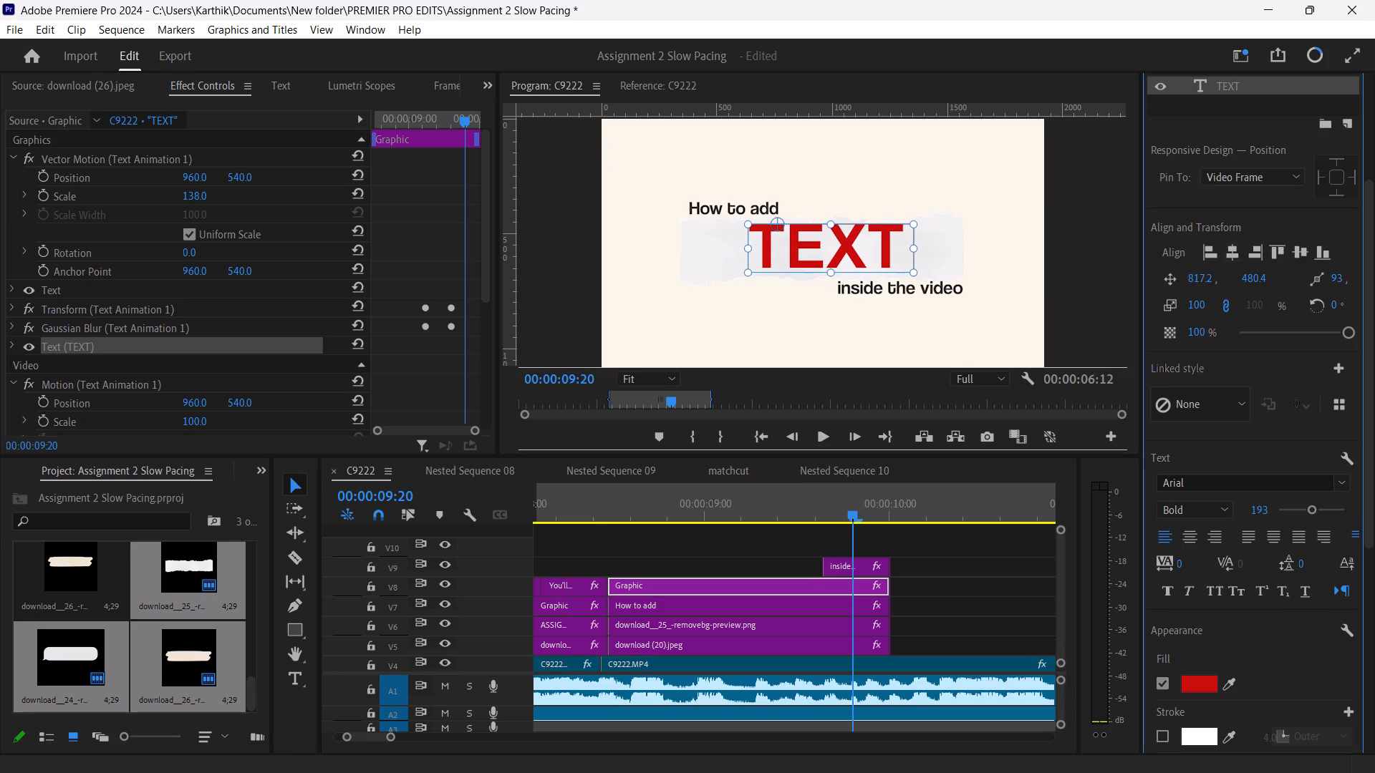
Nudge "inside the video" slightly right to about X 1408.5 and "How to add" slightly left to about X -298.2.
left_click(956, 293)
left_click(929, 283)
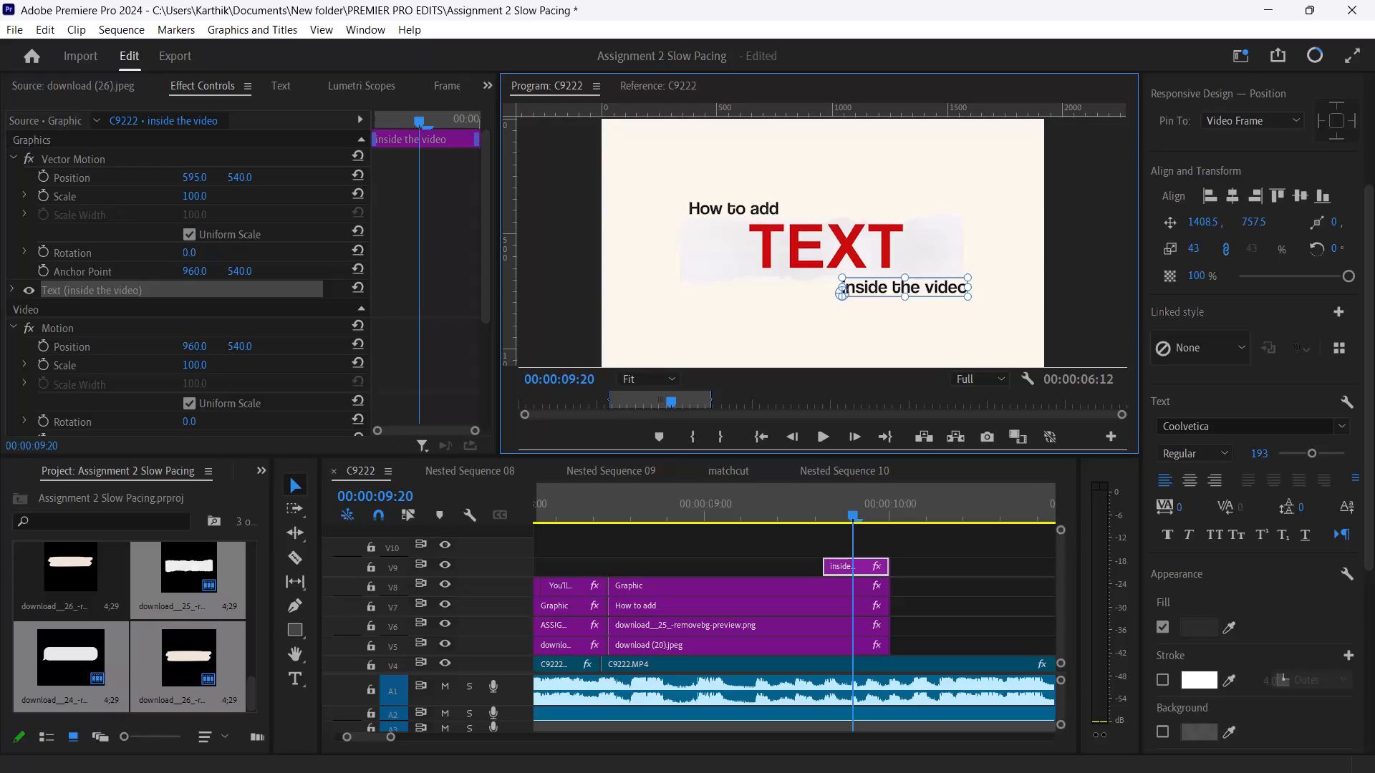
left_click(753, 203)
left_click(754, 205)
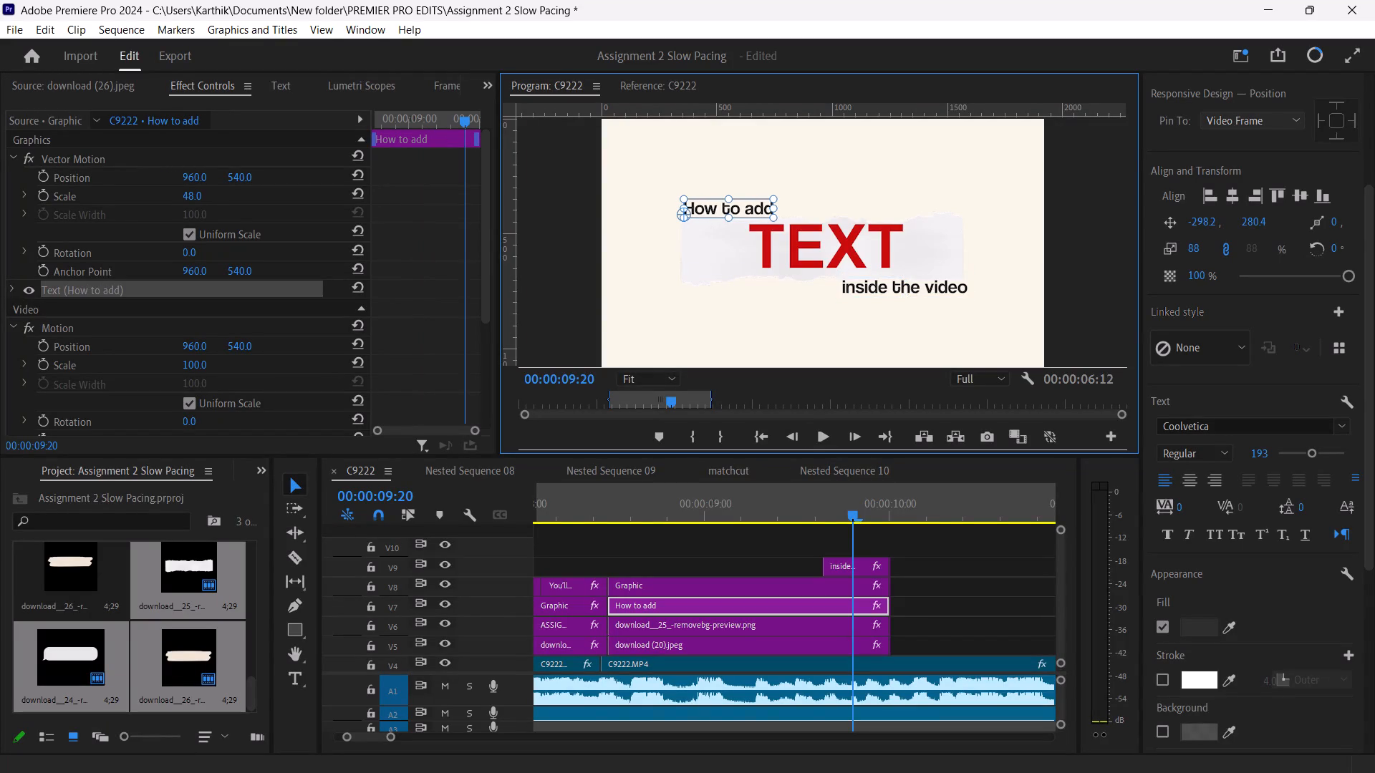
Play the start of the torn-paper scene to time the narration, and split the "How to add" graphic on V7 at 00:00:08:15.
scroll(1270, 238, "up", 7)
scroll(1227, 129, "up", 6)
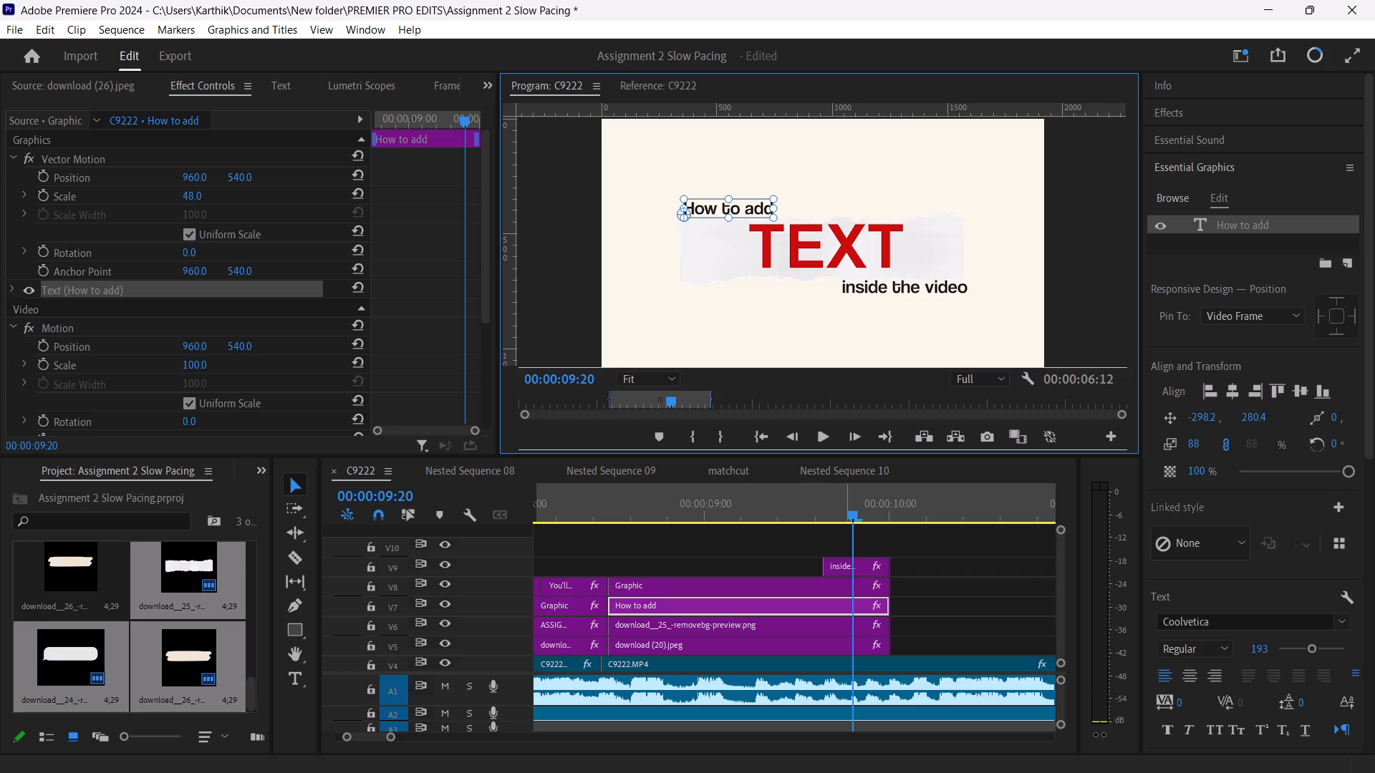
left_click_drag(852, 514, 597, 527)
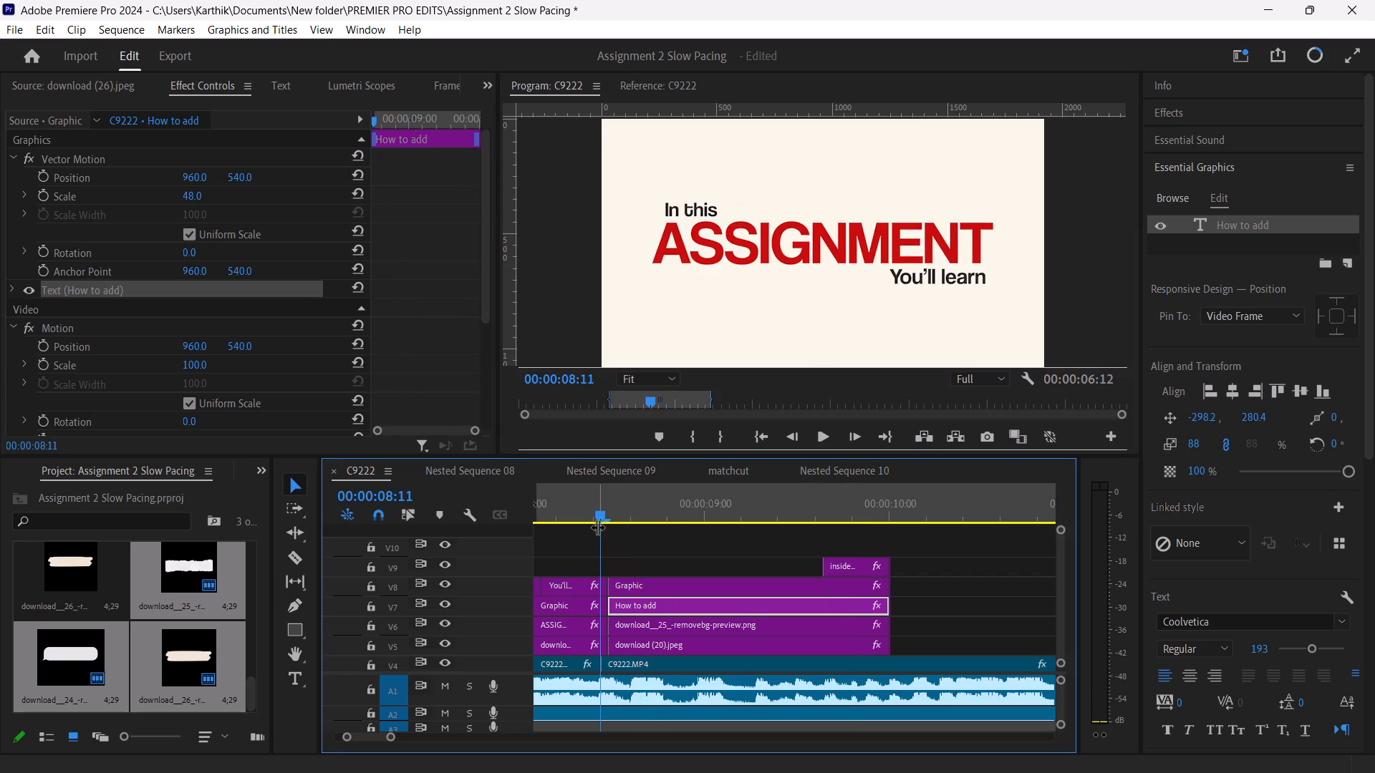
key("space")
key("space")
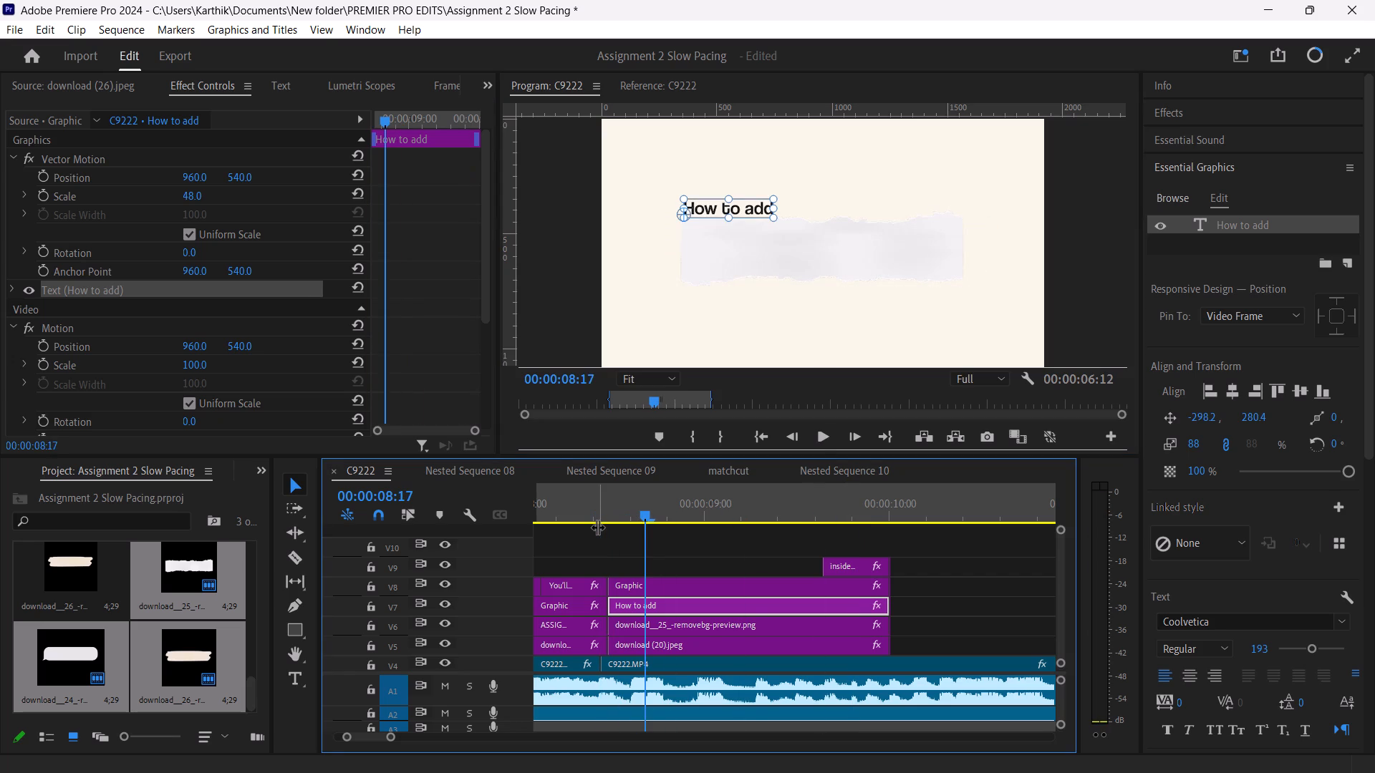
key("Left")
key("Left")
key("Left")
key("Left")
key("Left")
key("Left")
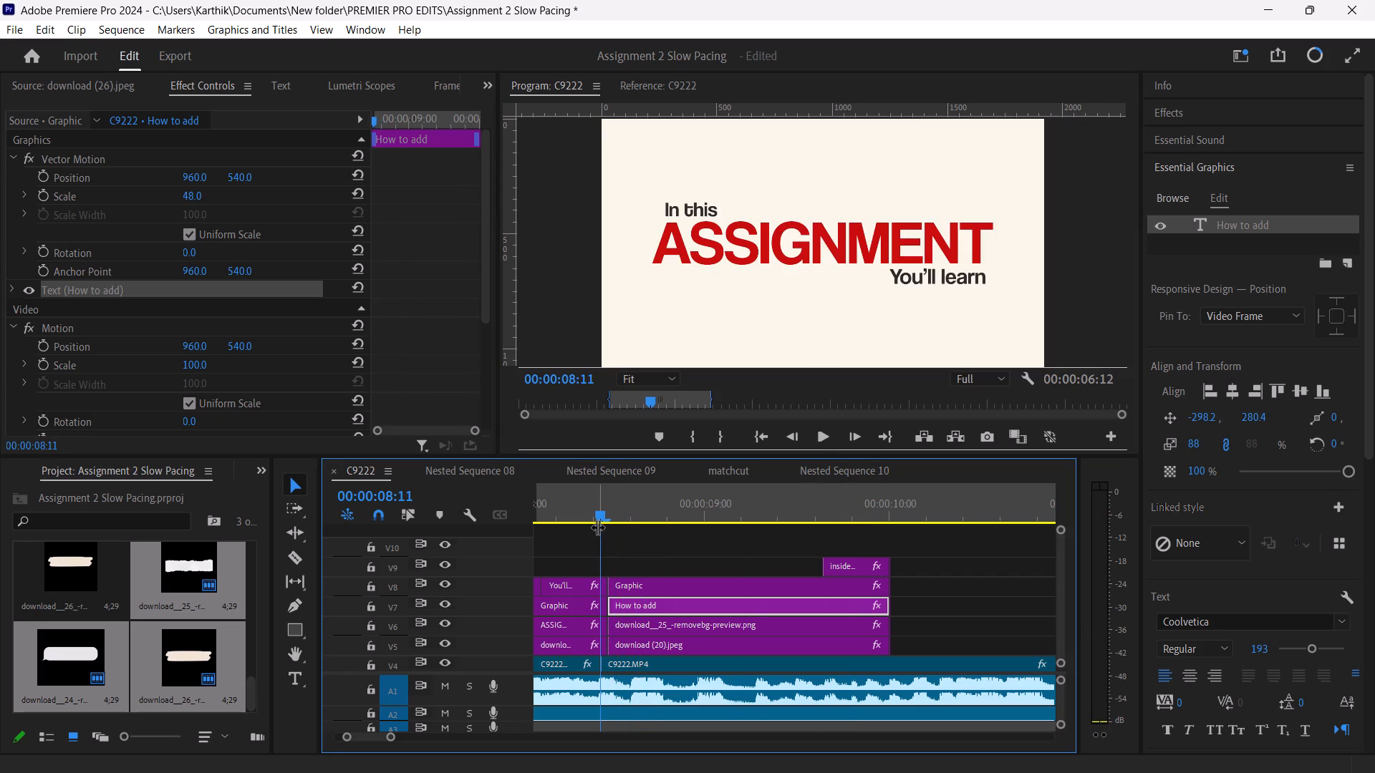
key("space")
key("space")
key("space")
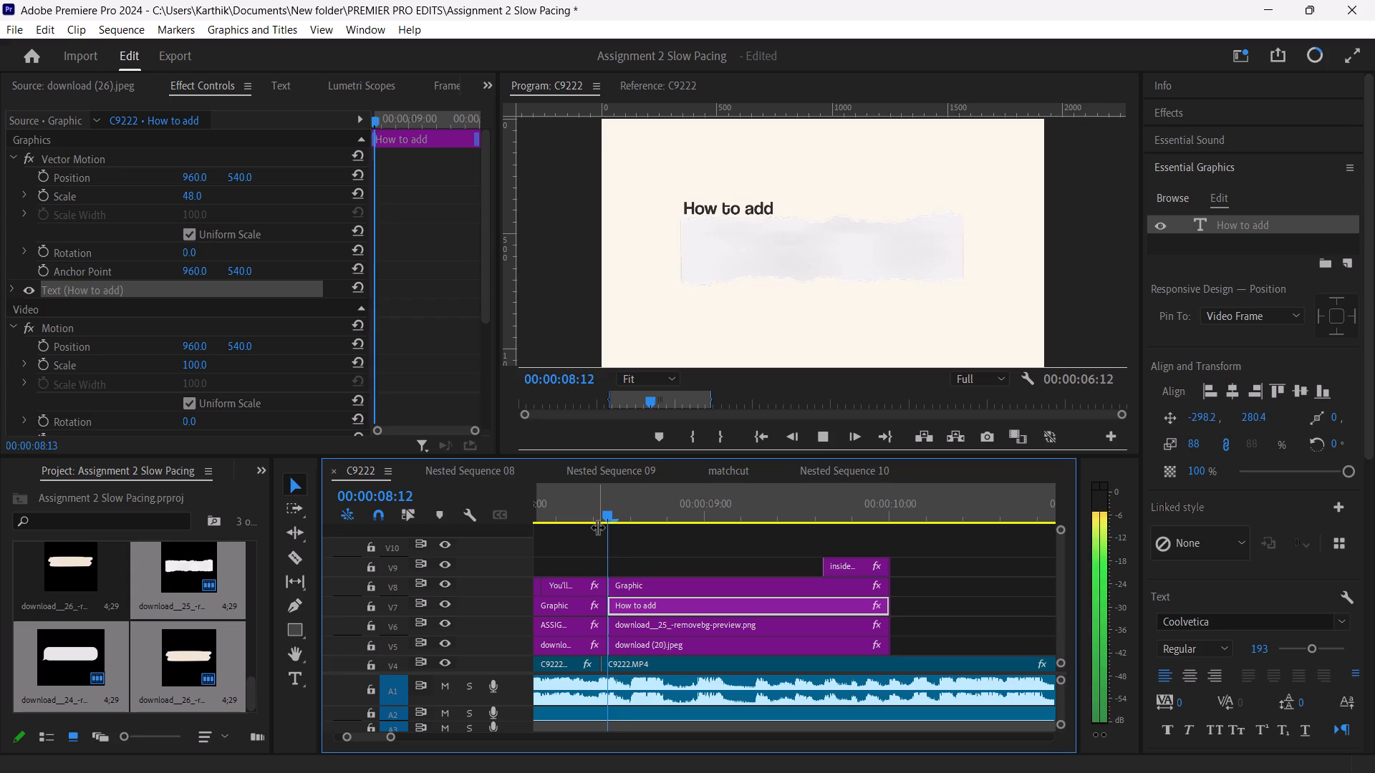
key("space")
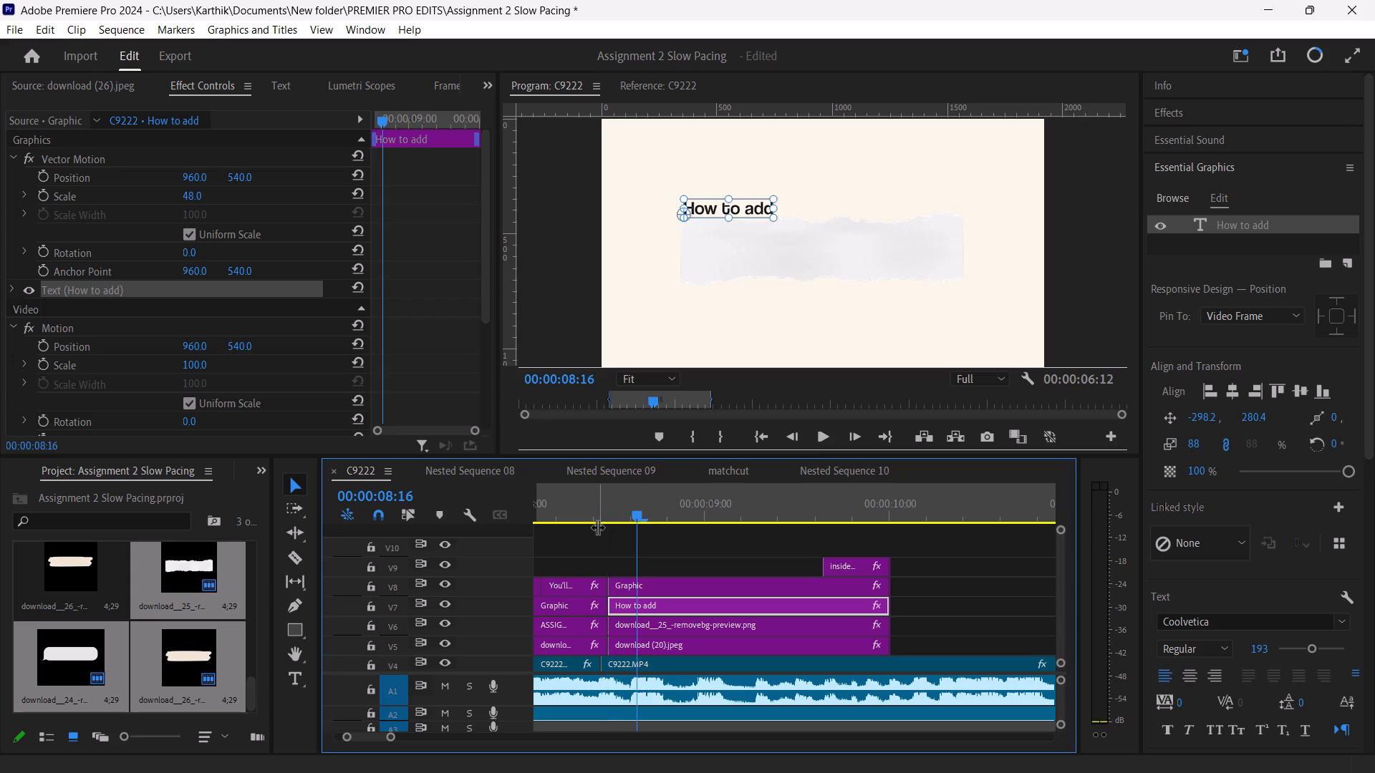
key("Left")
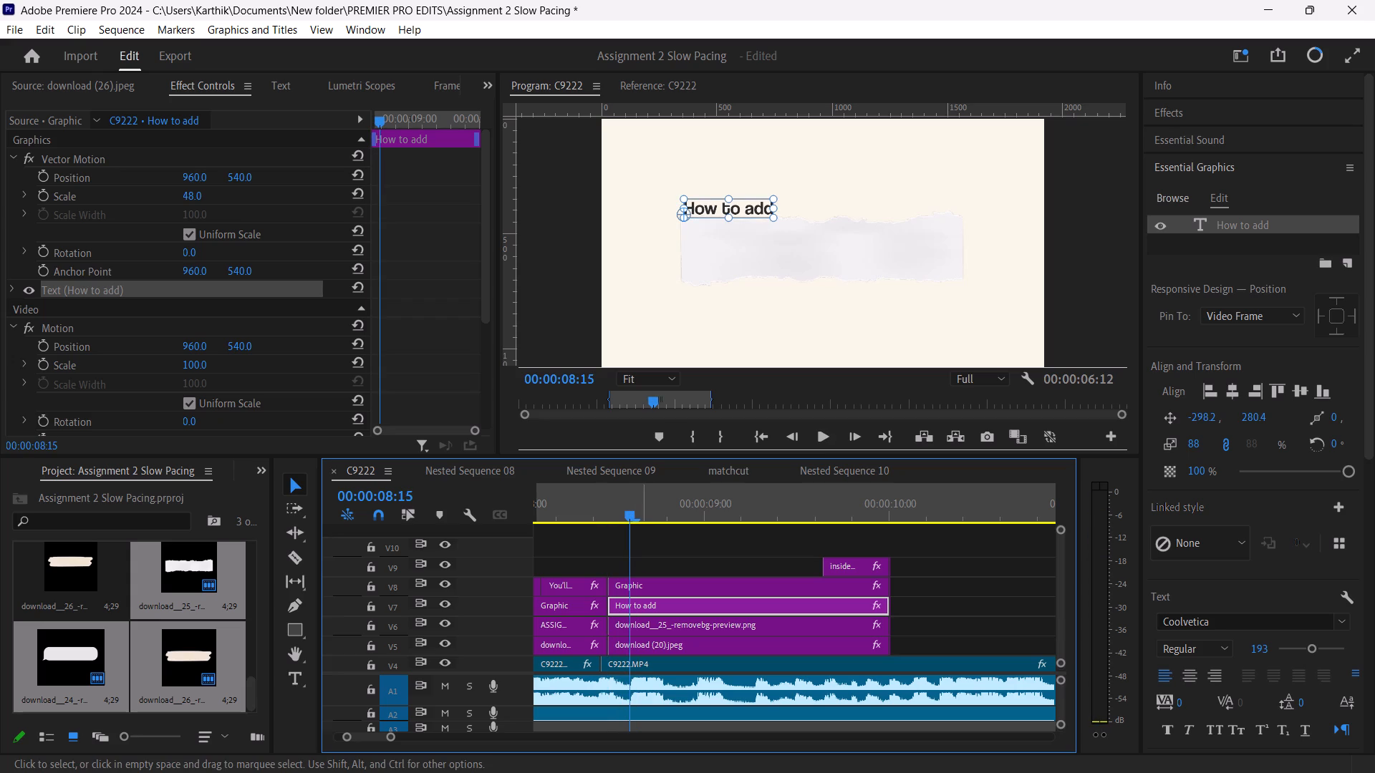
key("c")
left_click(662, 613)
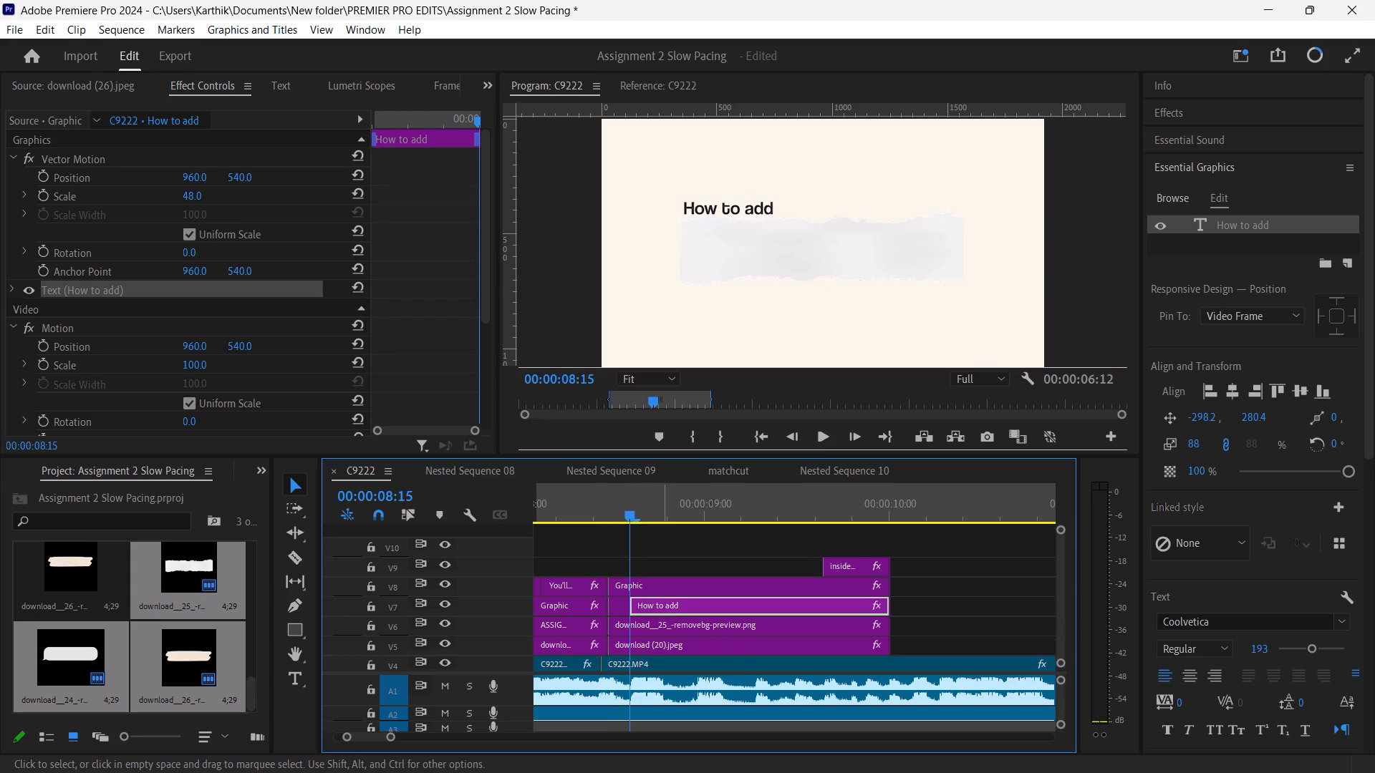
Play on through the narration and split the "How to add" graphic on V7 again at 00:00:08:23.
key("space")
key("space")
key("space")
key("space")
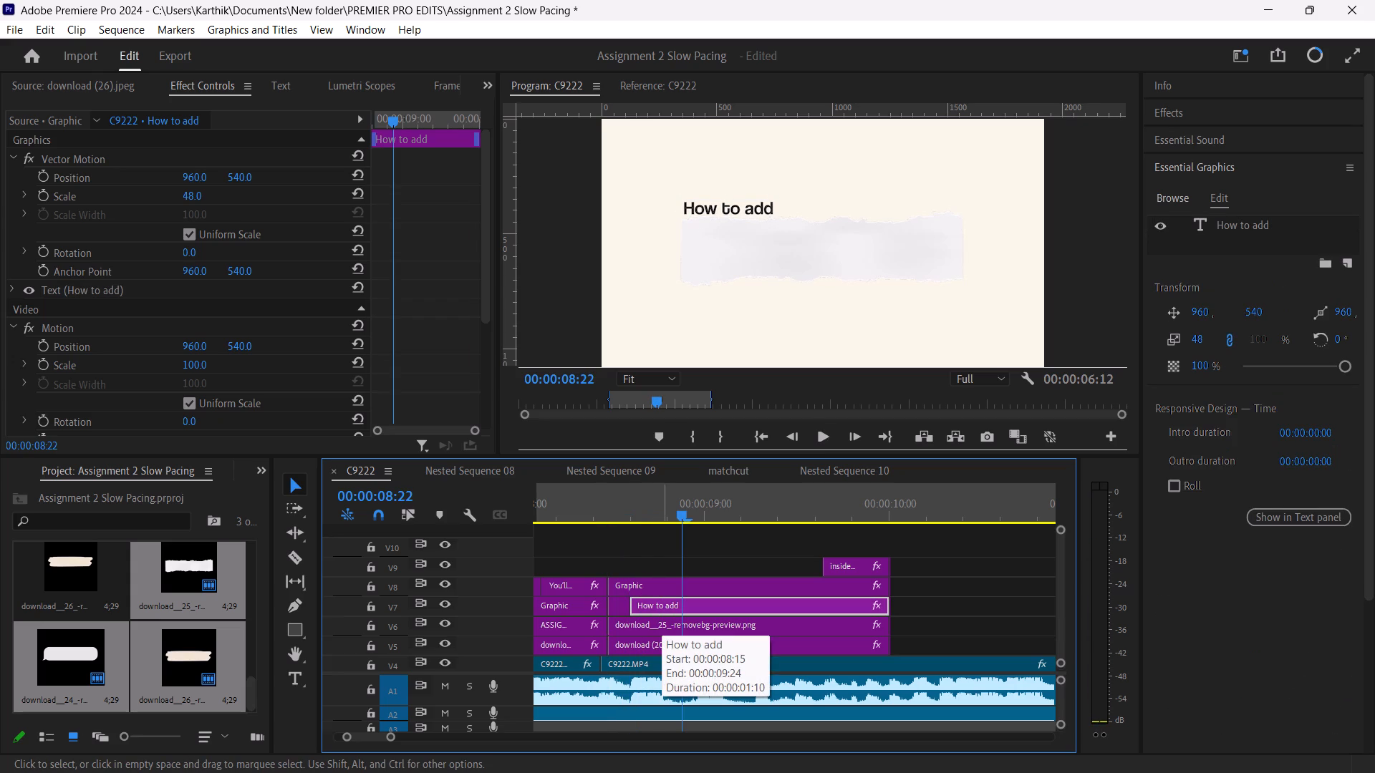
key("space")
key("space")
key("Left")
key("Left")
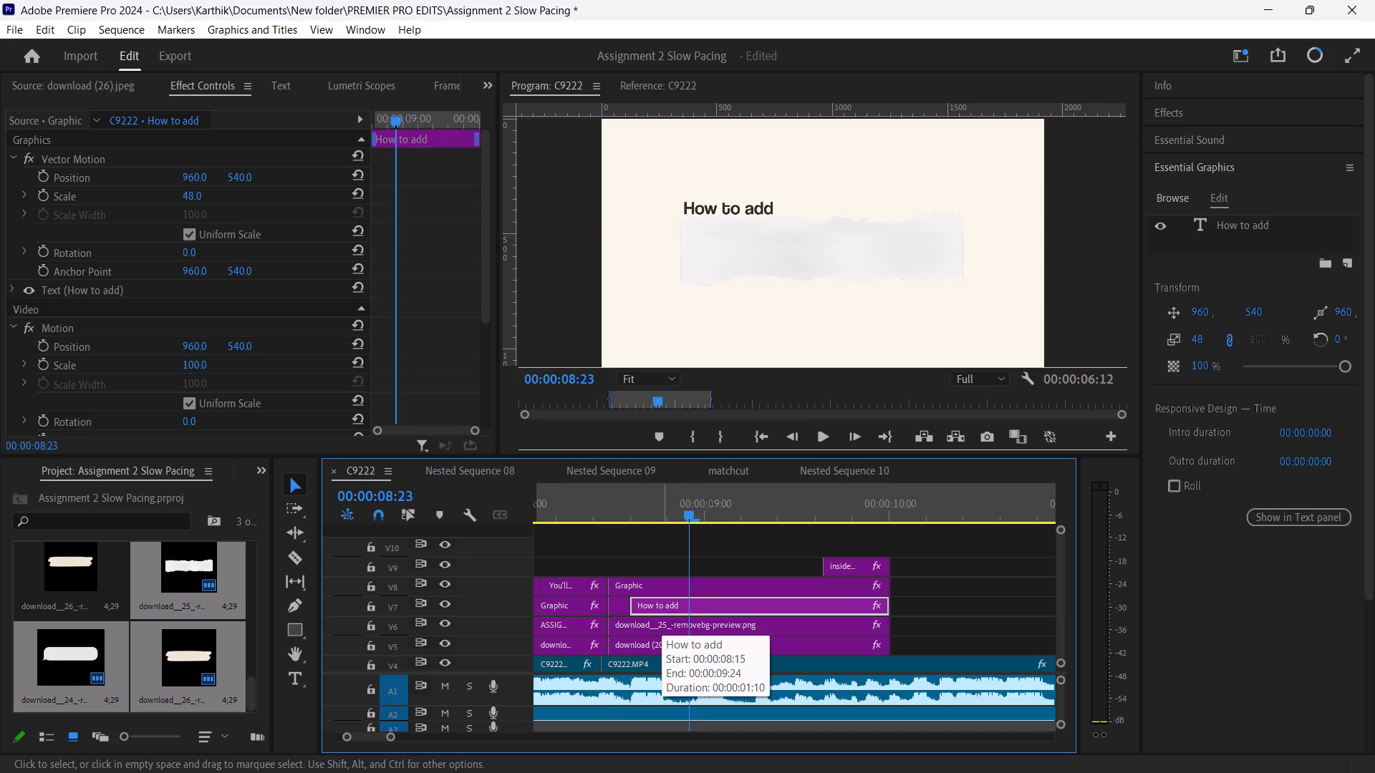
key("c")
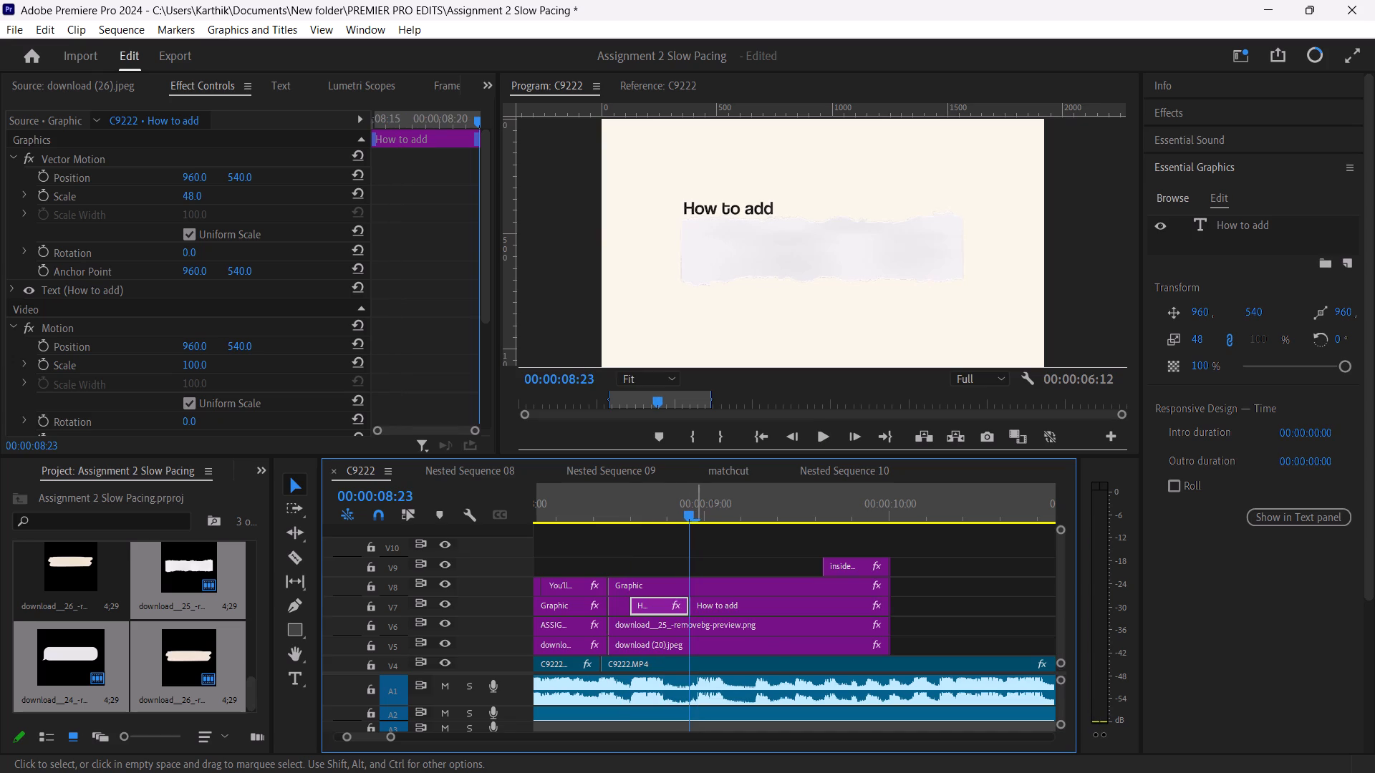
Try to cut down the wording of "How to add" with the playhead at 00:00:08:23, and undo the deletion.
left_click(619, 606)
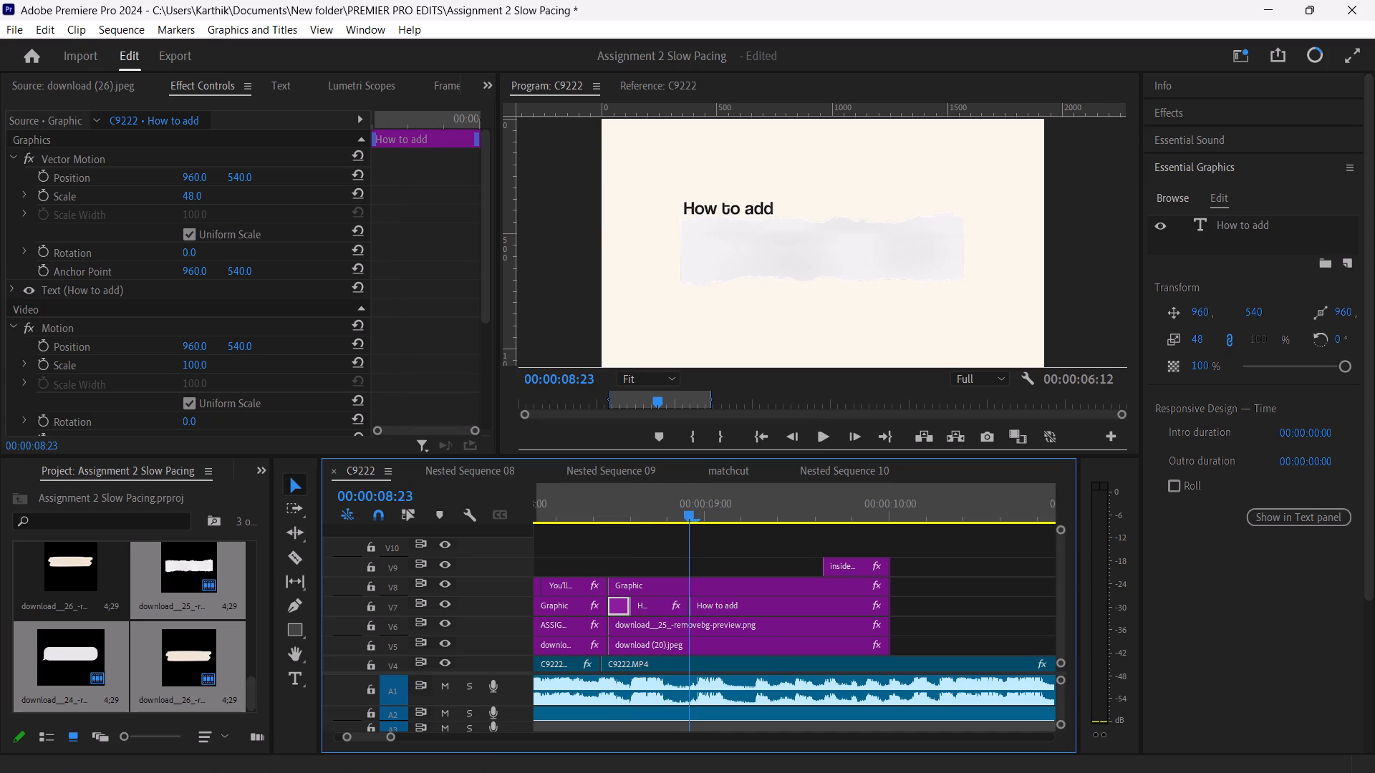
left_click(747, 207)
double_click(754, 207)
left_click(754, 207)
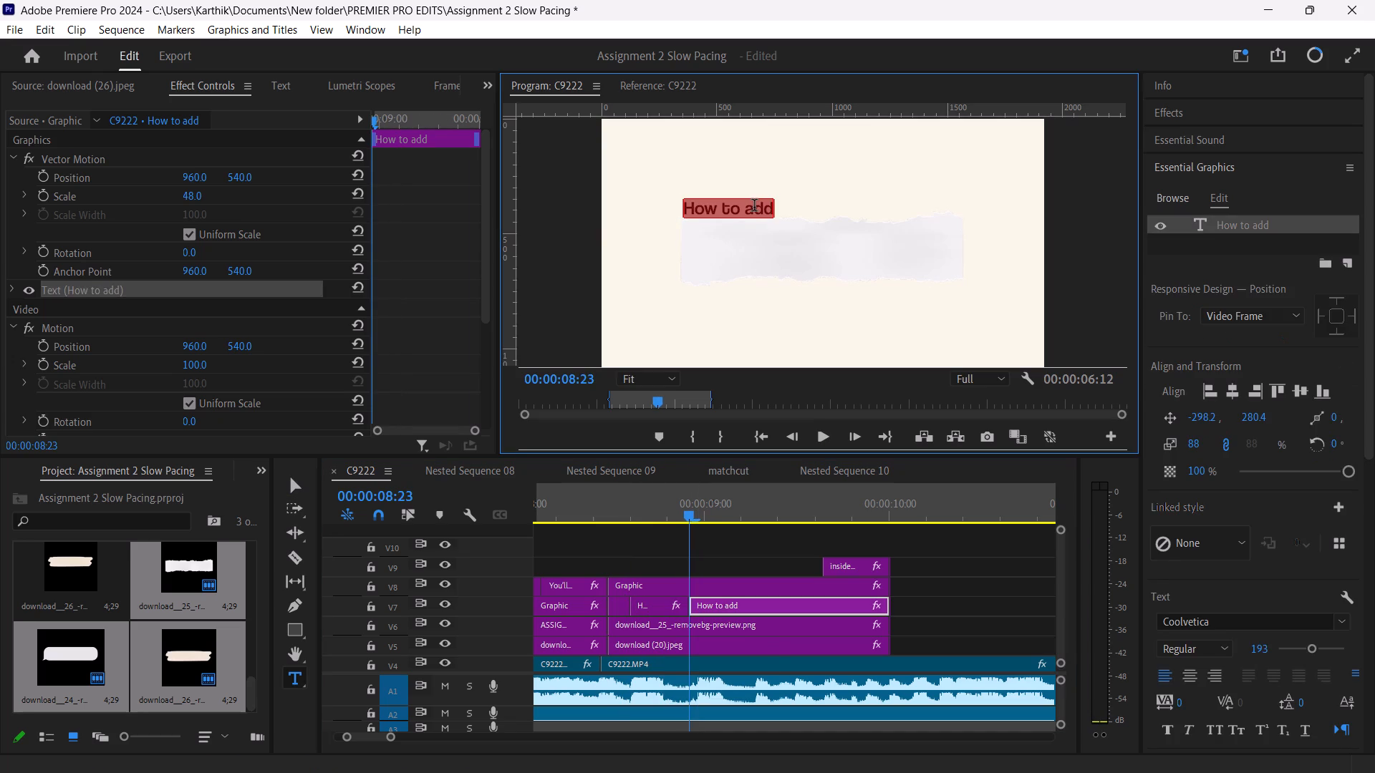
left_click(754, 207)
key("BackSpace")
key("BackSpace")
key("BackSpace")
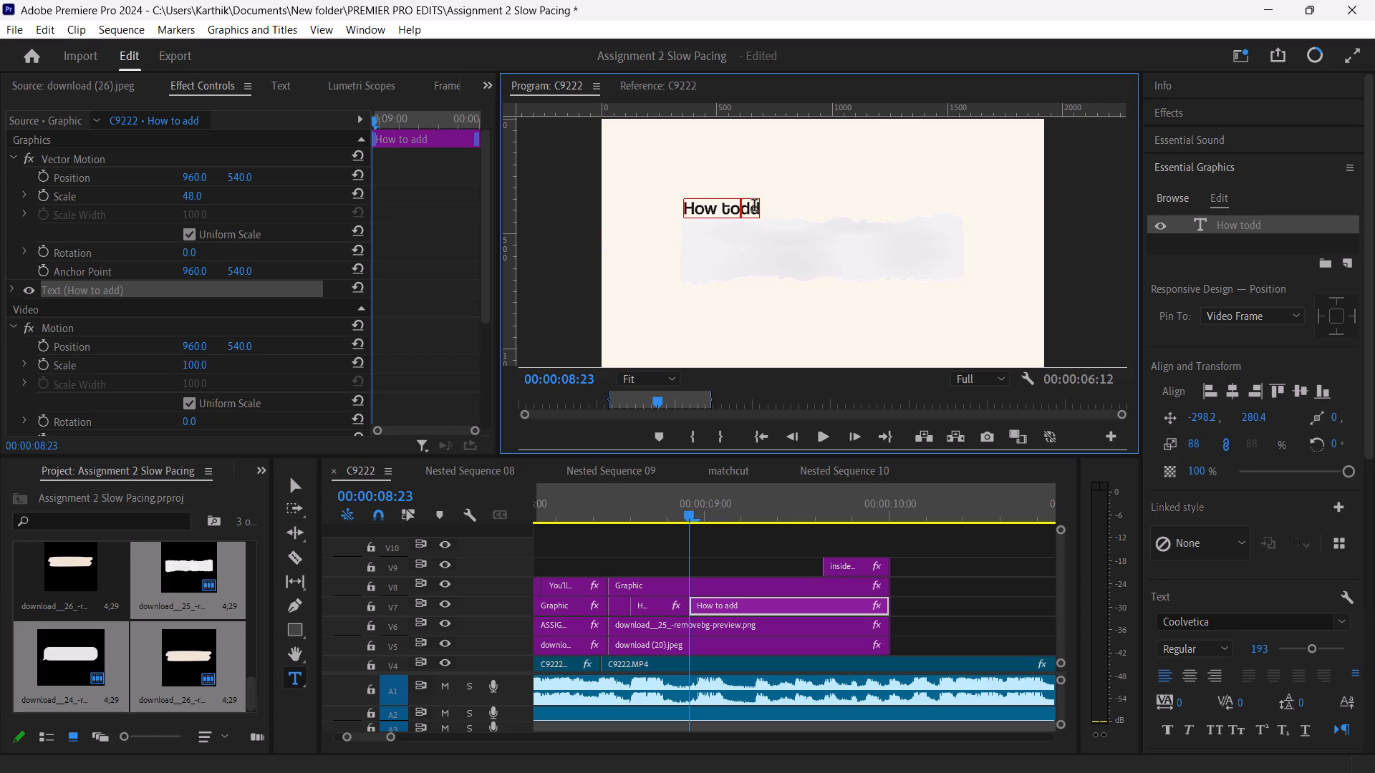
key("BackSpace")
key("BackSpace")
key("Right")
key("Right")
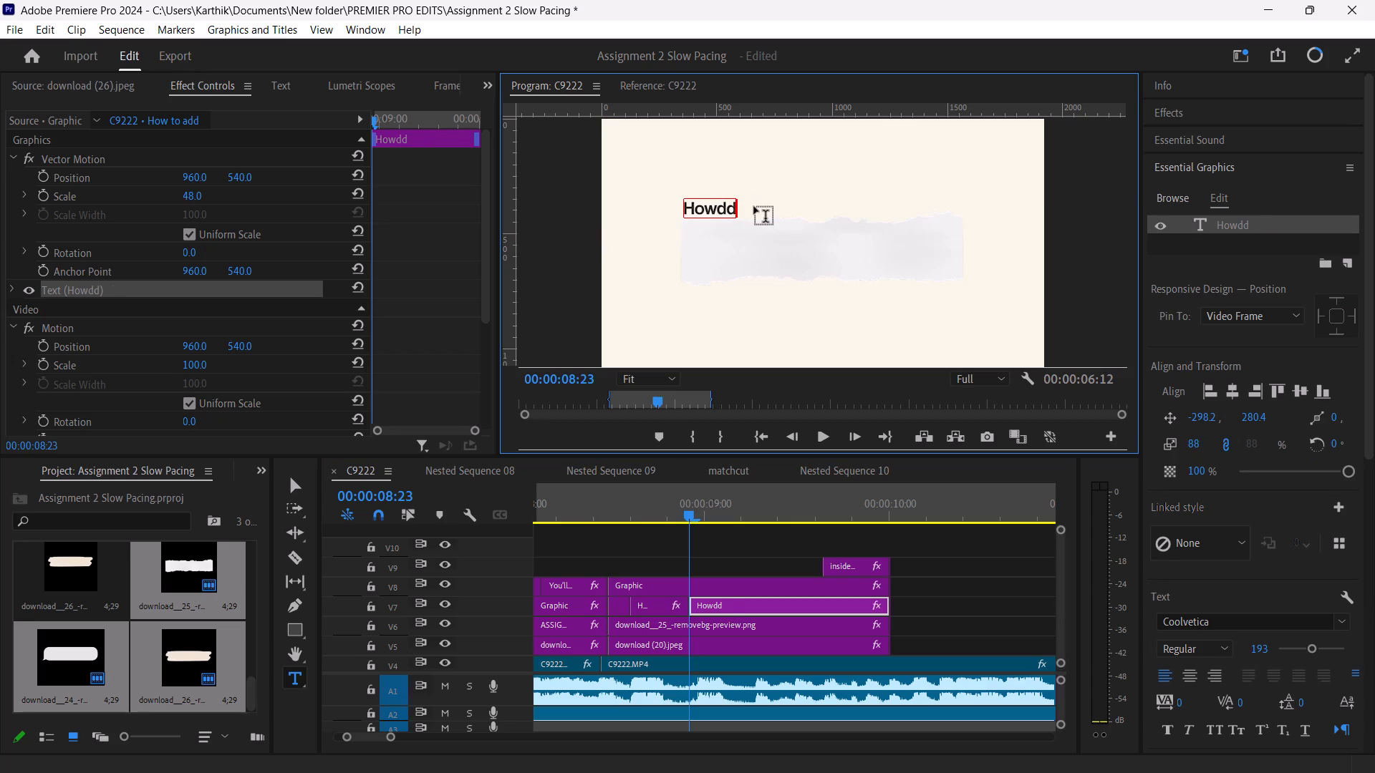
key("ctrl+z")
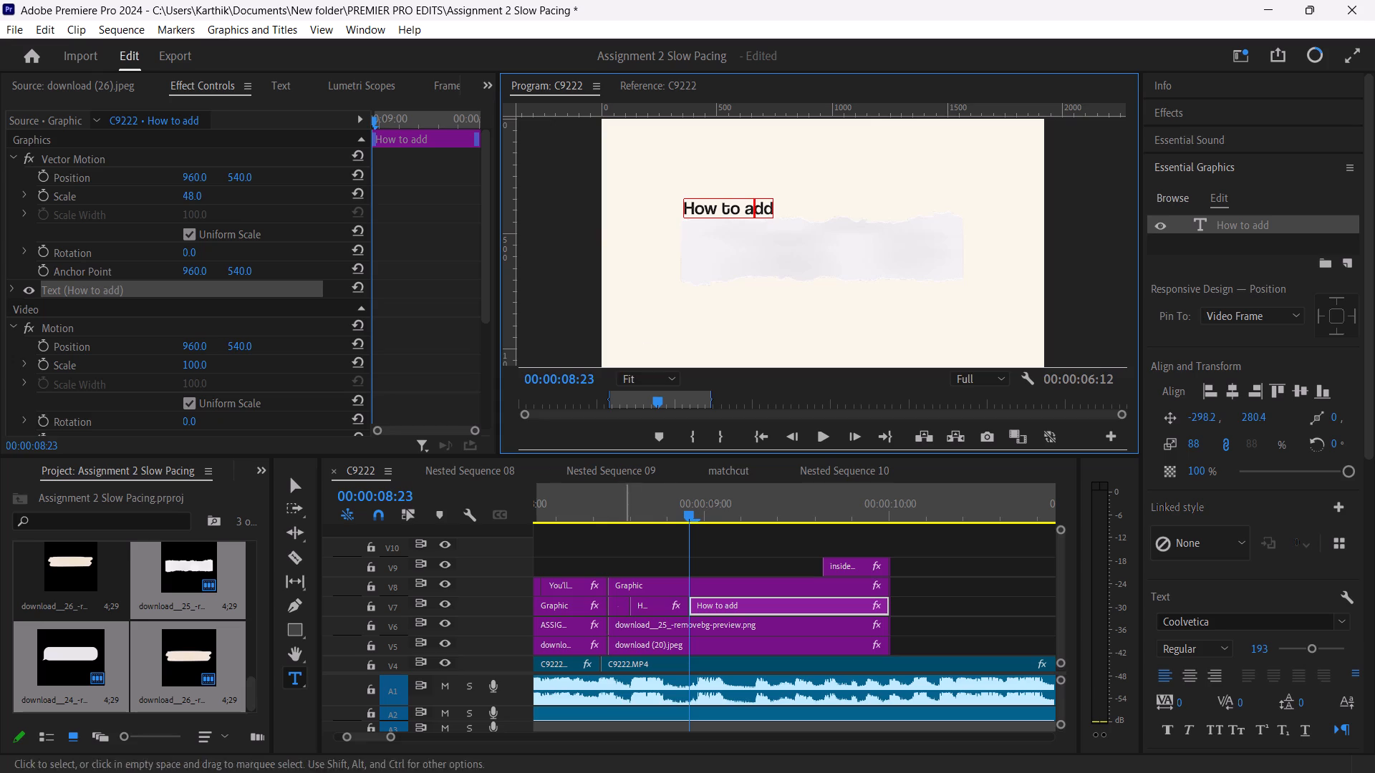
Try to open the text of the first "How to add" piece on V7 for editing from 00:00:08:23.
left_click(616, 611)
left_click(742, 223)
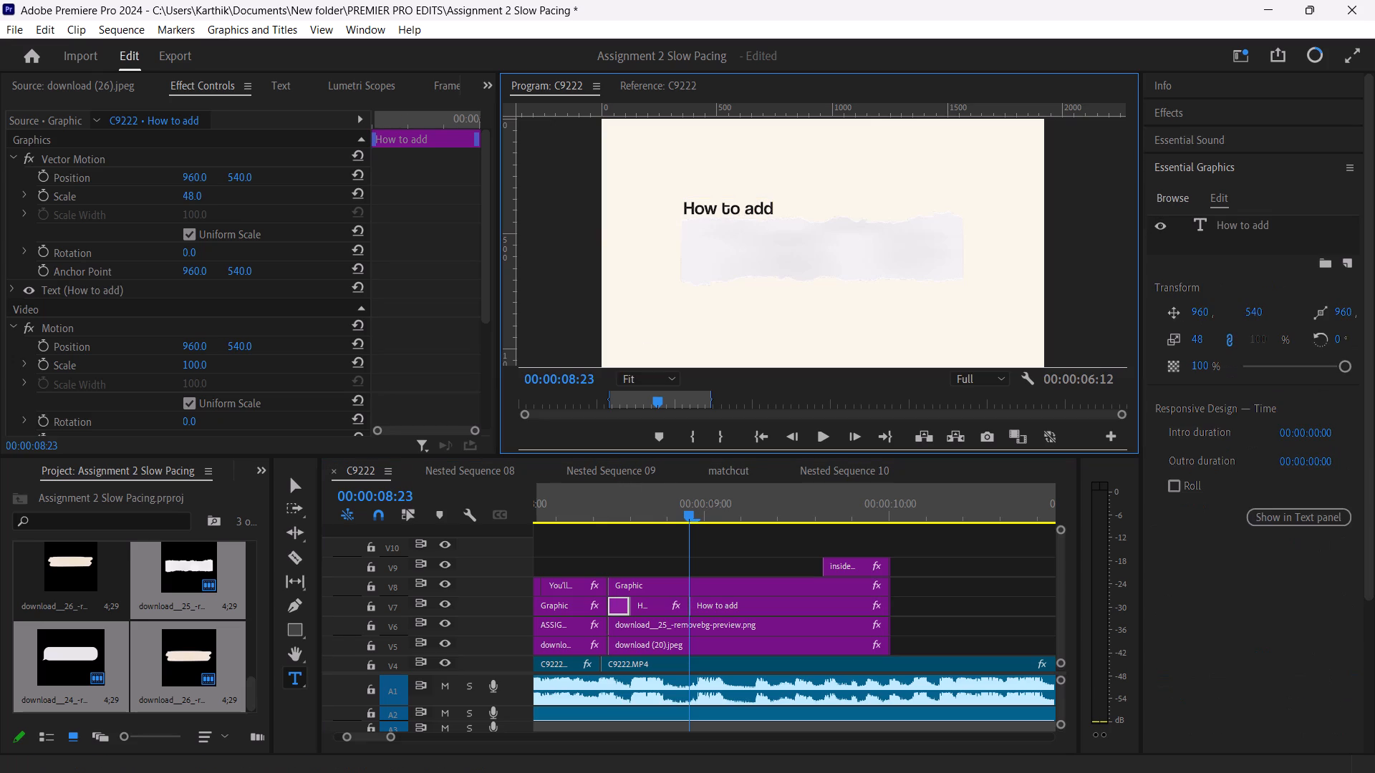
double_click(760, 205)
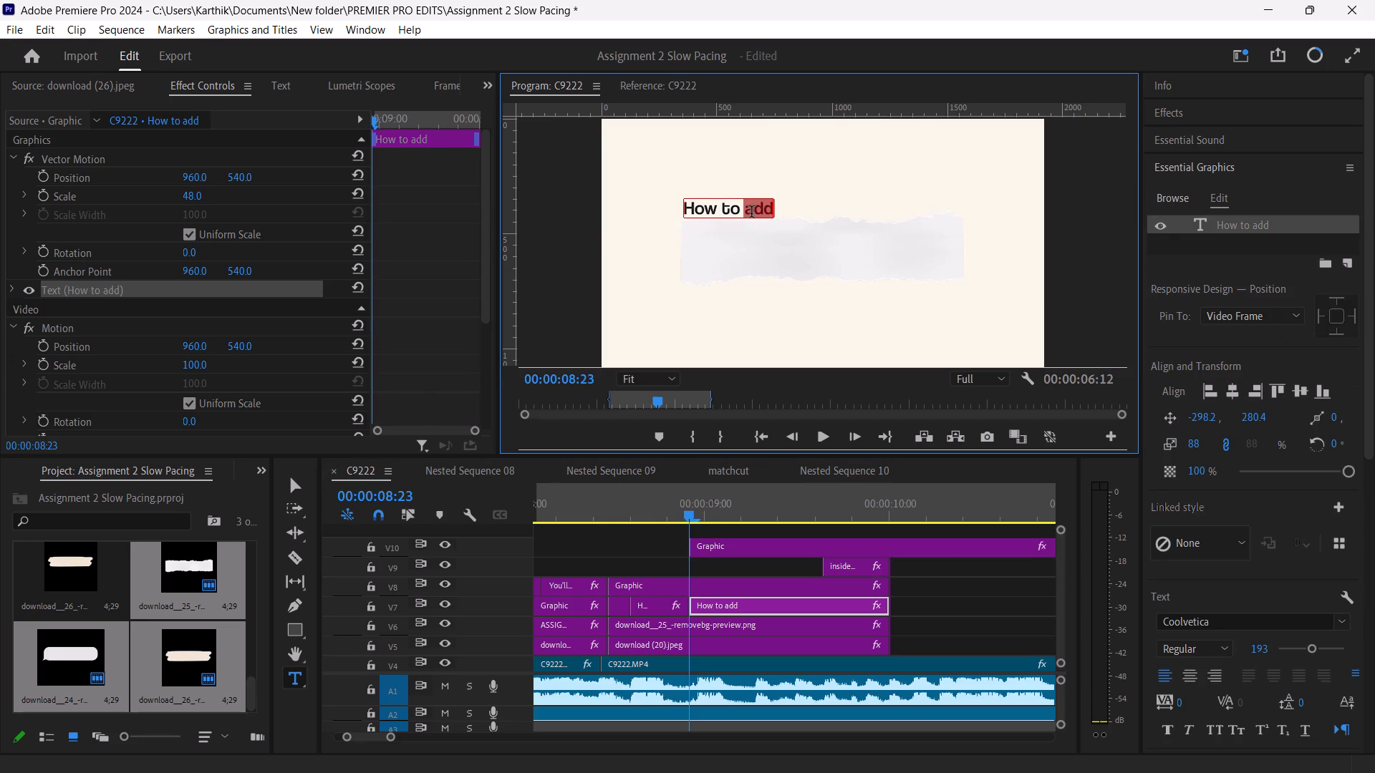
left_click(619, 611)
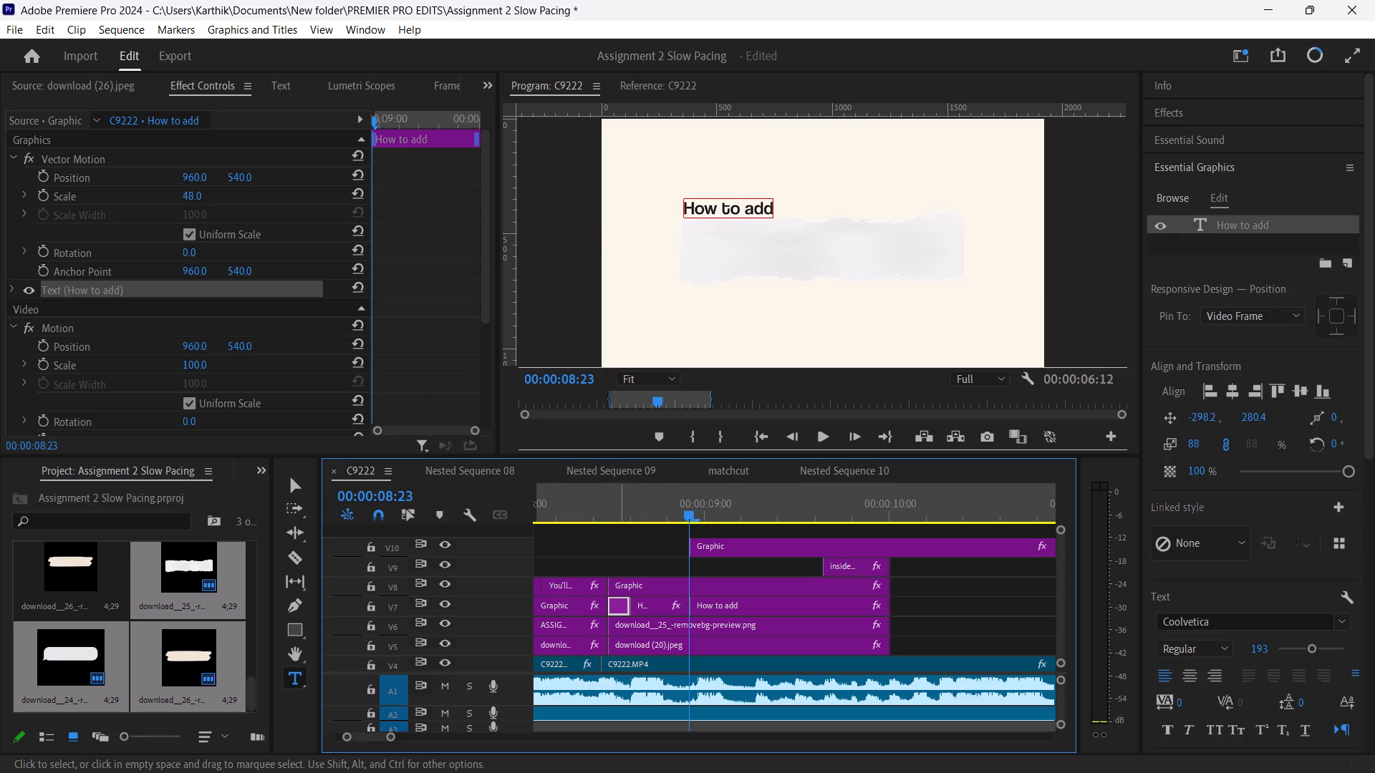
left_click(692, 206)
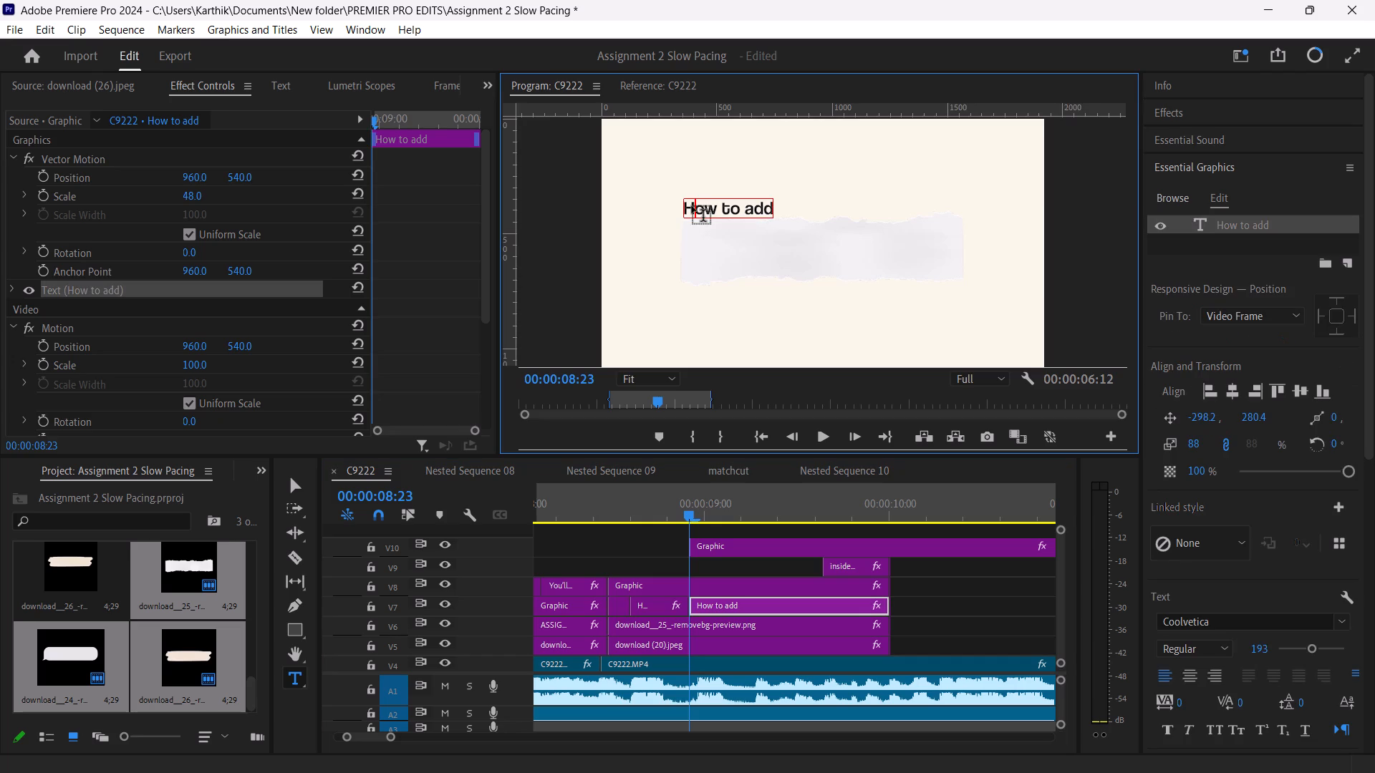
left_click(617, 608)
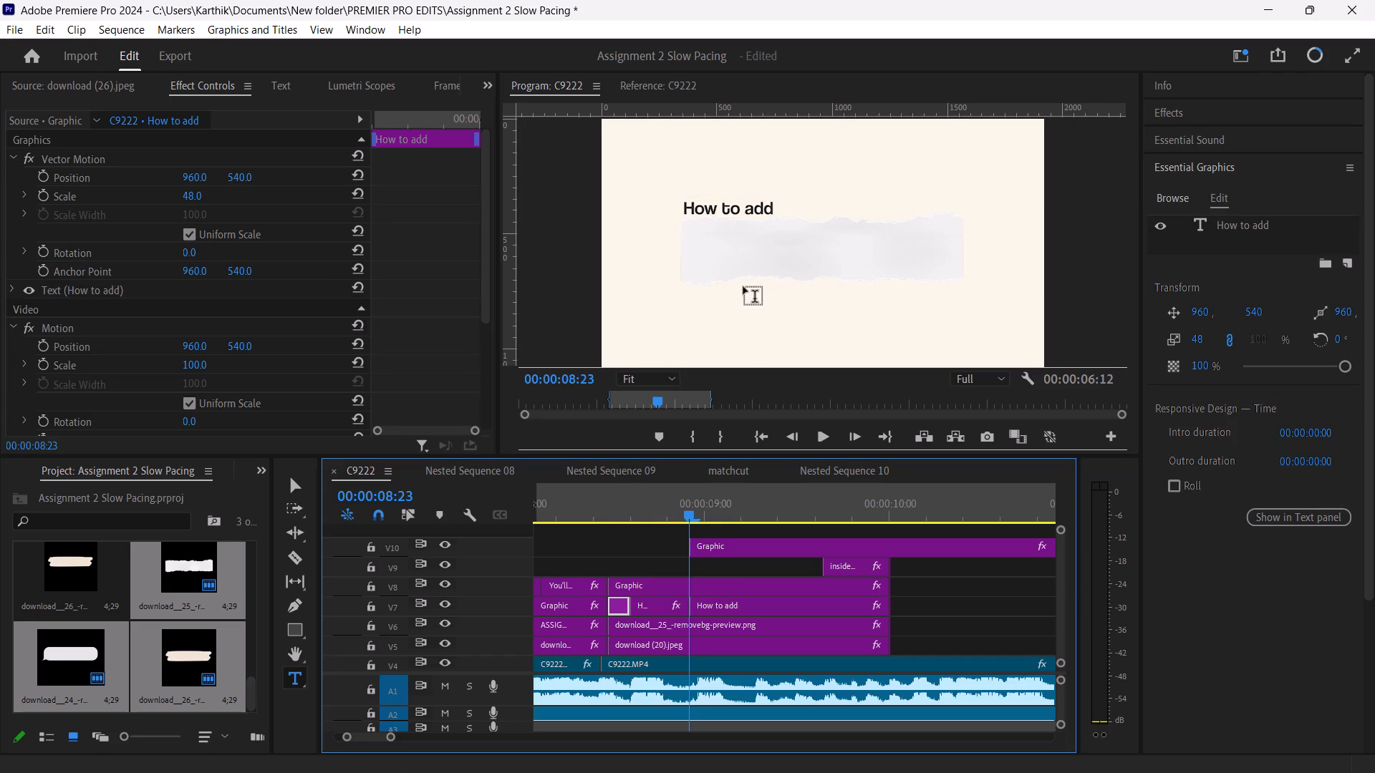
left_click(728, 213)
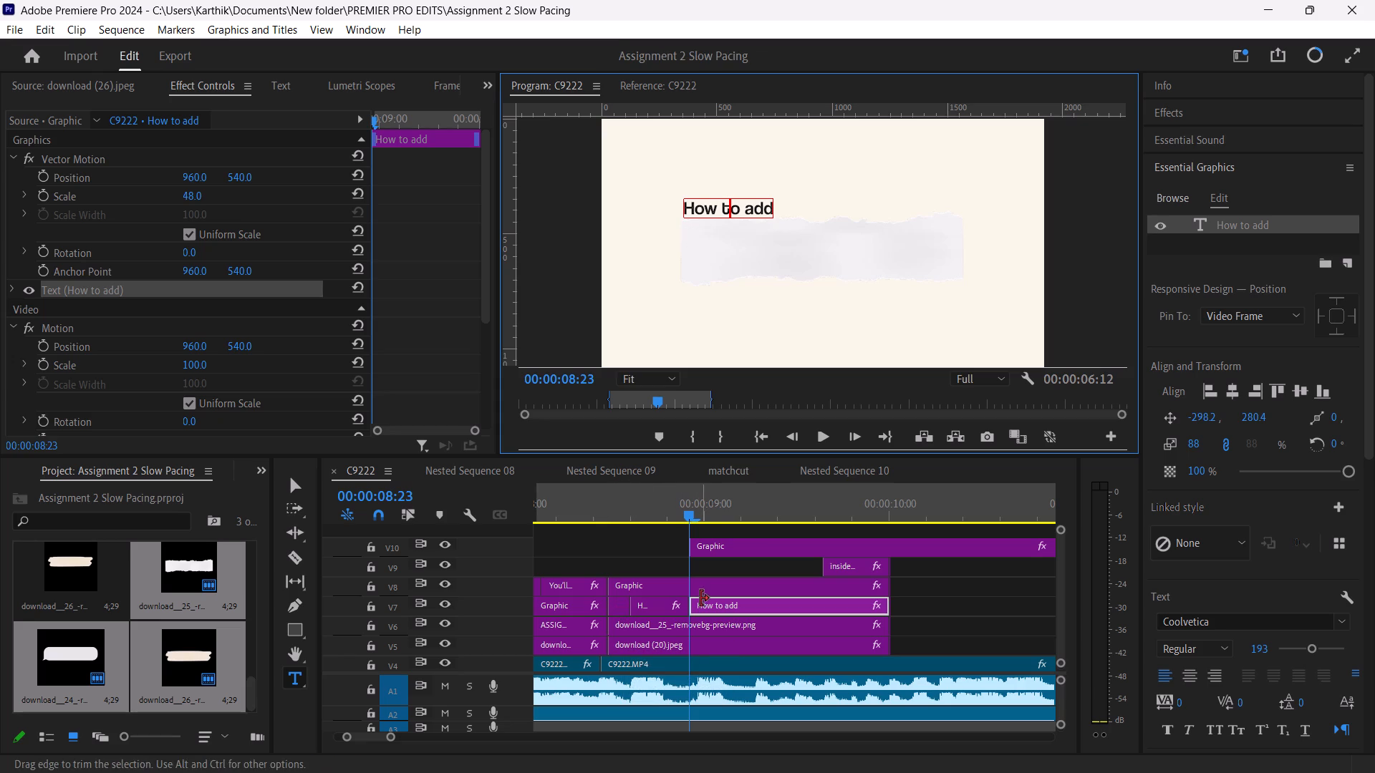
At 00:00:08:13, shorten the text of the first "How to add" piece on V7 to "How".
left_click_drag(688, 520, 617, 528)
left_click(627, 611)
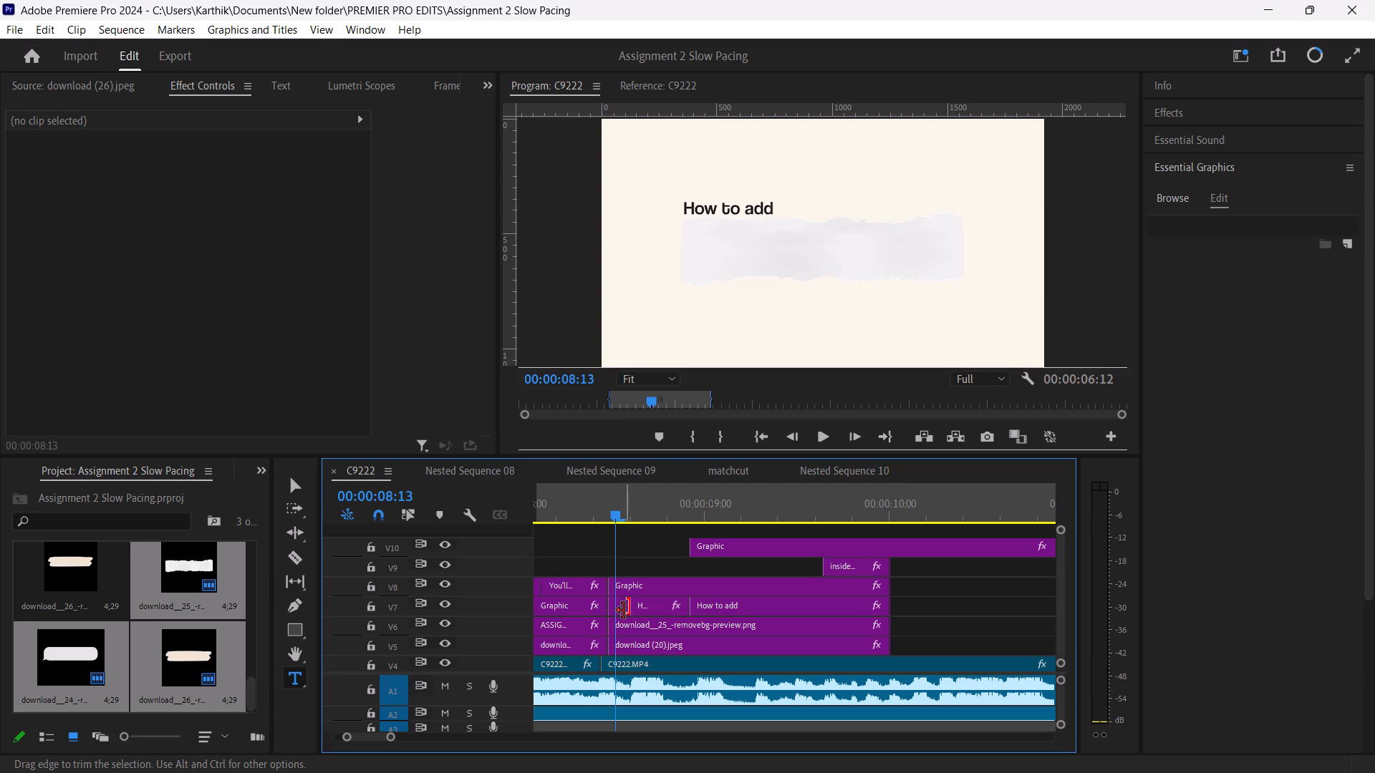
left_click(624, 611)
left_click(621, 611)
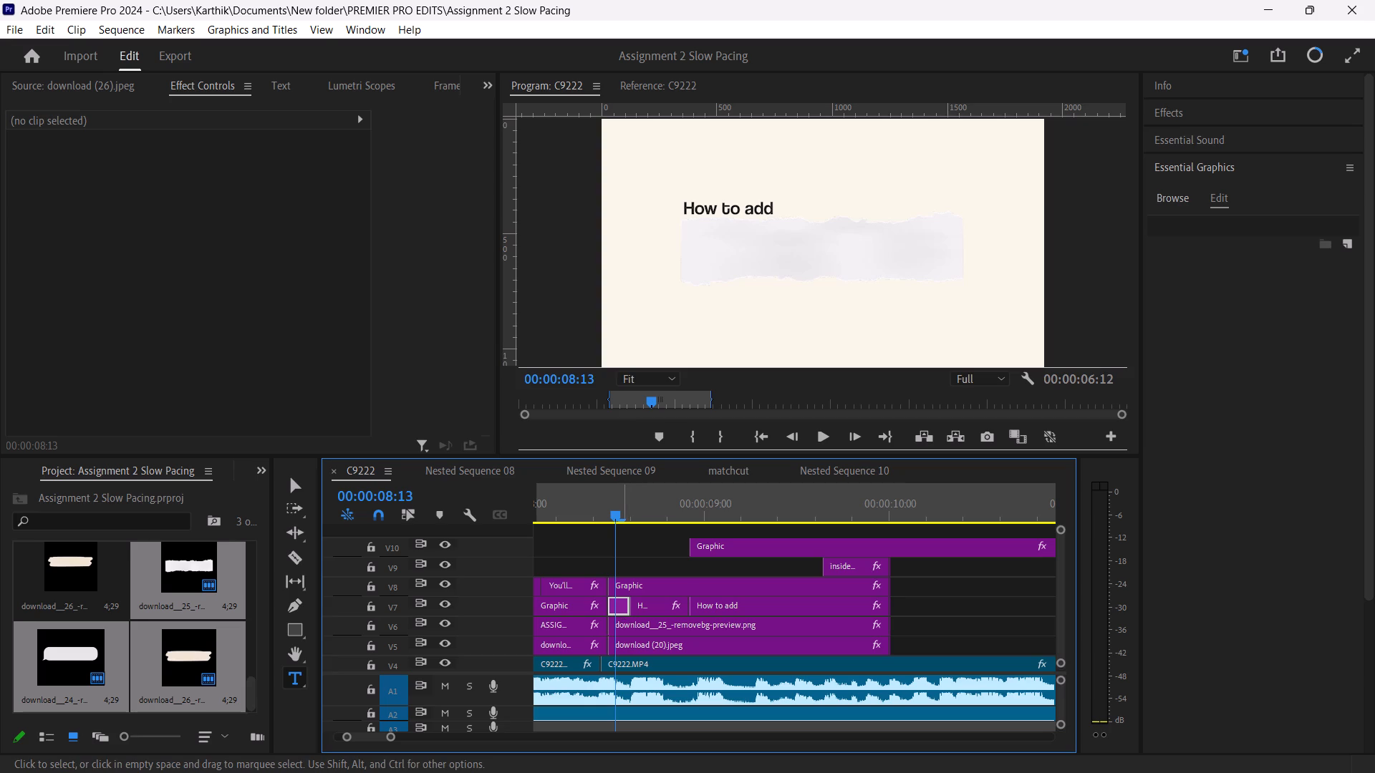
double_click(720, 218)
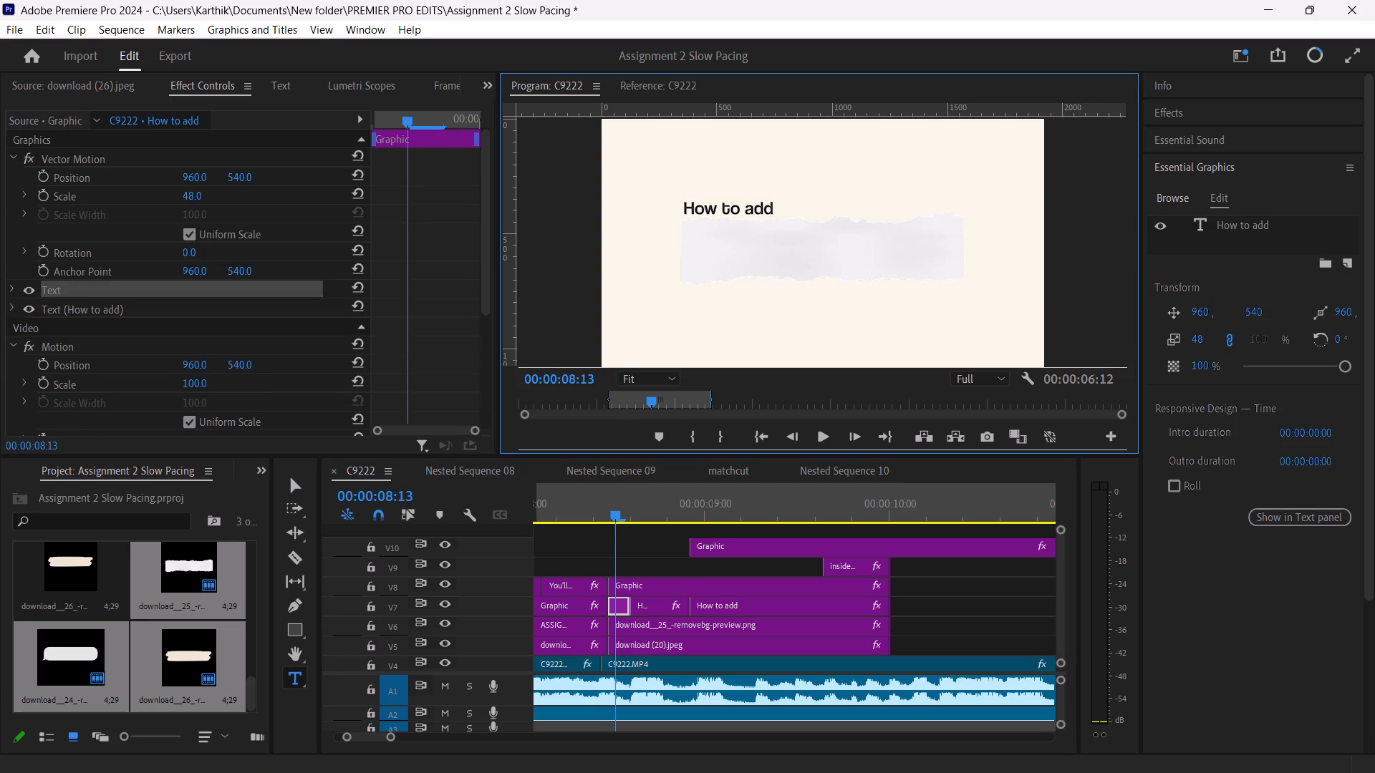
double_click(726, 207)
key("BackSpace")
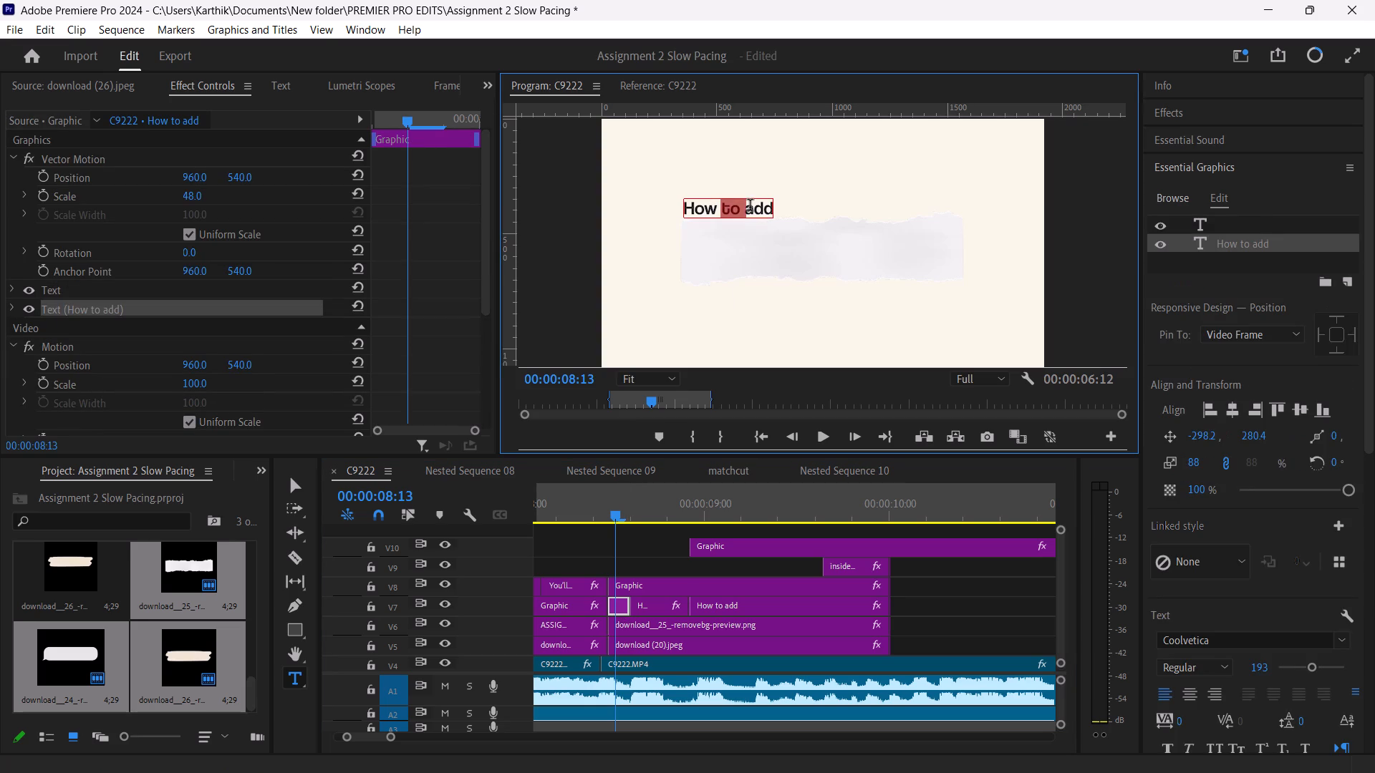
key("Right")
key("Right")
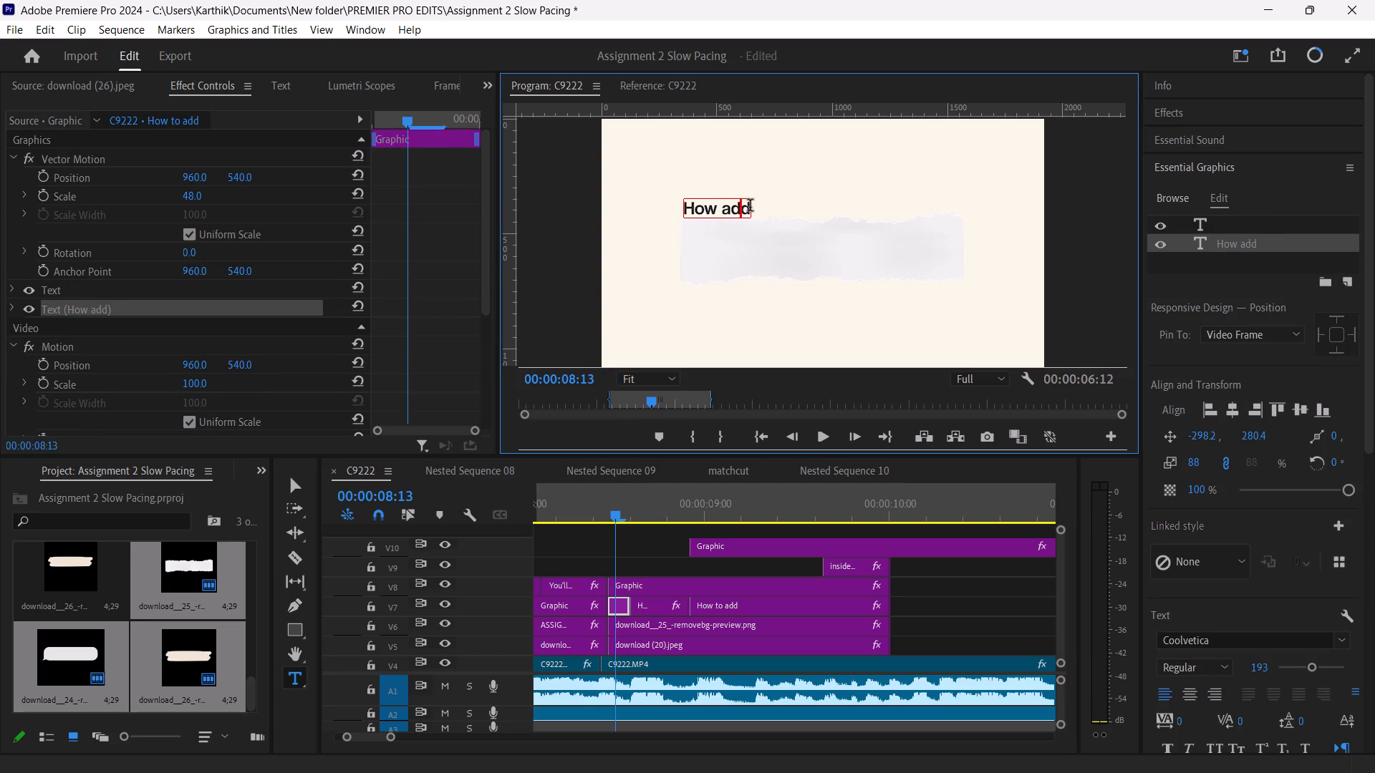
key("Right")
key("BackSpace")
key("BackSpace")
key("BackSpace")
key("BackSpace")
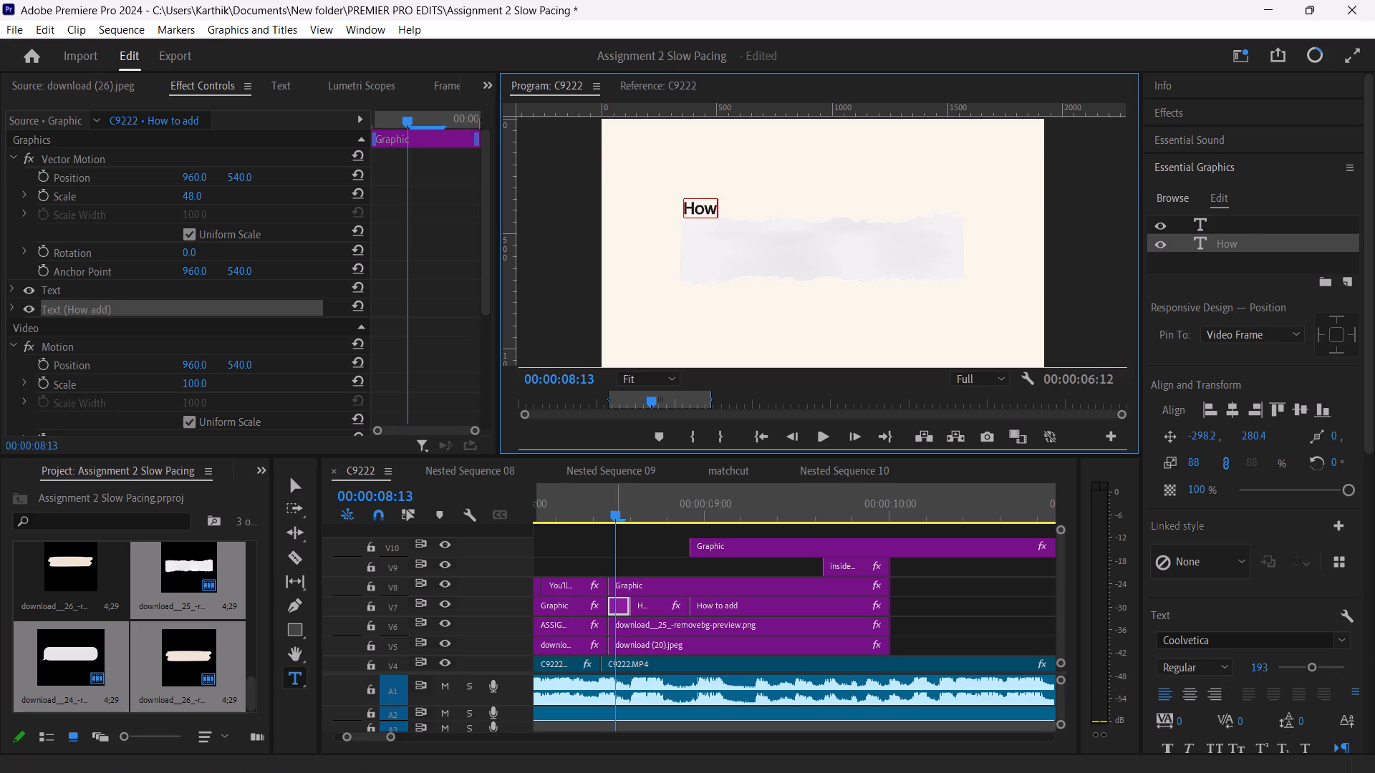
At 00:00:08:16, shorten the text of the second "How to add" piece on V7 to "How to".
left_click_drag(617, 508, 642, 510)
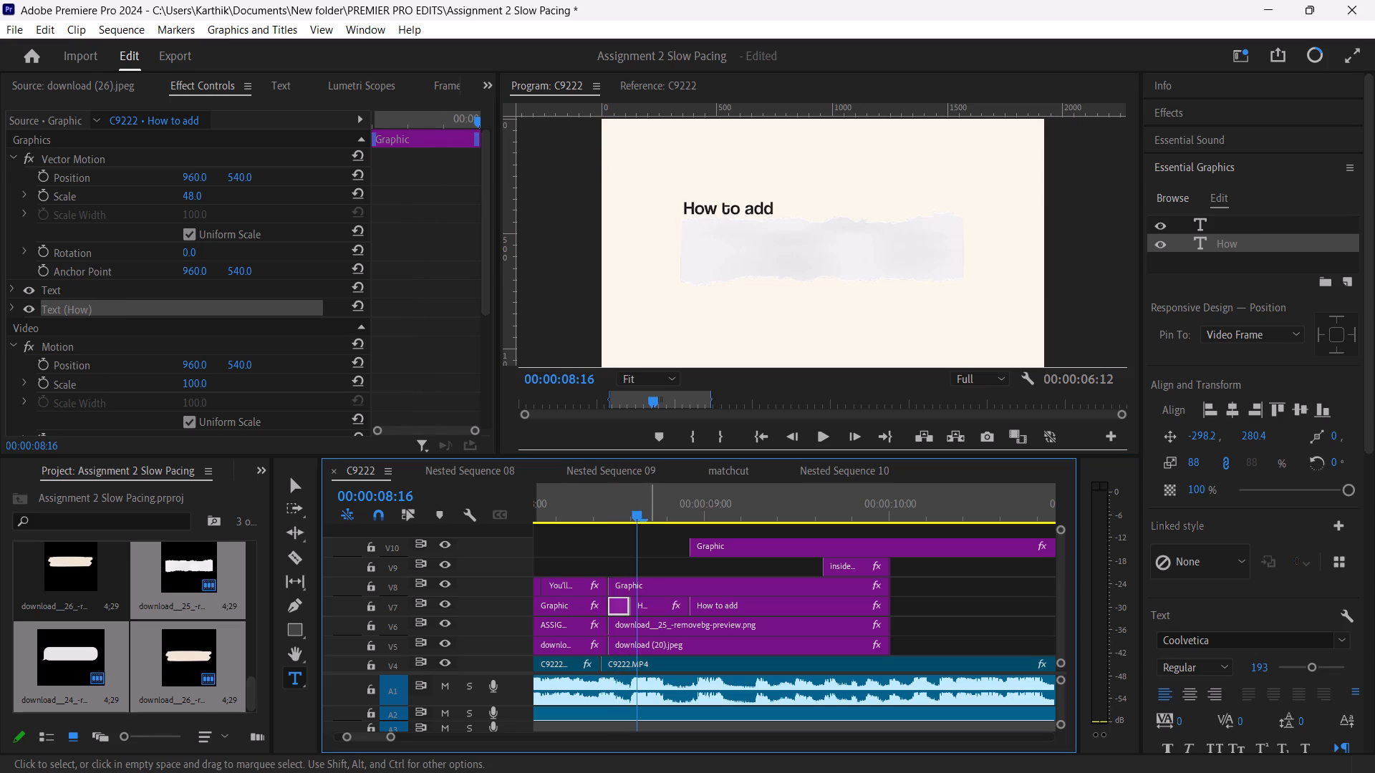
left_click(650, 610)
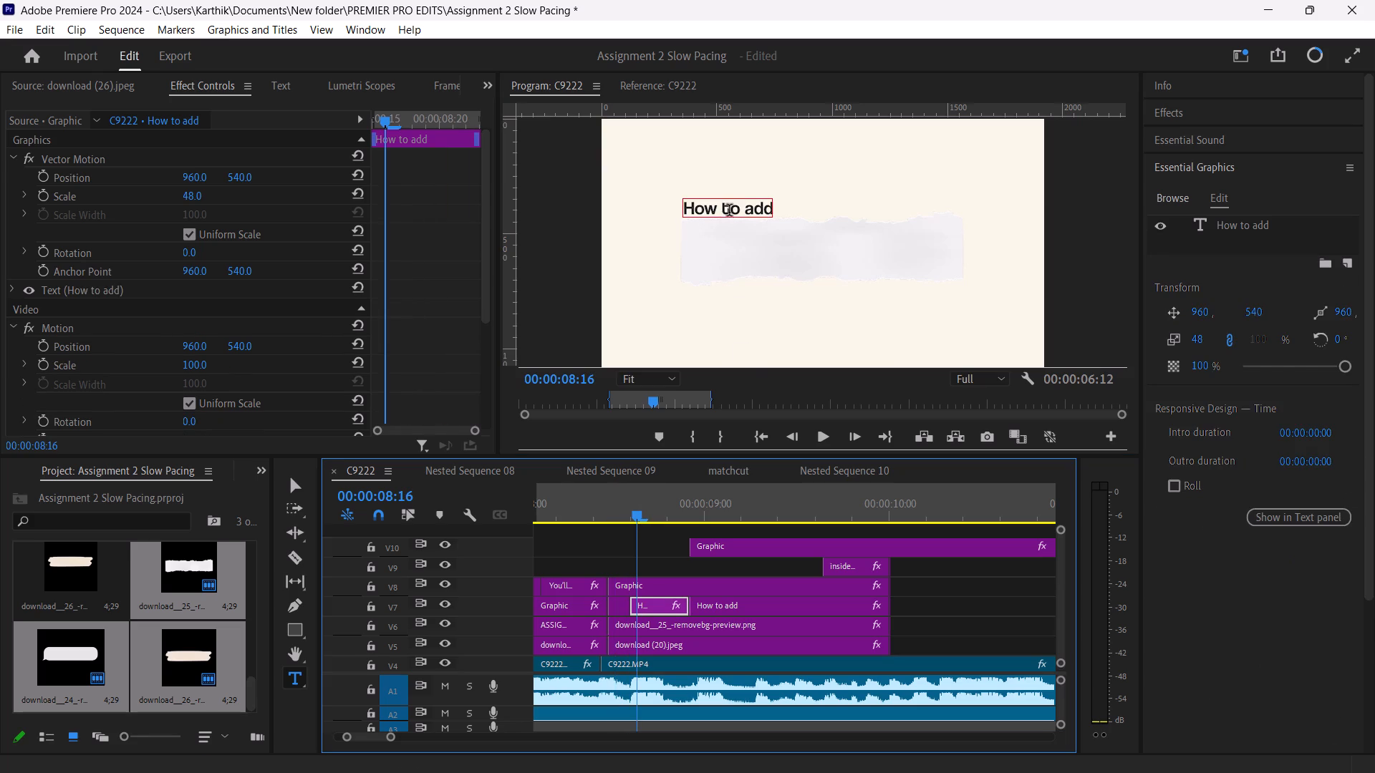
left_click(729, 212)
double_click(760, 211)
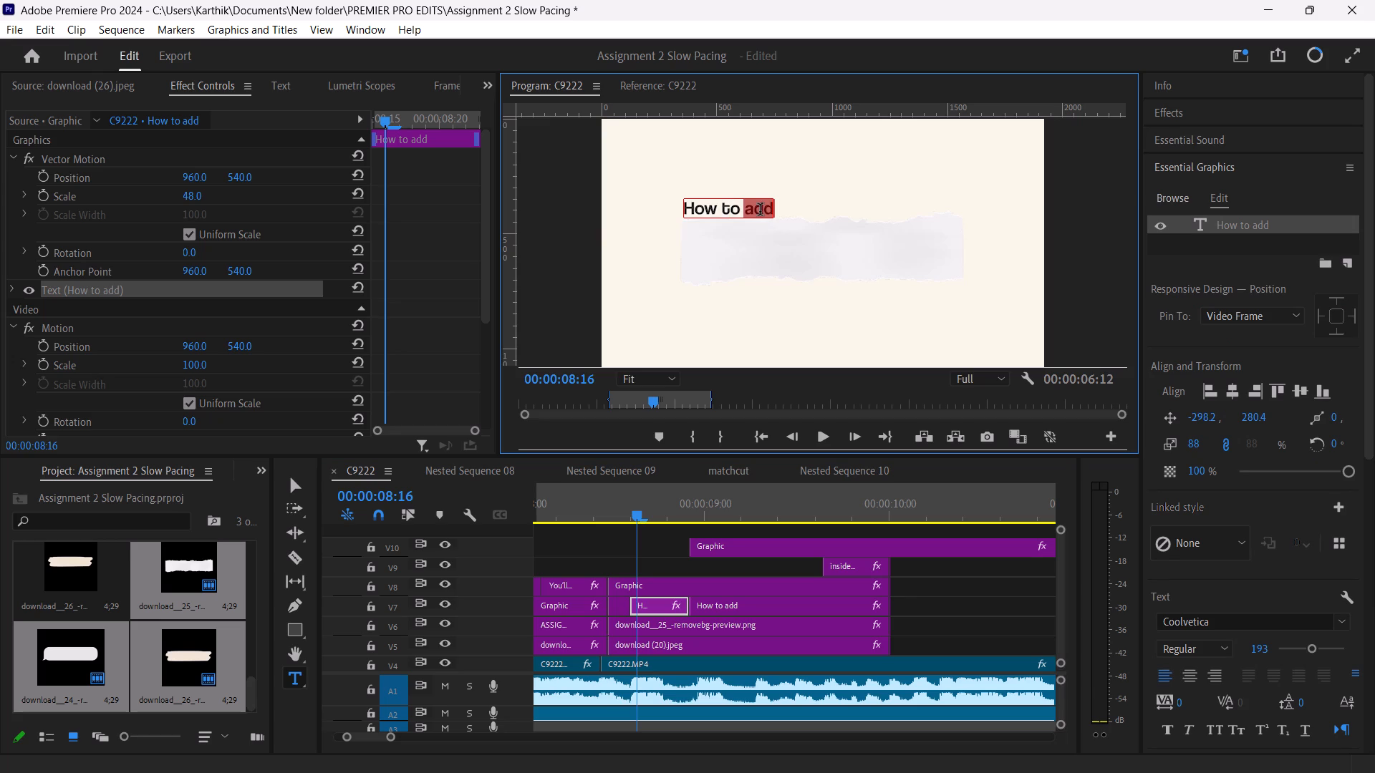
key("BackSpace")
key("BackSpace")
Play the torn-paper scene from about 00:00:08:12 to check the word-by-word "How to add" reveal against the narration.
left_click_drag(637, 514, 609, 512)
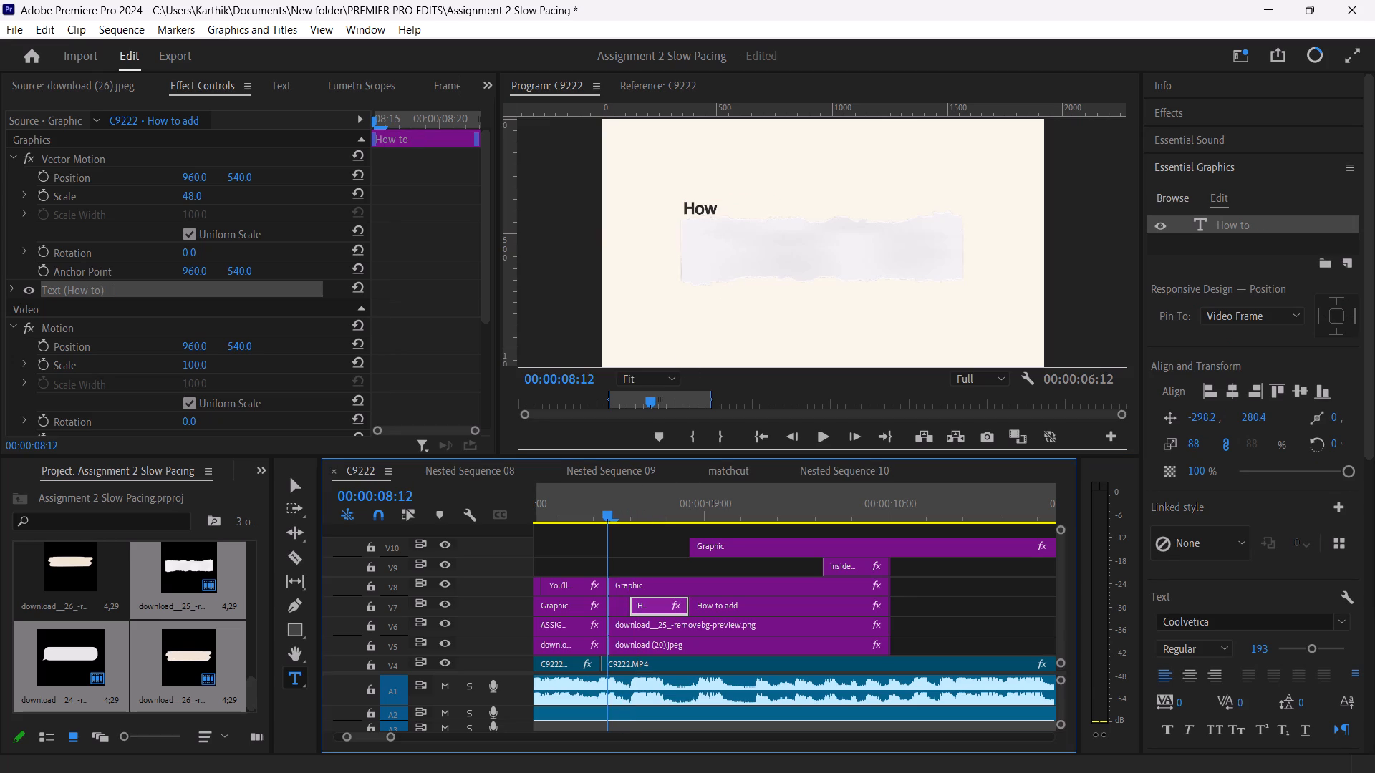
key("space")
key("space")
key("space")
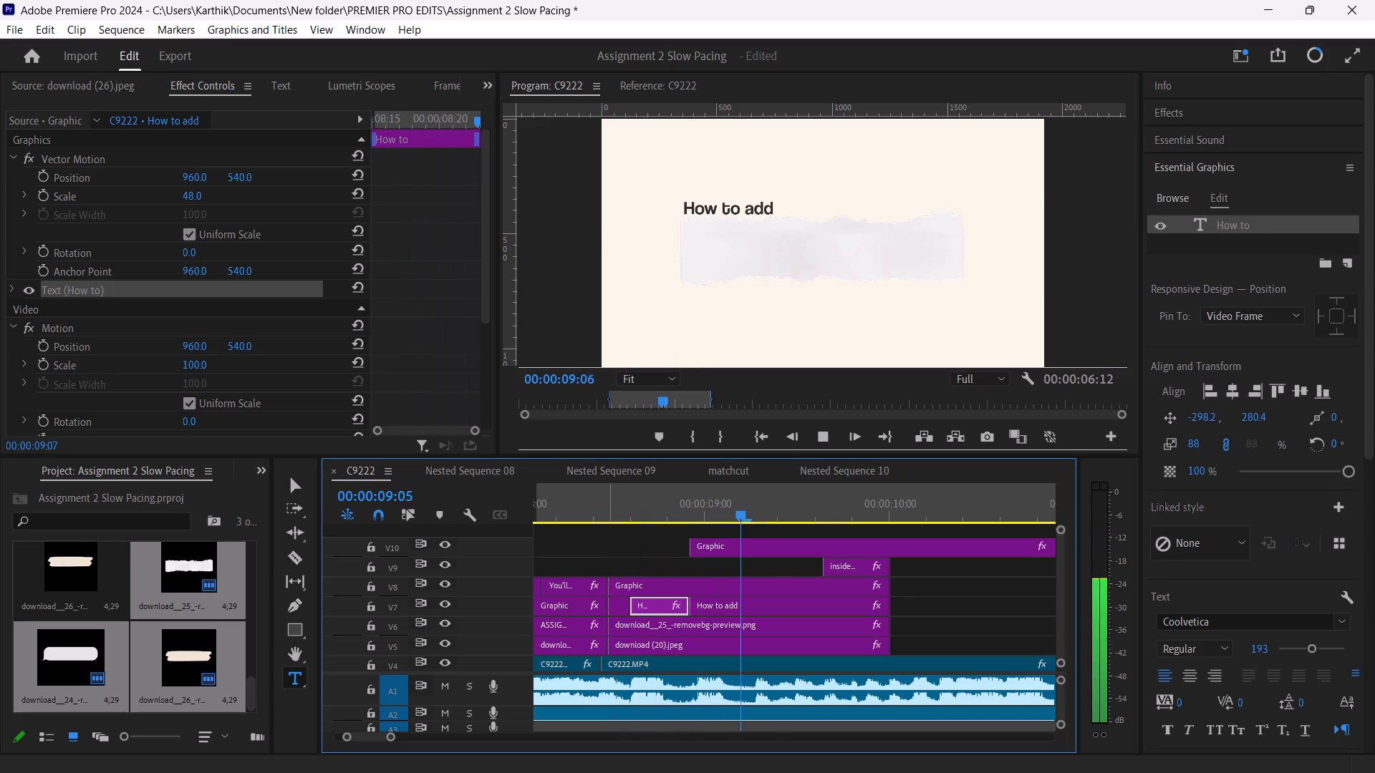
key("space")
key("space")
key("space")
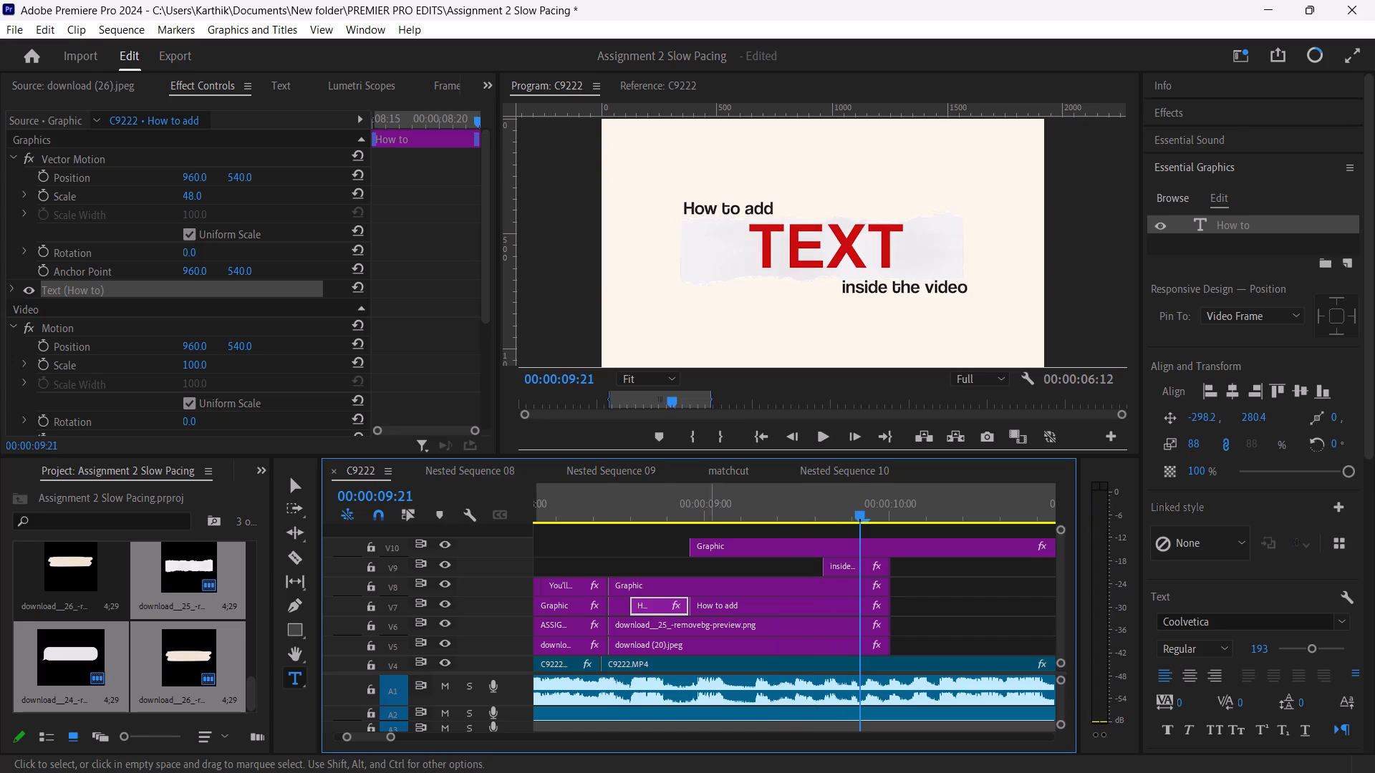
left_click_drag(862, 514, 619, 529)
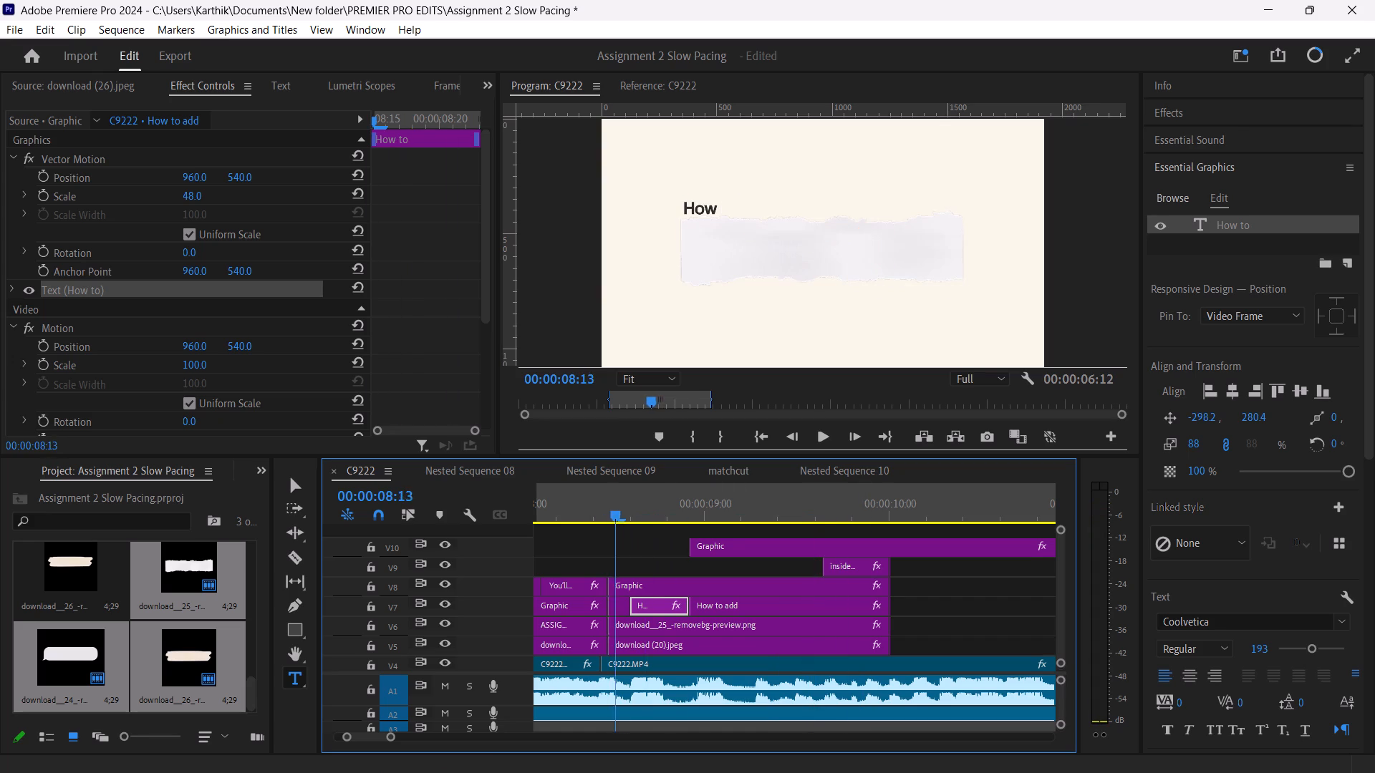
left_click_drag(619, 529, 724, 530)
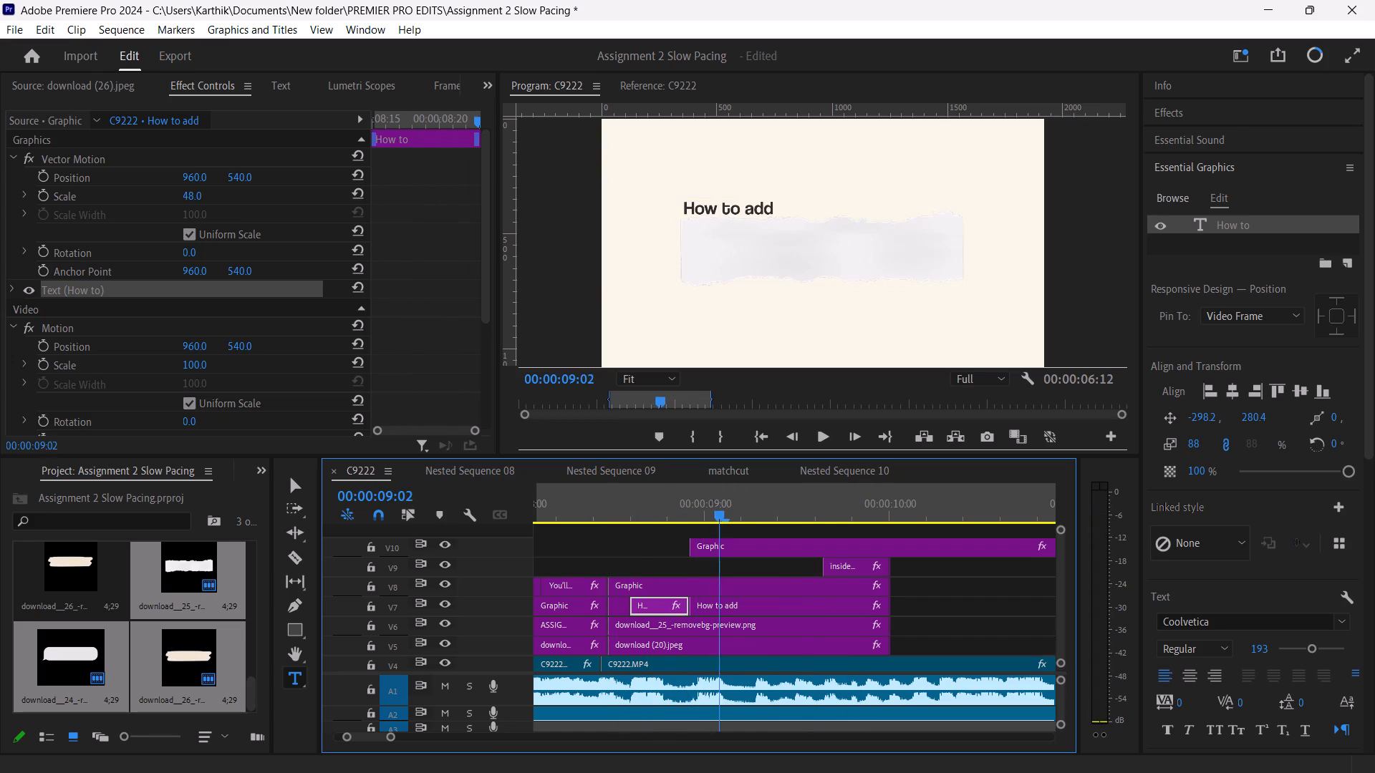
left_click_drag(724, 530, 620, 511)
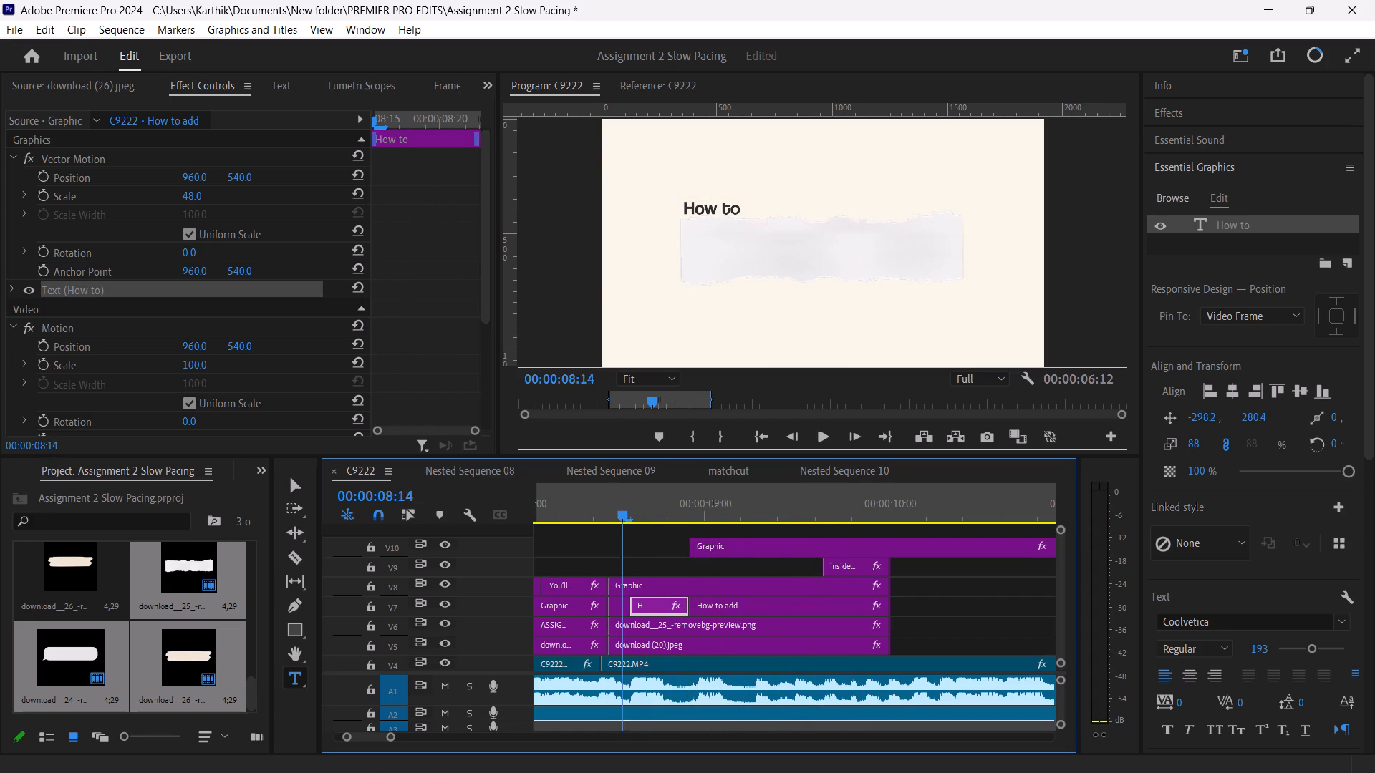
left_click_drag(620, 511, 611, 509)
key("space")
key("space")
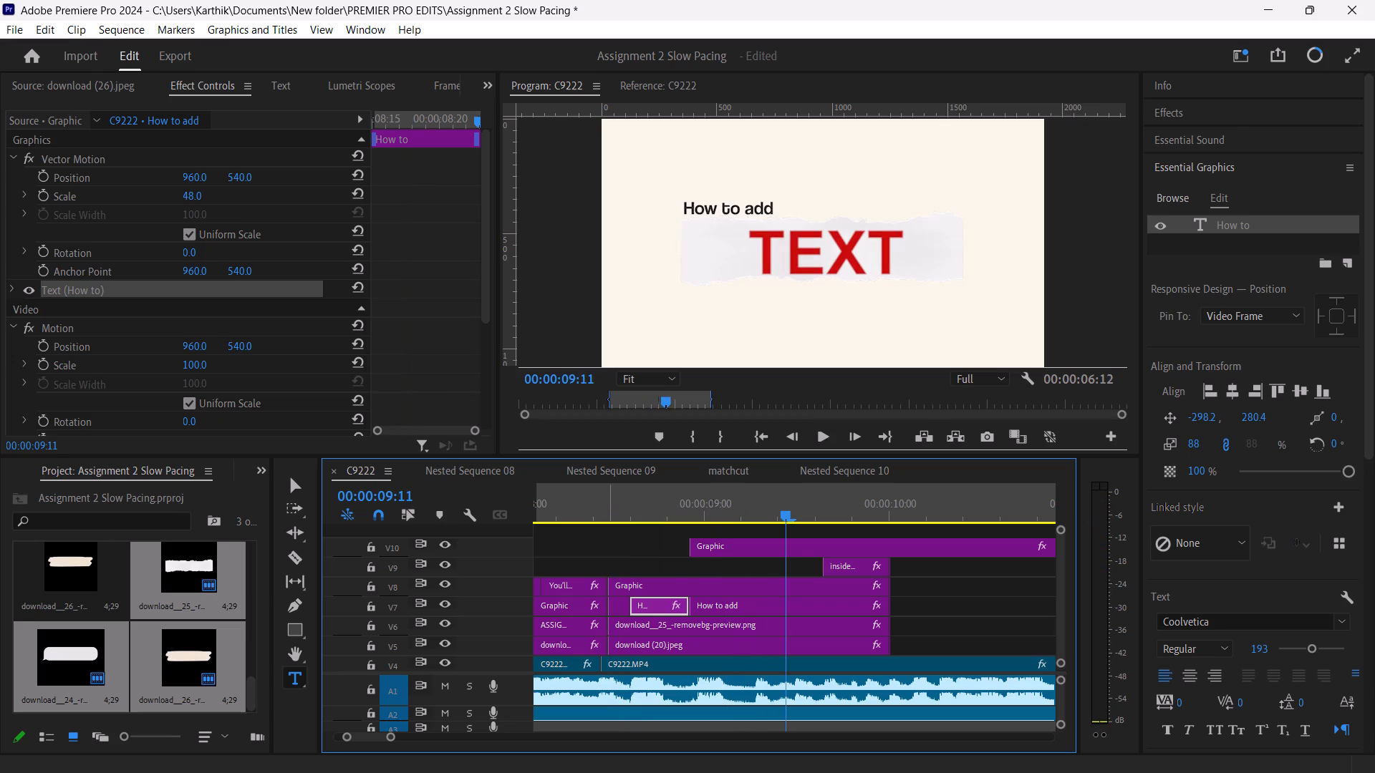
key("space")
key("space")
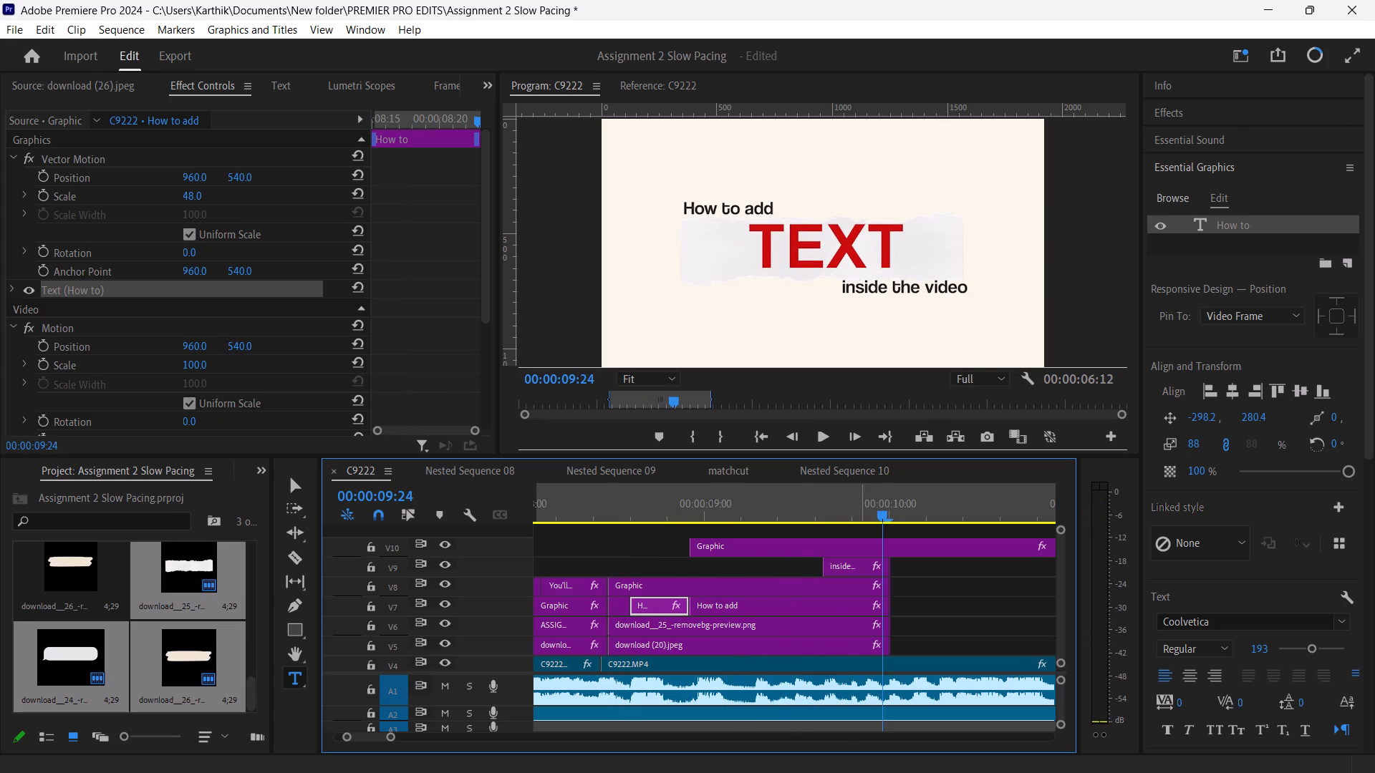
Play the torn-paper scene repeatedly from about 00:00:09:15 to check when each word of "inside the video" is spoken.
left_click_drag(878, 510, 809, 512)
key("space")
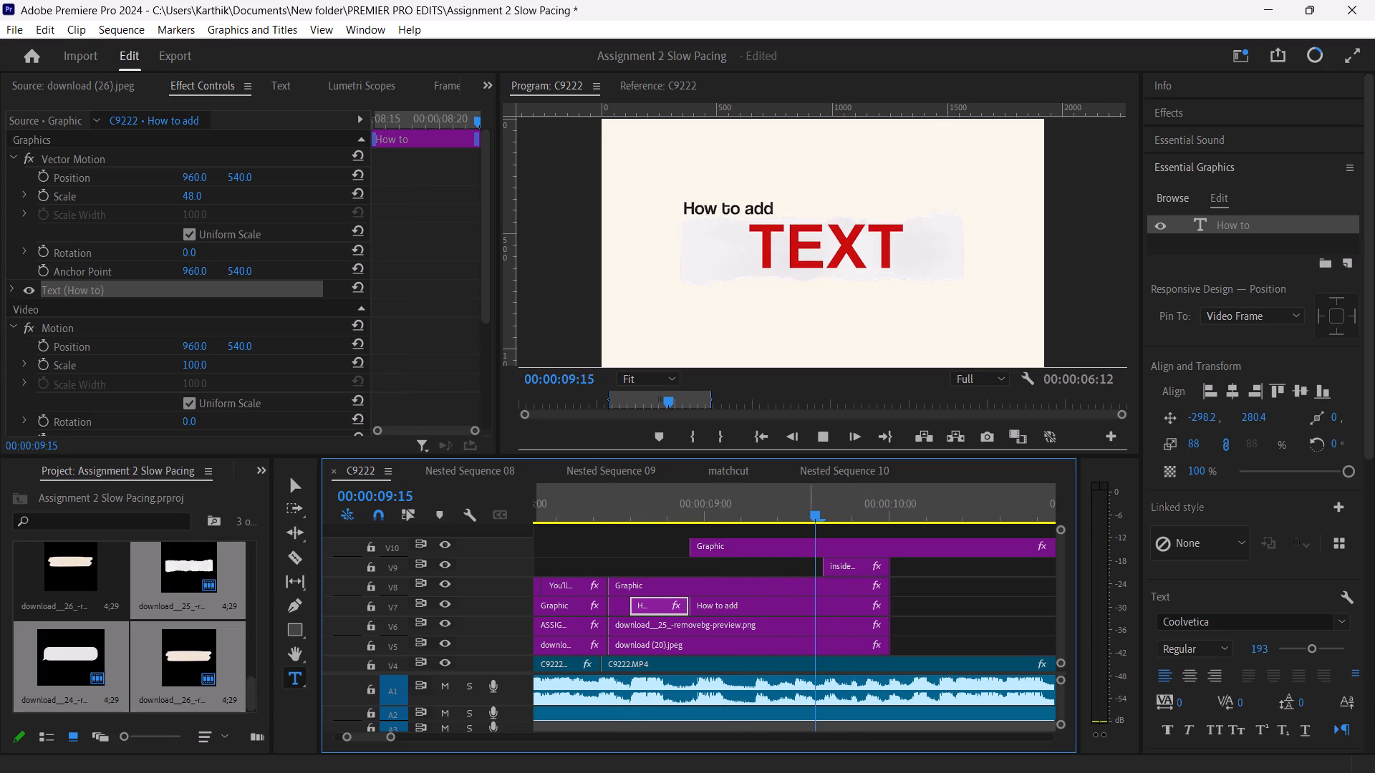
key("space")
key("space")
key("space")
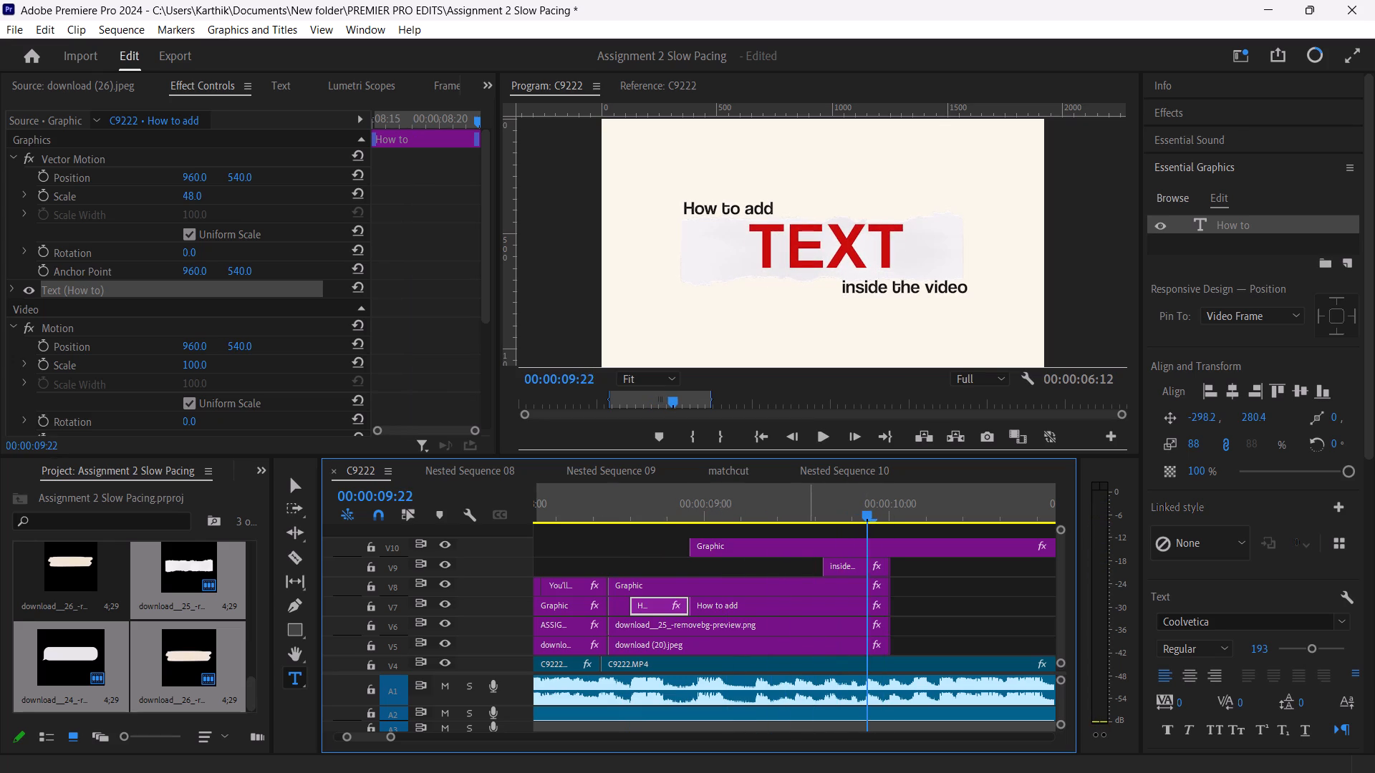
key("Left")
key("Left")
key("Left")
key("Left")
key("Left")
key("Left")
key("Left")
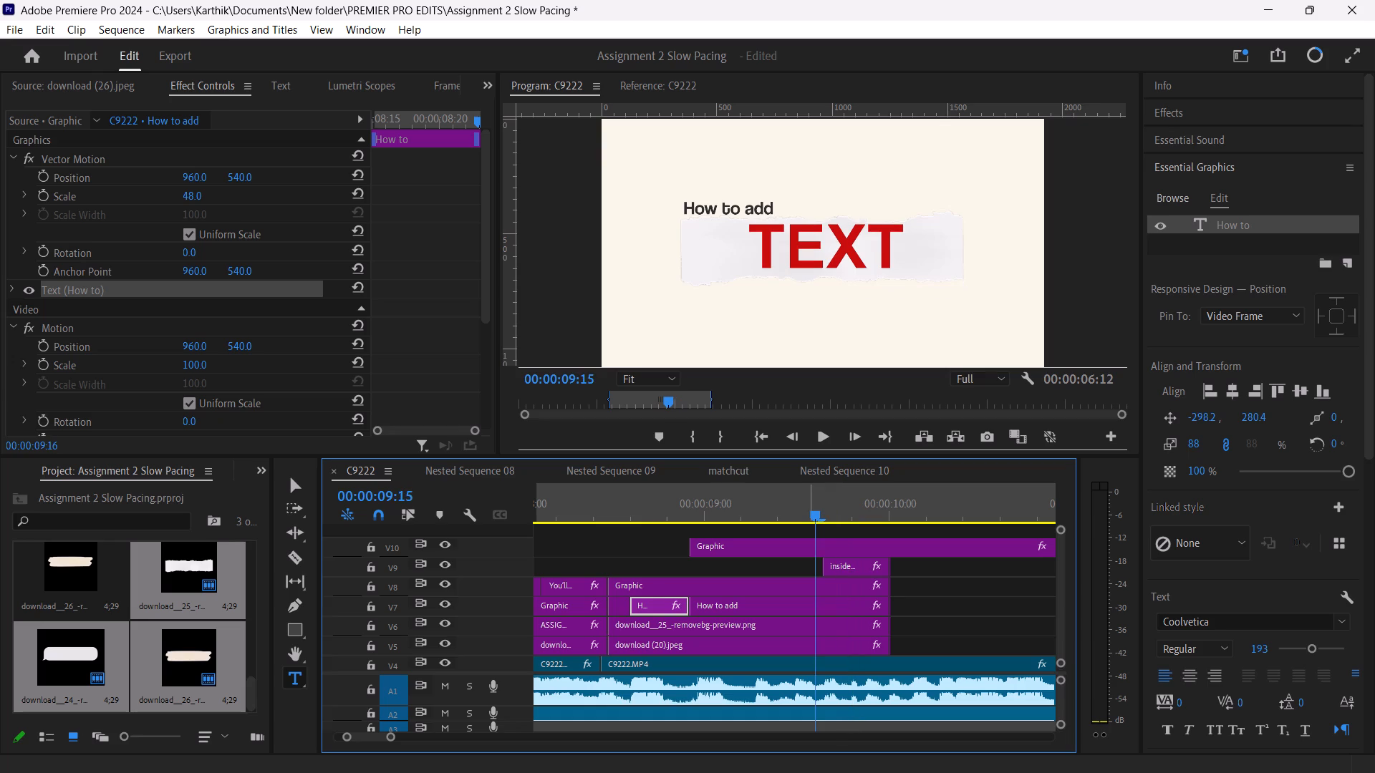
key("space")
key("space")
key("space")
key("space")
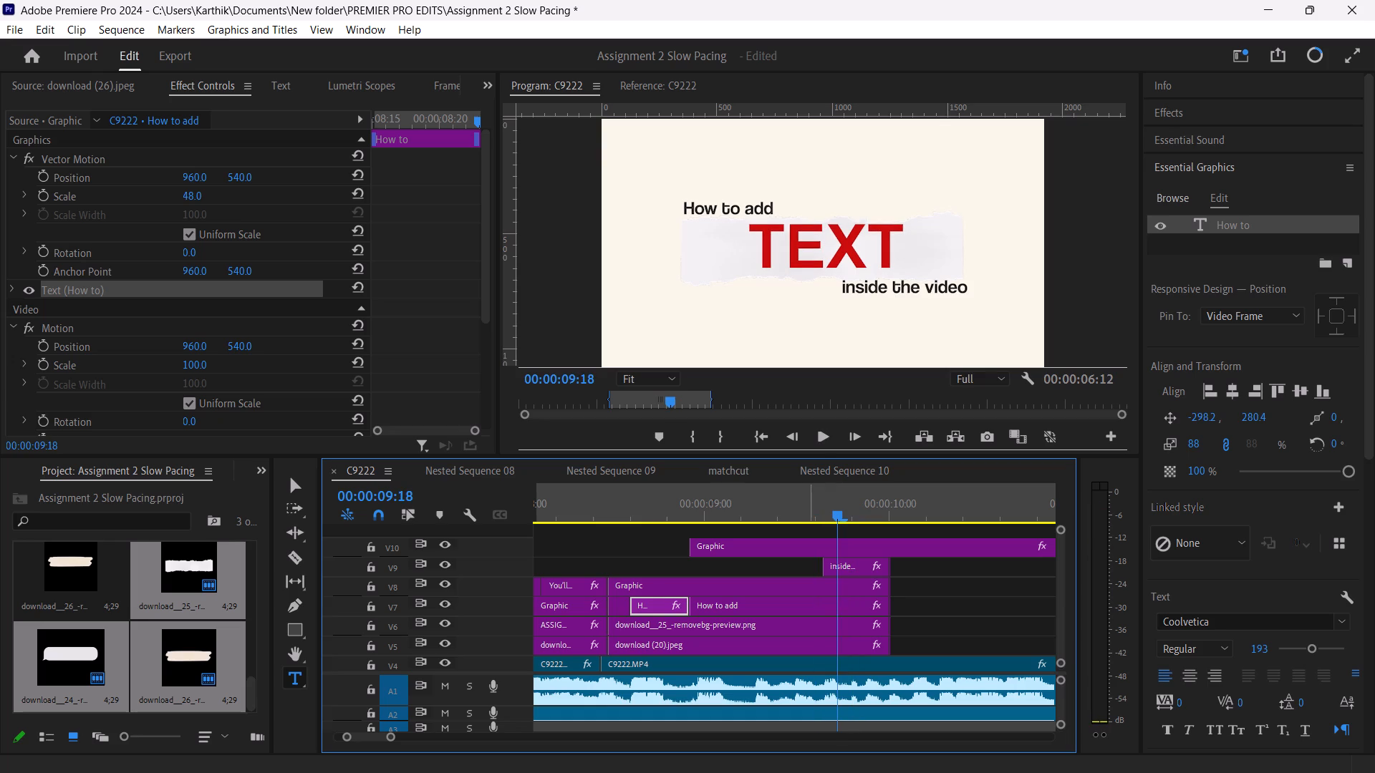
Delete the empty Graphic clip on V10 above the torn-paper scene.
left_click(842, 545)
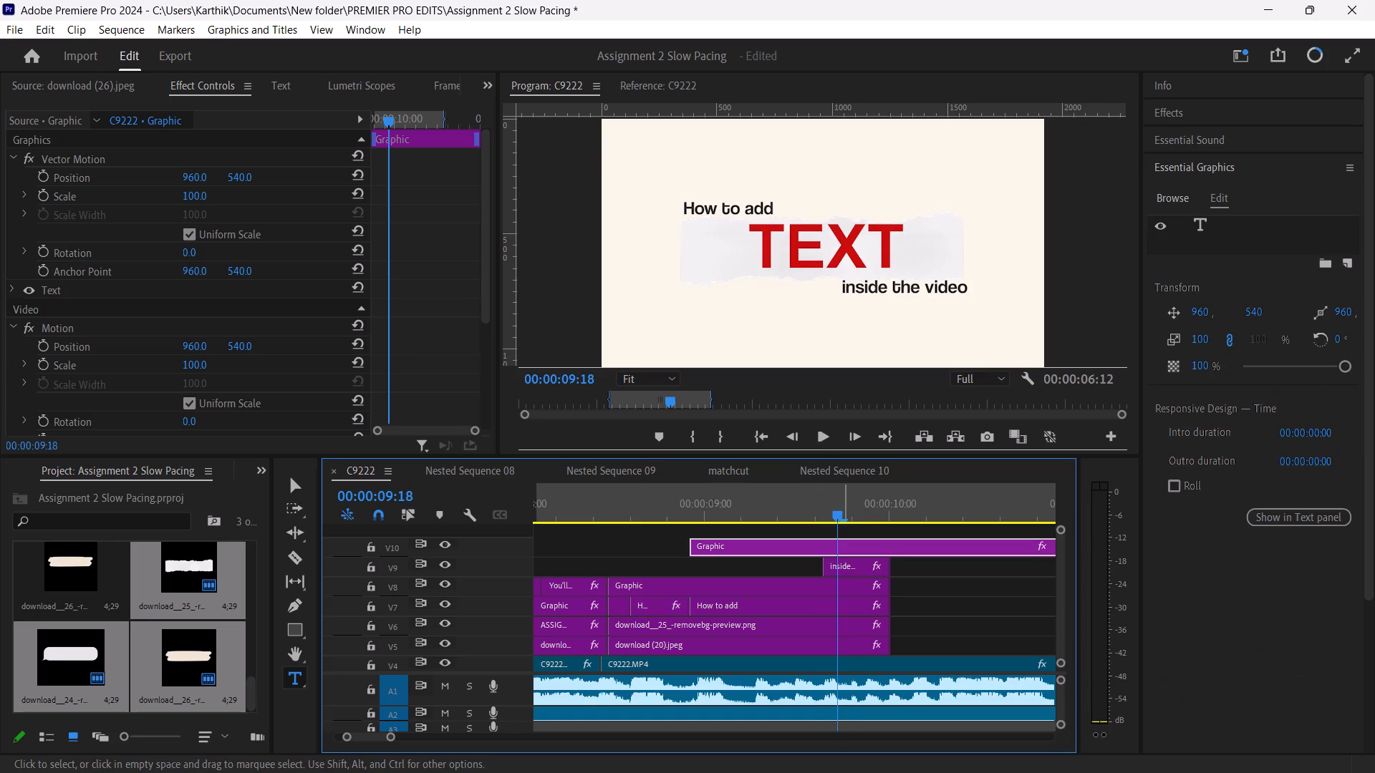
key("BackSpace")
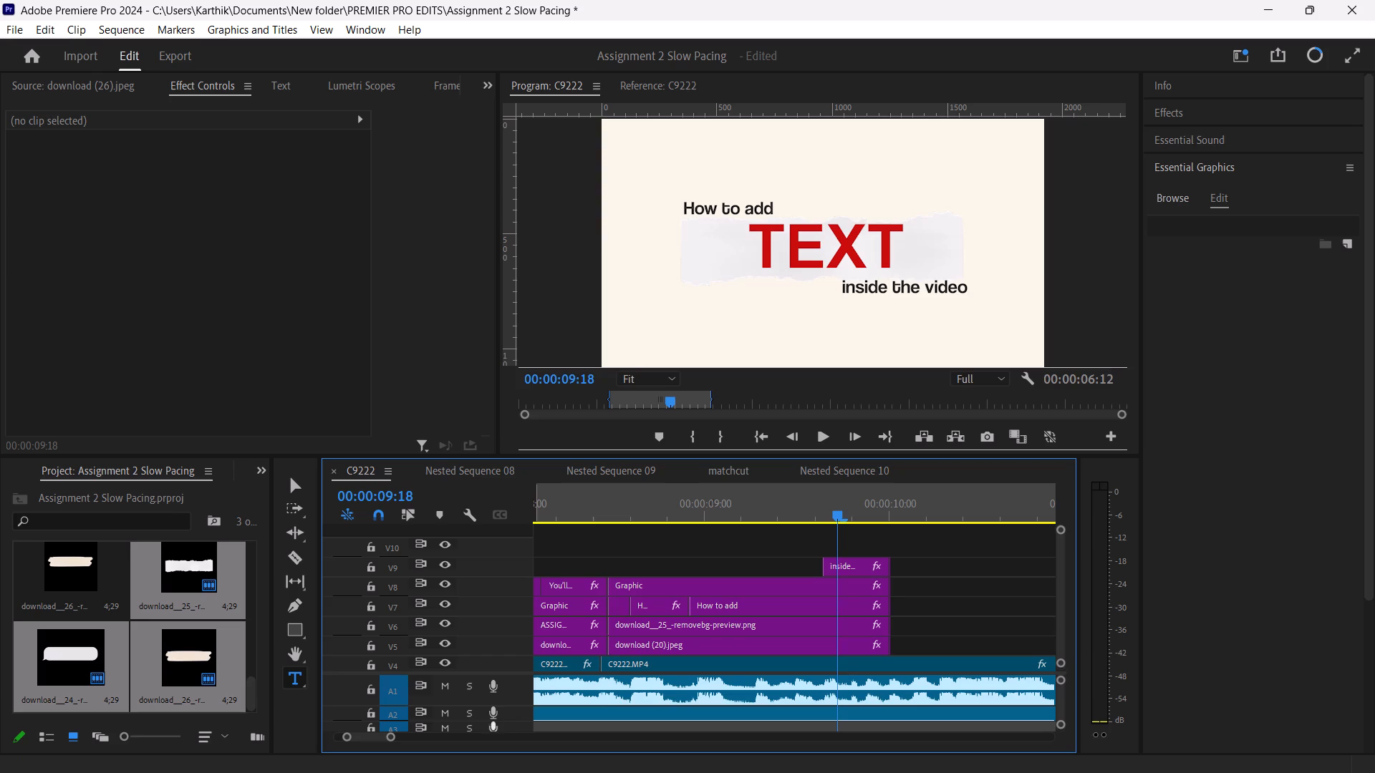
Cut the "inside the video" clip on V9 at 00:00:09:21, judging the point by listening from 00:00:09:15.
left_click_drag(390, 739, 372, 739)
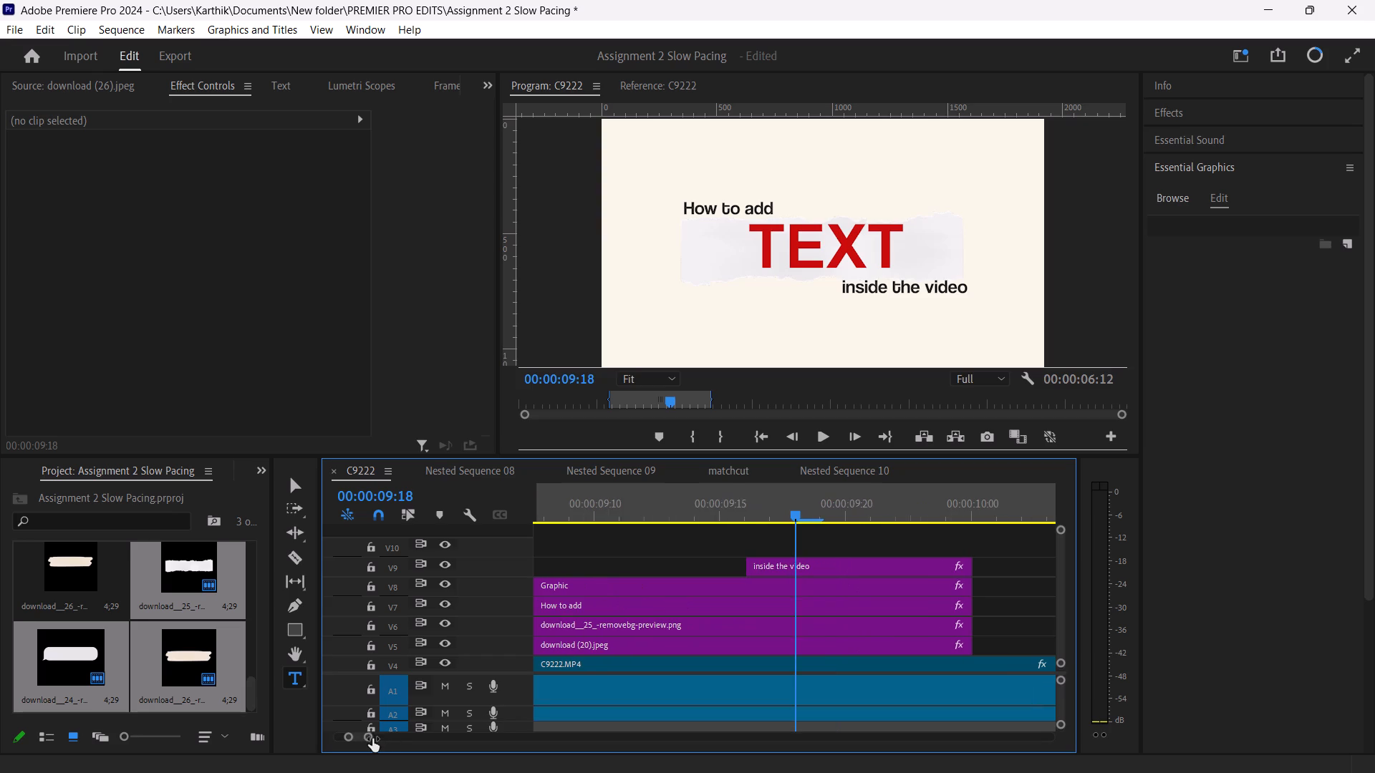
left_click_drag(372, 739, 372, 738)
left_click_drag(797, 521, 730, 522)
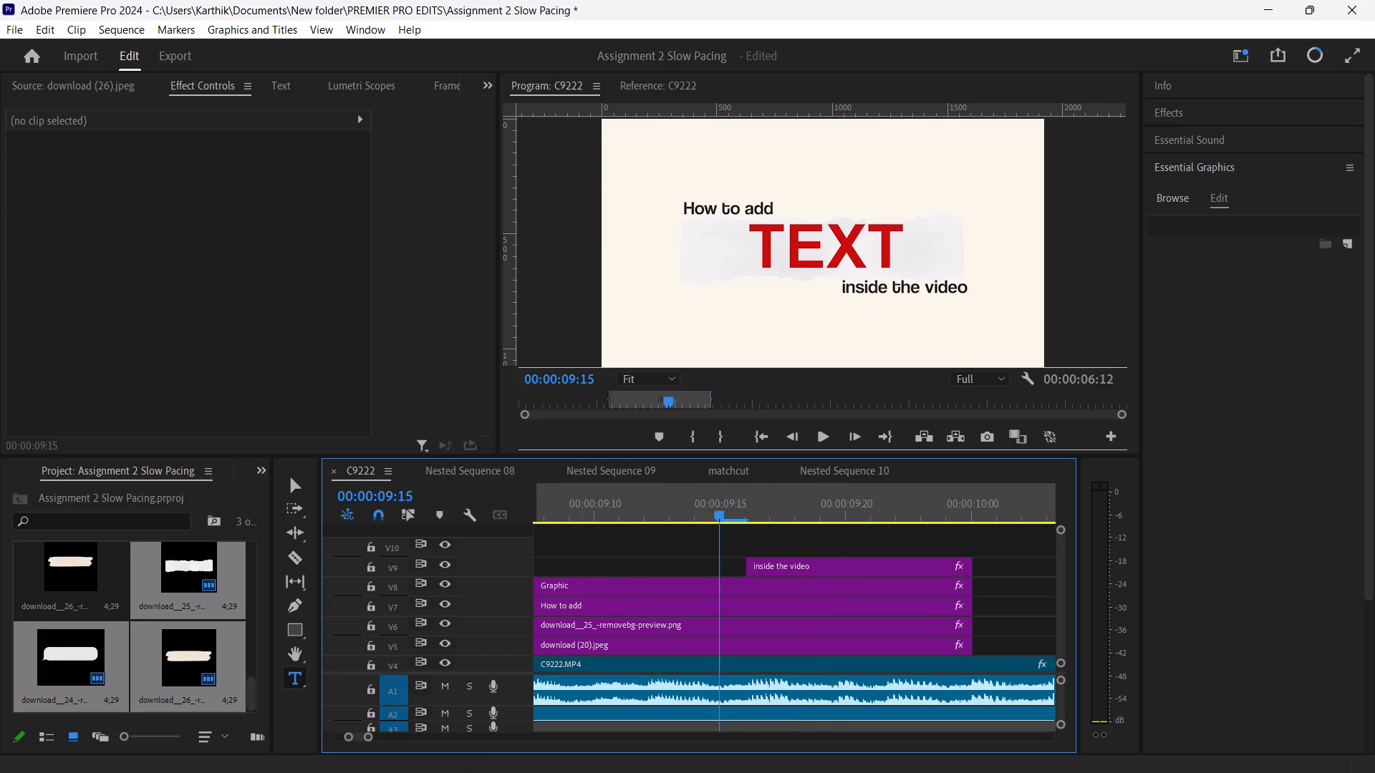
key("space")
key("space")
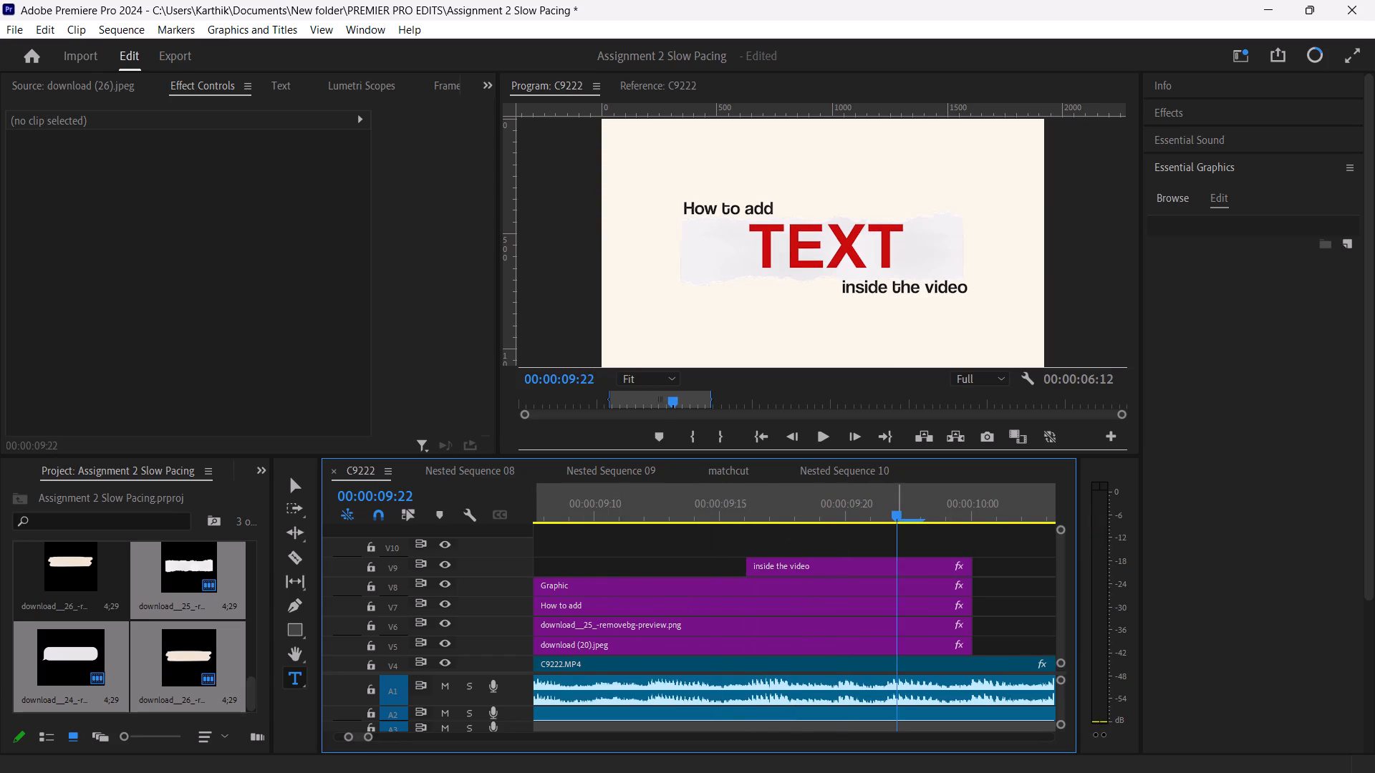
key("Left")
left_click(889, 565)
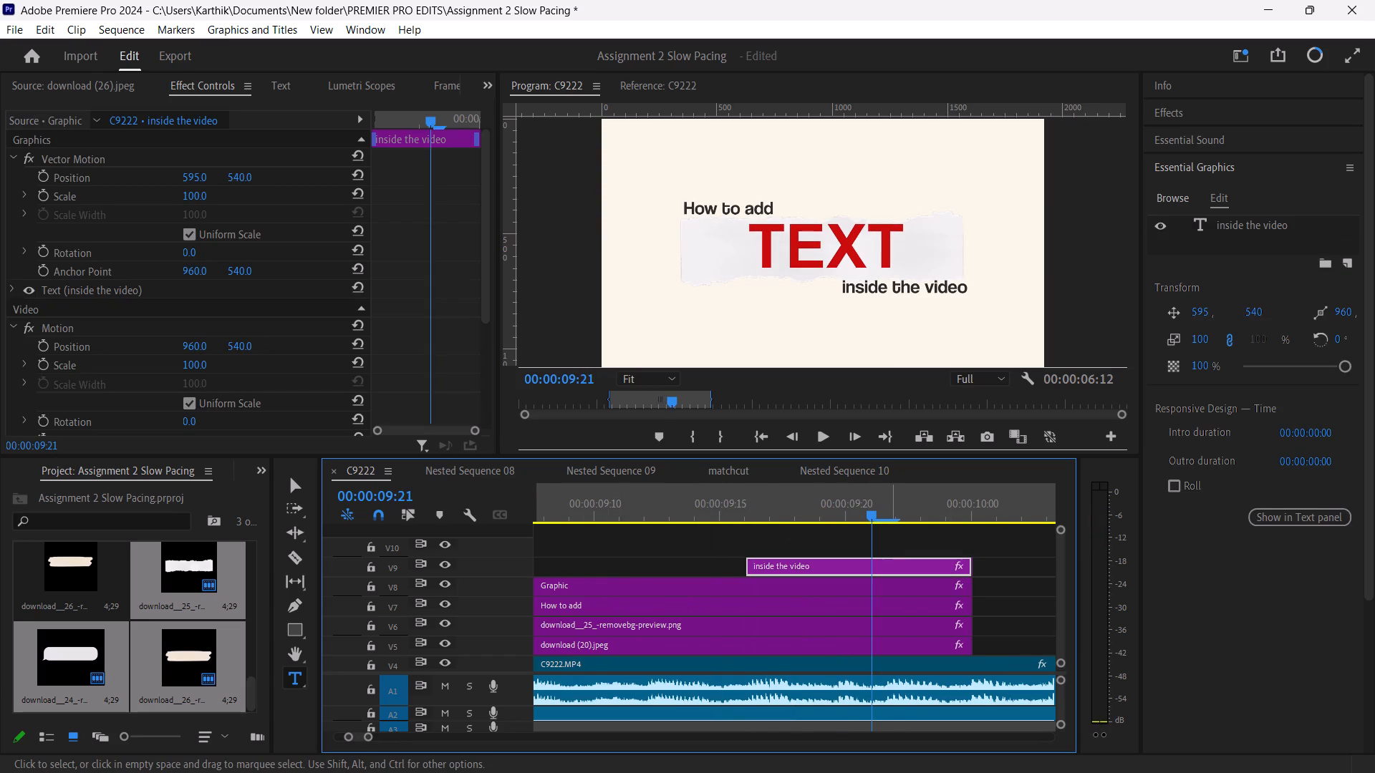
key("c")
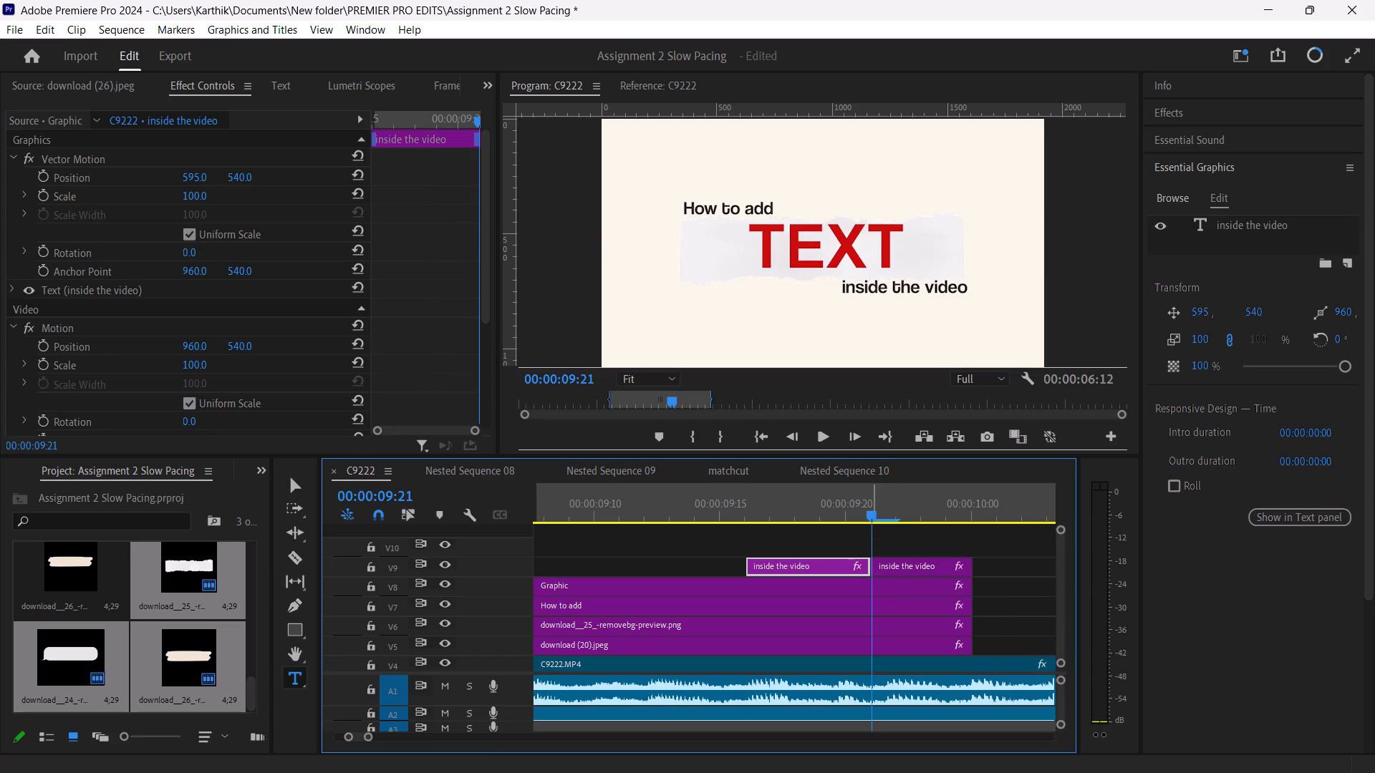
Play from 00:00:09:16 to listen for the next word change within the first "inside the video" piece on V9.
left_click_drag(871, 510, 748, 529)
key("space")
key("space")
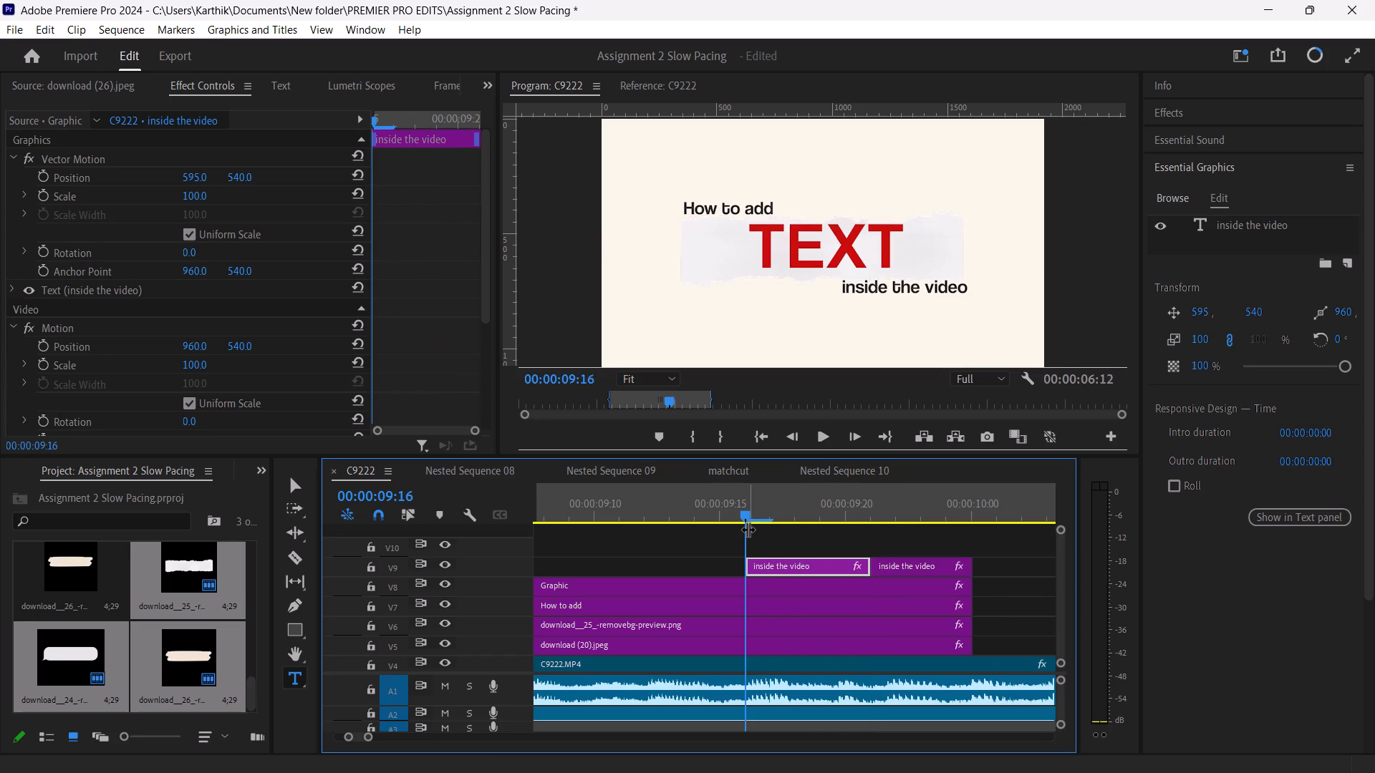
double_click(829, 442)
left_click(829, 442)
left_click_drag(829, 442, 846, 459)
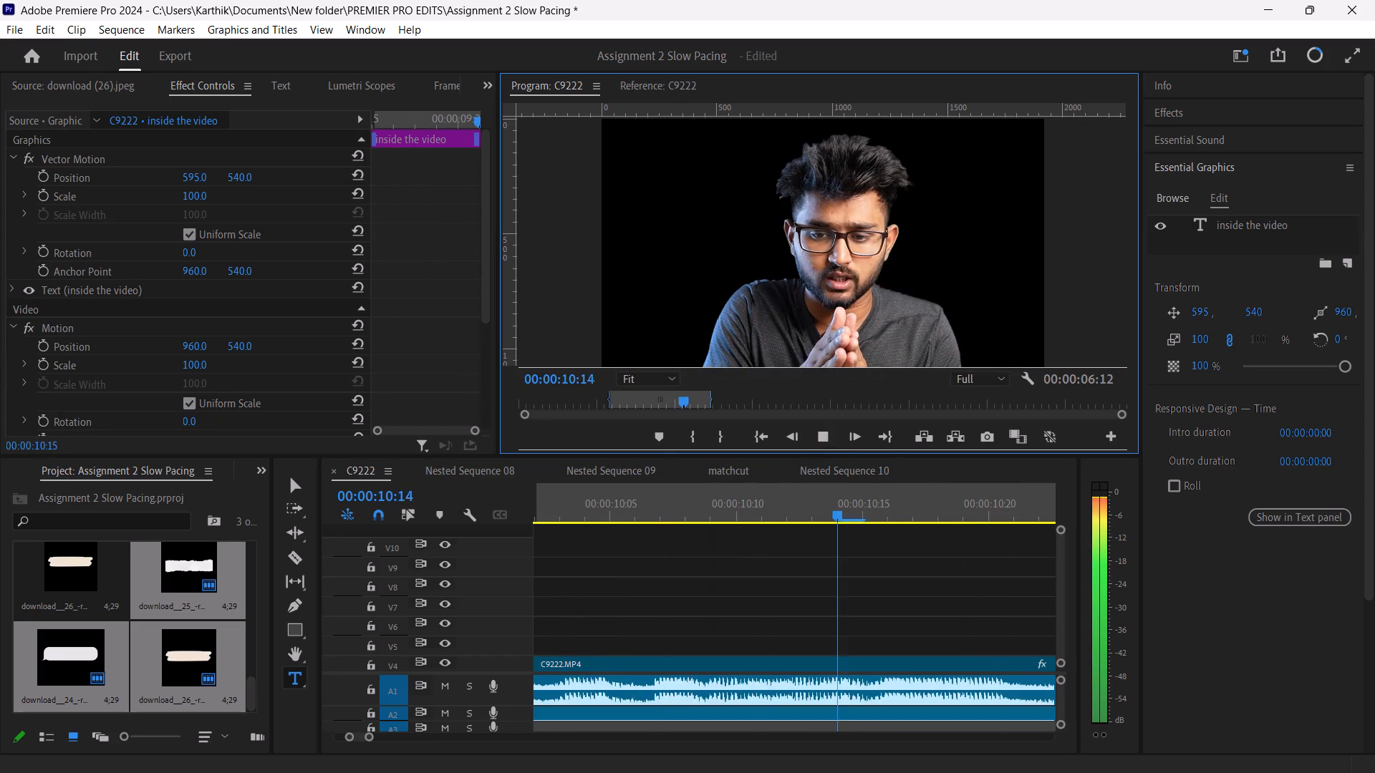
left_click_drag(846, 459, 820, 439)
left_click(820, 439)
left_click(820, 439)
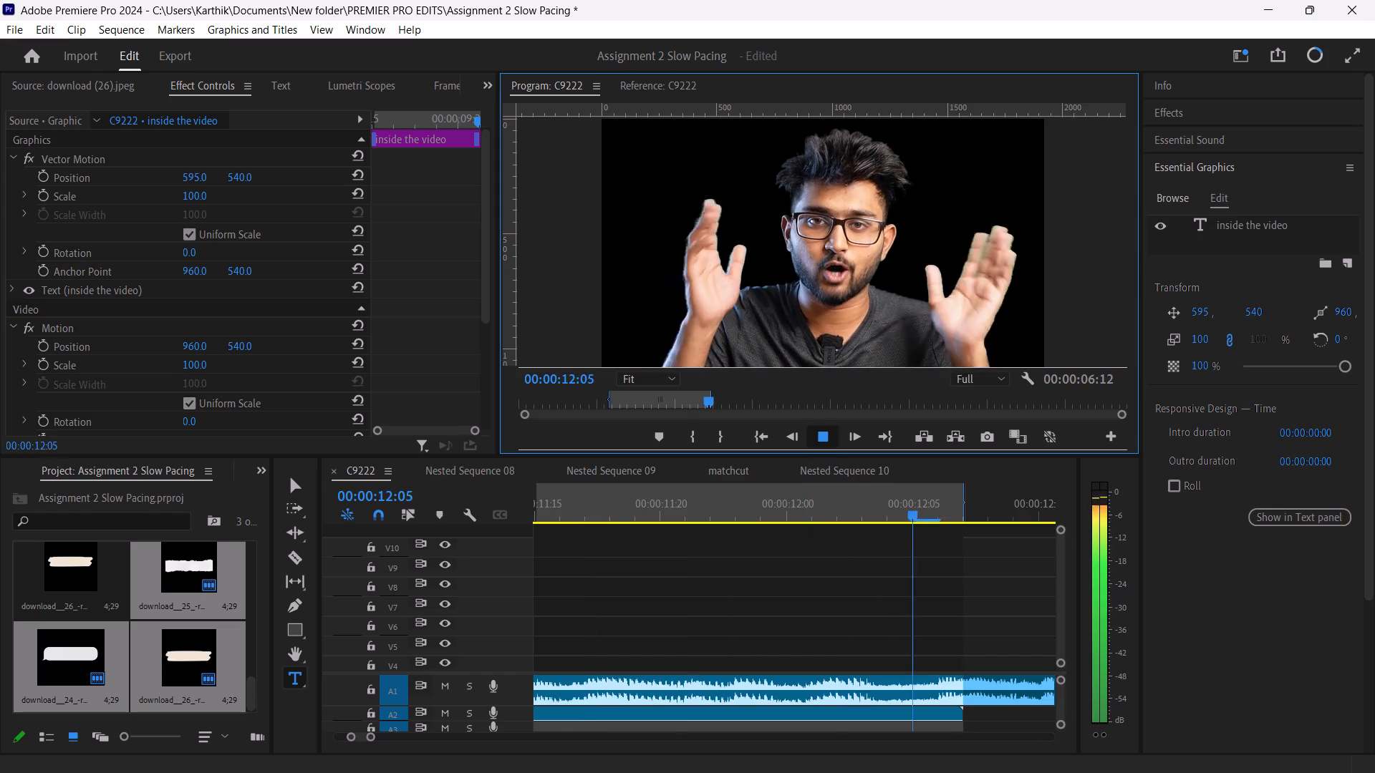
Cut the first "inside the video" piece on V9 at 00:00:09:17.
key("Left")
key("Left")
key("Left")
key("Left")
key("Left")
key("Left")
key("Left")
key("Left")
key("Left")
key("Left")
key("Left")
key("Left")
key("Left")
key("Left")
key("Left")
key("Left")
key("Left")
key("Left")
key("Left")
key("Left")
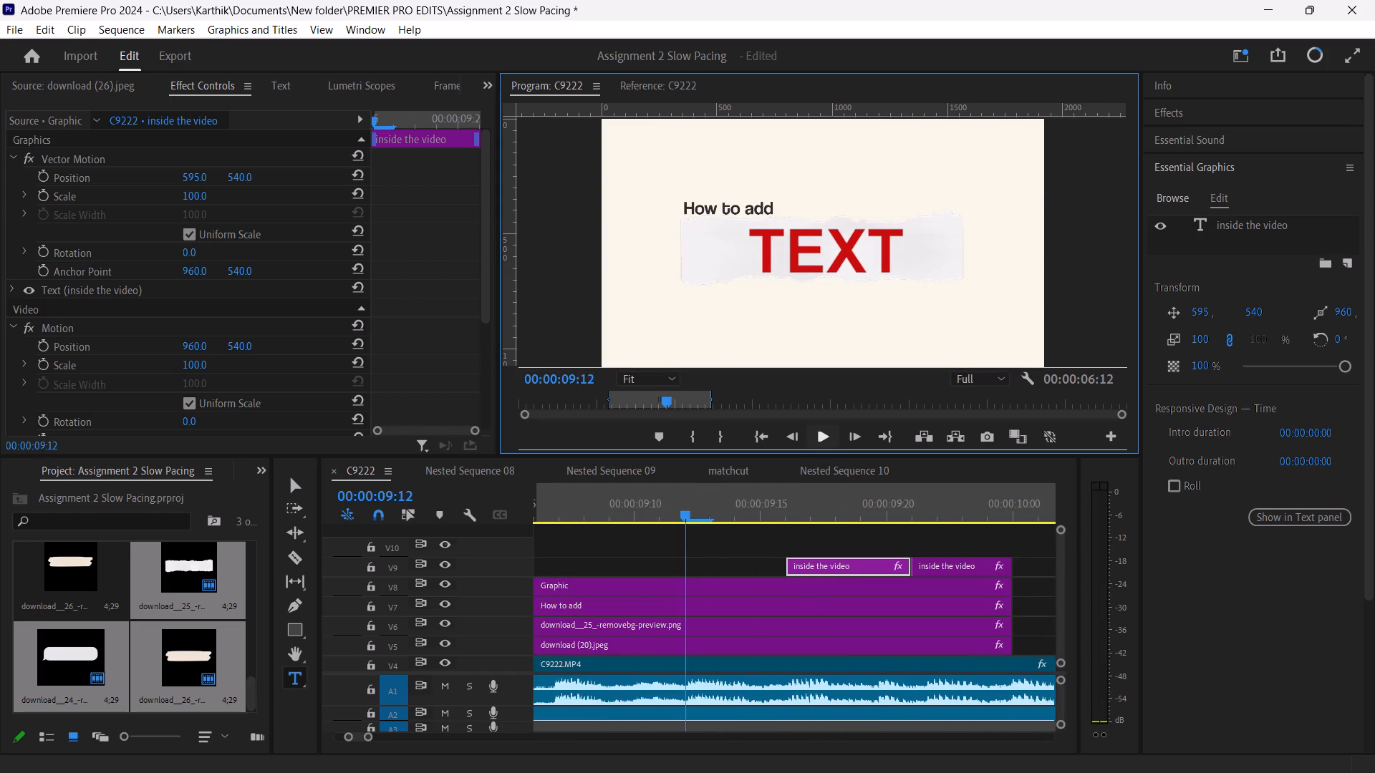
key("Right")
key("Right")
key("Right")
key("Right")
key("Right")
key("Right")
key("Right")
key("Right")
key("Right")
key("Left")
key("Left")
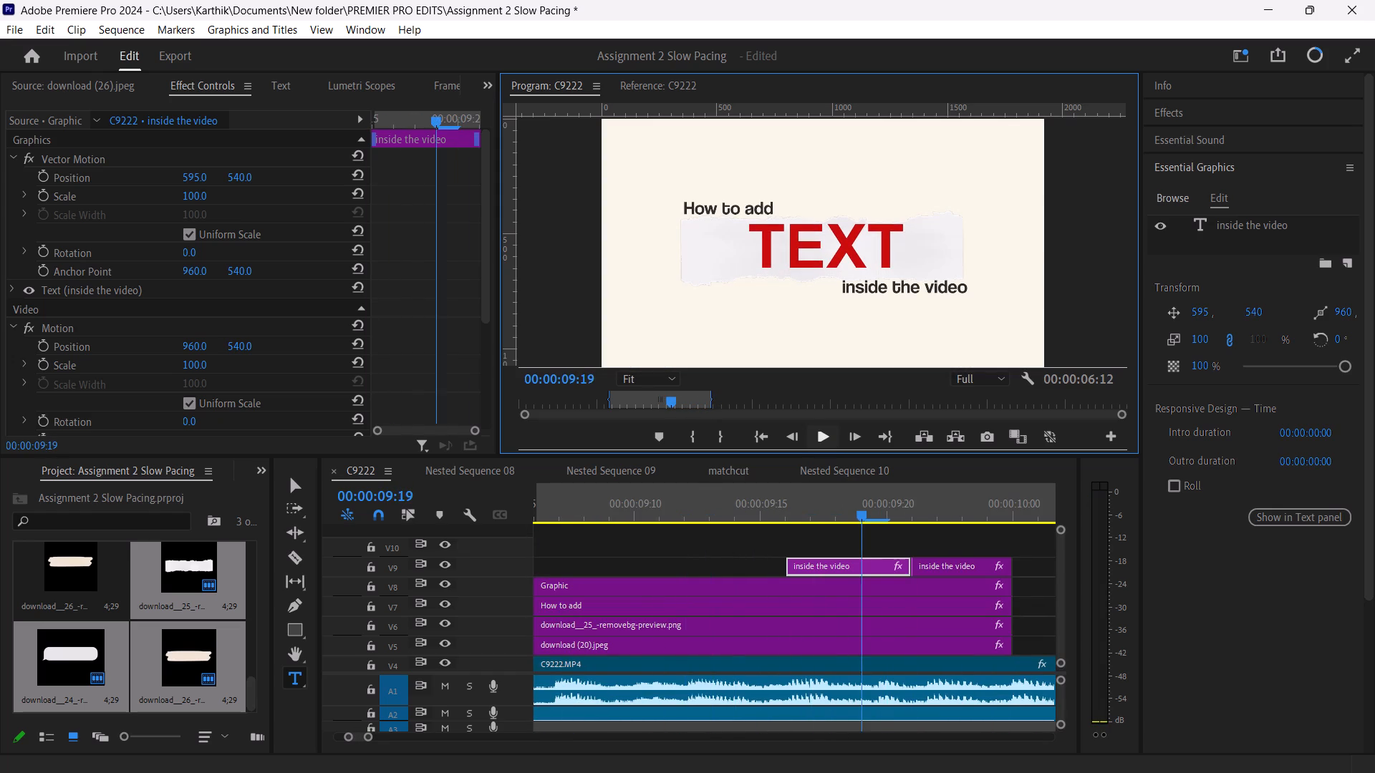
key("Left")
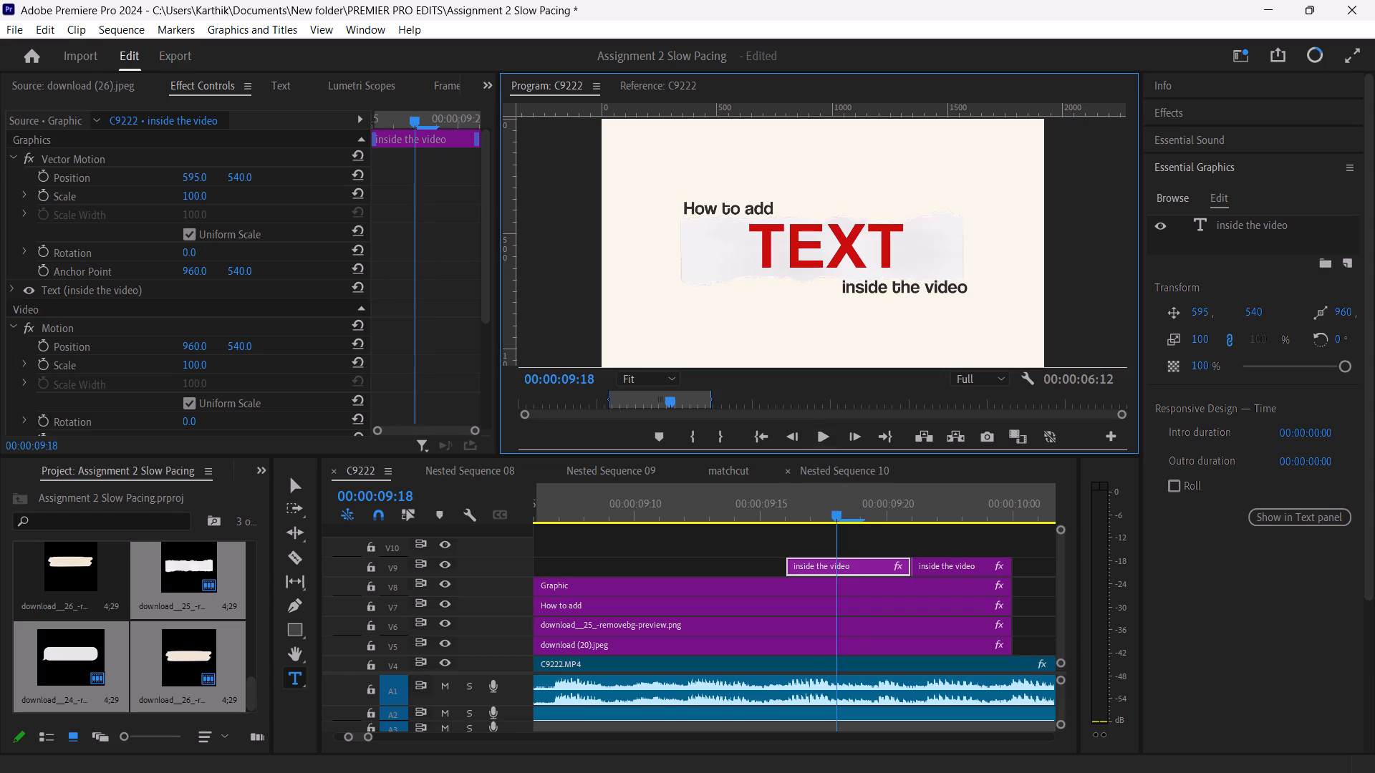
key("Left")
key("c")
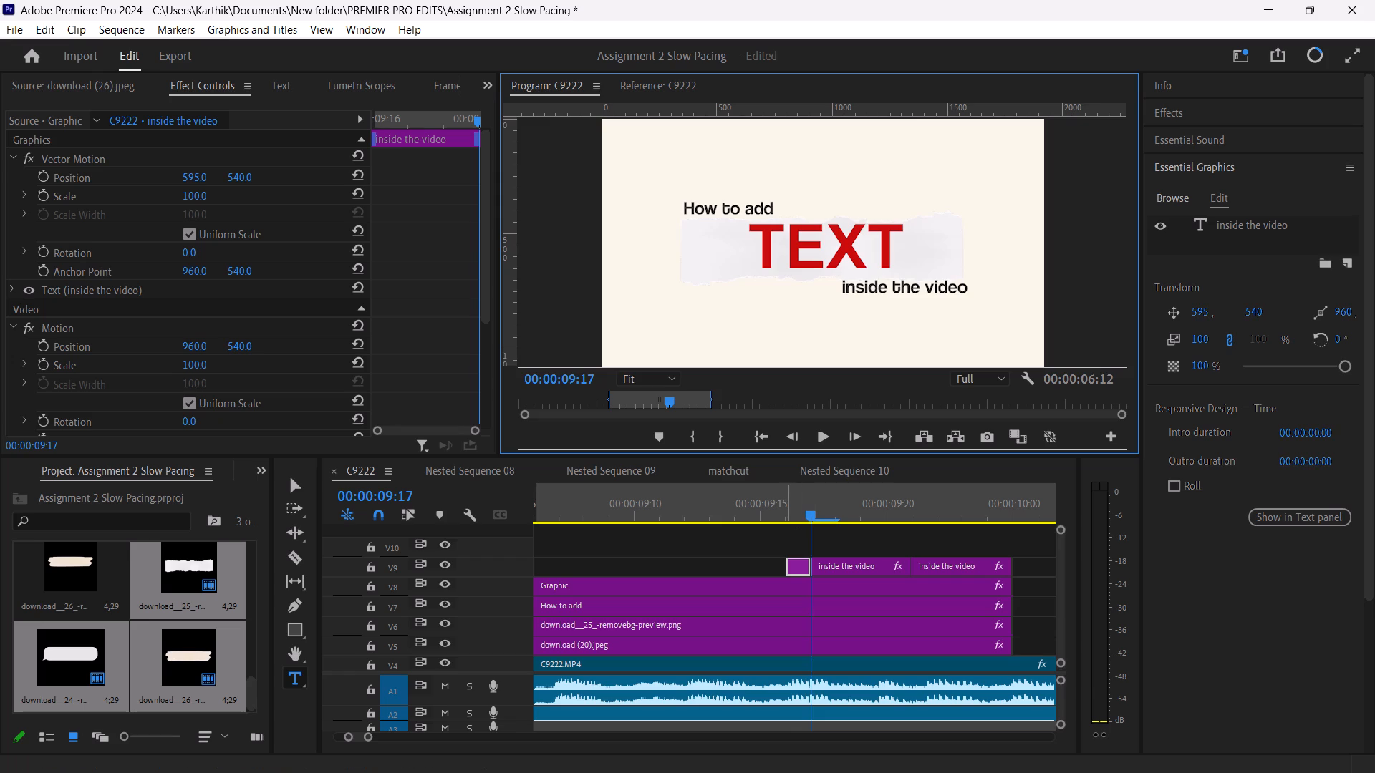
At 00:00:09:16, shorten the text of the first "inside the video" piece on V9 to "inside".
double_click(799, 517)
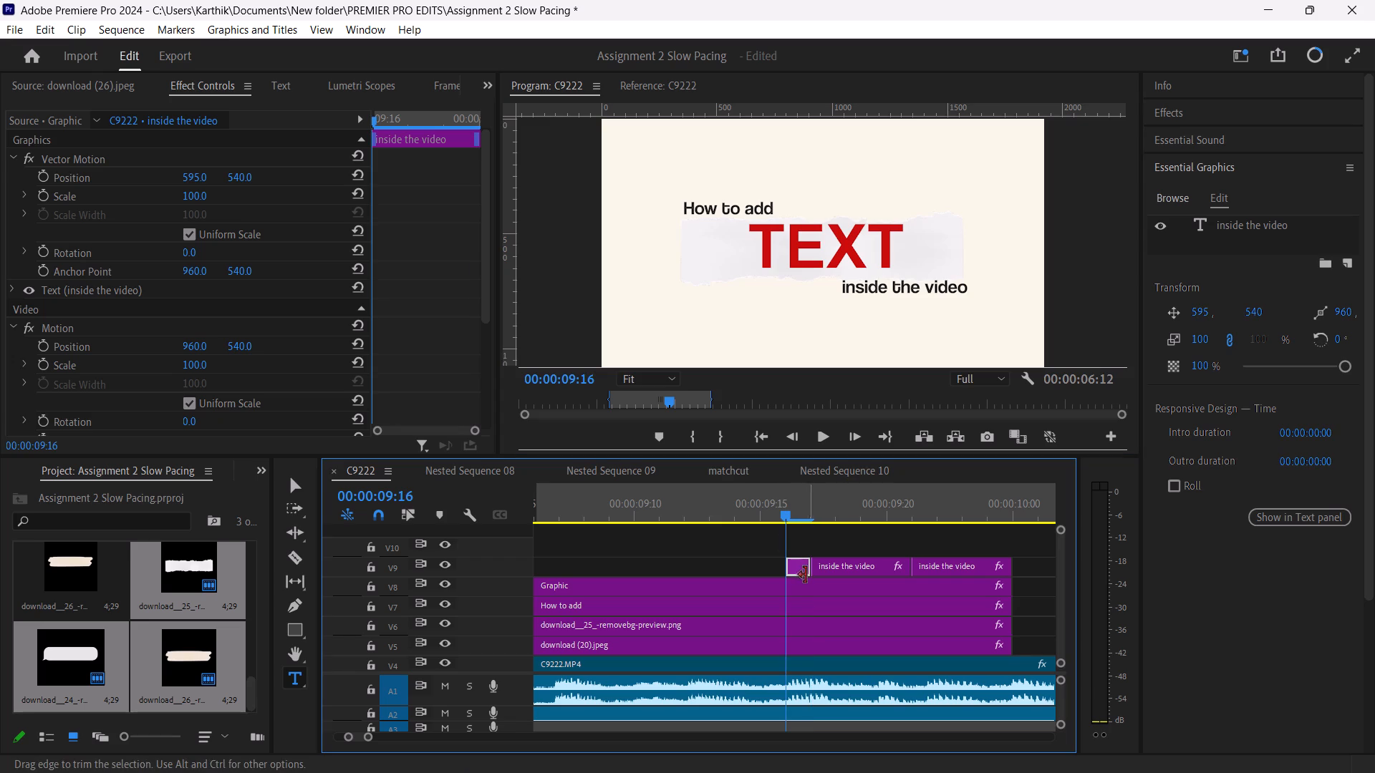
left_click(801, 570)
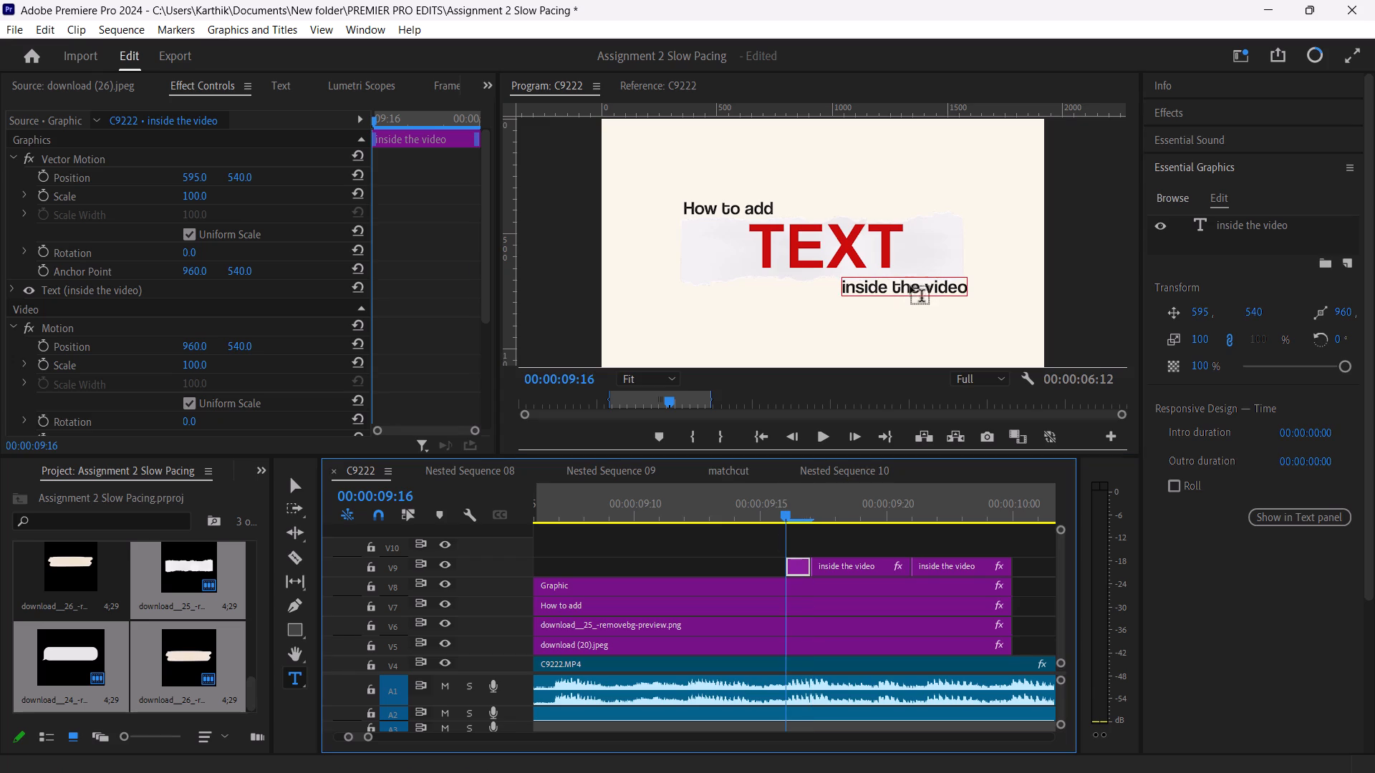
double_click(912, 289)
key("BackSpace")
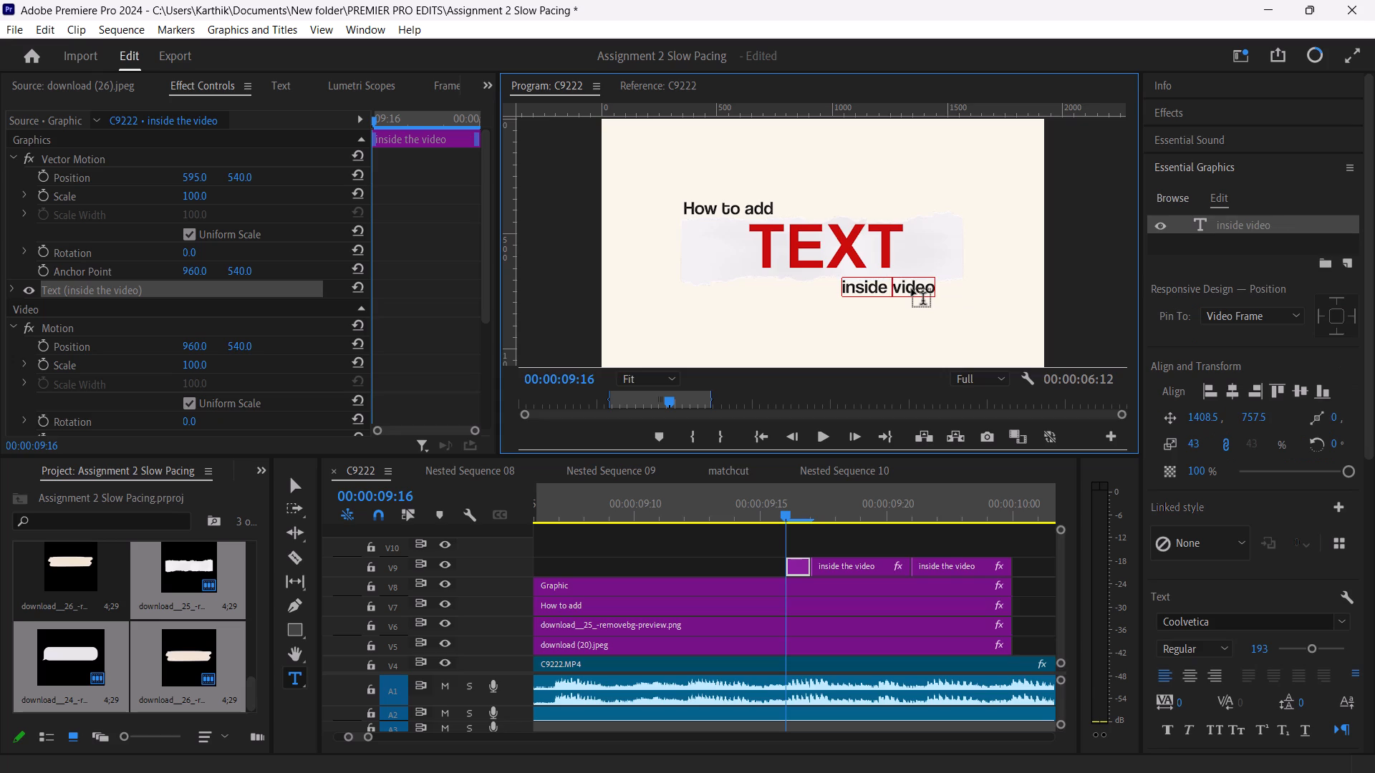
key("Right")
key("Right")
key("Right")
key("Right")
key("Right")
key("BackSpace")
key("BackSpace")
key("BackSpace")
key("BackSpace")
key("BackSpace")
key("BackSpace")
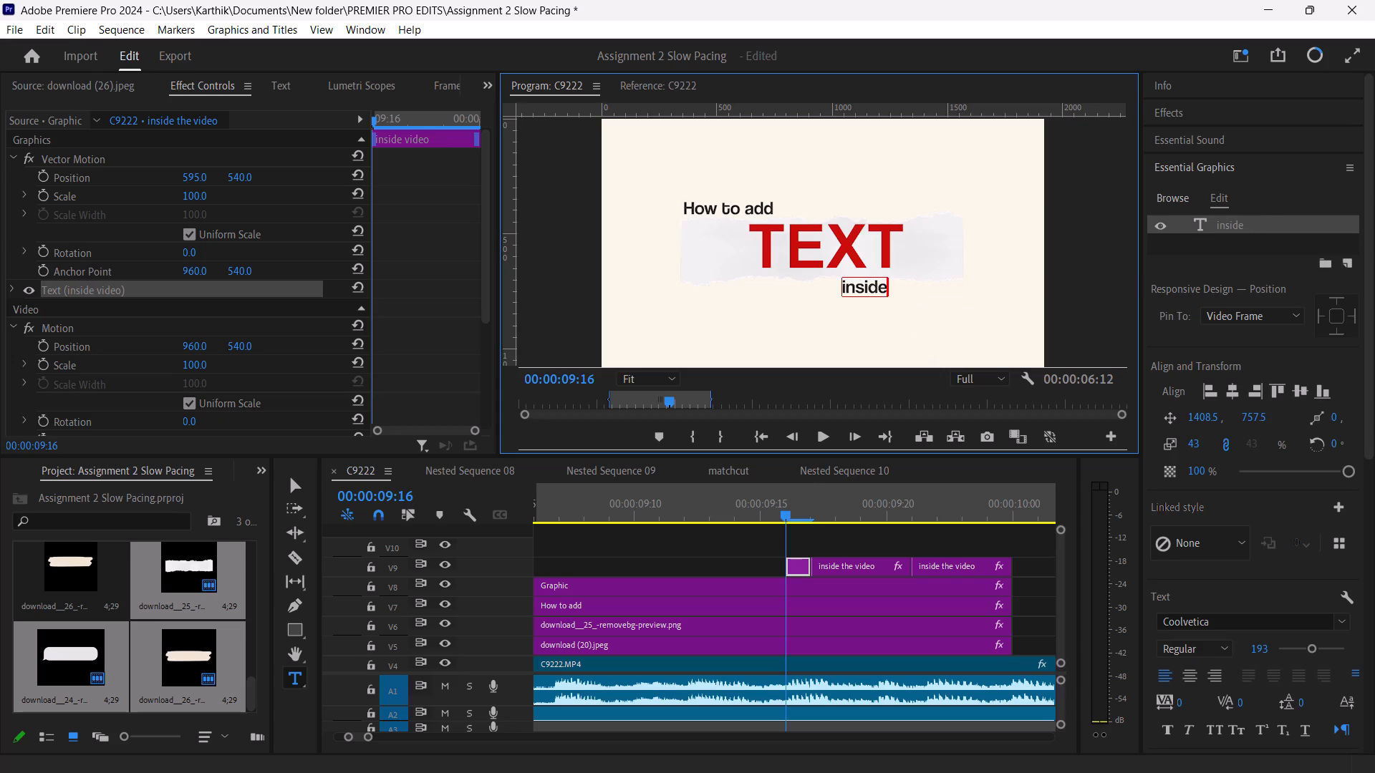
At 00:00:09:17, shorten the text of the second "inside the video" piece on V9 to "inside the".
left_click_drag(787, 515, 818, 512)
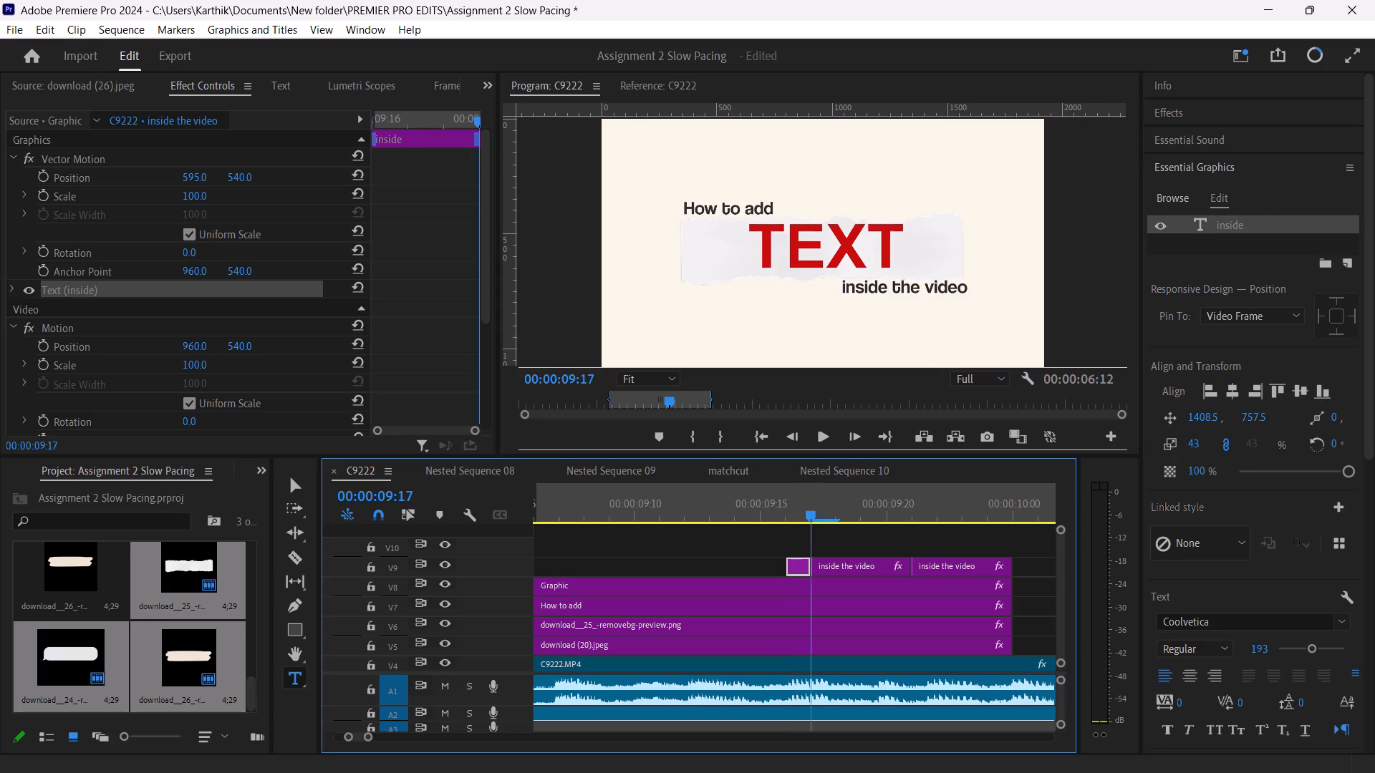
left_click_drag(818, 512, 822, 512)
left_click(837, 560)
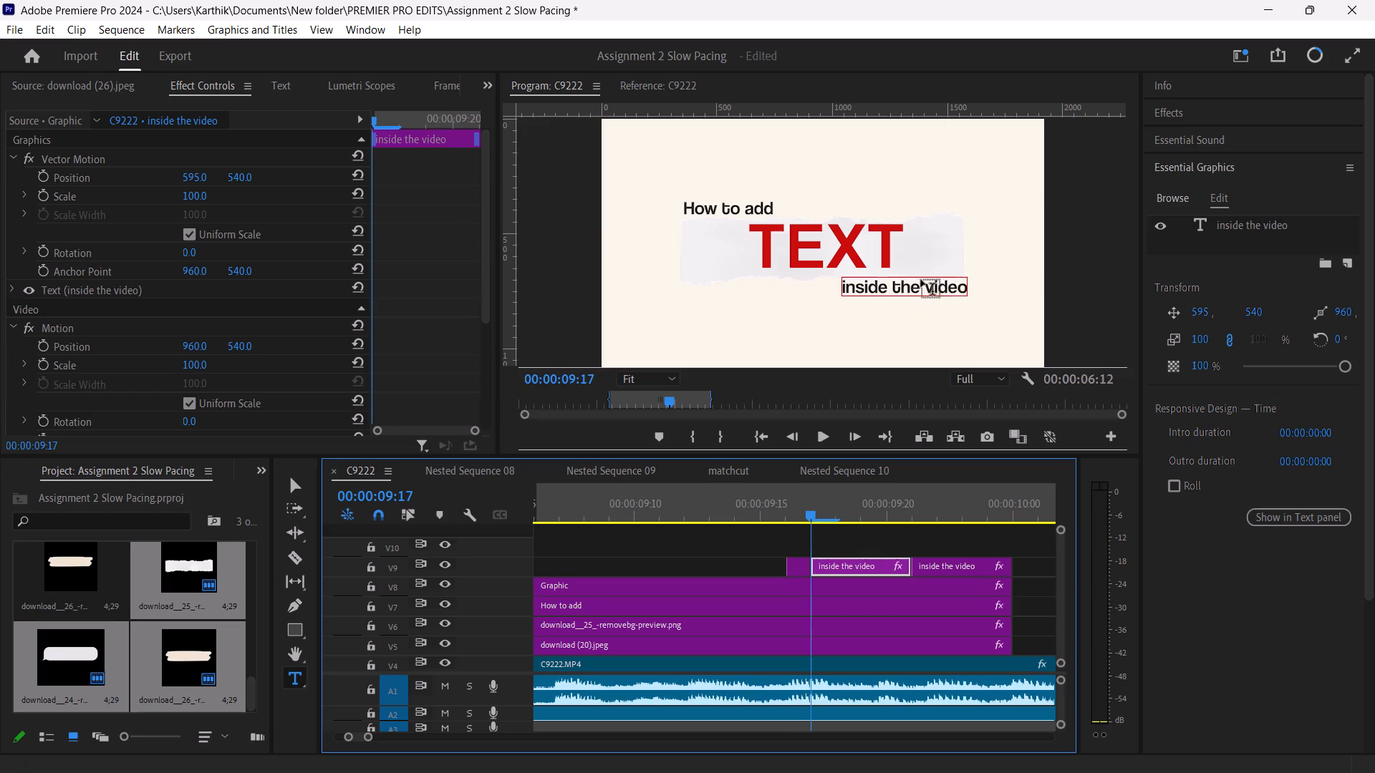
double_click(947, 282)
key("BackSpace")
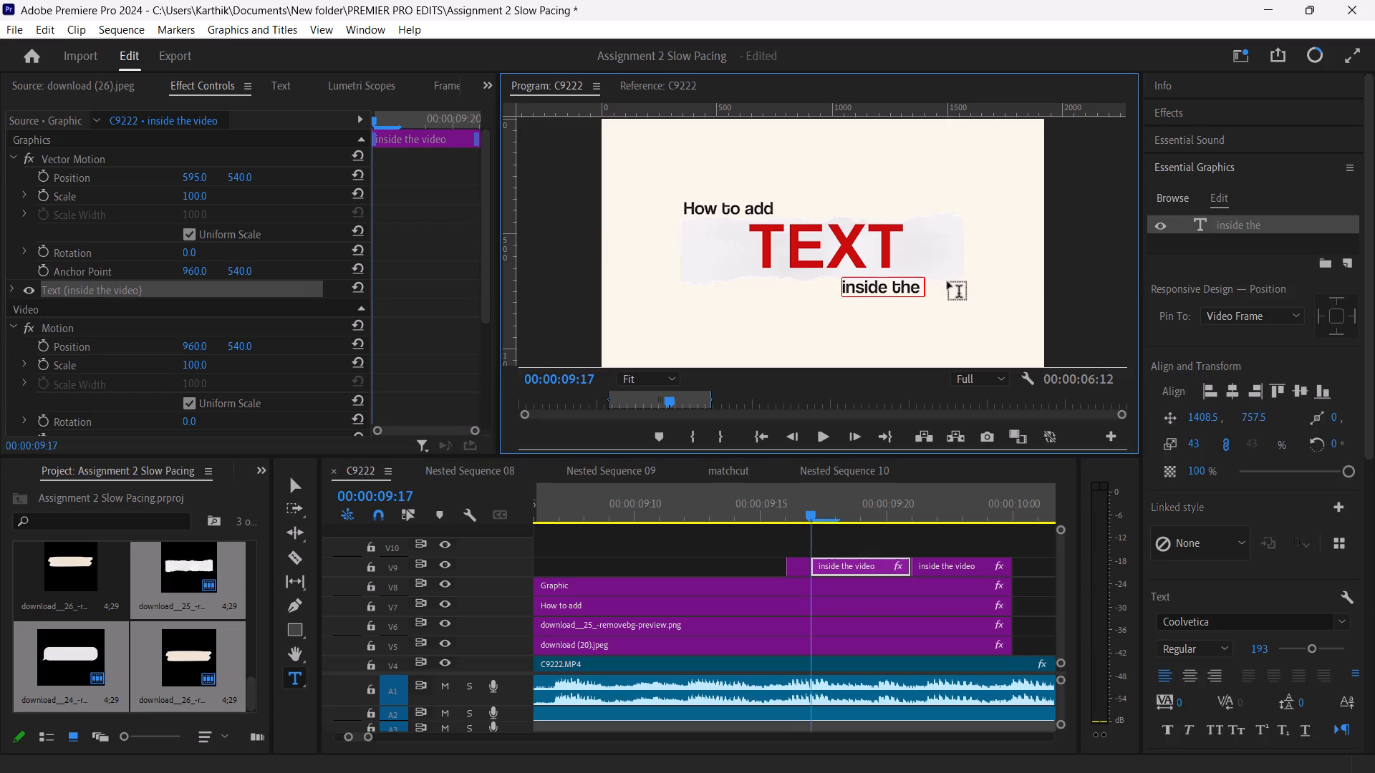
key("BackSpace")
Play the torn-paper scene from about 00:00:09:15 and again from 00:00:08:16 to check the word-by-word reveal against the narration.
left_click_drag(811, 515, 769, 518)
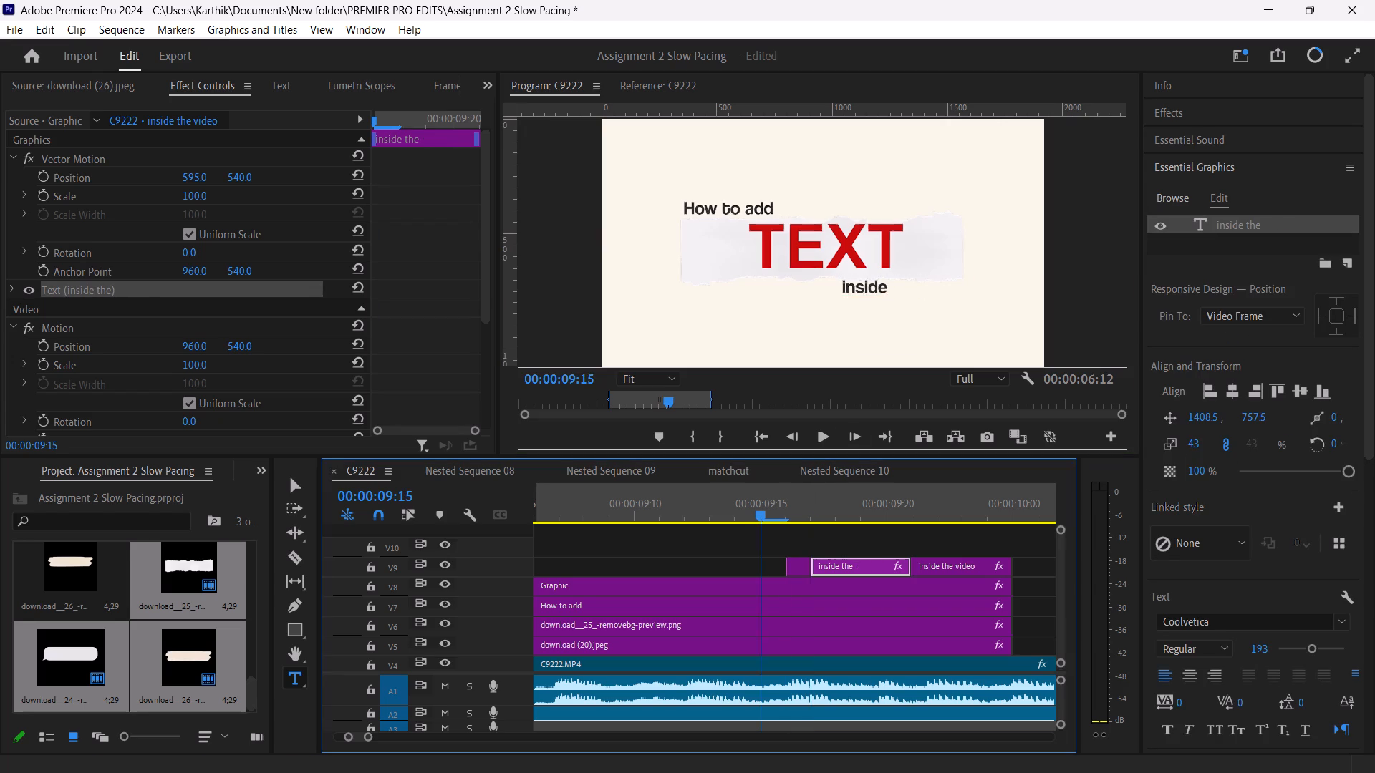
key("space")
key("space")
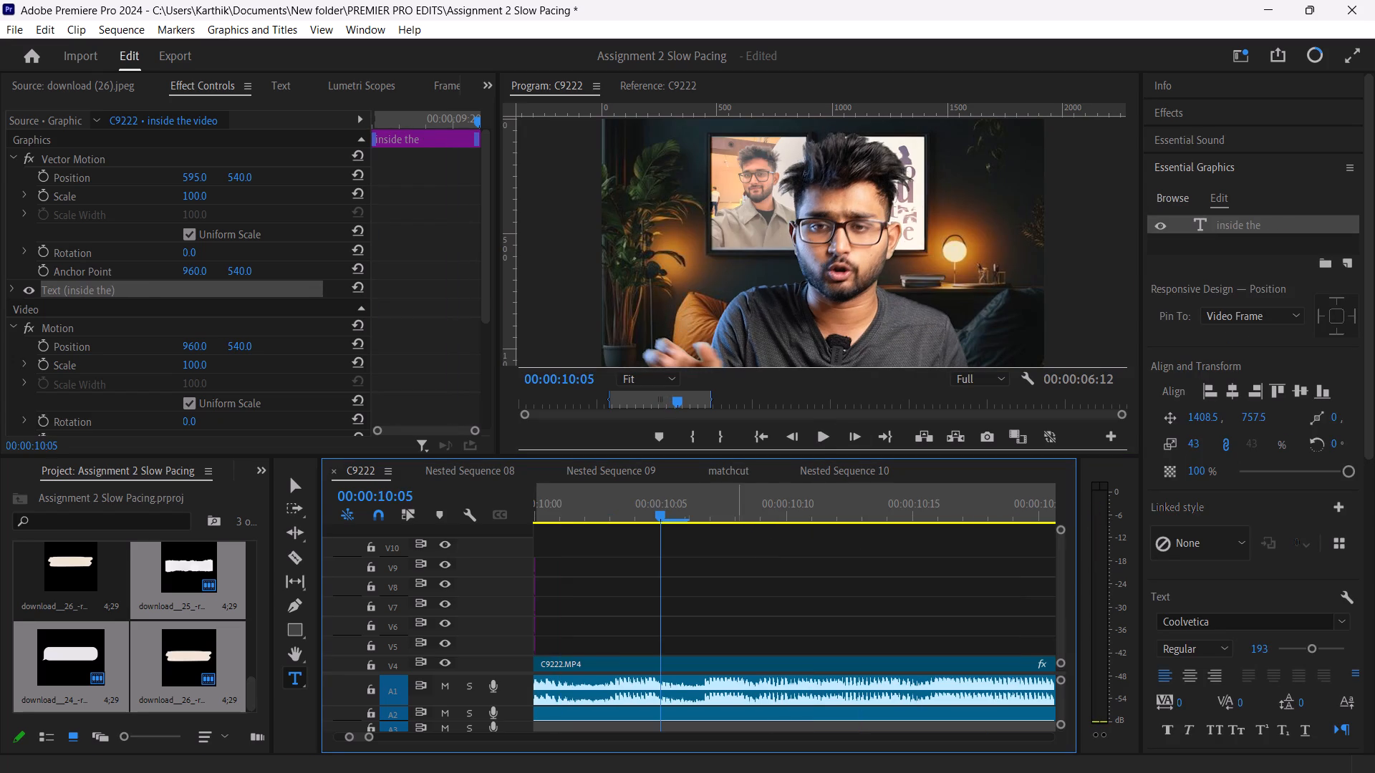
left_click_drag(660, 517, 564, 502)
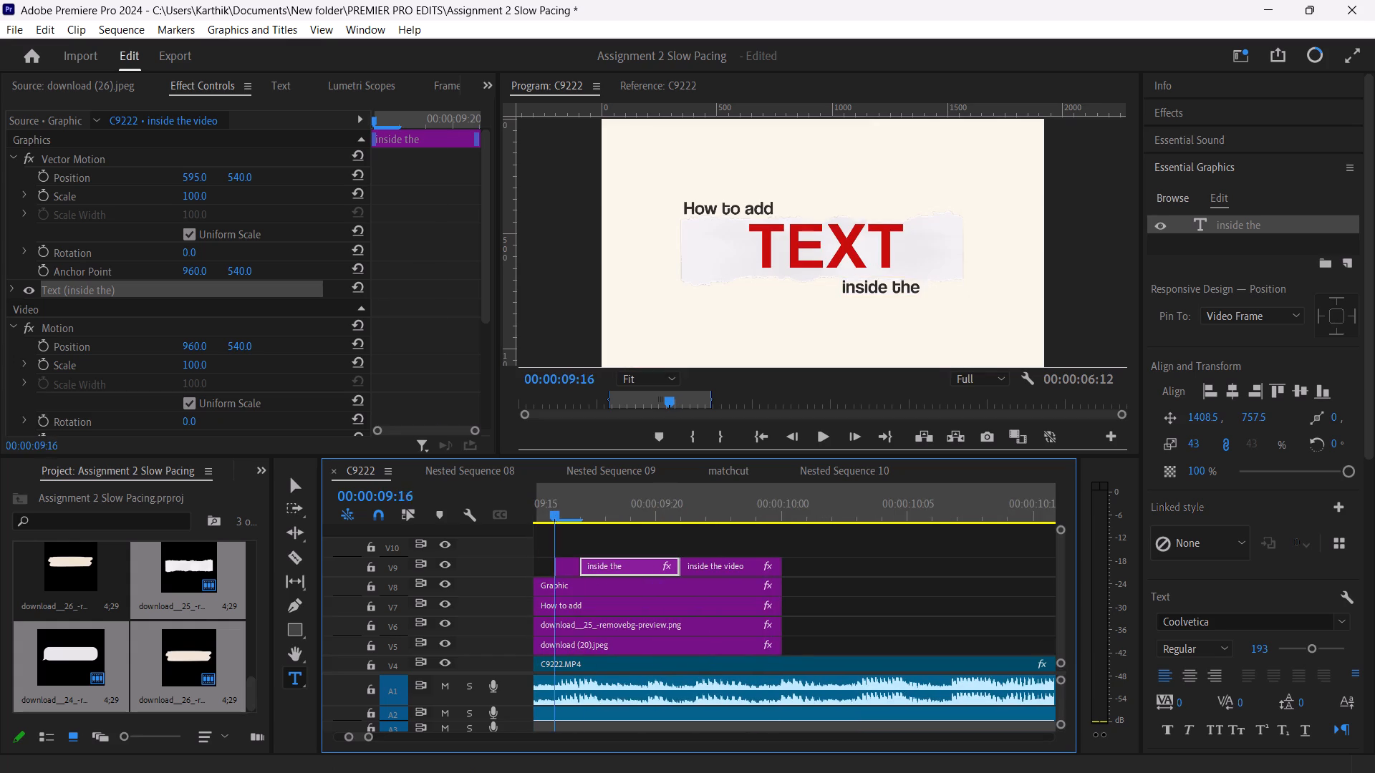
left_click_drag(564, 502, 539, 505)
key("space")
key("space")
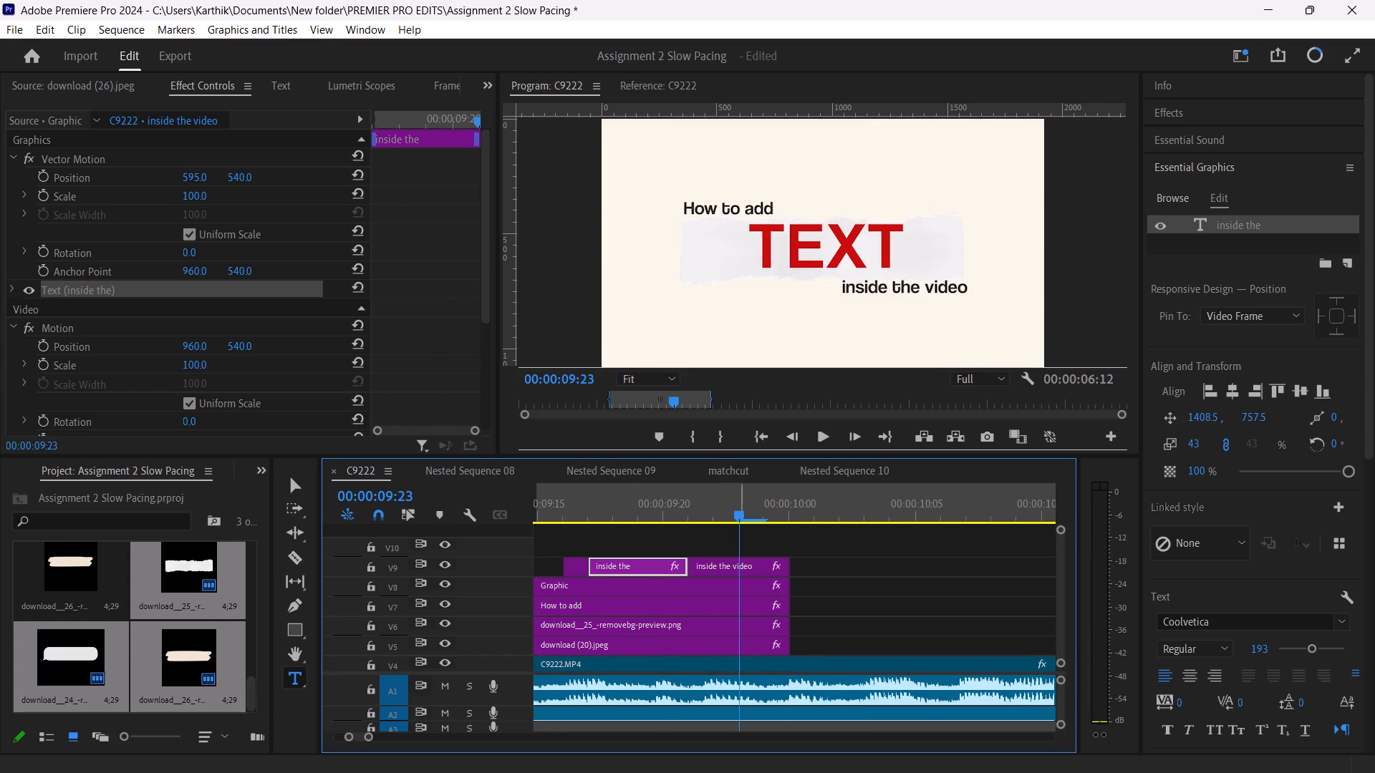
left_click_drag(739, 509, 448, 533)
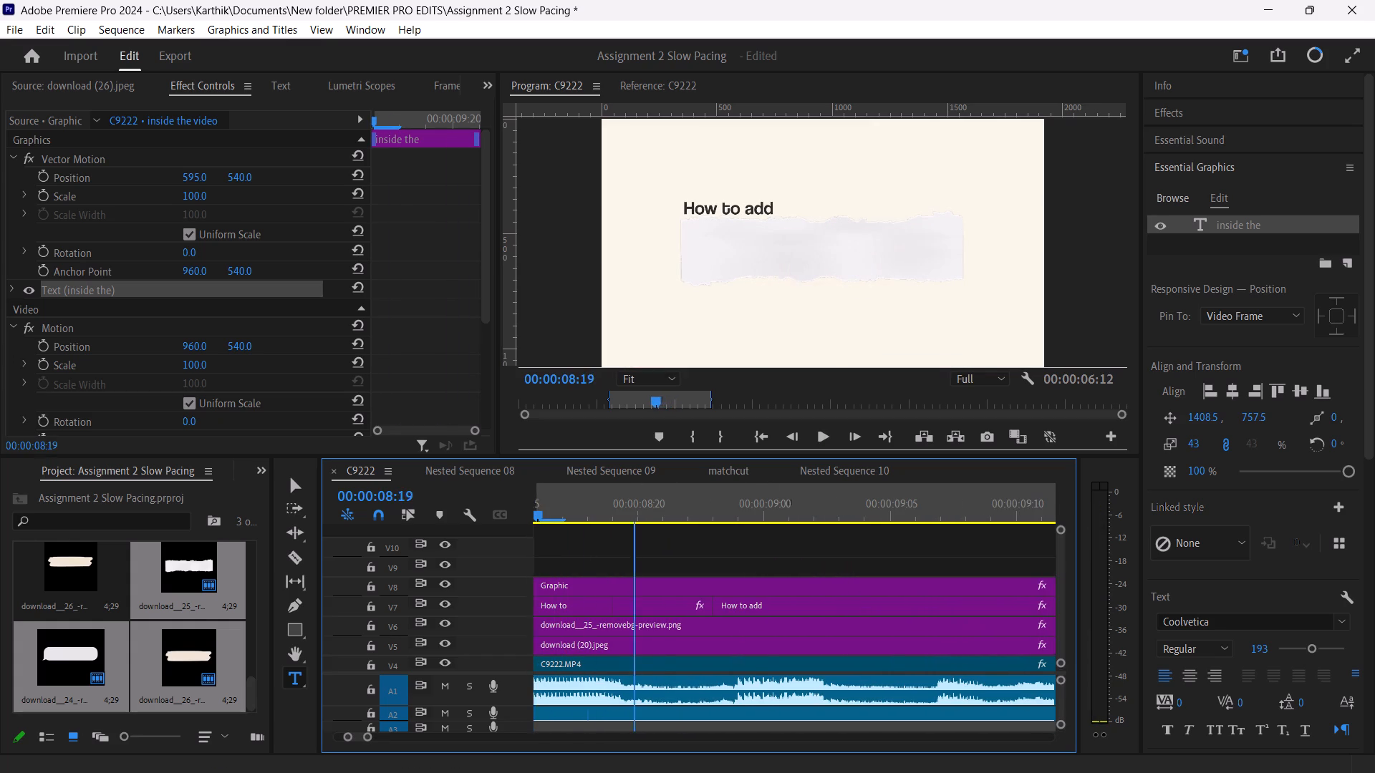
key("n")
key("space")
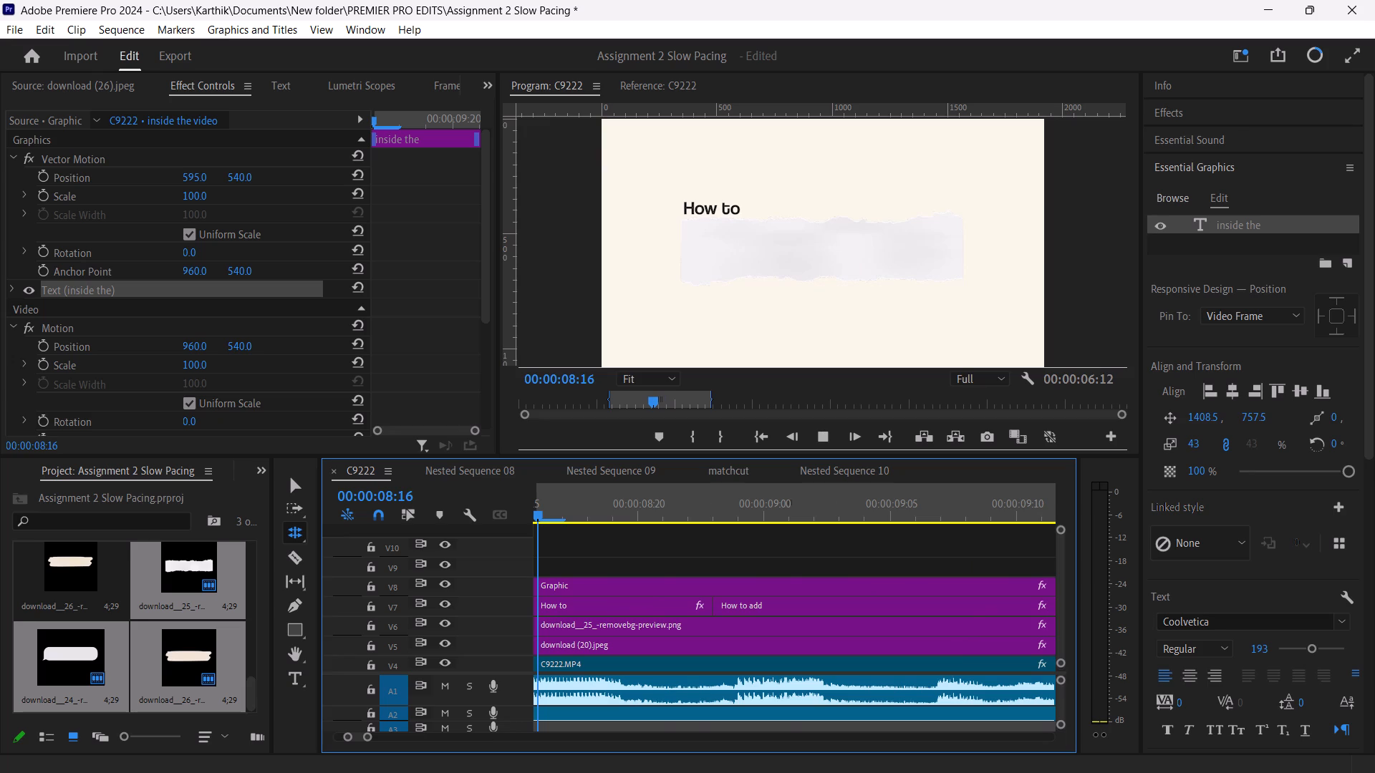
key("space")
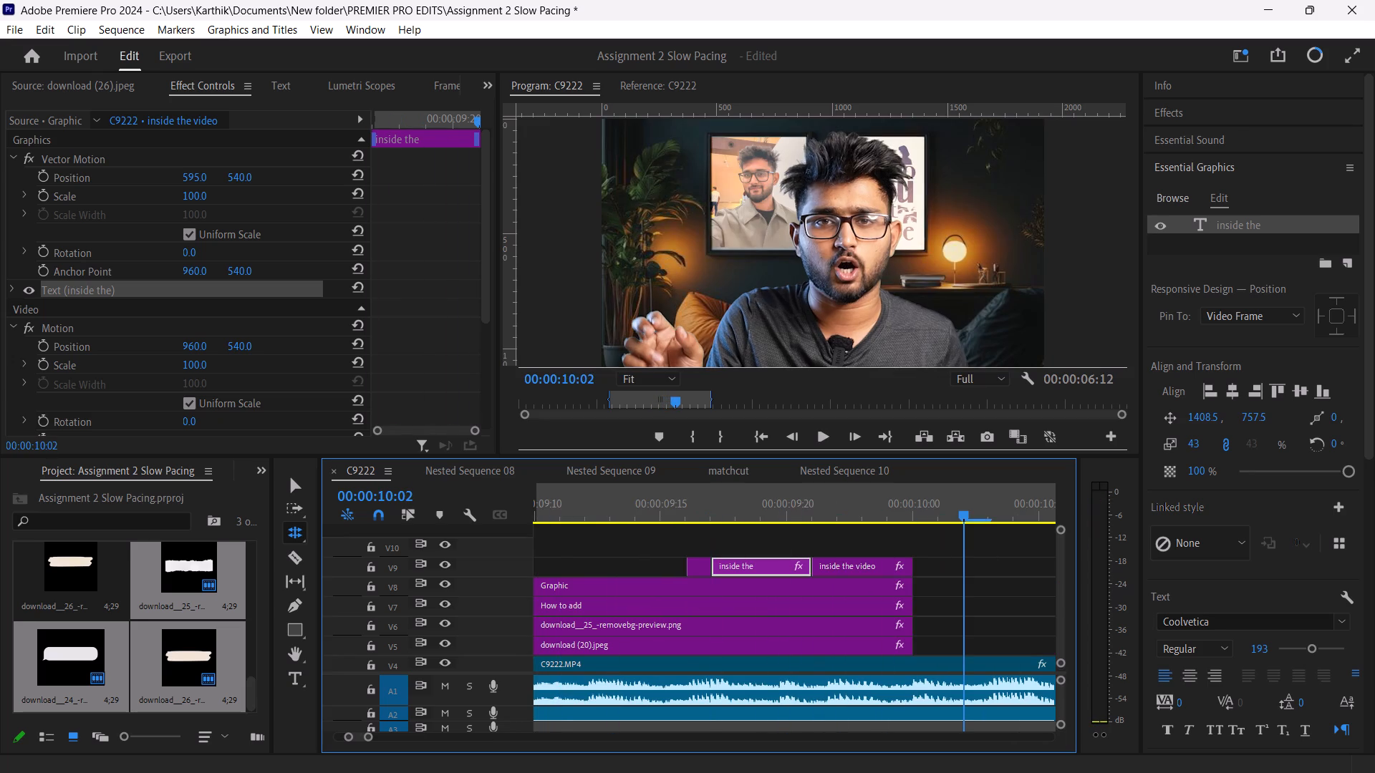
left_click_drag(965, 507, 884, 525)
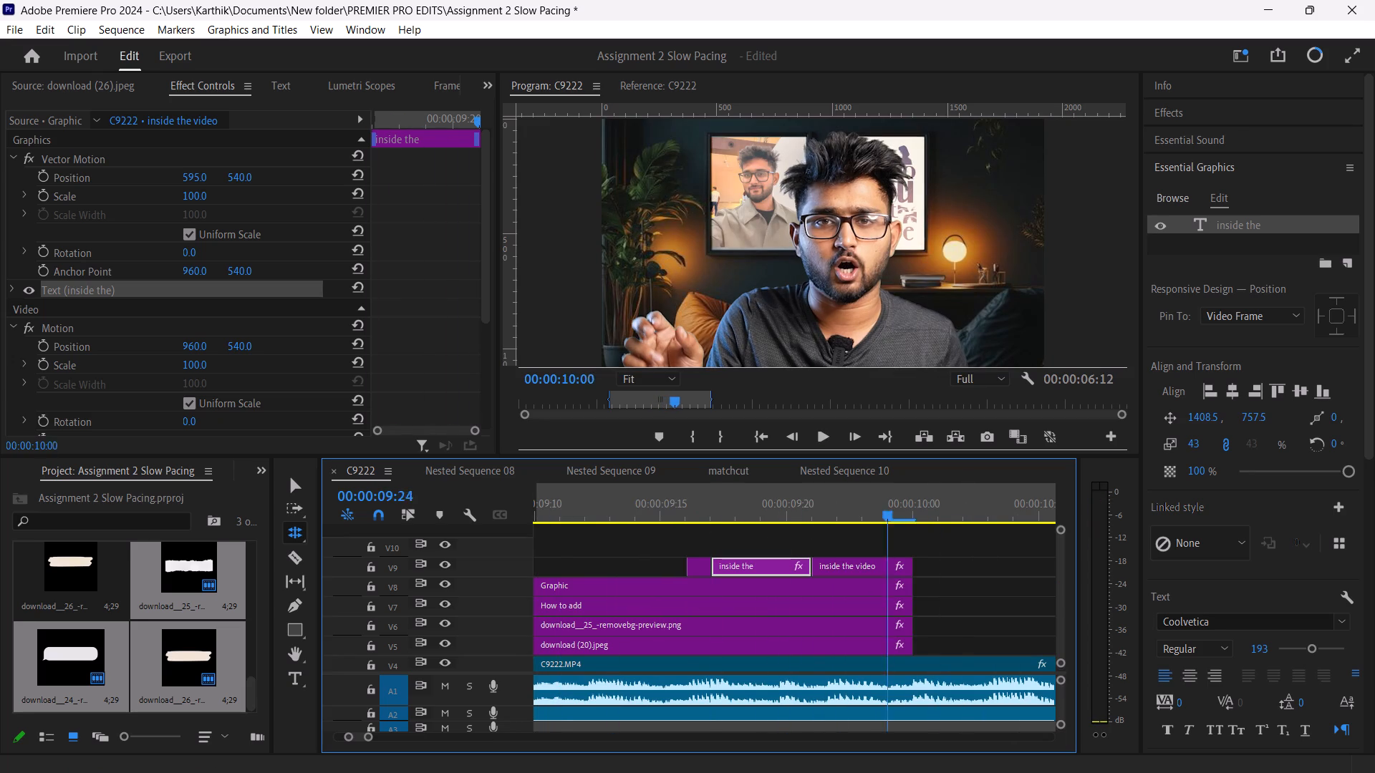
Review the "inside the video" word reveal around 00:00:09:18 to 00:00:09:23 and play the following footage up to about 00:00:10:16.
left_click_drag(884, 525, 745, 517)
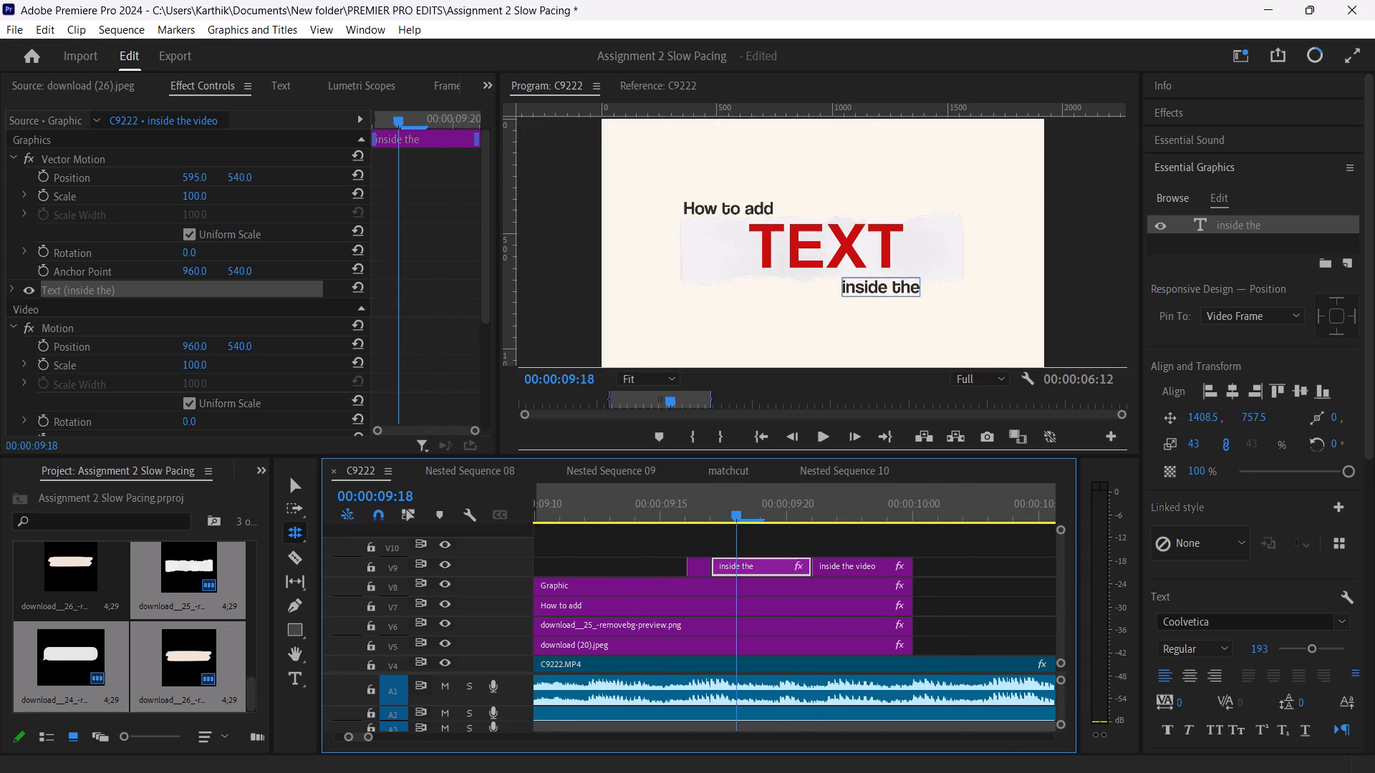
left_click_drag(745, 517, 855, 508)
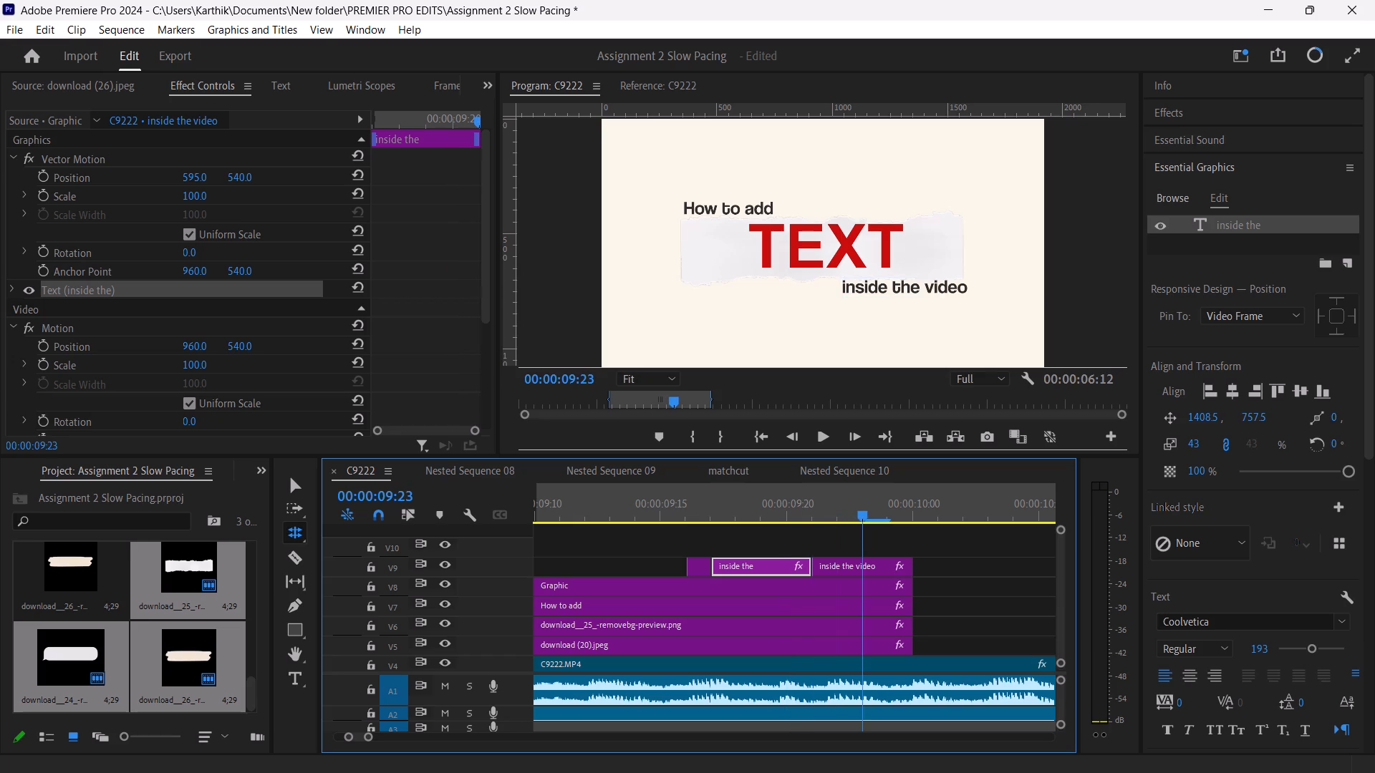
left_click_drag(855, 508, 857, 508)
key("space")
type("n")
key("space")
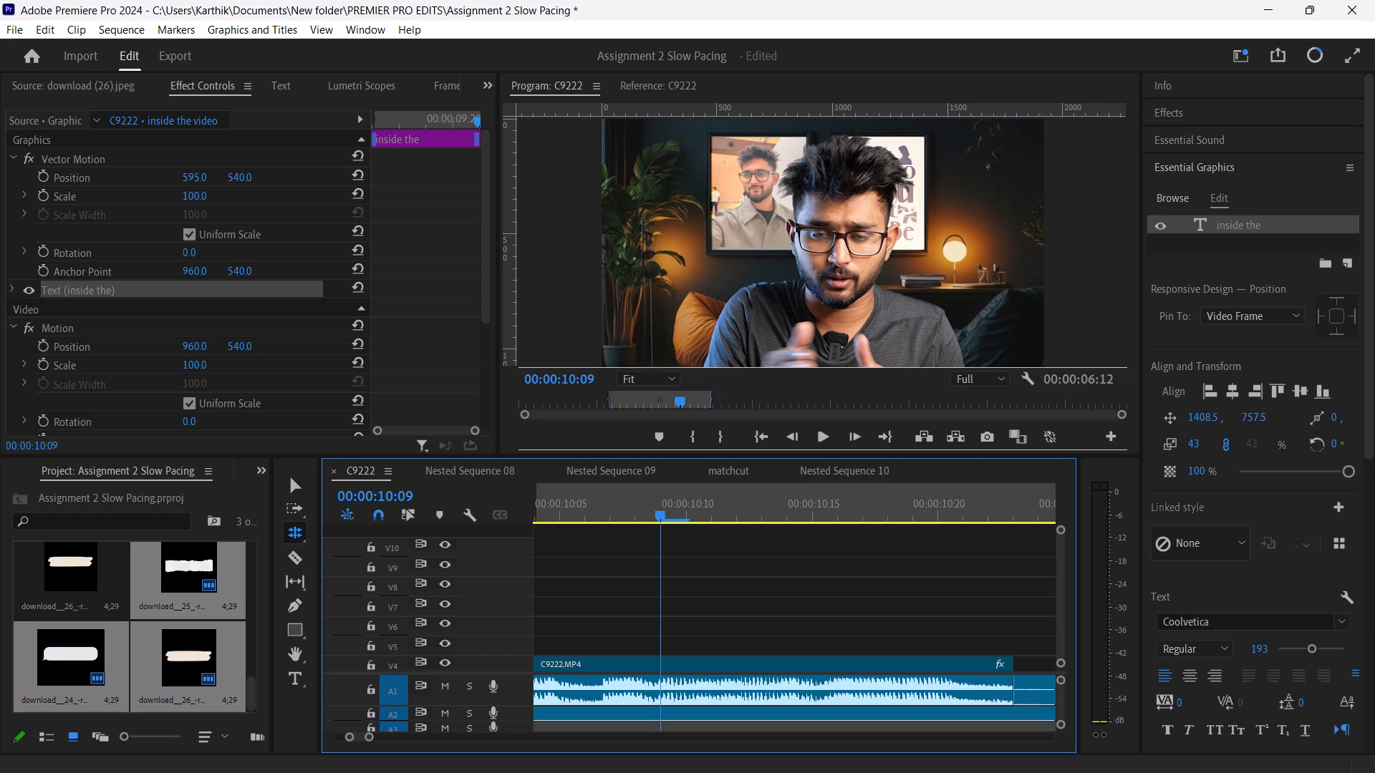
key("space")
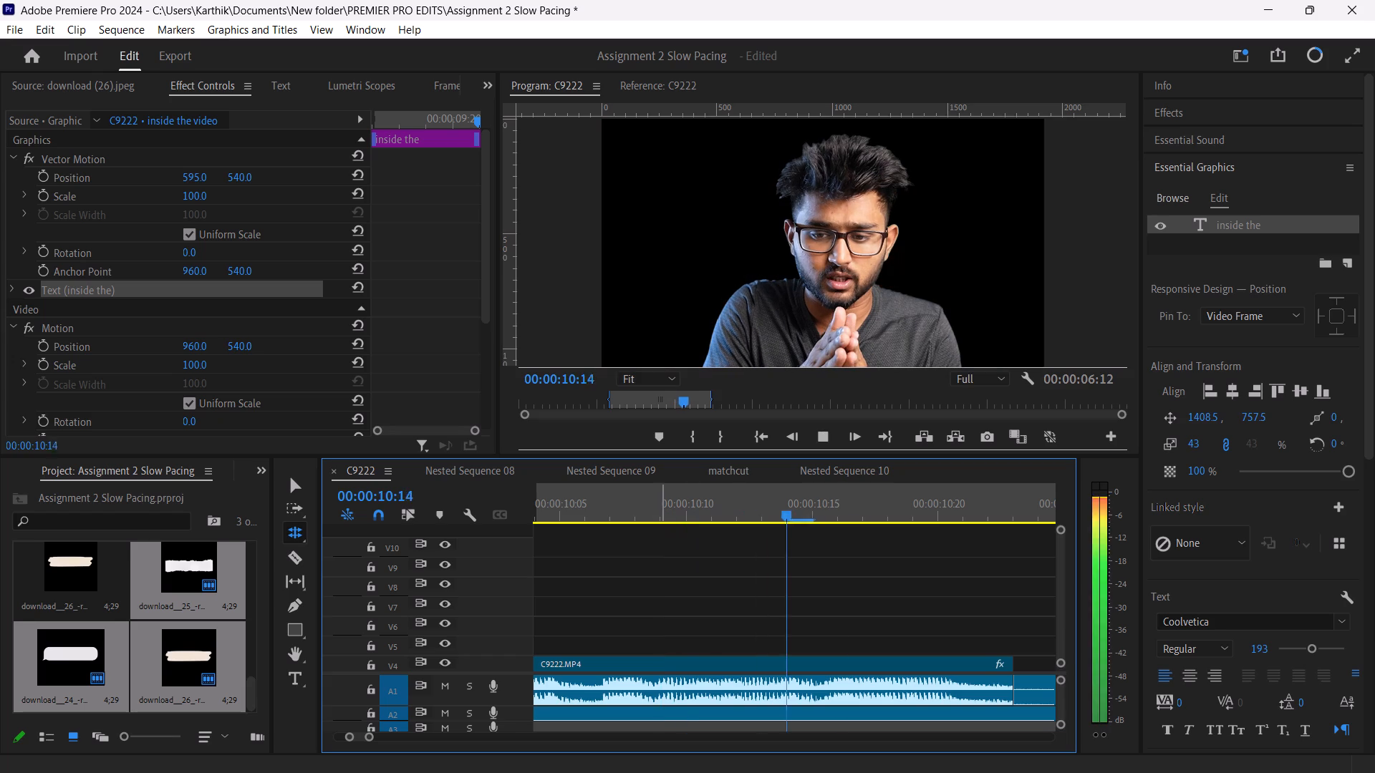
key("space")
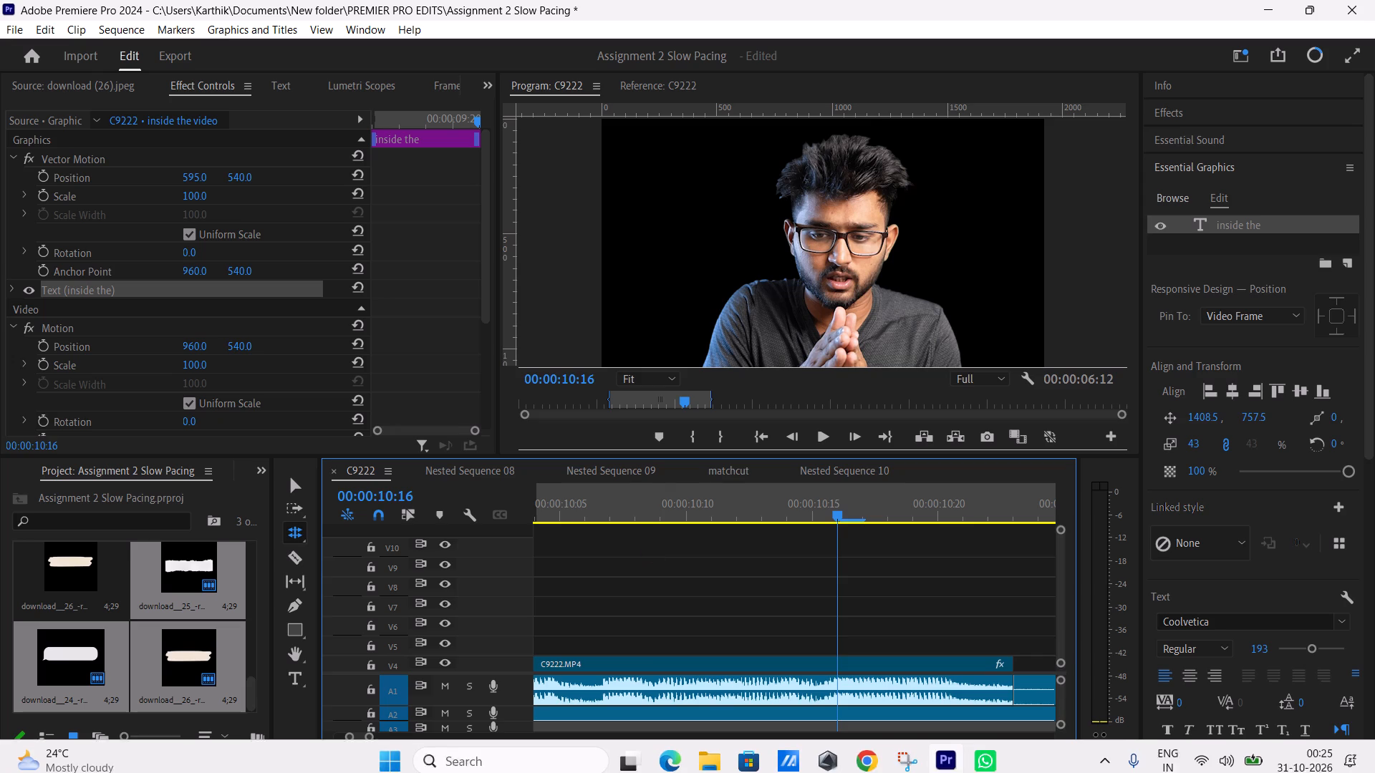
Switch to the Chrome browser window with the remove.bg upload page.
left_click(860, 760)
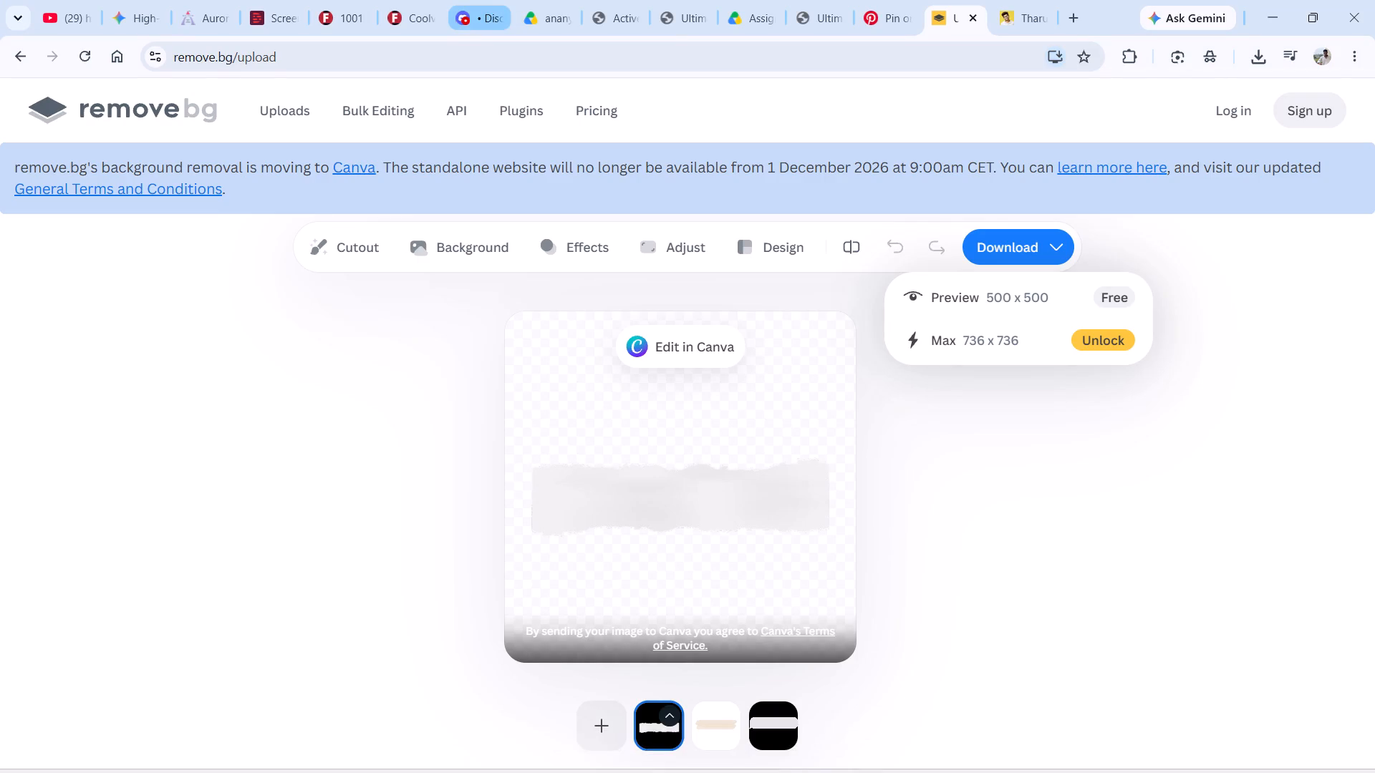
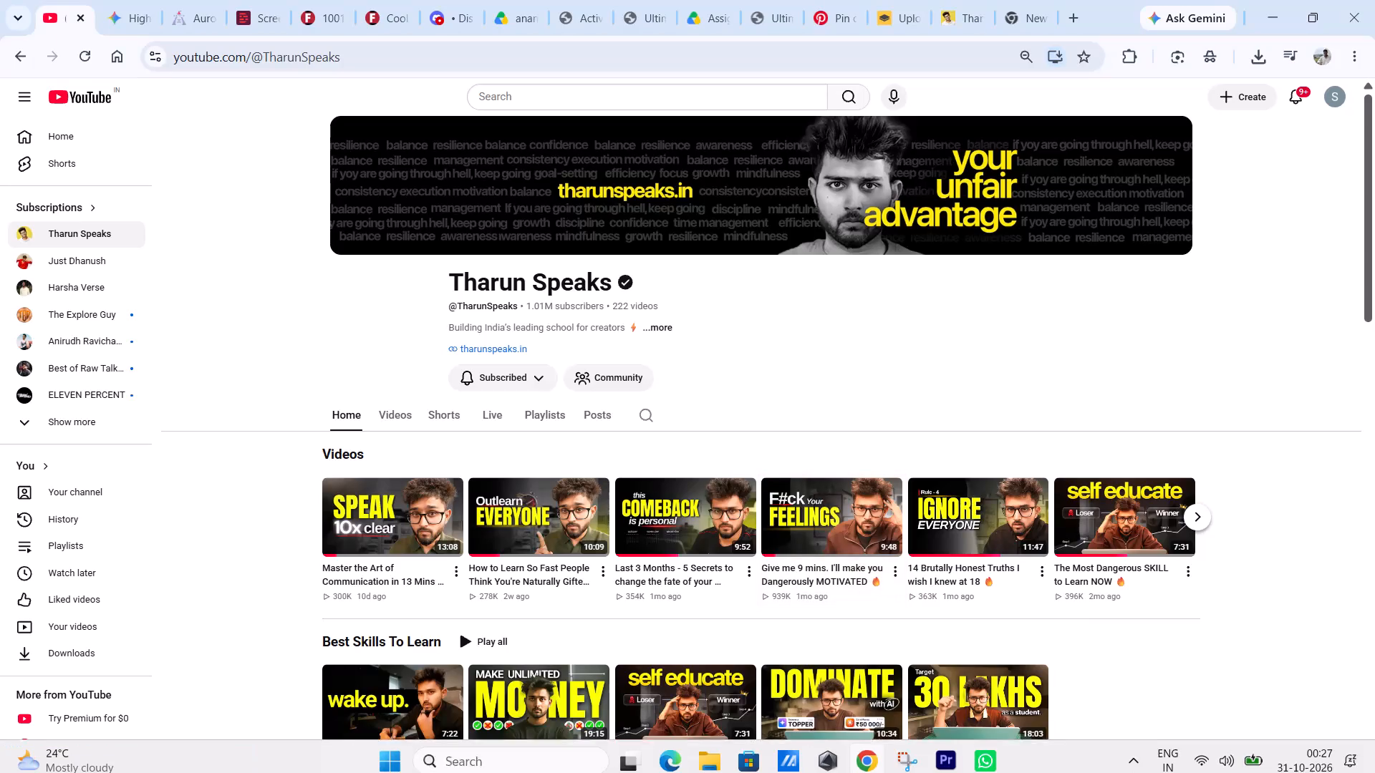
Switch back to Premiere Pro with the C9222 sequence of the Assignment 2 Slow Pacing project.
left_click(950, 754)
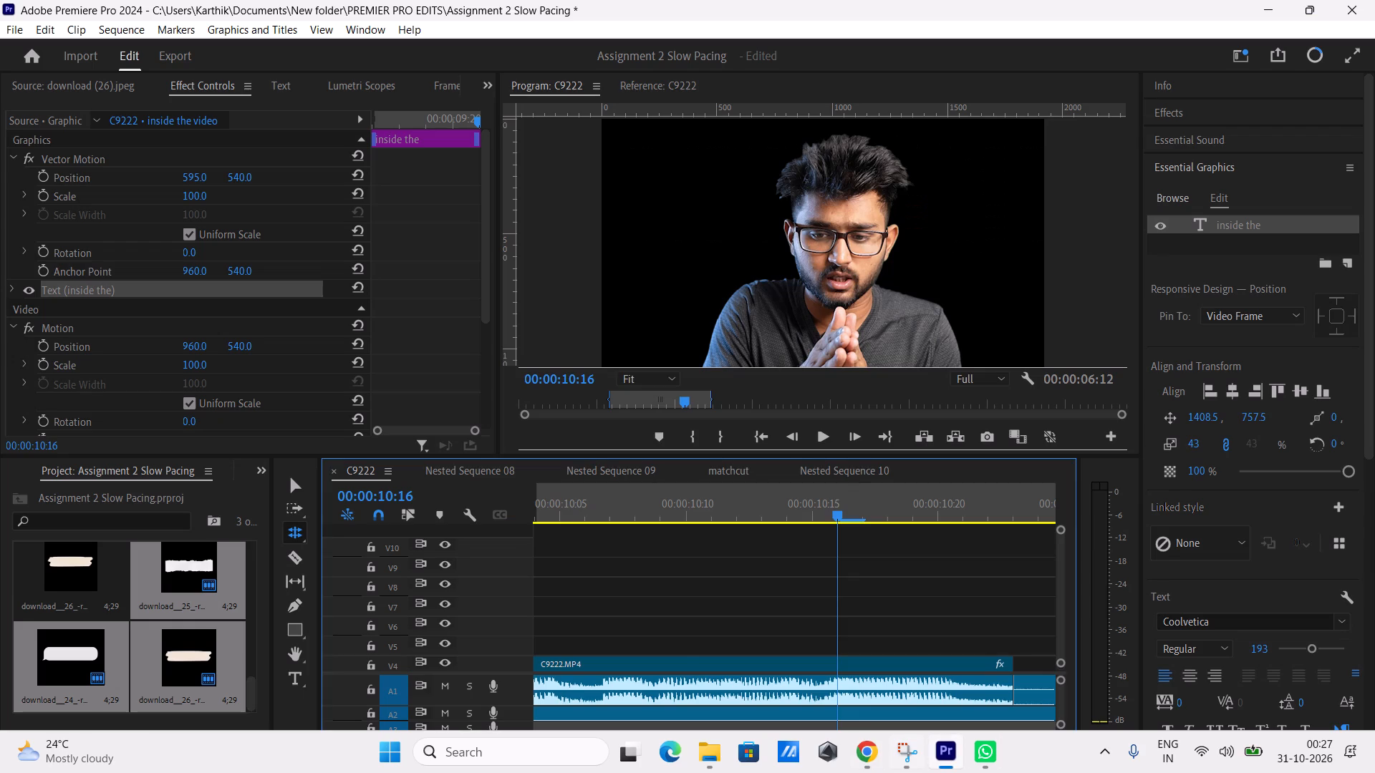
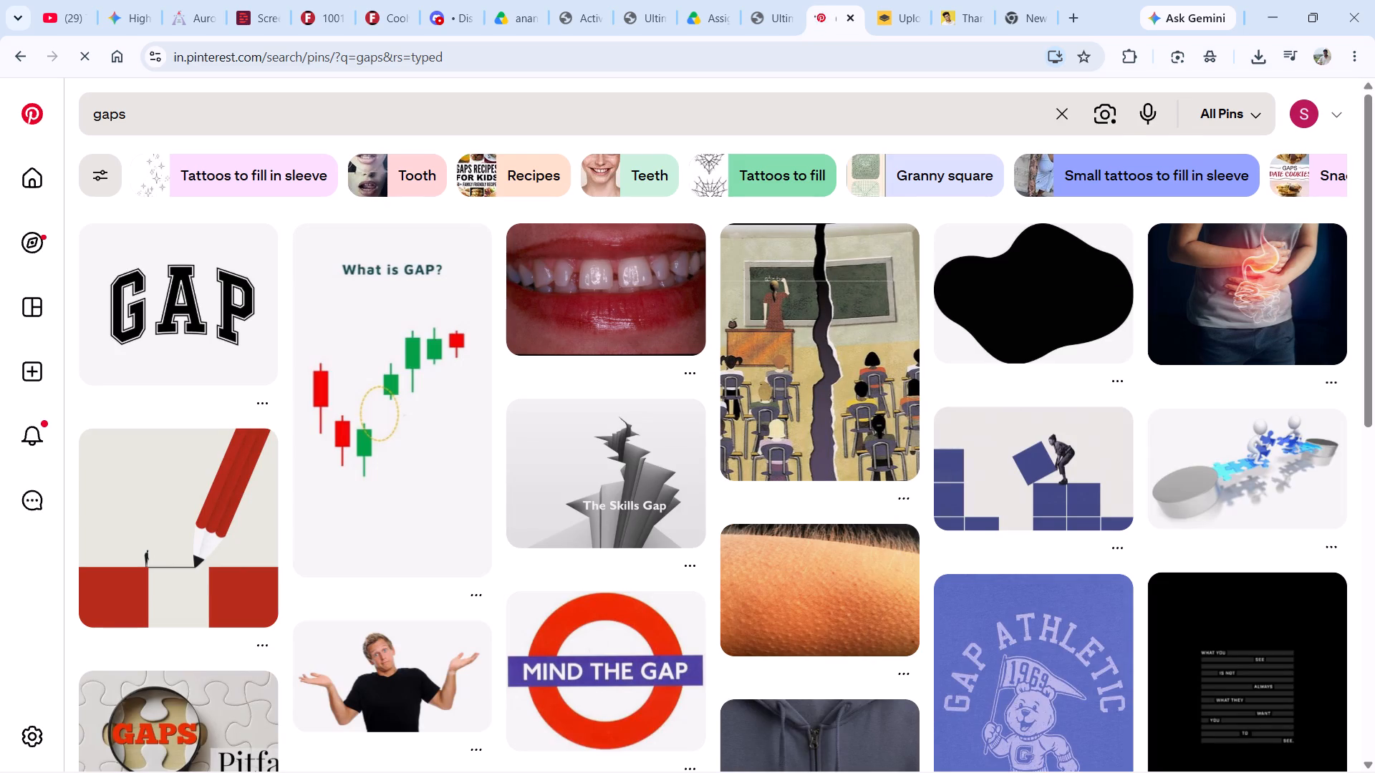
Search Pinterest for "paper gap" and browse the torn-paper image results.
scroll(629, 435, "down", 2)
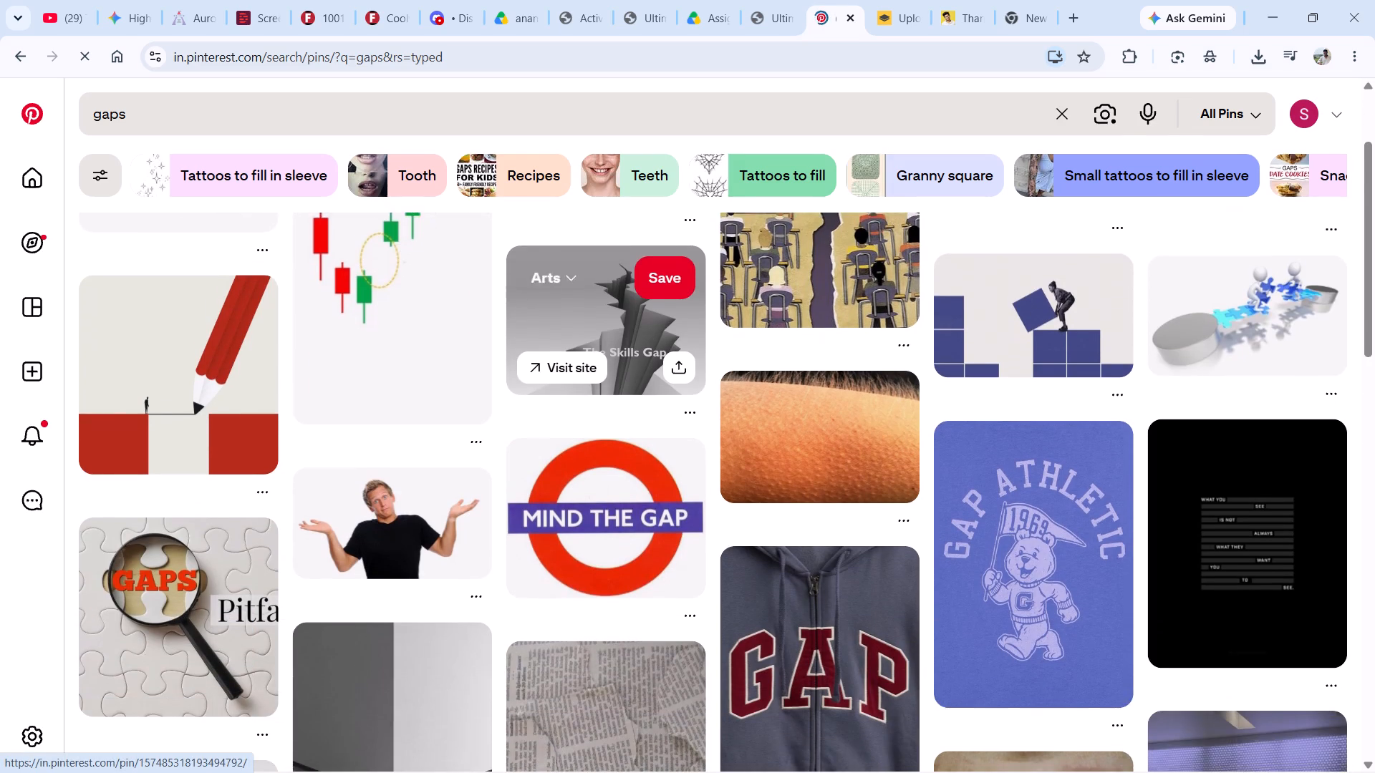
scroll(629, 435, "down", 2)
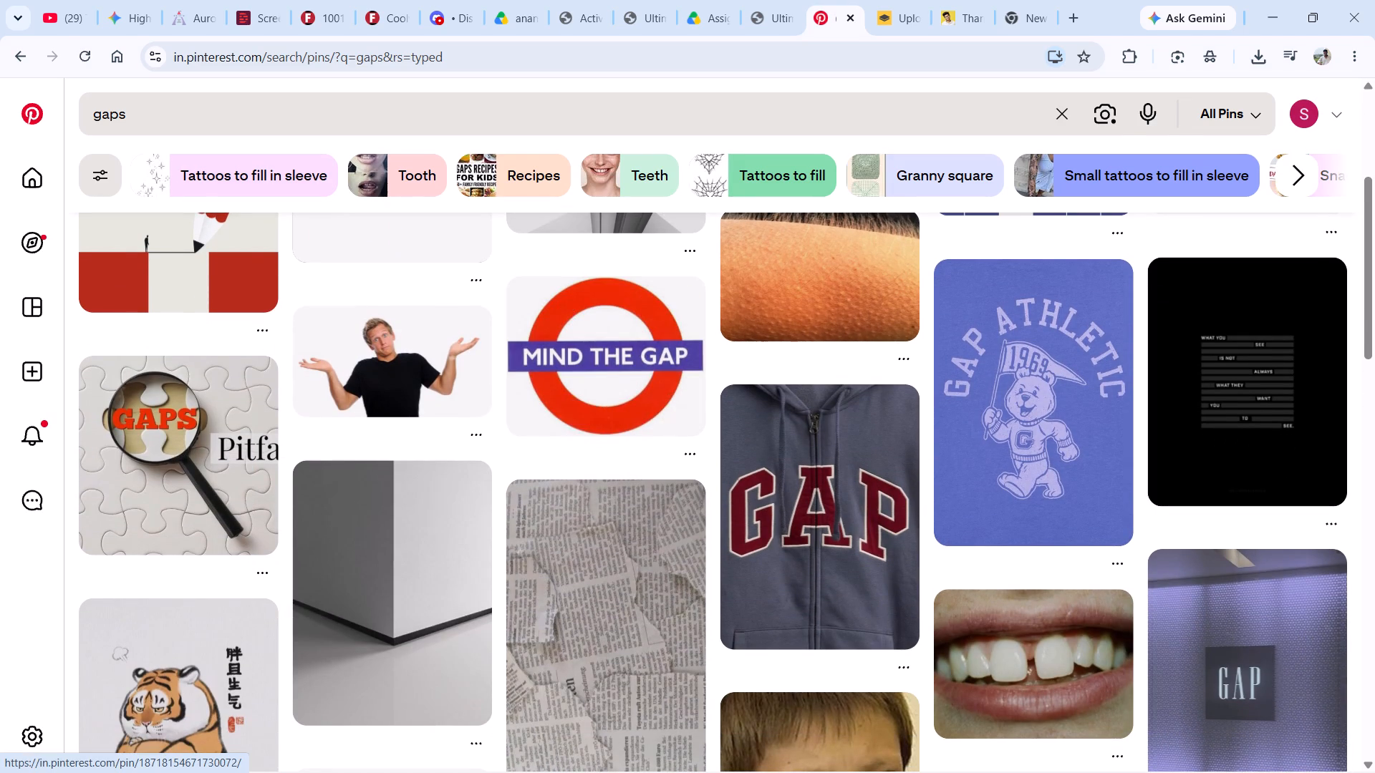
left_click(310, 145)
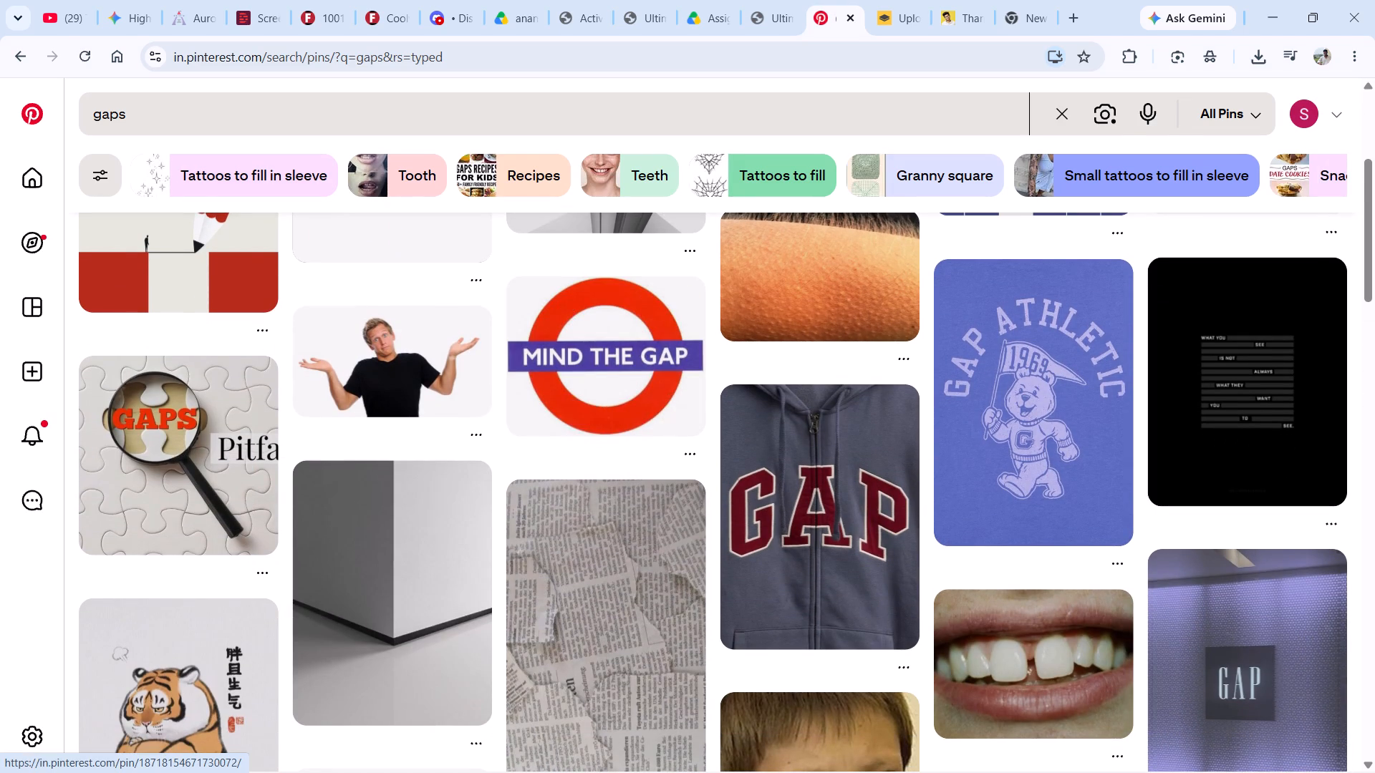
double_click(271, 117)
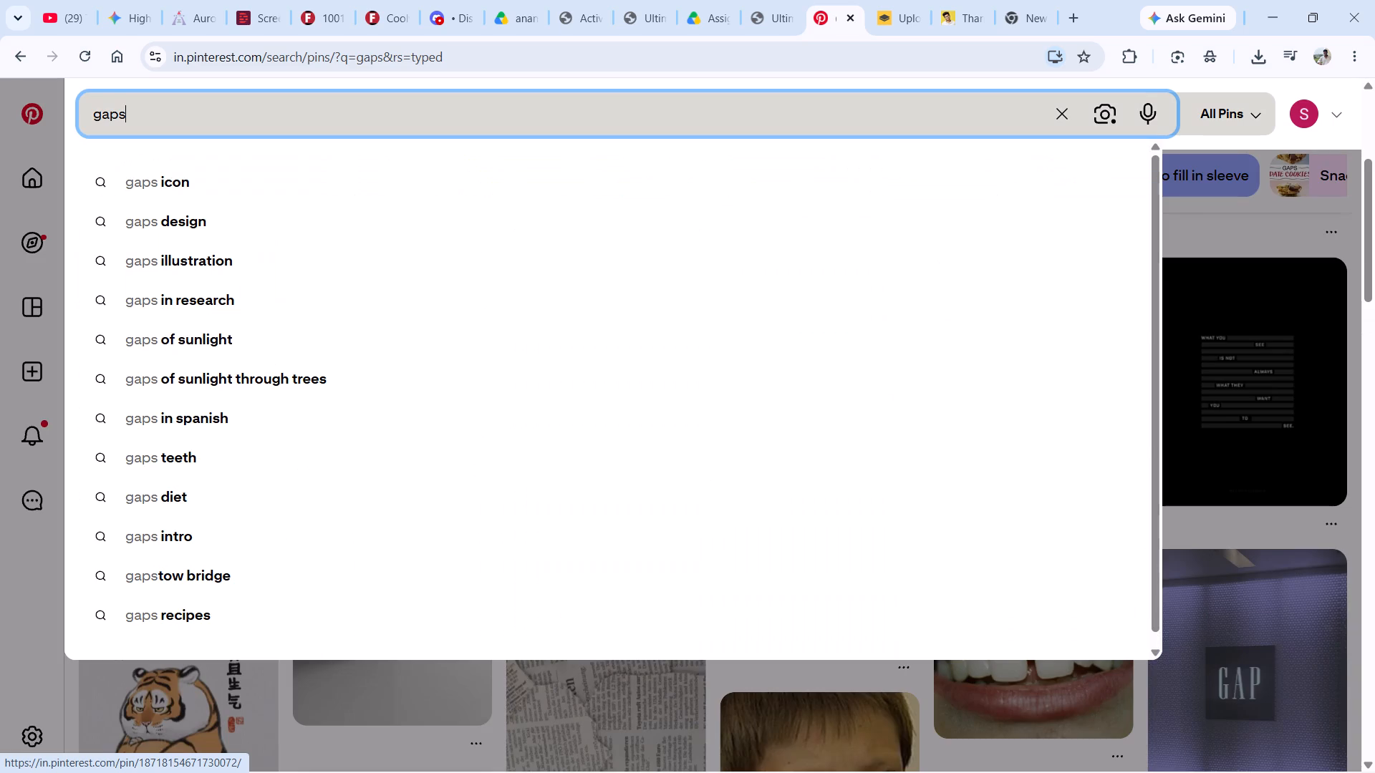
type("paper gap")
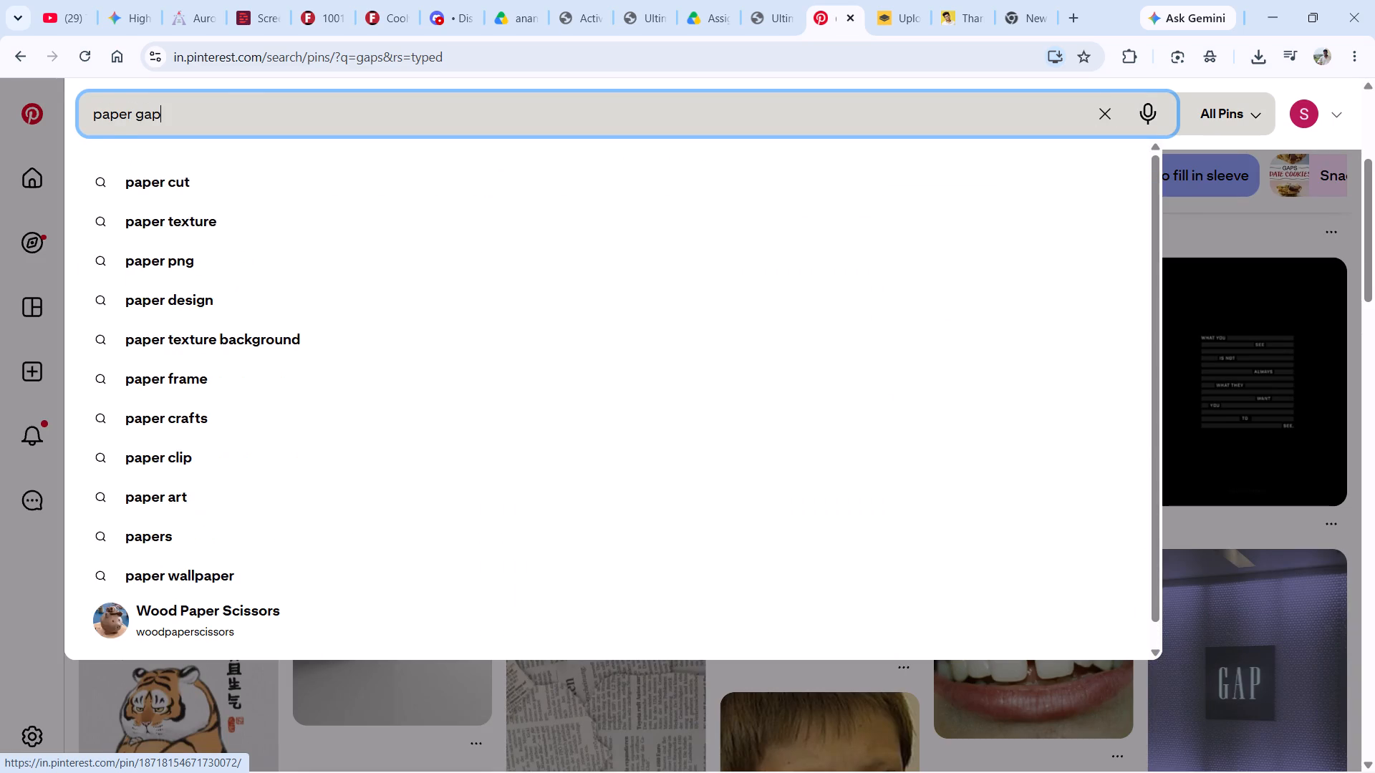
key("Return")
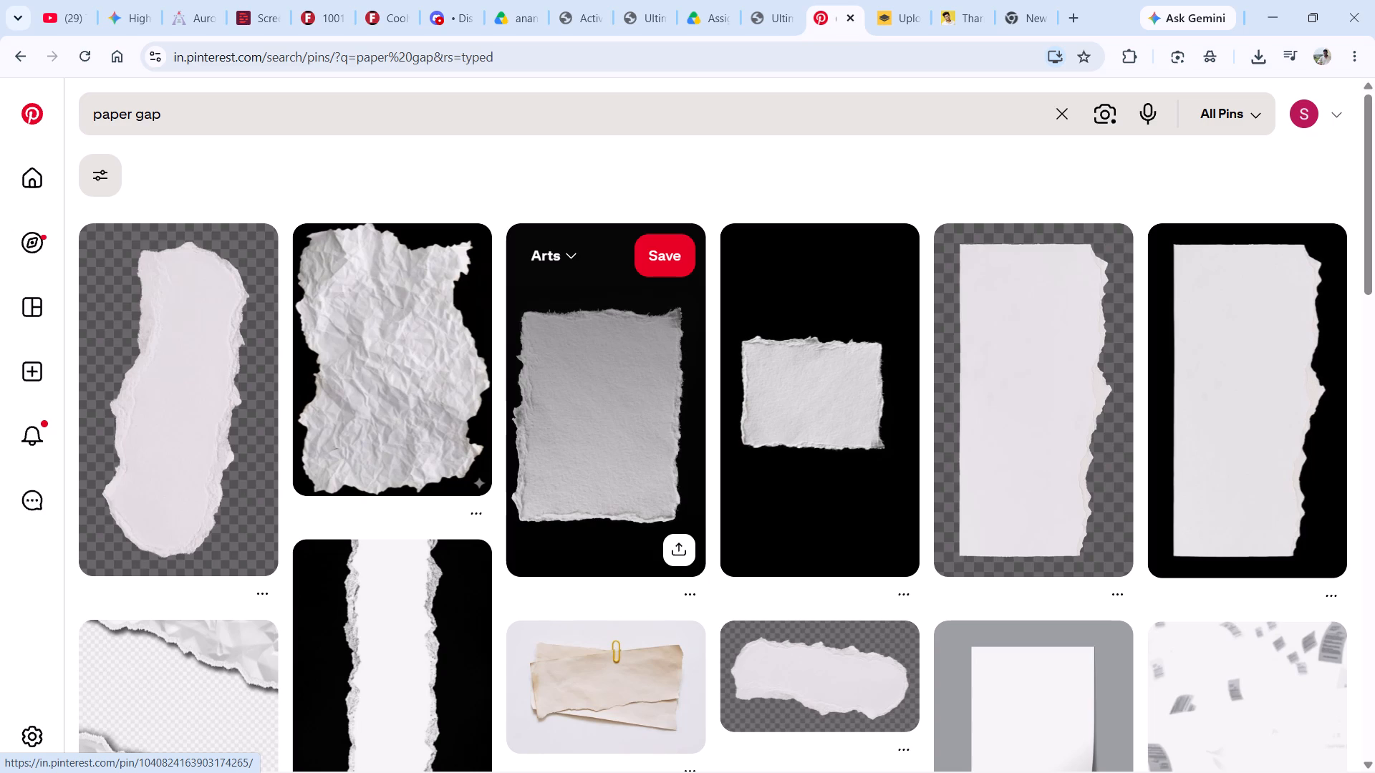
scroll(771, 444, "down", 5)
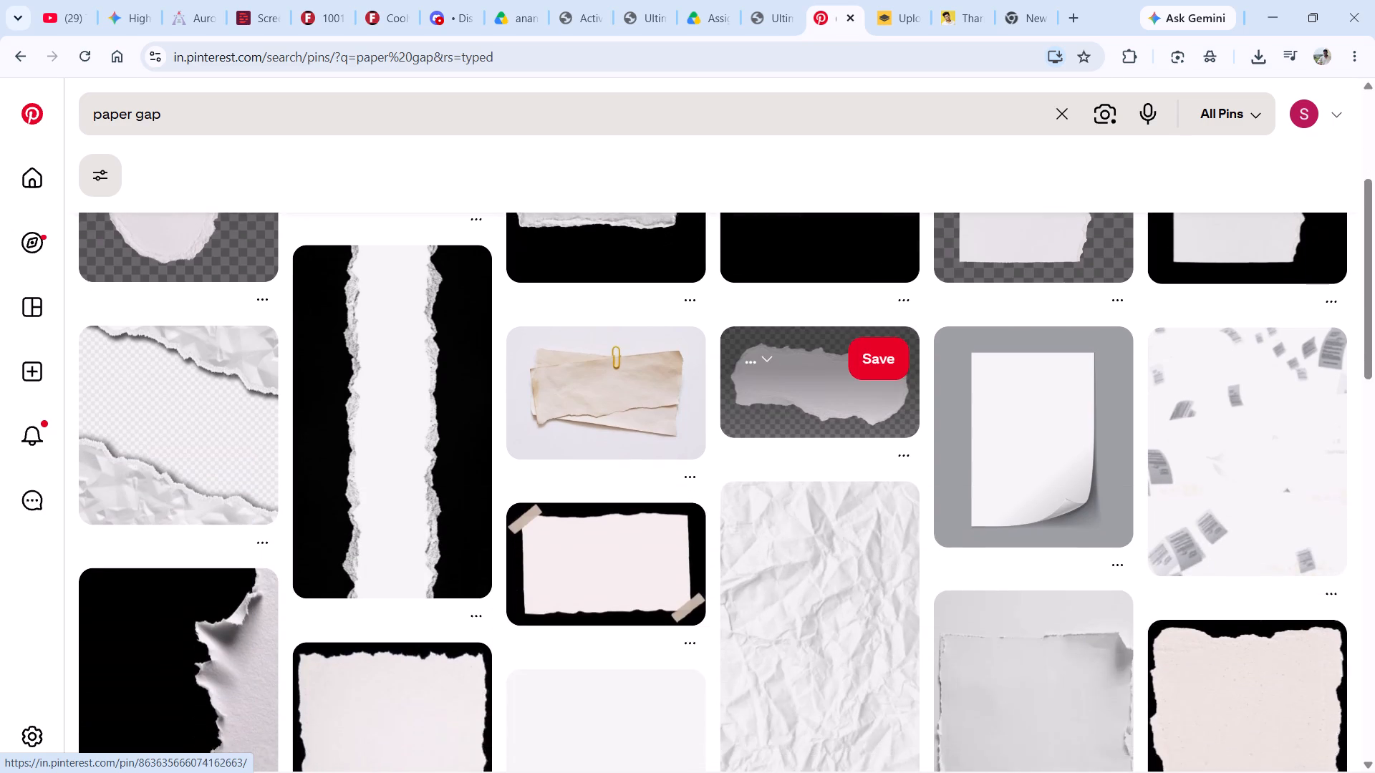
scroll(771, 444, "down", 4)
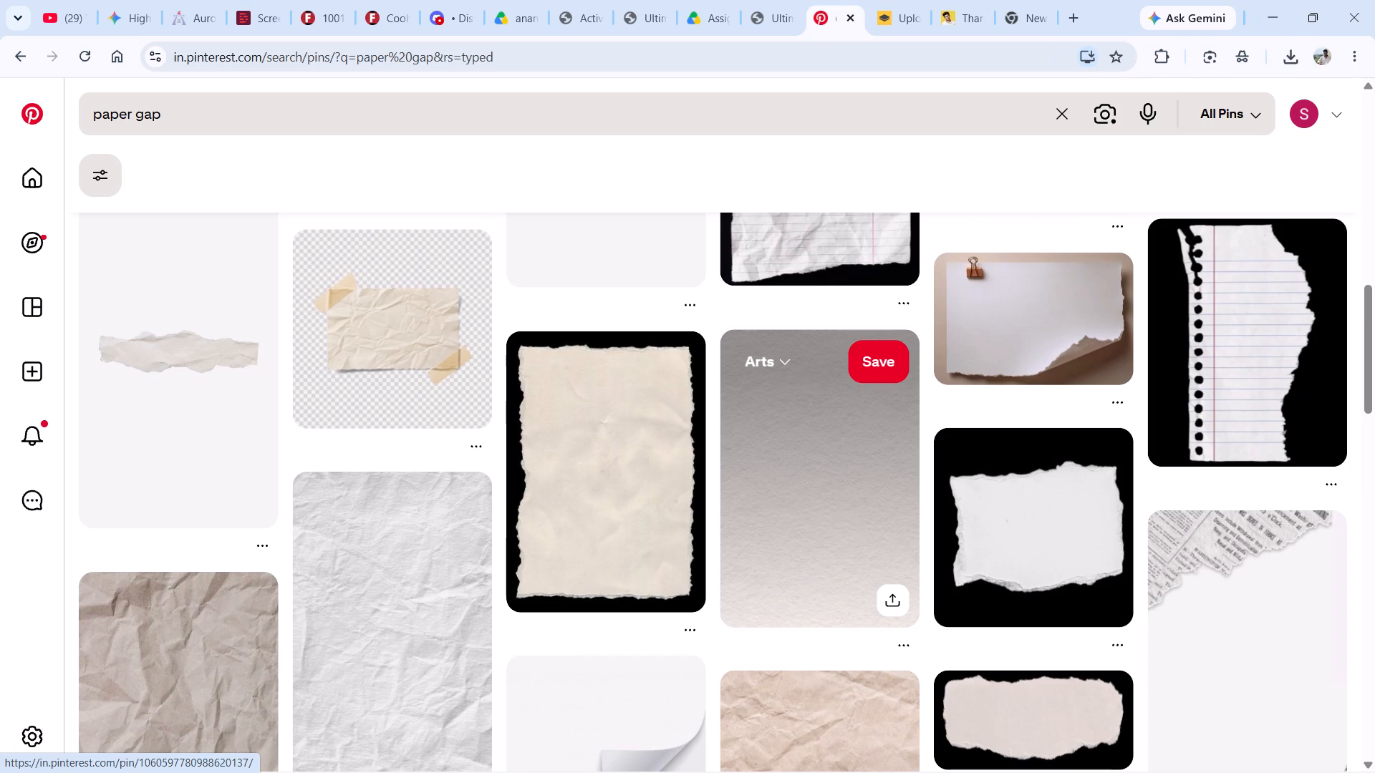
double_click(554, 118)
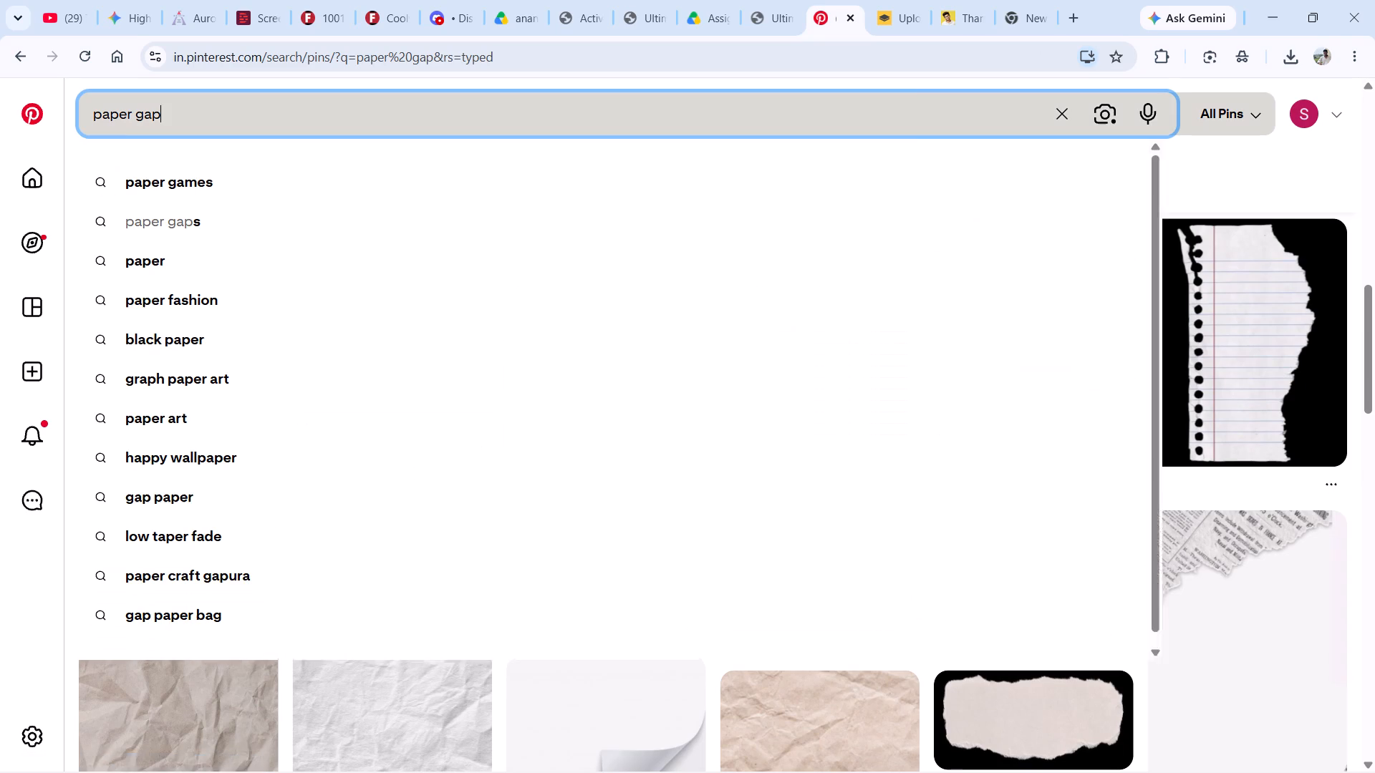
double_click(554, 118)
left_click_drag(554, 118, 784, 459)
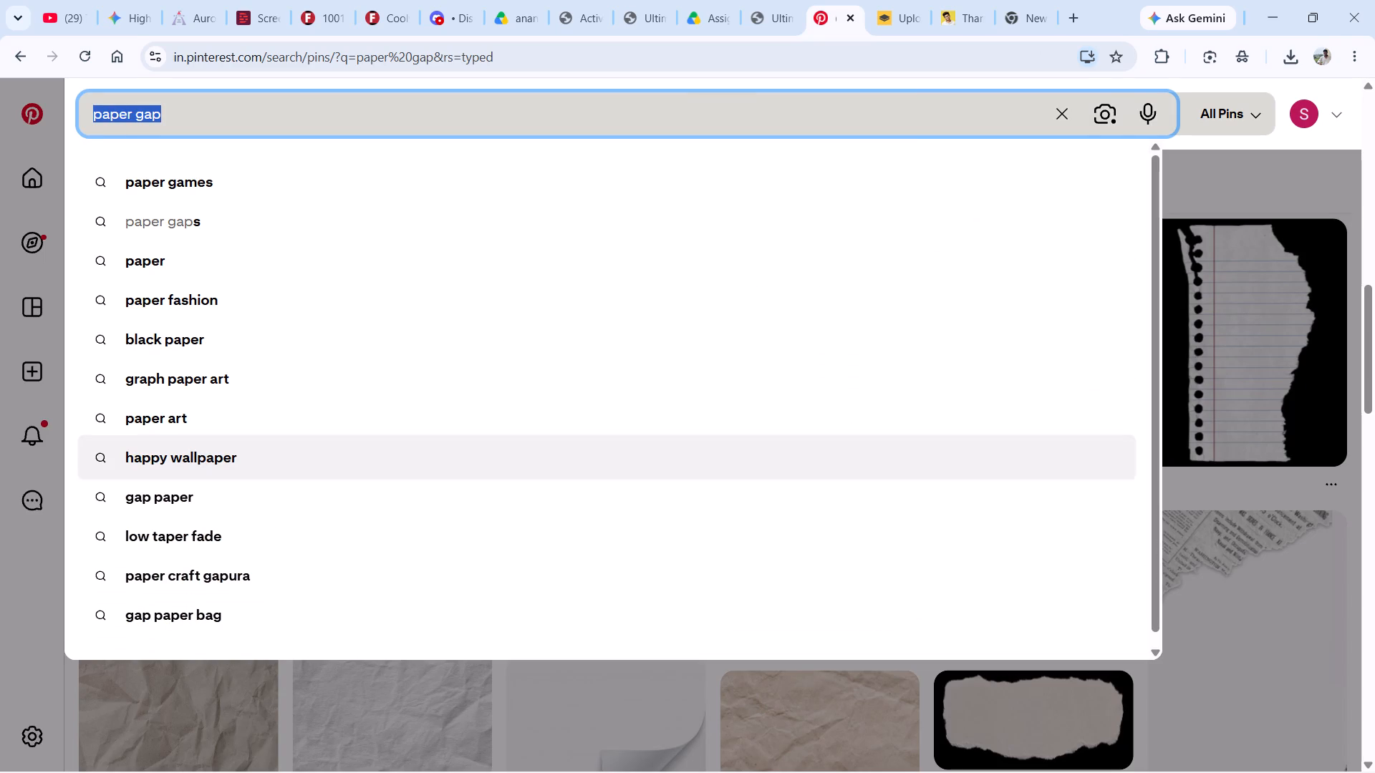
Switch to File Explorer and look through the images in the Downloads folder.
left_click(730, 750)
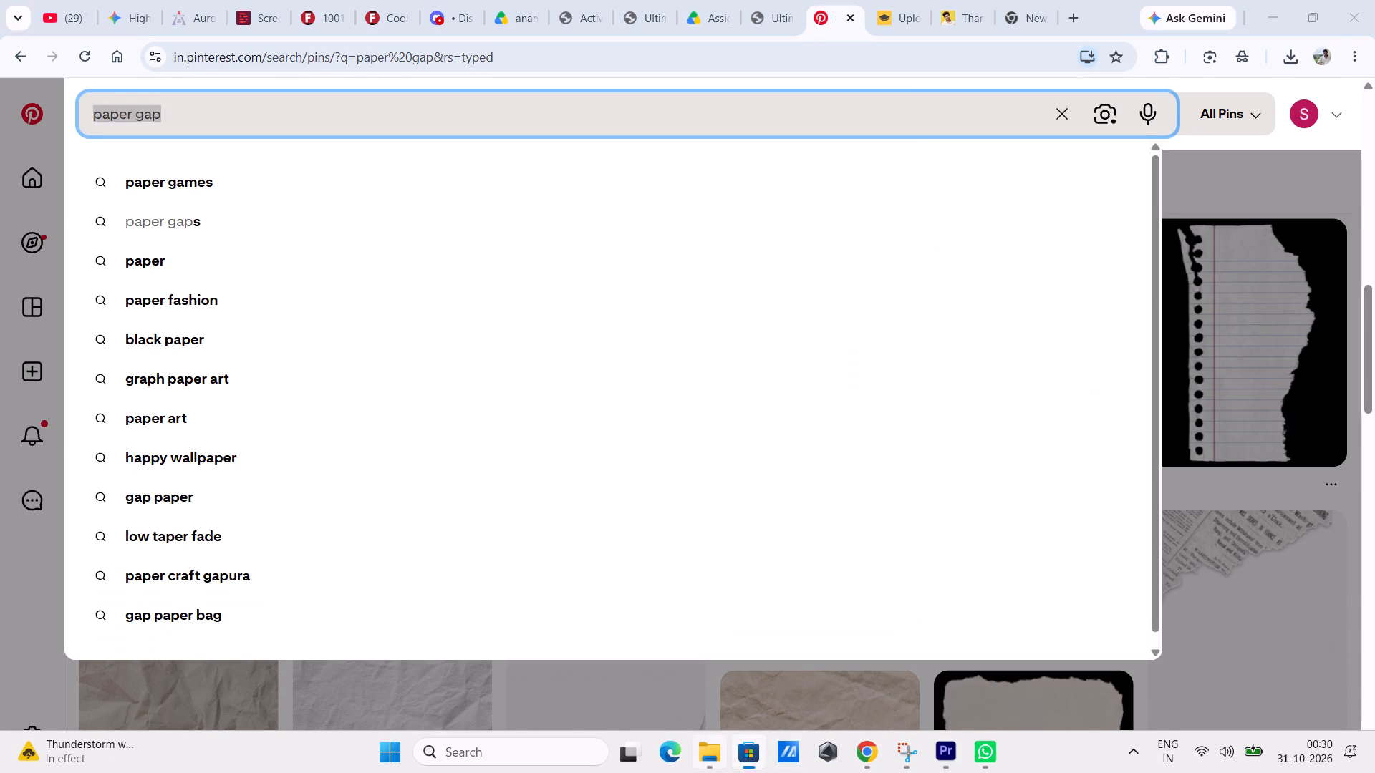
left_click(723, 750)
left_click(702, 754)
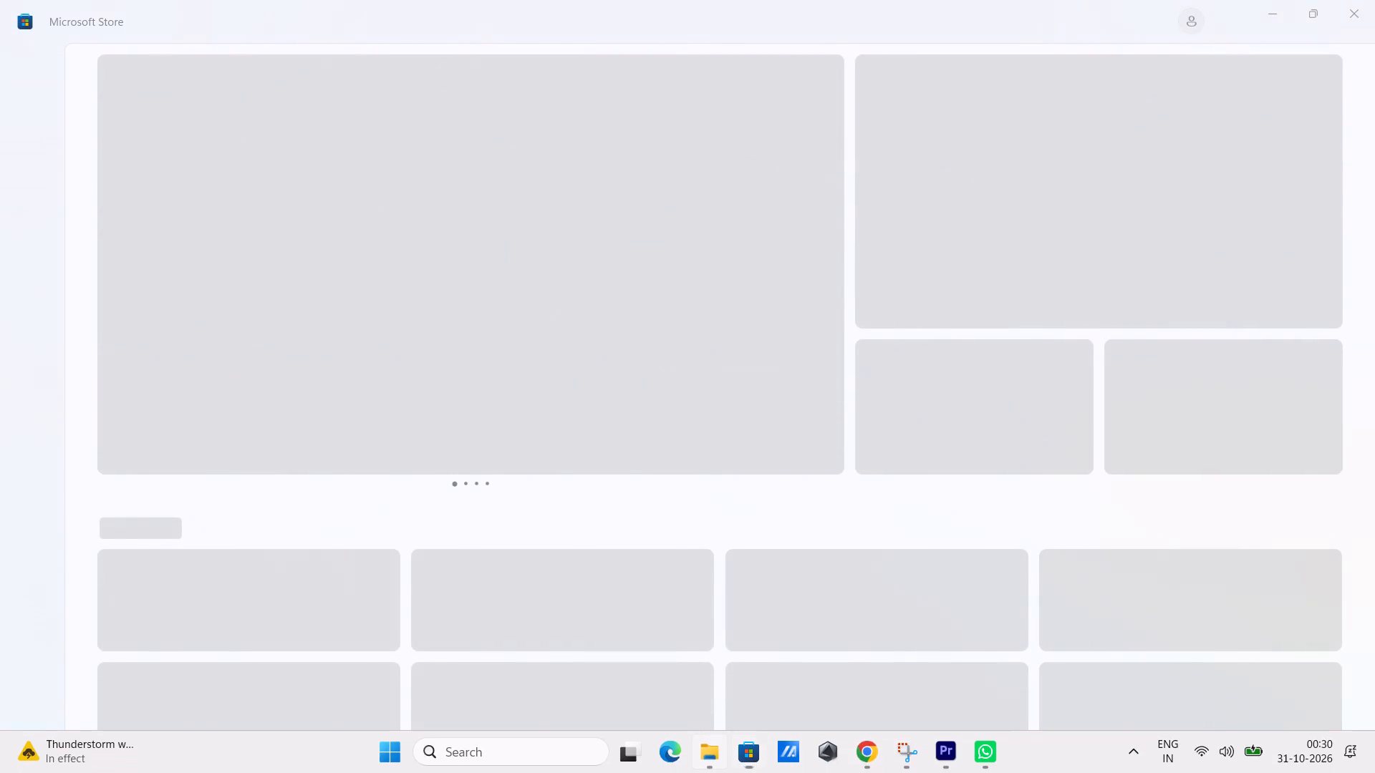
scroll(612, 556, "down", 3)
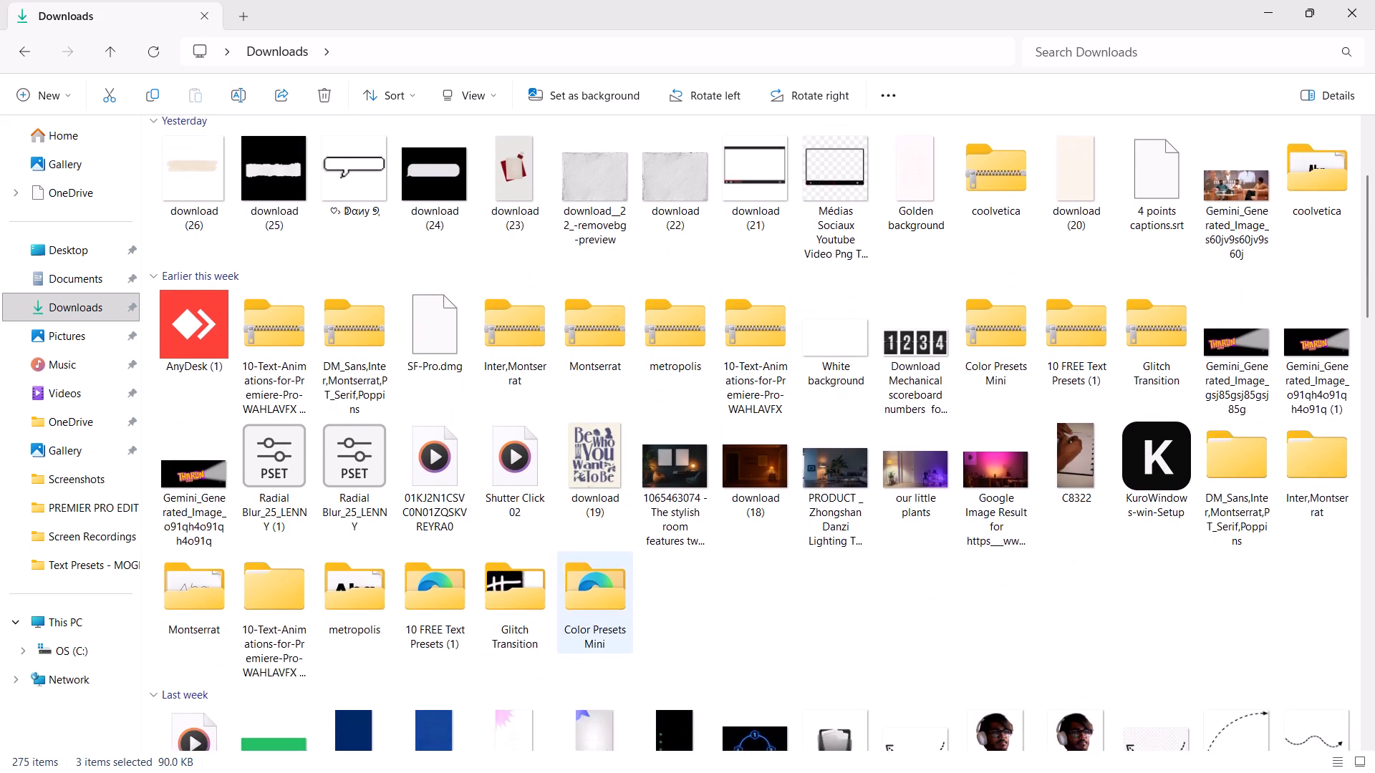
scroll(612, 556, "down", 4)
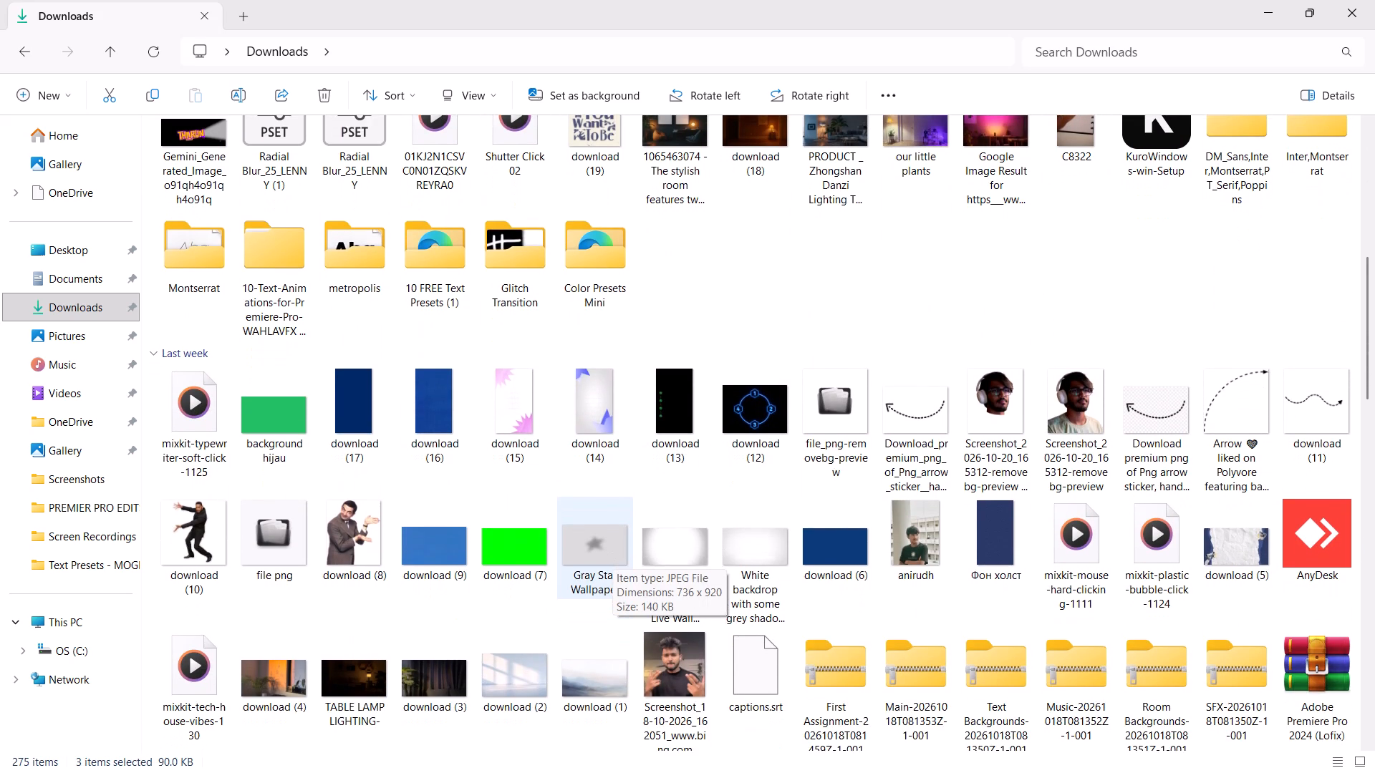
Switch to Premiere Pro and play the C9222 sequence in short bursts from 00:00:10:16 to 00:00:15:07.
left_click(960, 751)
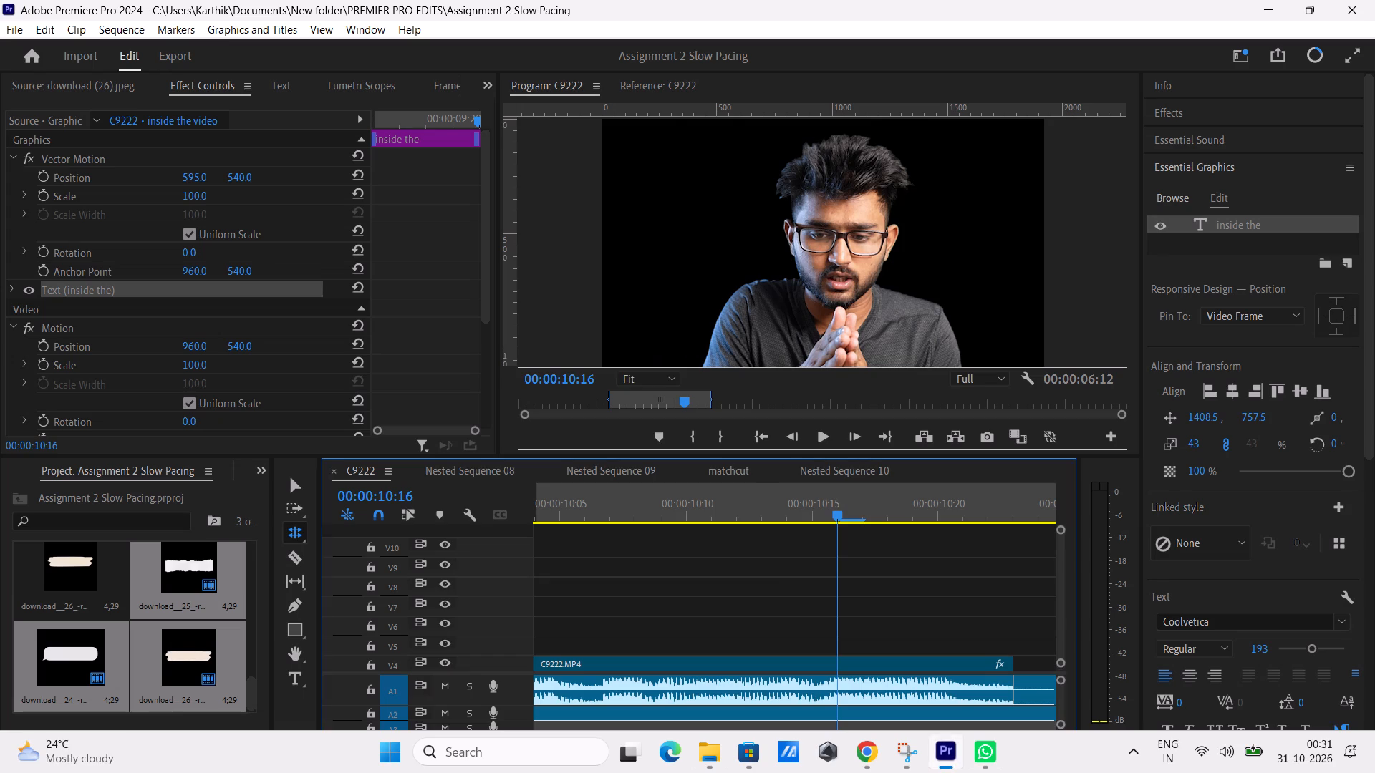
key("space")
key("space")
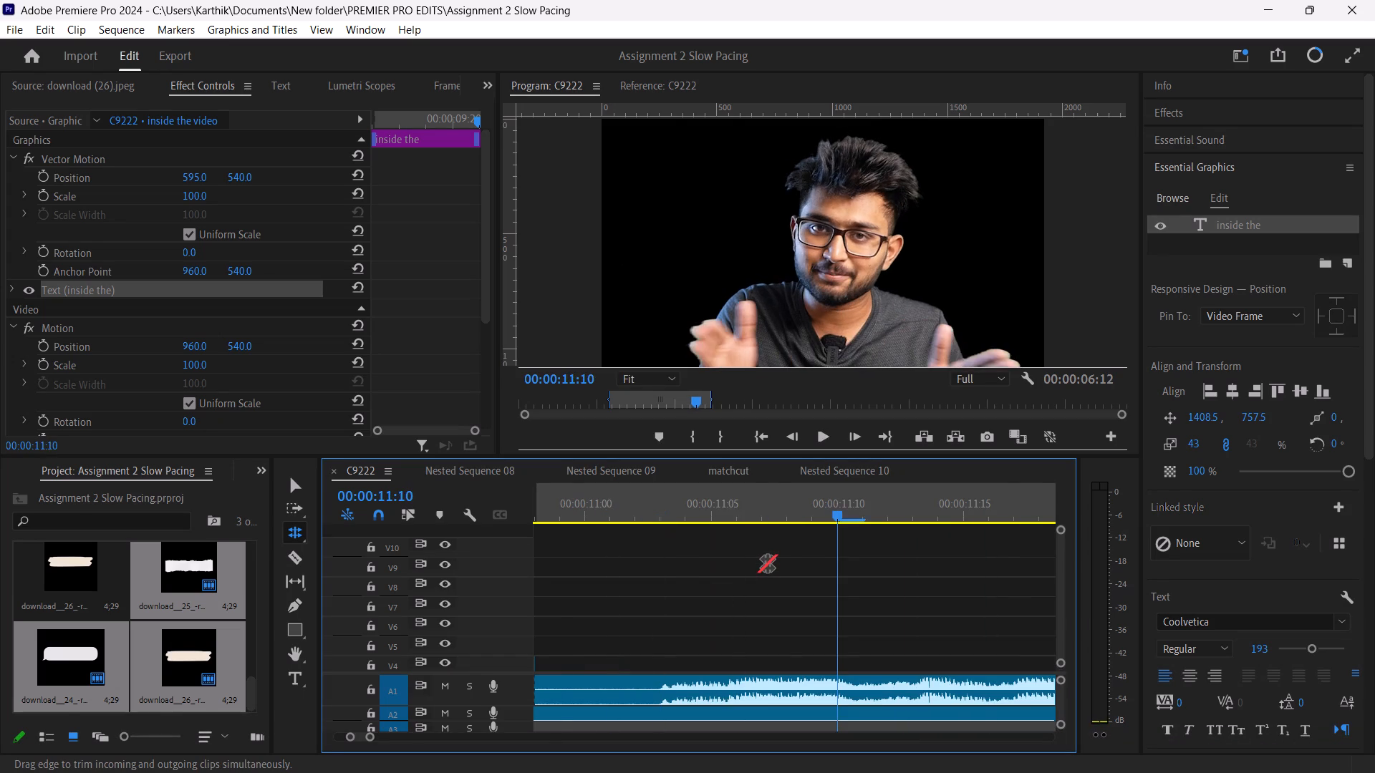
key("space")
key("space")
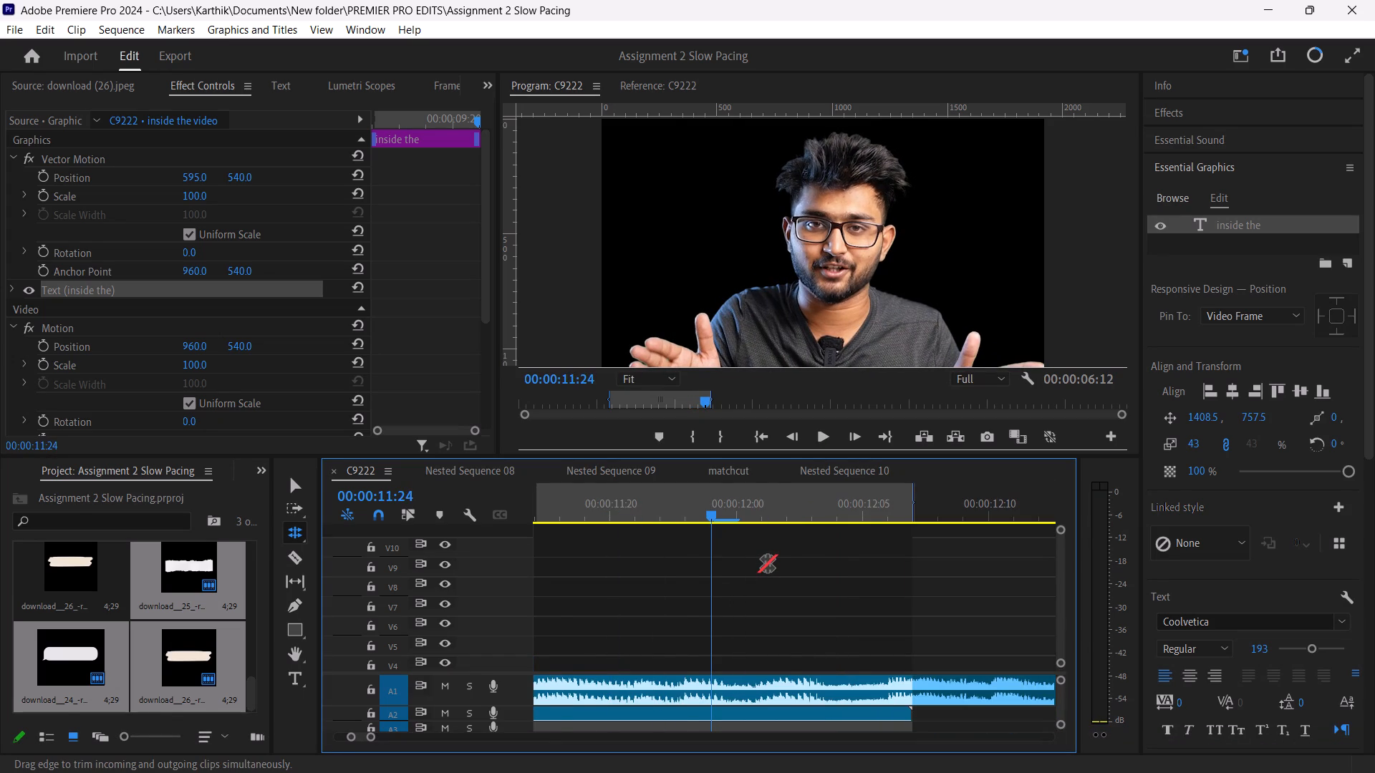
key("space")
key("space")
key("space")
key("space")
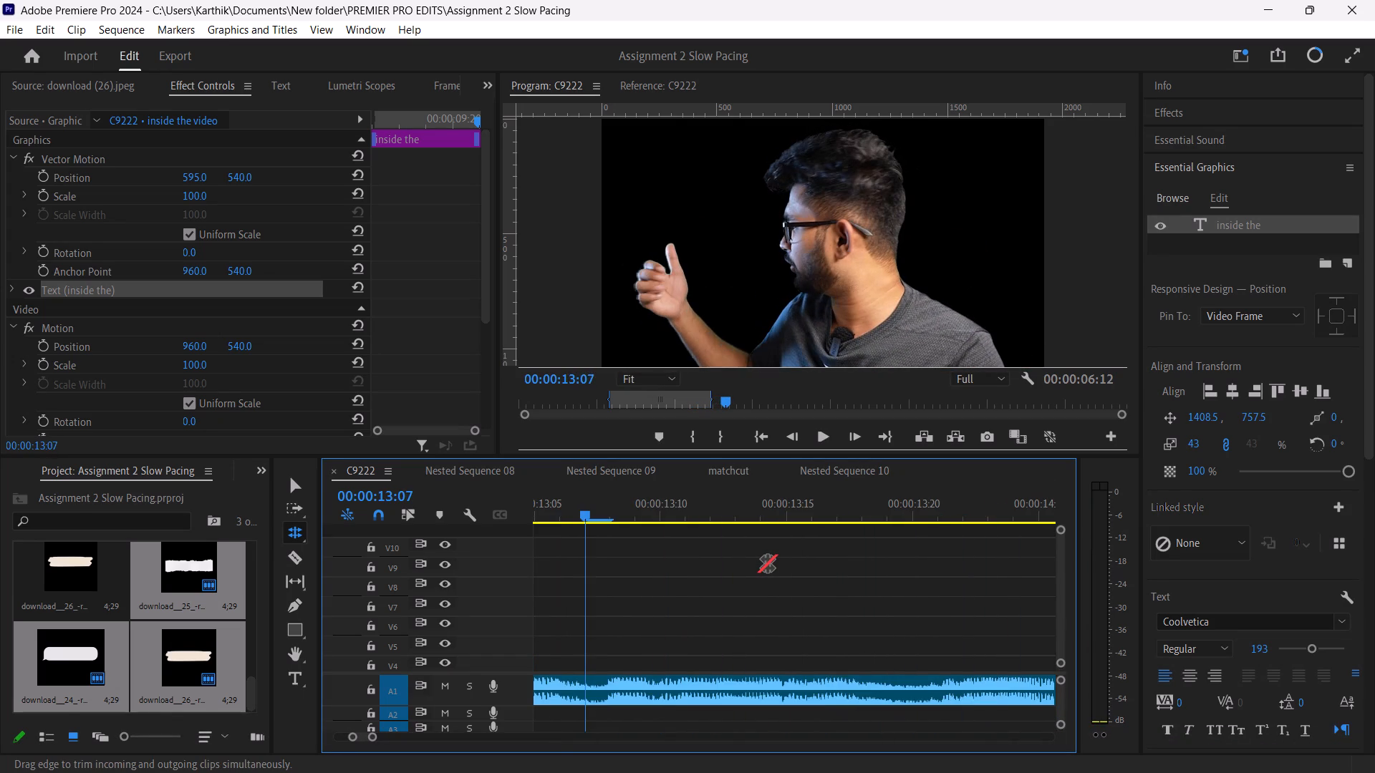
key("space")
key("space")
key("space")
key("space")
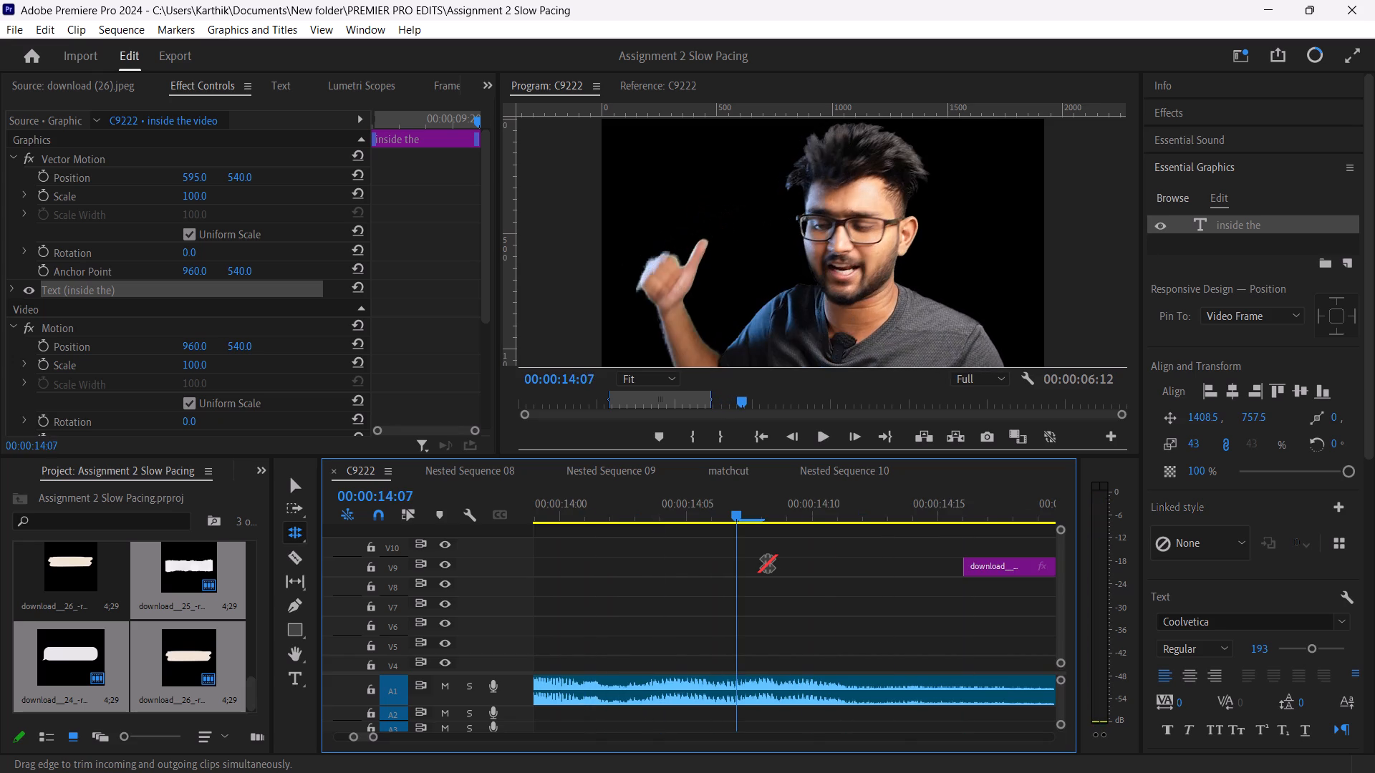
key("space")
key("space")
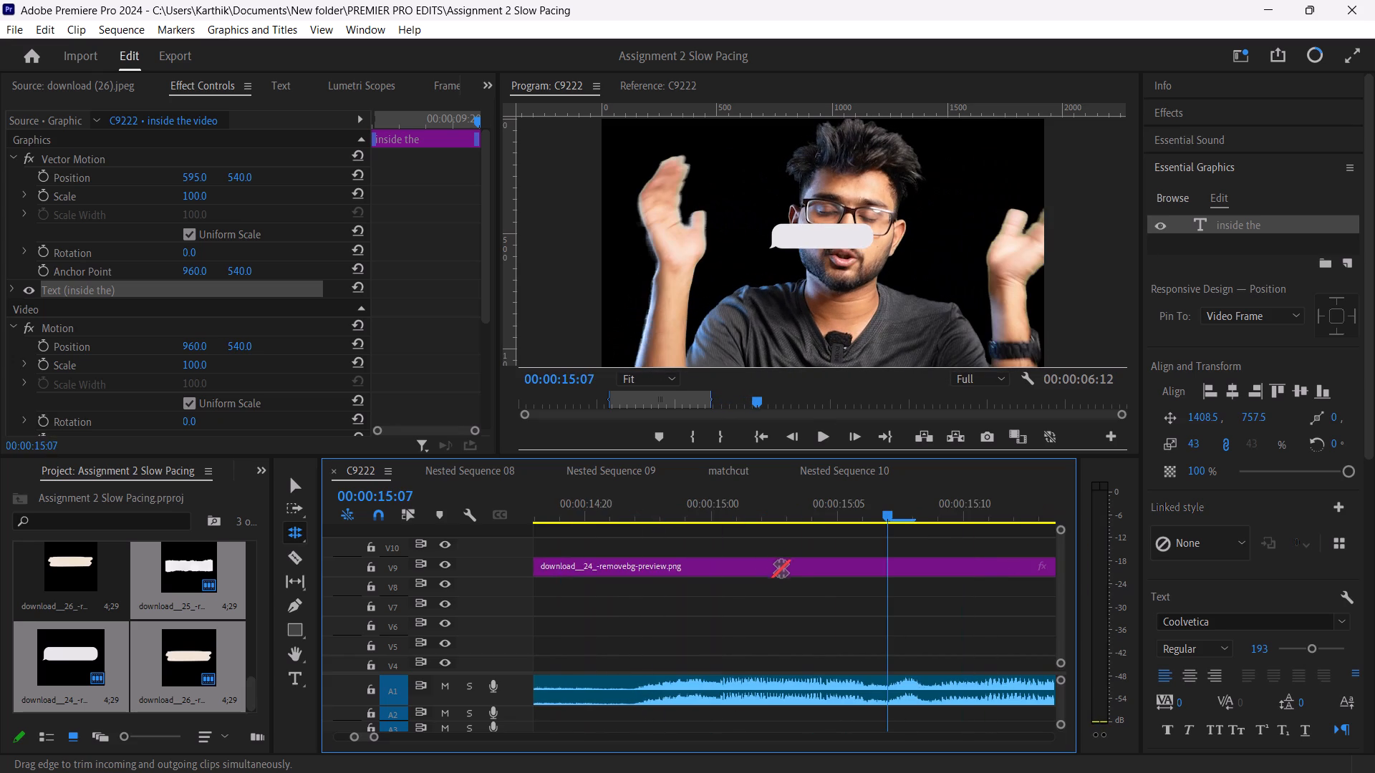
Delete the download__24_-removebg-preview.png overlay on track V9 at 00:00:15:07.
key("v")
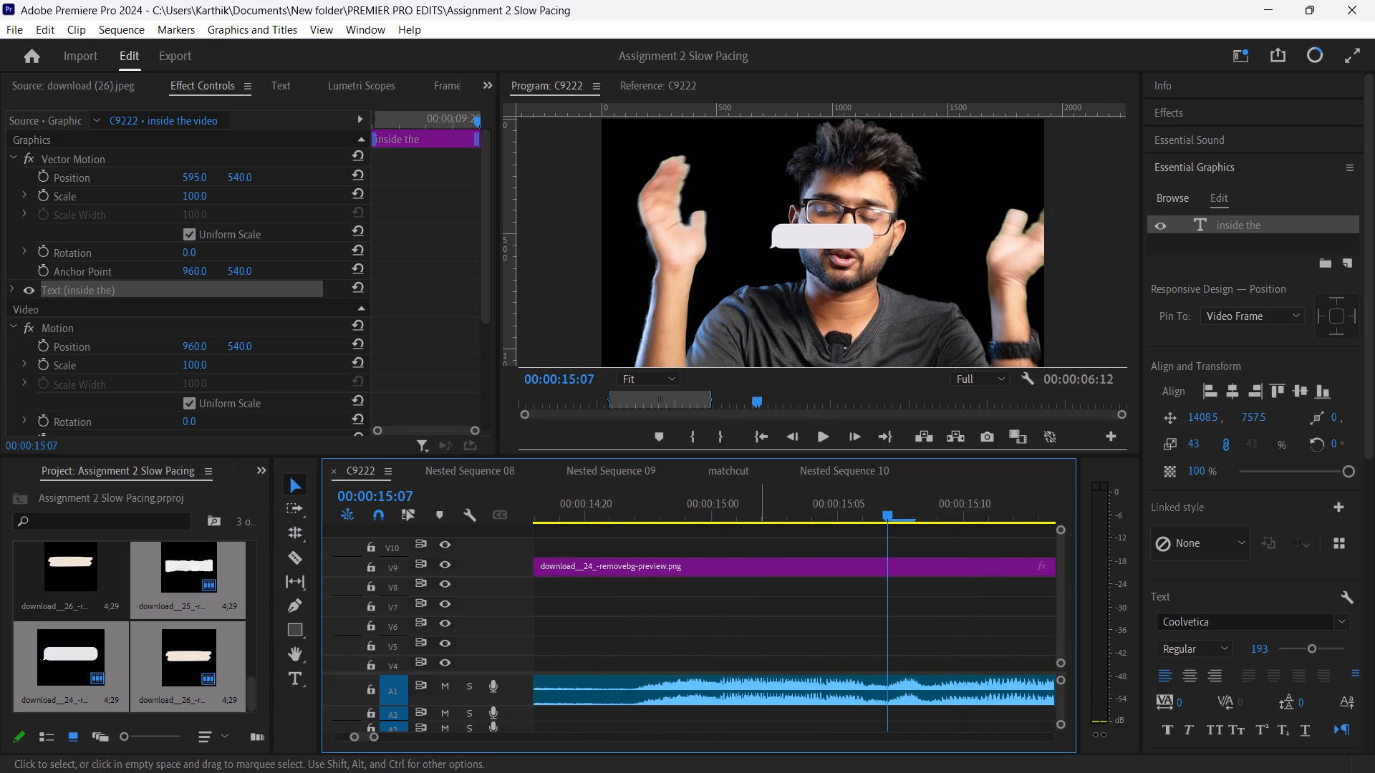
left_click(766, 566)
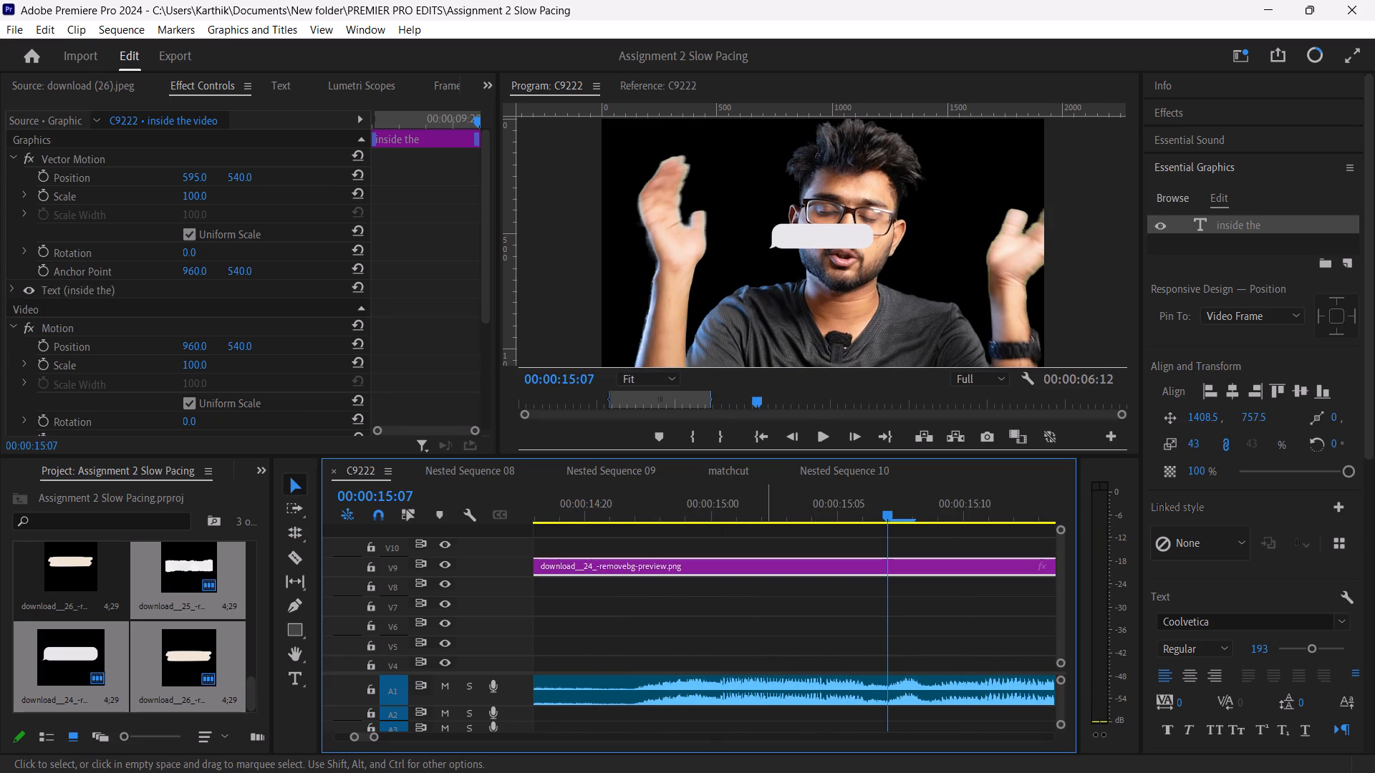
key("BackSpace")
Play on to 00:00:19:00 and delete the remaining cream paper-strip overlay on track V9.
left_click_drag(374, 738, 482, 730)
key("space")
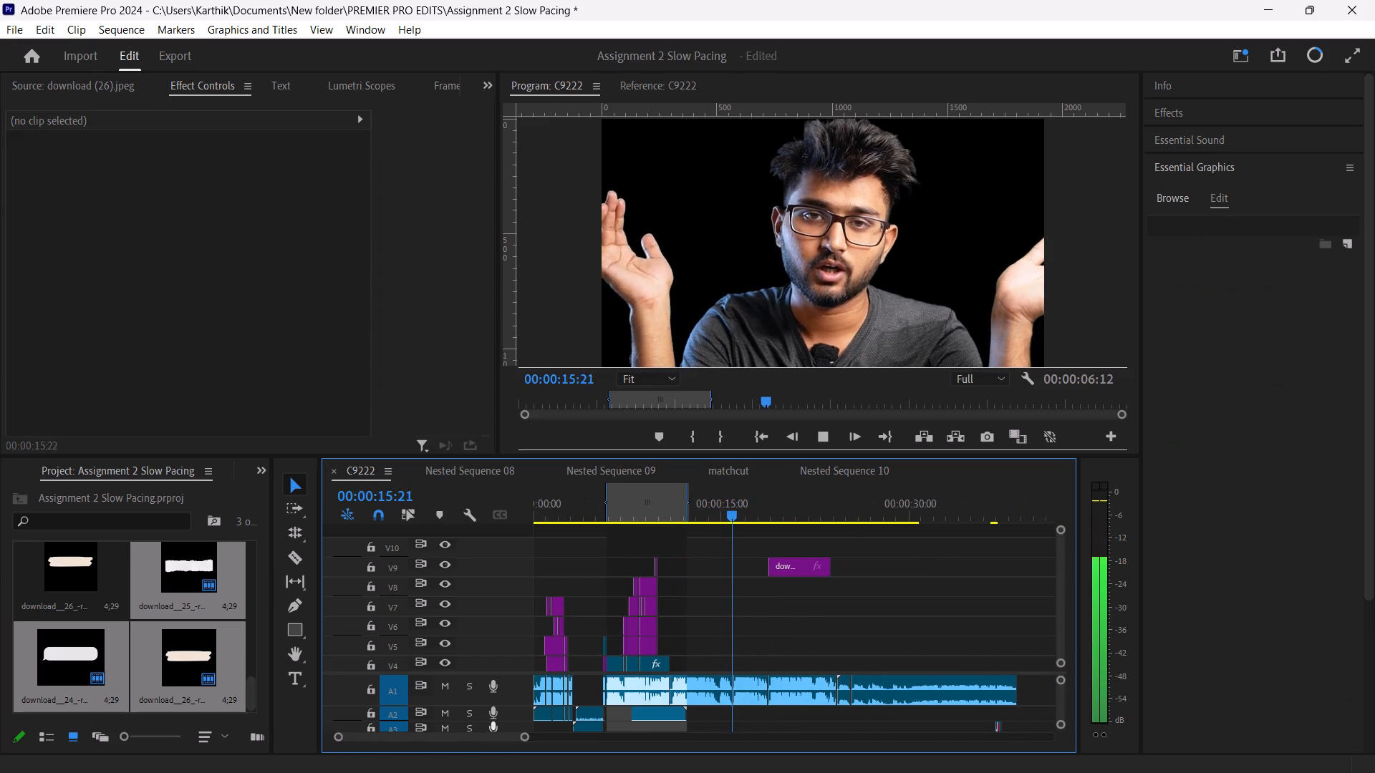
key("space")
key("space")
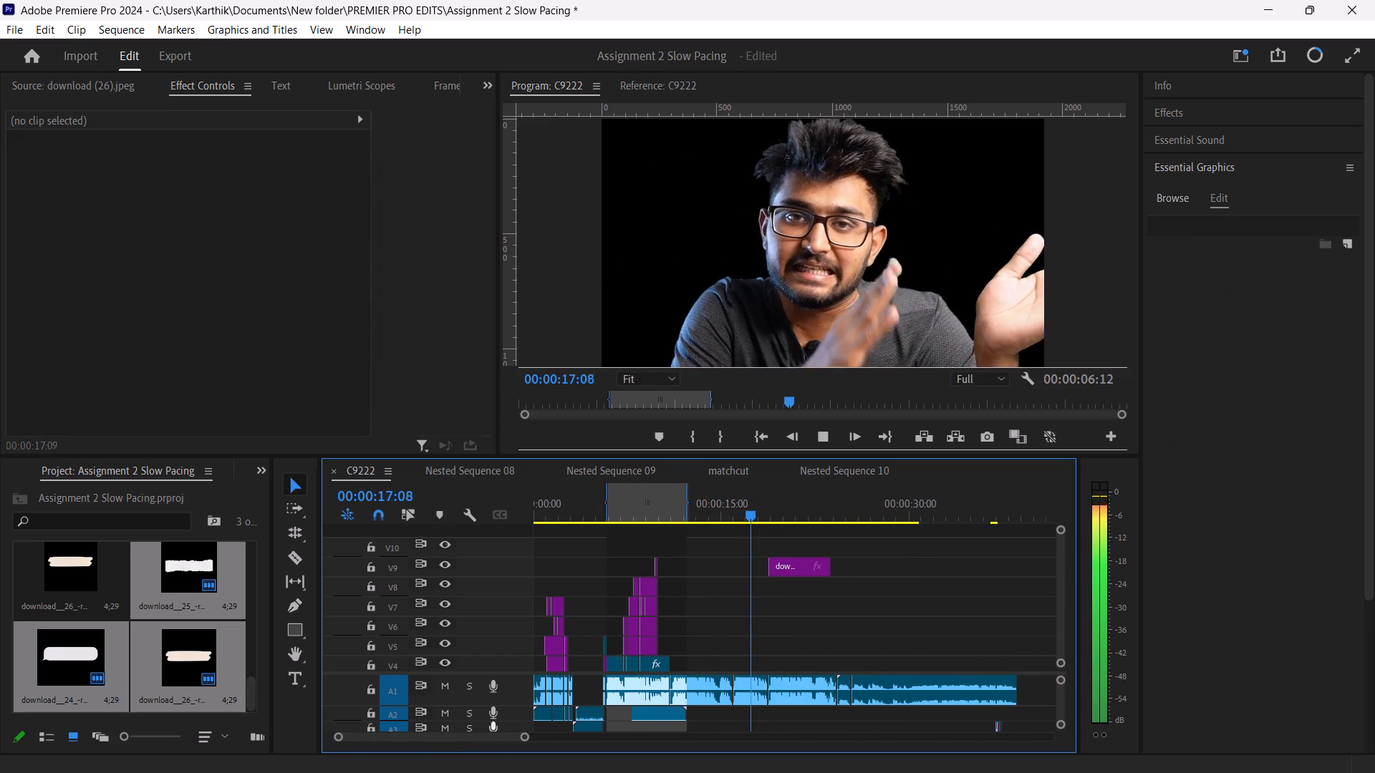
key("space")
key("space")
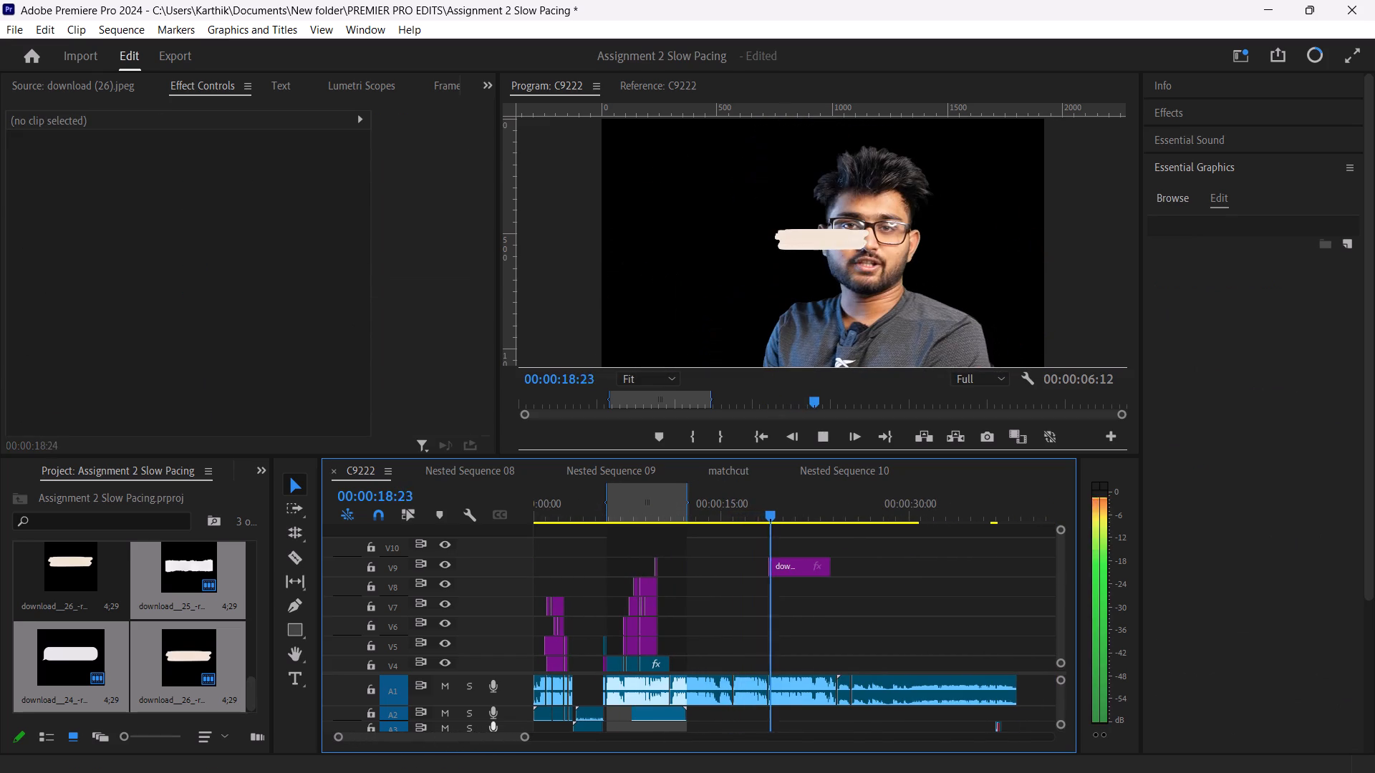
key("space")
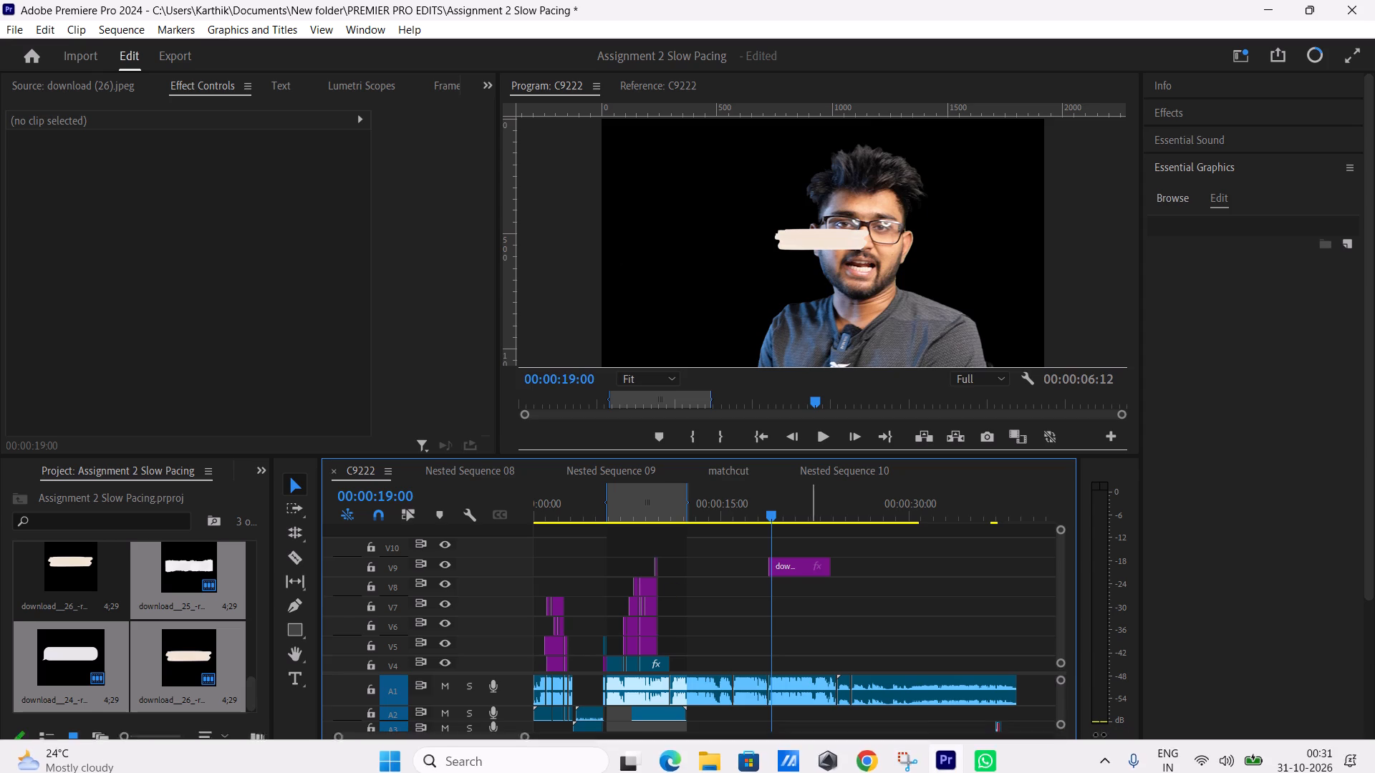
left_click(808, 565)
key("BackSpace")
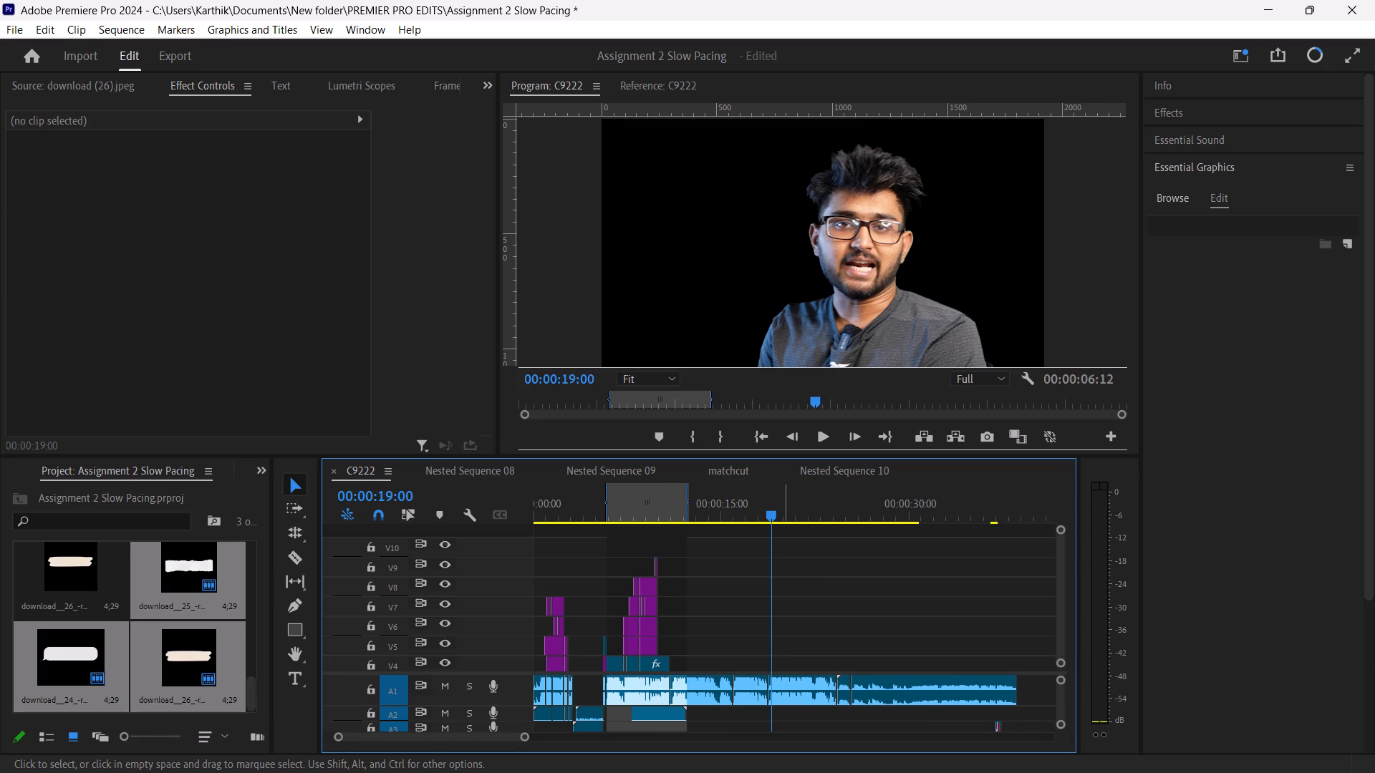
Replay the footage between about 00:00:15:13 and 00:00:18:16 in short bursts to review the speech and gestures.
left_click_drag(771, 510, 729, 514)
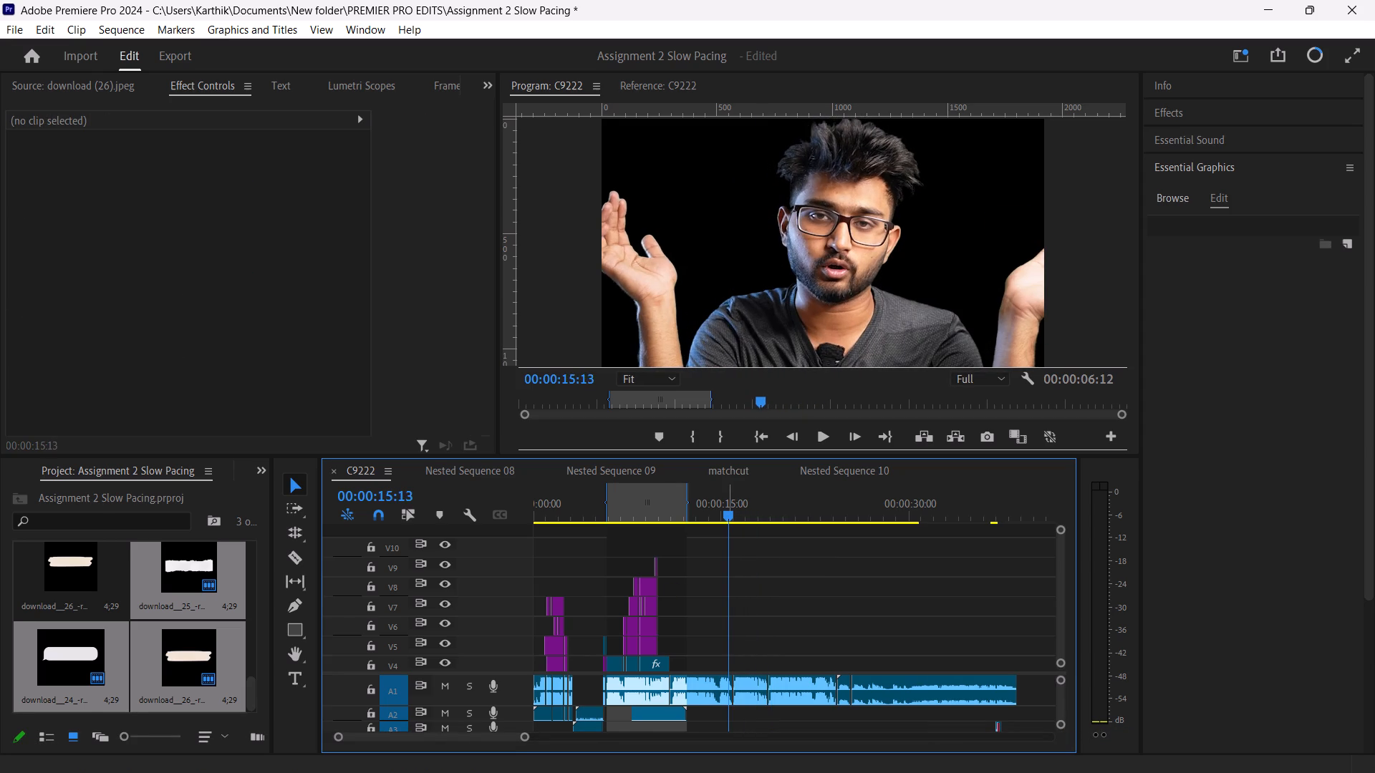
key("space")
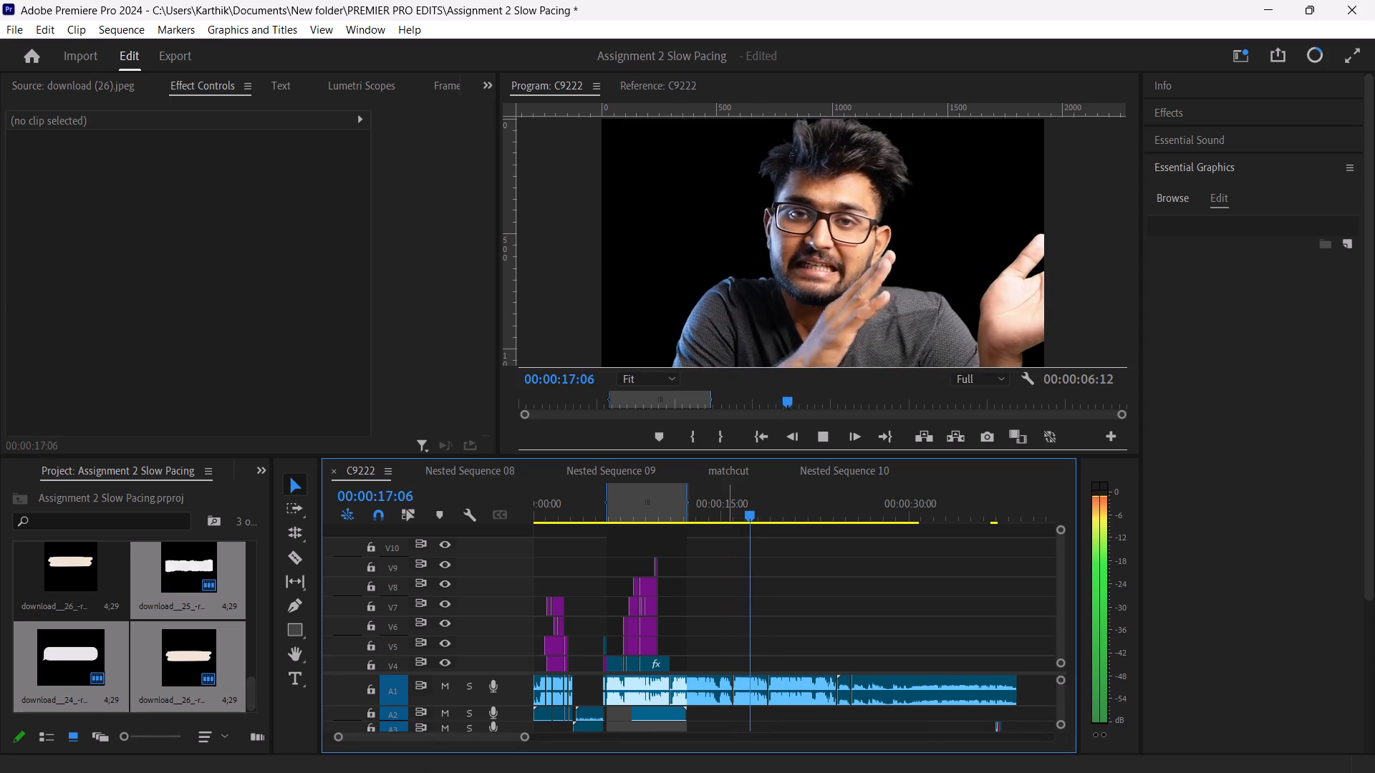
key("space")
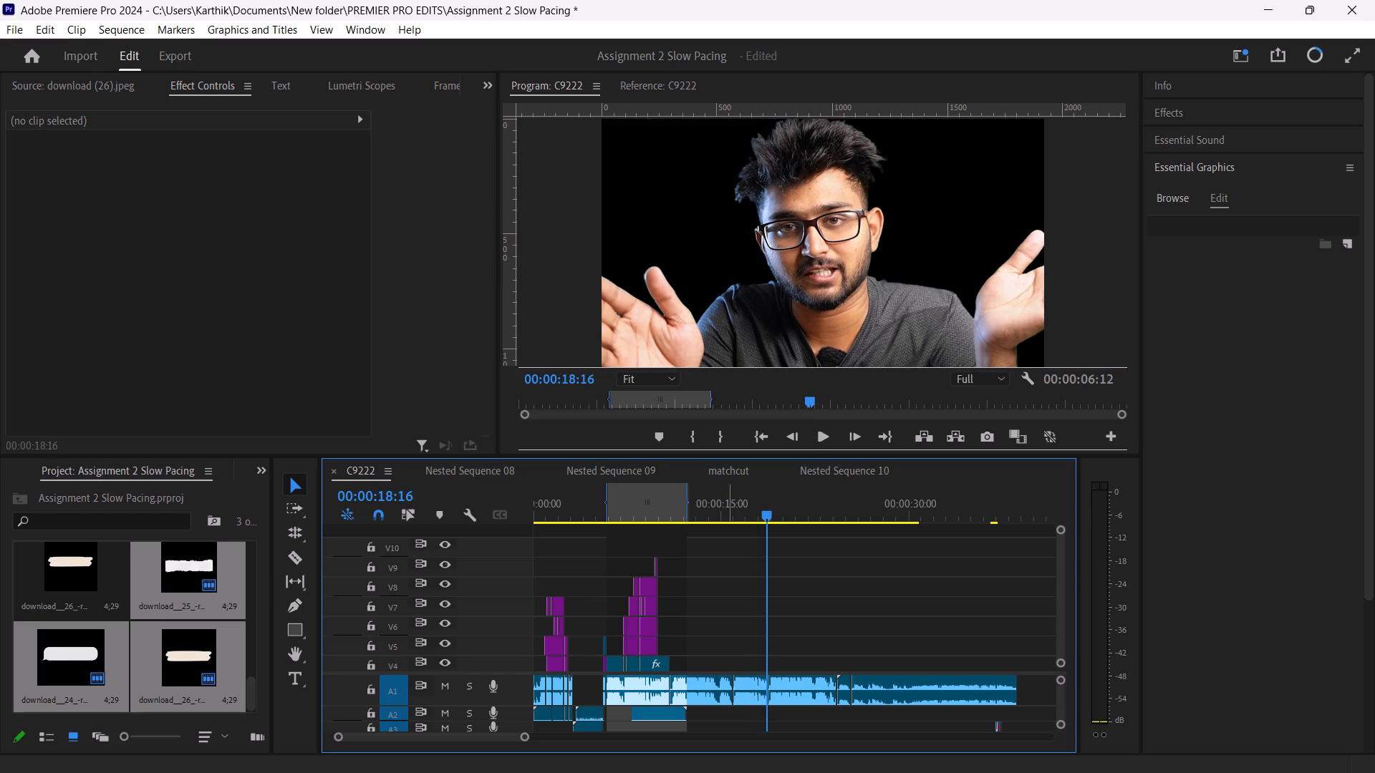
key("Left")
key("Left")
key("Left")
key("Left")
key("Left")
key("Left")
key("Left")
key("Left")
key("Left")
key("Left")
key("Left")
key("Left")
key("Left")
key("Left")
key("Left")
key("Left")
key("Left")
key("Left")
key("Left")
key("Left")
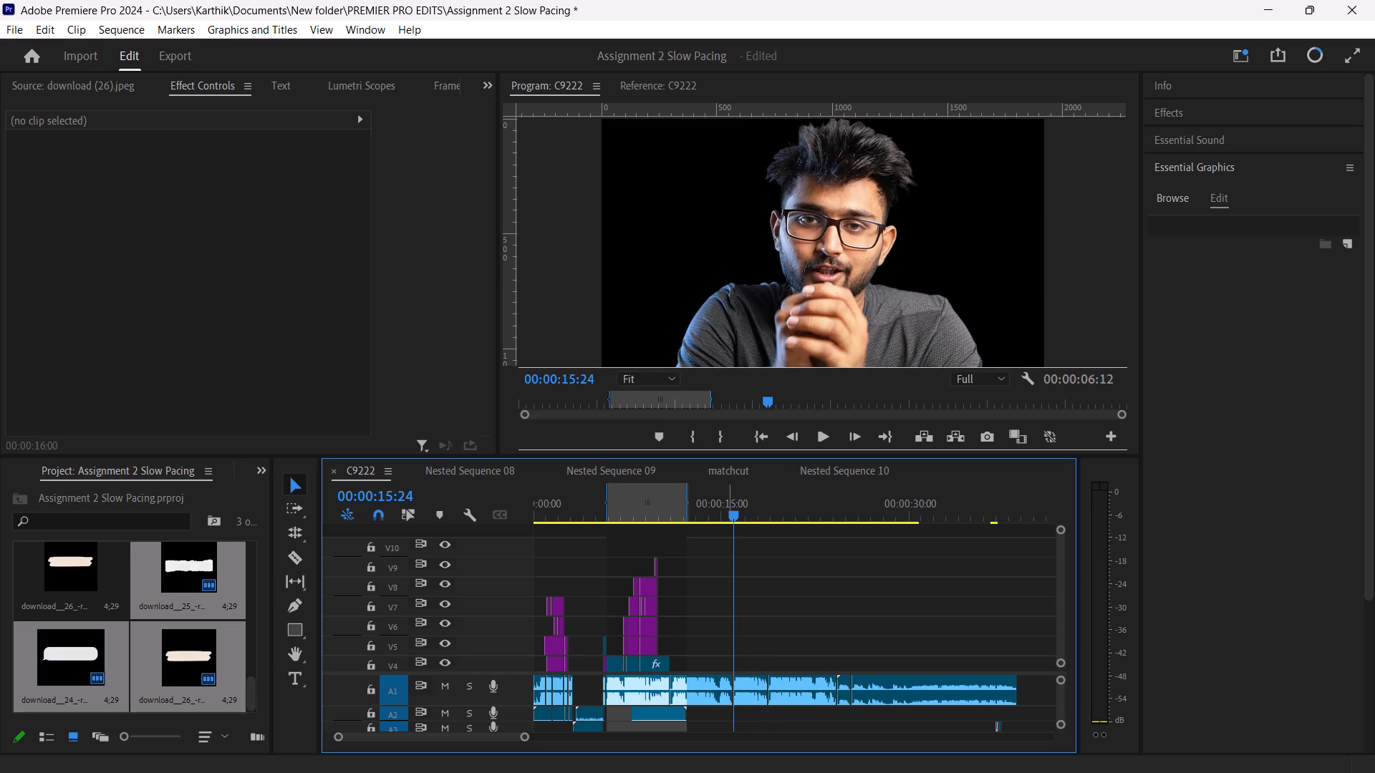
key("space")
key("space")
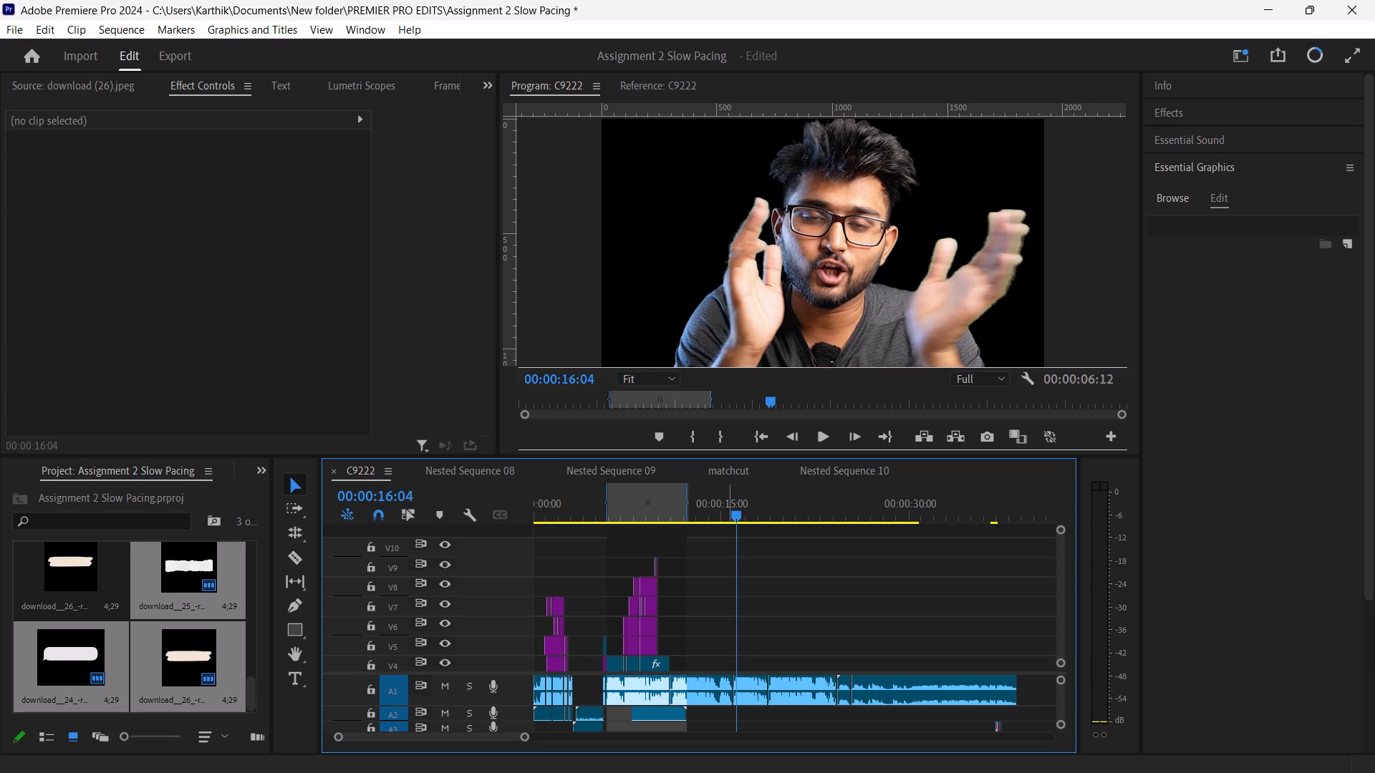
key("space")
key("space")
key("space")
key("space")
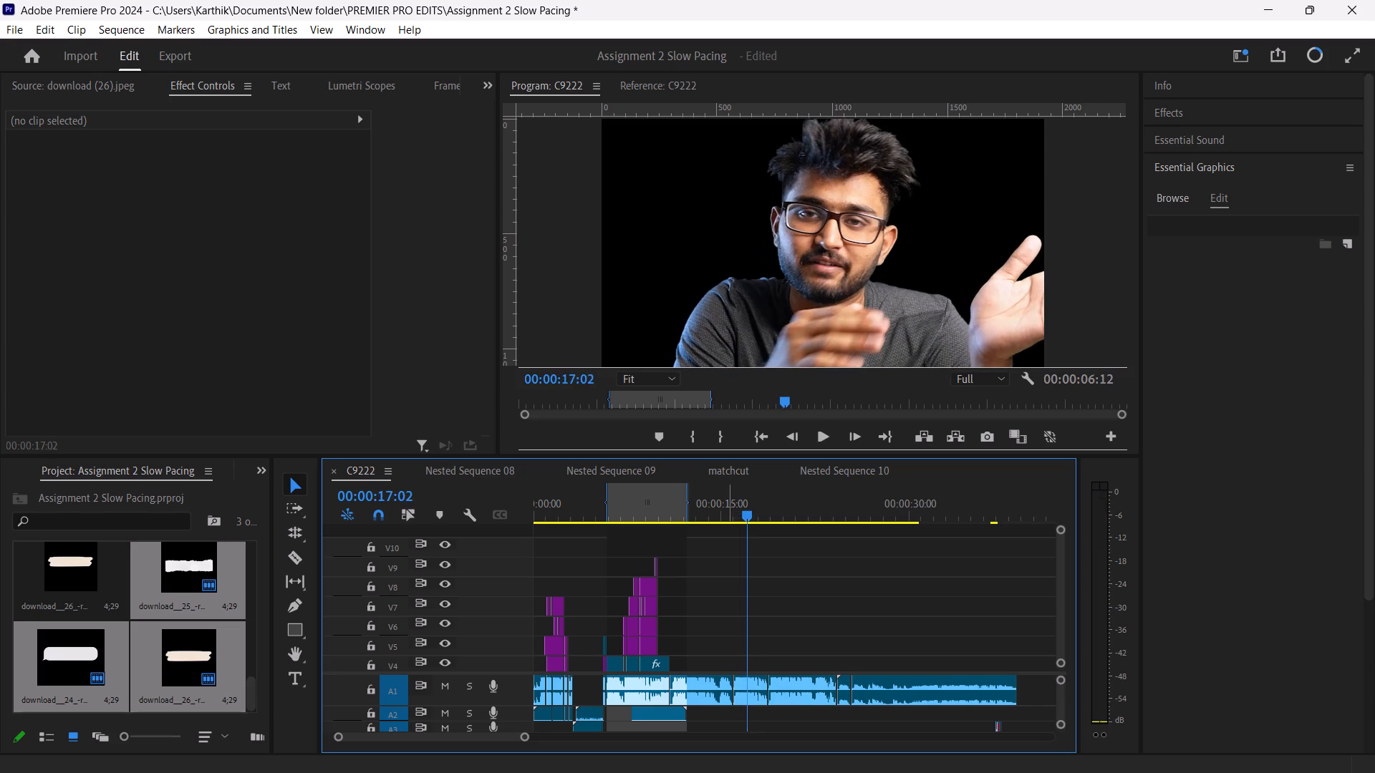
key("space")
key("space")
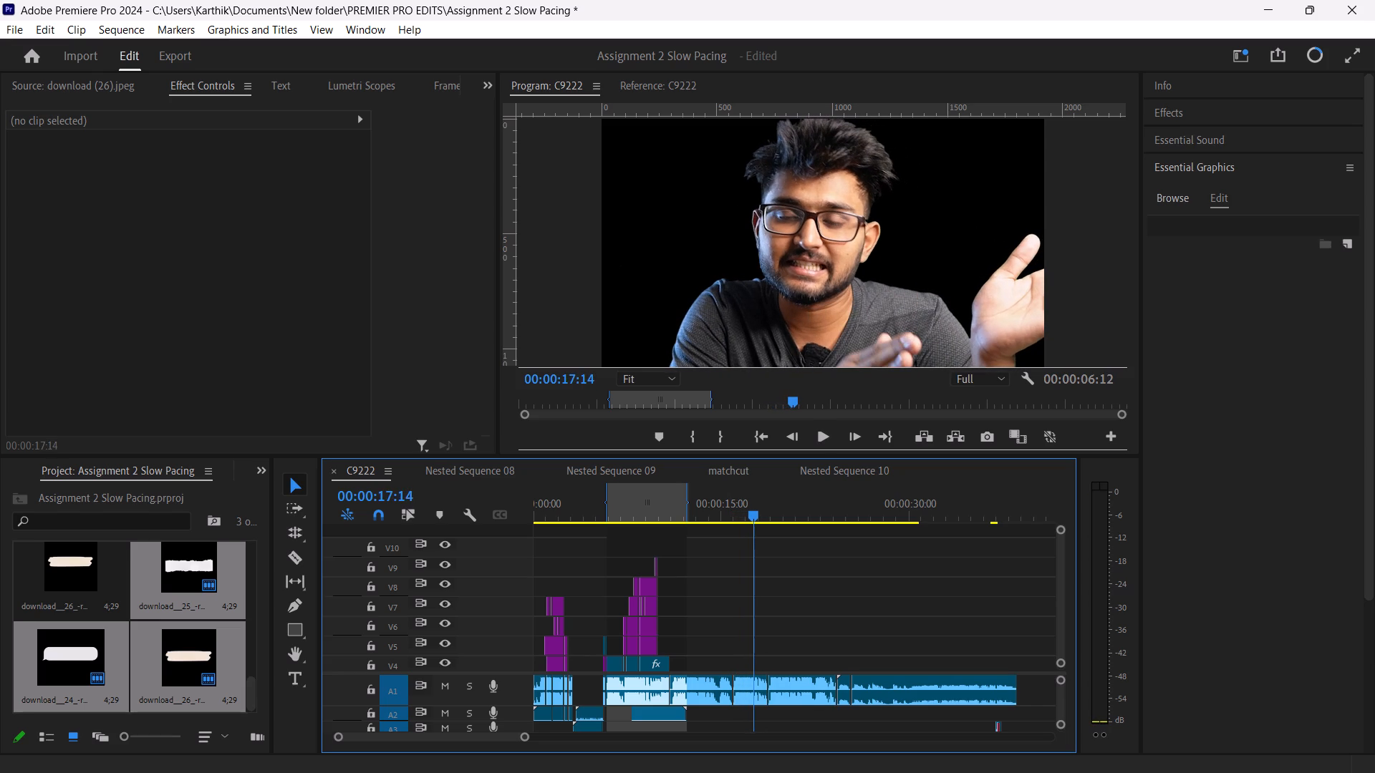
Place download (20).jpeg from the project bin on track V4, starting at 00:00:15:24.
left_click_drag(756, 507, 737, 512)
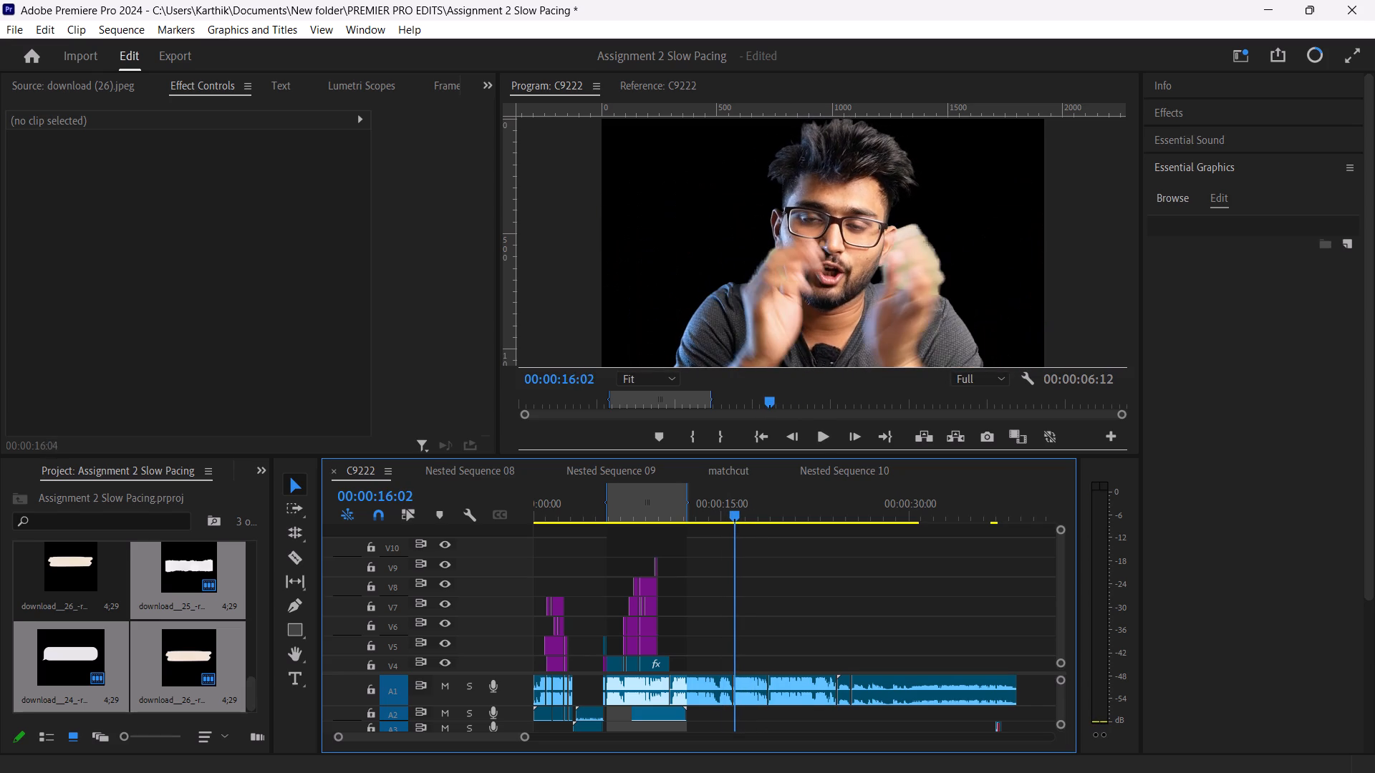
left_click_drag(737, 512, 736, 513)
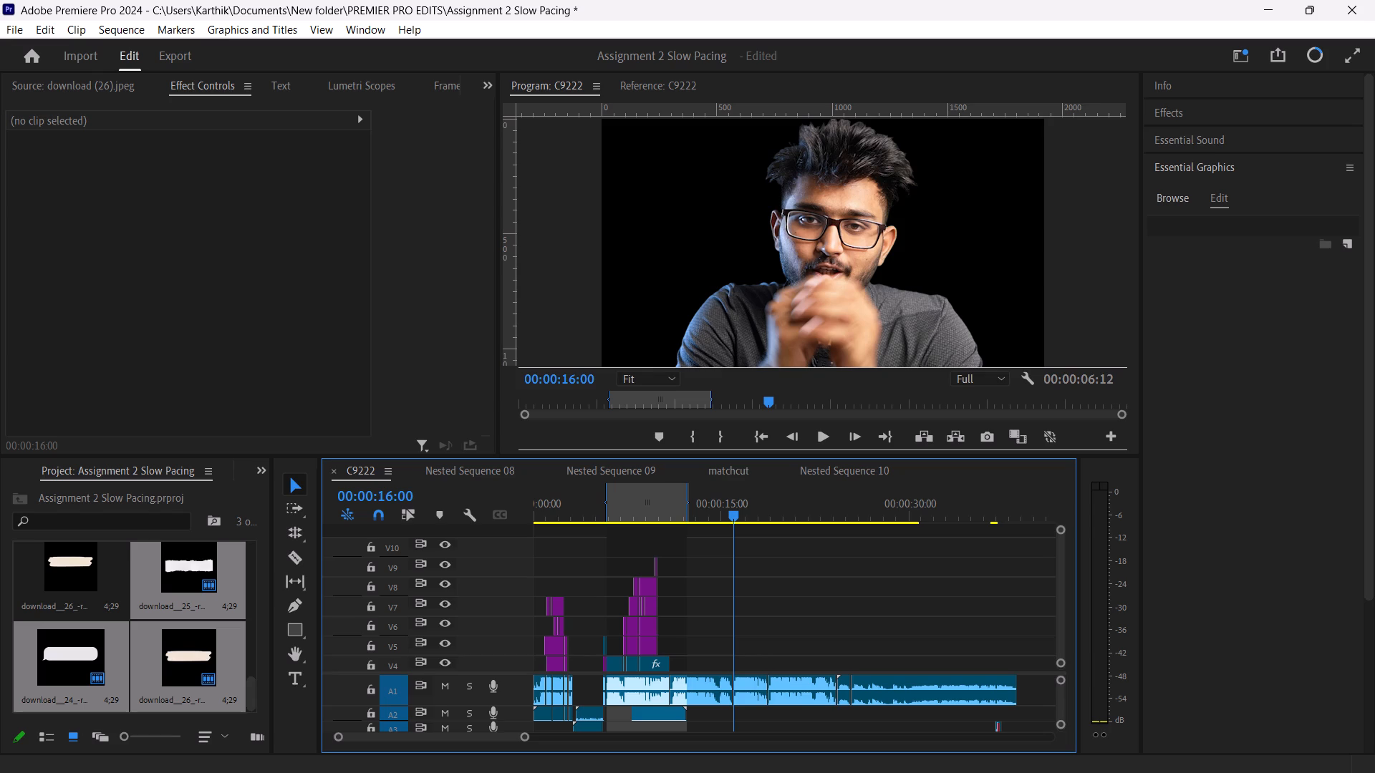
key("Up")
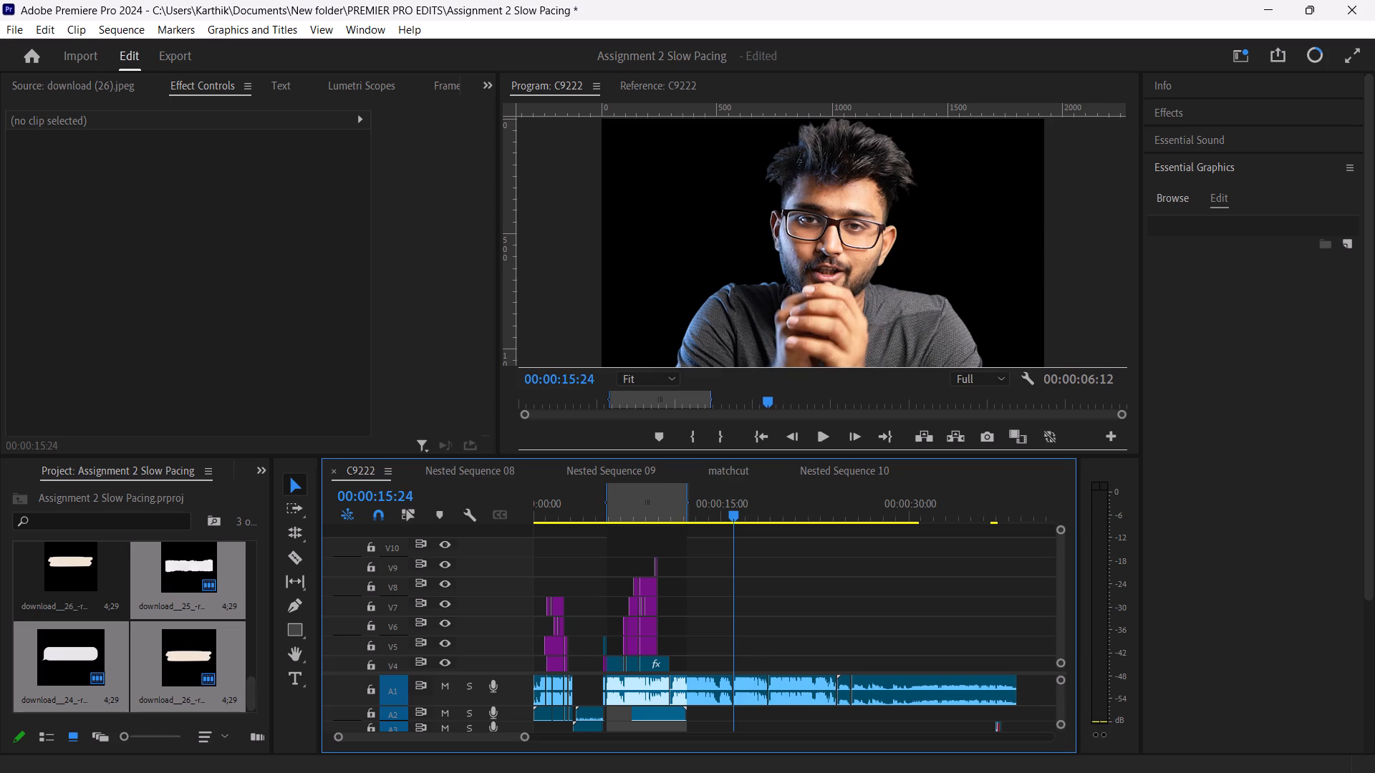
left_click(200, 653)
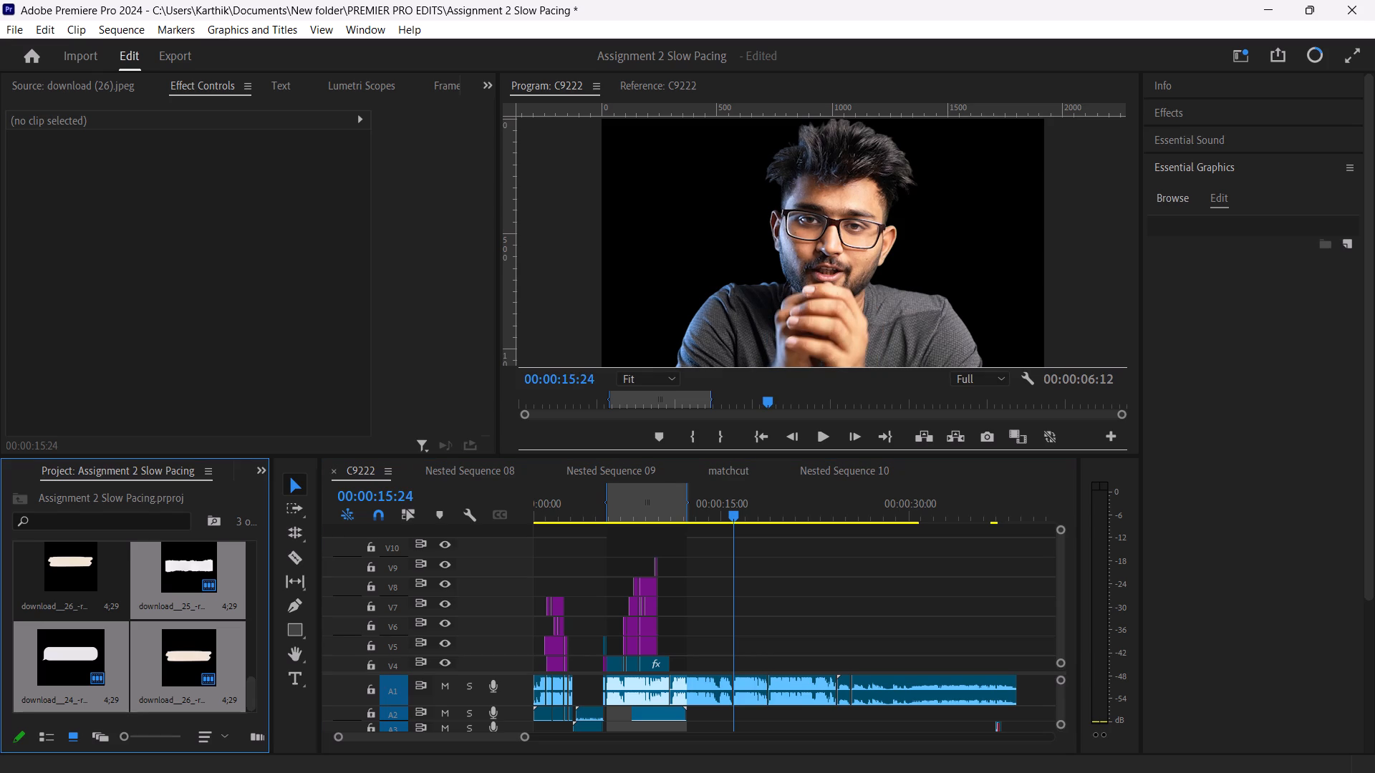
key("Up")
key("Up")
key("Up")
key("Up")
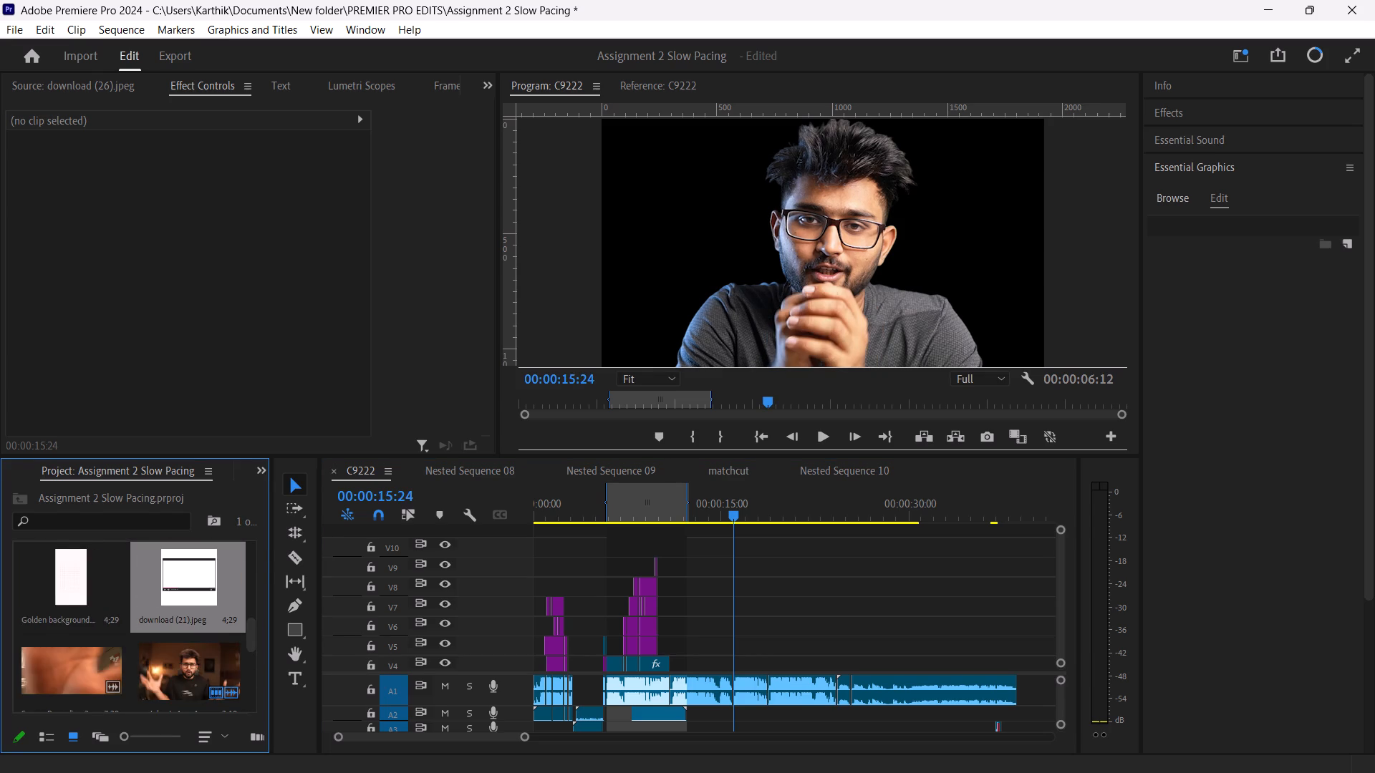
key("Up")
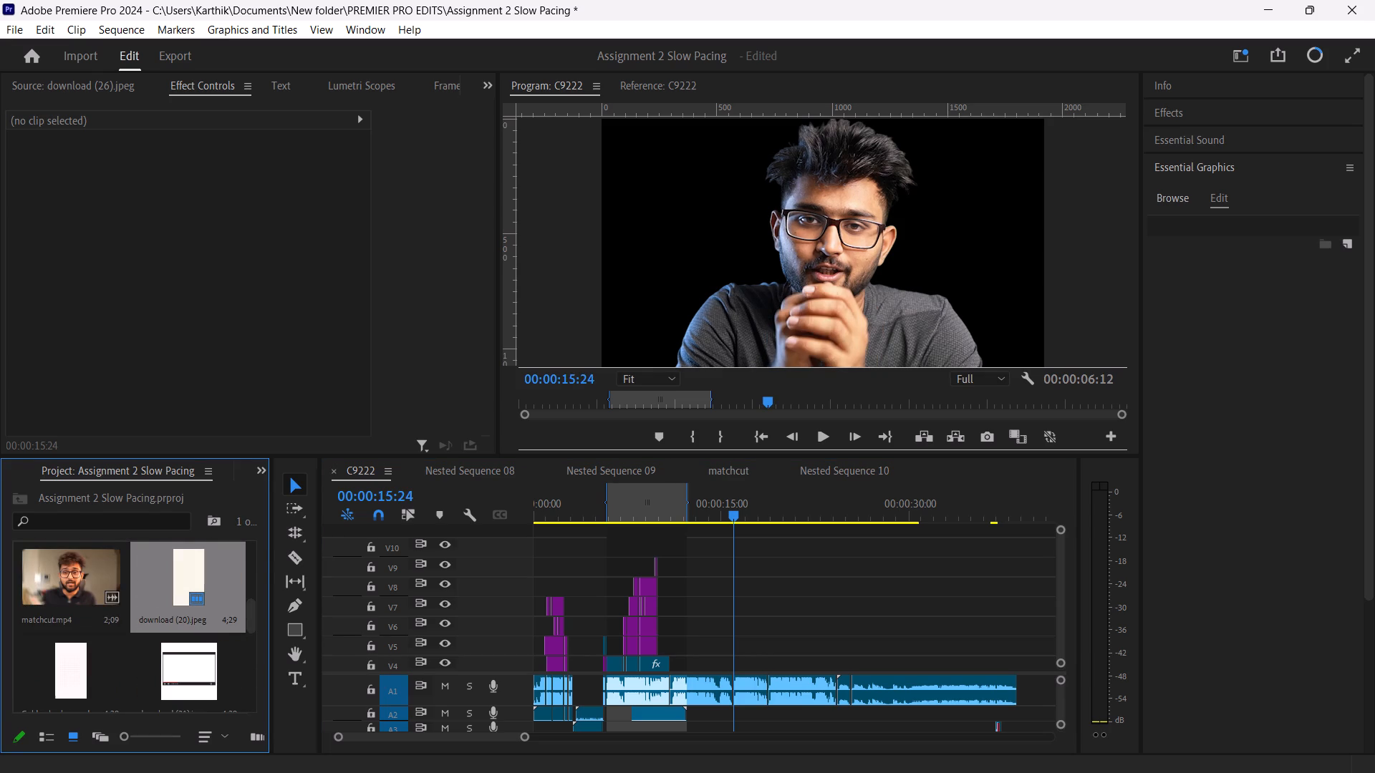
left_click_drag(193, 580, 746, 653)
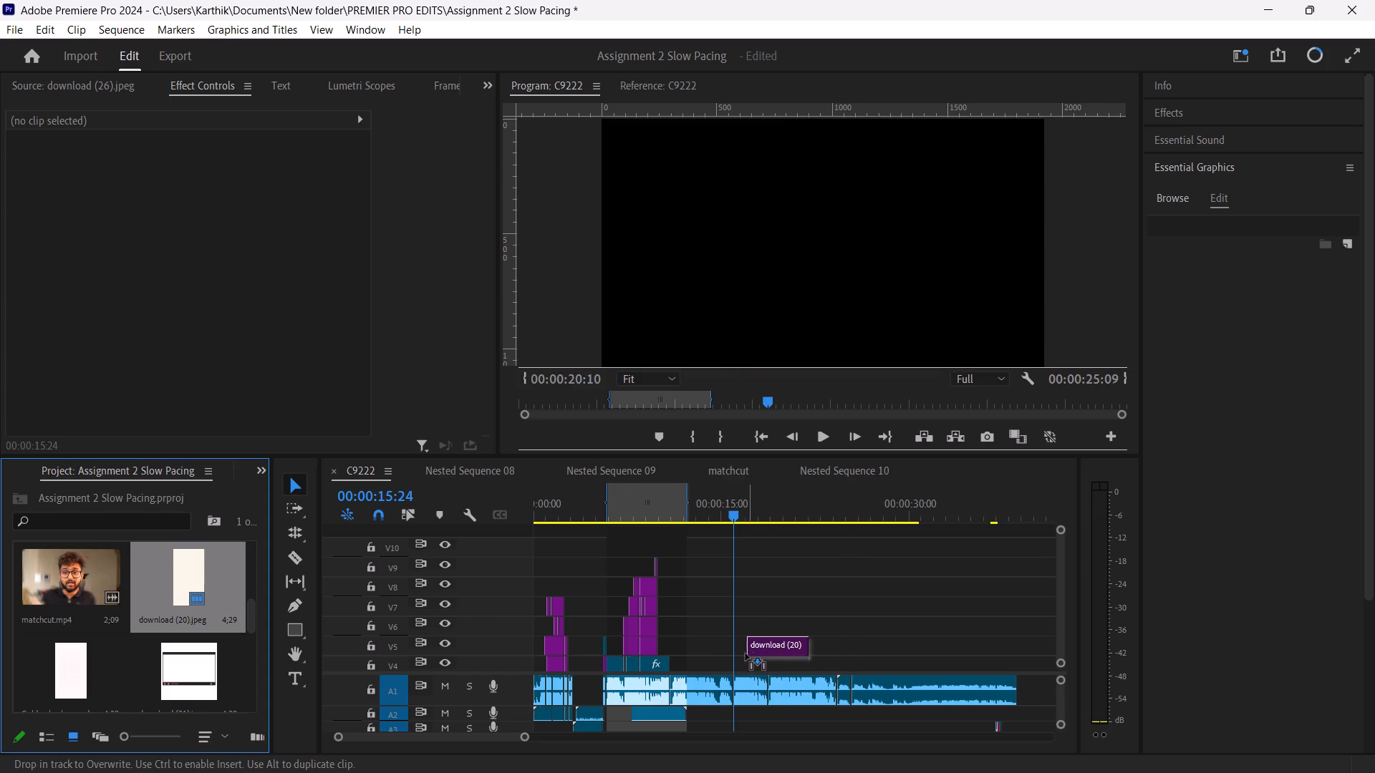
left_click_drag(746, 653, 738, 661)
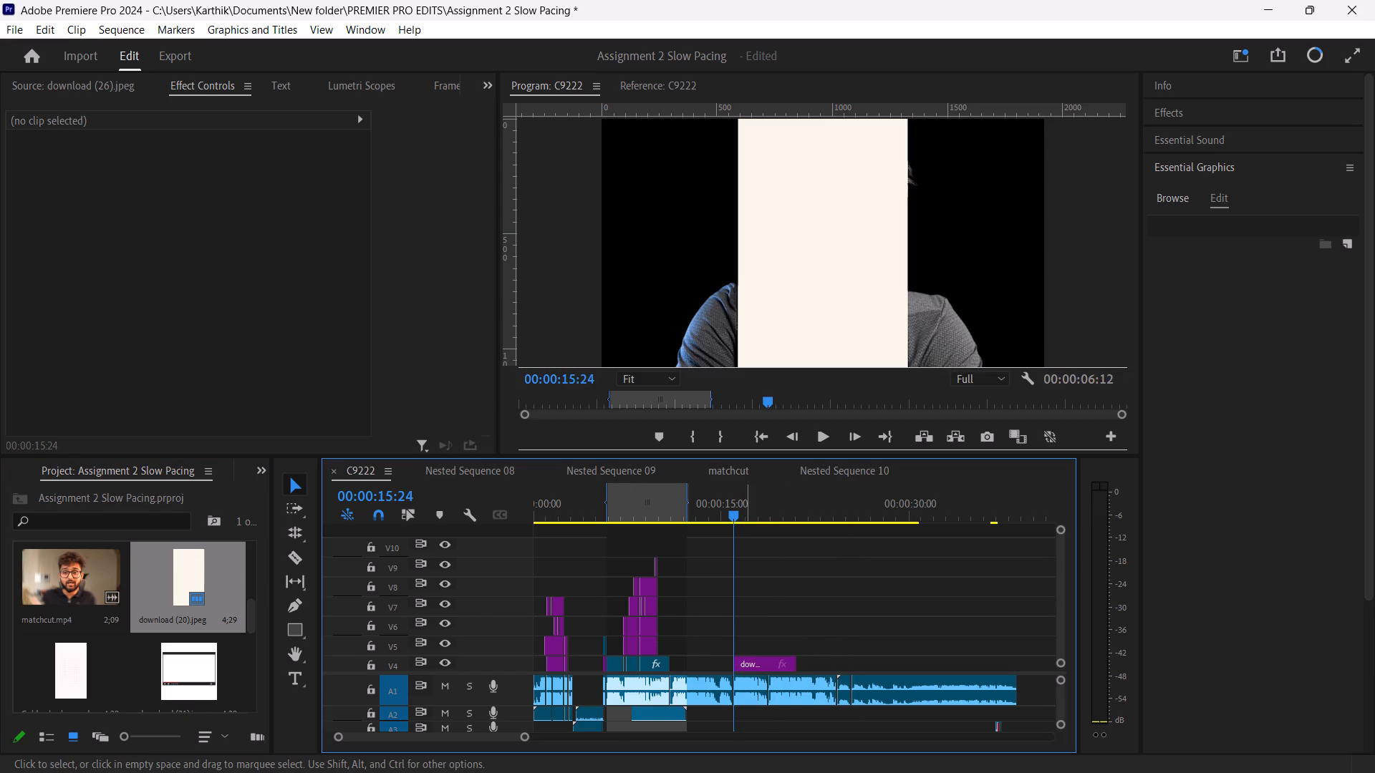
Scale the download (20).jpeg overlay to 313 so the cream background fills the whole frame.
left_click(752, 661)
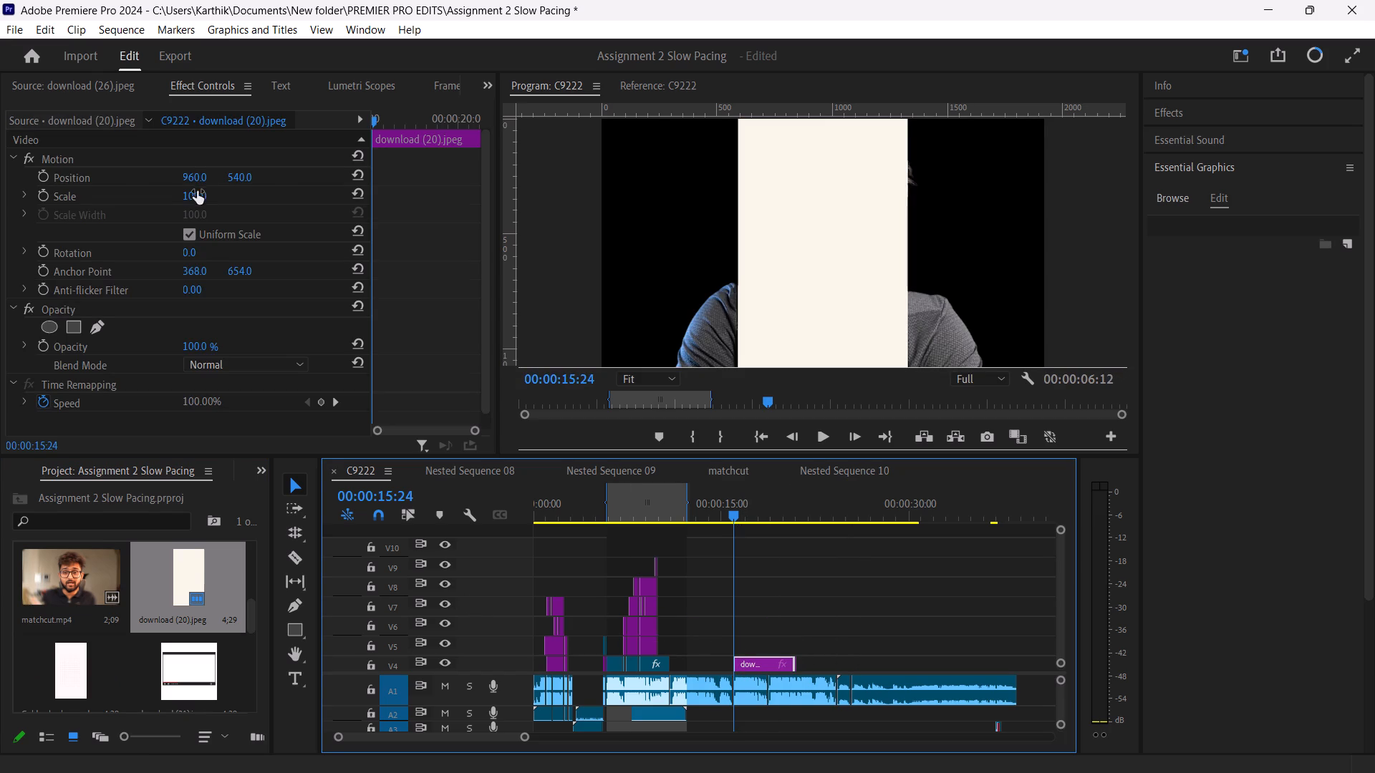
left_click_drag(197, 191, 392, 229)
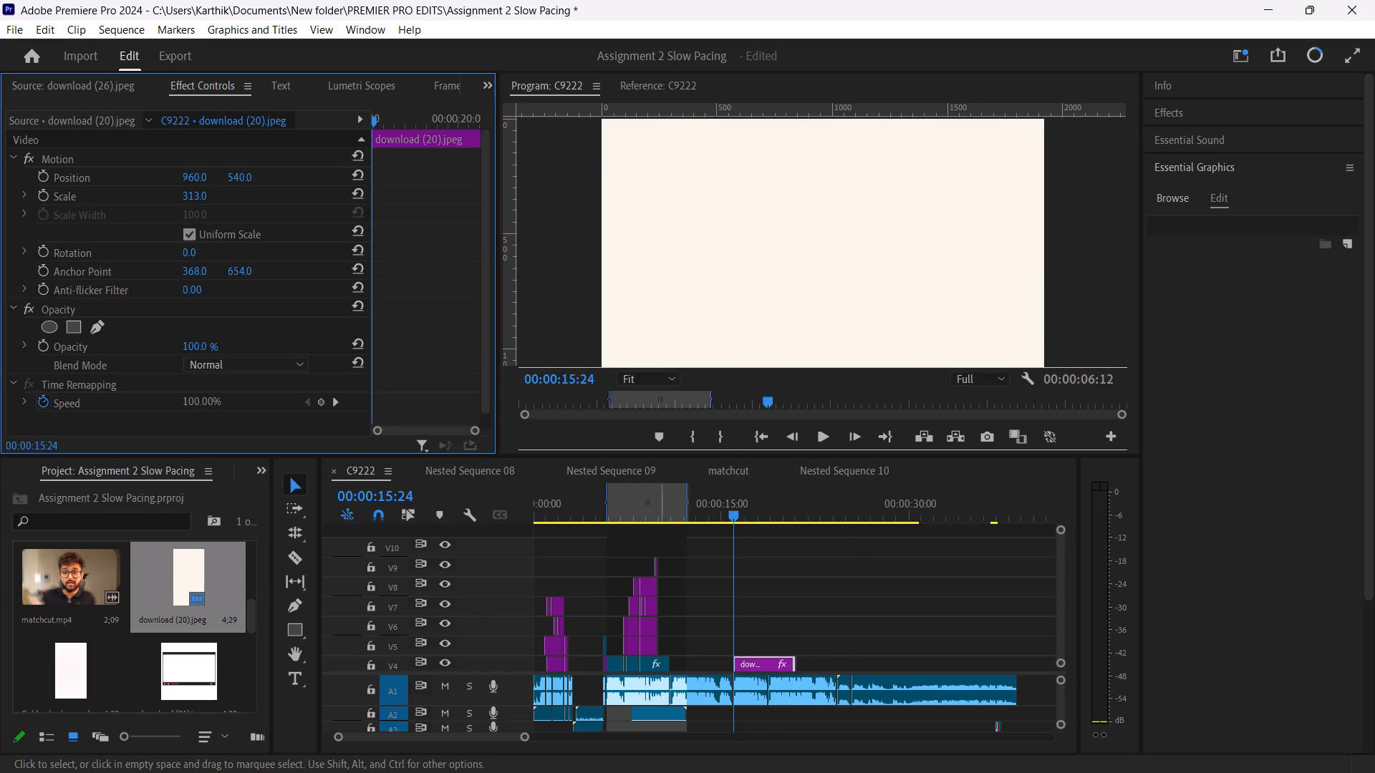
Play the speech from about 00:00:15:24 in short bursts and split the download (20).jpeg overlay at 00:00:17:07.
key("space")
key("space")
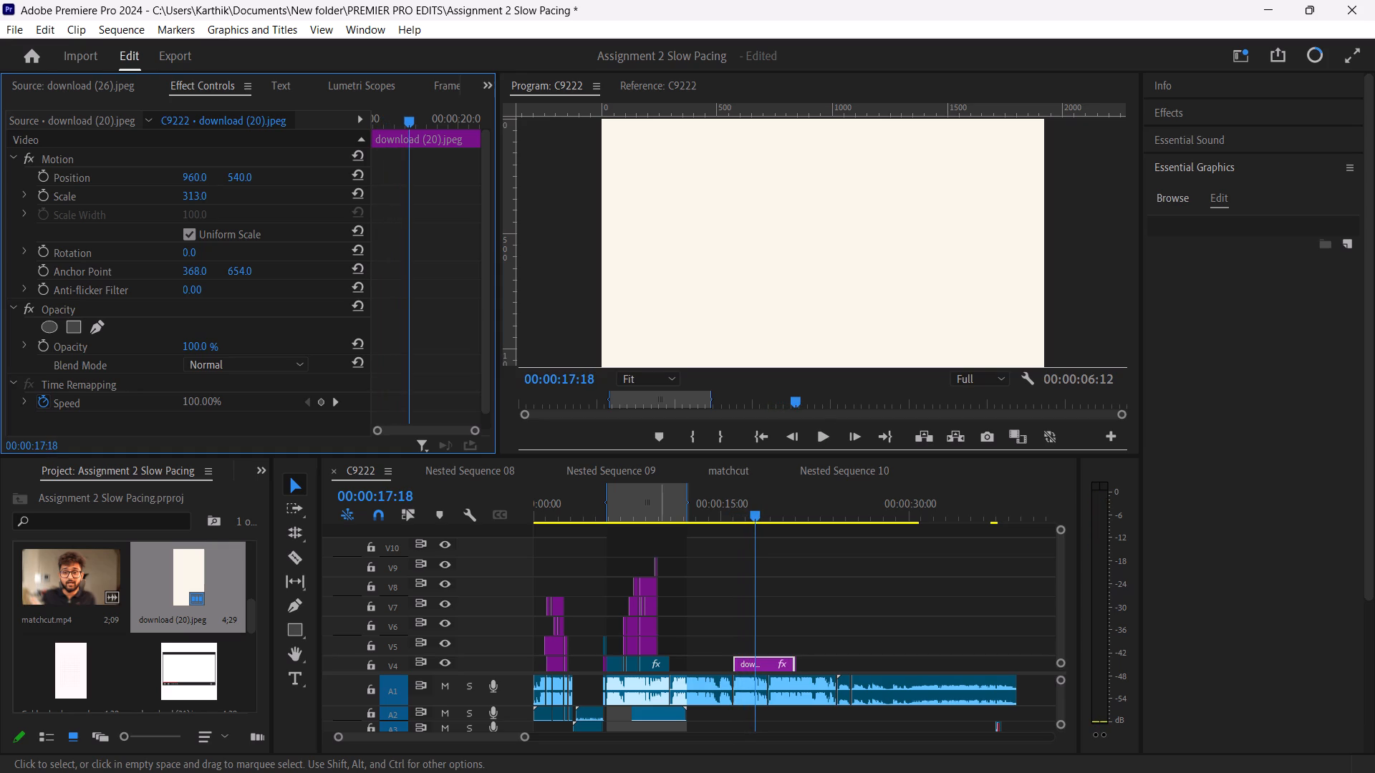
key("Left")
key("Left")
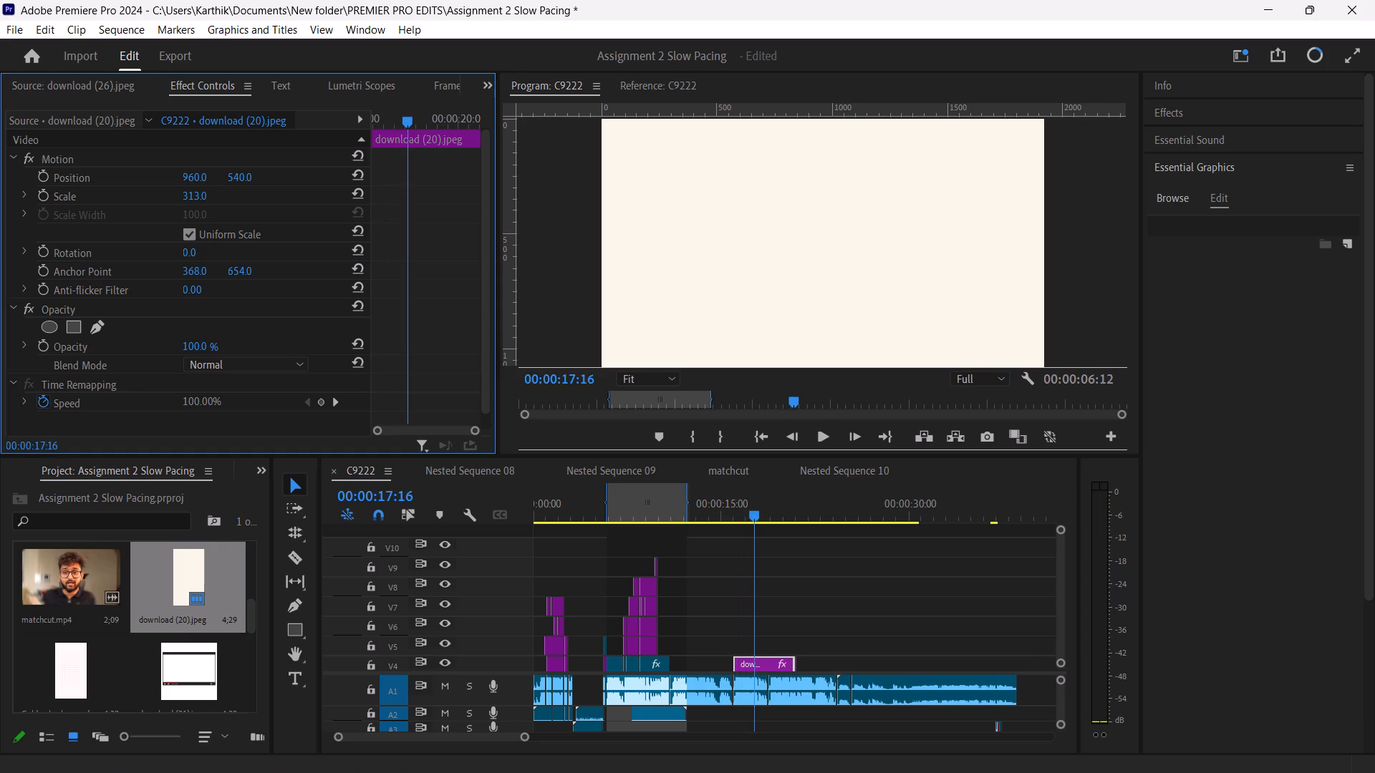
left_click_drag(526, 741, 465, 742)
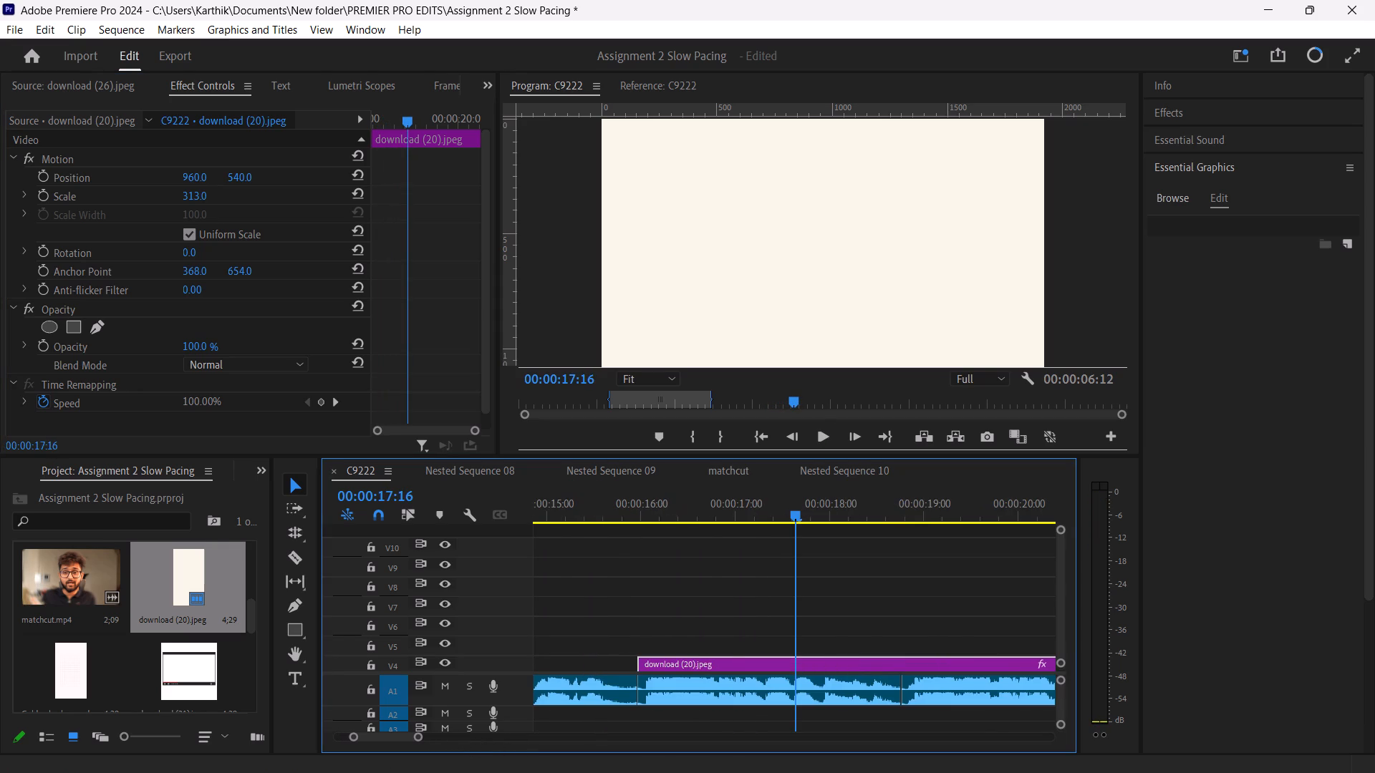
left_click_drag(796, 510, 619, 538)
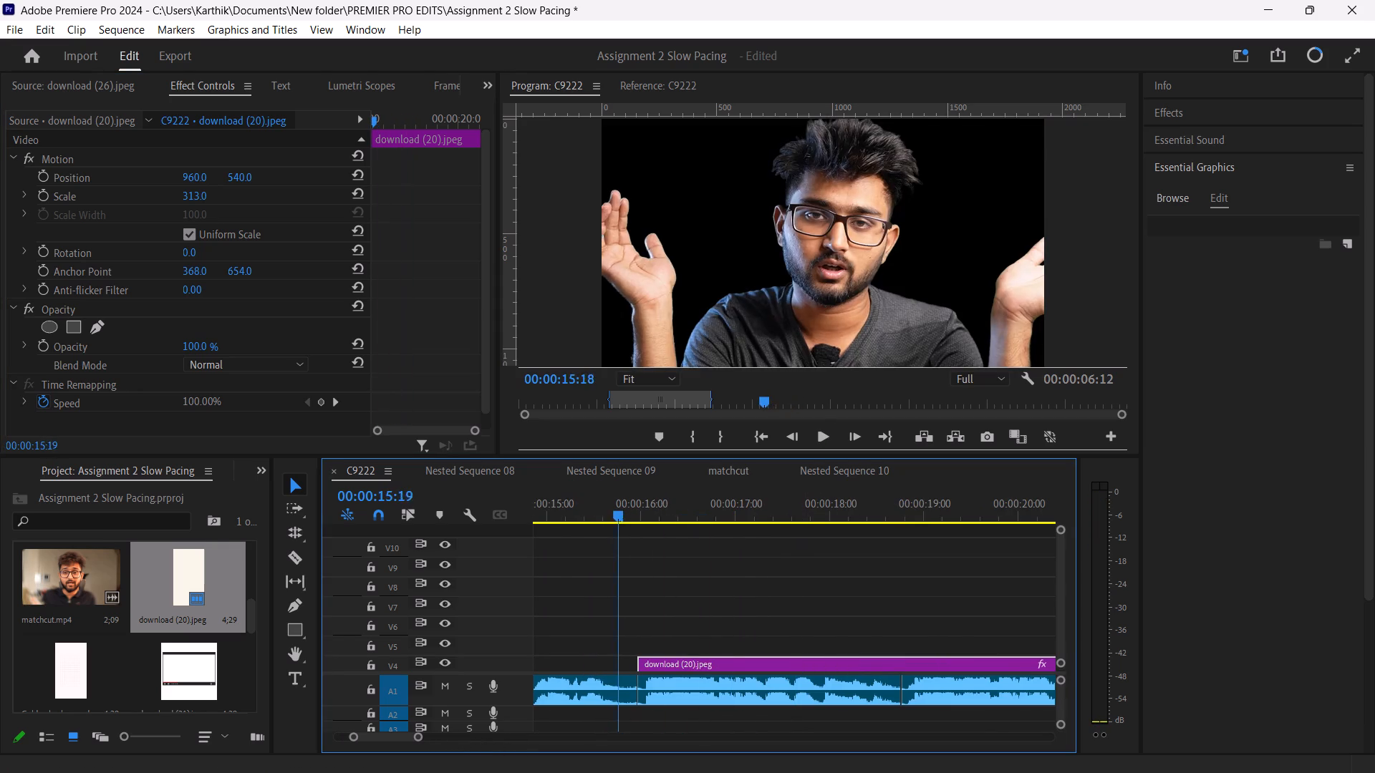
left_click_drag(619, 538, 642, 538)
key("space")
key("space")
key("space")
key("space")
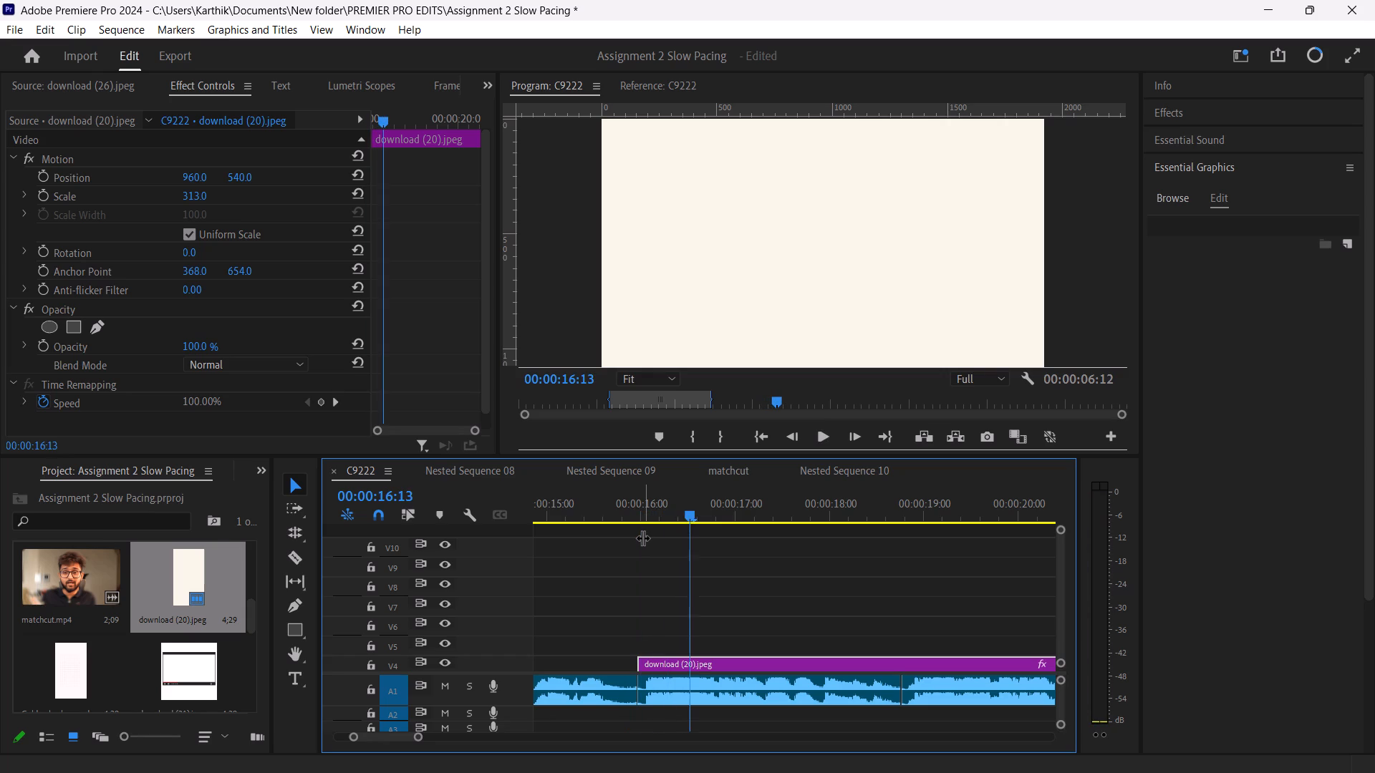
key("space")
key("space")
key("space")
key("space")
key("space")
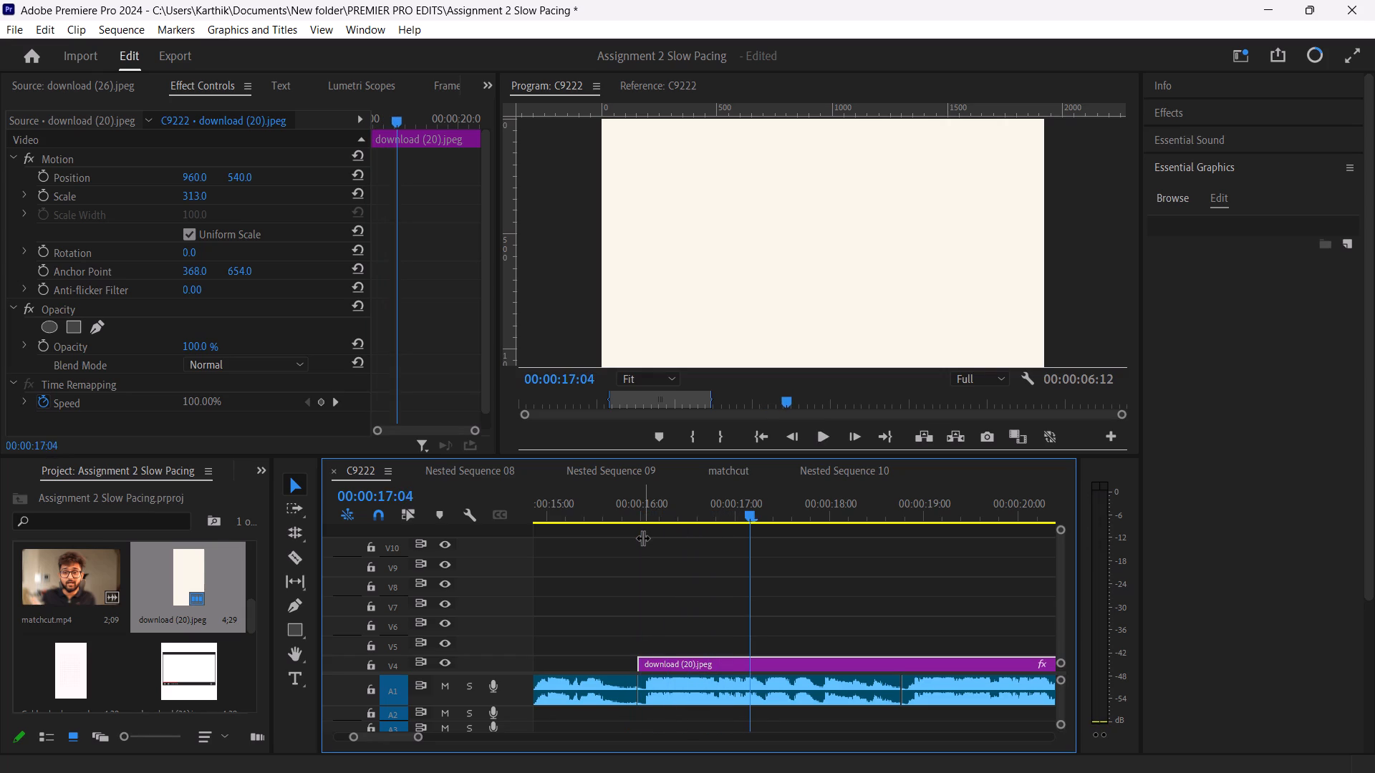
key("space")
key("Left")
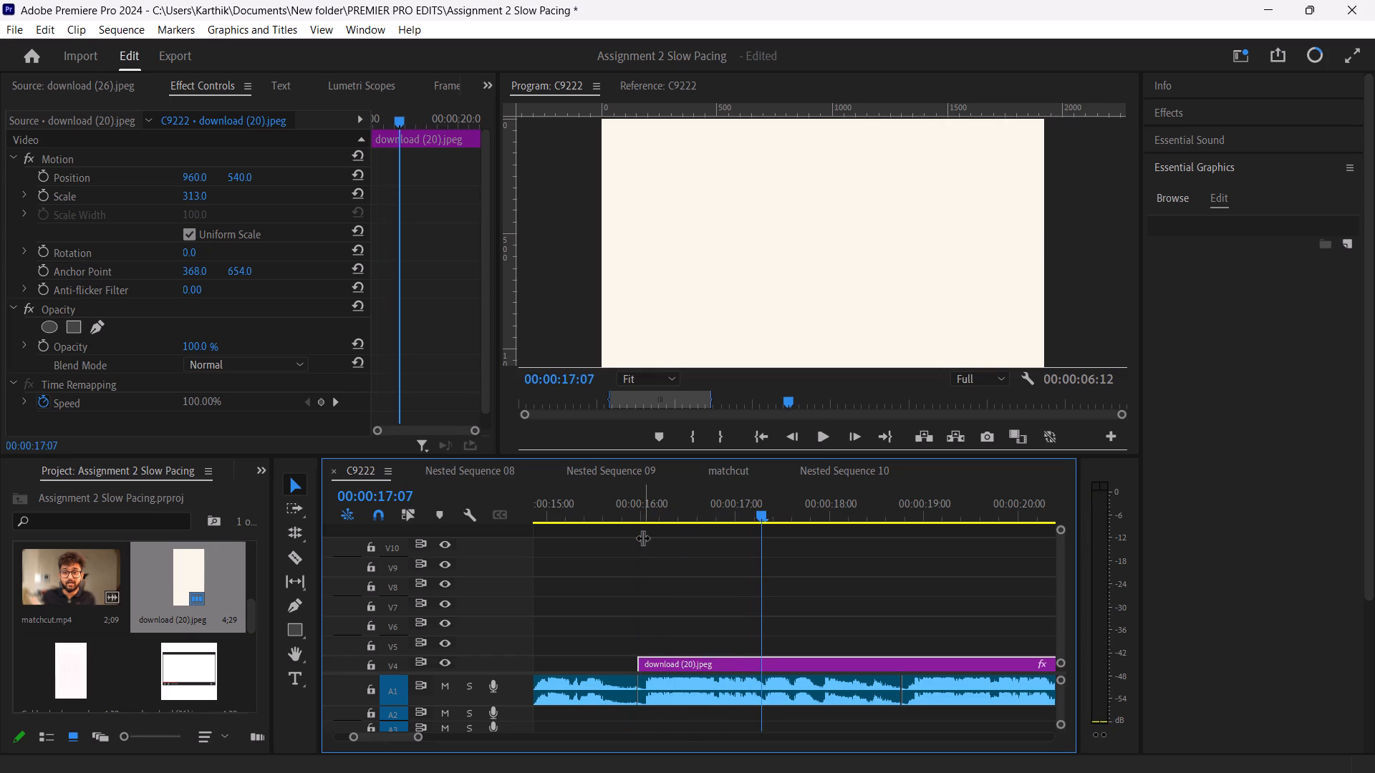
left_click(766, 666)
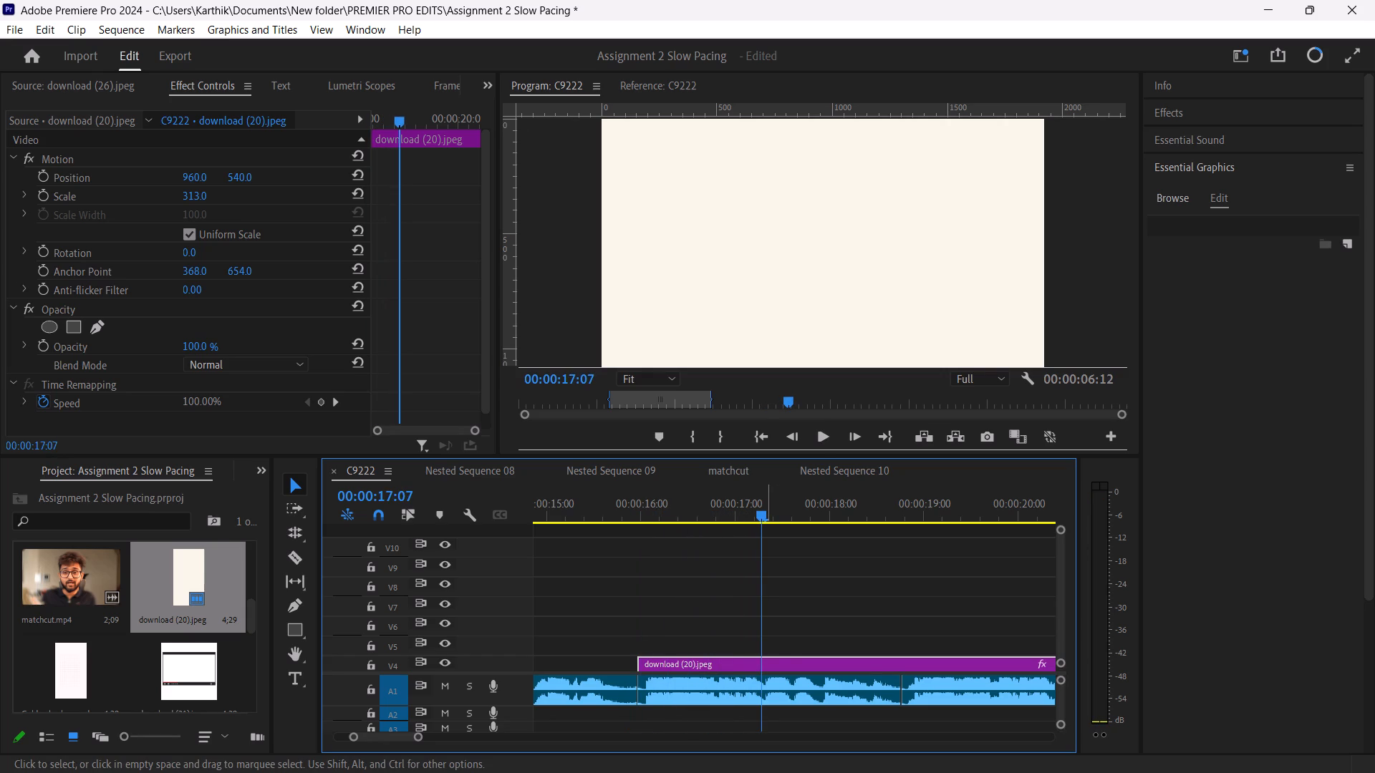
key("c")
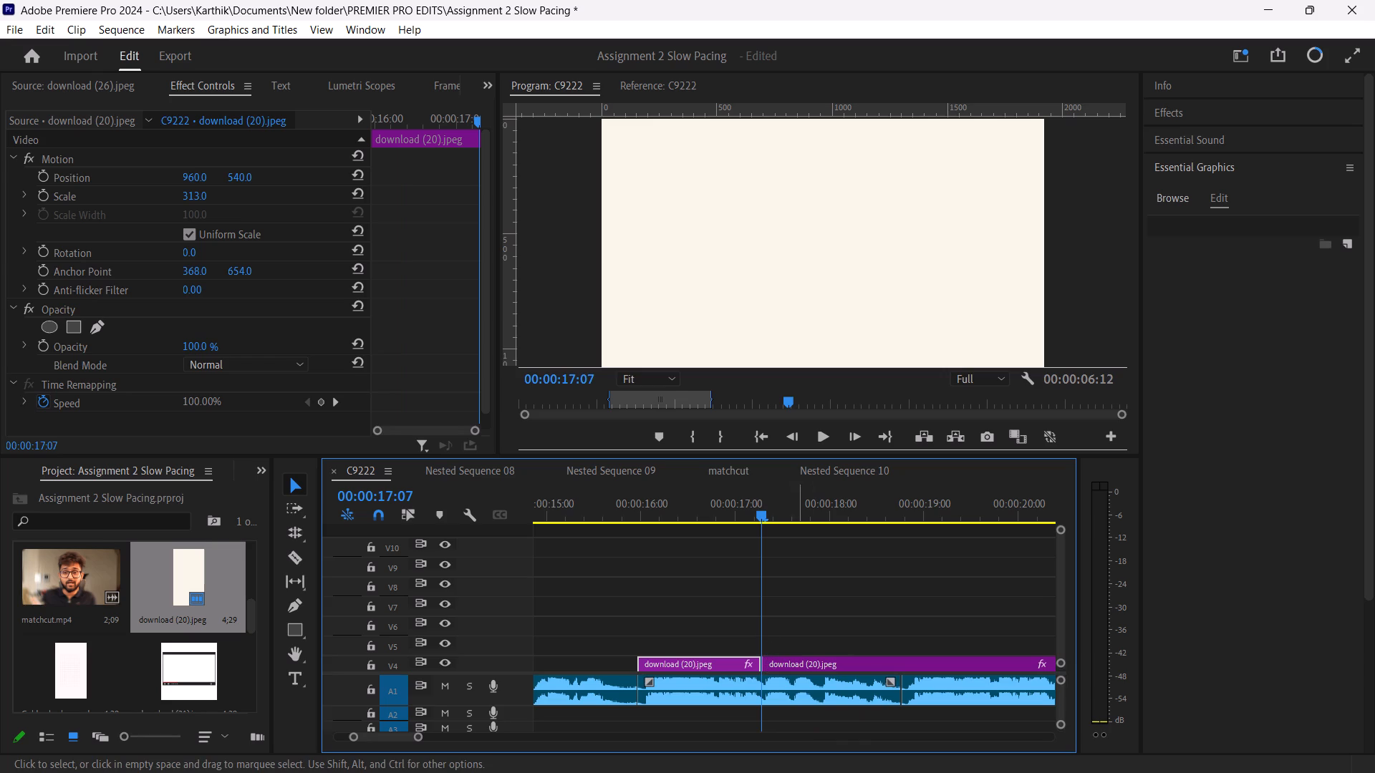
Split the linked C9222.MP4 video and audio beneath the cream background at 00:00:17:07.
left_click_drag(791, 646, 828, 708)
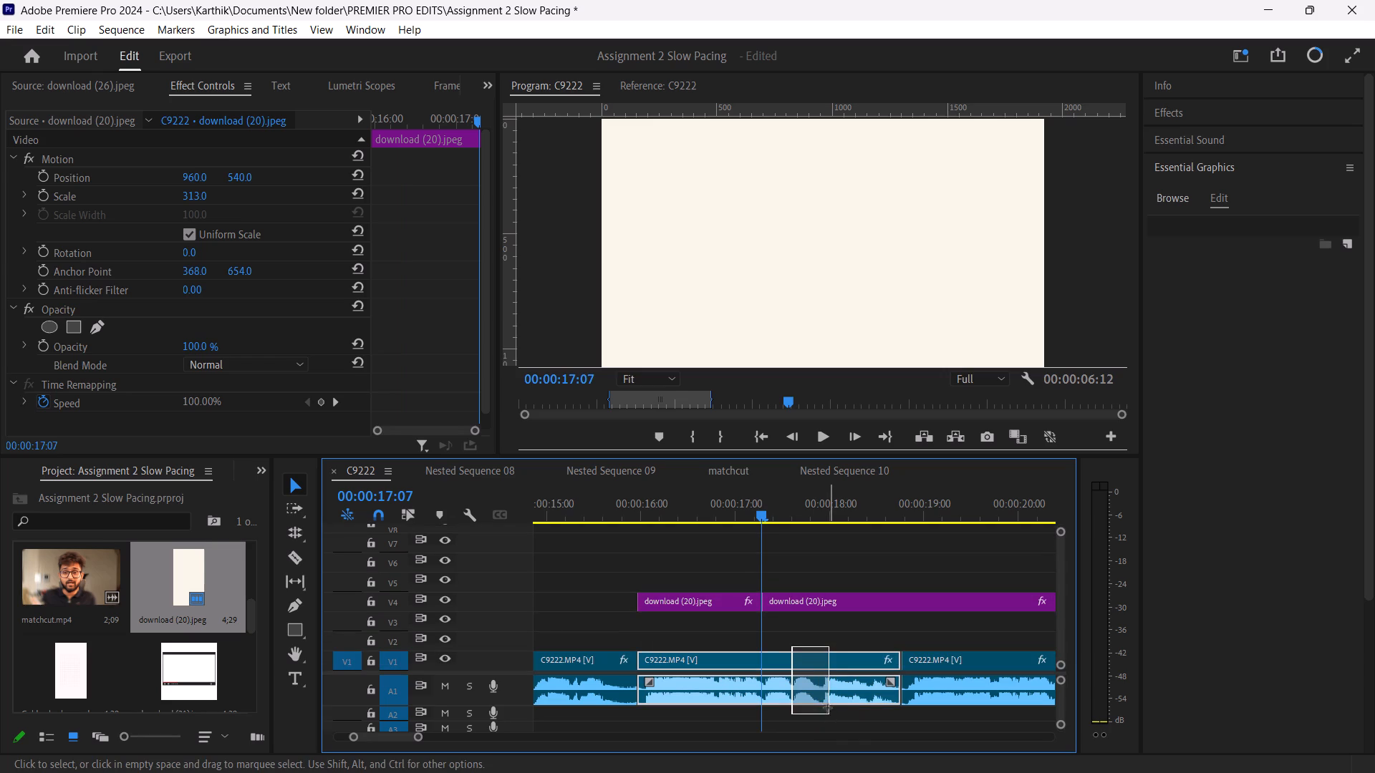
left_click_drag(828, 708, 838, 713)
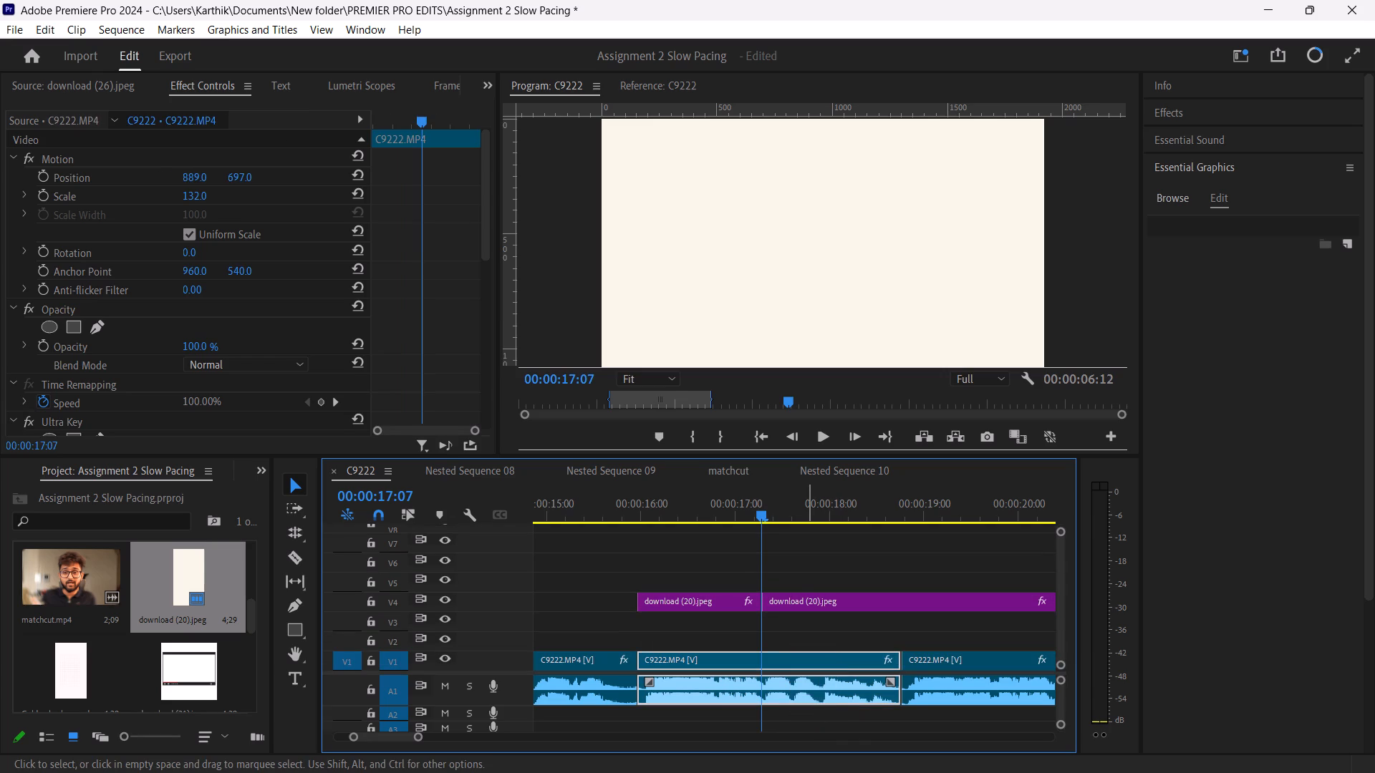
left_click_drag(804, 581, 834, 716)
key("c")
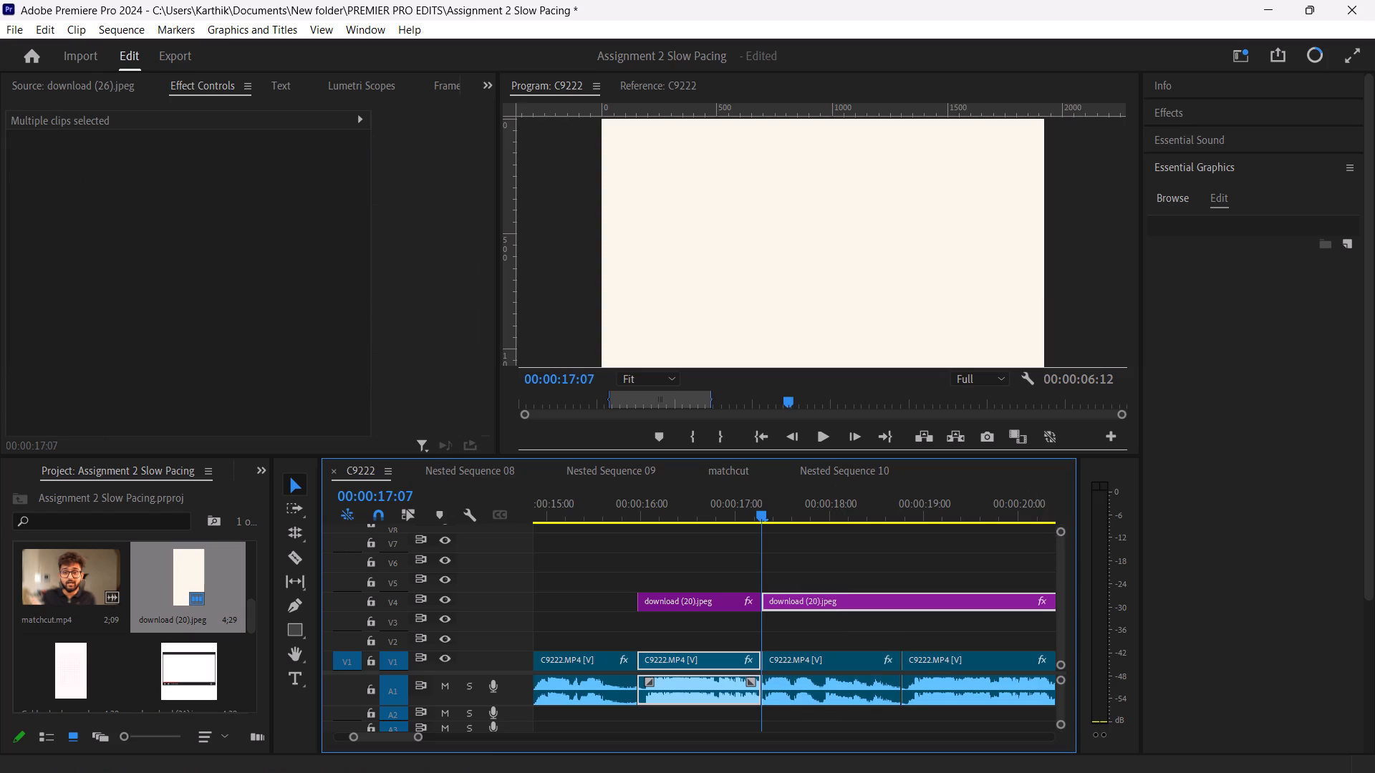
Play the speech on from 00:00:17:07 and split both the cream overlay and the C9222.MP4 clip with its audio at 00:00:18:06.
left_click_drag(1061, 550, 1062, 537)
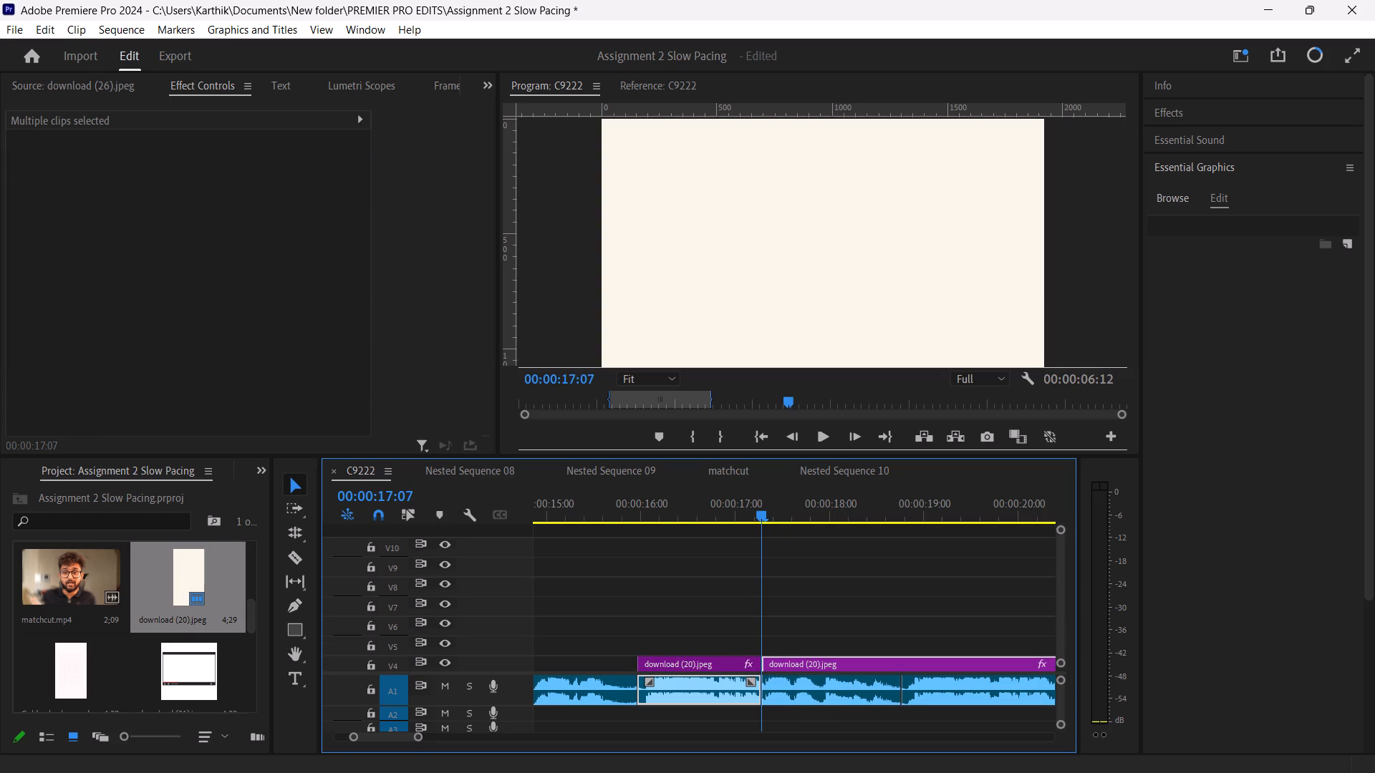
key("space")
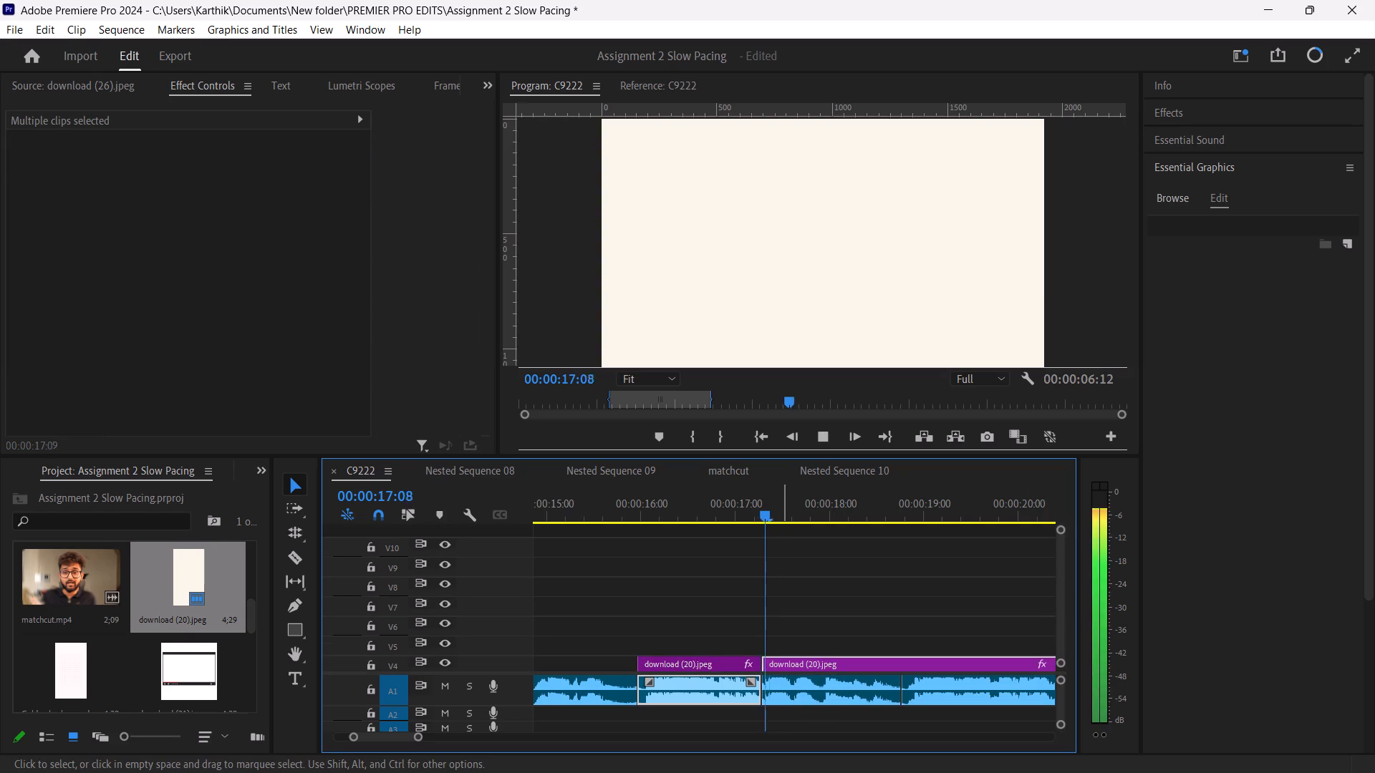
key("space")
key("space")
key("space")
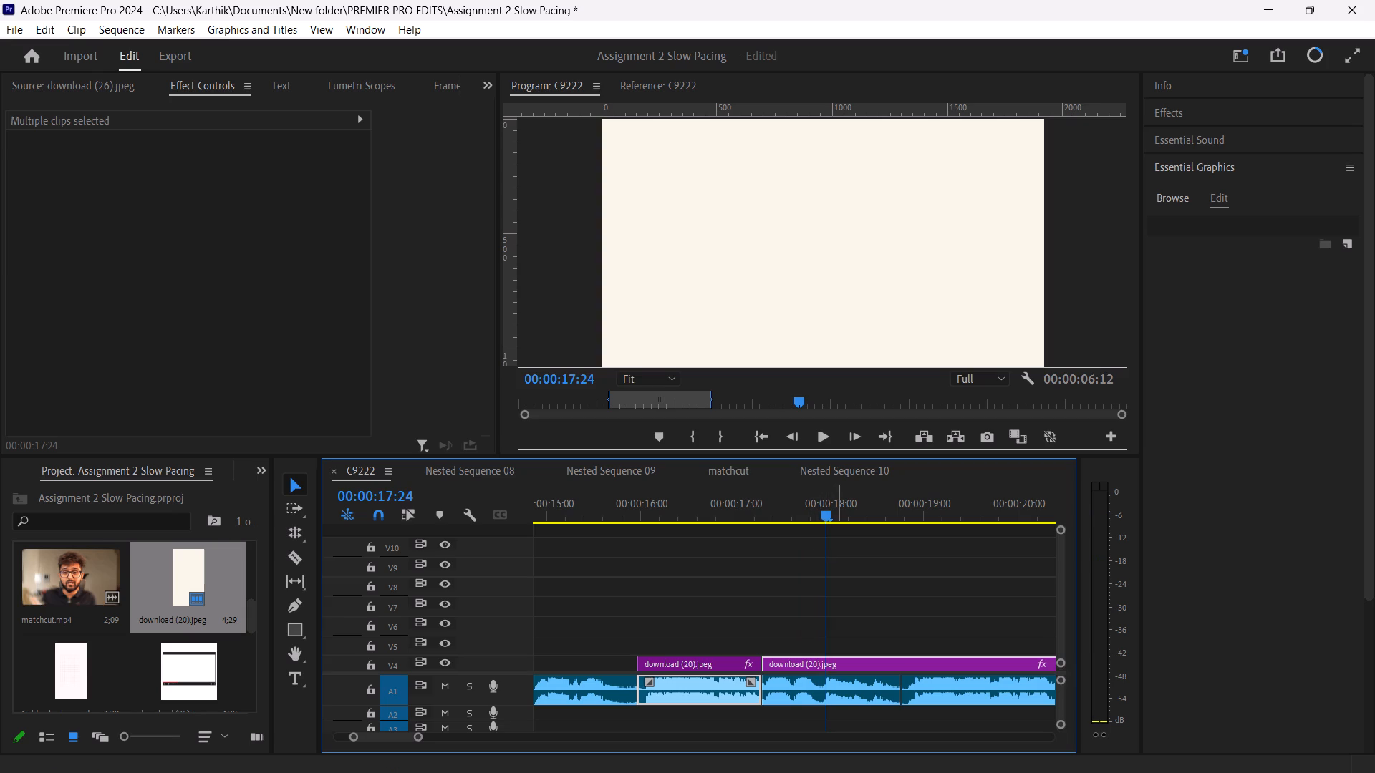
key("space")
key("space")
key("space")
key("space")
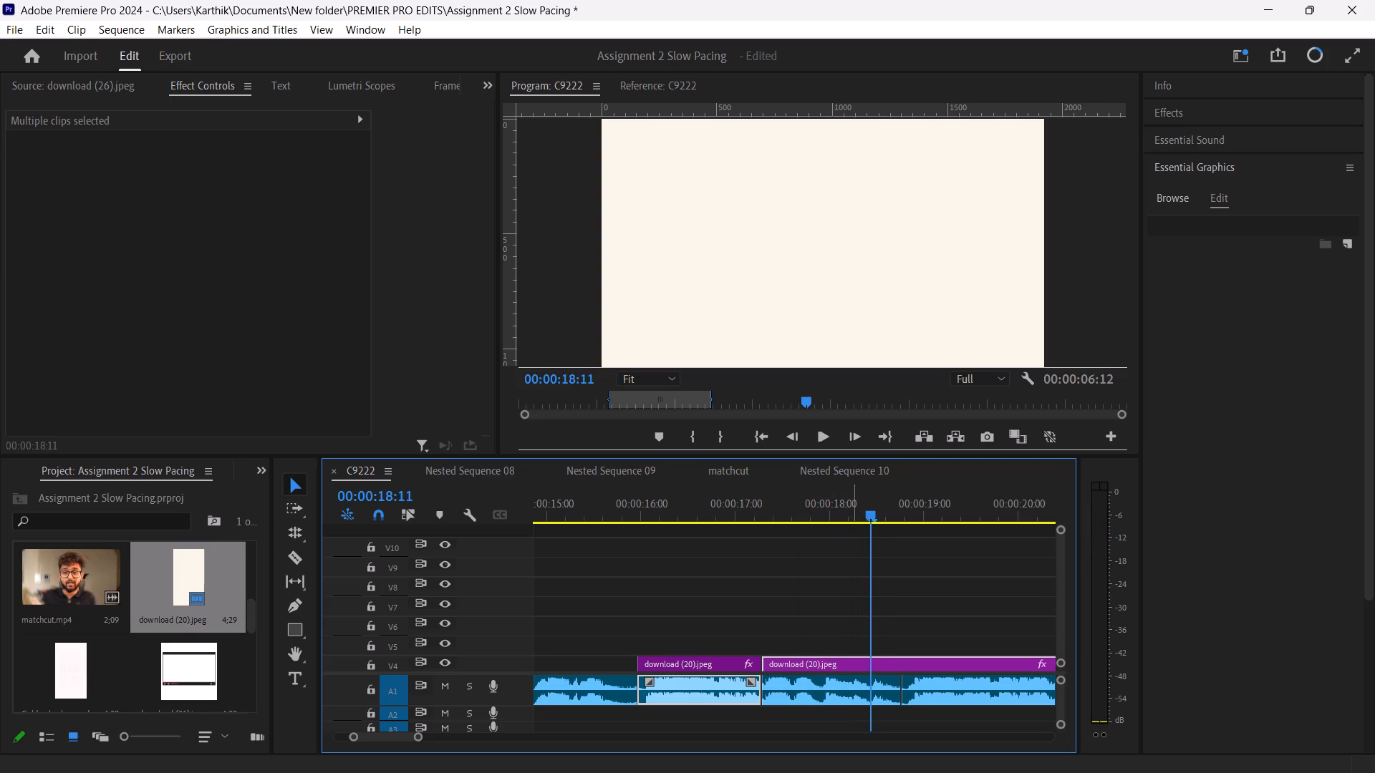
left_click_drag(872, 516, 824, 512)
key("space")
key("space")
key("space")
key("space")
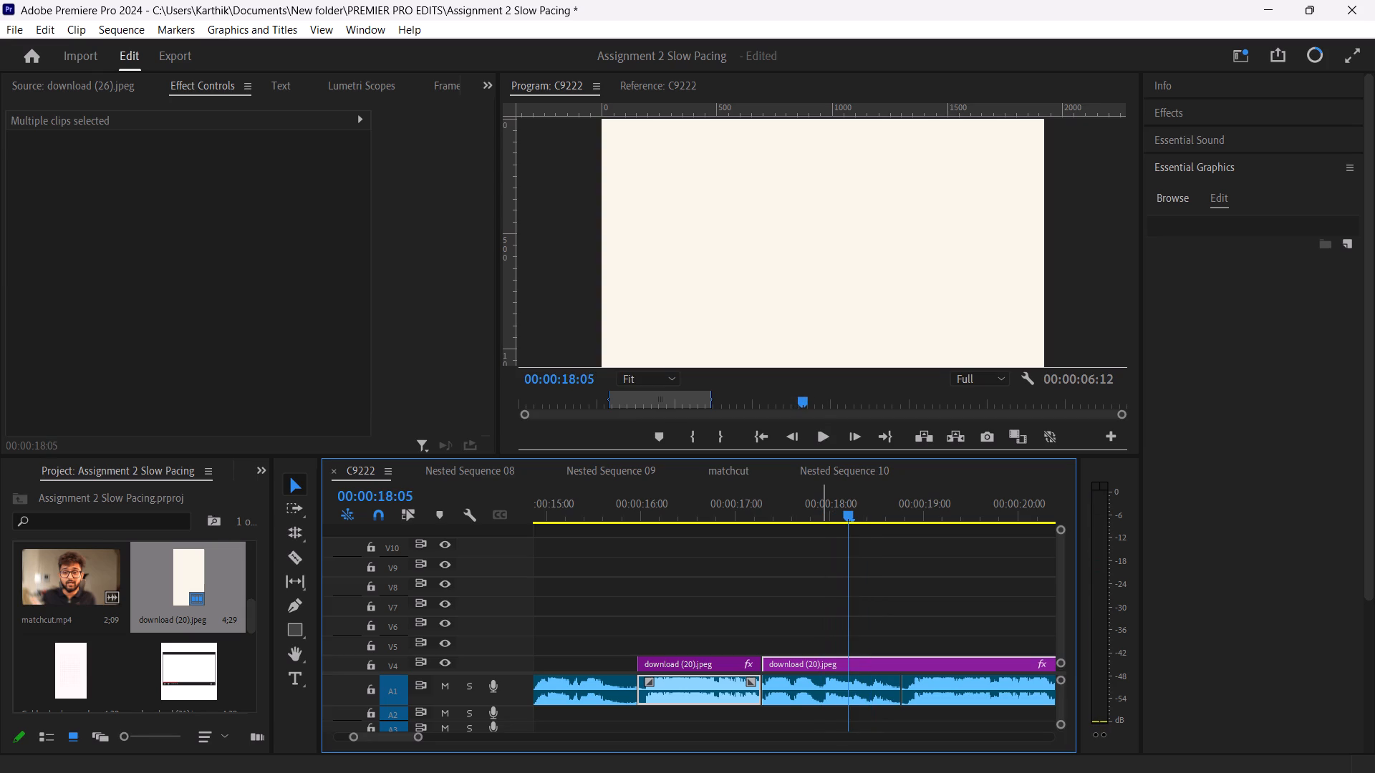
key("space")
key("space")
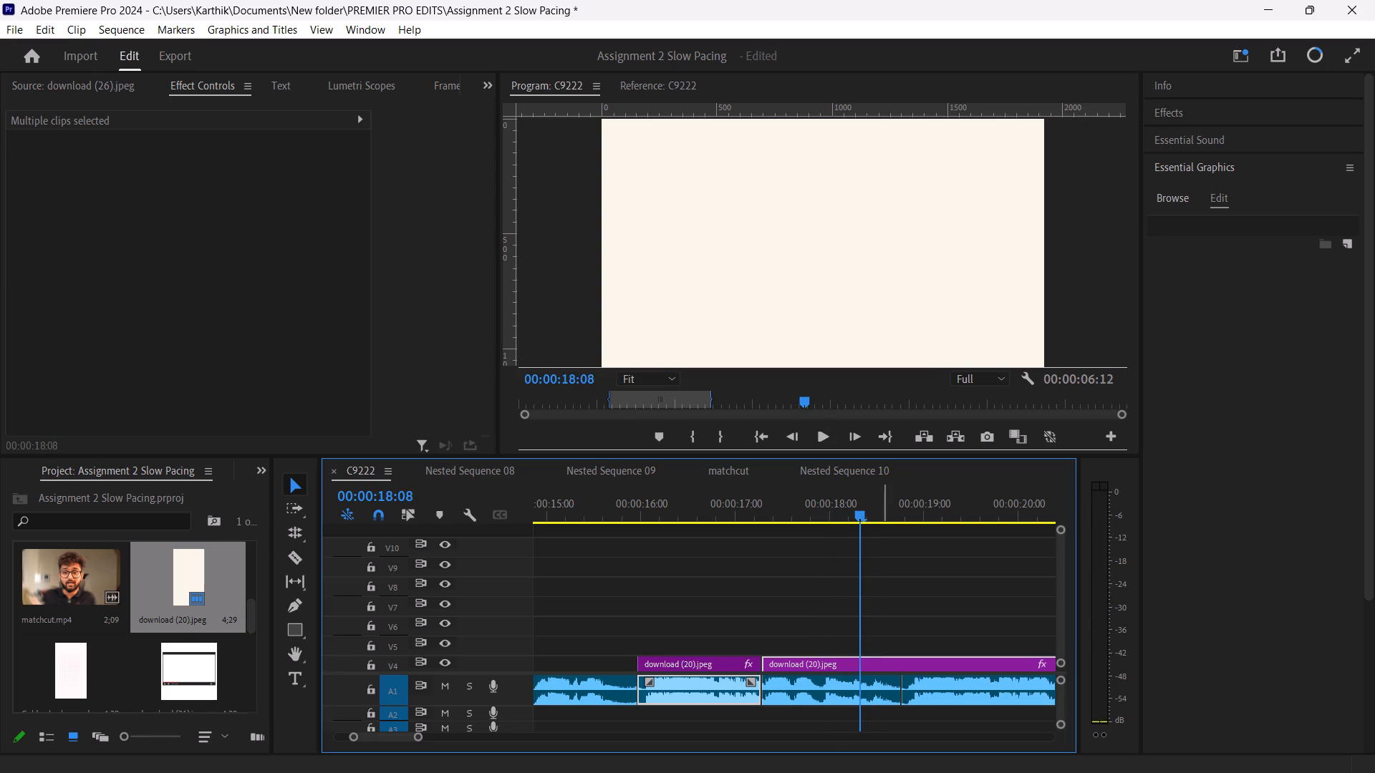
left_click_drag(858, 513, 850, 515)
left_click_drag(874, 628, 876, 702)
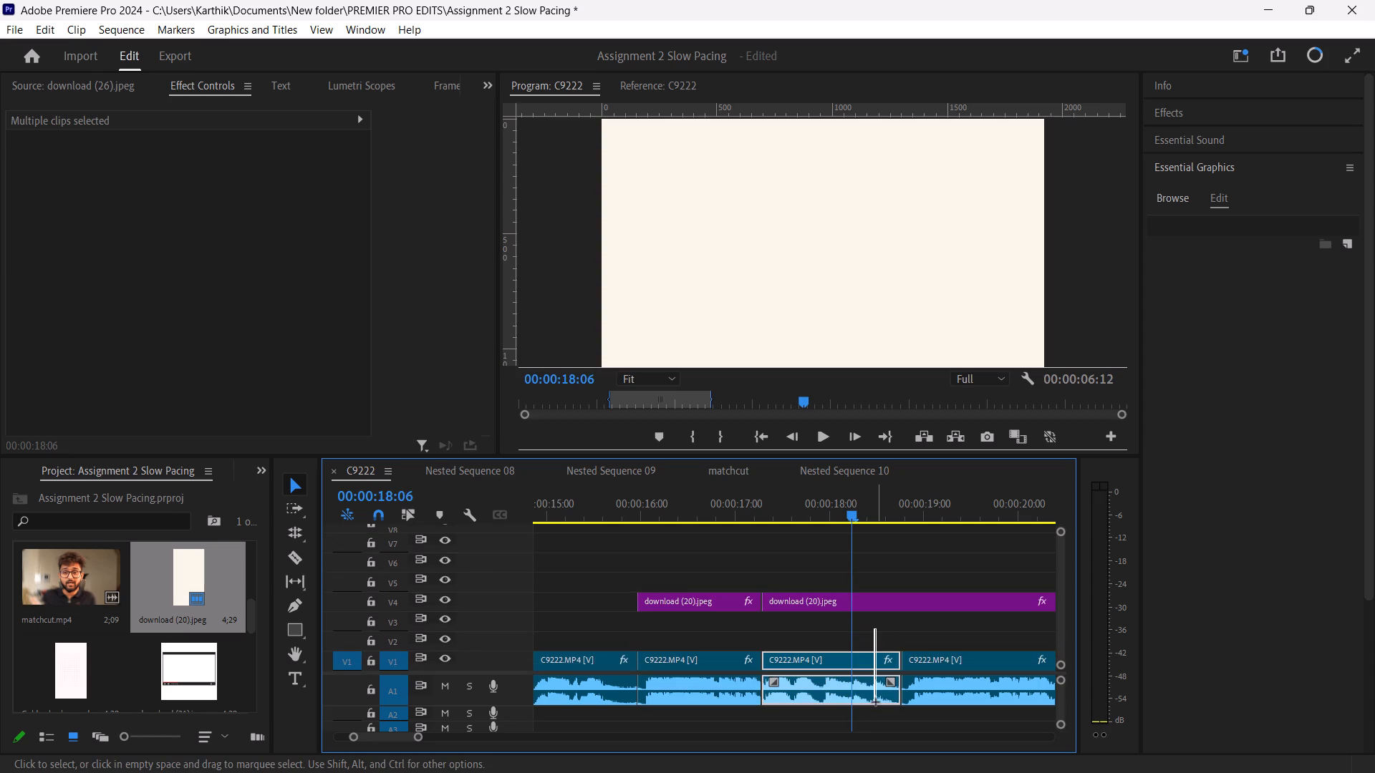
left_click_drag(876, 702, 875, 698)
left_click_drag(867, 576, 884, 664)
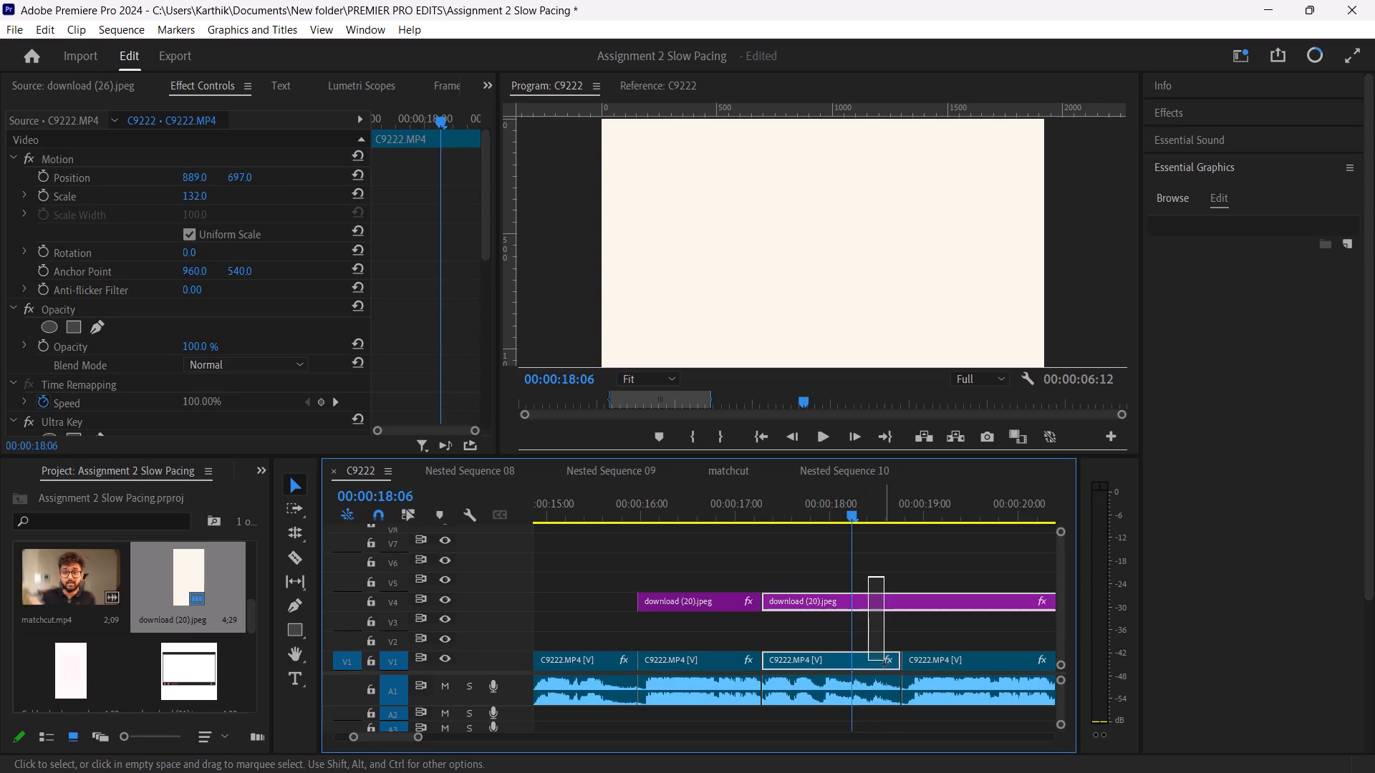
left_click_drag(884, 664, 888, 722)
key("c")
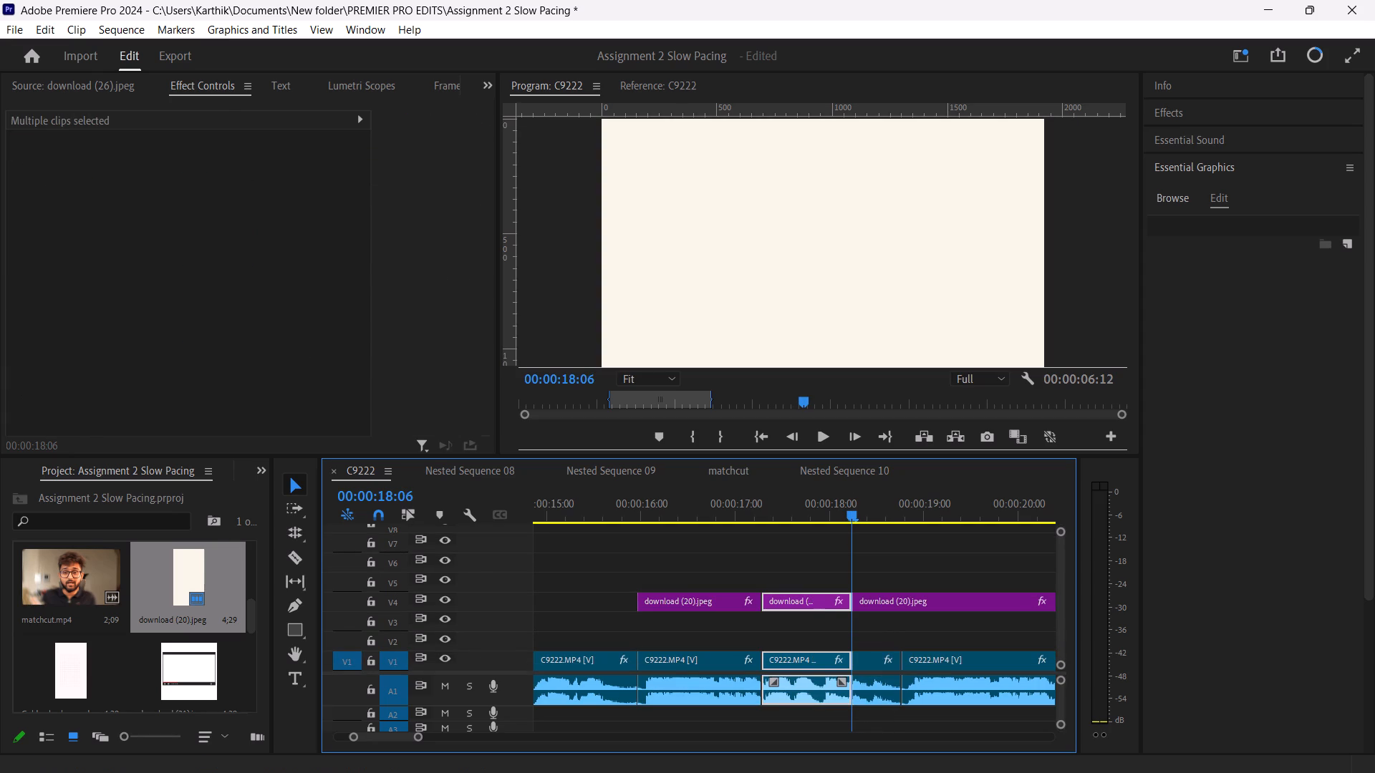
Replay the speech over the first cream background segment up to 00:00:17:09.
left_click_drag(1064, 583, 1066, 566)
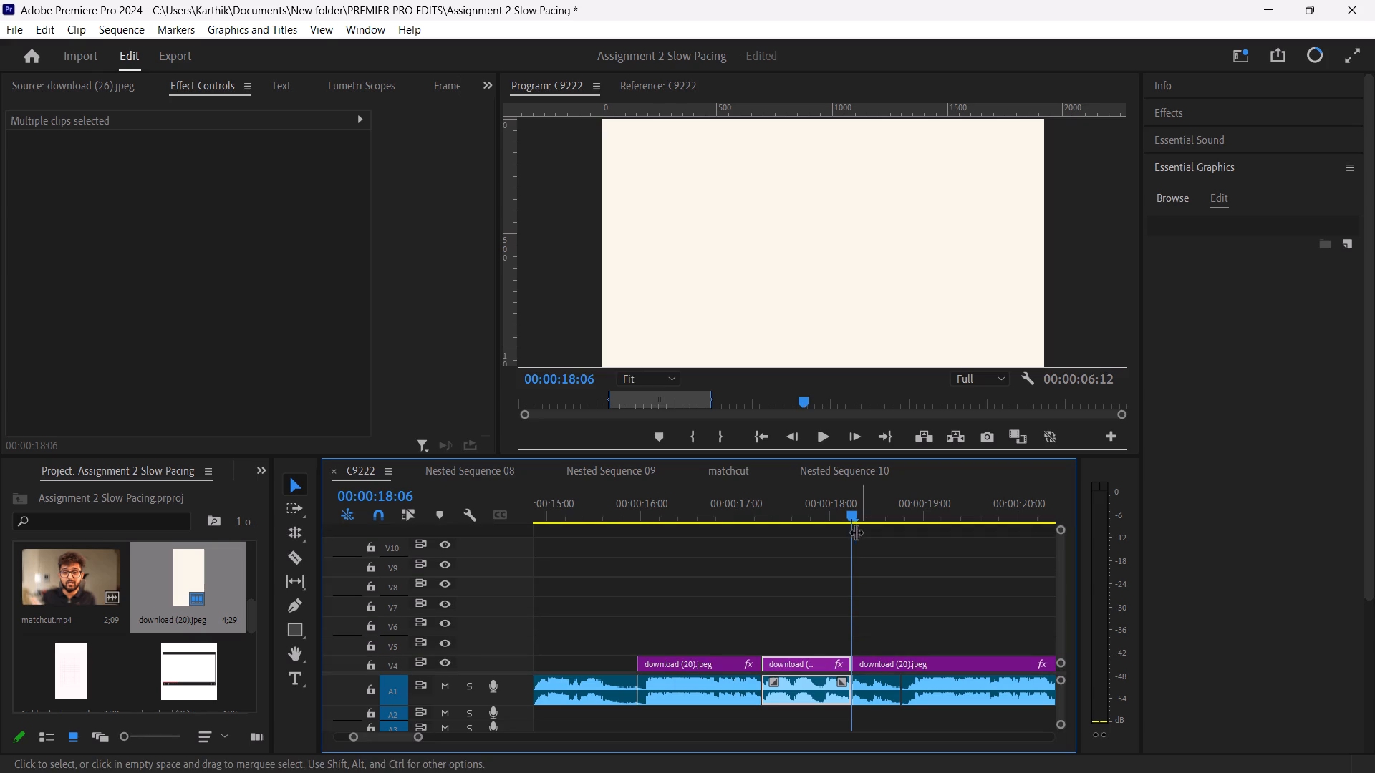
left_click(848, 518)
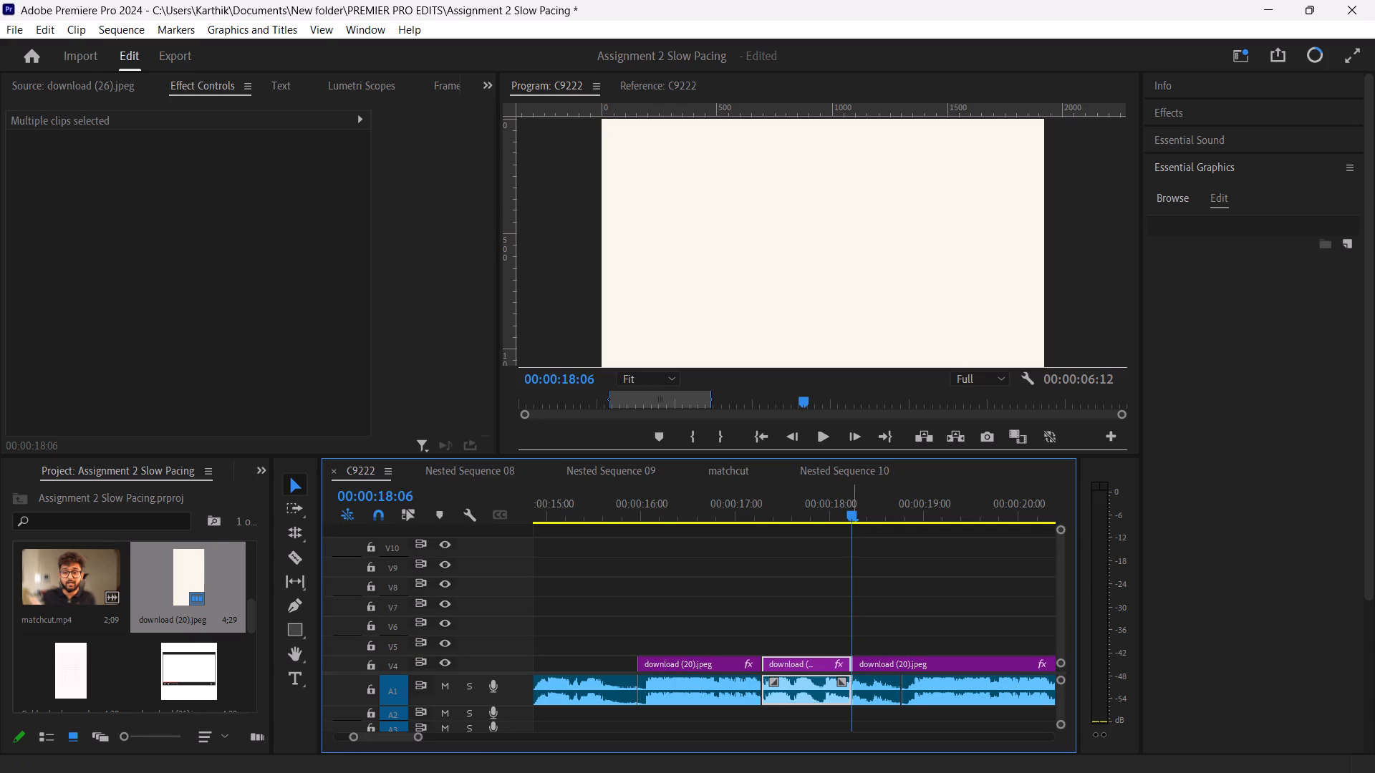
left_click_drag(854, 515, 712, 533)
key("space")
key("space")
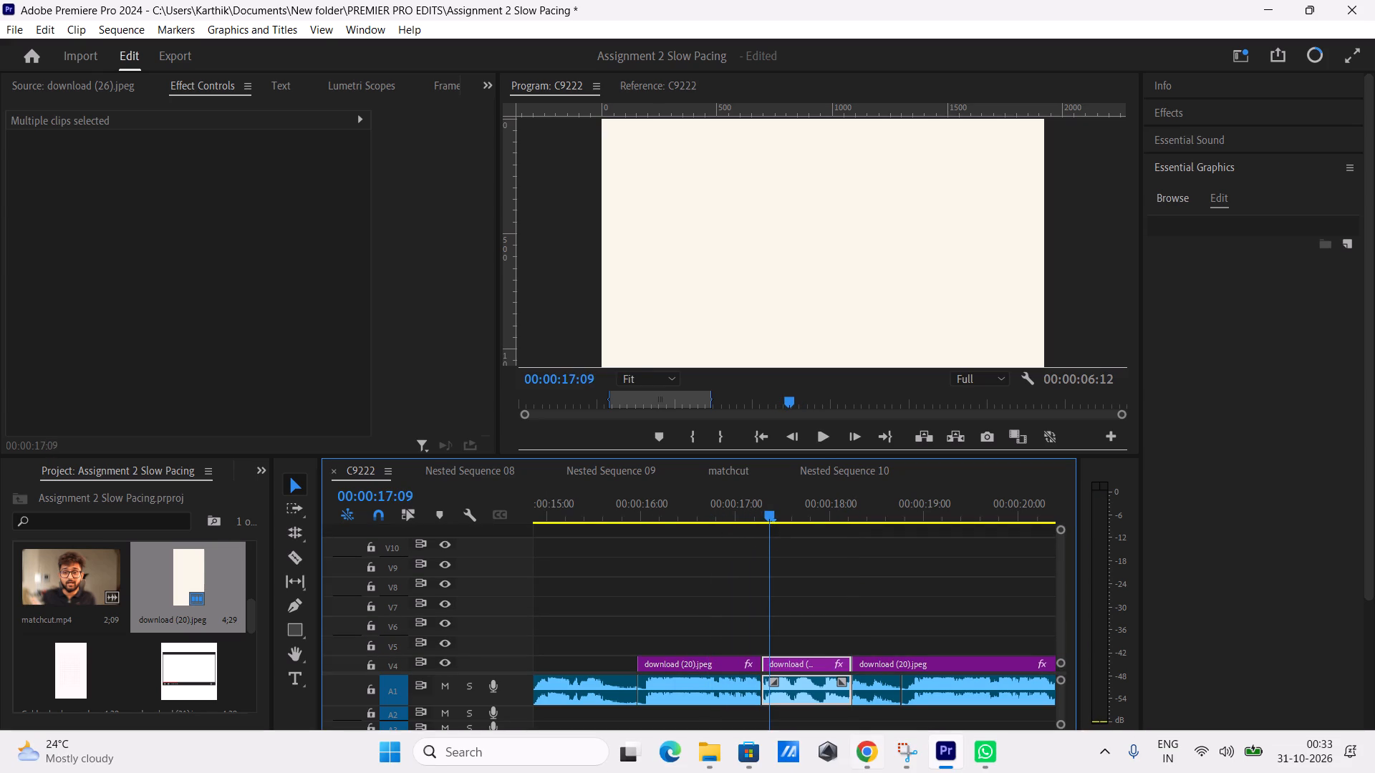
Browse the Downloads folder and preview download (9), download (7), download (6) and download (17) as coloured background candidates.
left_click(705, 759)
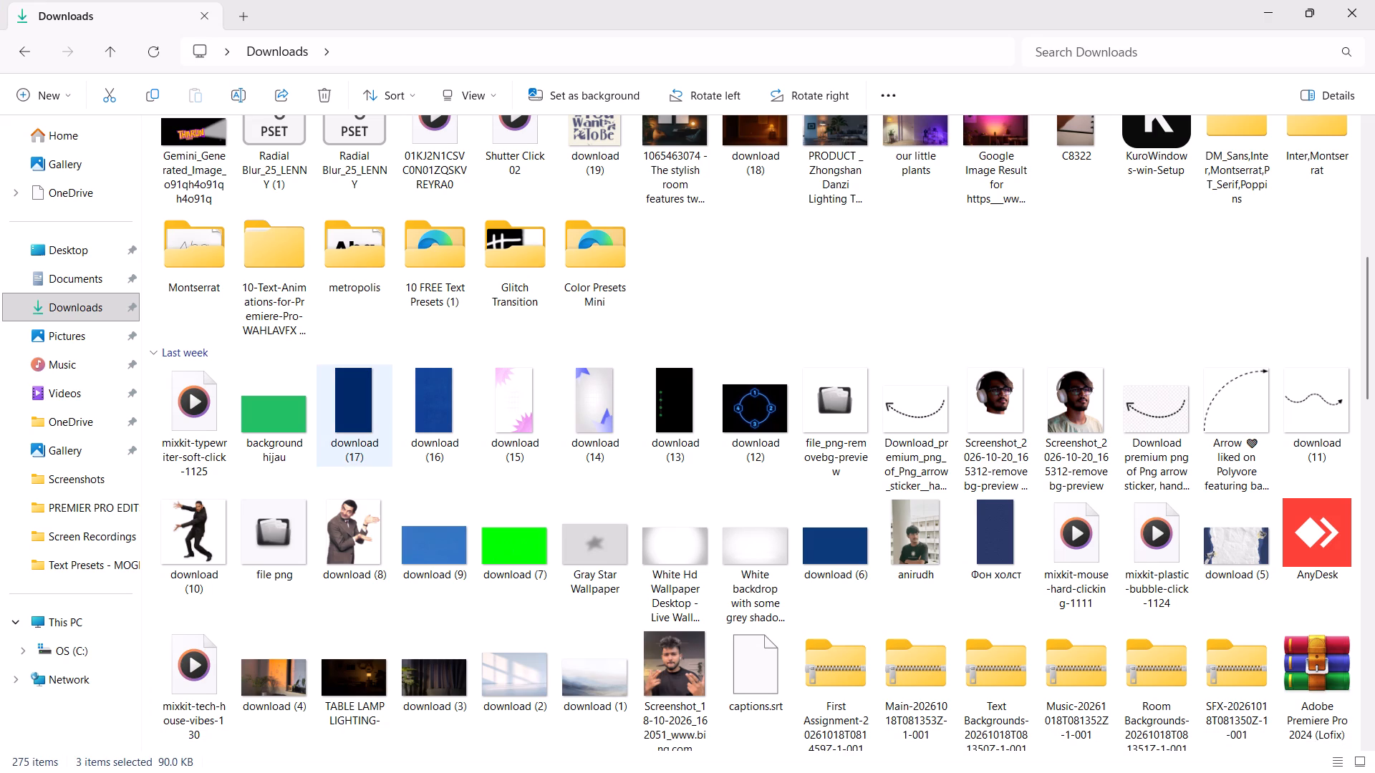
left_click_drag(377, 465, 255, 419)
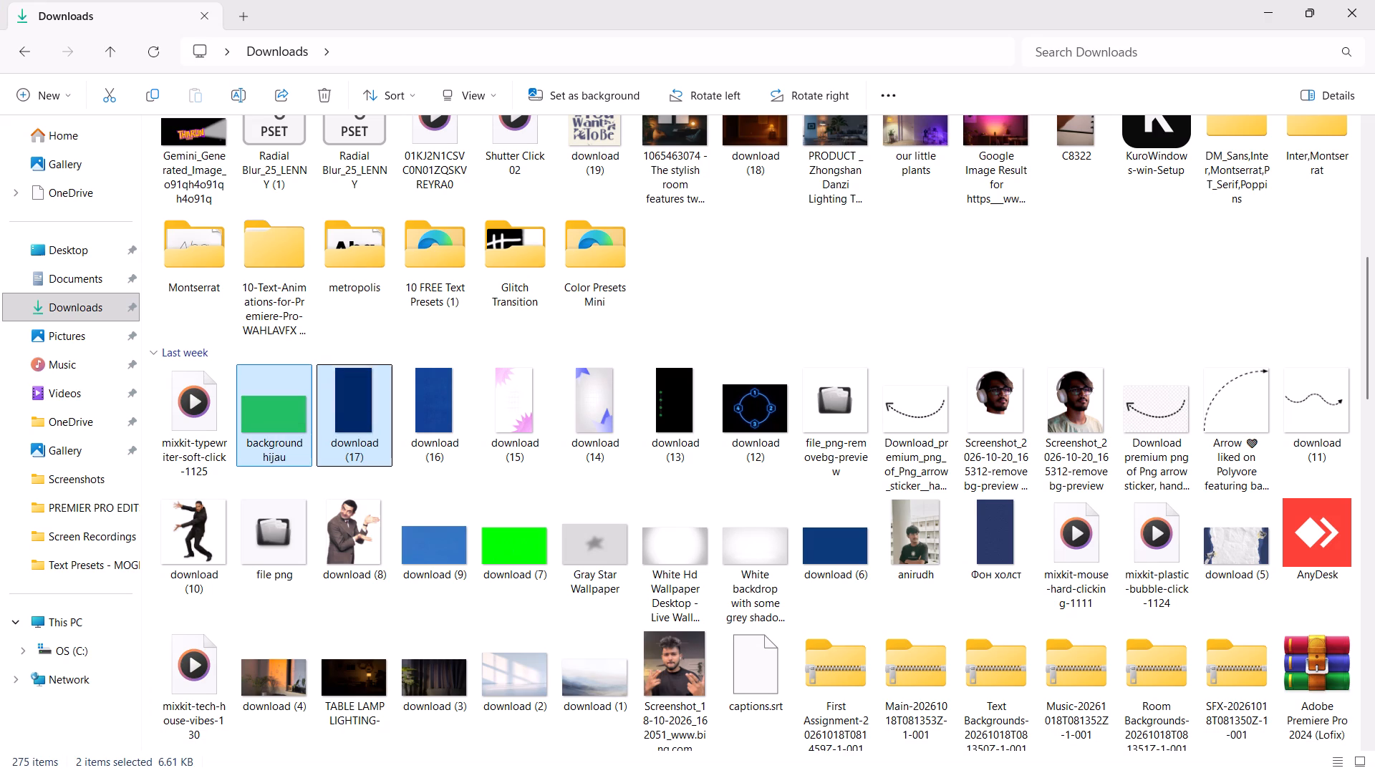
double_click(436, 538)
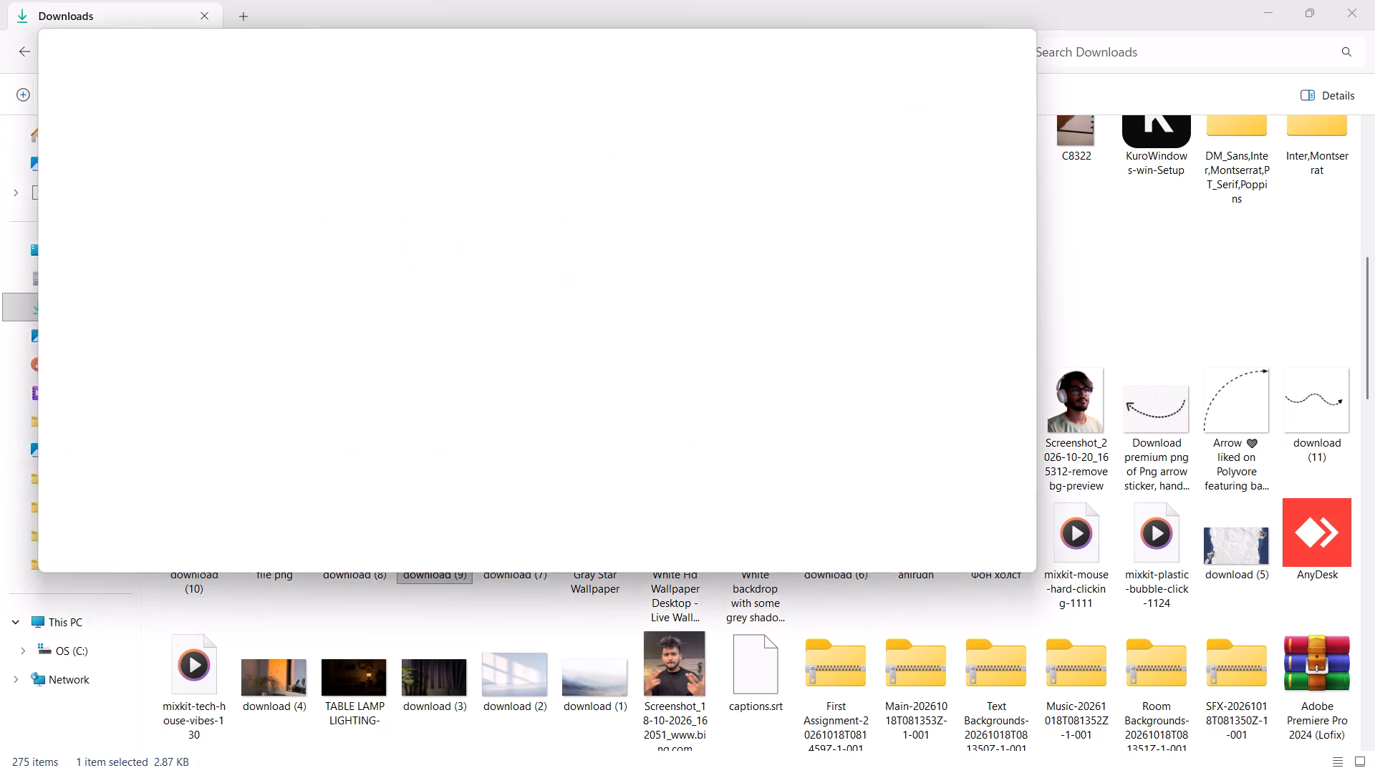
left_click(1018, 39)
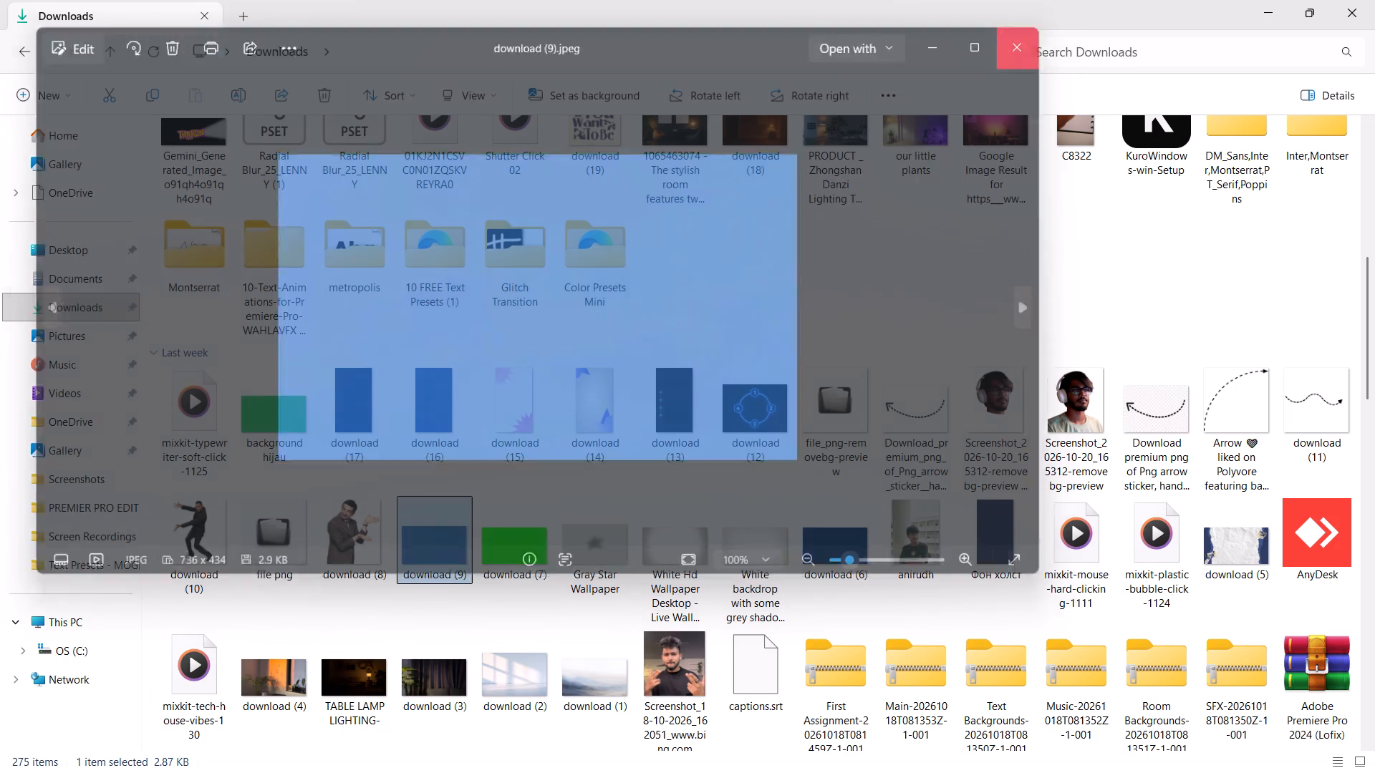
double_click(526, 558)
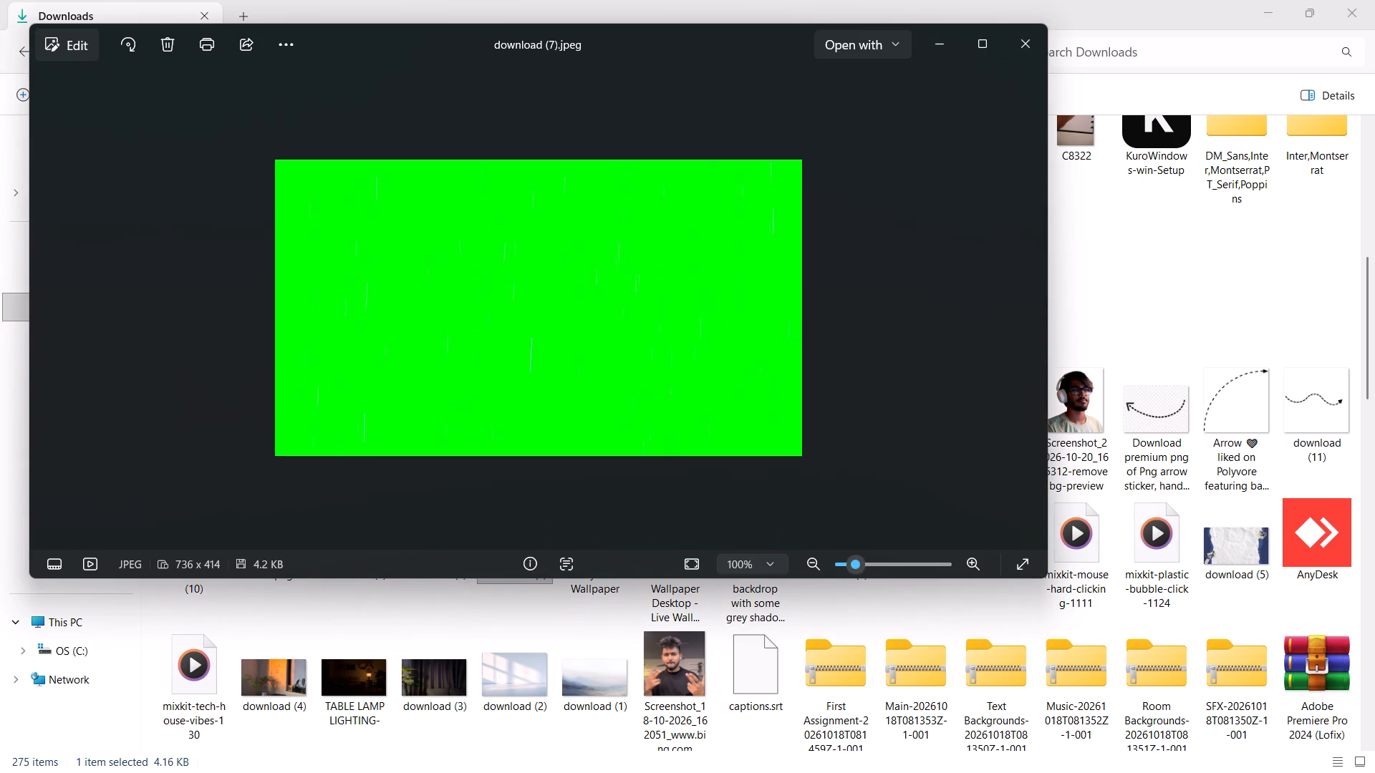
left_click(1031, 56)
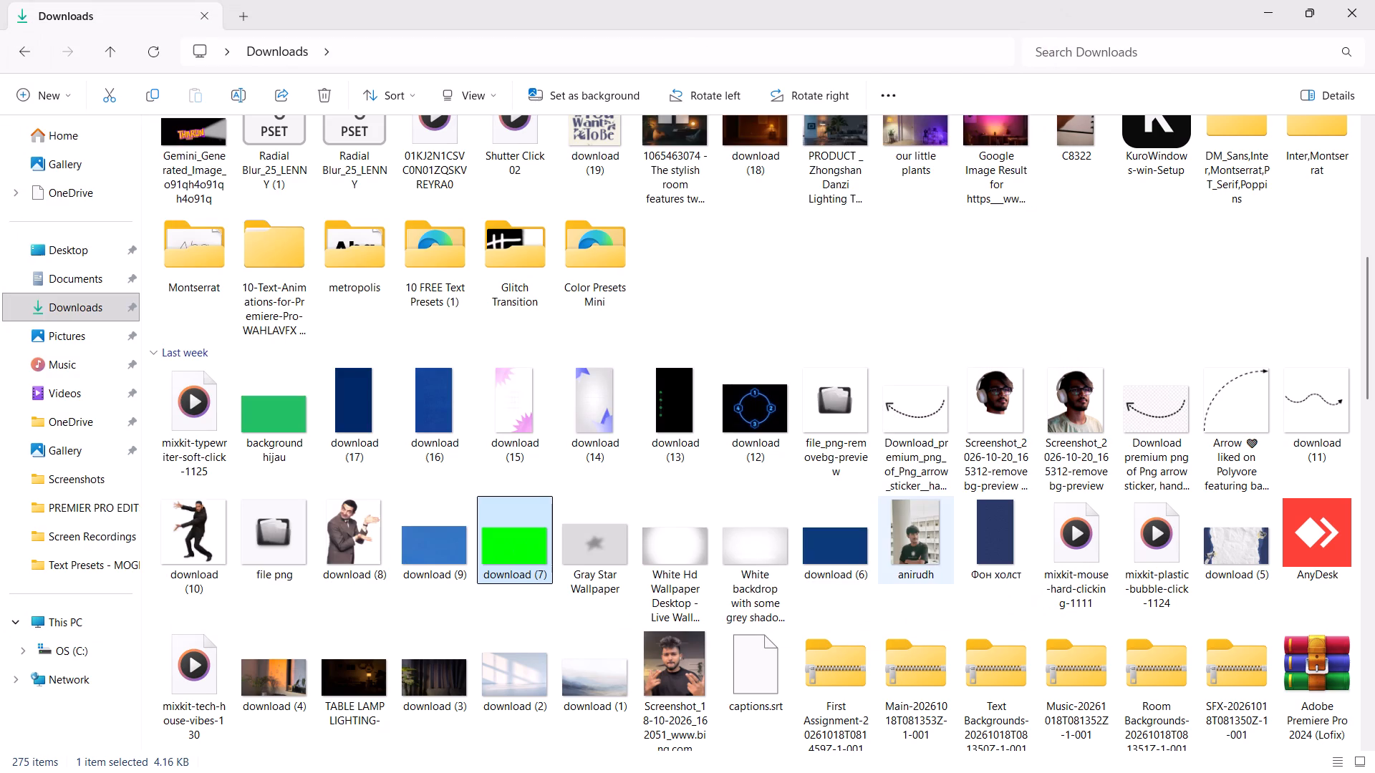
double_click(843, 558)
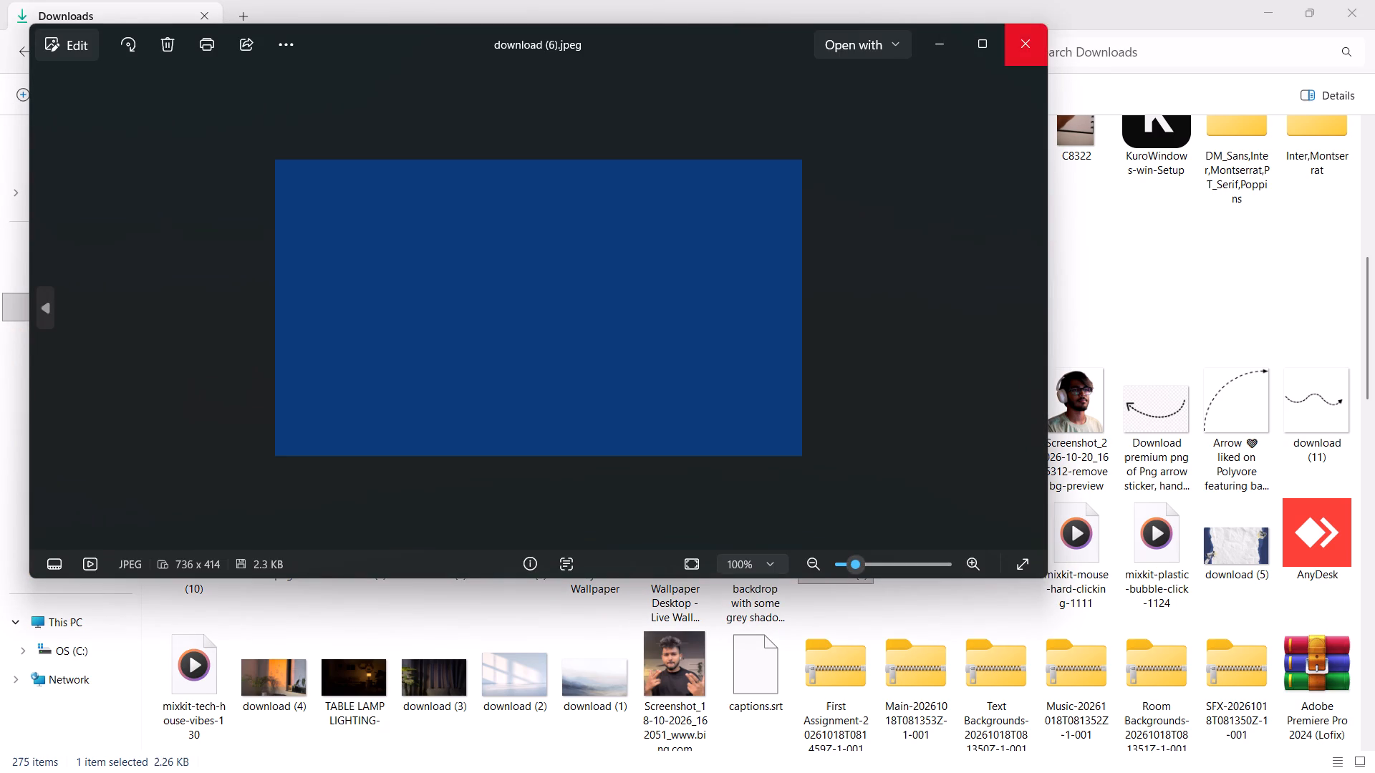
left_click(1028, 47)
double_click(345, 418)
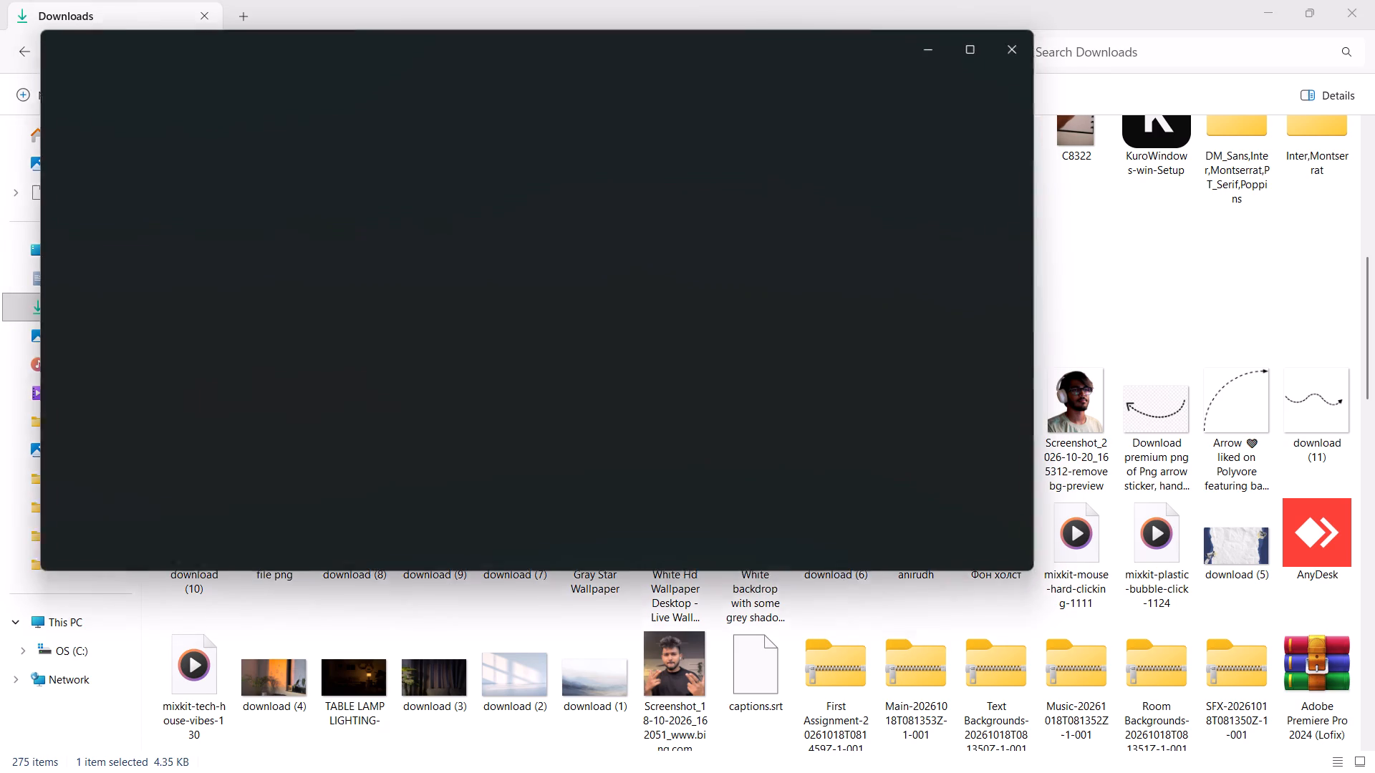
left_click(1014, 31)
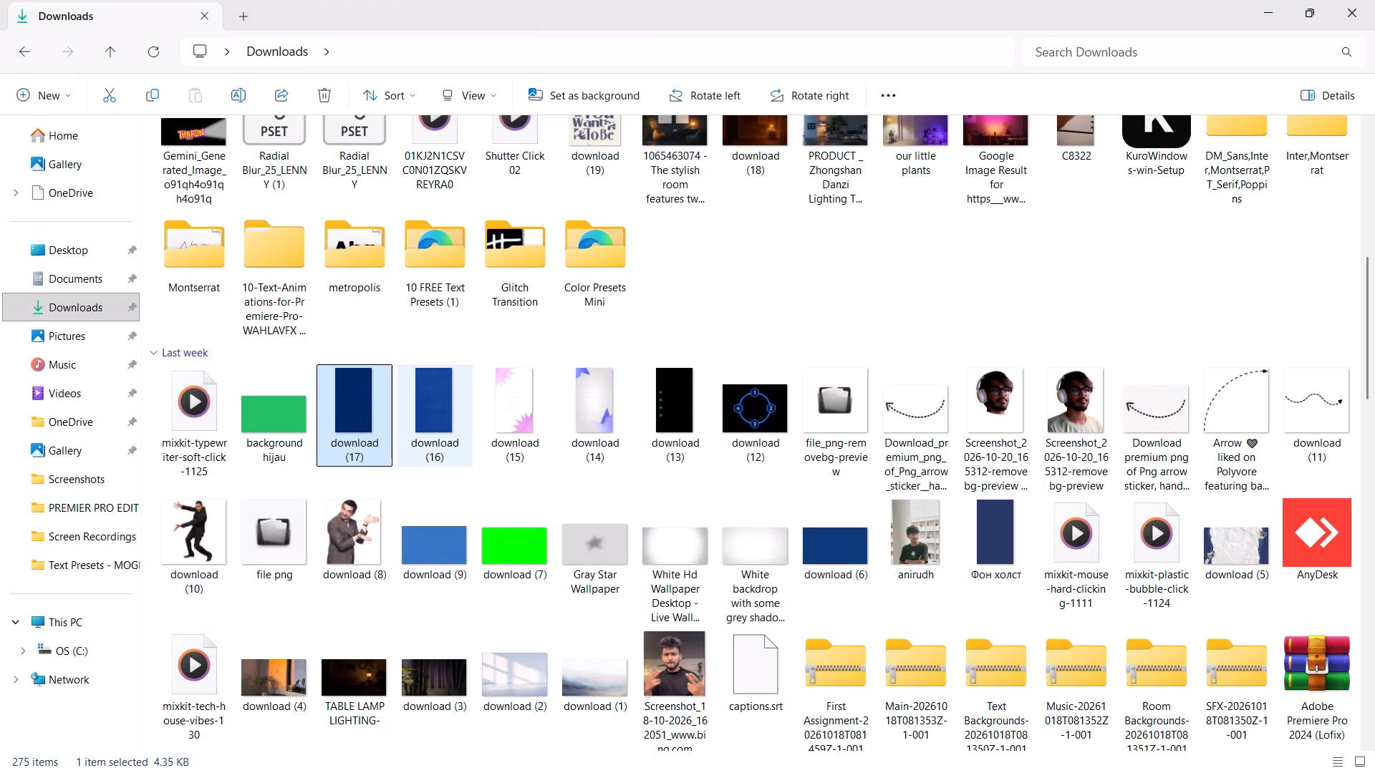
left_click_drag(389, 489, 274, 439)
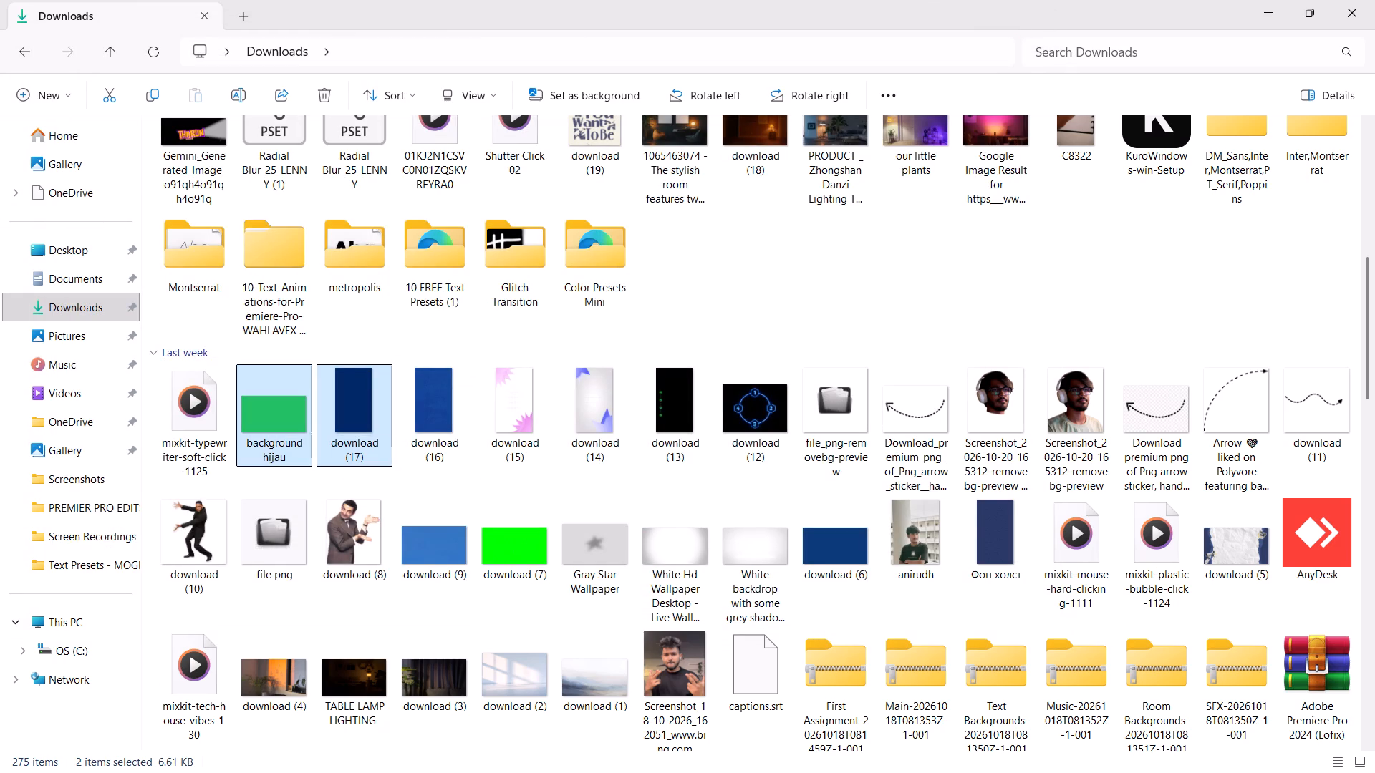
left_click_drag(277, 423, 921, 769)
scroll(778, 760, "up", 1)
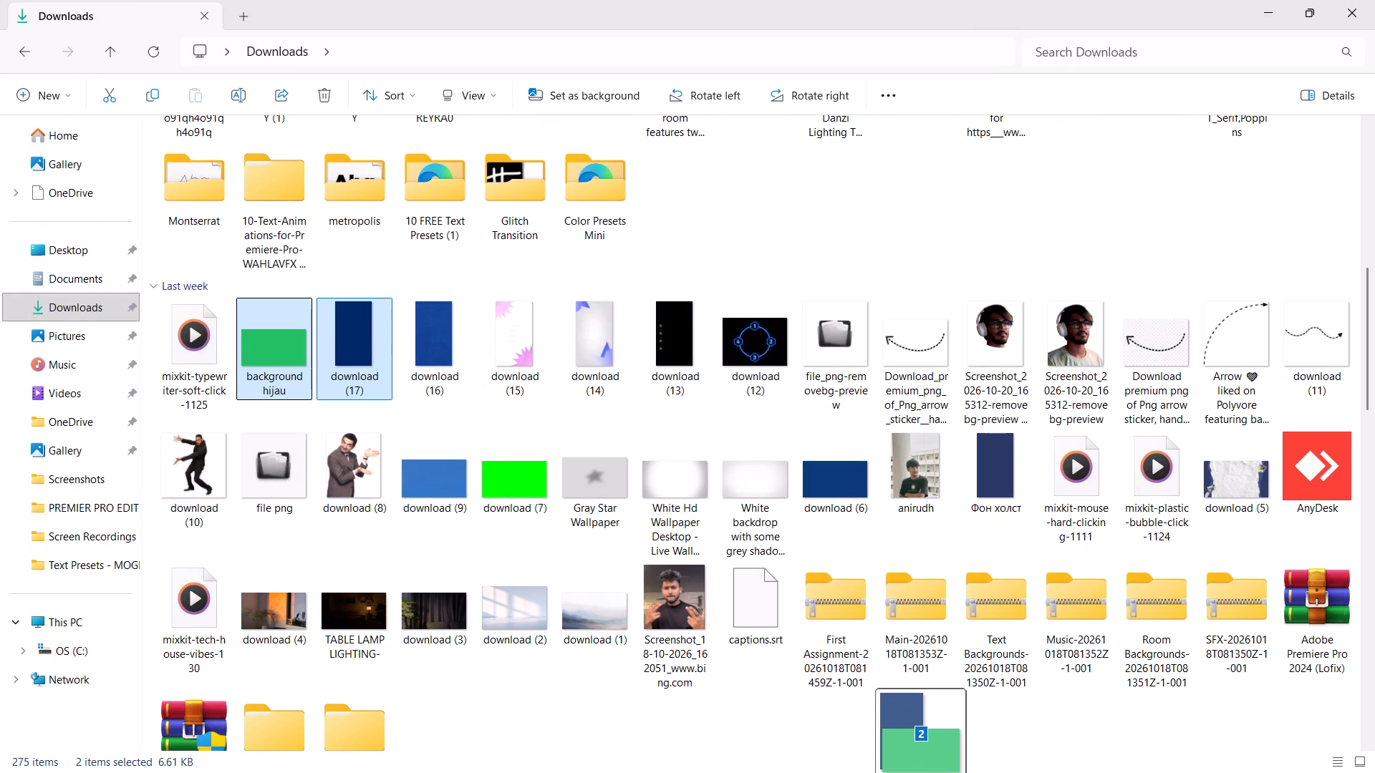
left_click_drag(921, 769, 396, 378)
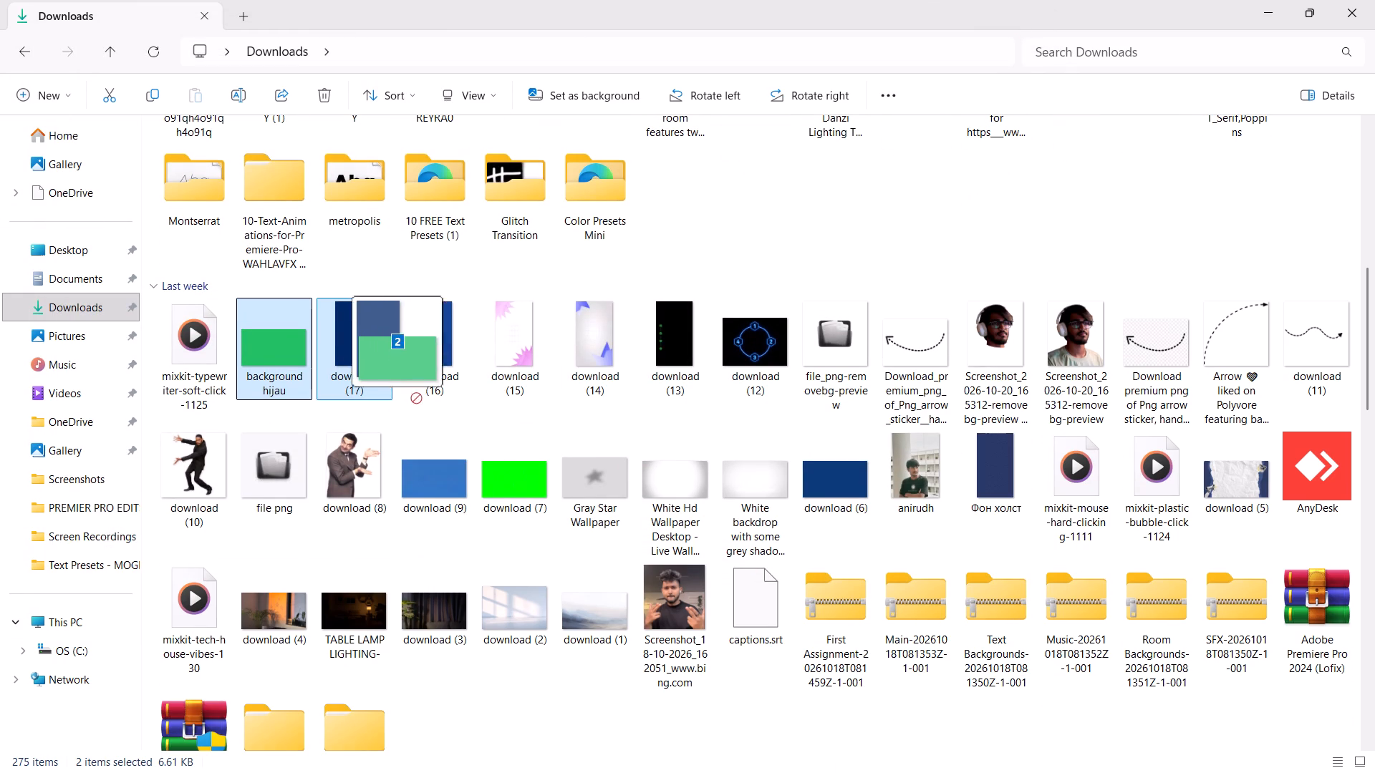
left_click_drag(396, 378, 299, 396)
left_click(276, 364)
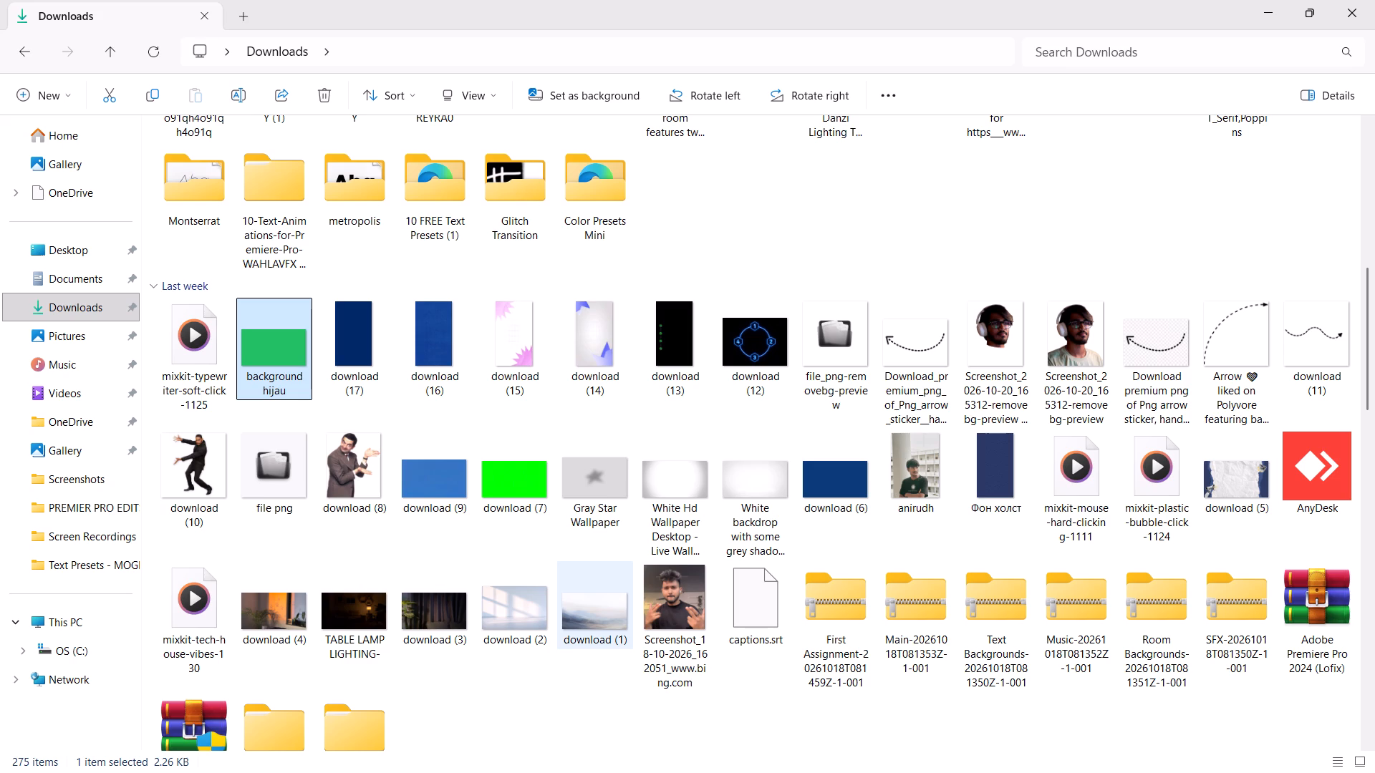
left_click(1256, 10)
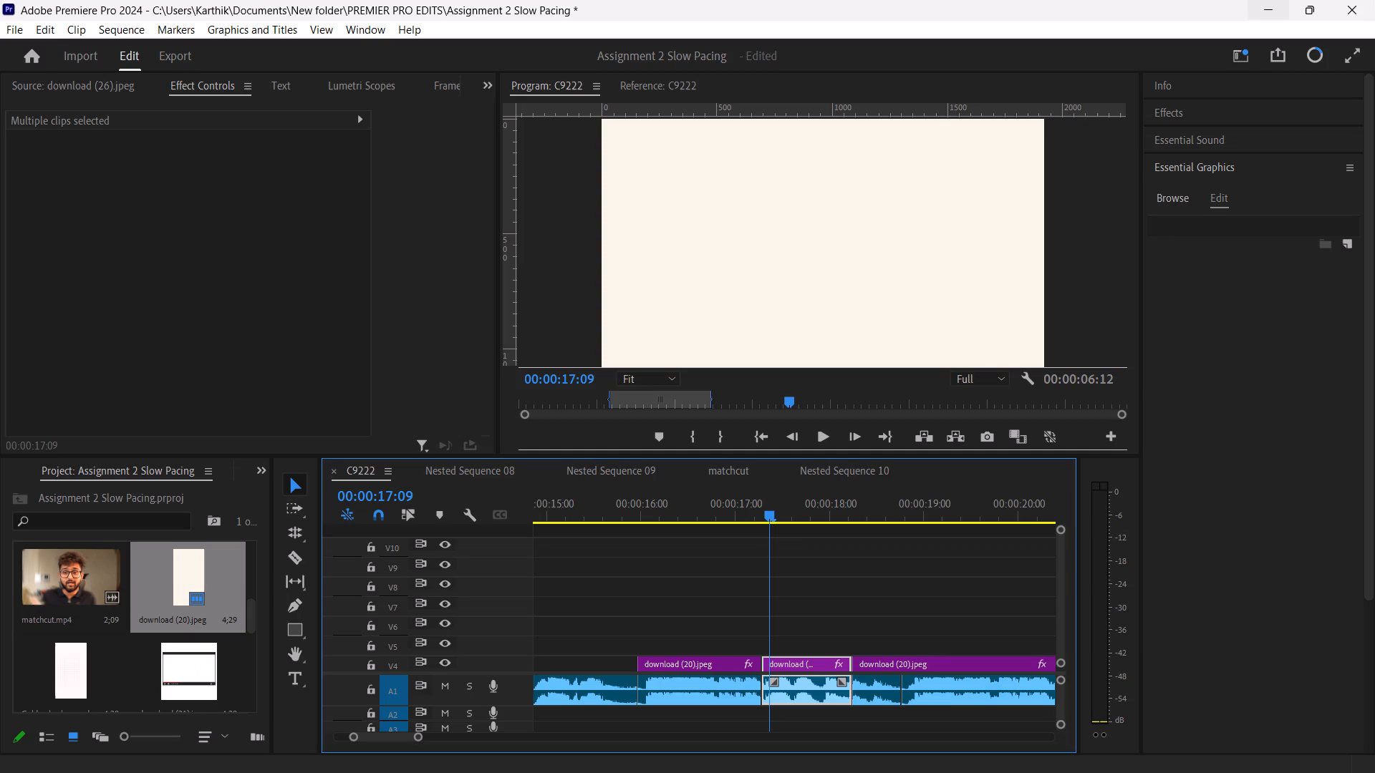
Import the background hijau and download (17) images from the Downloads folder into the Premiere Pro project.
left_click(695, 749)
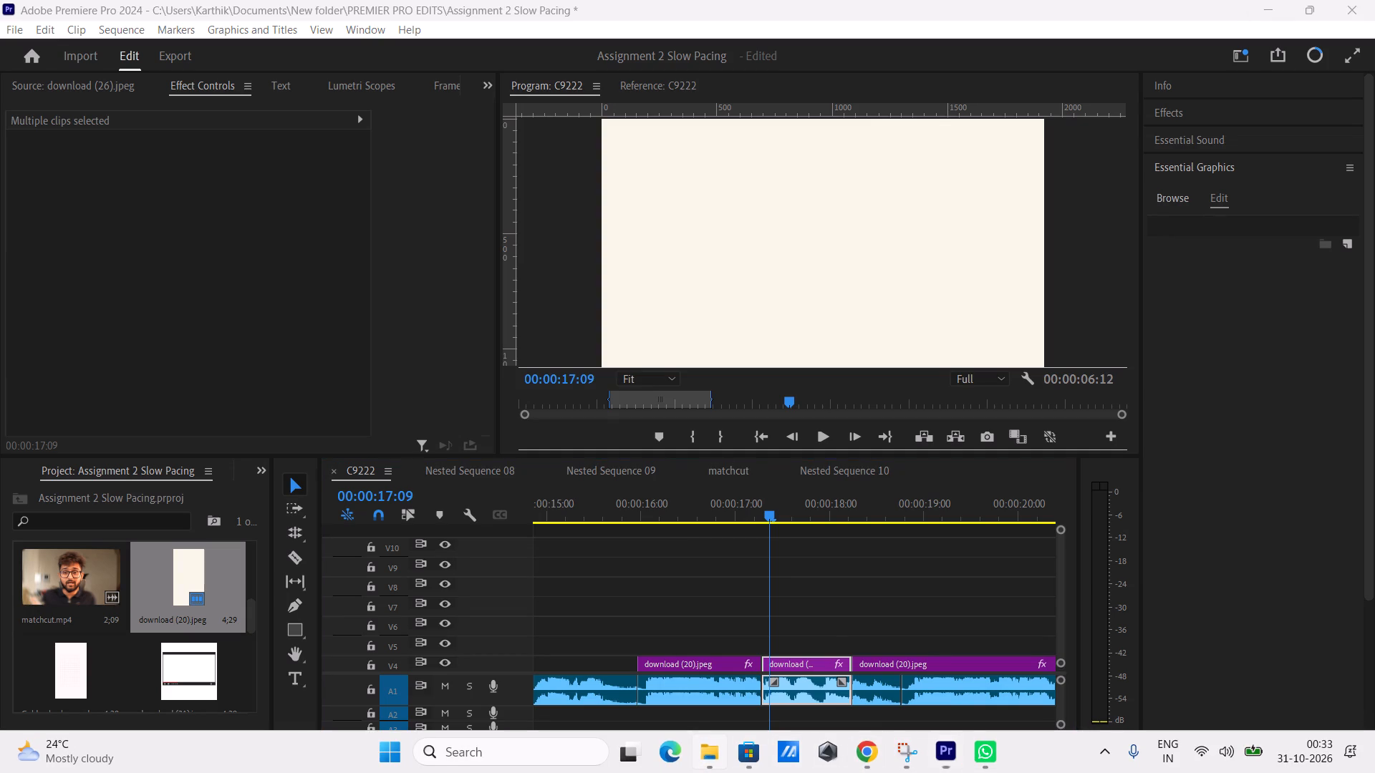
left_click_drag(412, 408, 275, 361)
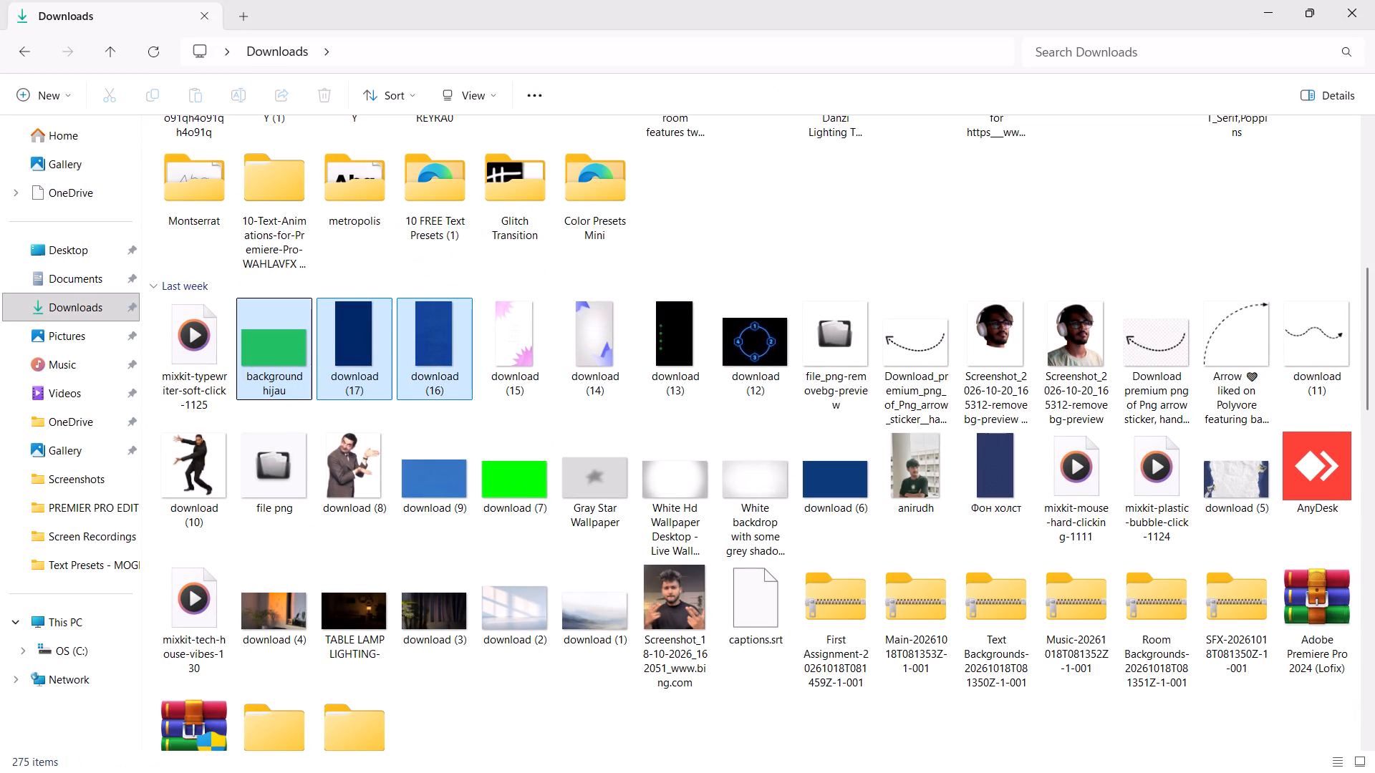
double_click(388, 416)
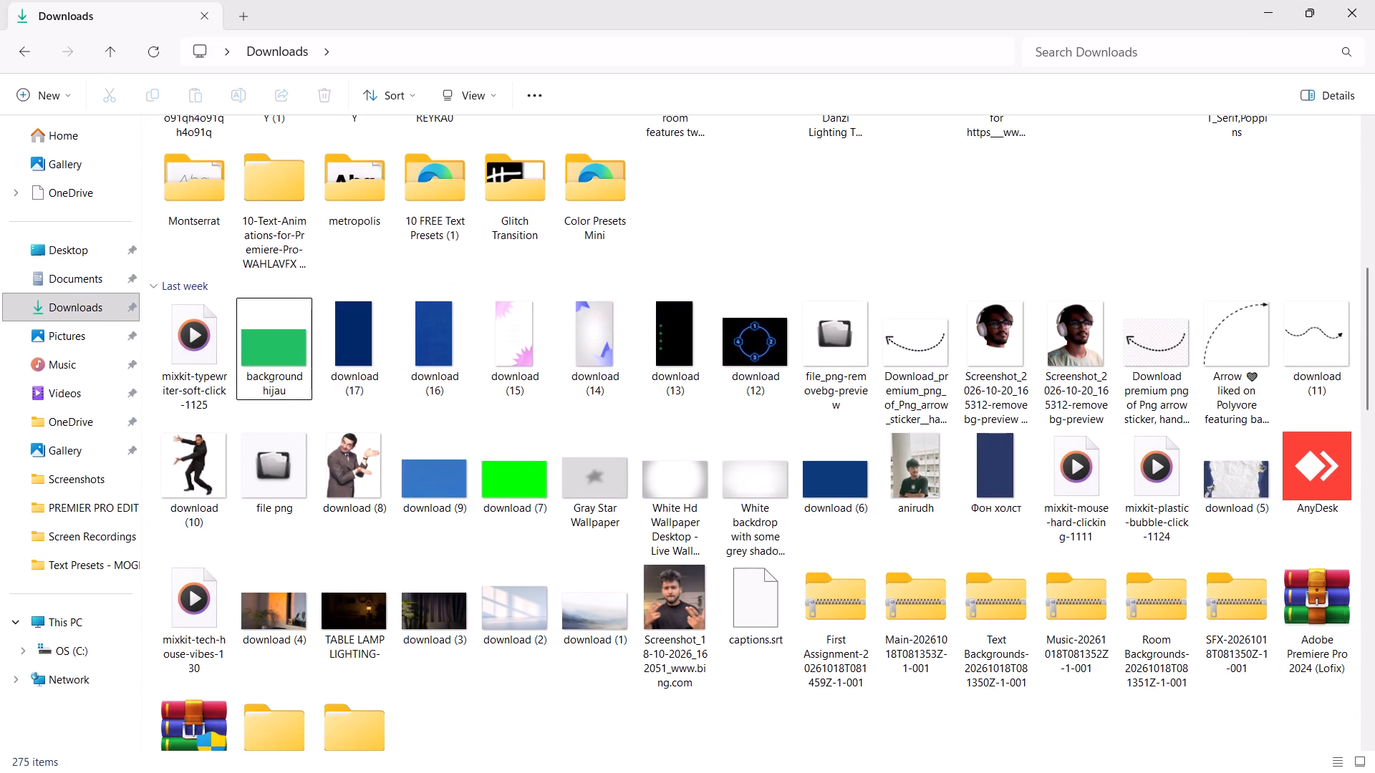
left_click_drag(392, 414, 294, 356)
left_click_drag(284, 335, 940, 636)
scroll(942, 631, "up", 1)
left_click_drag(940, 636, 173, 696)
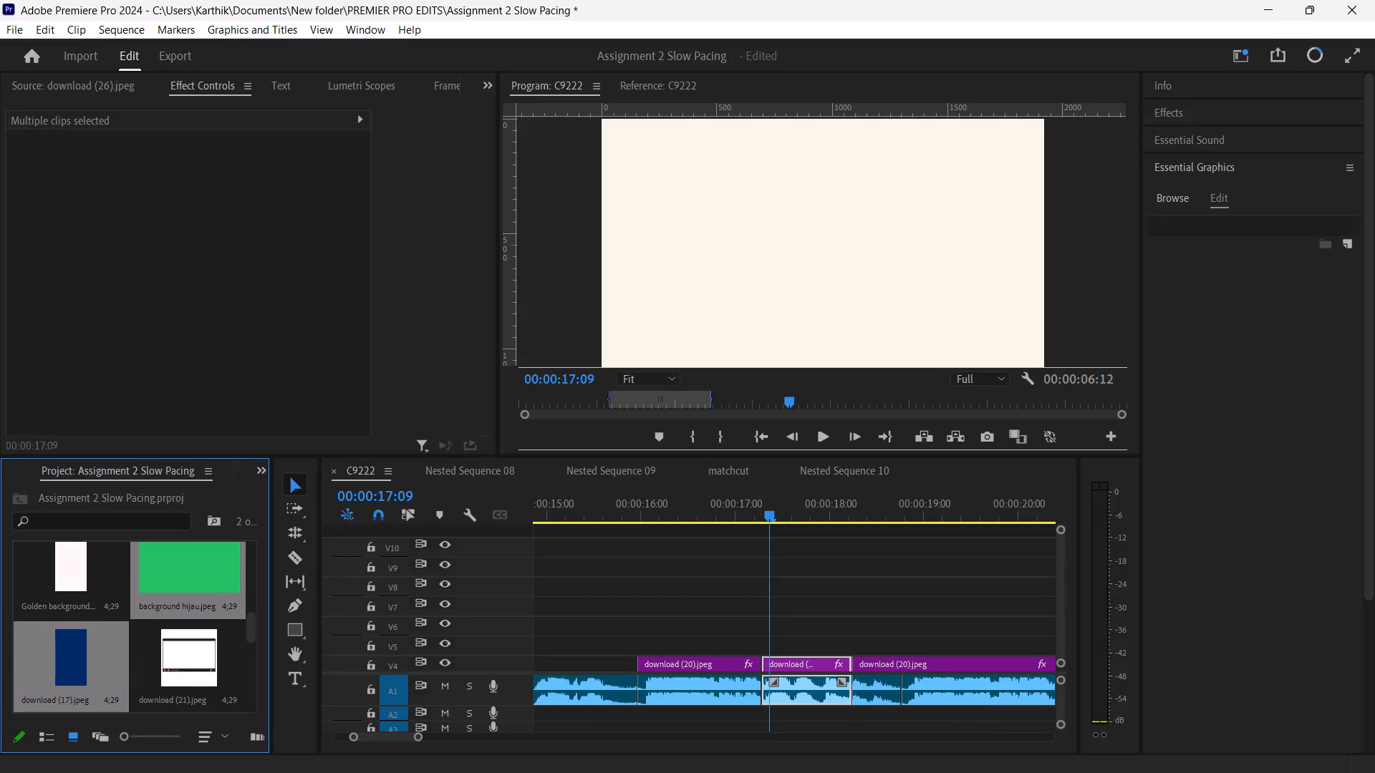
Place background hijau.jpeg on track V7 of C9222, starting at the second cream segment at 00:00:17:07.
left_click_drag(185, 579, 574, 568)
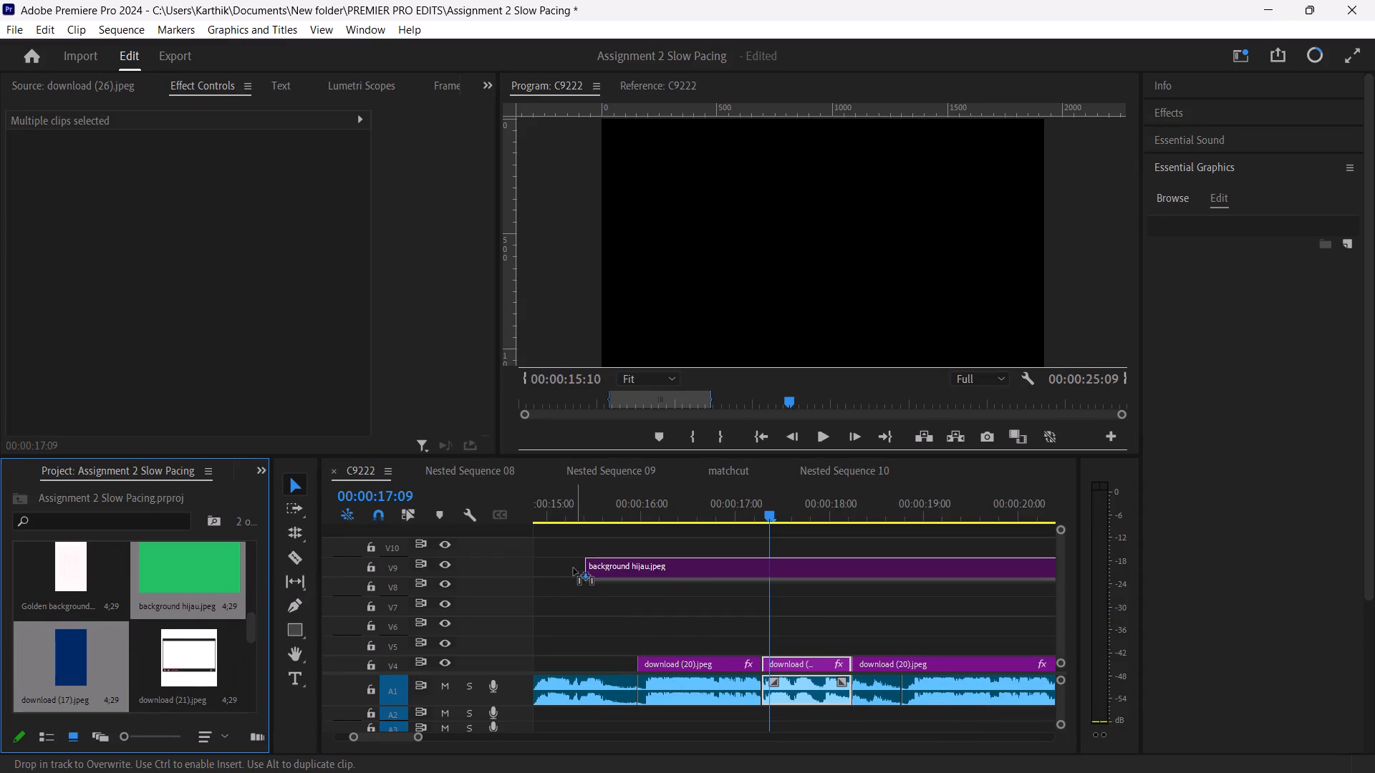
left_click_drag(574, 568, 819, 574)
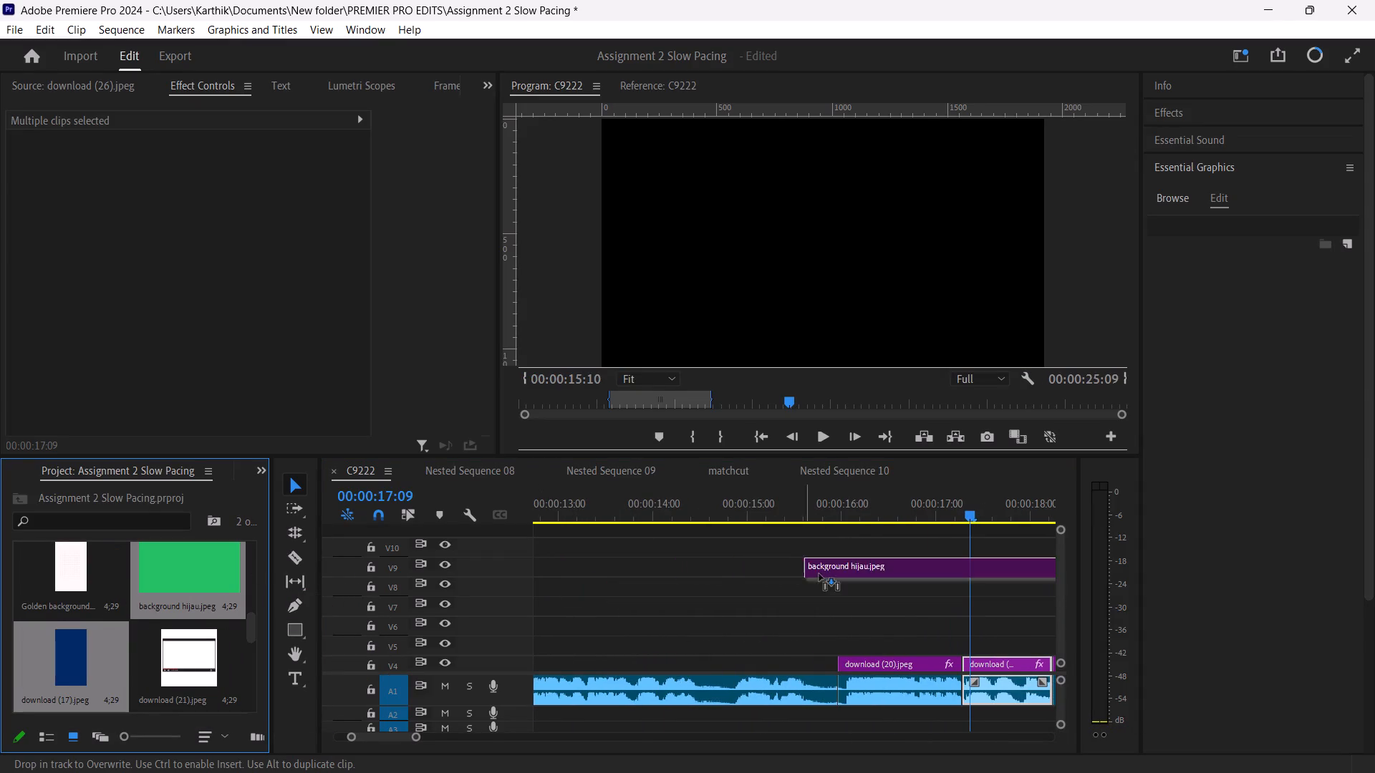
left_click_drag(819, 574, 961, 598)
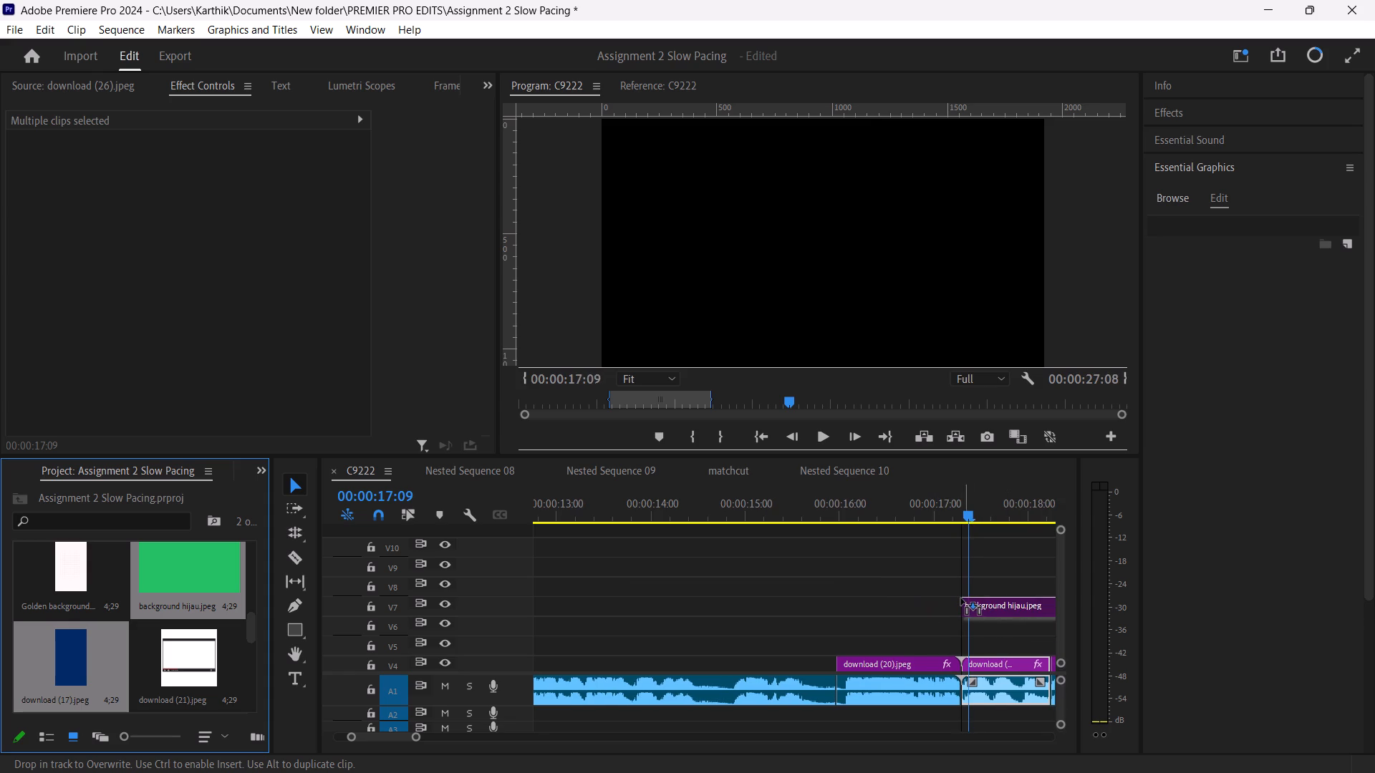
left_click_drag(961, 598, 960, 598)
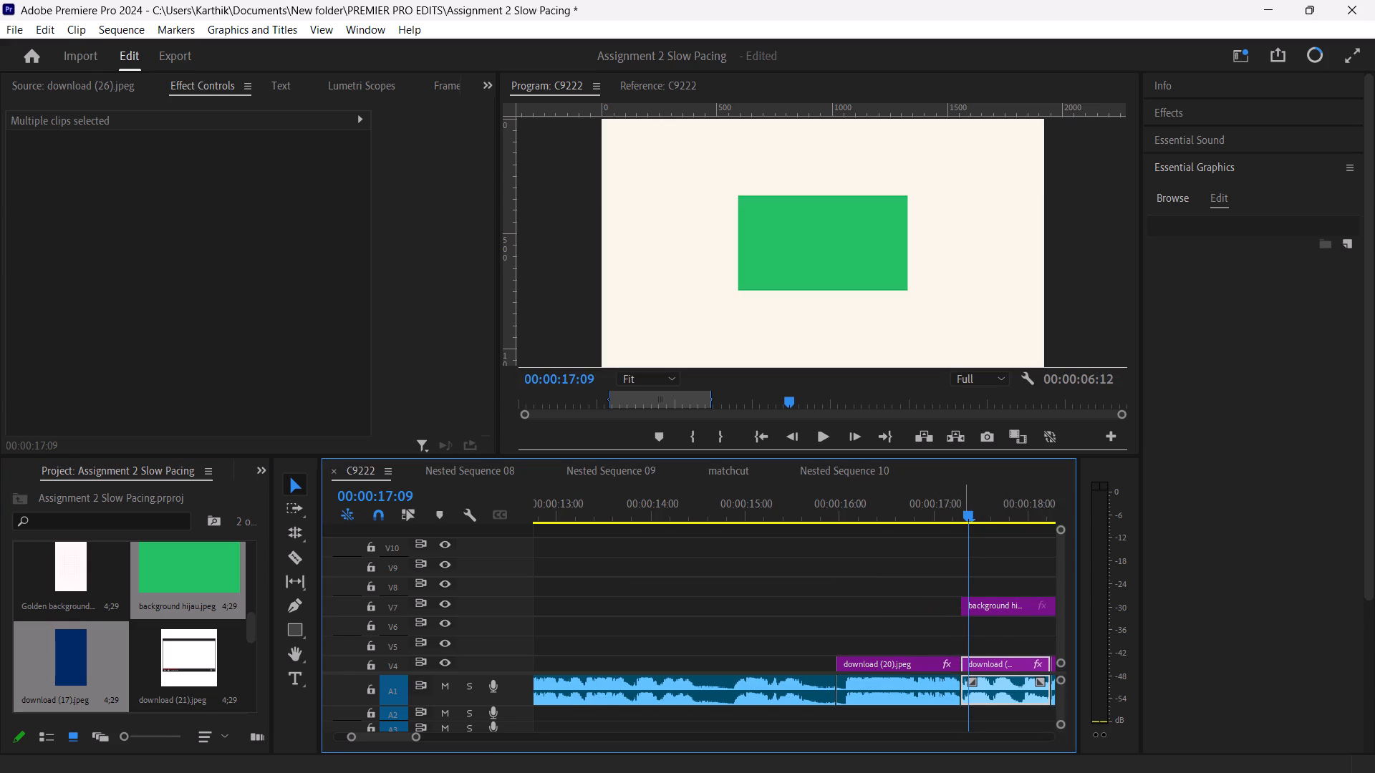
Split background hijau.jpeg on V7 at 00:00:18:06 and delete the part after the cut.
left_click_drag(965, 510, 960, 553)
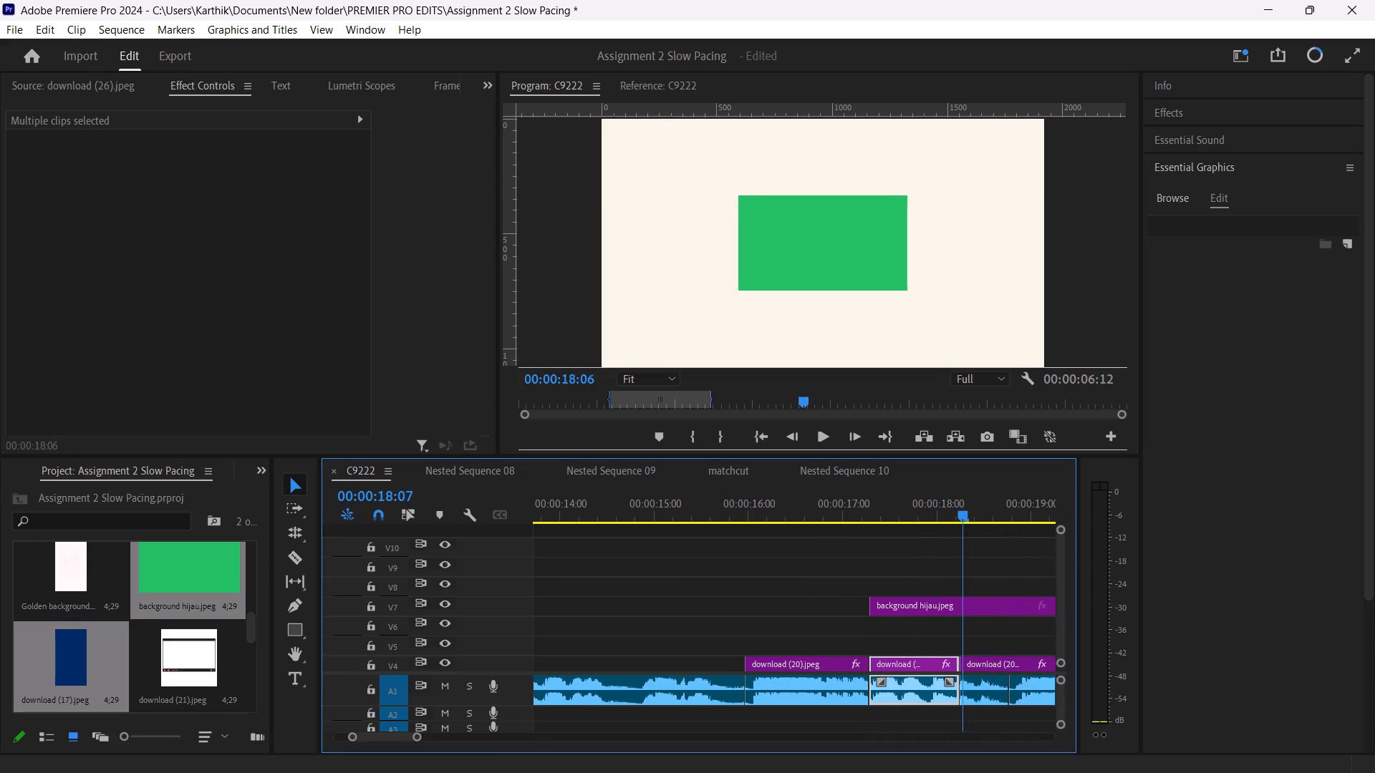
left_click_drag(960, 553, 962, 553)
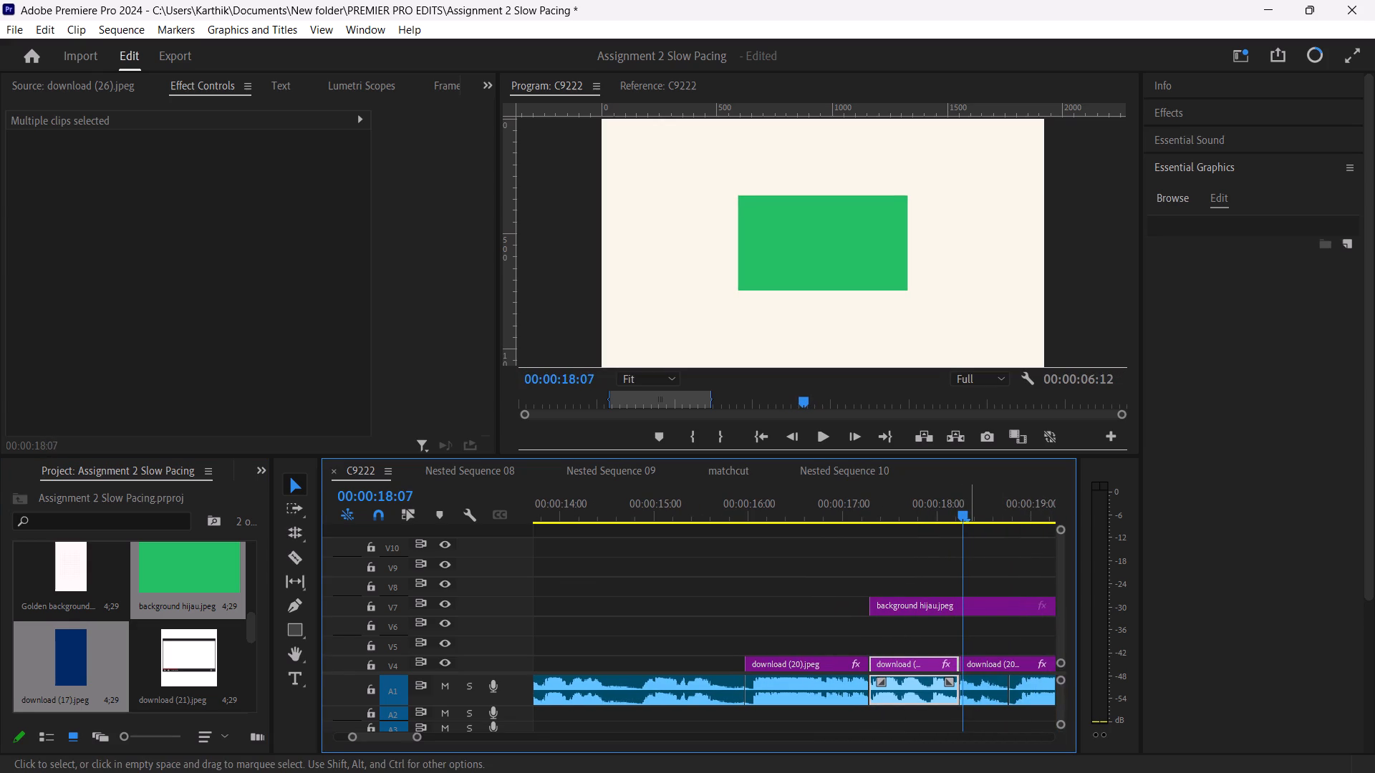
key("Left")
left_click(986, 606)
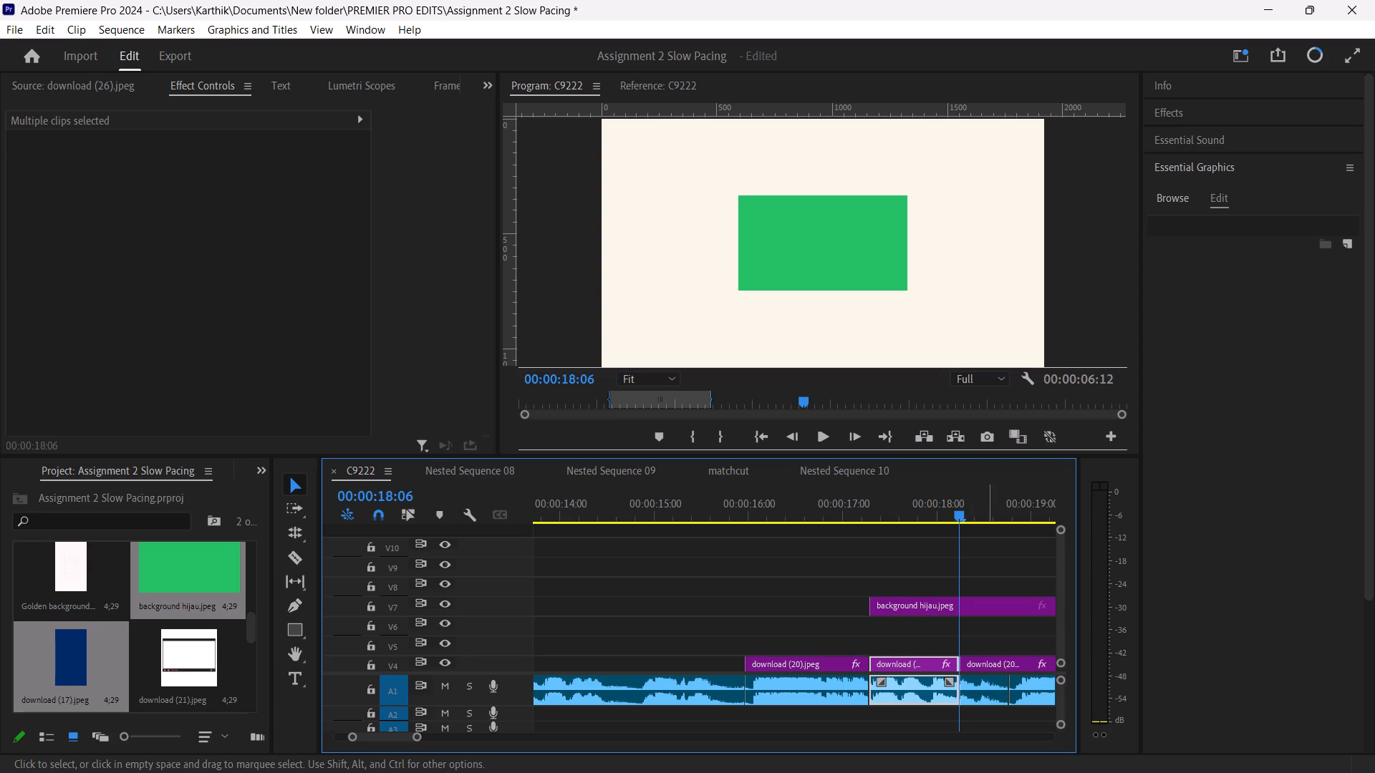
key("c")
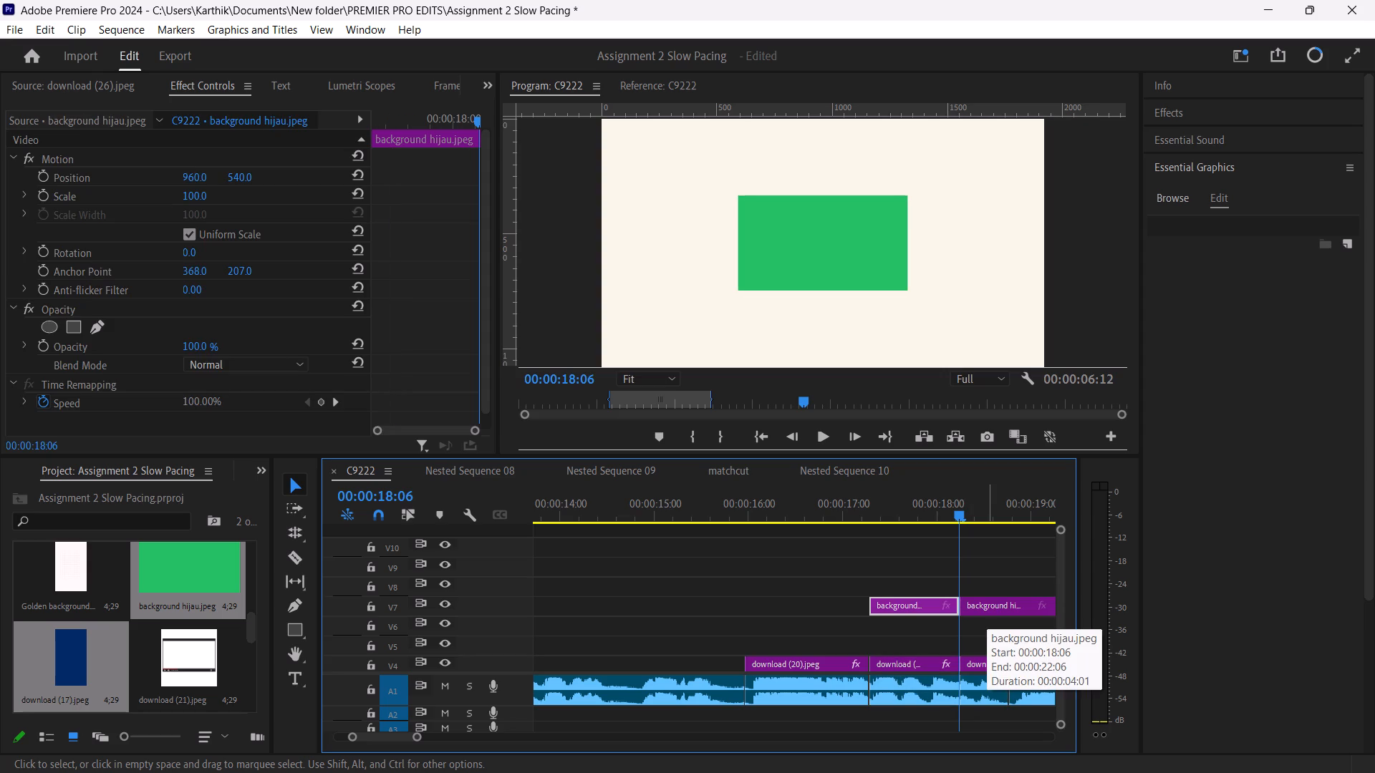
left_click(986, 606)
key("BackSpace")
At 00:00:17:07, enlarge the remaining background hijau.jpeg clip to scale 346 and shift it to position 370, 619.
left_click(932, 607)
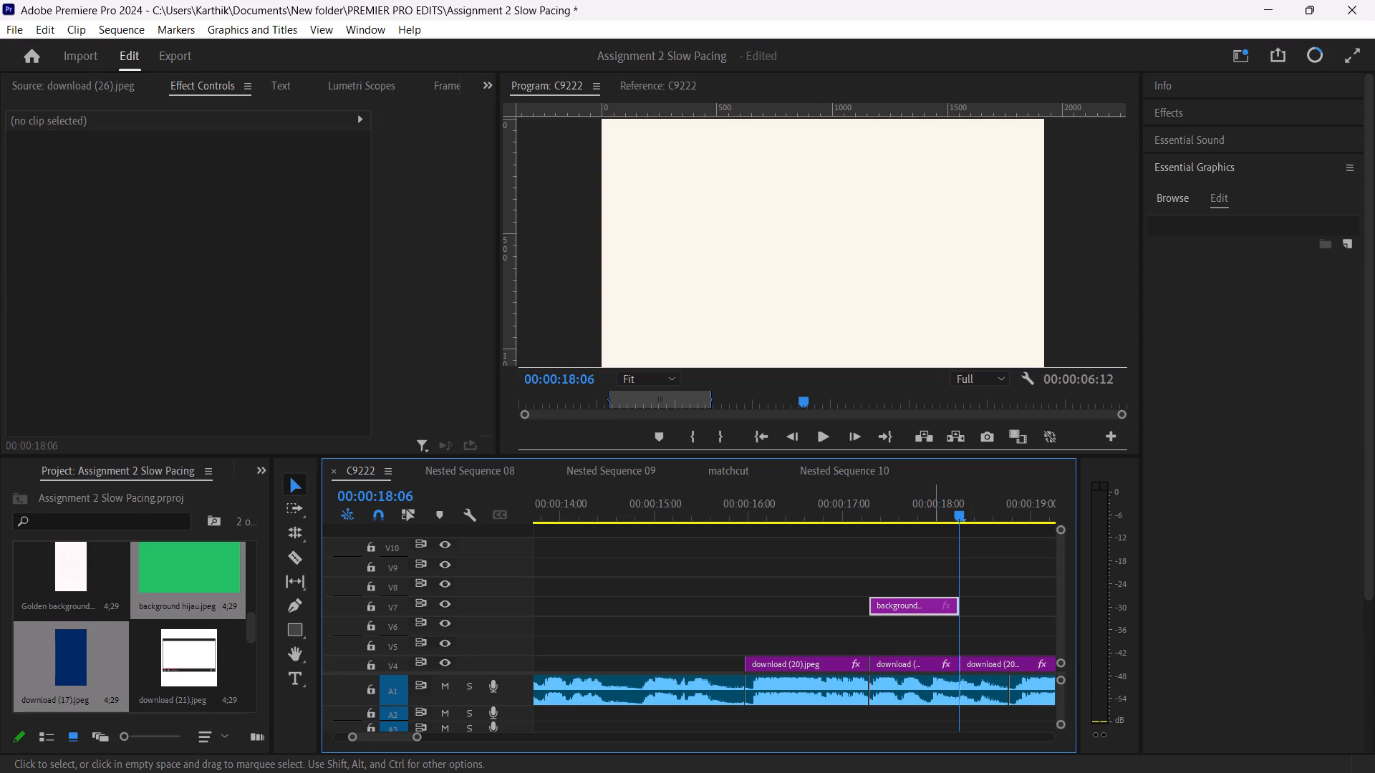
left_click_drag(960, 510, 867, 525)
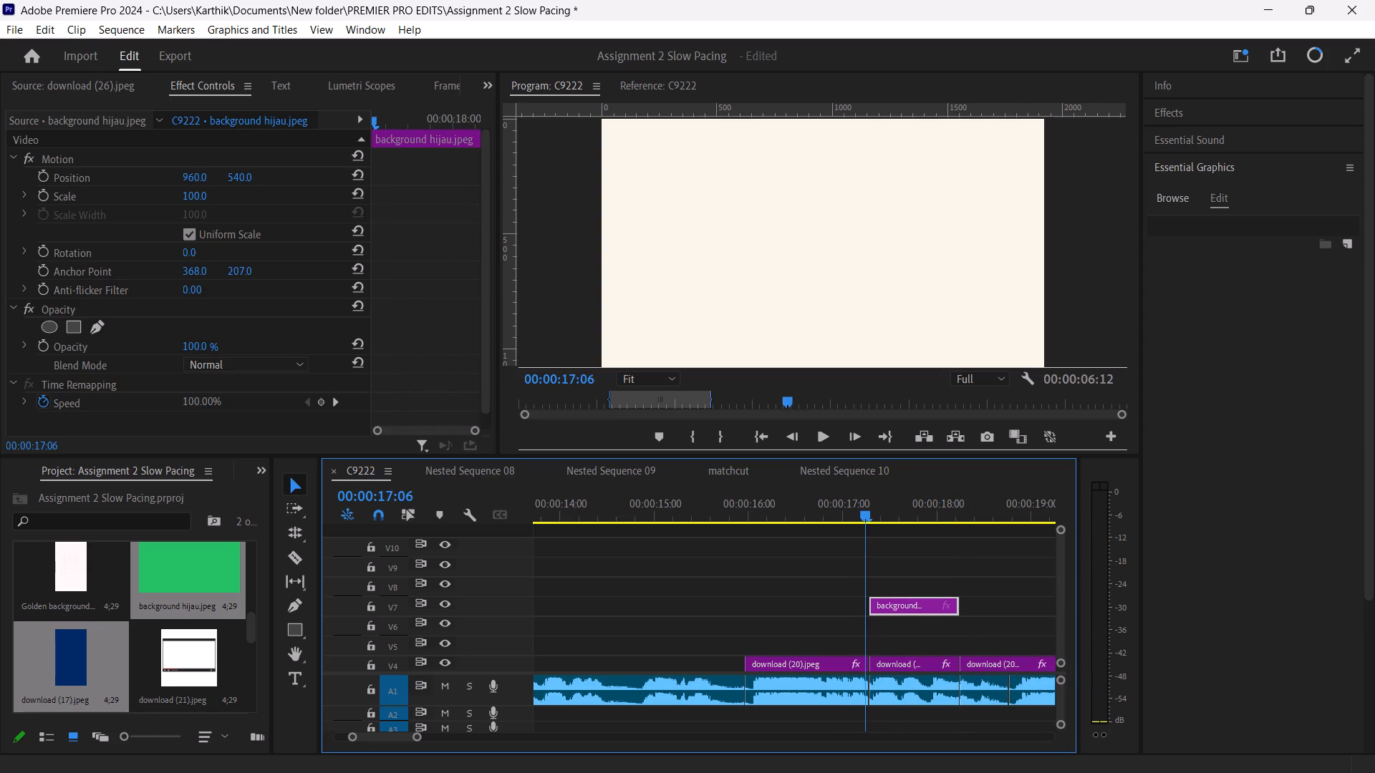
left_click_drag(867, 525, 869, 525)
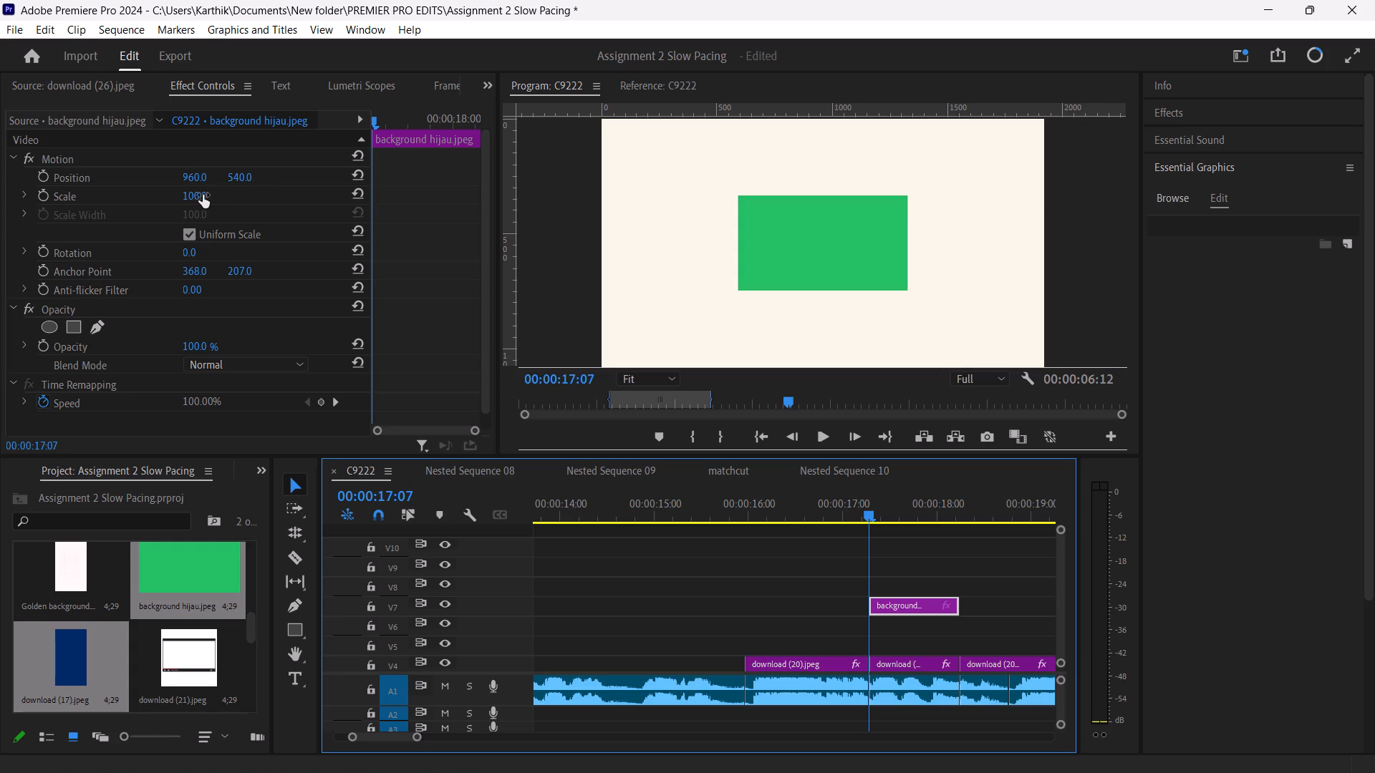
left_click_drag(198, 195, 168, 200)
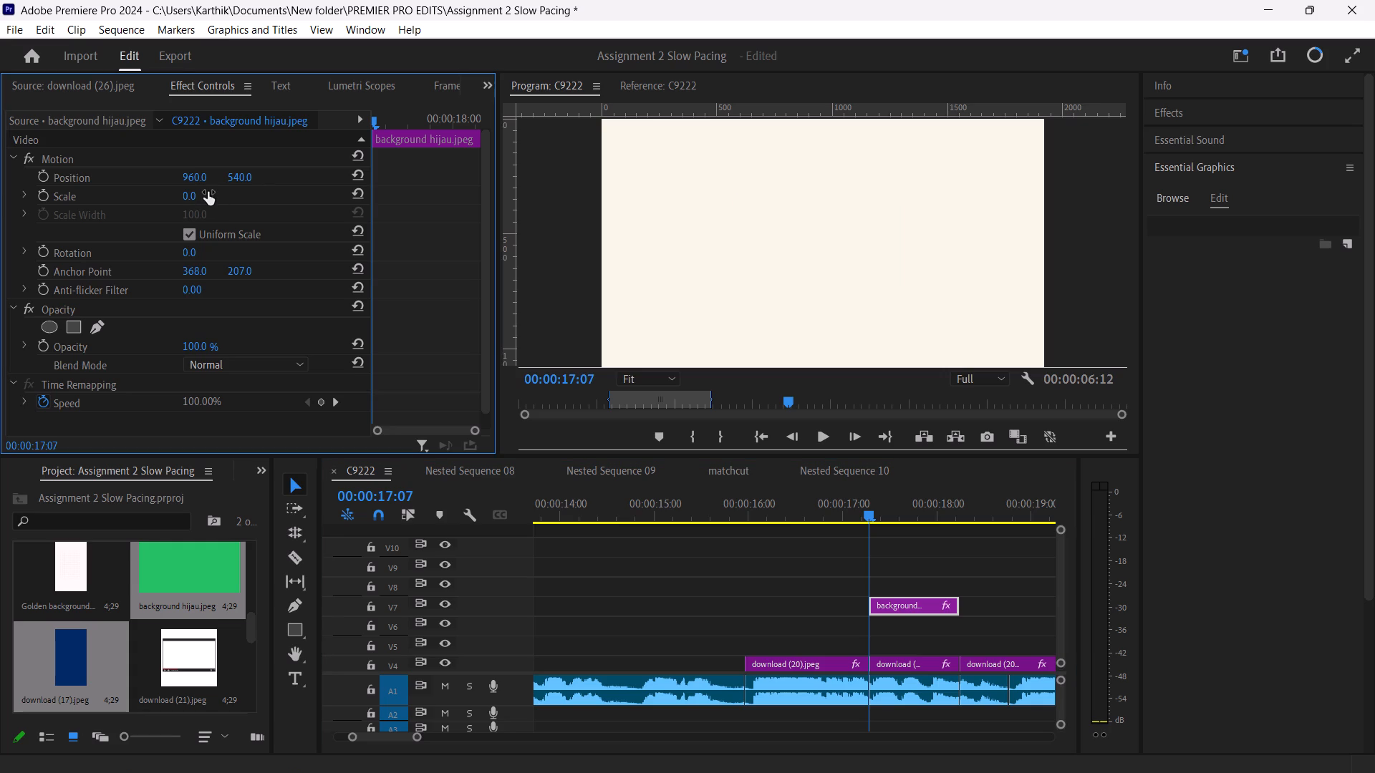
left_click_drag(208, 192, 322, 192)
left_click_drag(185, 178, 170, 178)
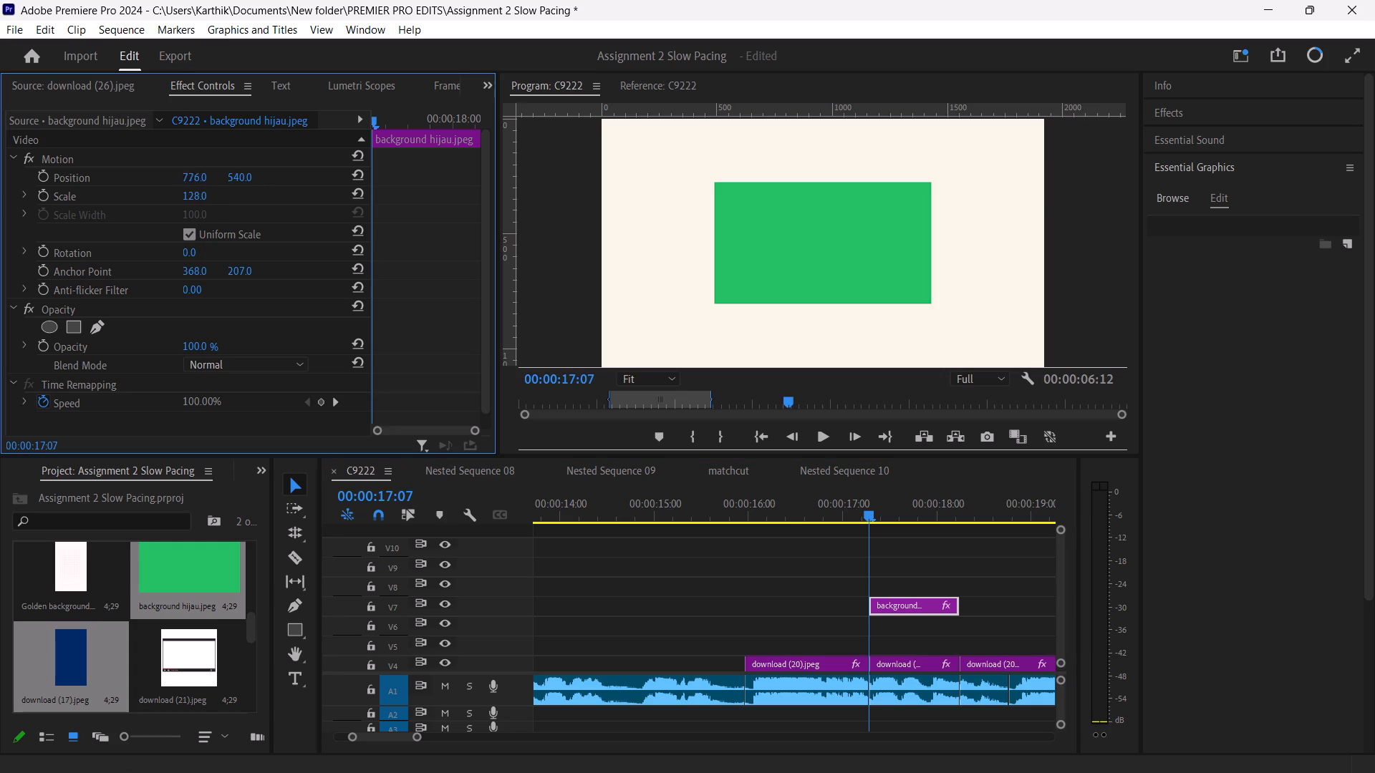
left_click_drag(170, 178, 122, 185)
left_click_drag(203, 173, 38, 186)
left_click_drag(203, 173, 90, 180)
left_click_drag(237, 178, 374, 196)
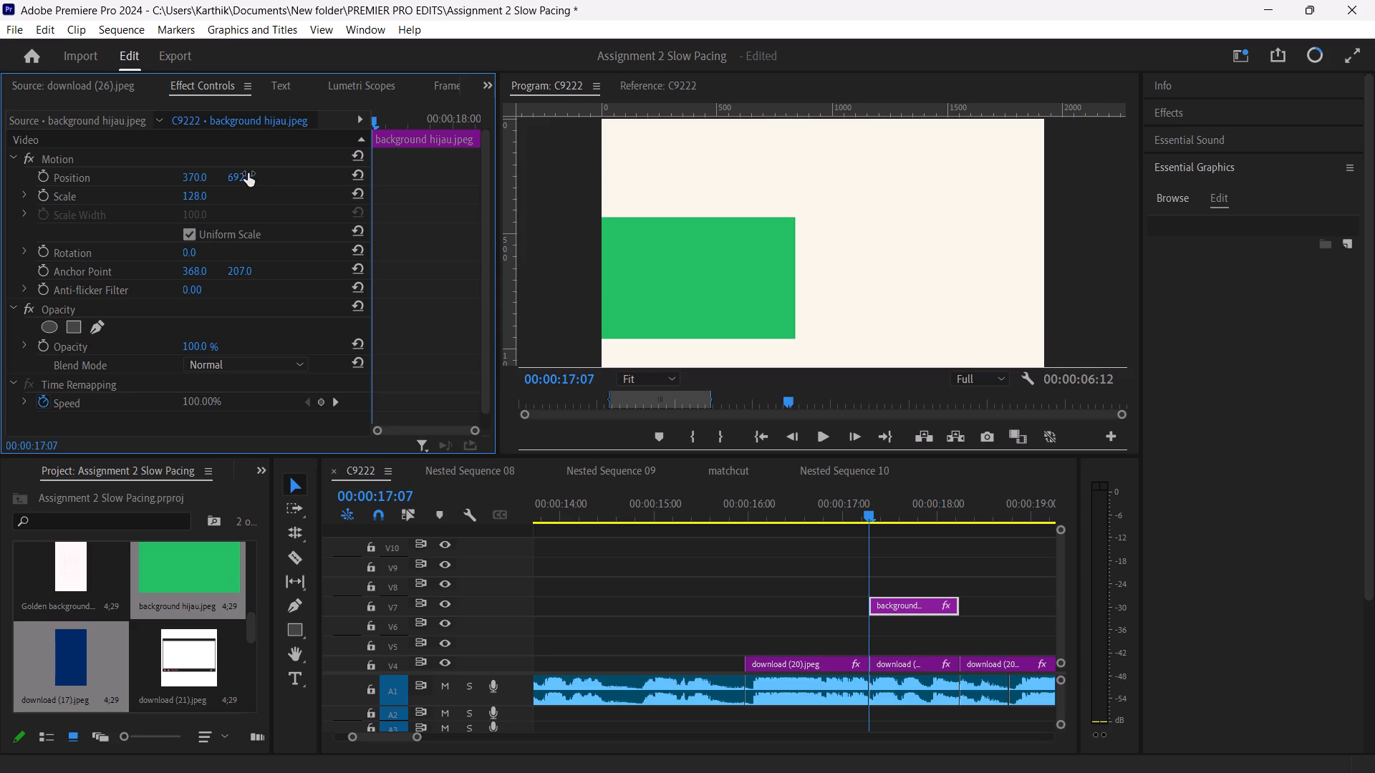
left_click_drag(248, 173, 183, 185)
left_click_drag(192, 196, 337, 220)
left_click_drag(208, 192, 258, 190)
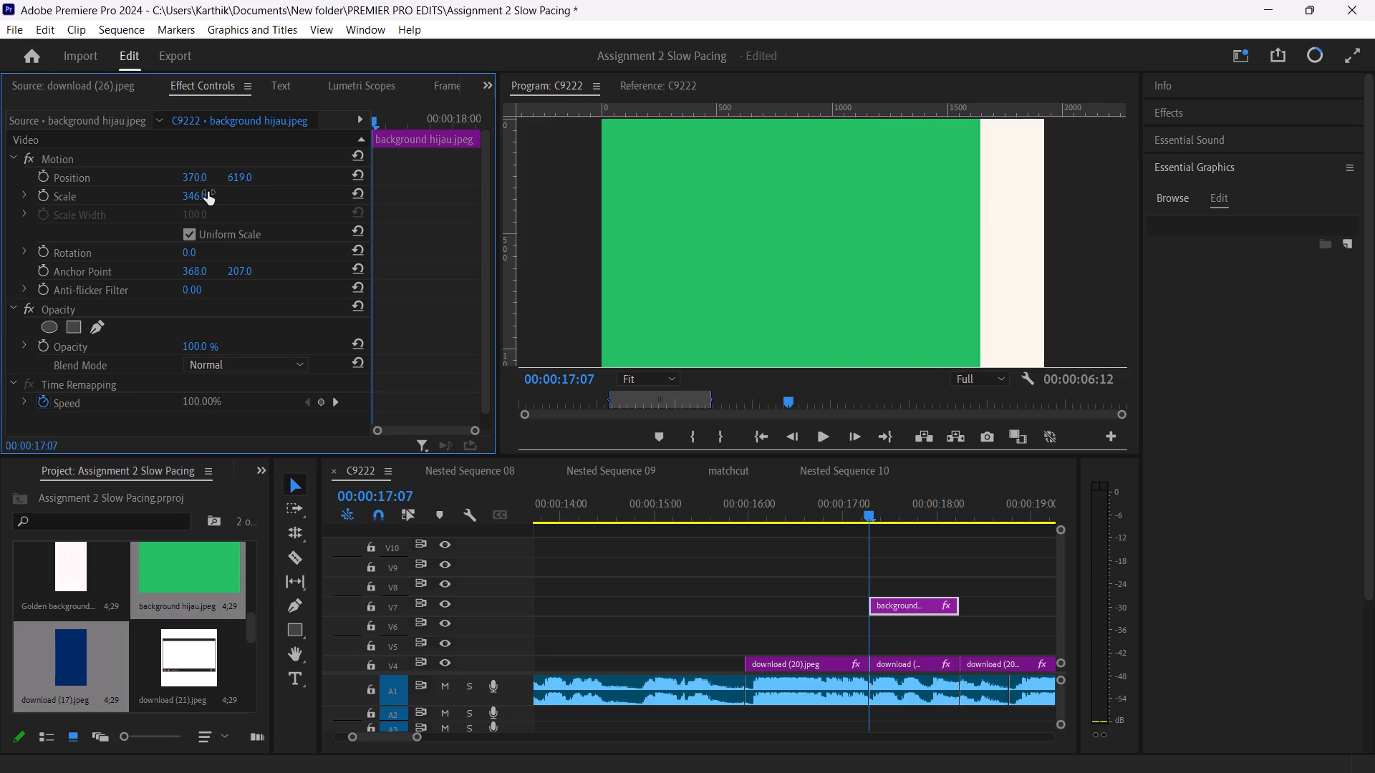
Shift background hijau.jpeg horizontally to position X -365 so the green covers roughly the left half of the frame.
left_click_drag(190, 171, 65, 171)
left_click_drag(203, 173, 43, 174)
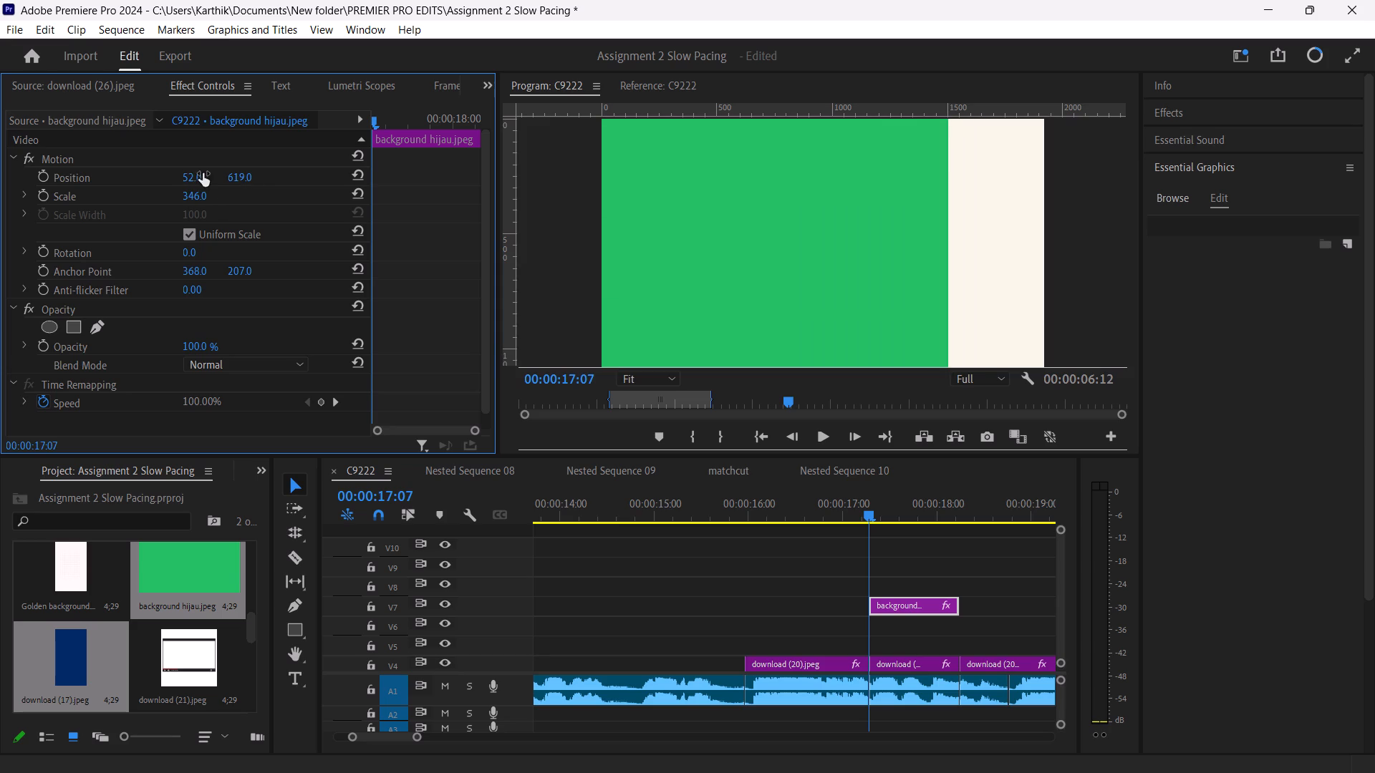
left_click_drag(203, 173, 36, 167)
left_click_drag(203, 173, 6, 183)
left_click_drag(203, 173, 149, 179)
left_click_drag(203, 173, 256, 186)
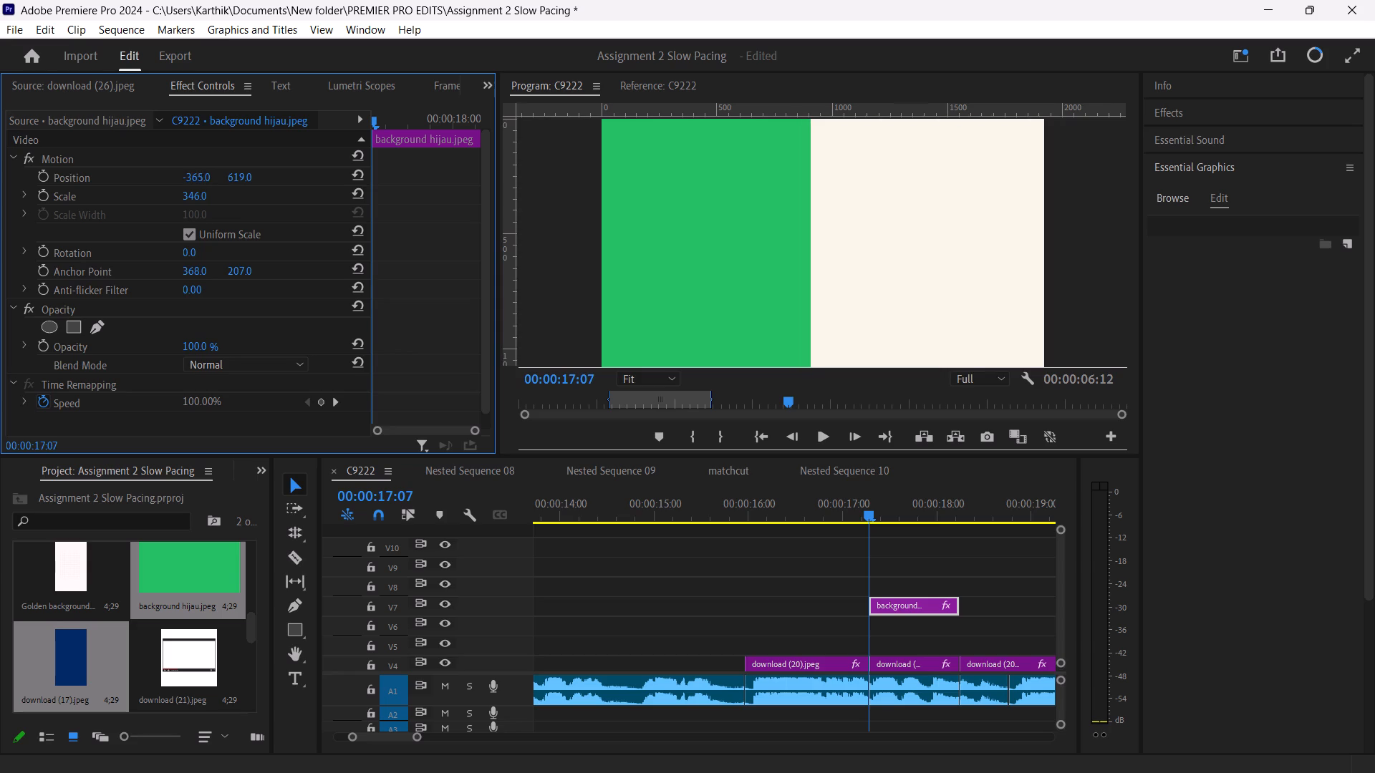
Fine-tune background hijau.jpeg's horizontal position to X -312 so the green ends at the middle of the frame.
left_click_drag(256, 186, 325, 190)
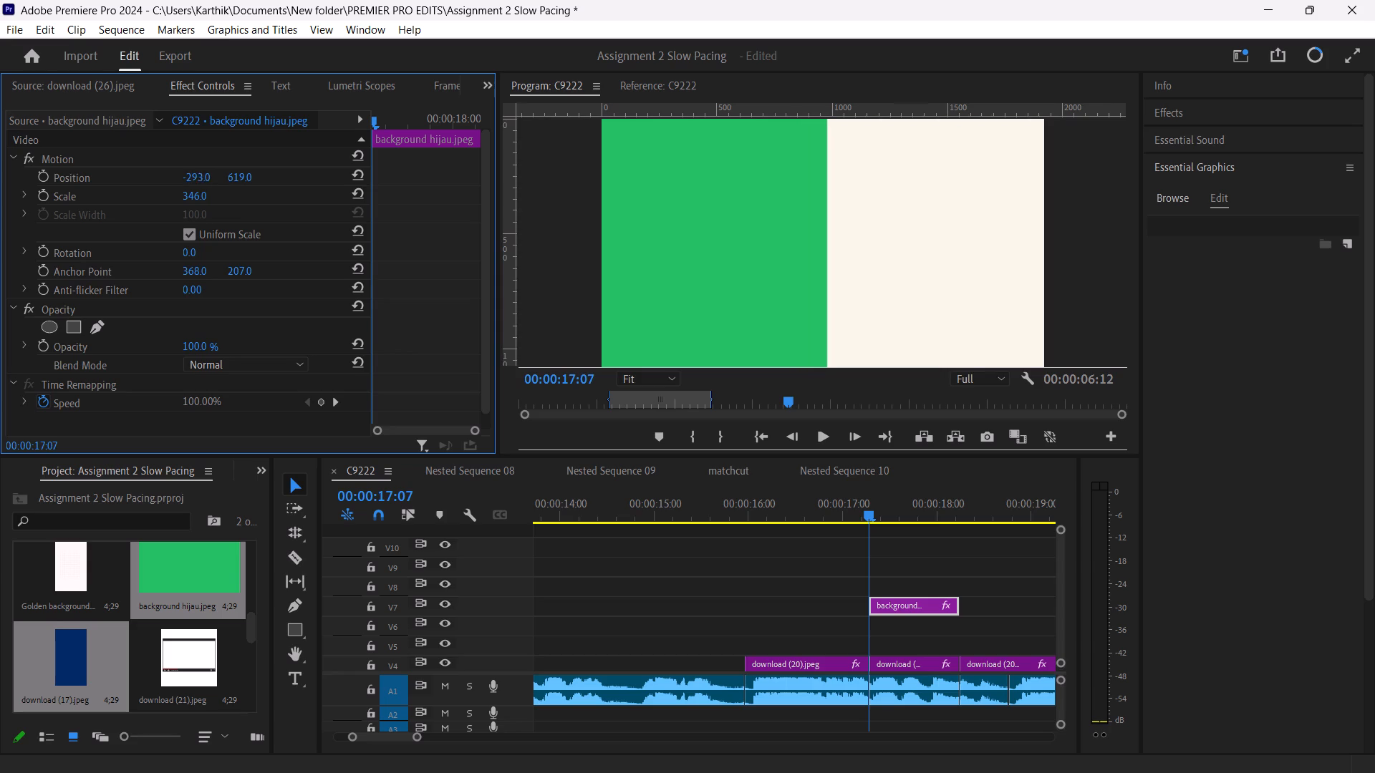
left_click_drag(325, 190, 331, 190)
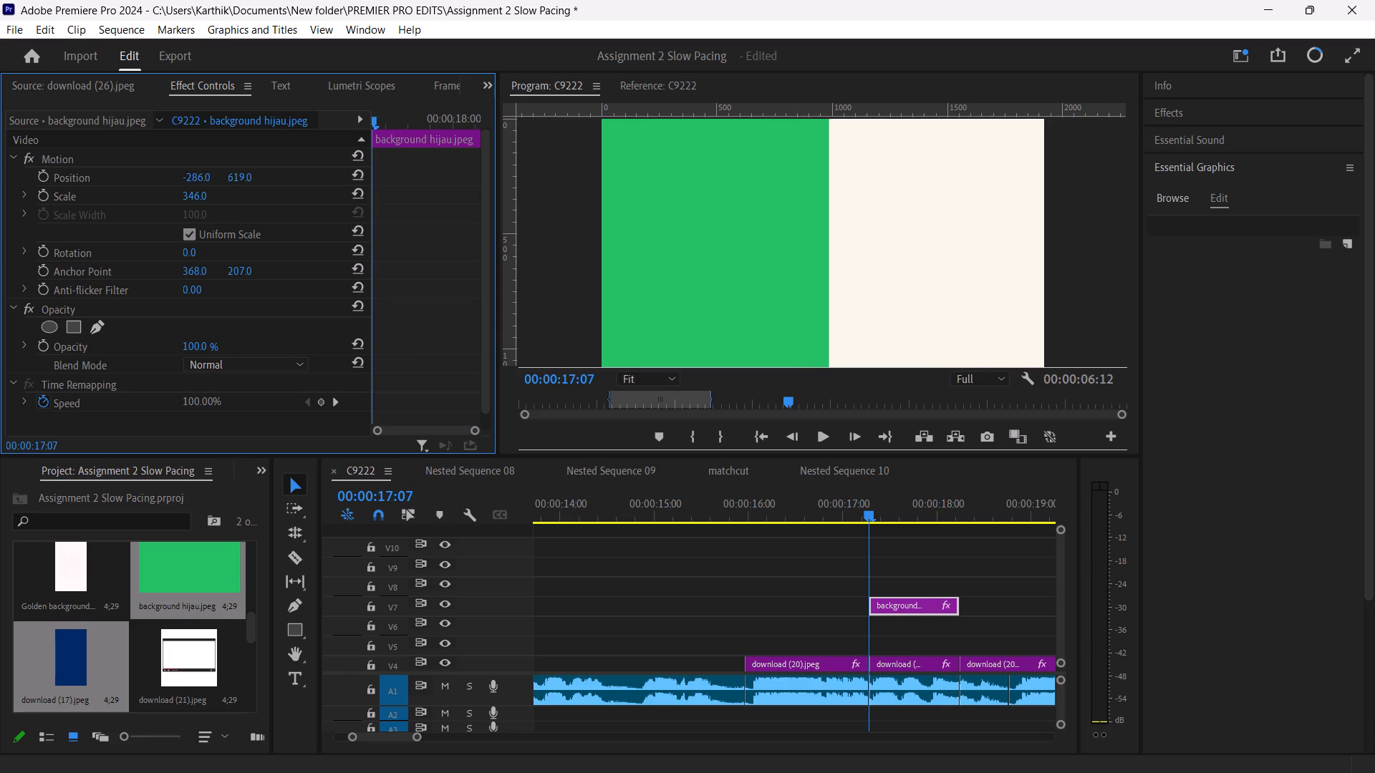
left_click_drag(331, 190, 304, 191)
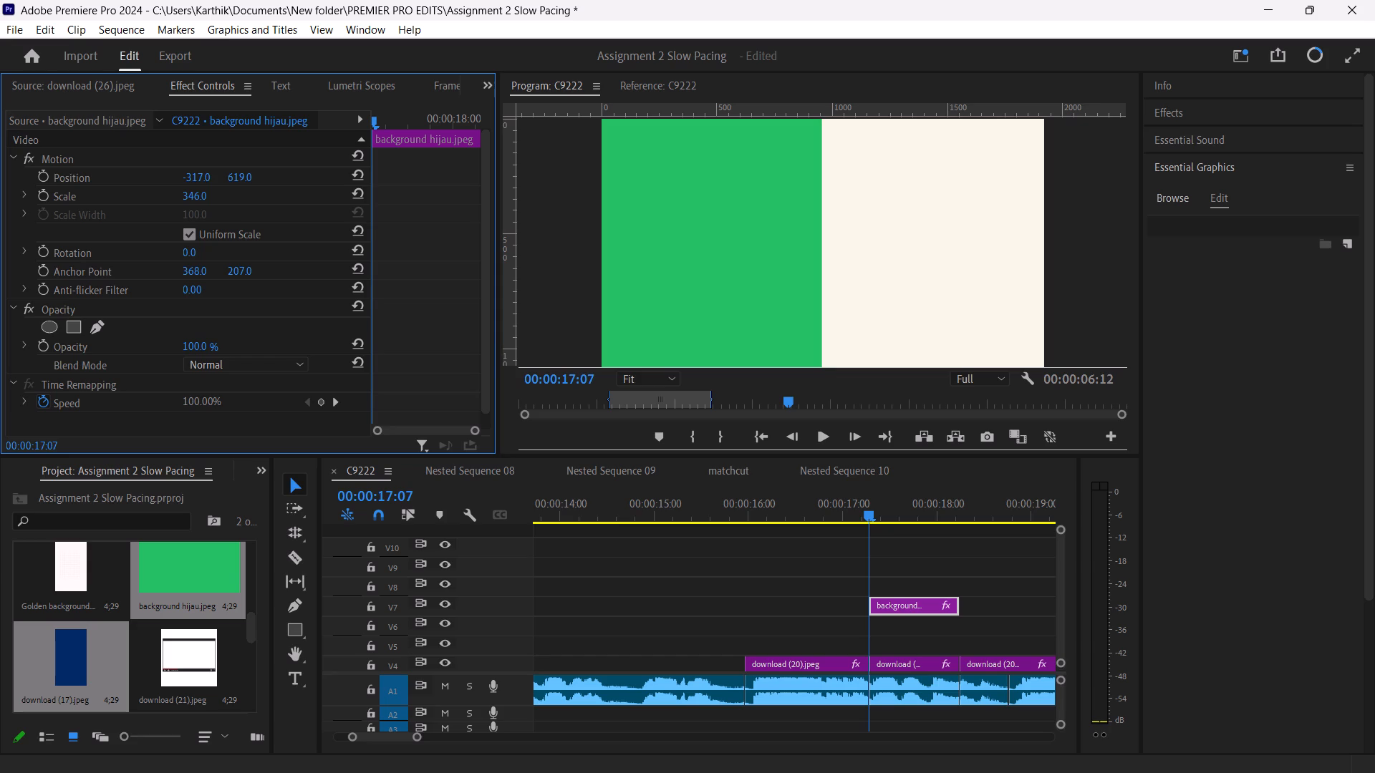
left_click_drag(304, 191, 309, 190)
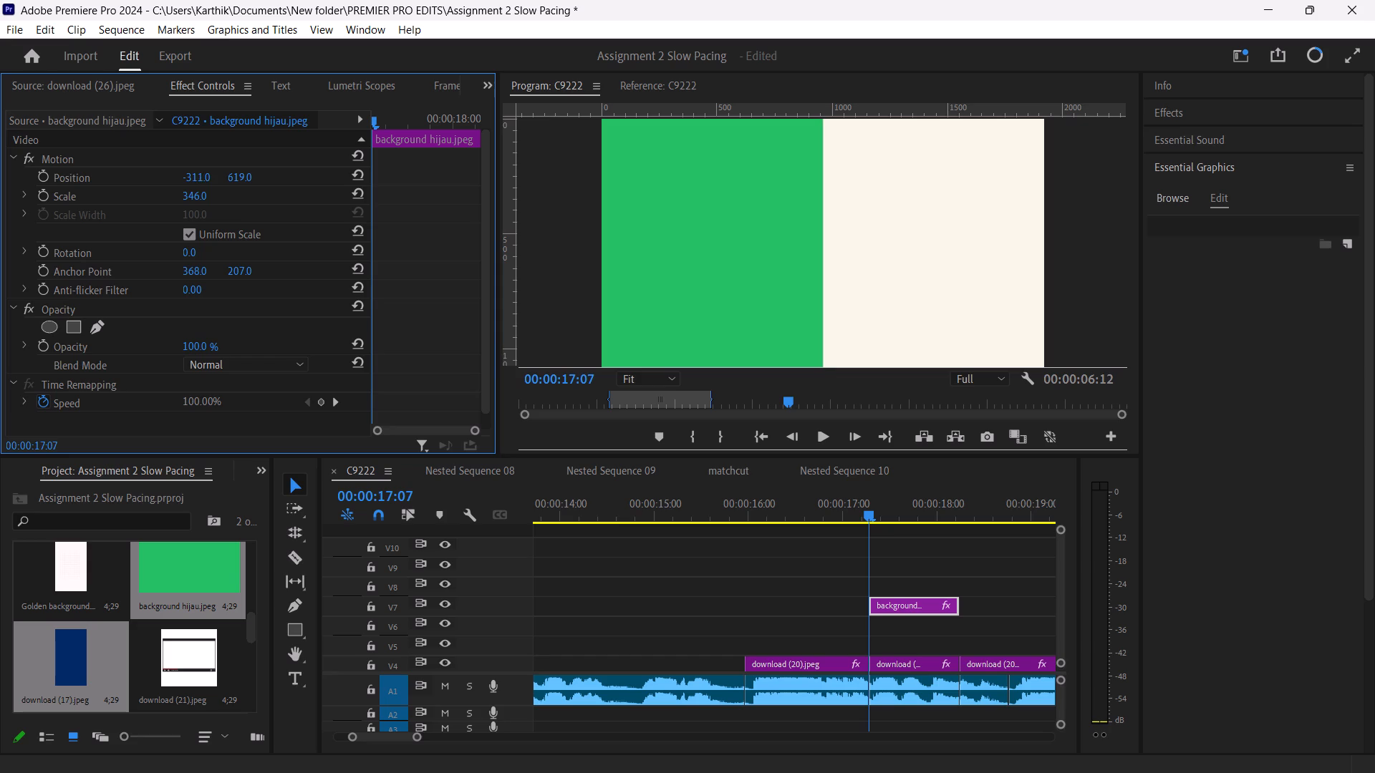
left_click_drag(309, 190, 308, 190)
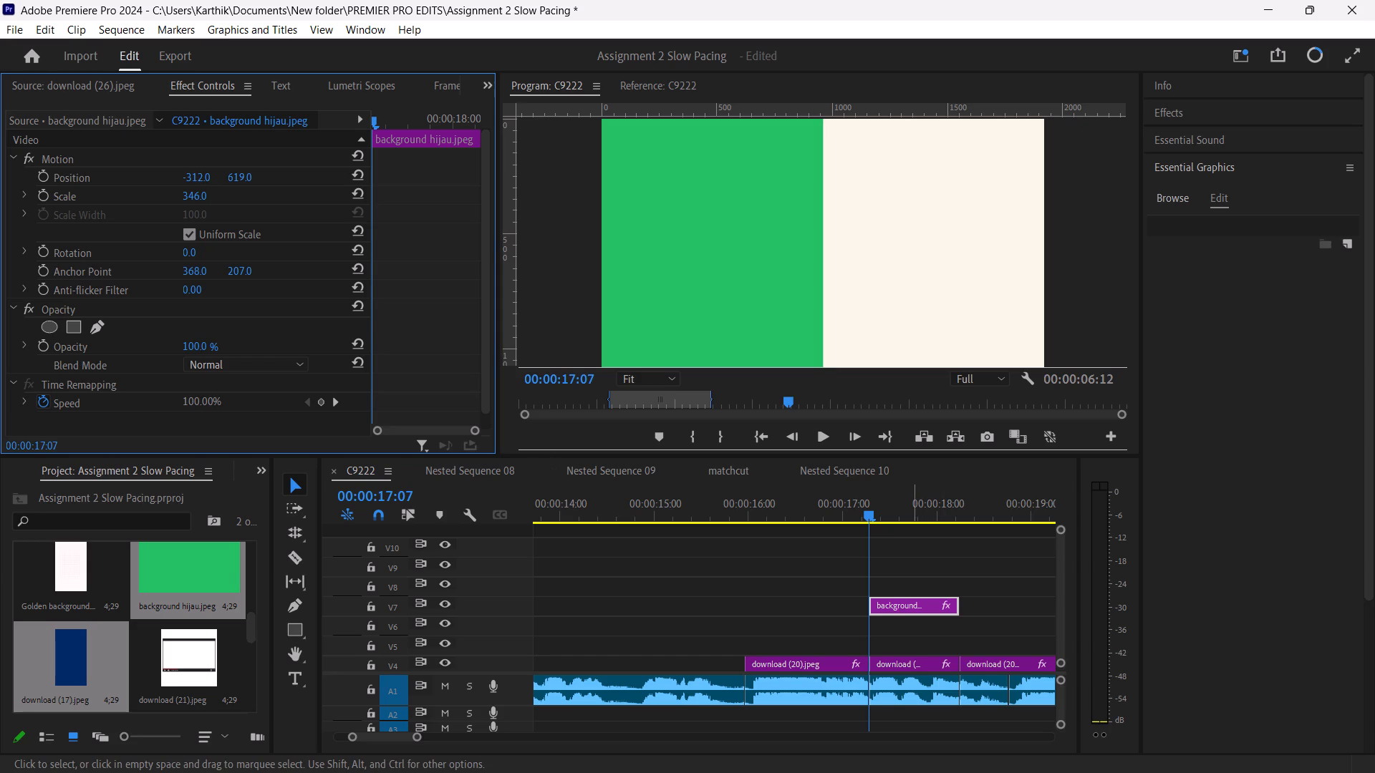
Move the background hijau.jpeg clip down from track V7 to V5, keeping its start at 00:00:17:07.
left_click_drag(911, 603, 909, 641)
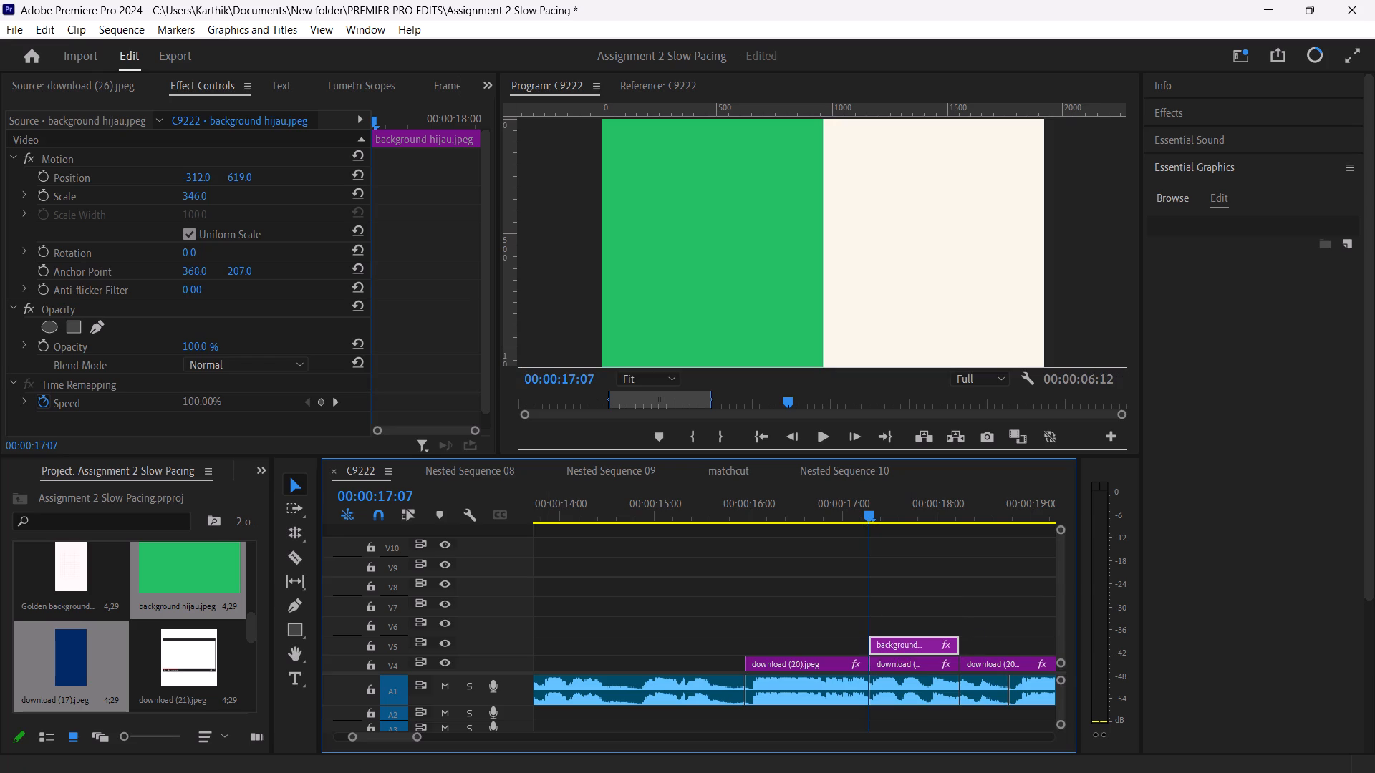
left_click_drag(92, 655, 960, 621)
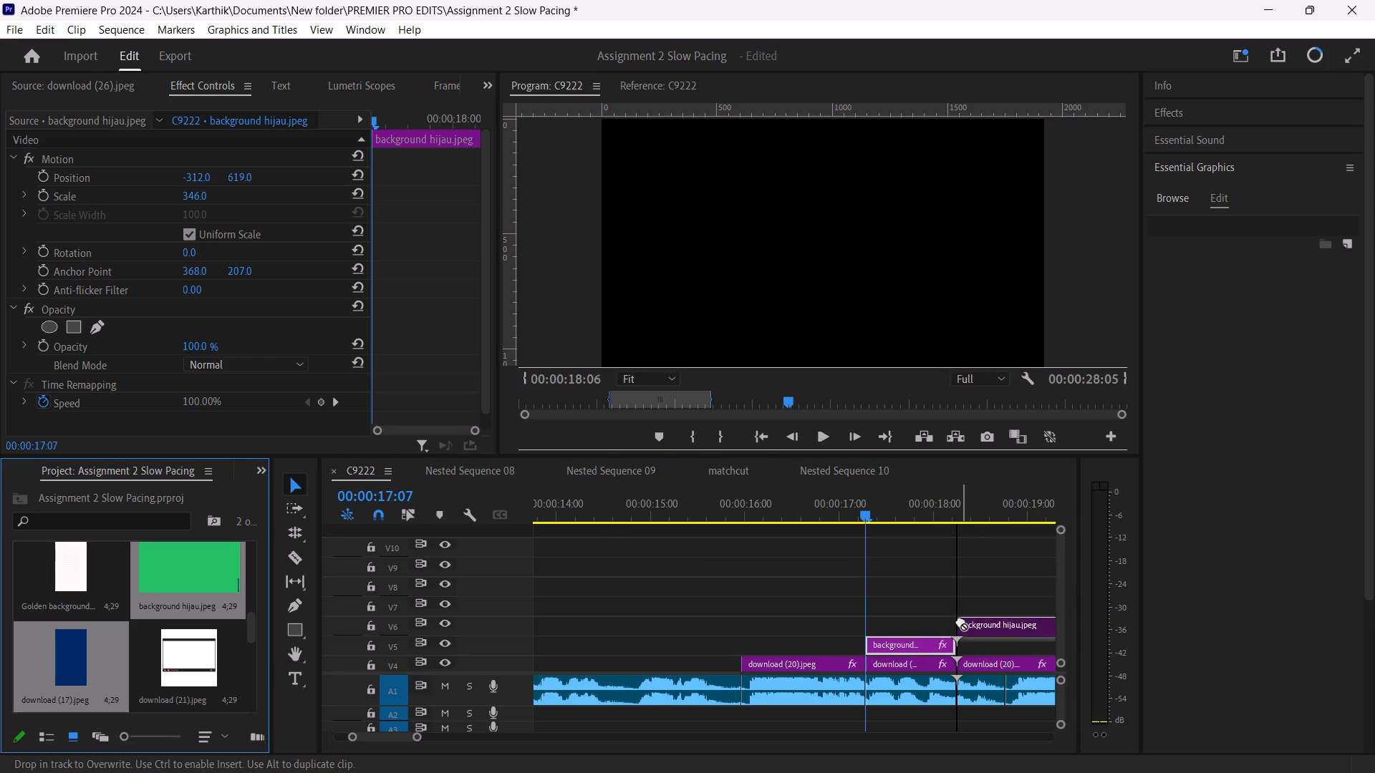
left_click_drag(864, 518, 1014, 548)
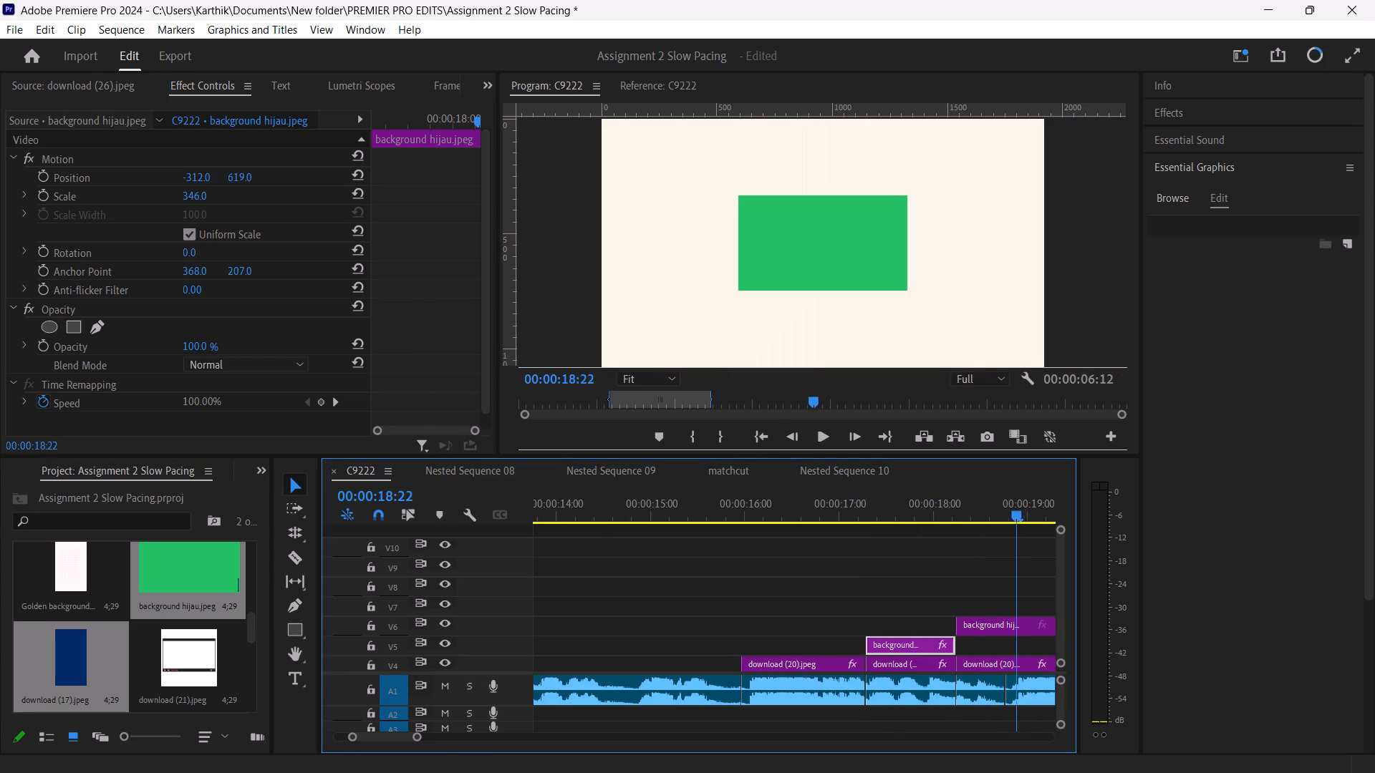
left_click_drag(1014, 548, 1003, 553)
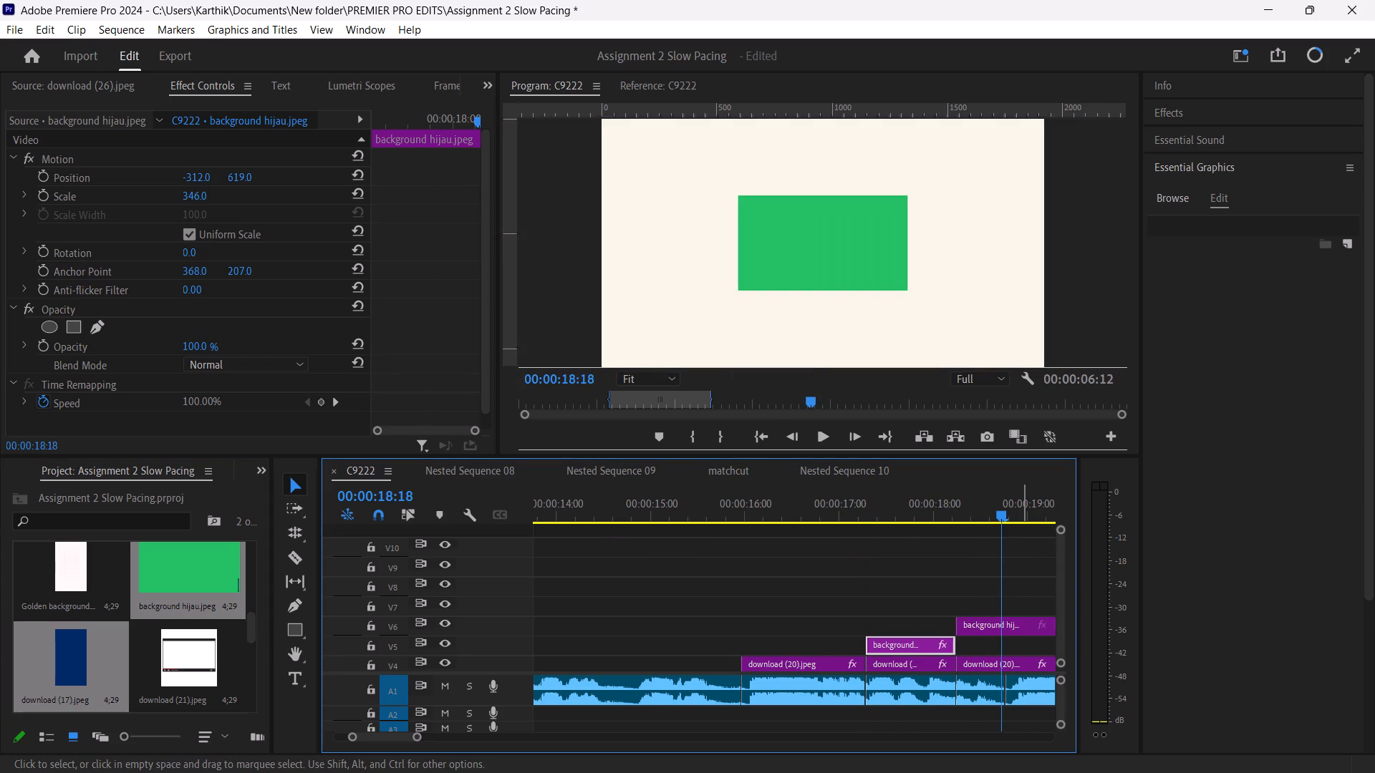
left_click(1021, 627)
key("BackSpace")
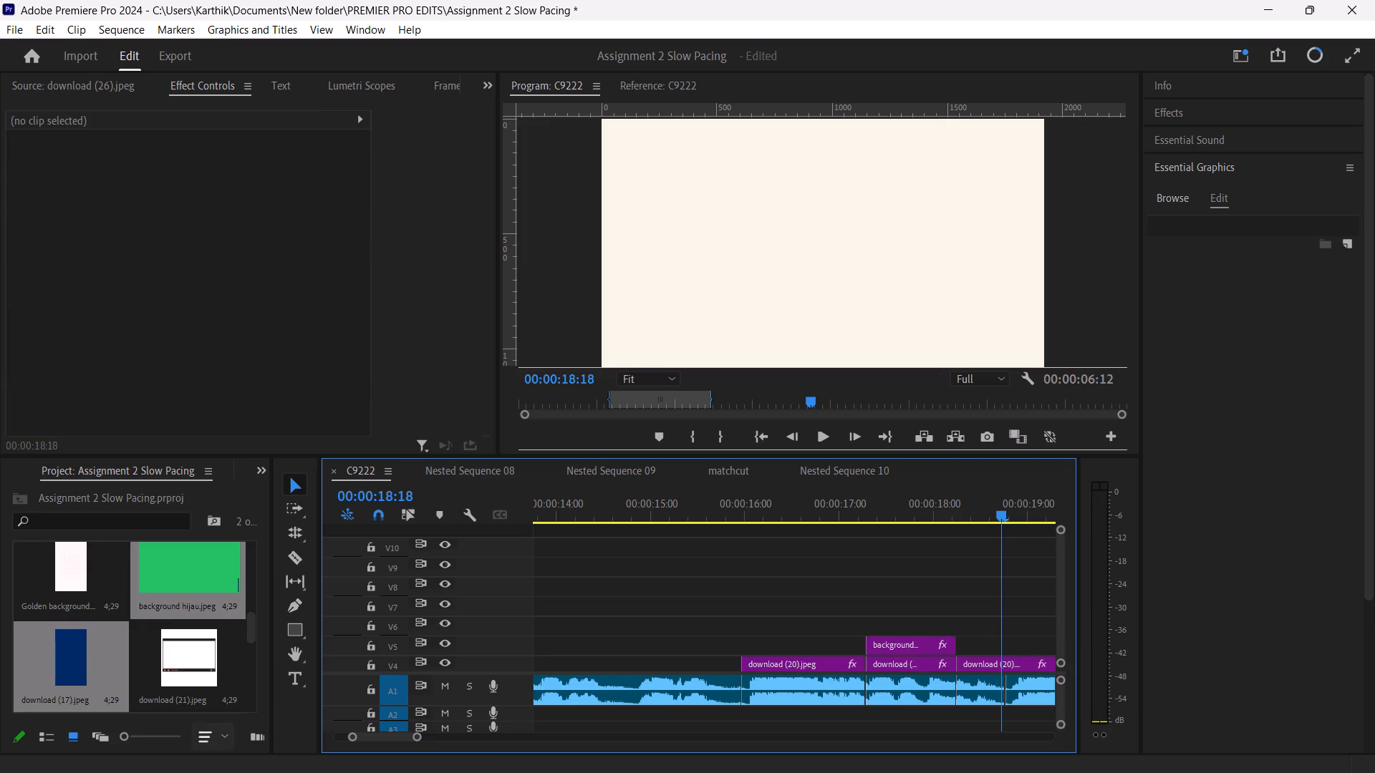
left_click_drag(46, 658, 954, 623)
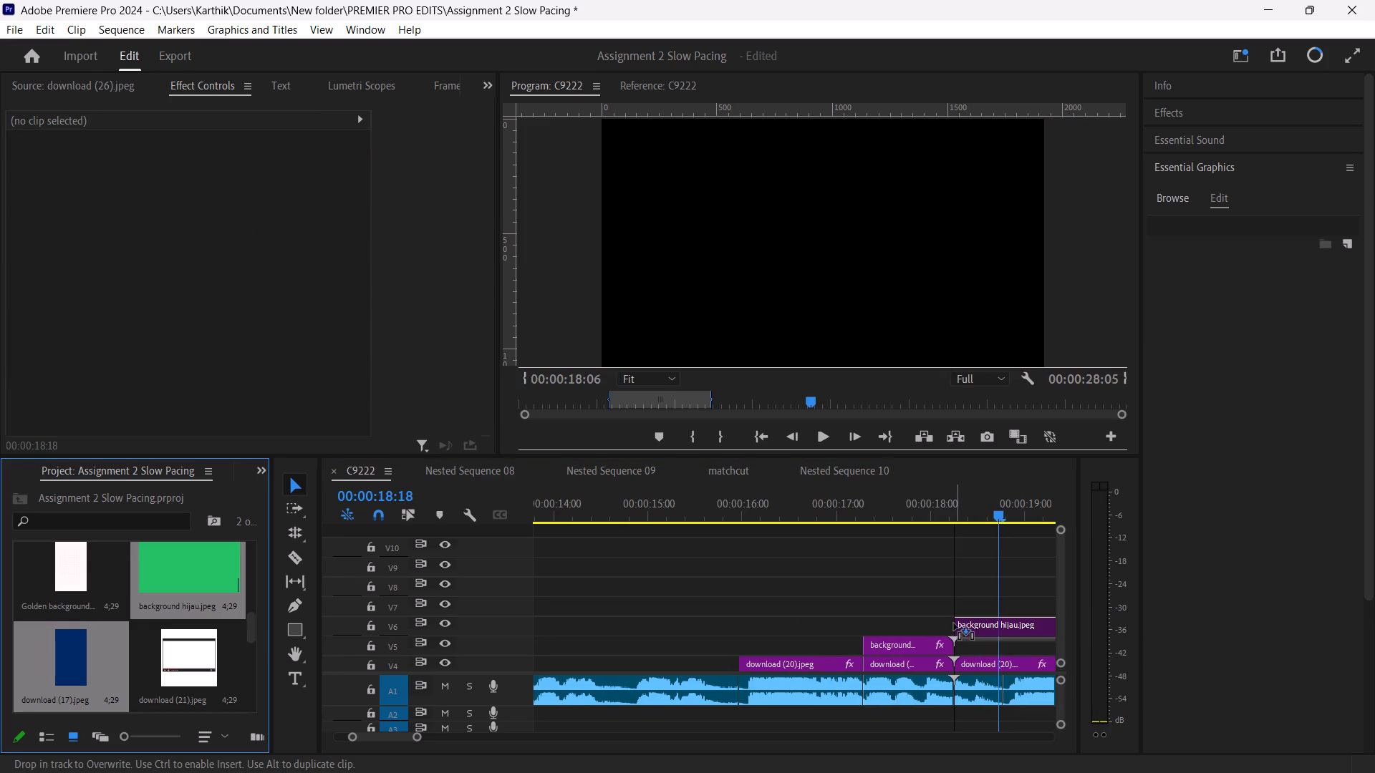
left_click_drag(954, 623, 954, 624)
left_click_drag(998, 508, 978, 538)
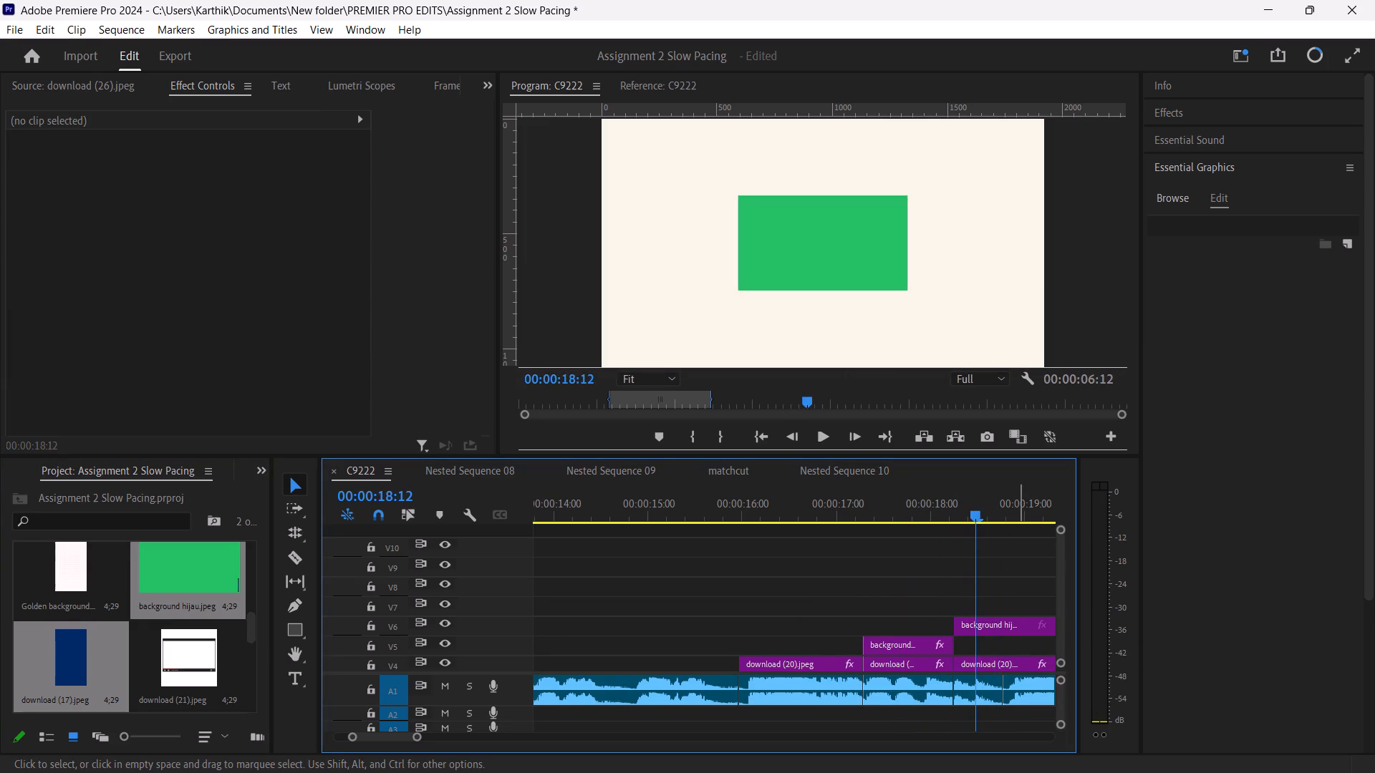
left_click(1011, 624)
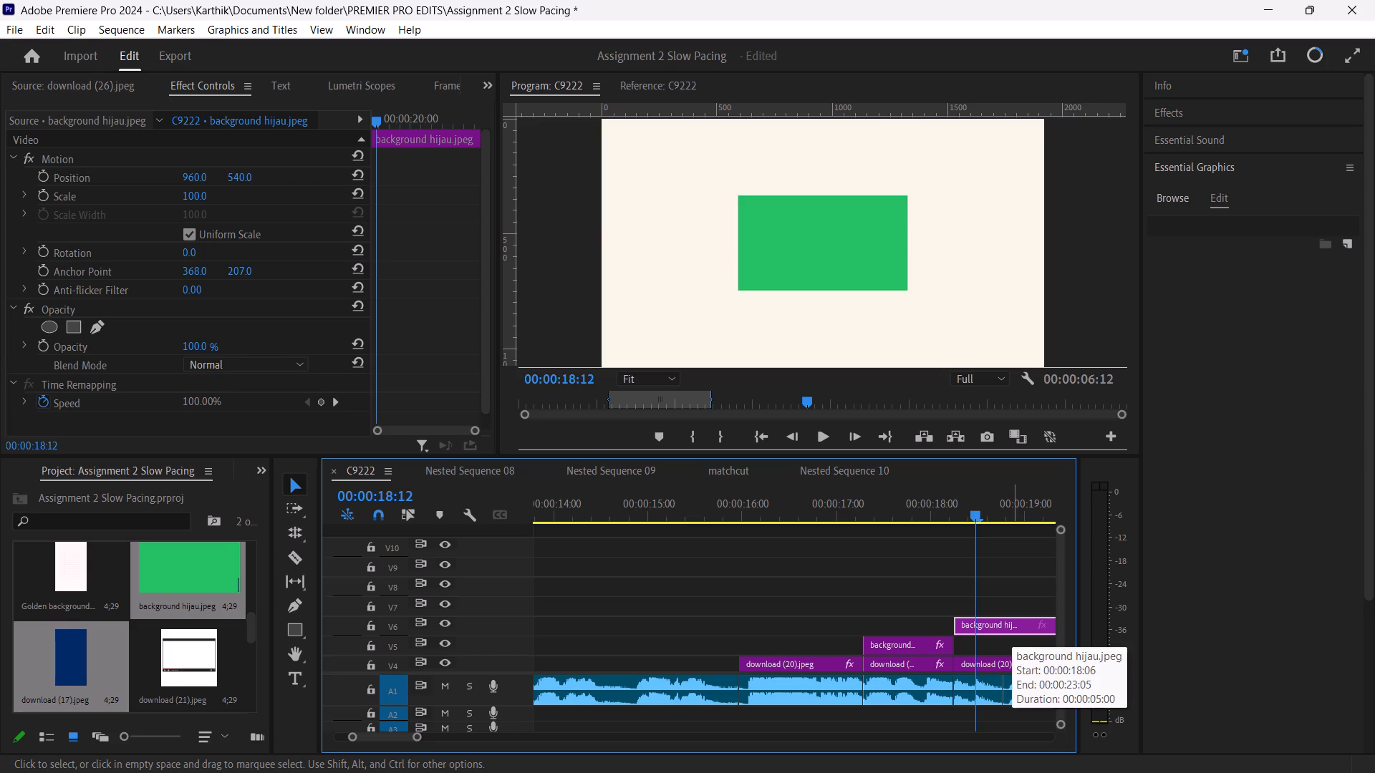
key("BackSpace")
Place only the blue download (17).jpeg on track V6, starting at 00:00:18:06 where the green clip ends.
left_click(75, 656)
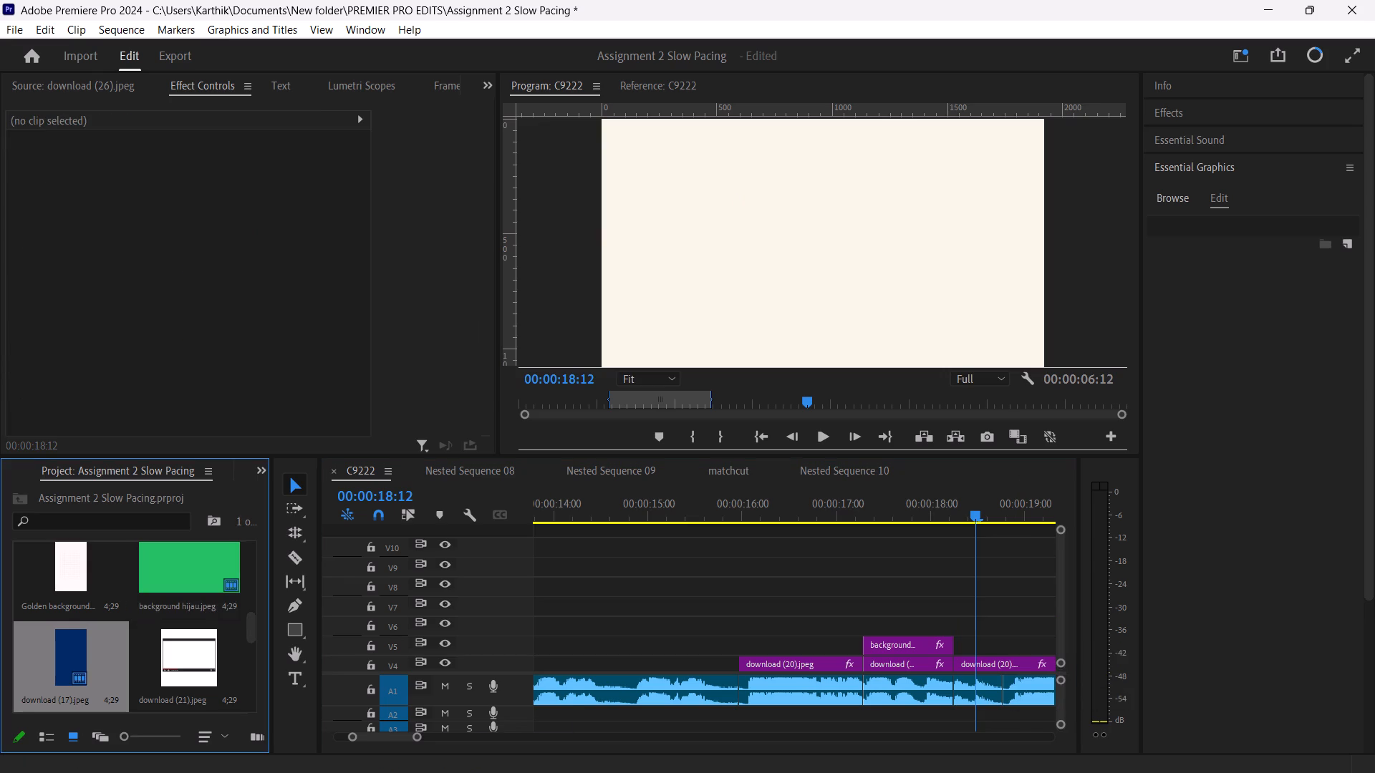
left_click_drag(75, 656, 961, 611)
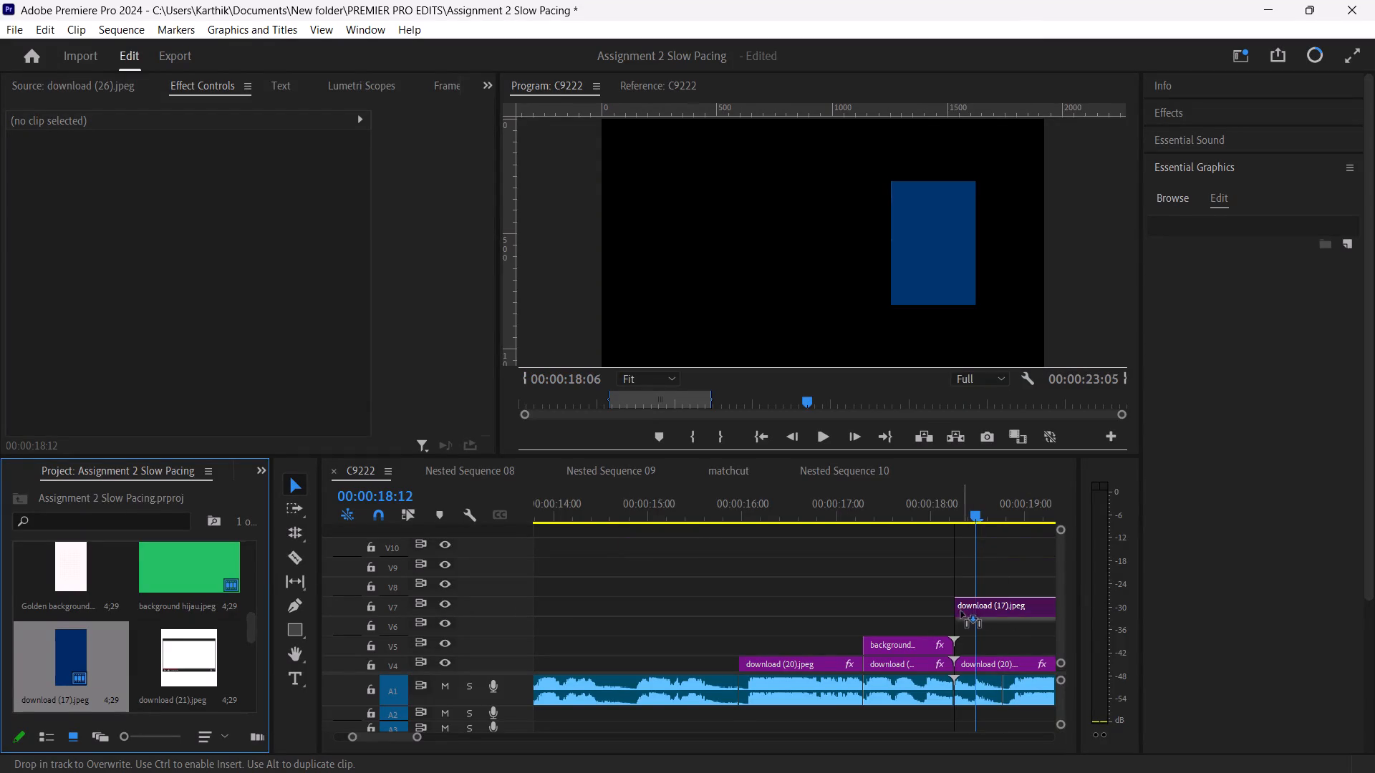
left_click_drag(961, 611, 955, 616)
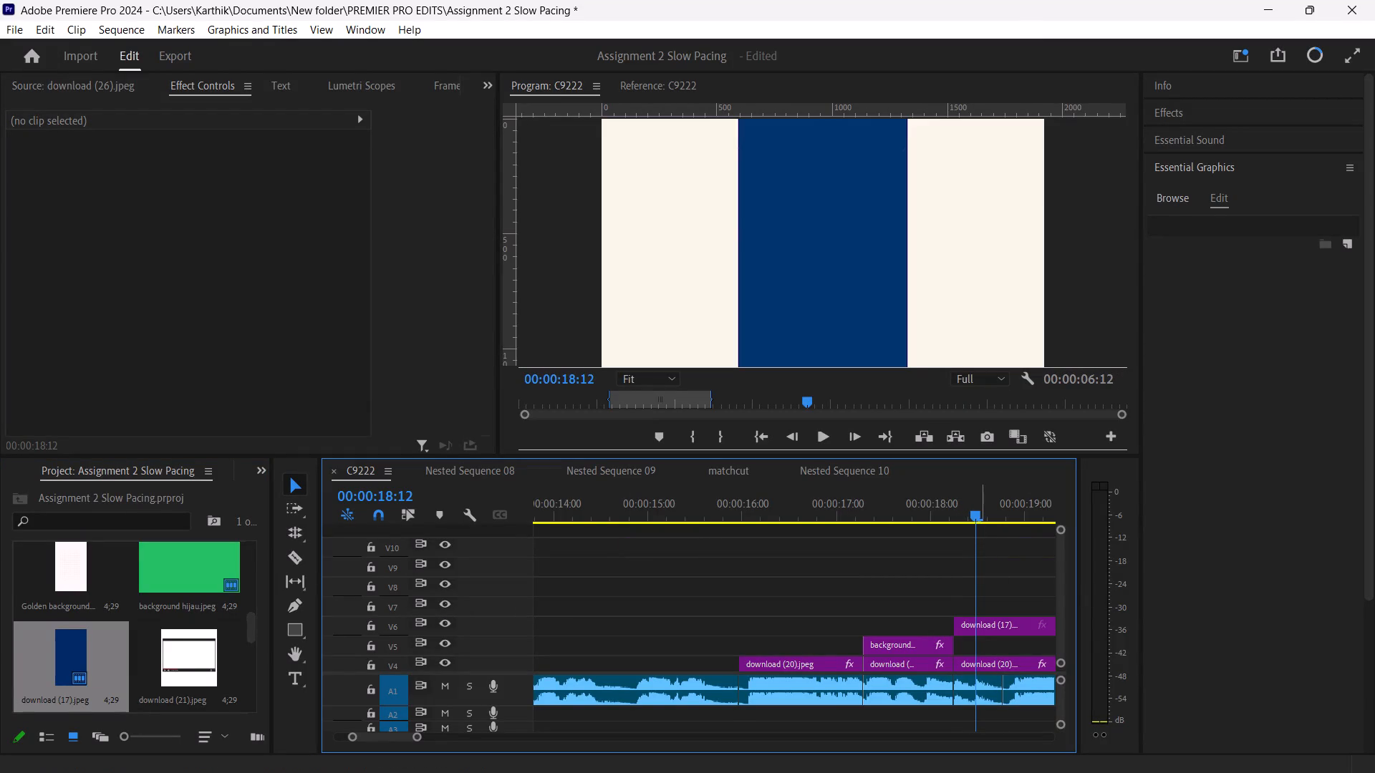
Split download (17).jpeg on V6 at 00:00:18:19 and delete the part after the cut.
left_click_drag(980, 514, 1003, 525)
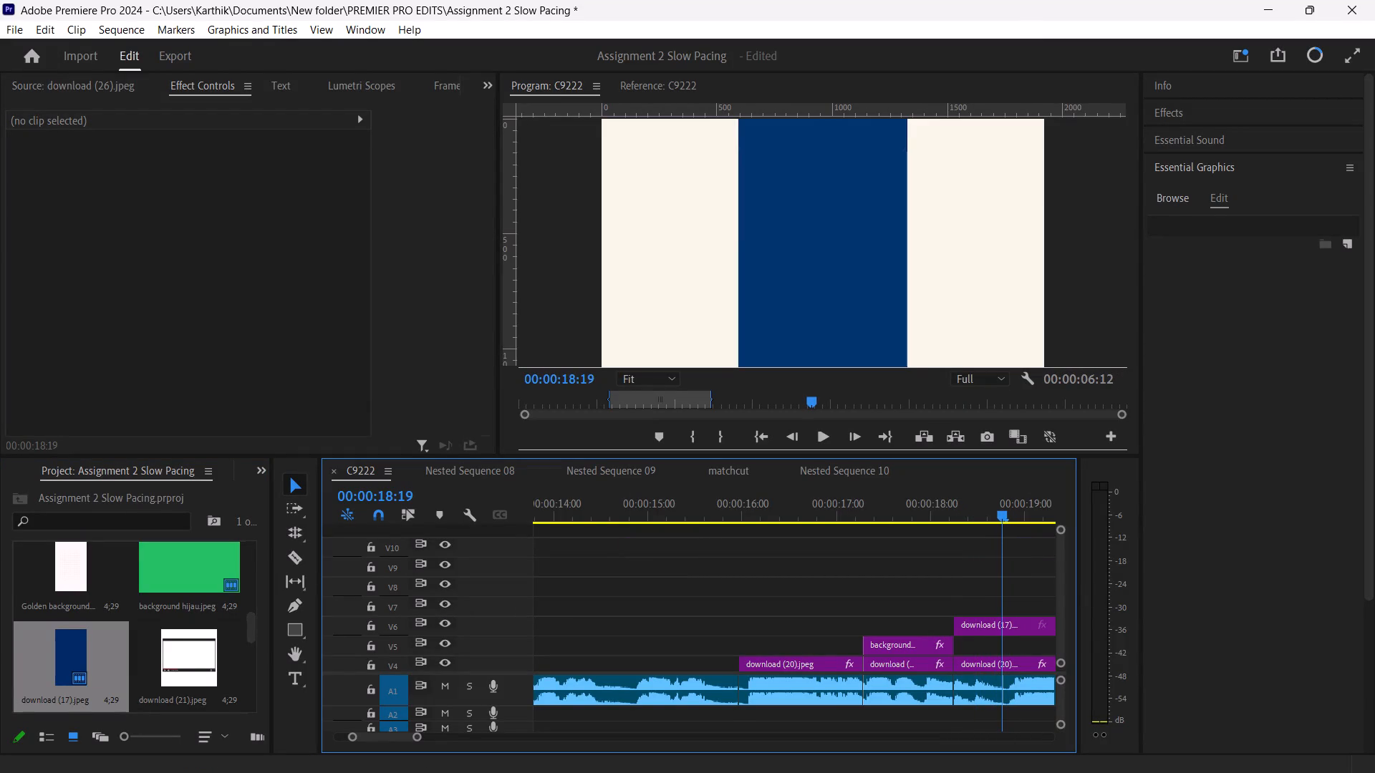
left_click_drag(1003, 525, 1005, 525)
left_click_drag(1016, 583, 1023, 627)
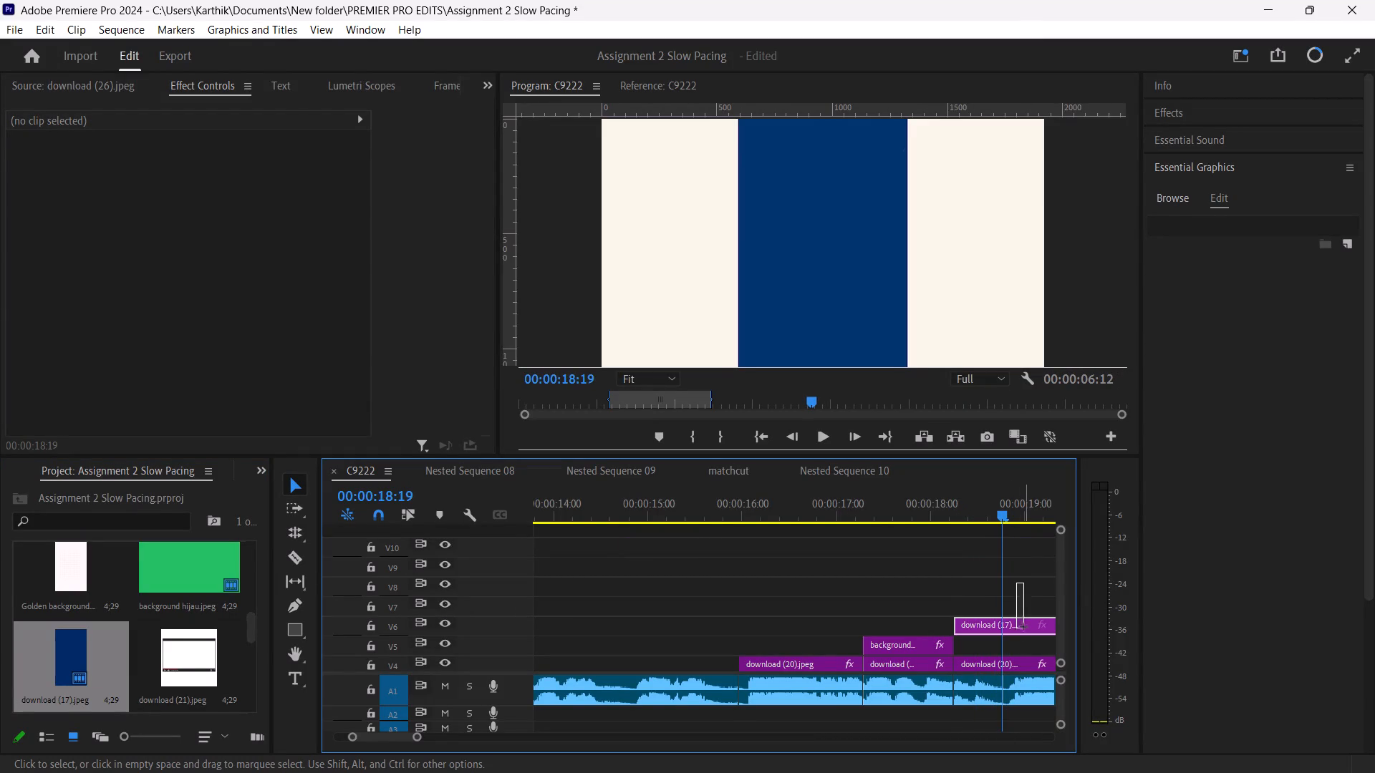
left_click_drag(1023, 627, 1026, 638)
key("c")
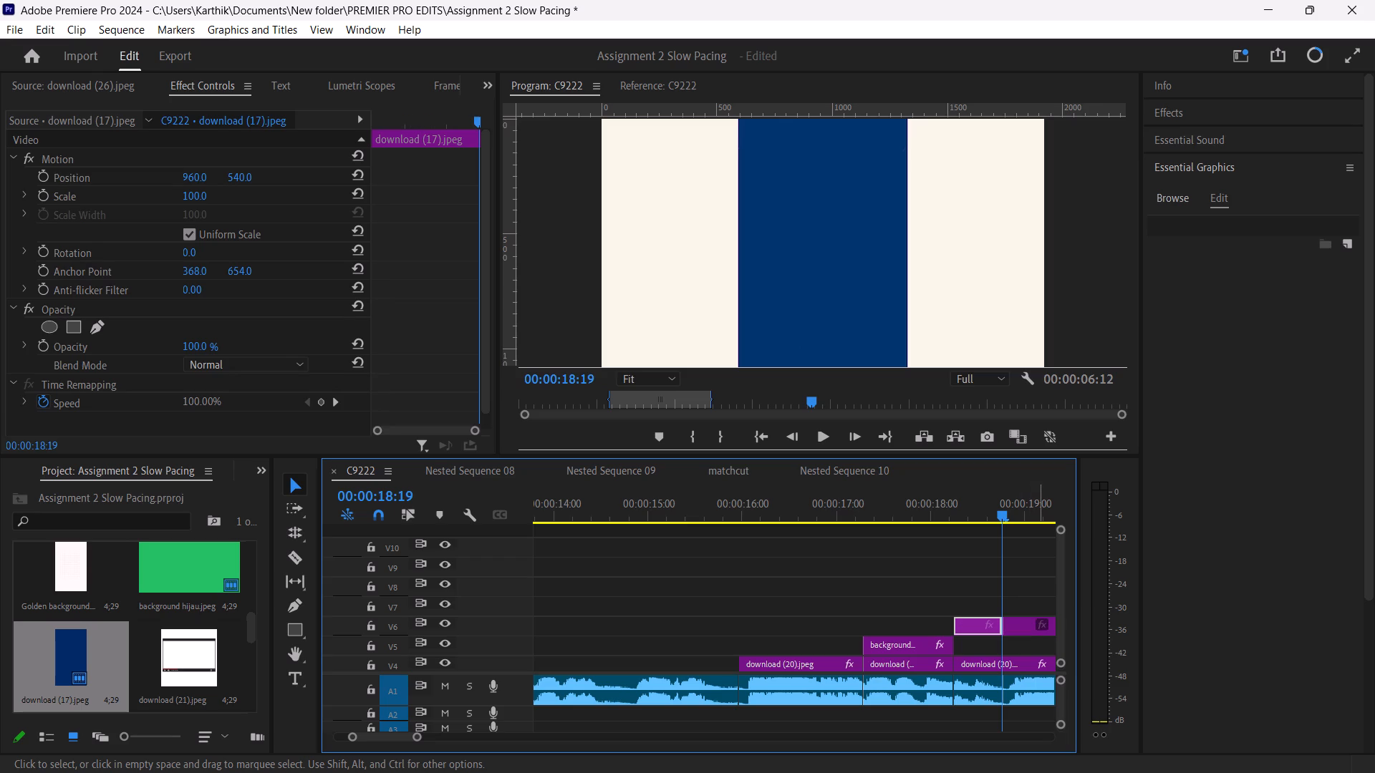
left_click(1038, 623)
key("BackSpace")
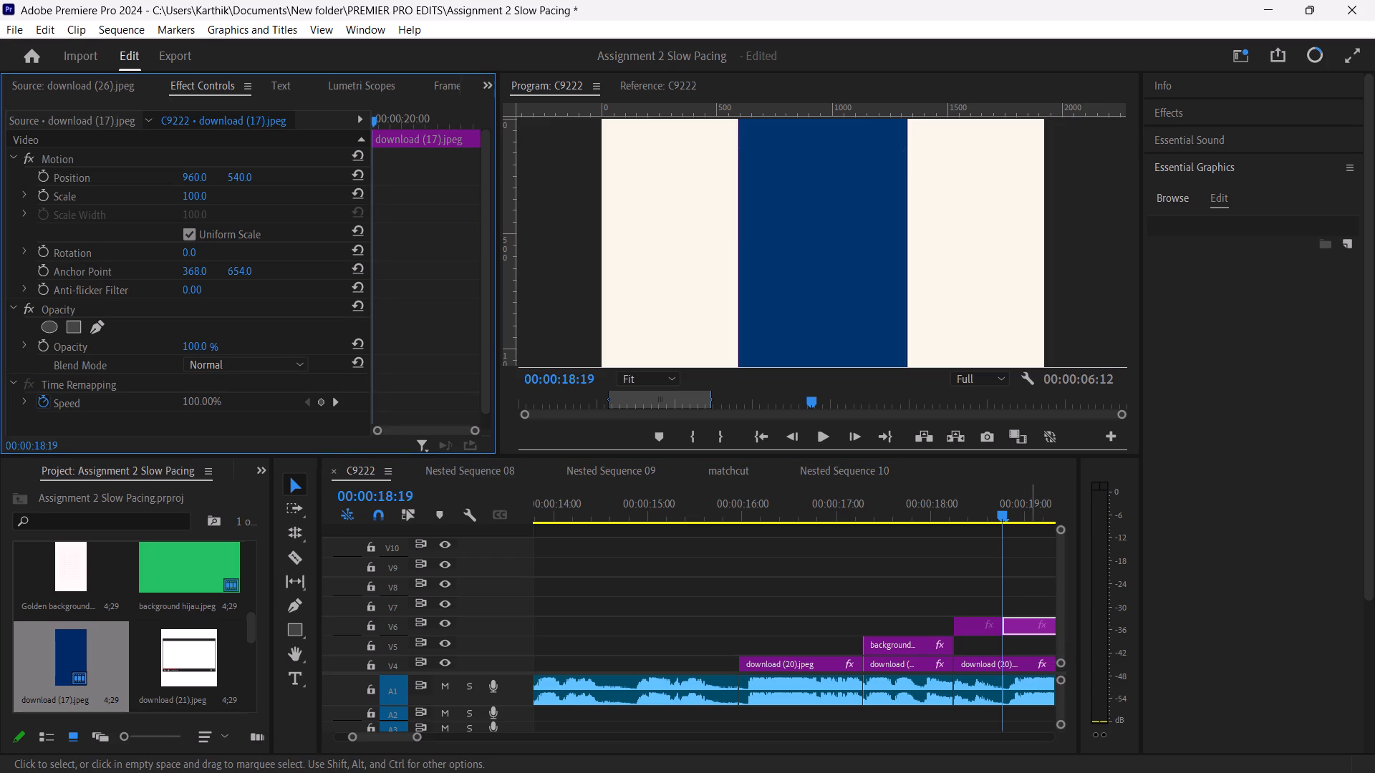
key("BackSpace")
left_click(1018, 628)
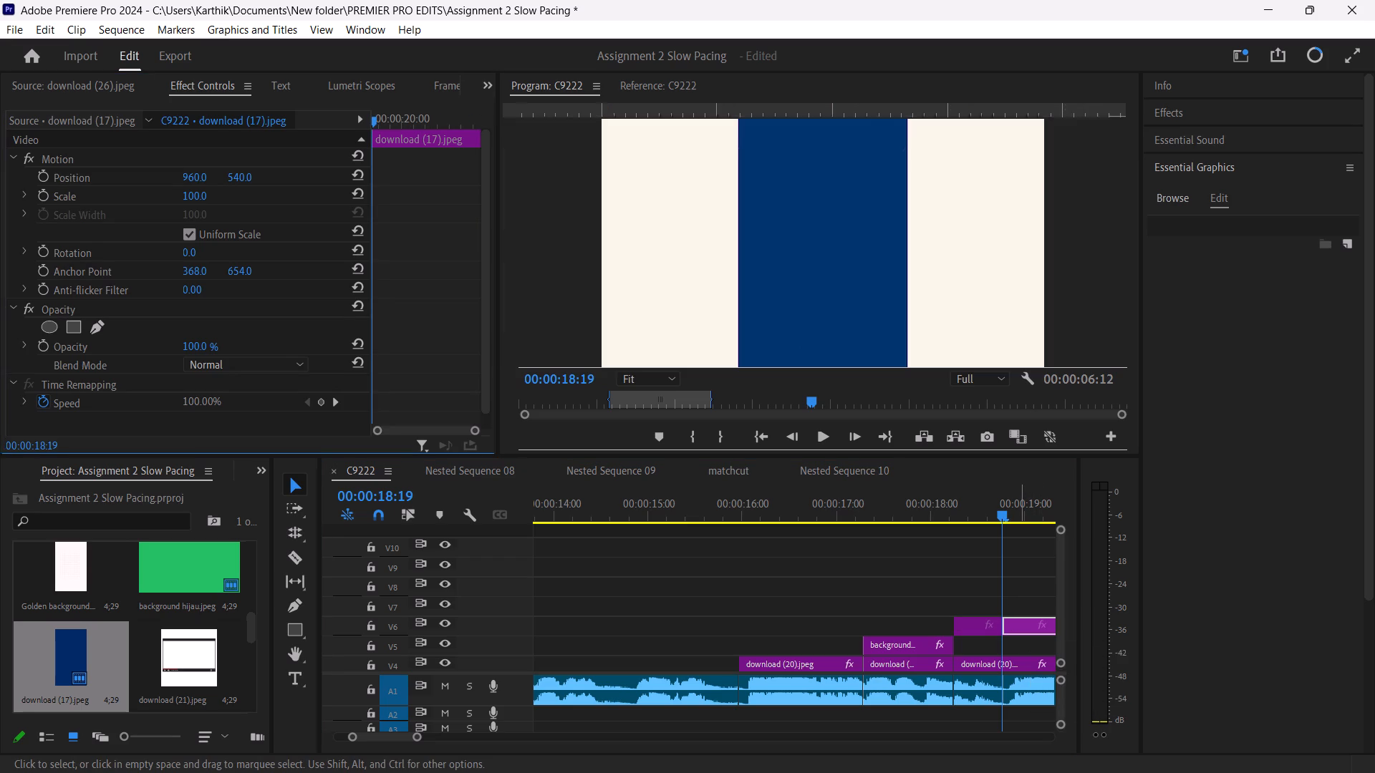
key("BackSpace")
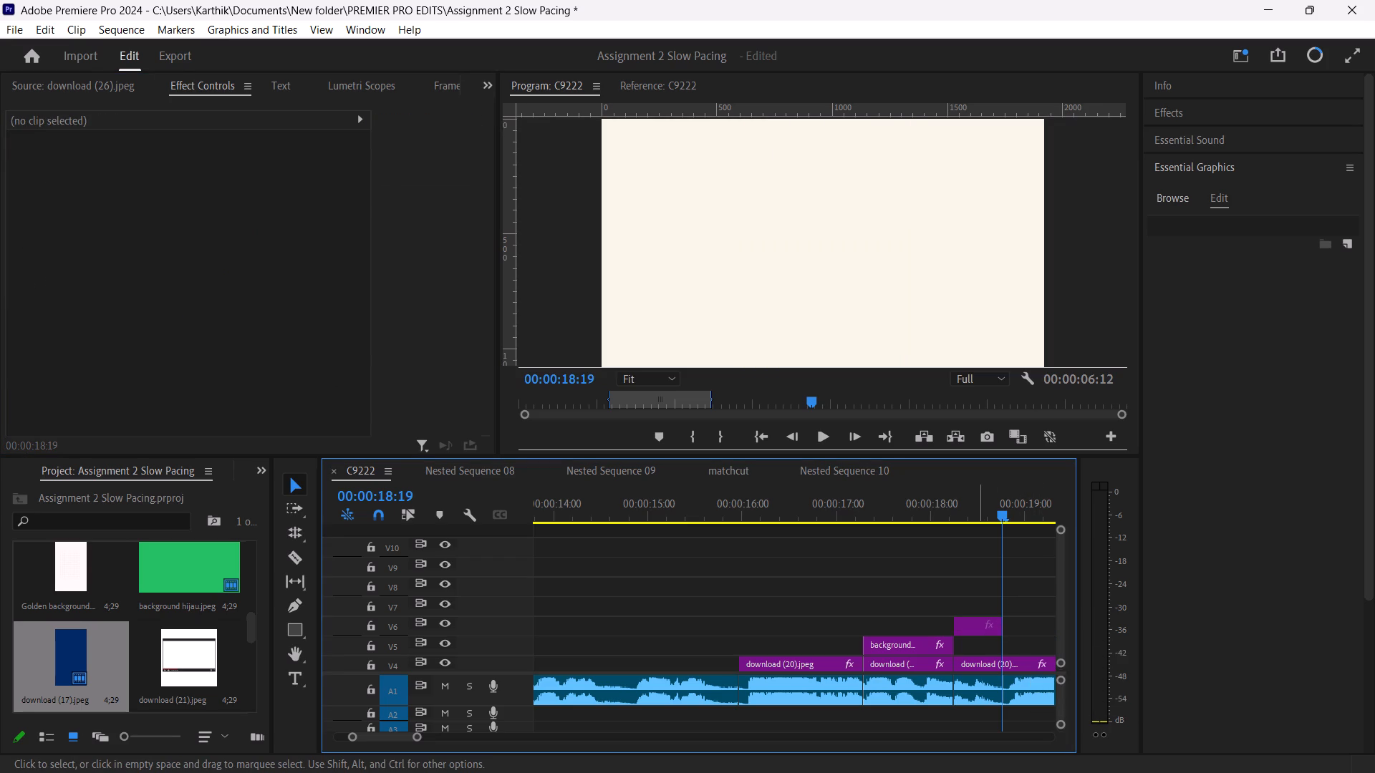
Shift the blue V6 clip earlier to overlap the green clip's end, and at 00:00:18:03 set its scale to 137.
left_click_drag(978, 628, 965, 630)
left_click_drag(1002, 511, 940, 530)
left_click(960, 626)
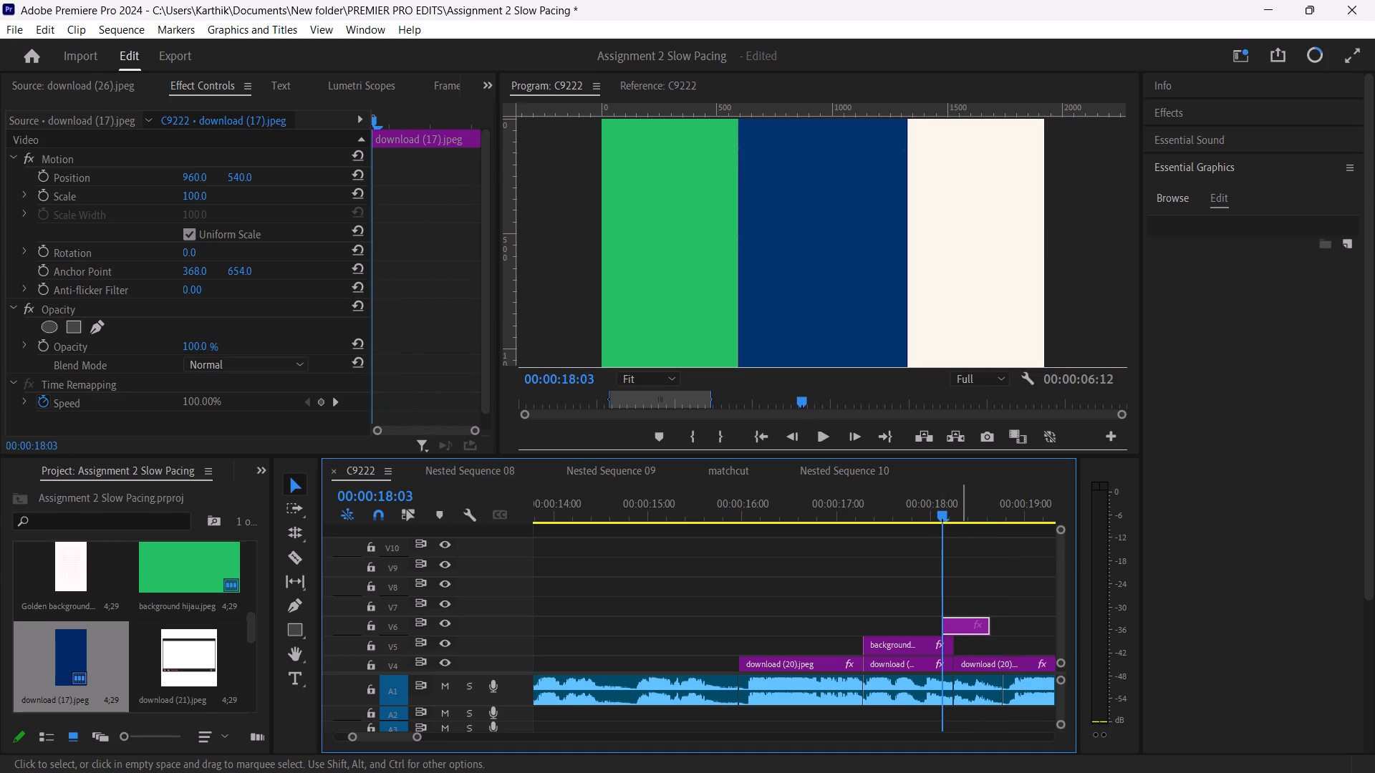
left_click_drag(187, 195, 228, 203)
Shift download (17).jpeg horizontally to position X 1461 so the blue meets the green's edge and fills the right half of the frame.
left_click_drag(193, 177, 333, 175)
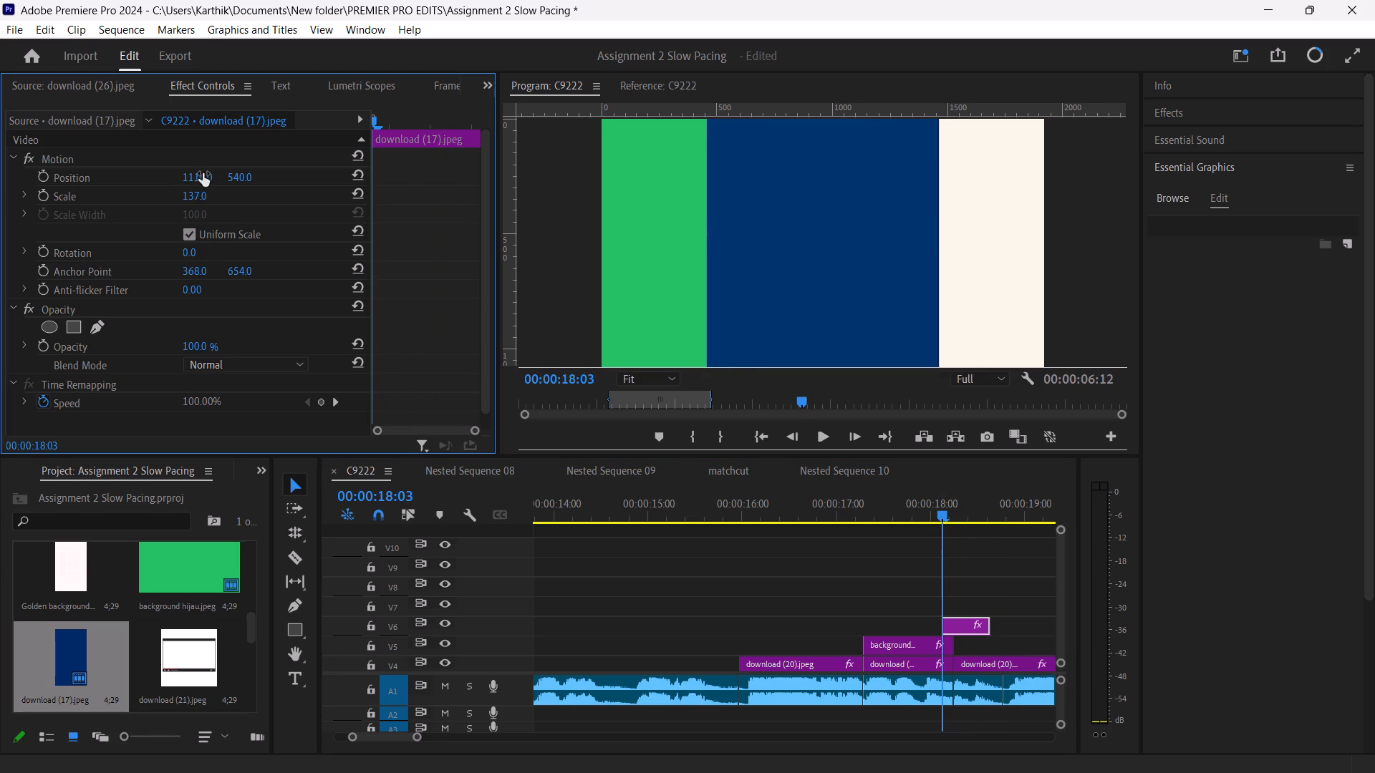
left_click_drag(203, 173, 282, 171)
left_click_drag(203, 173, 281, 170)
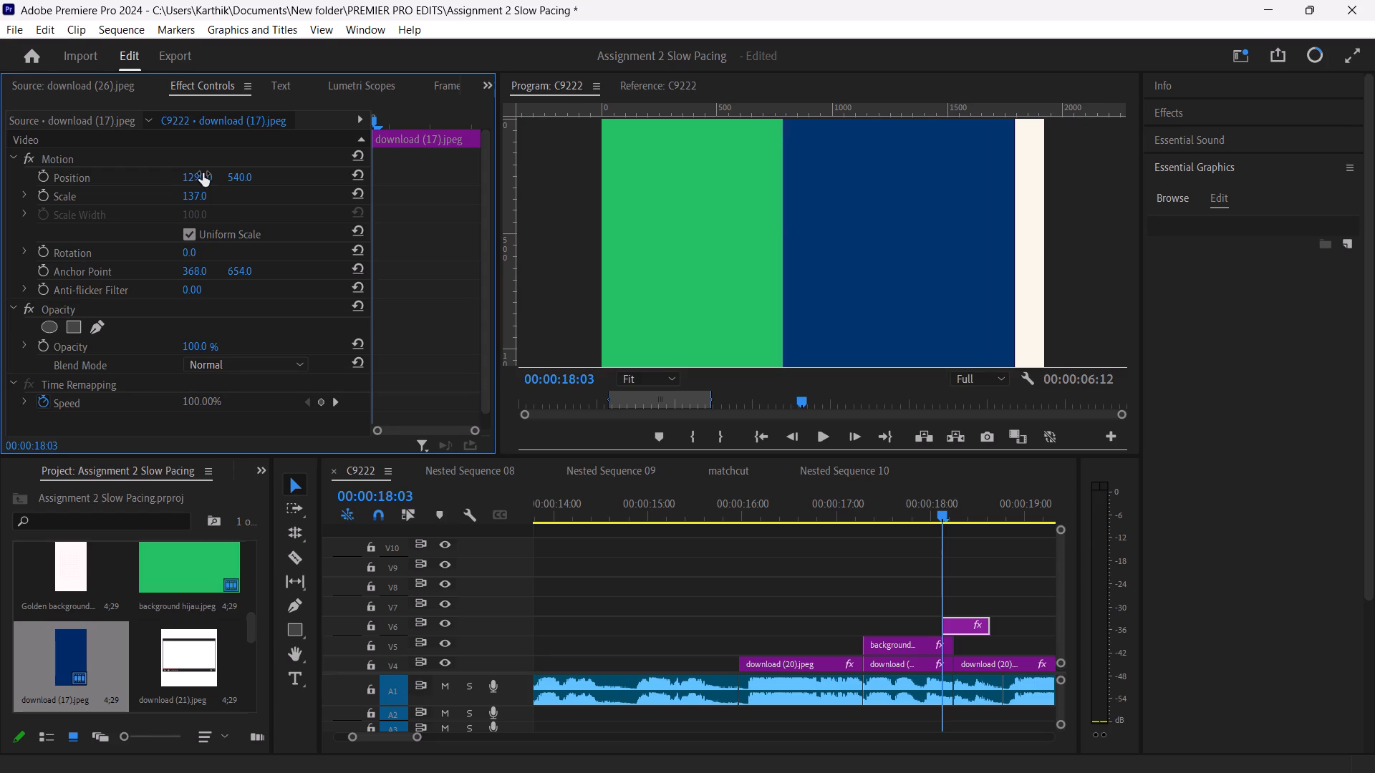
left_click_drag(203, 173, 278, 171)
left_click_drag(203, 173, 276, 172)
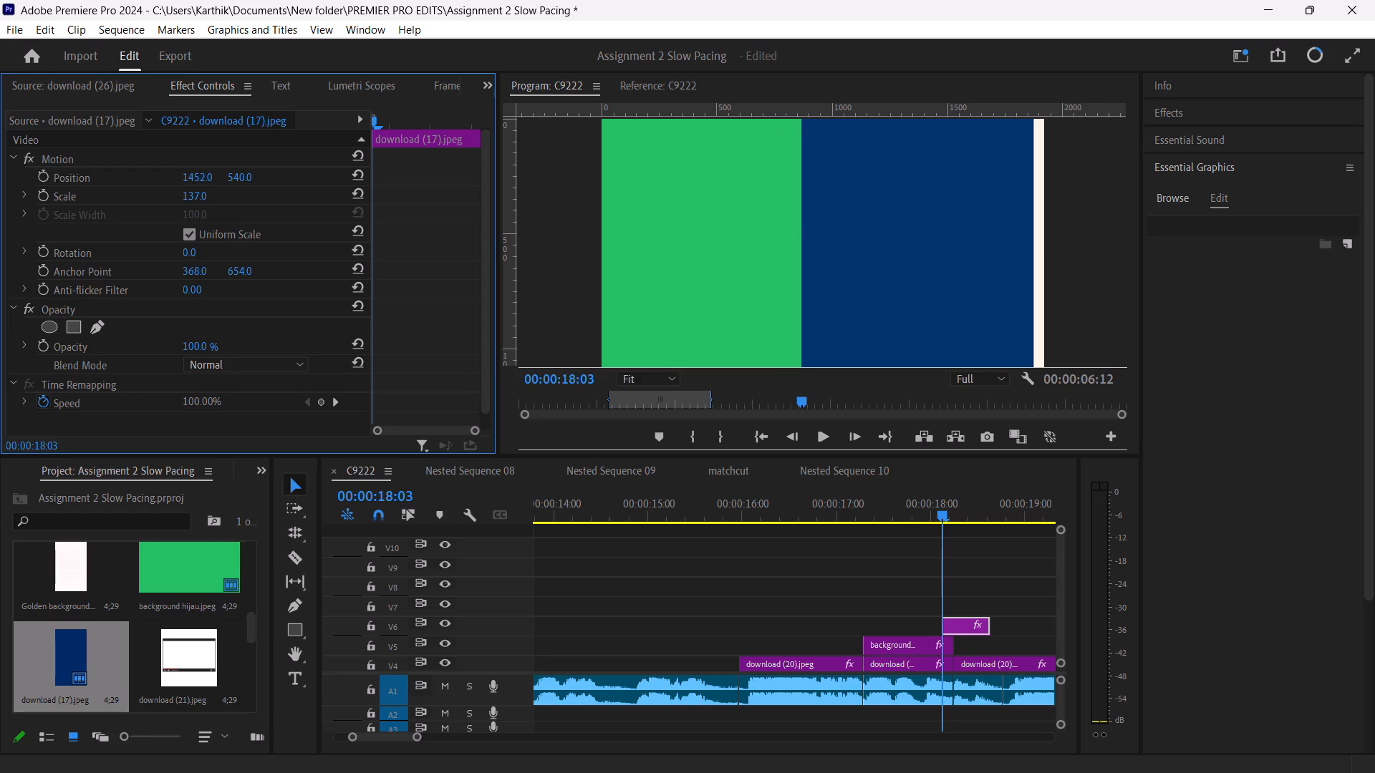
left_click_drag(276, 172, 276, 172)
left_click_drag(203, 173, 279, 172)
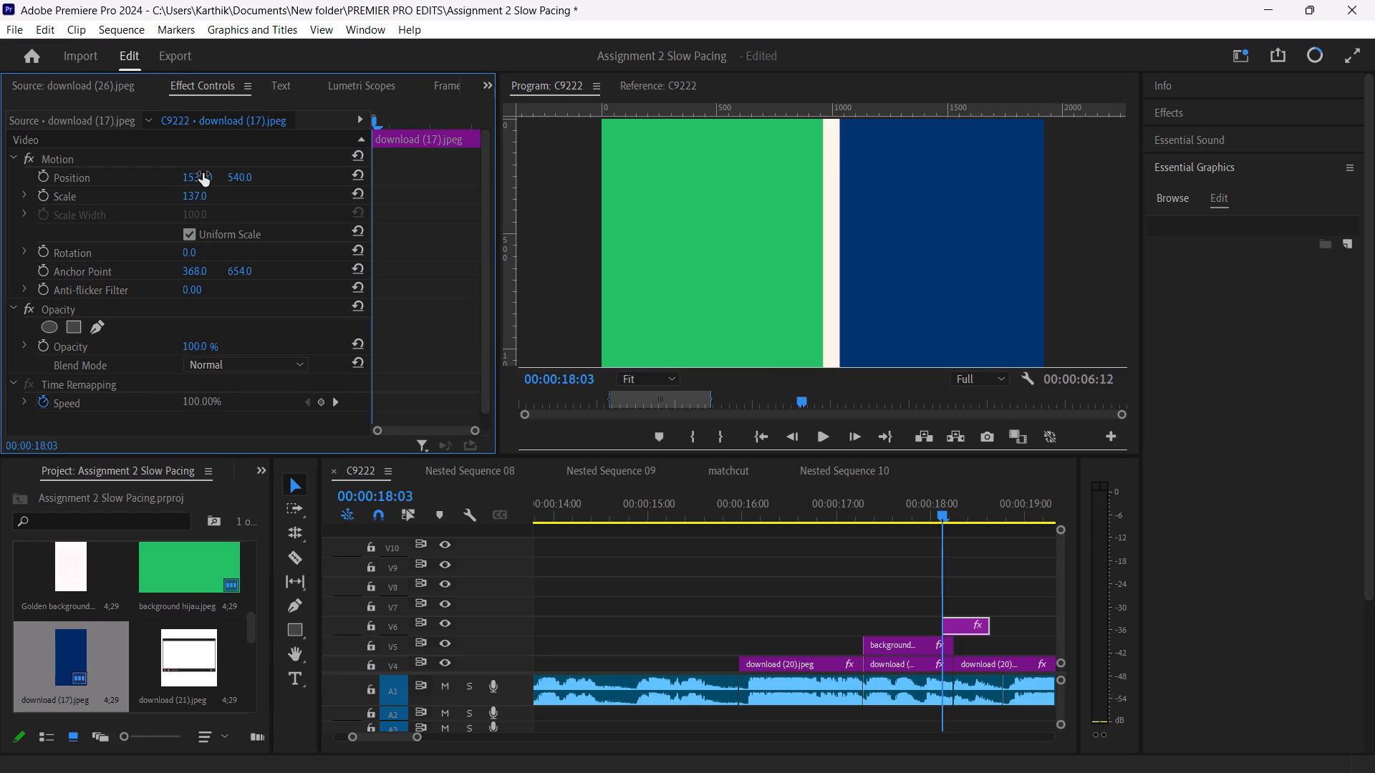
left_click_drag(203, 173, 117, 178)
left_click_drag(117, 178, 99, 185)
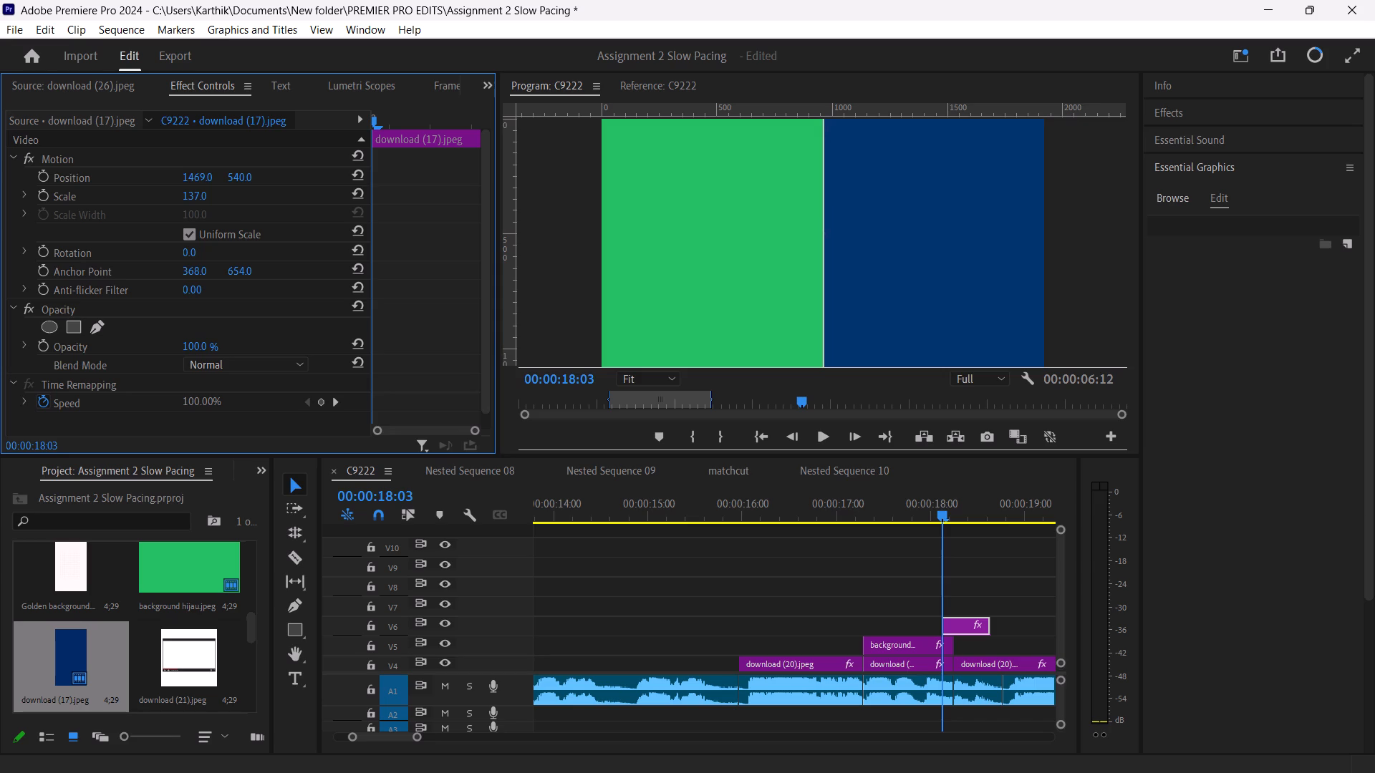
left_click_drag(99, 185, 91, 184)
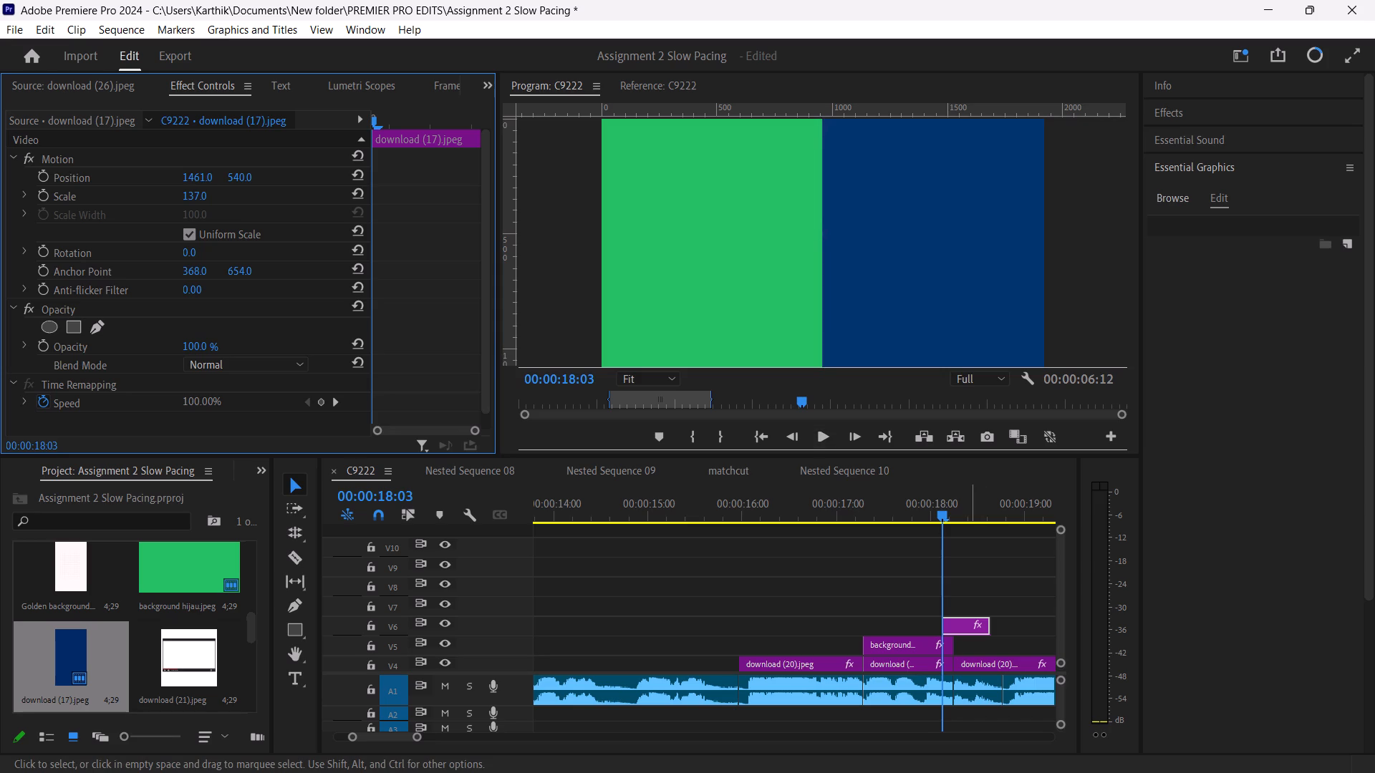
Move the blue download (17).jpeg clip on V6 back to start at 00:00:18:06, at the end of the green clip.
left_click_drag(968, 621, 978, 621)
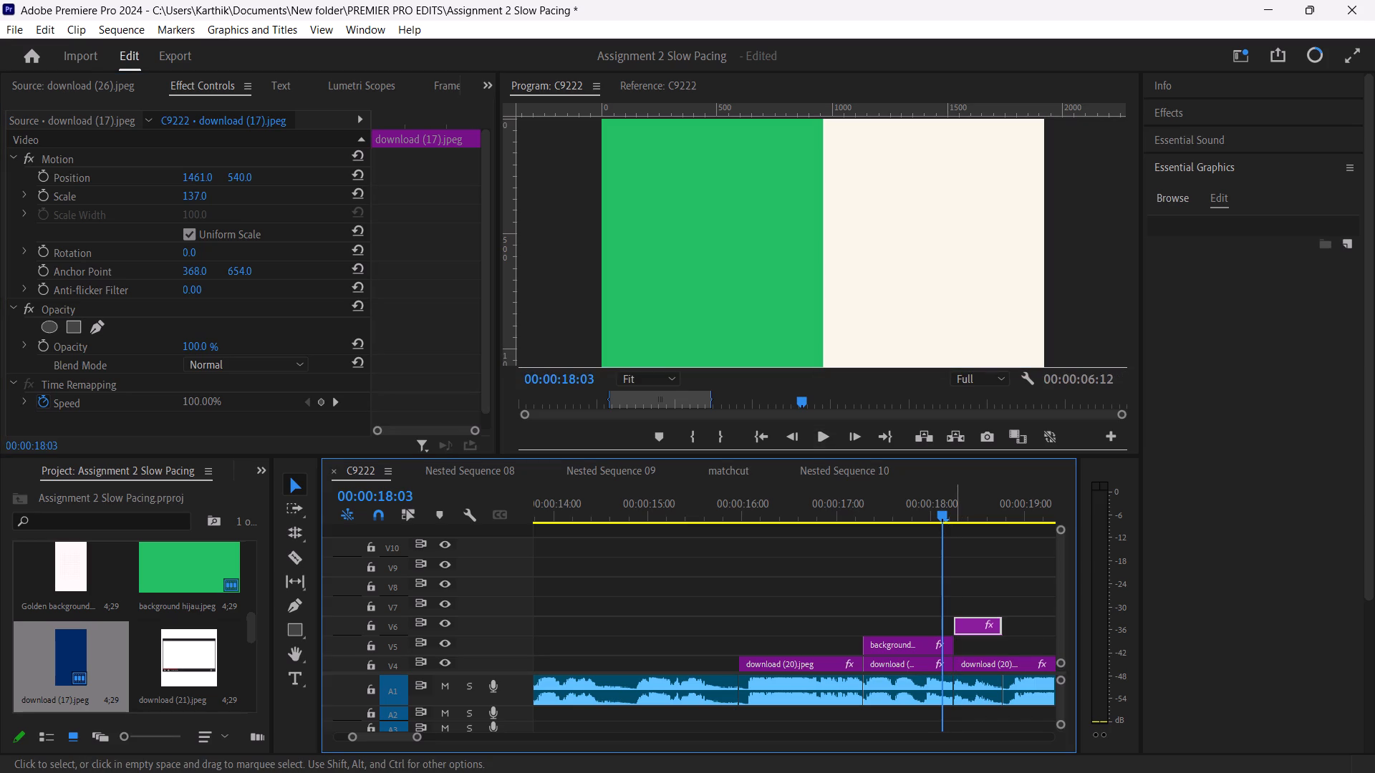
Play back the green and blue panel section twice from around 00:00:17:00 to check its timing against the speech.
left_click_drag(944, 517, 836, 533)
key("space")
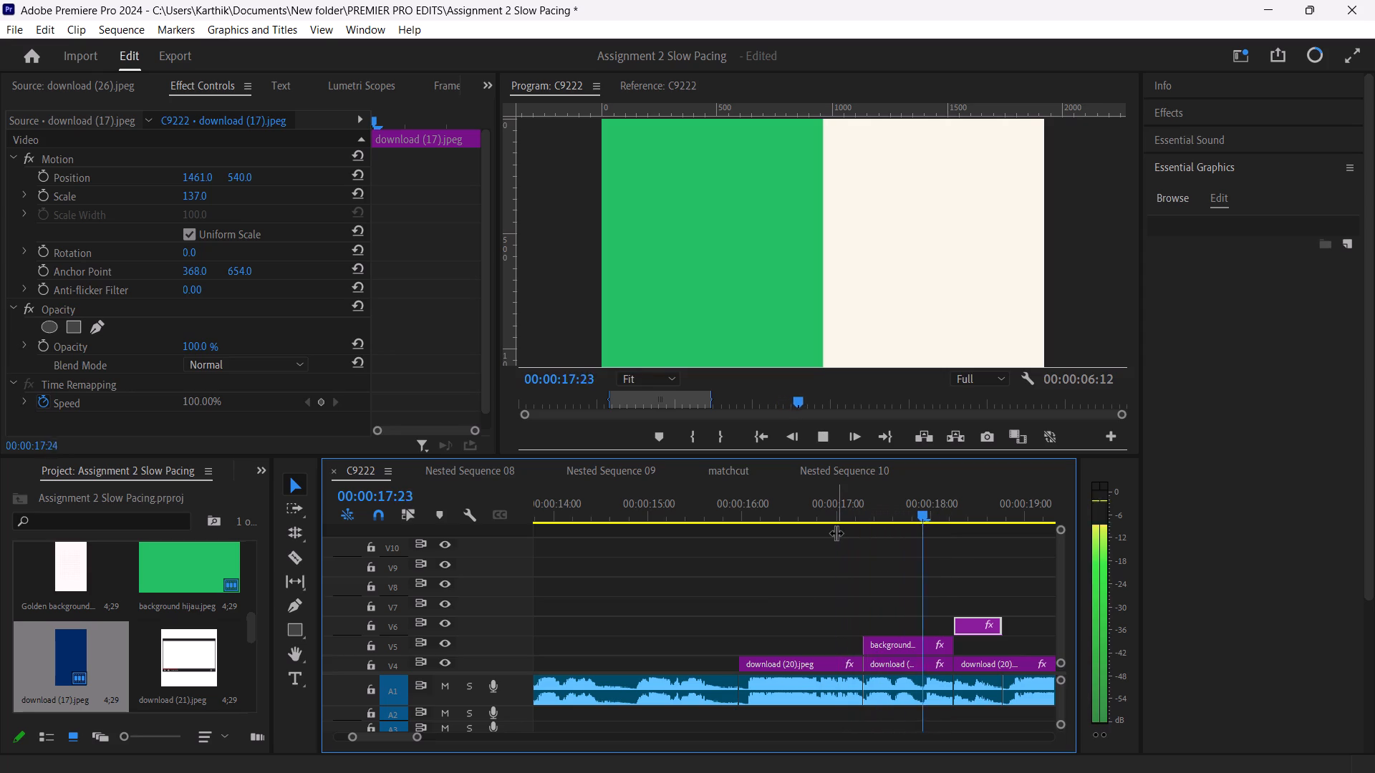
key("space")
key("space")
key("space")
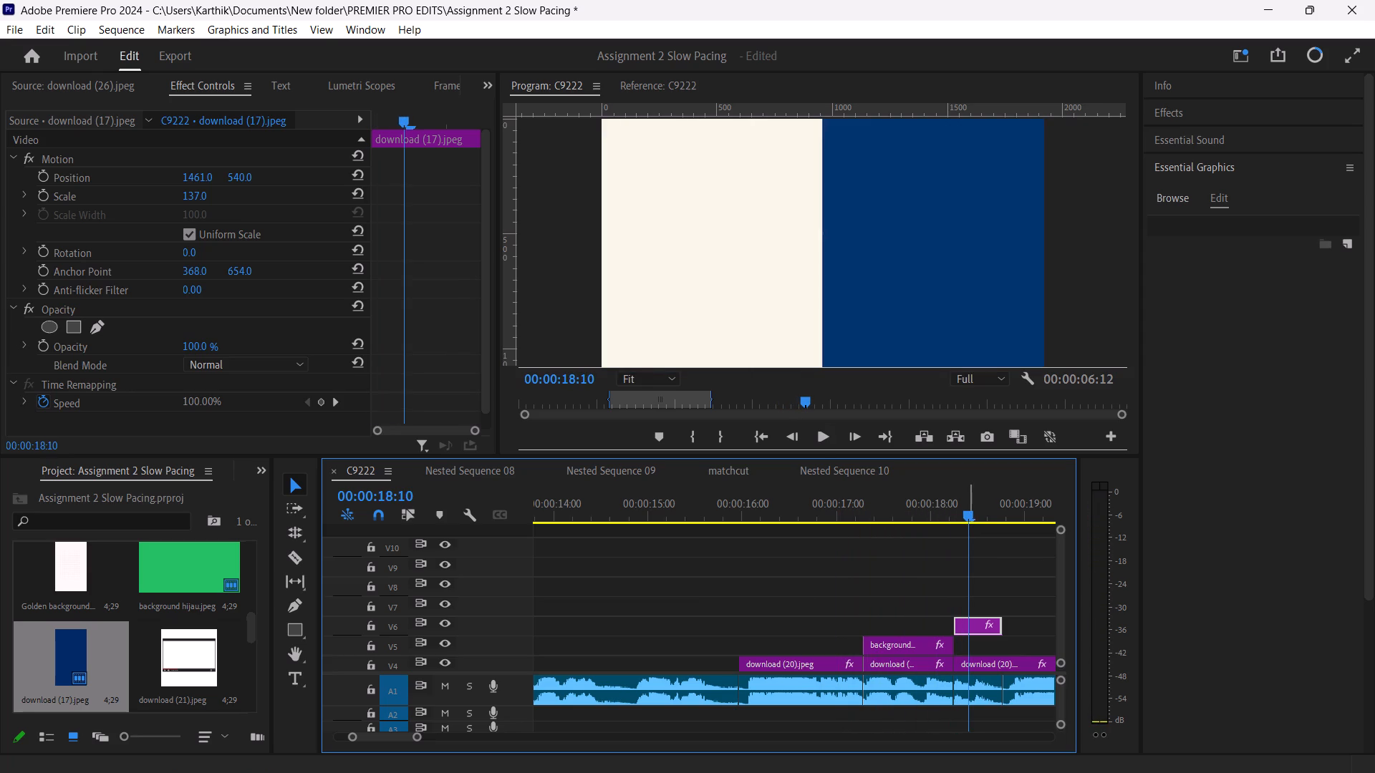
left_click_drag(971, 512, 857, 536)
key("space")
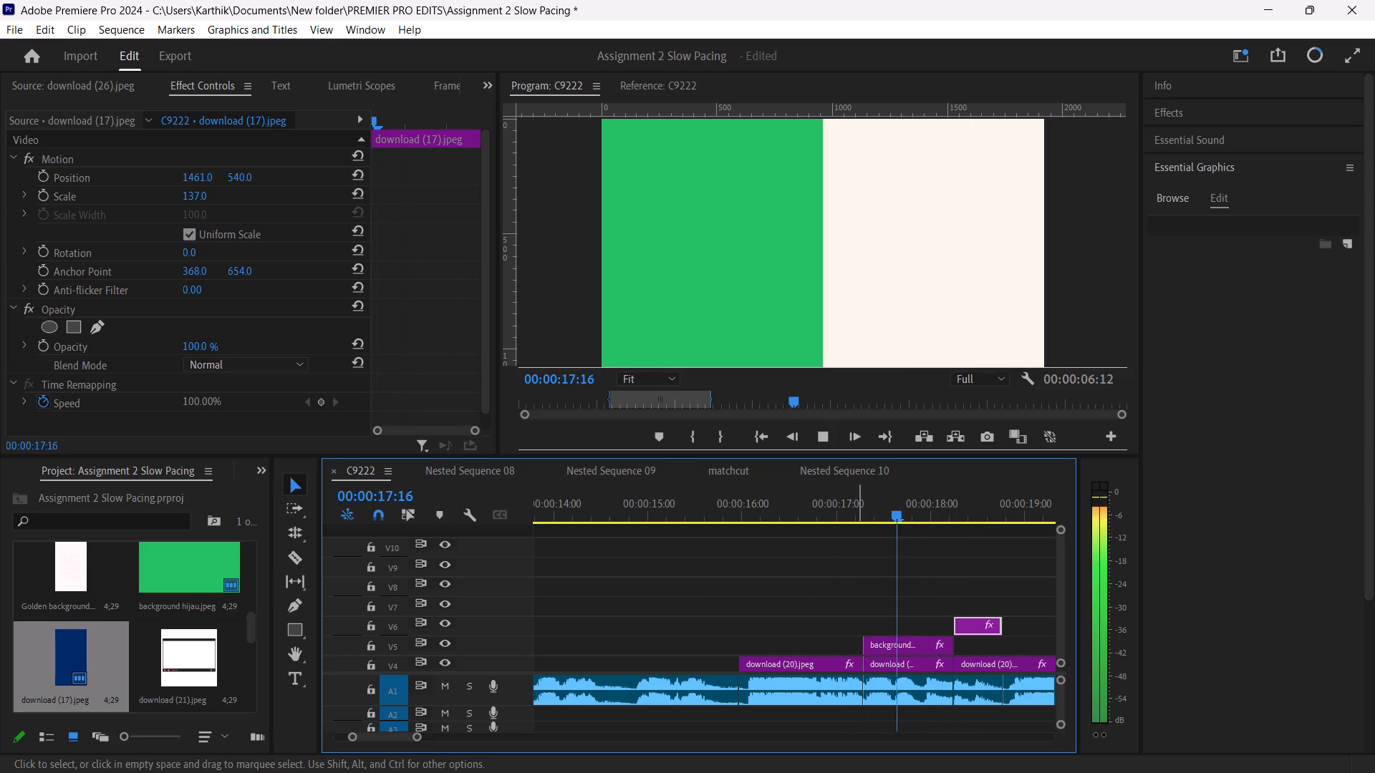
key("space")
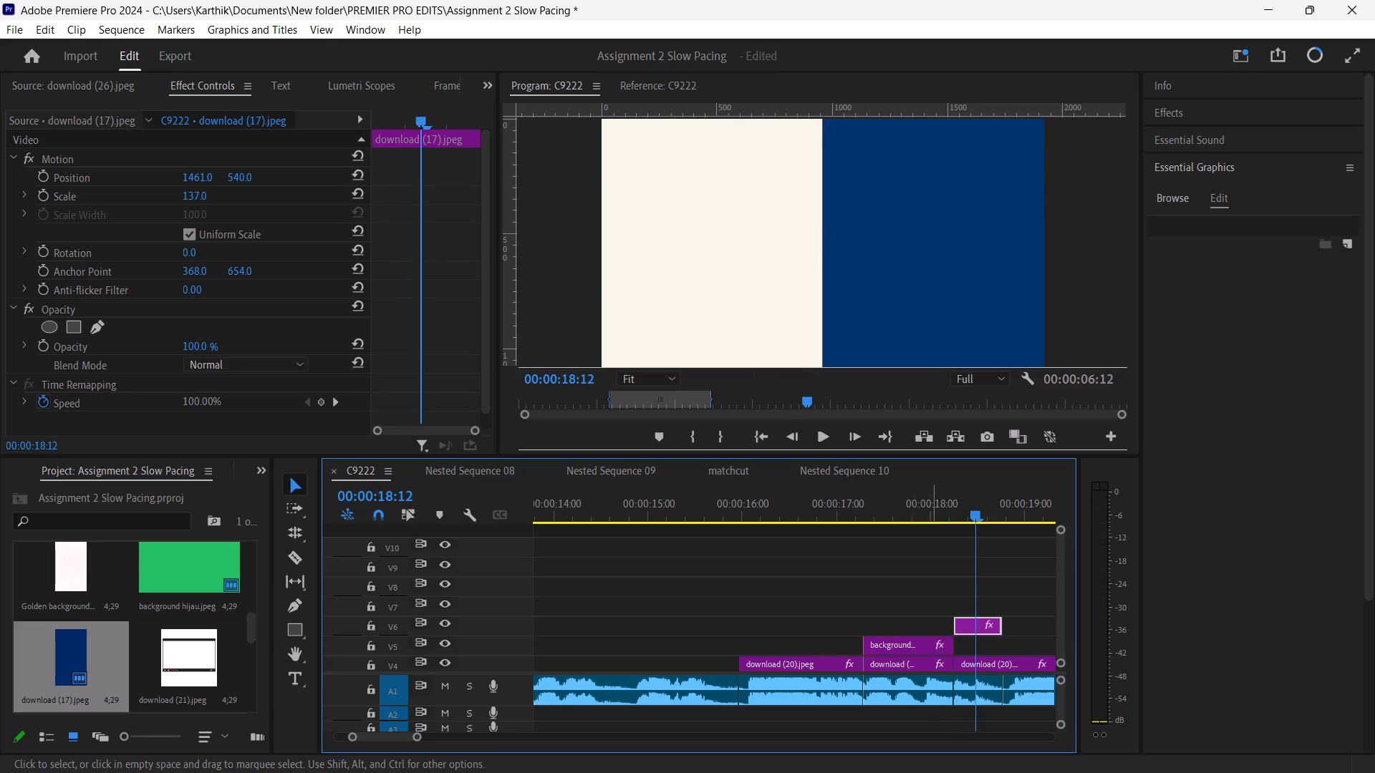
Extend the green background hijau.jpeg clip on V5 so it ends together with the blue V6 clip at 00:00:18:19.
left_click_drag(953, 644, 999, 654)
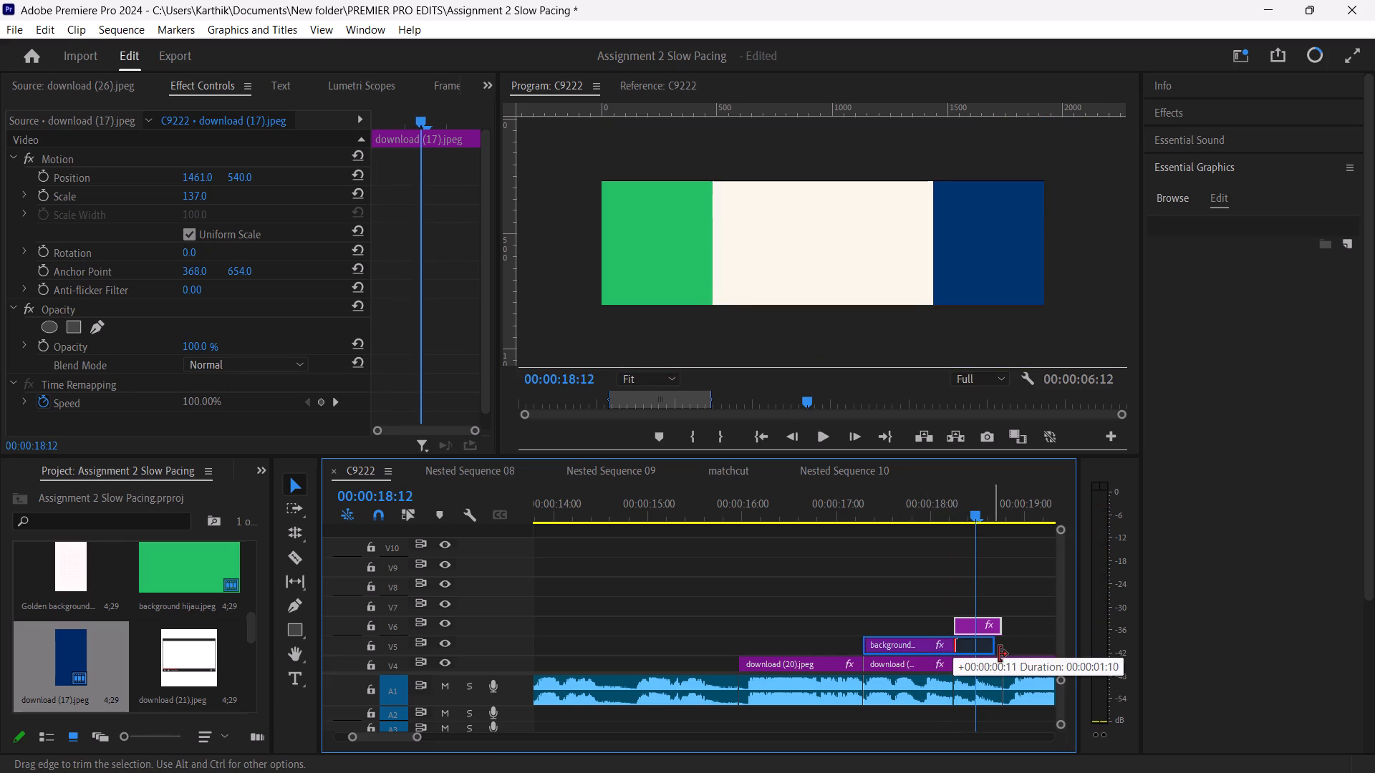
left_click_drag(999, 654, 1003, 654)
Play back the green and blue panels in short bursts from around 00:00:17:04 to check their entry timing against the speech.
left_click_drag(978, 509, 863, 528)
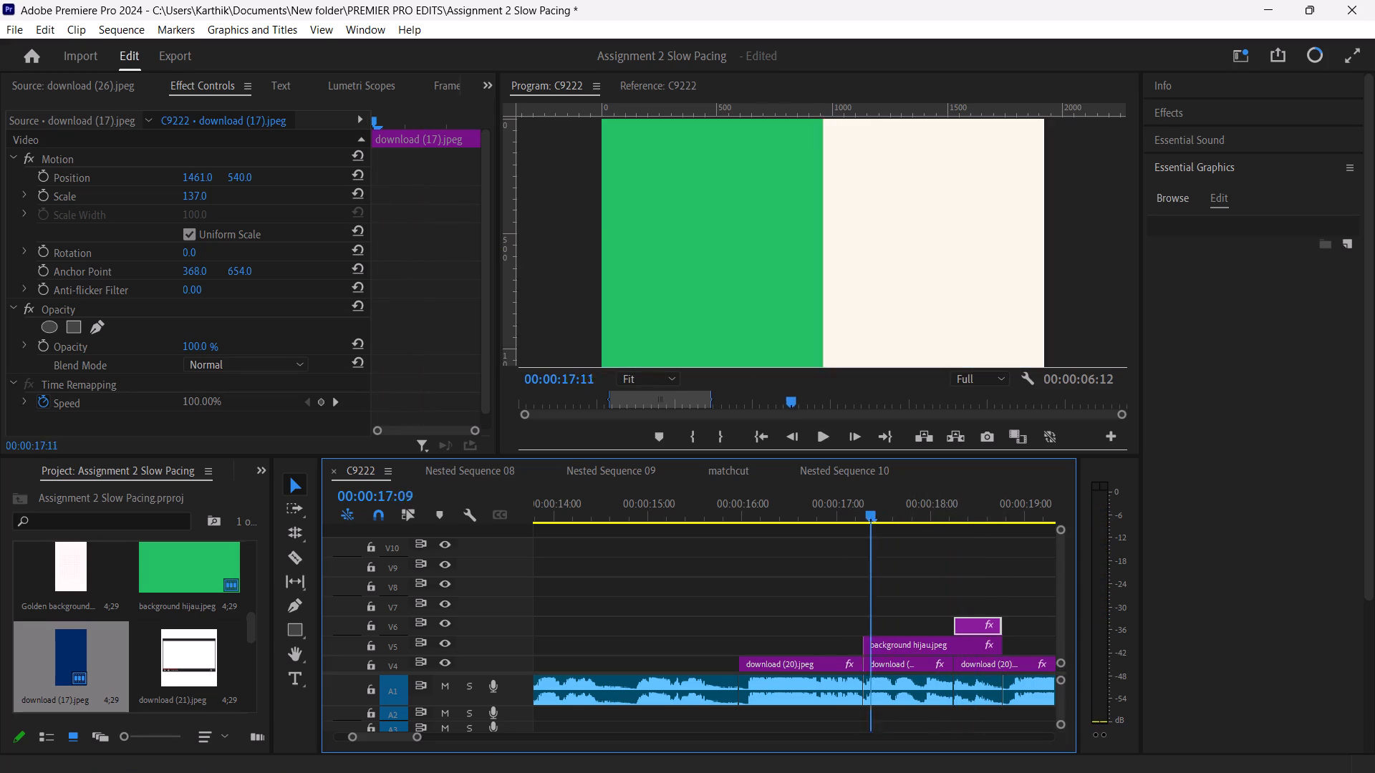
left_click_drag(863, 528, 796, 502)
key("space")
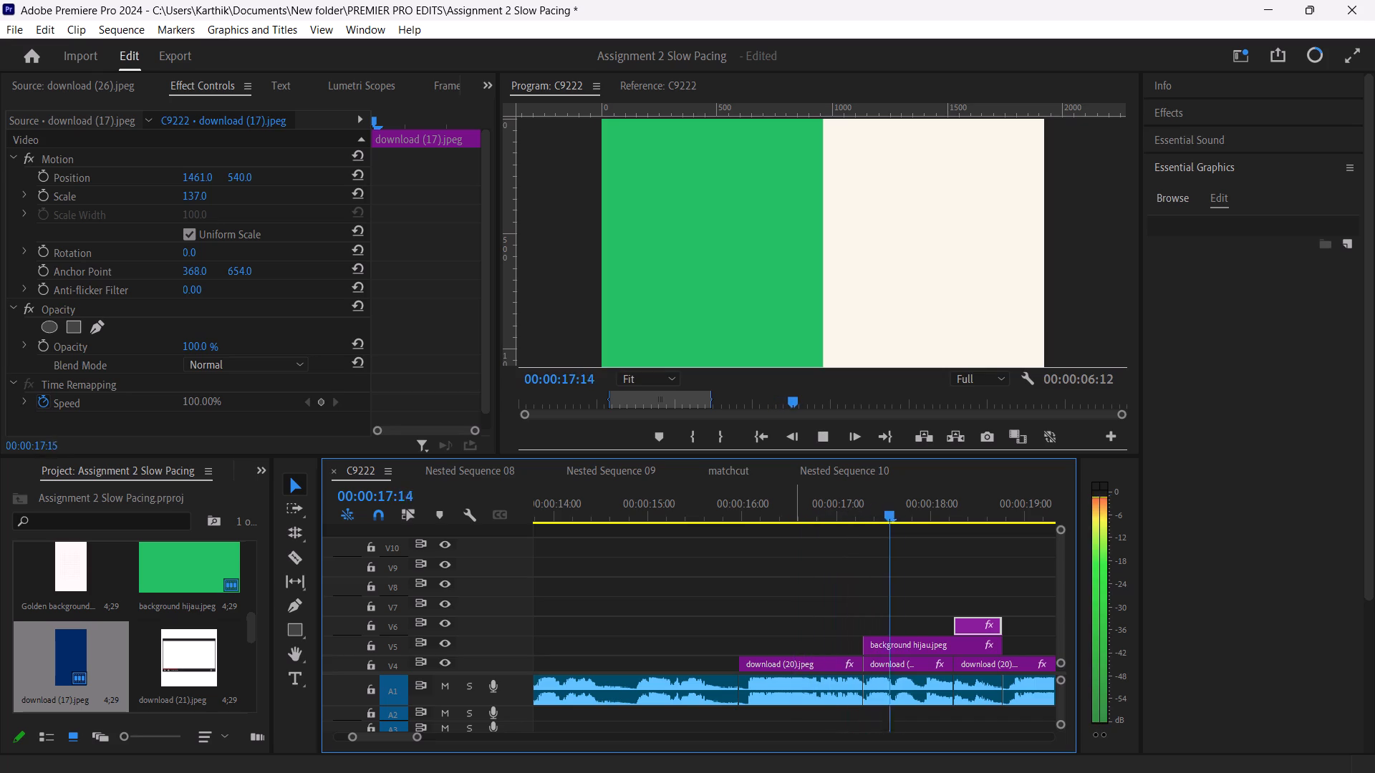
key("space")
key("space")
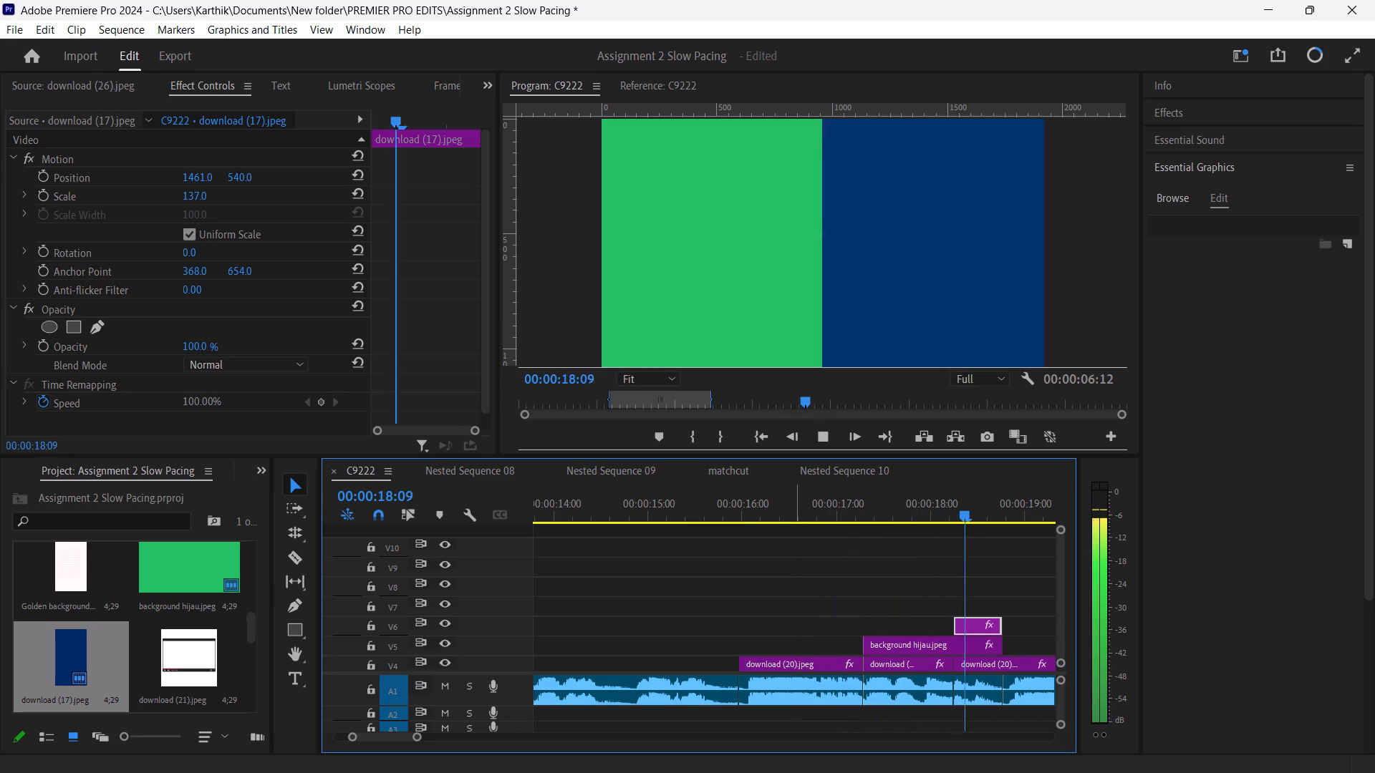
key("space")
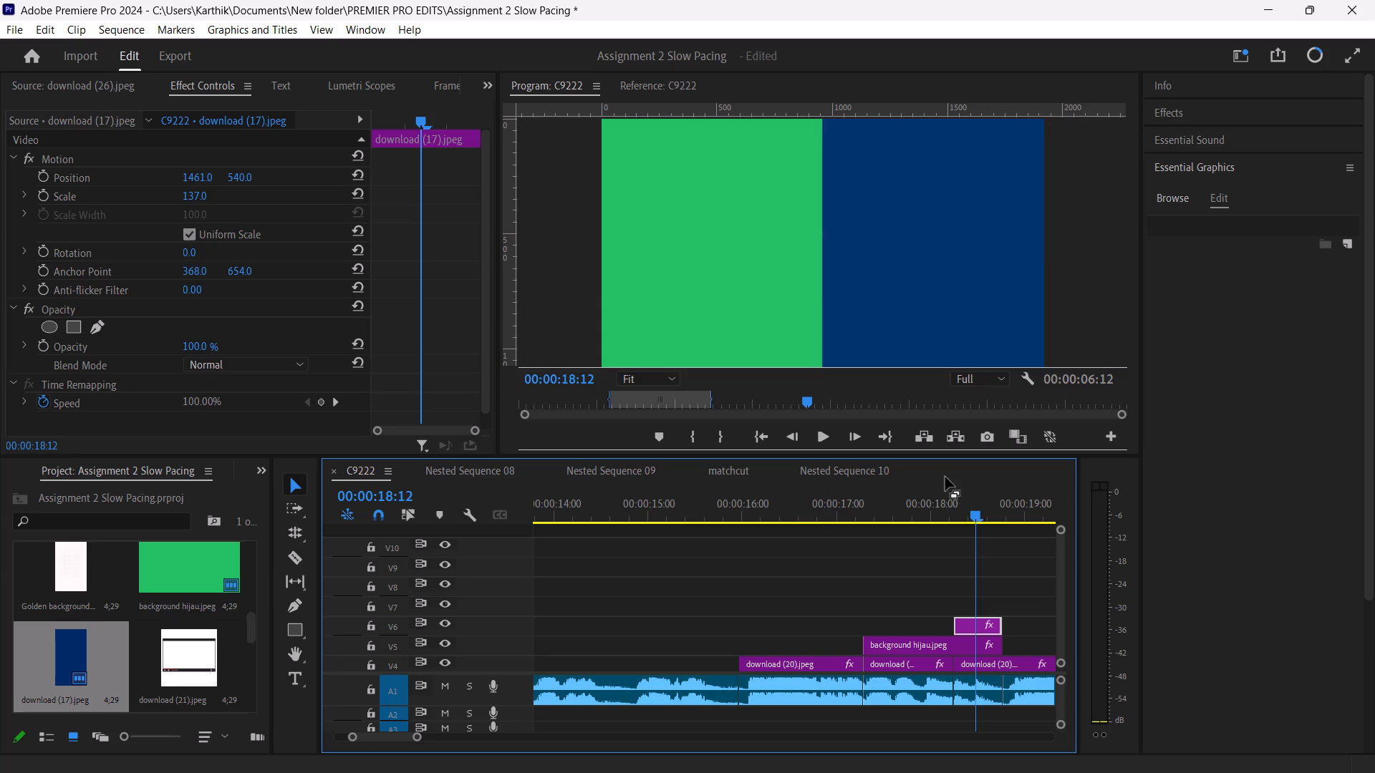
left_click_drag(978, 515, 854, 536)
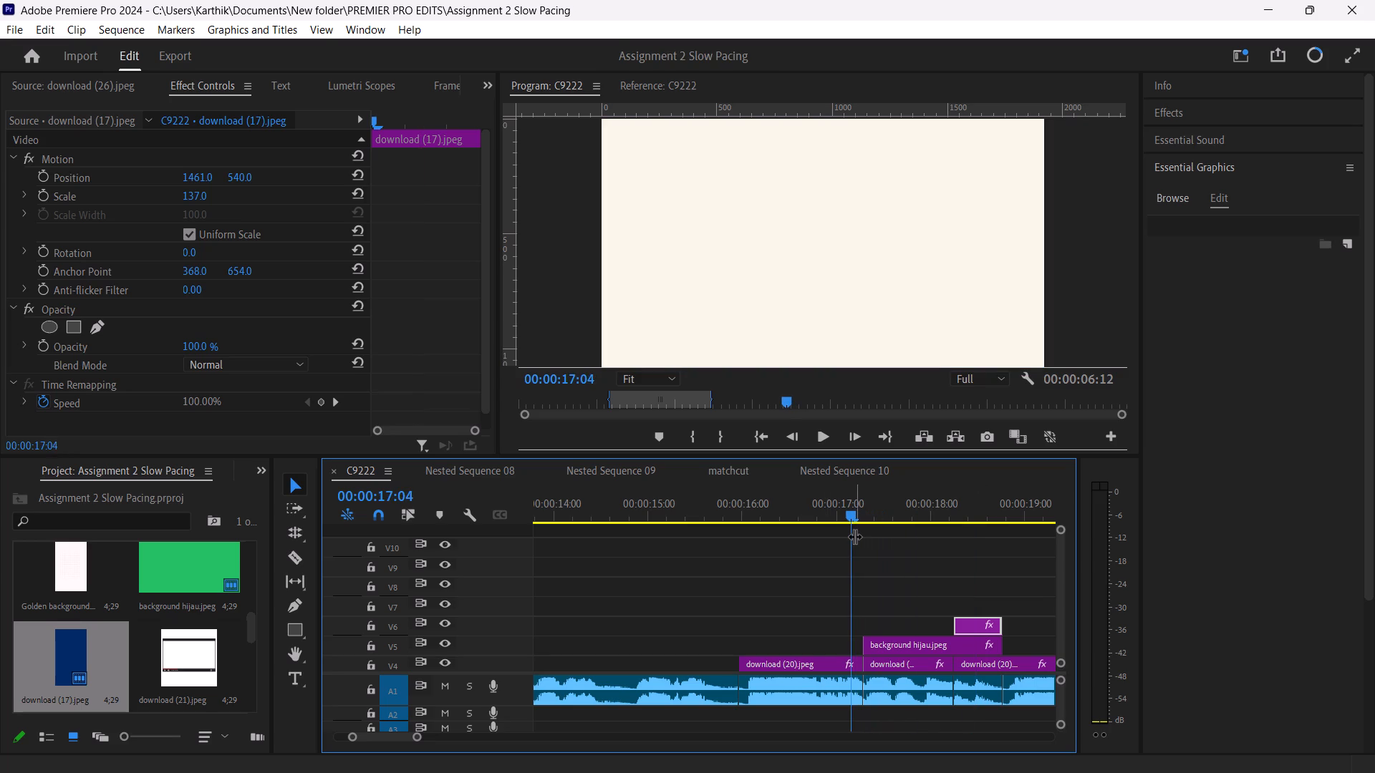
key("space")
key("space")
key("space")
key("space")
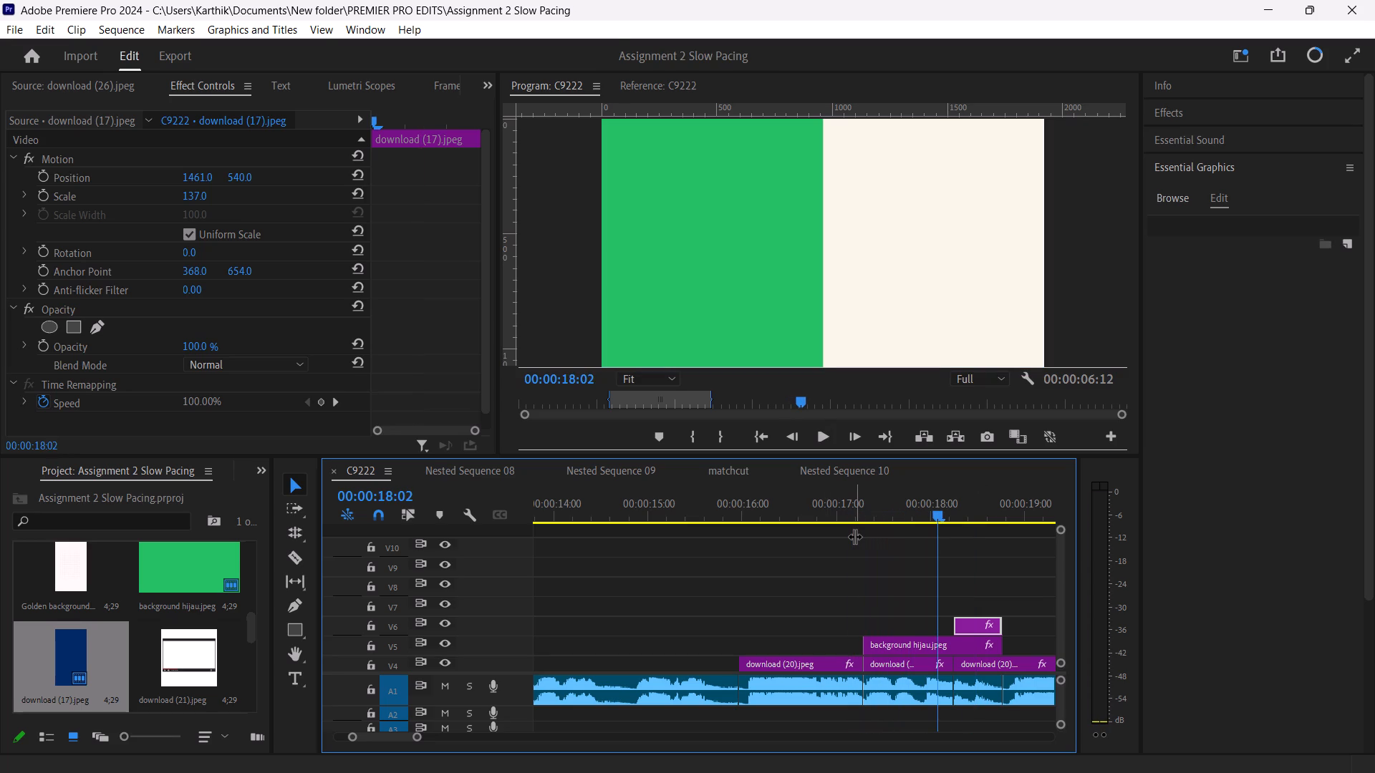
key("space")
key("space")
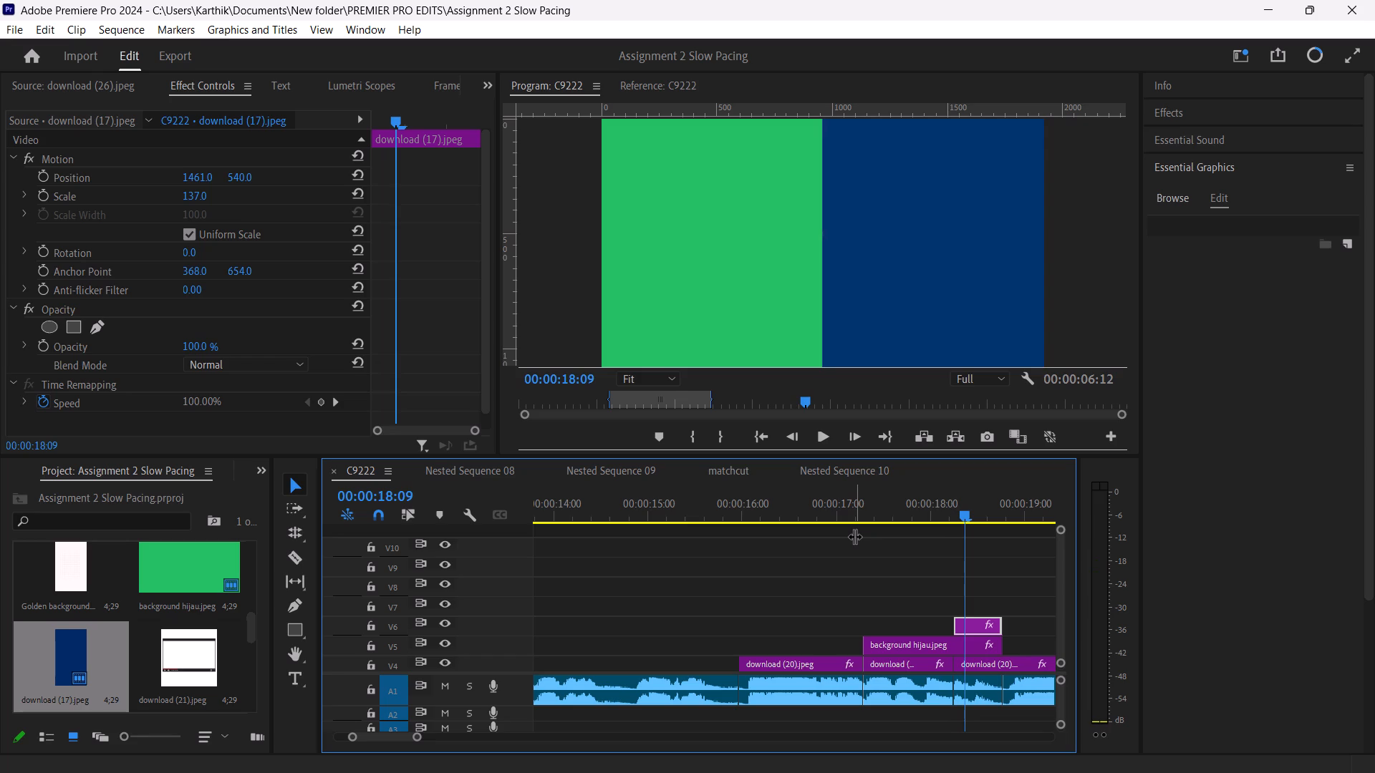
key("space")
key("space")
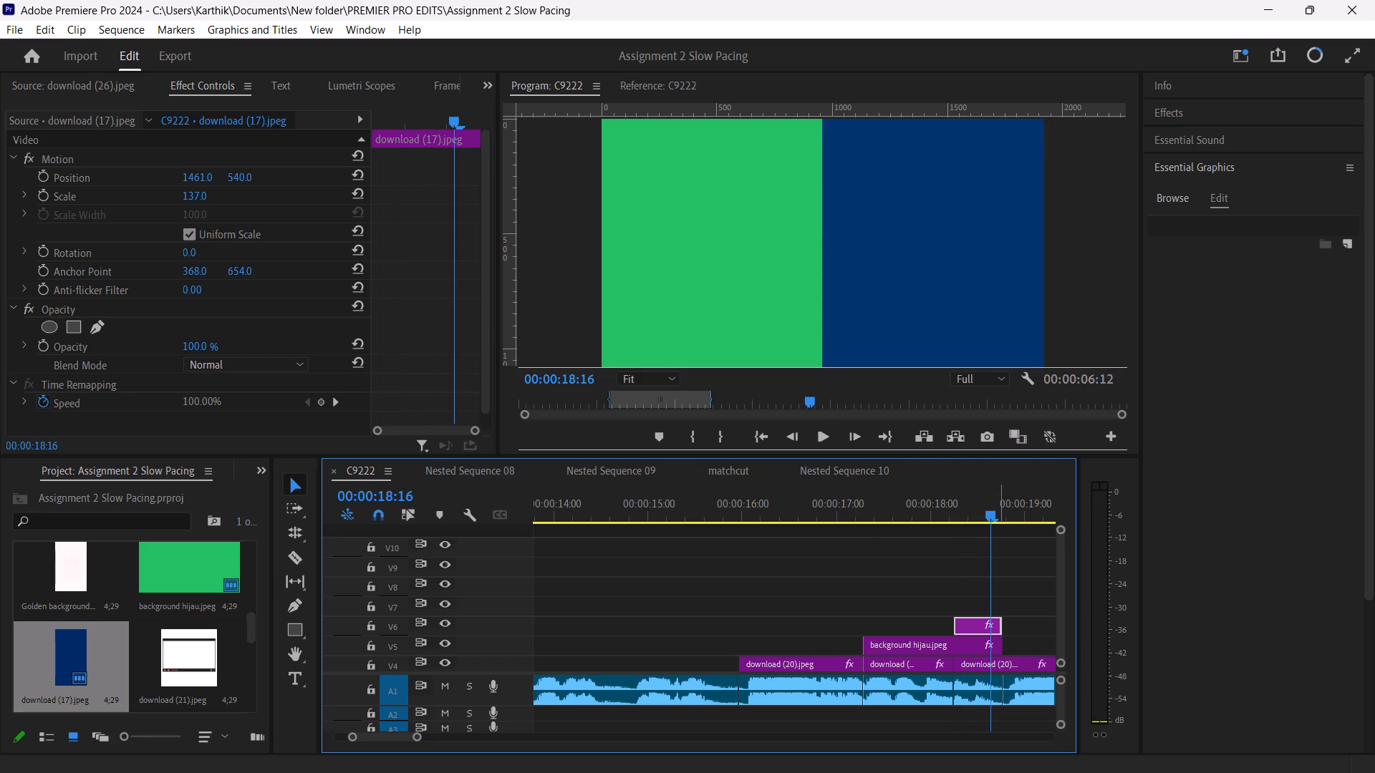
Replay the section from before the green panel through the blue panel, stopping word by word to locate the speech cues for text.
left_click_drag(994, 510, 869, 522)
key("space")
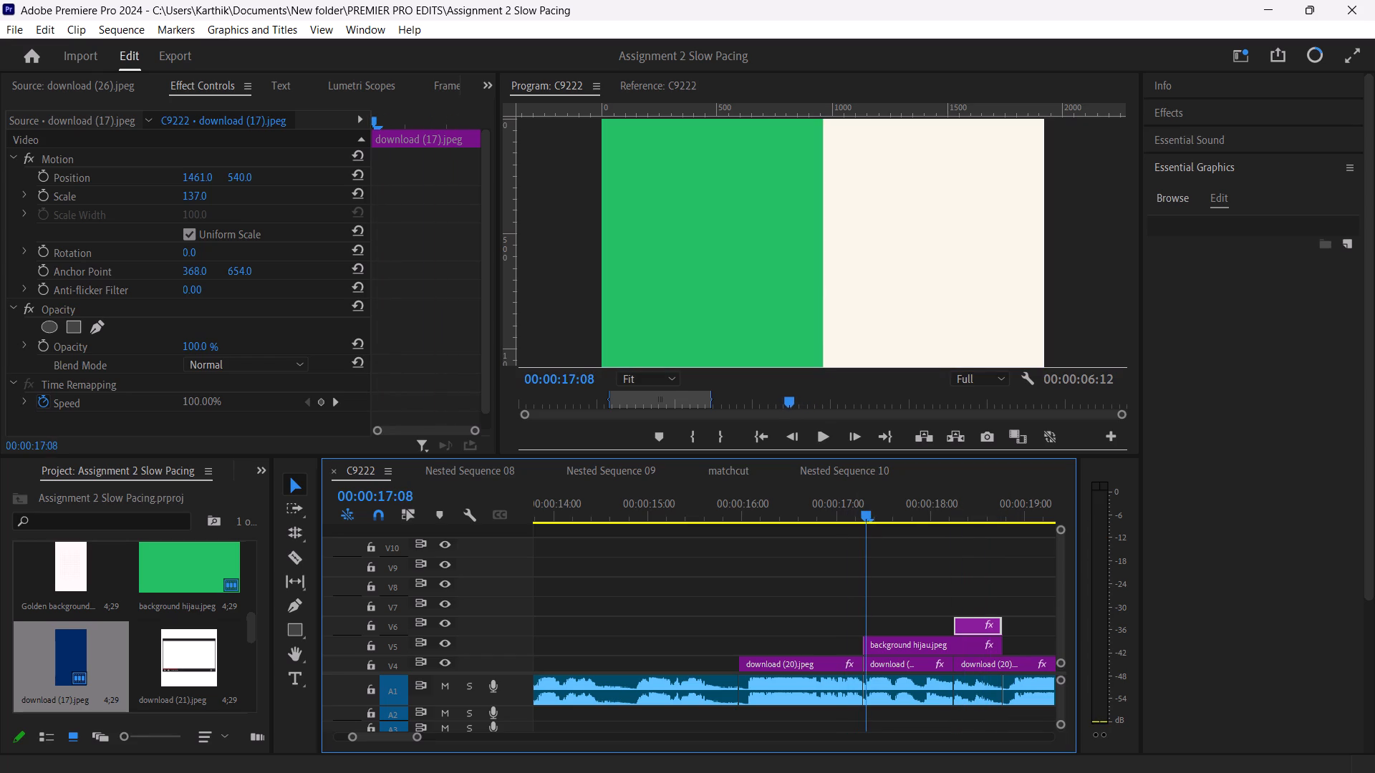
key("space")
left_click_drag(889, 515, 720, 540)
key("space")
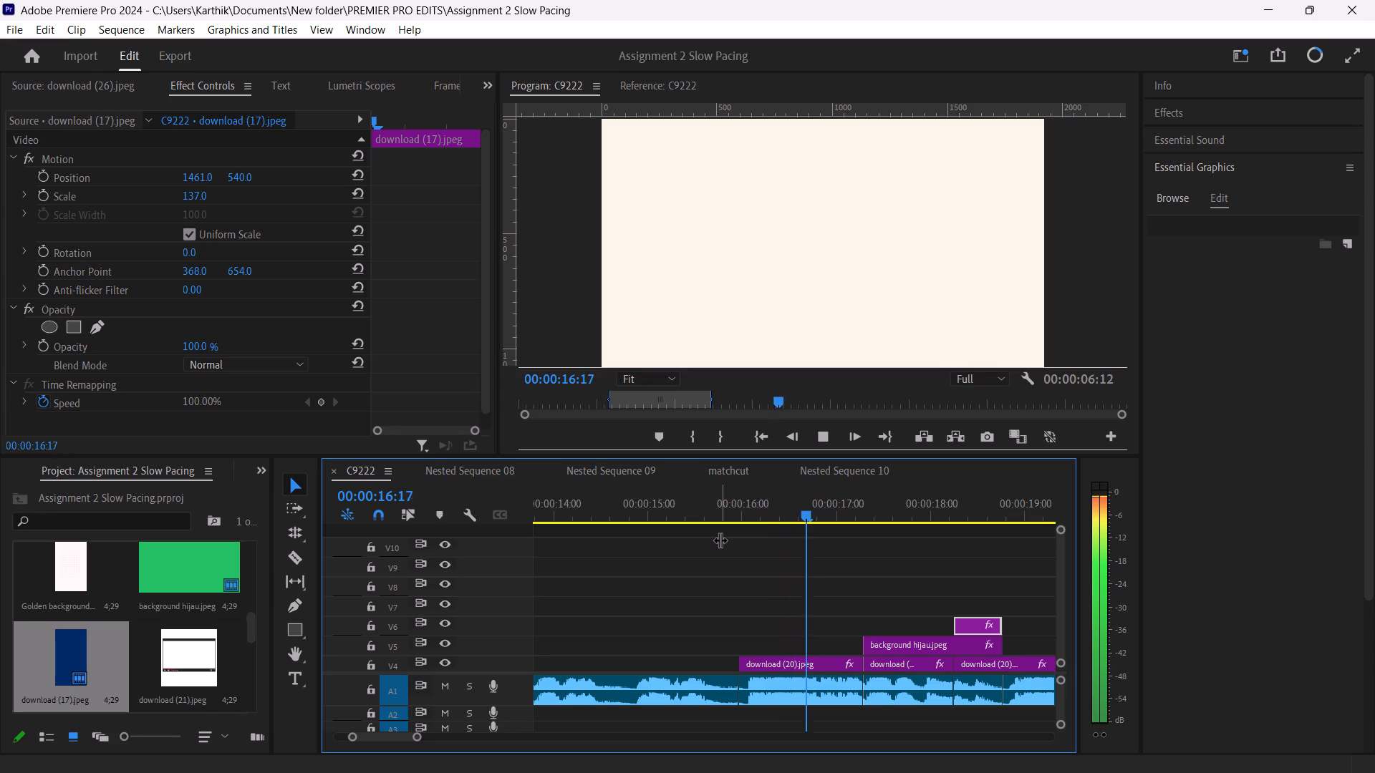
key("space")
key("space")
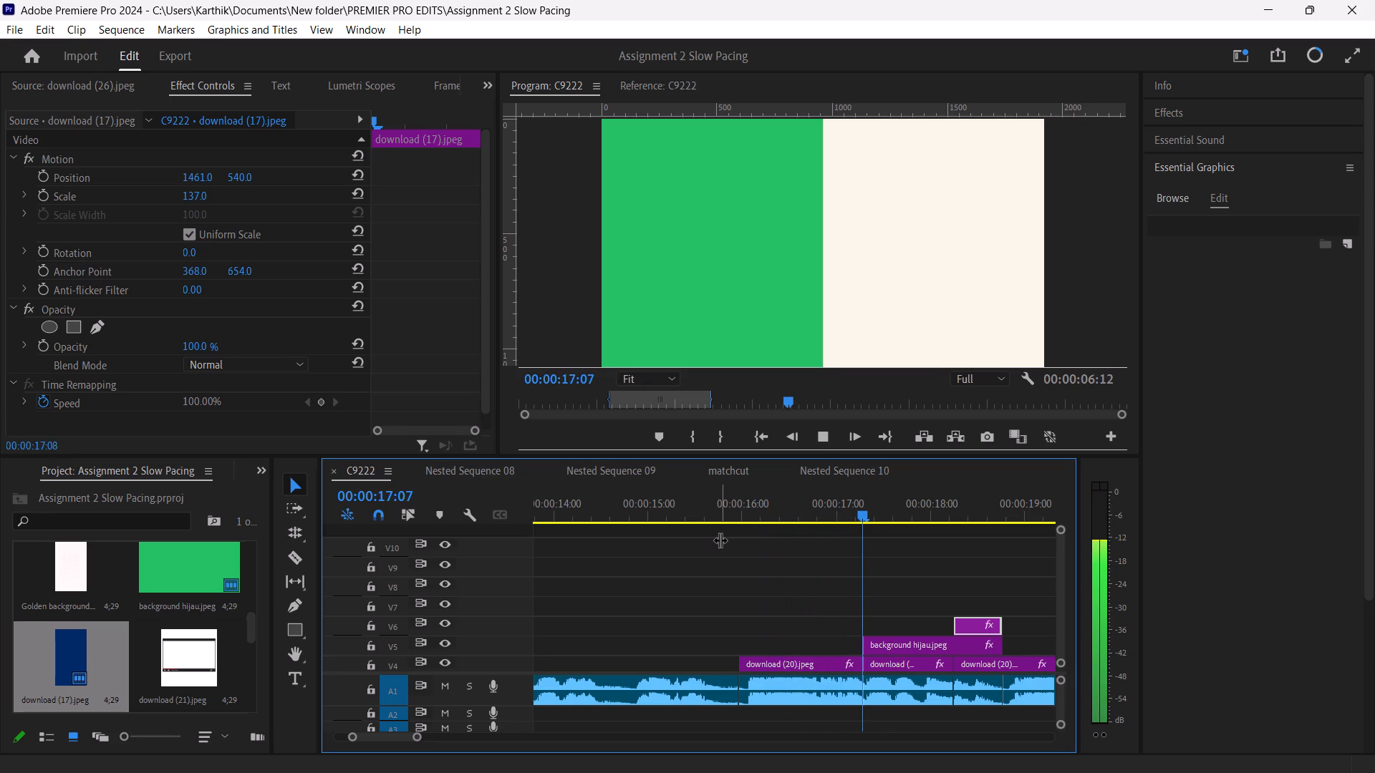
key("space")
key("space")
key("space")
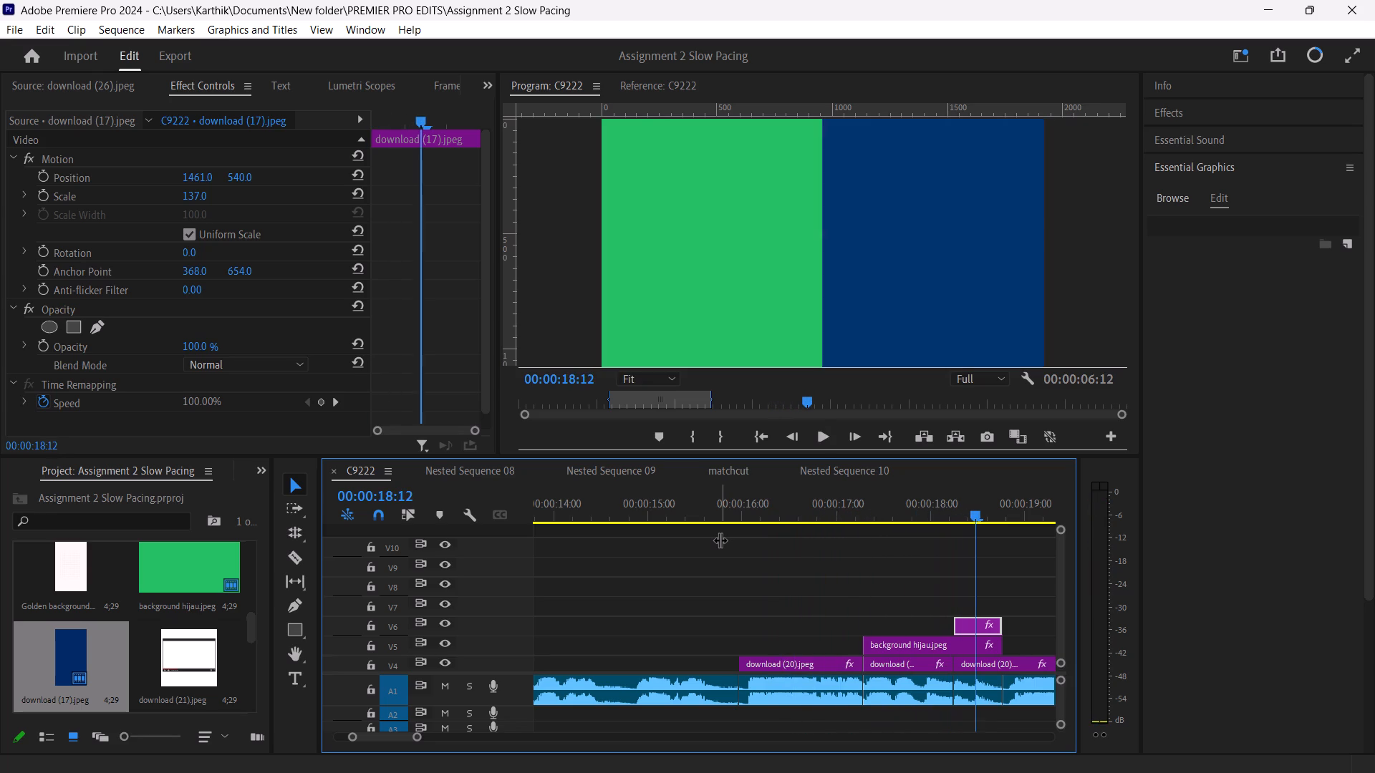
key("space")
key("space")
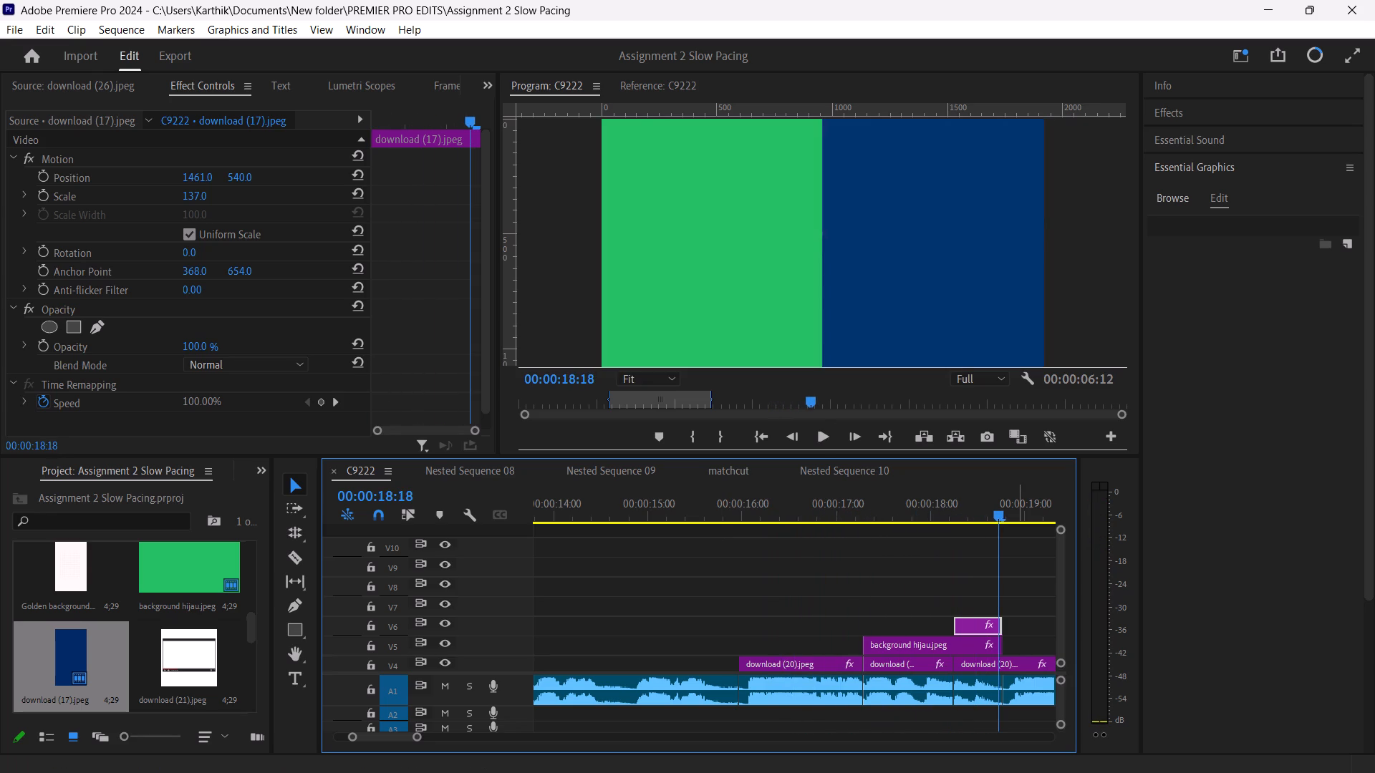
left_click_drag(996, 510, 957, 524)
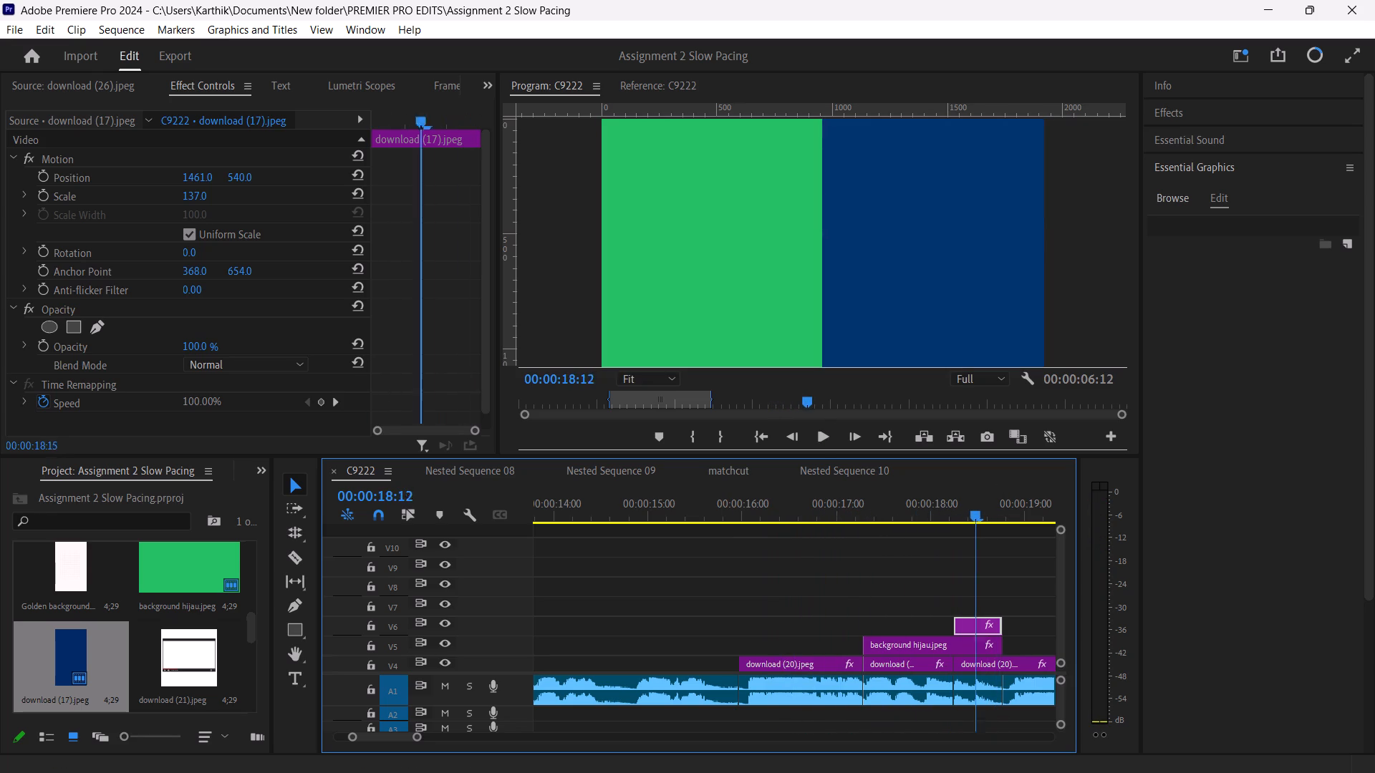
left_click_drag(957, 524, 867, 533)
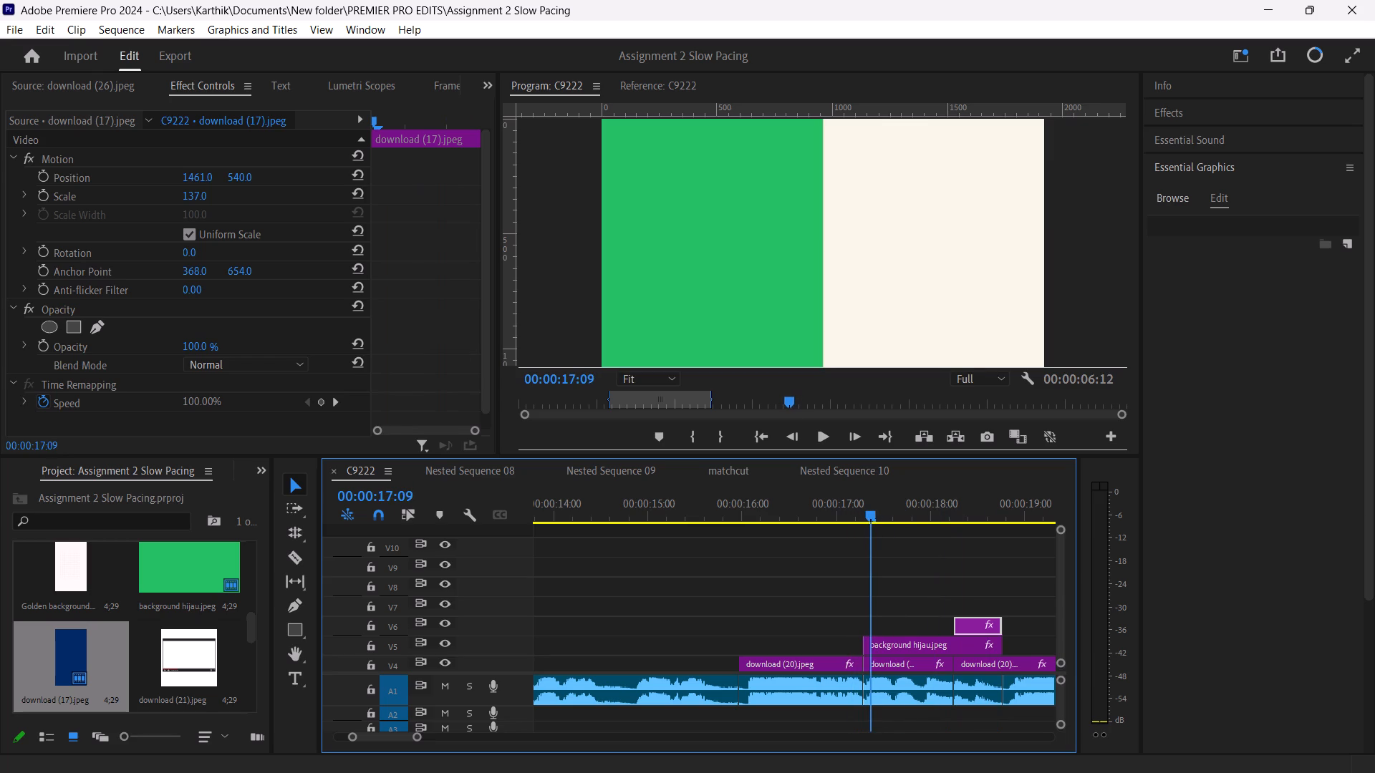
left_click_drag(867, 533, 861, 534)
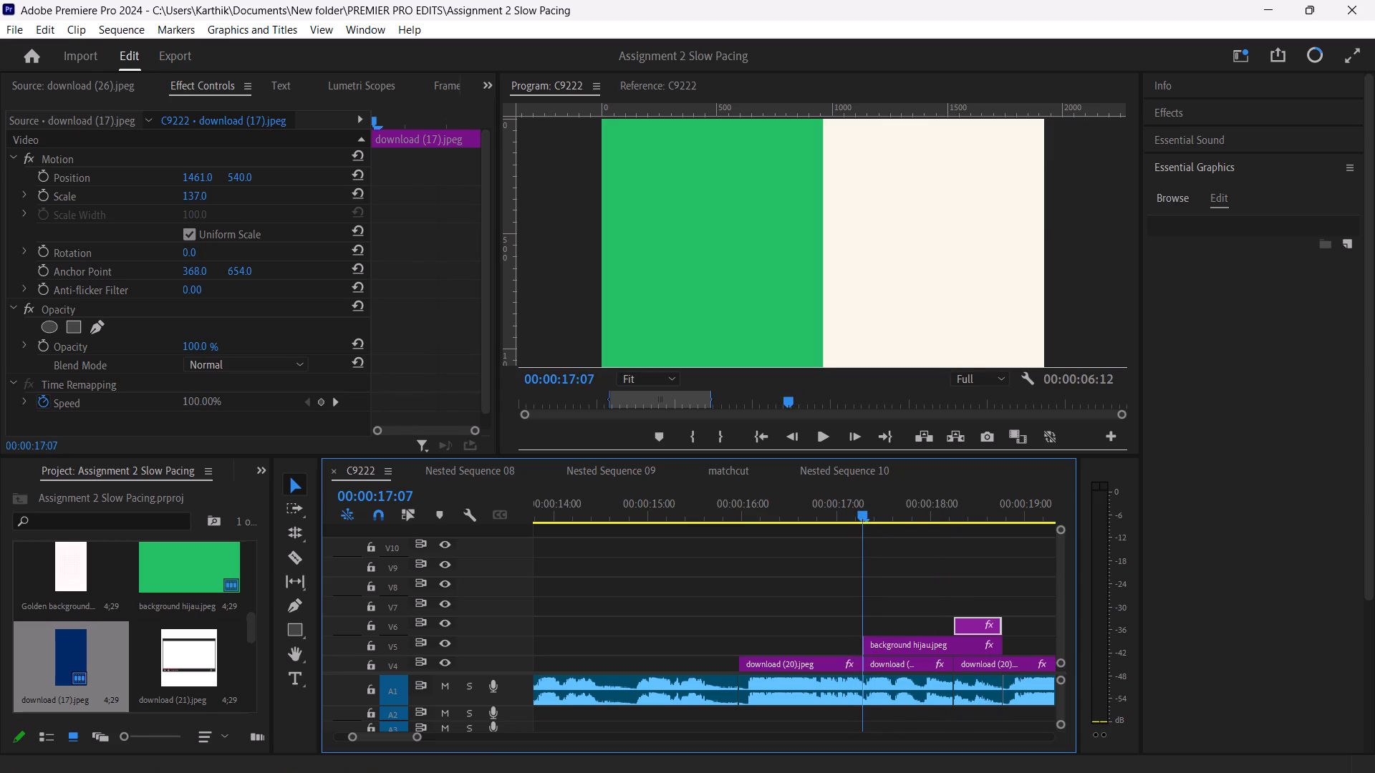
key("space")
key("space")
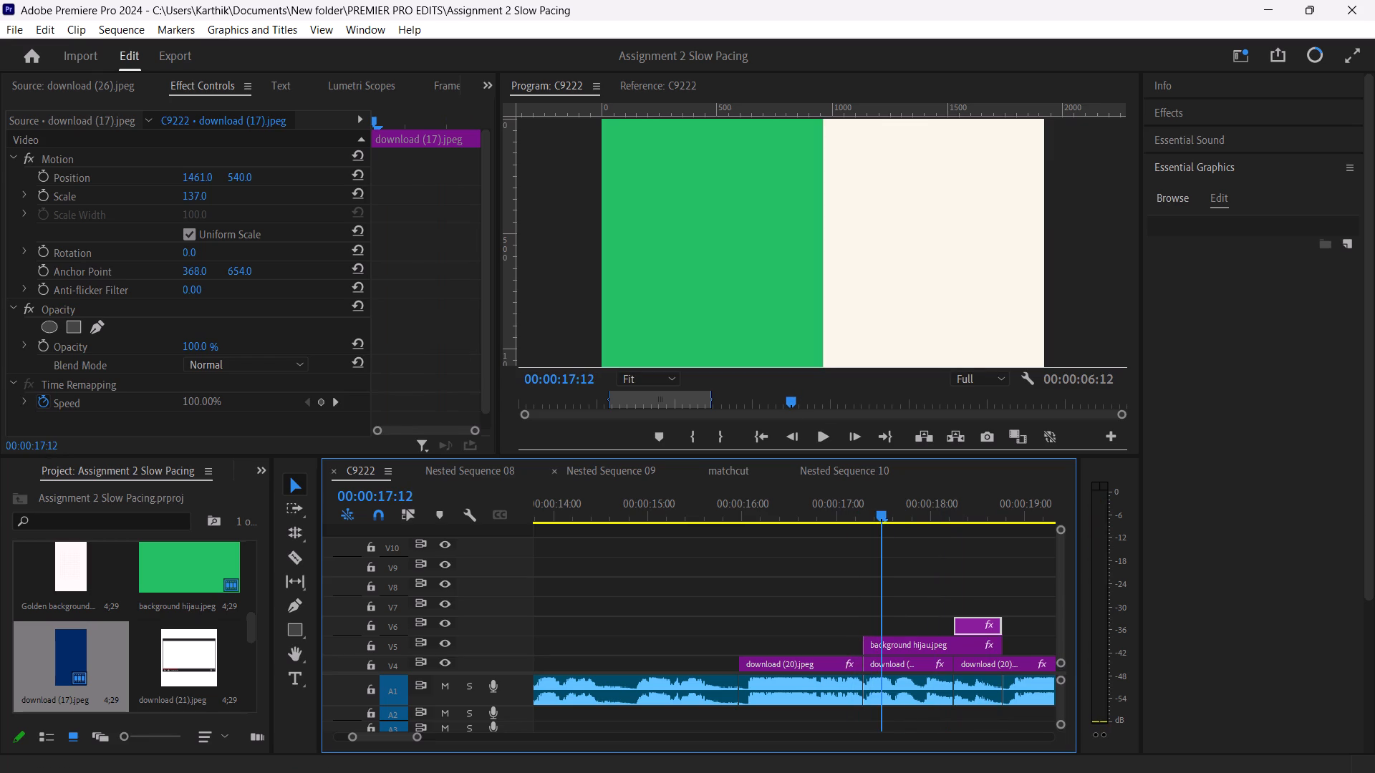
key("space")
key("space")
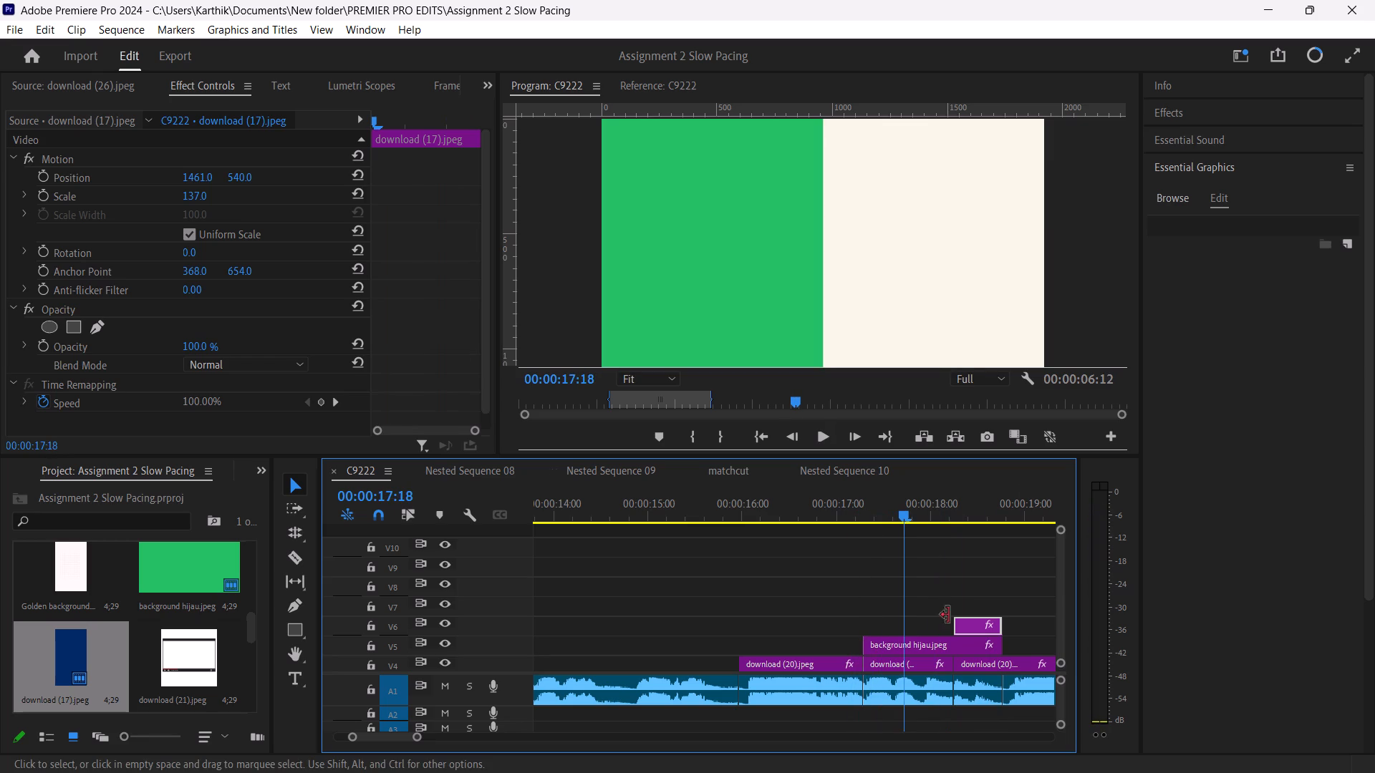
left_click_drag(904, 510, 861, 528)
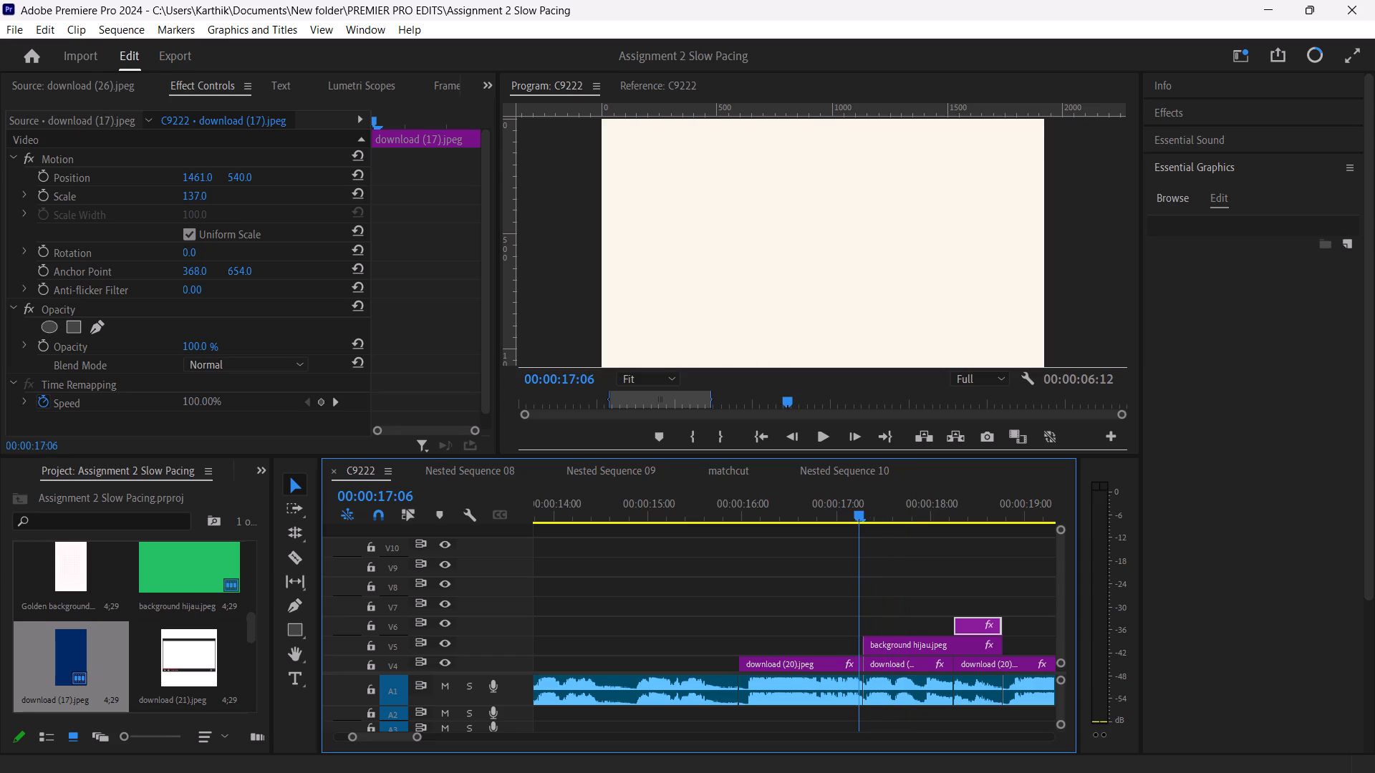
left_click_drag(861, 528, 866, 530)
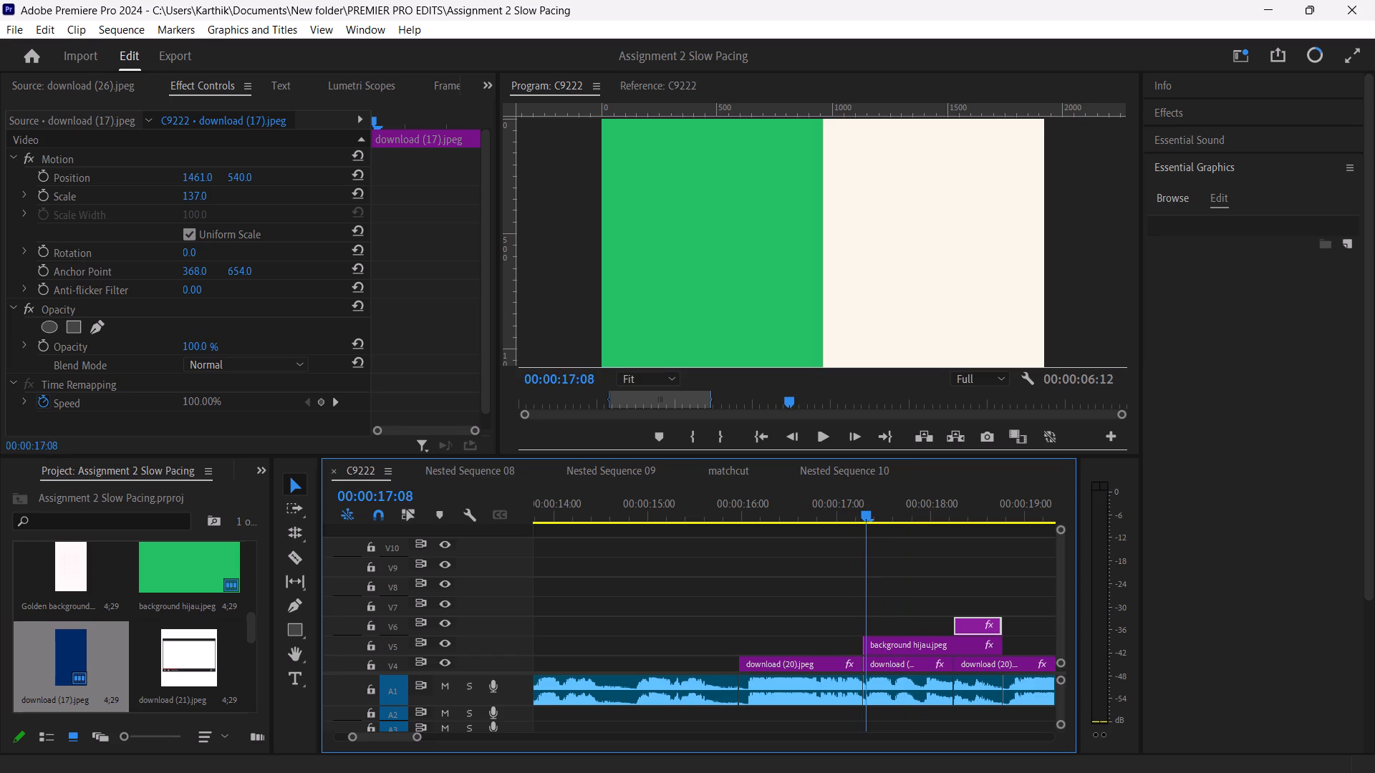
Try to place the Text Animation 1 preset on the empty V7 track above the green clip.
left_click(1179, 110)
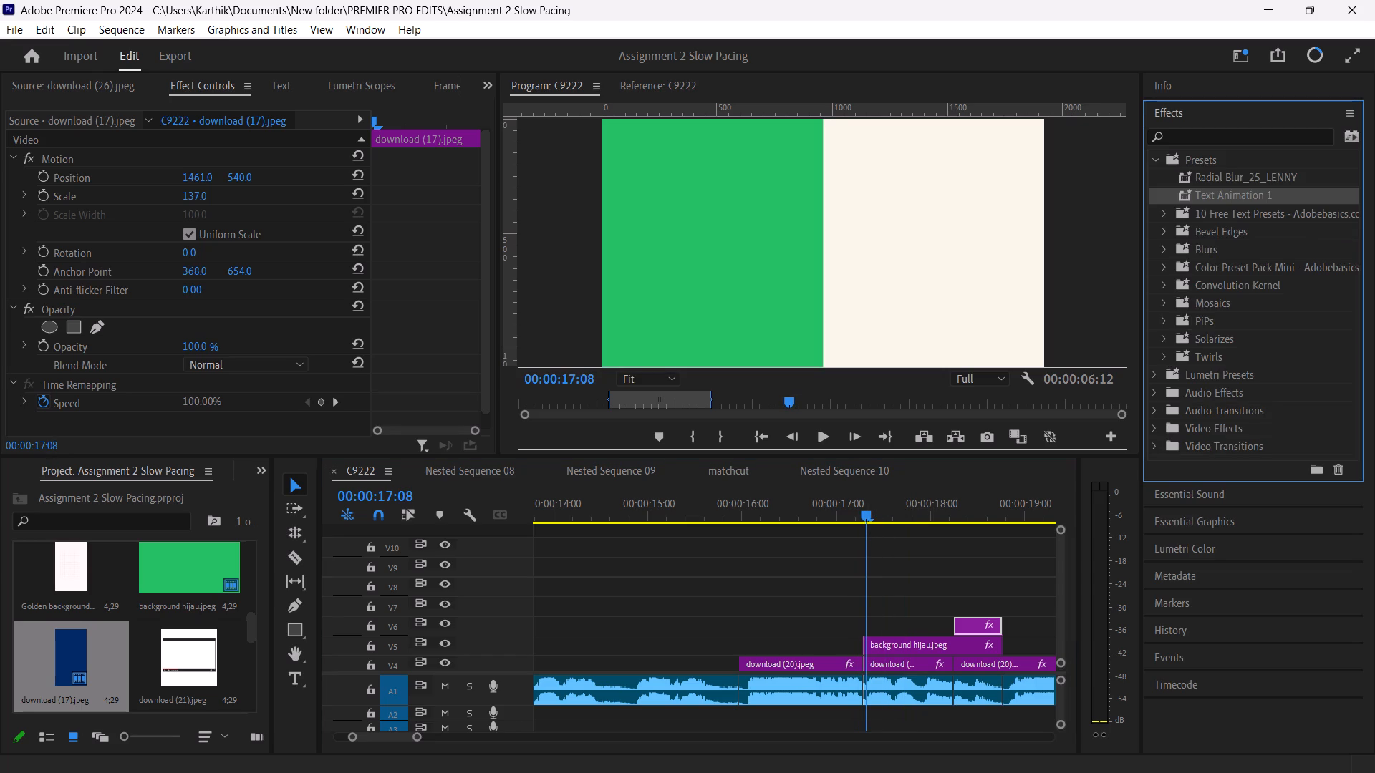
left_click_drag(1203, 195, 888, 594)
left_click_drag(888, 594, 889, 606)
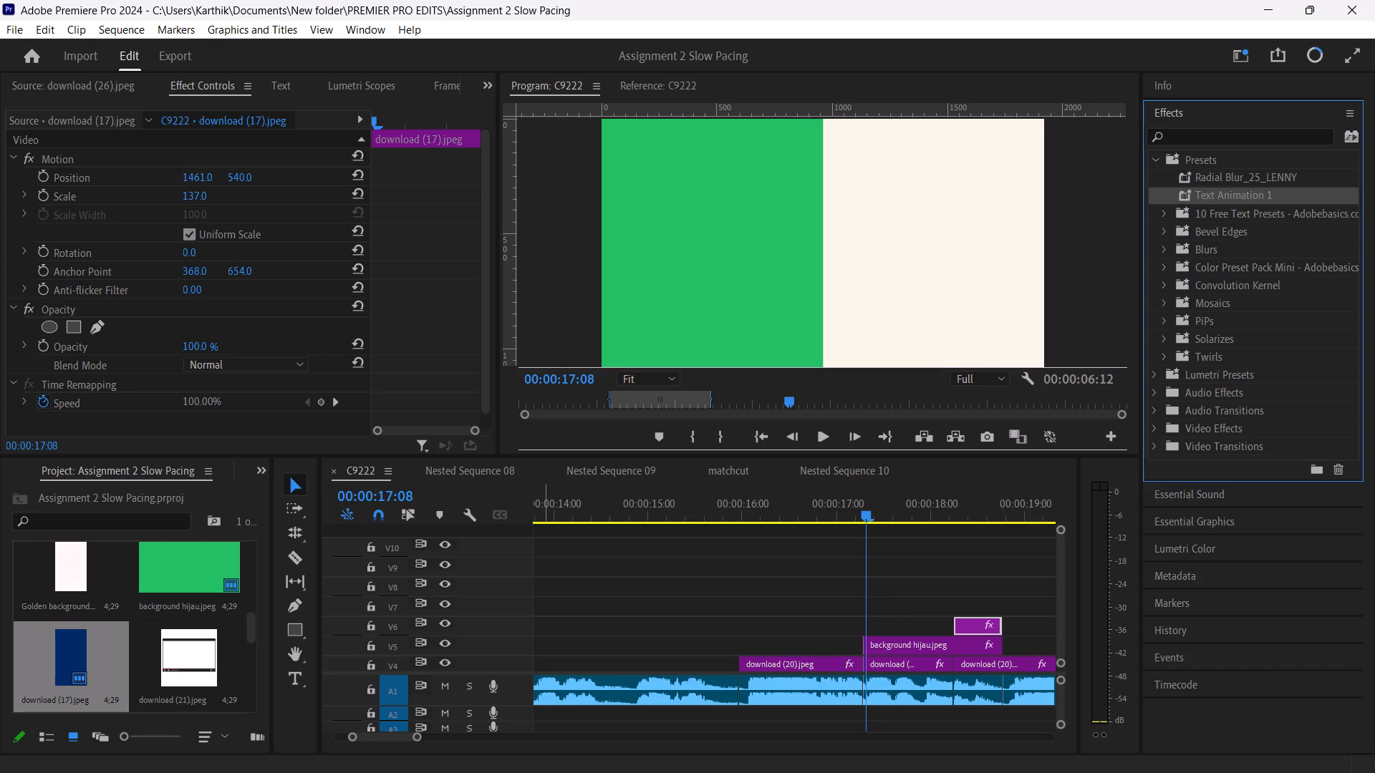
Create an empty text layer on the green panel at 00:00:17:08 and move its Graphic clip down to V7.
left_click(302, 683)
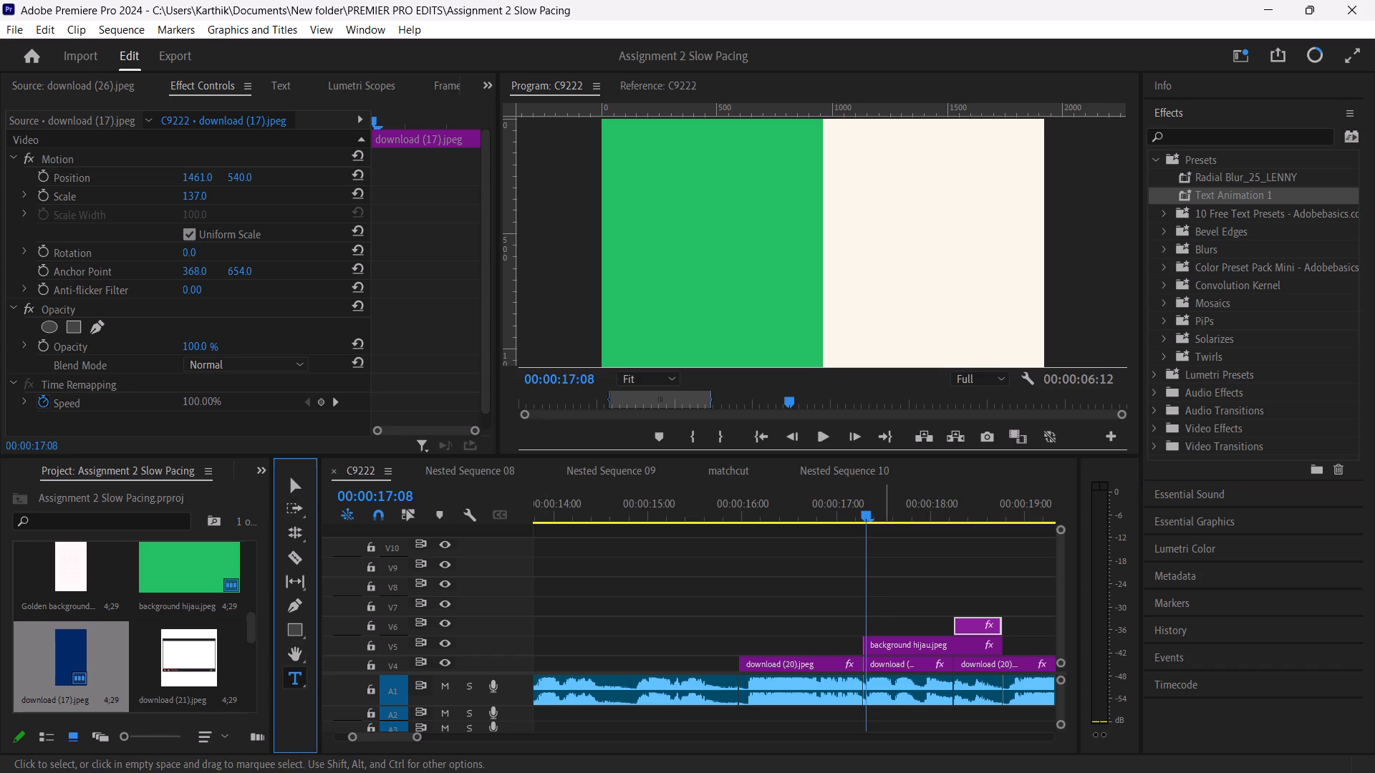
left_click(666, 228)
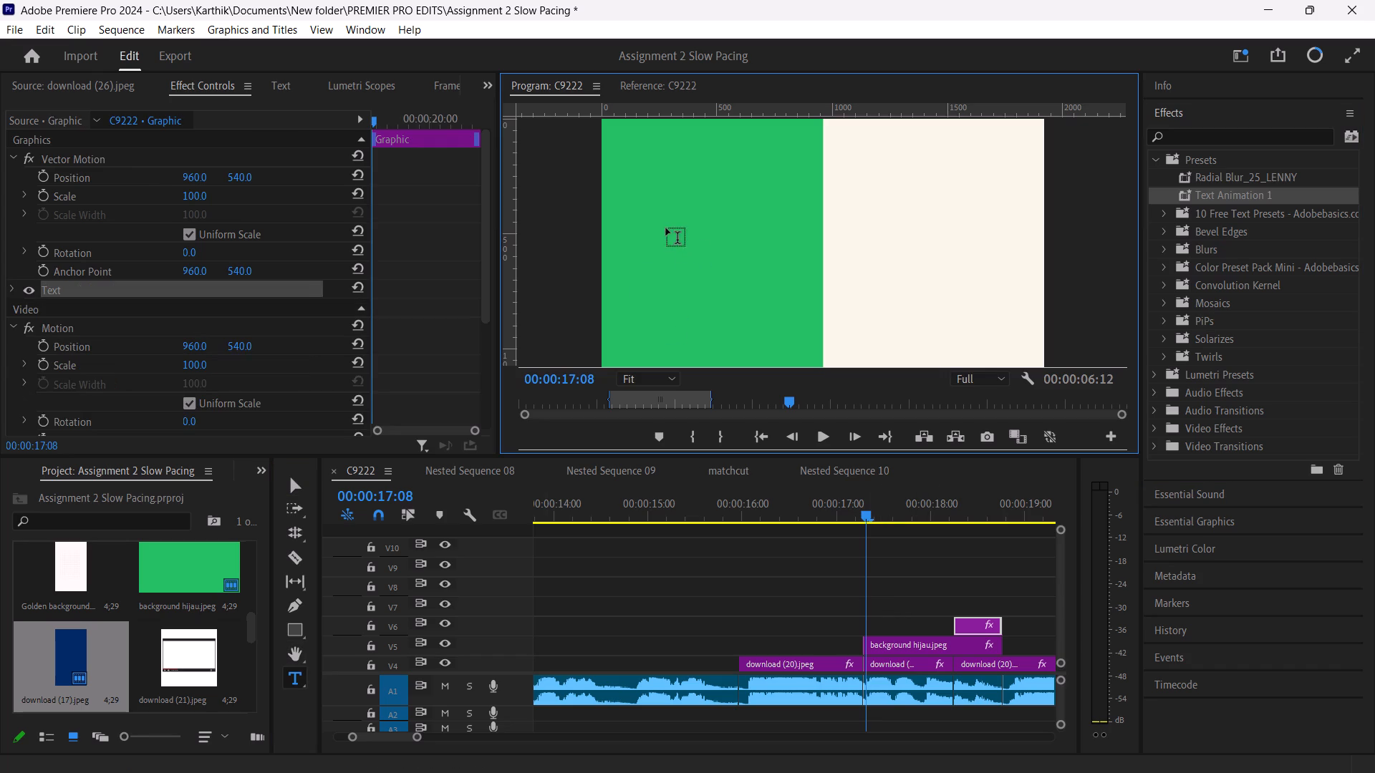
left_click_drag(936, 583, 935, 603)
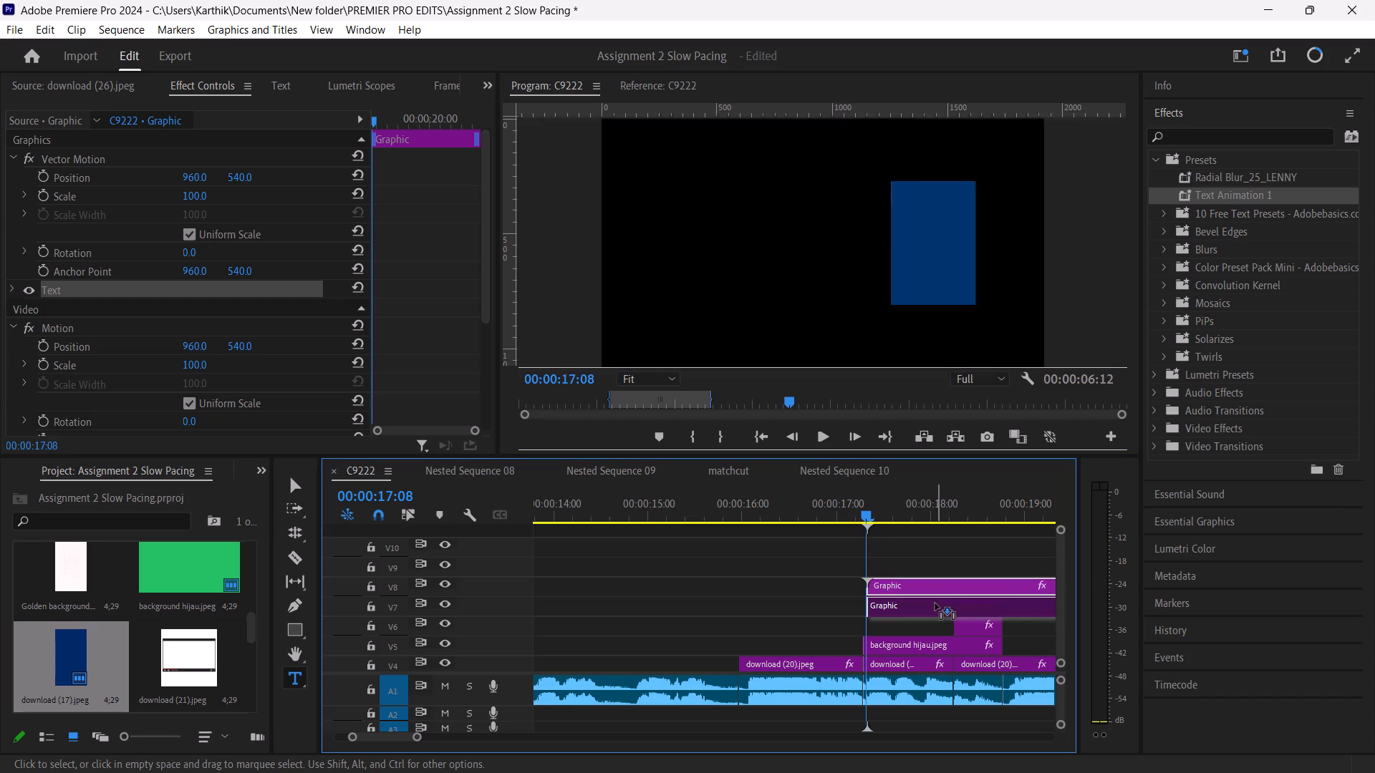
left_click_drag(935, 603, 935, 604)
Split the V7 Graphic clip at 00:00:18:06 and 00:00:18:19, and delete the remainder beyond the blue clip's end.
left_click_drag(871, 517, 924, 526)
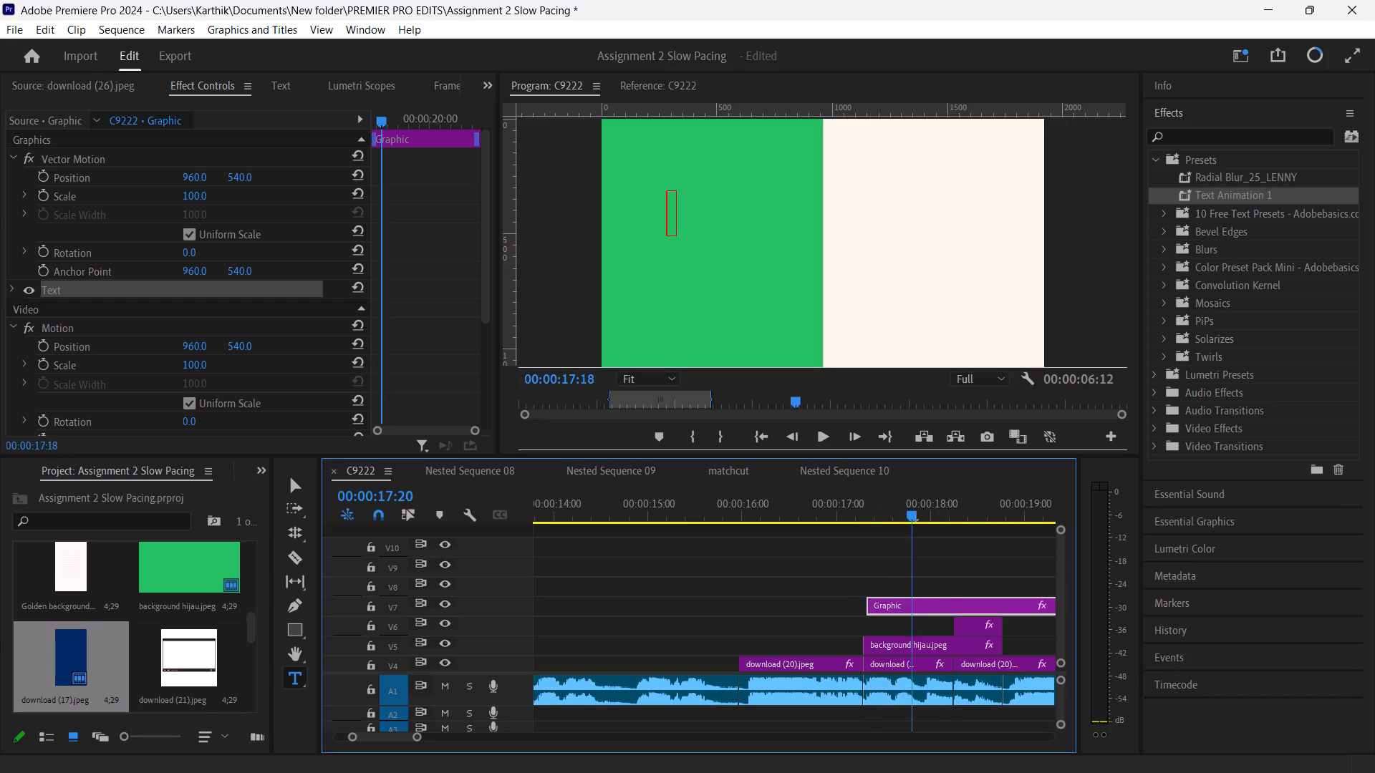
left_click_drag(924, 526, 955, 532)
key("c")
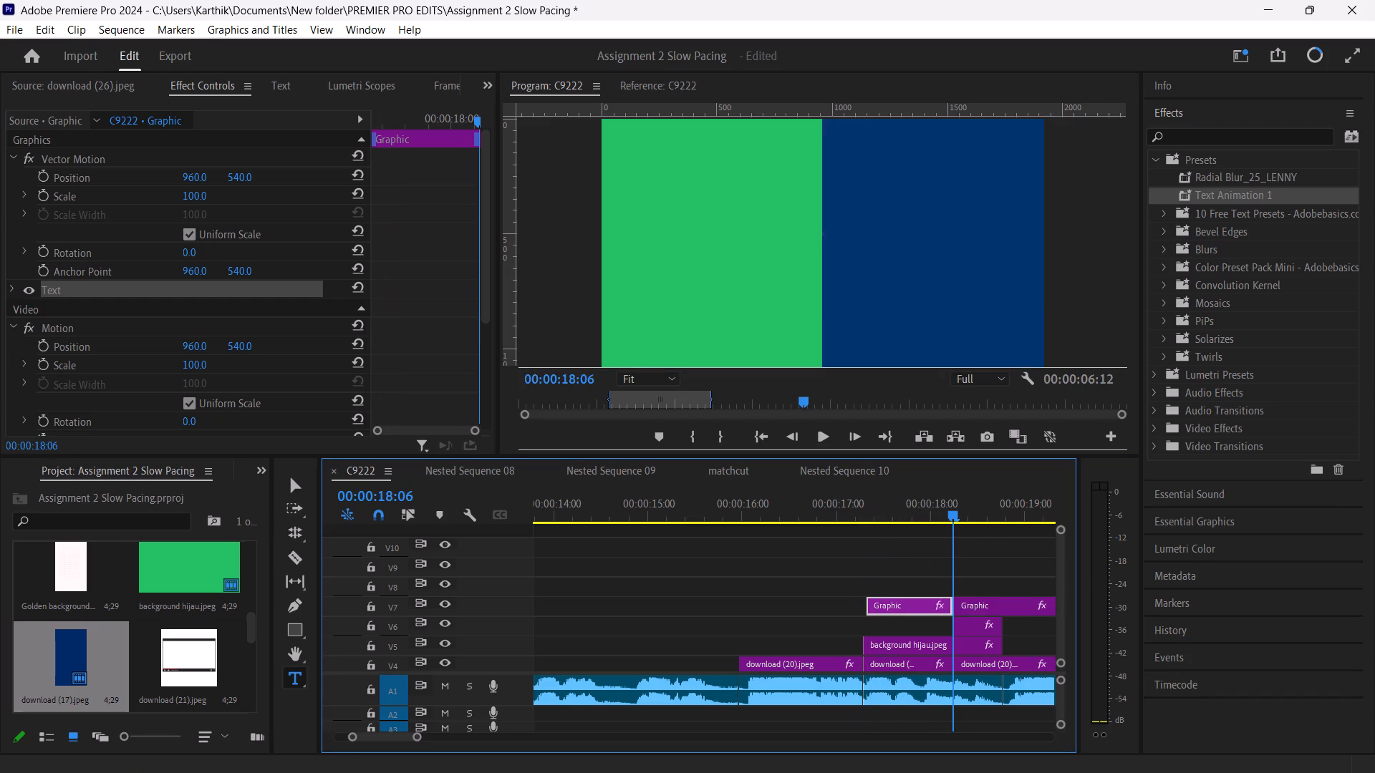
left_click_drag(955, 532, 1003, 529)
key("c")
key("c")
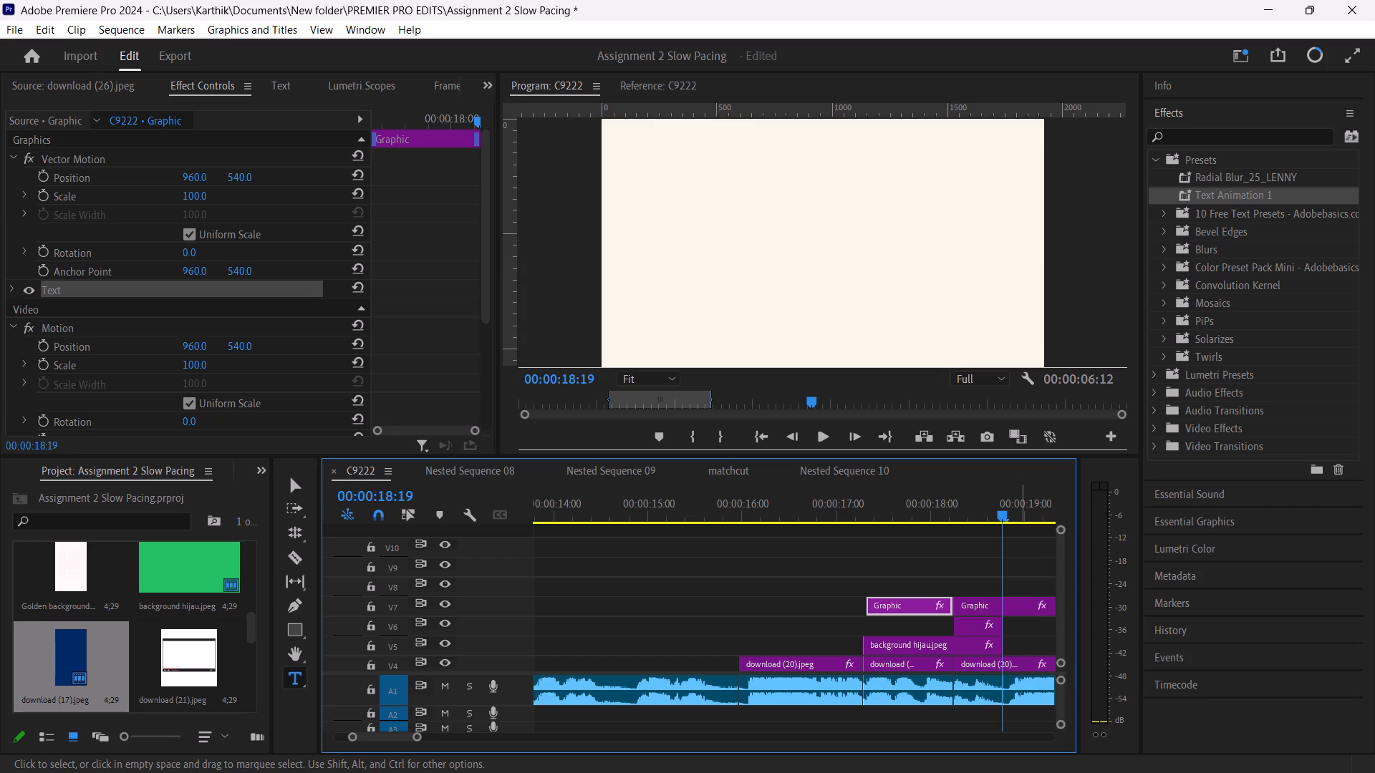
left_click(1020, 606)
key("c")
left_click(1026, 606)
key("BackSpace")
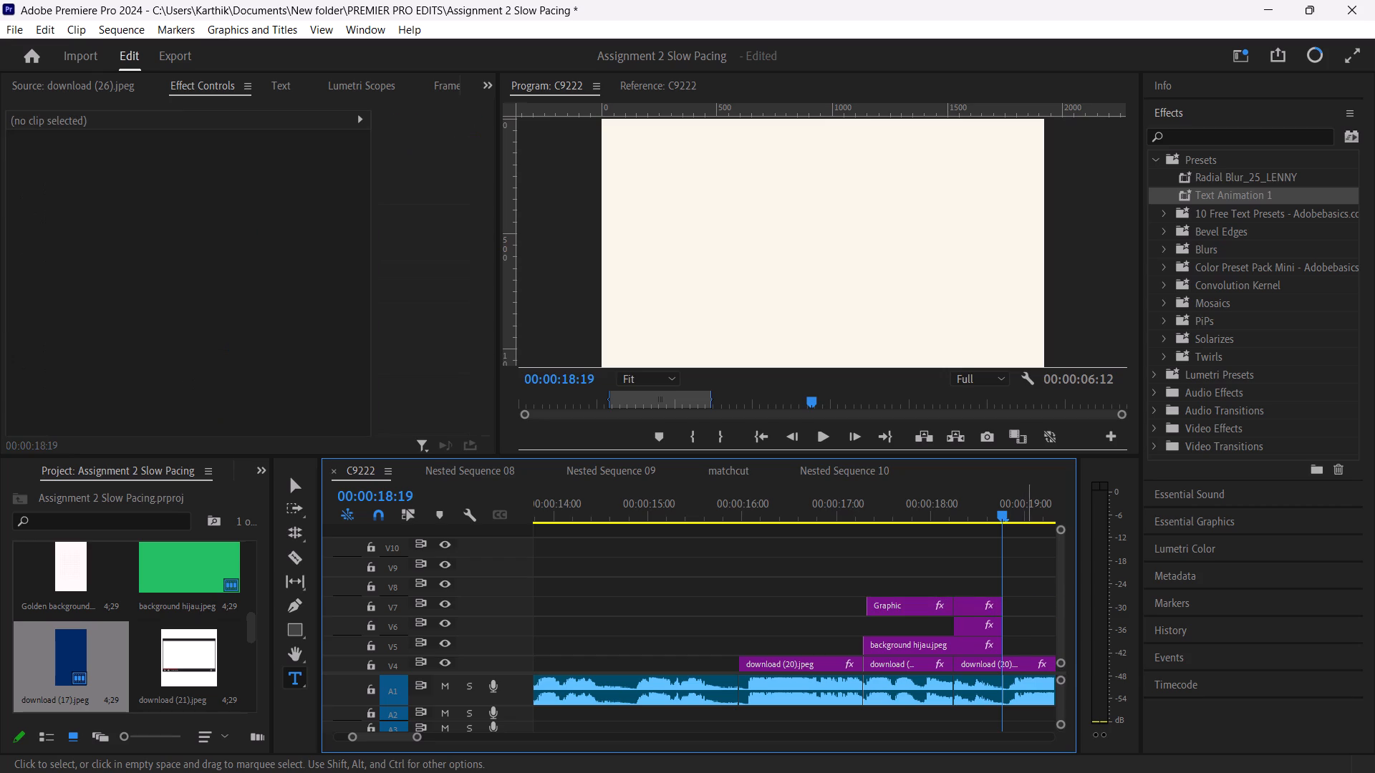
Move the first Graphic clip on V7 eight frames earlier so it starts at 00:00:17:00.
left_click_drag(913, 606, 882, 607)
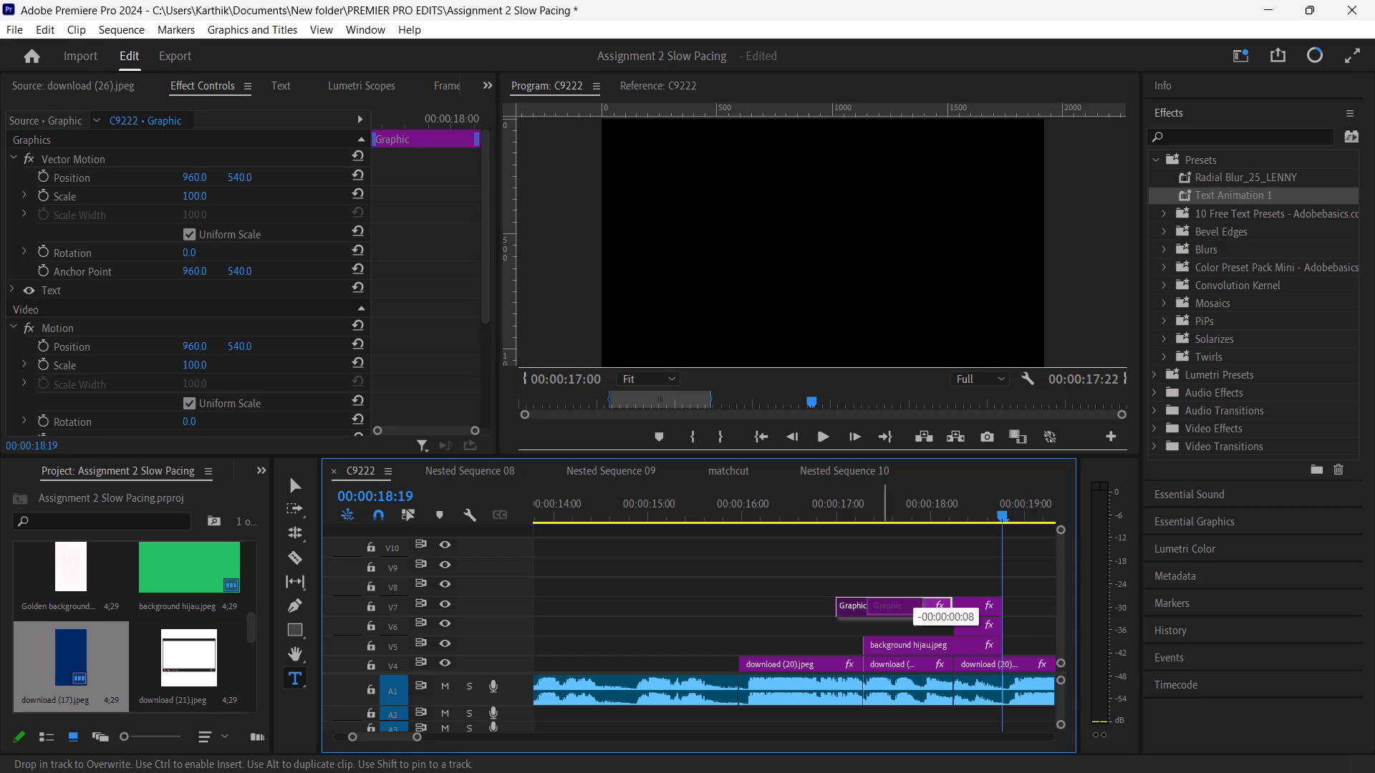
Apply the Text Animation 1 preset to the first Graphic clip on V7, with the playhead at 00:00:17:02.
left_click_drag(1003, 510, 838, 518)
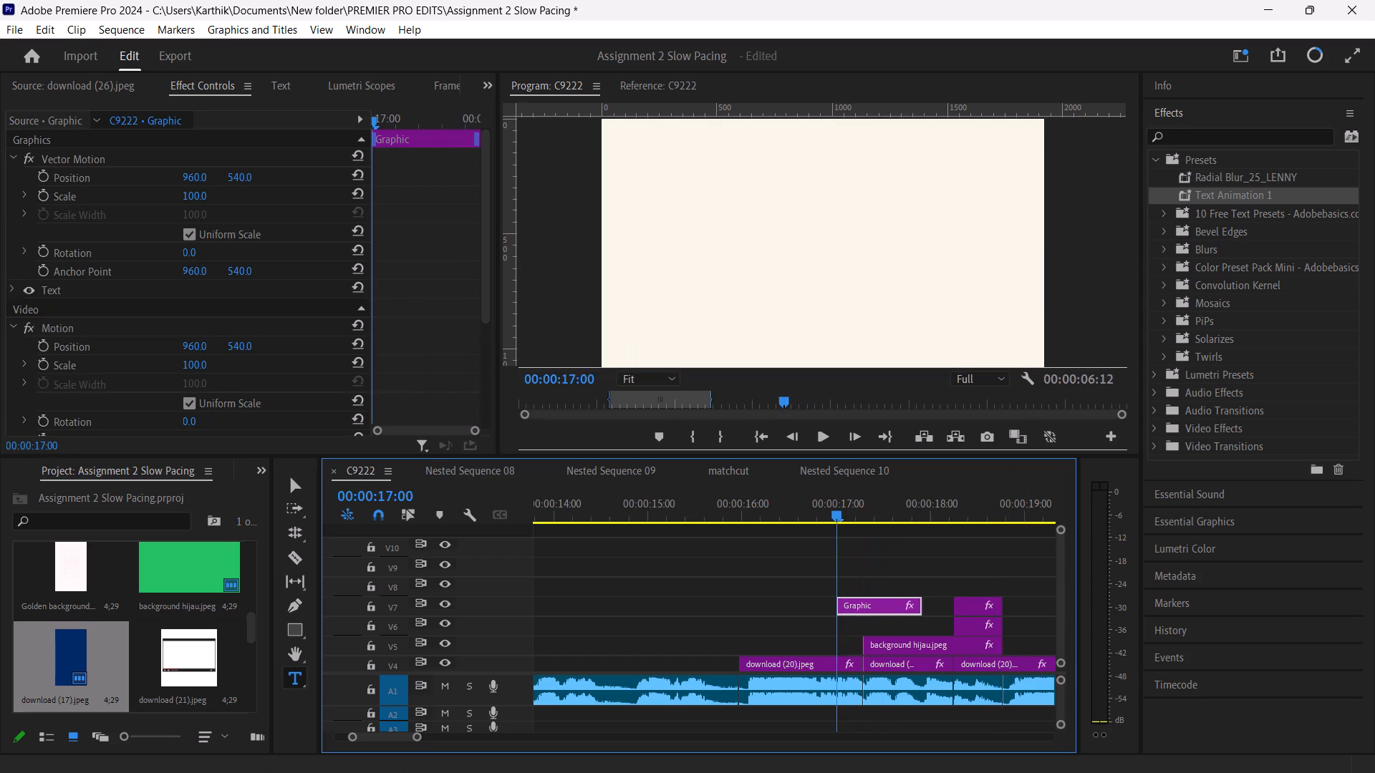
left_click_drag(838, 518, 844, 520)
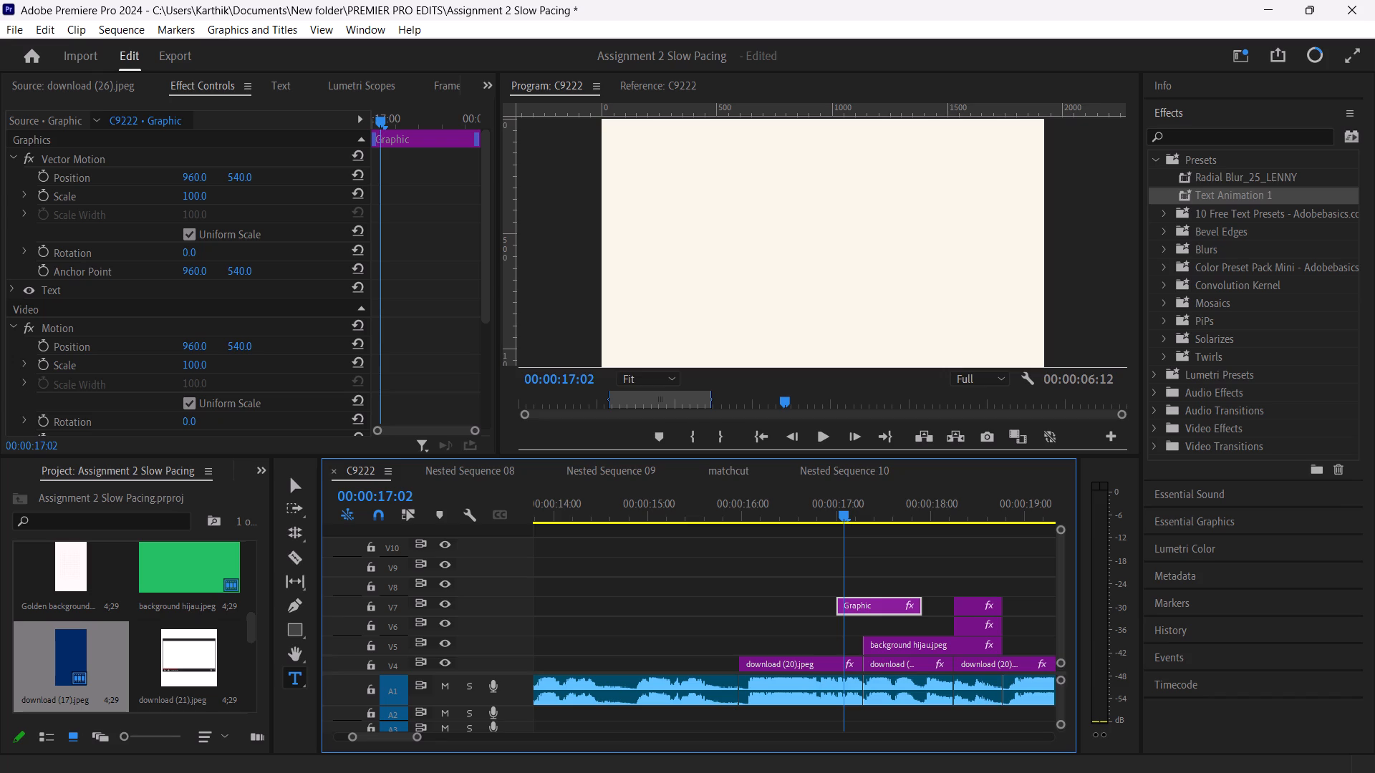
left_click_drag(1200, 197, 880, 607)
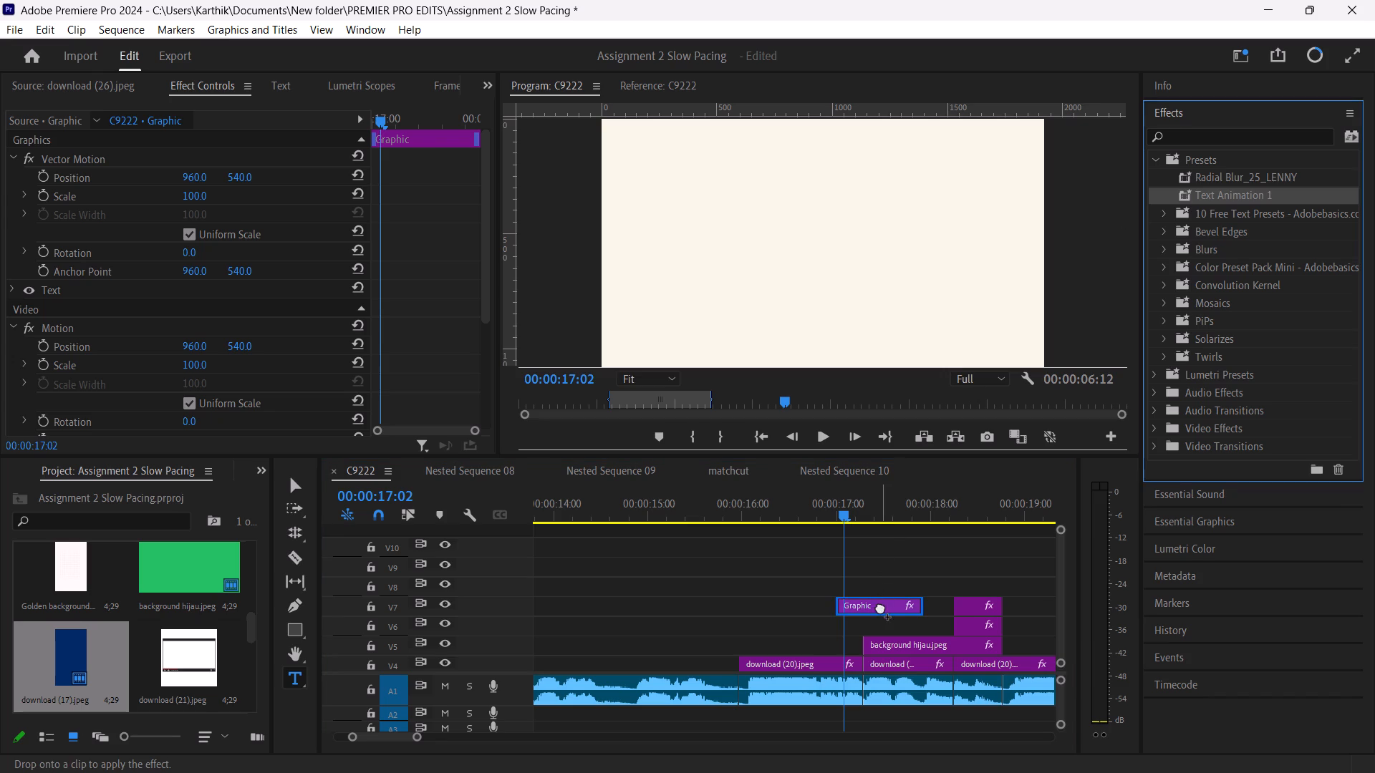
left_click(880, 607)
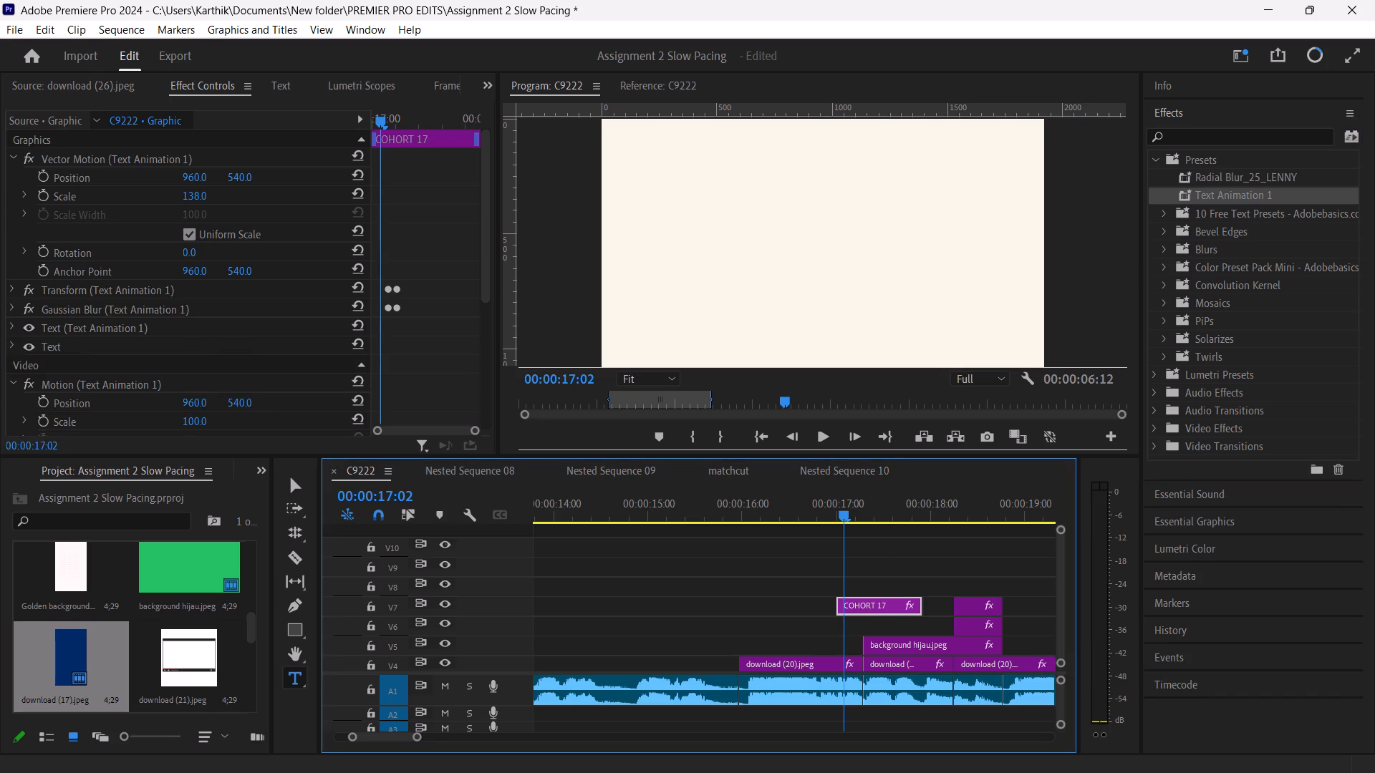
Replace the preset's COHORT 17 text with Green.
left_click(1225, 516)
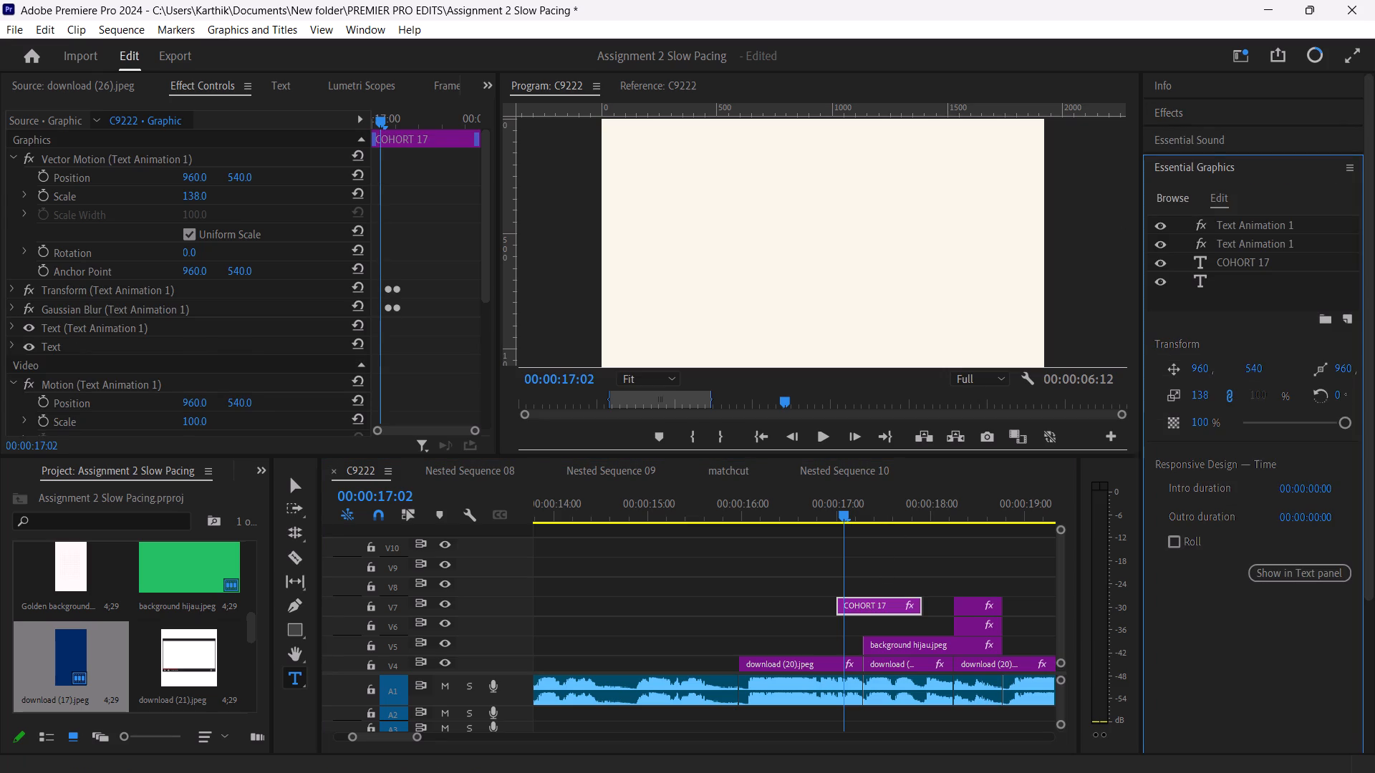
double_click(1253, 258)
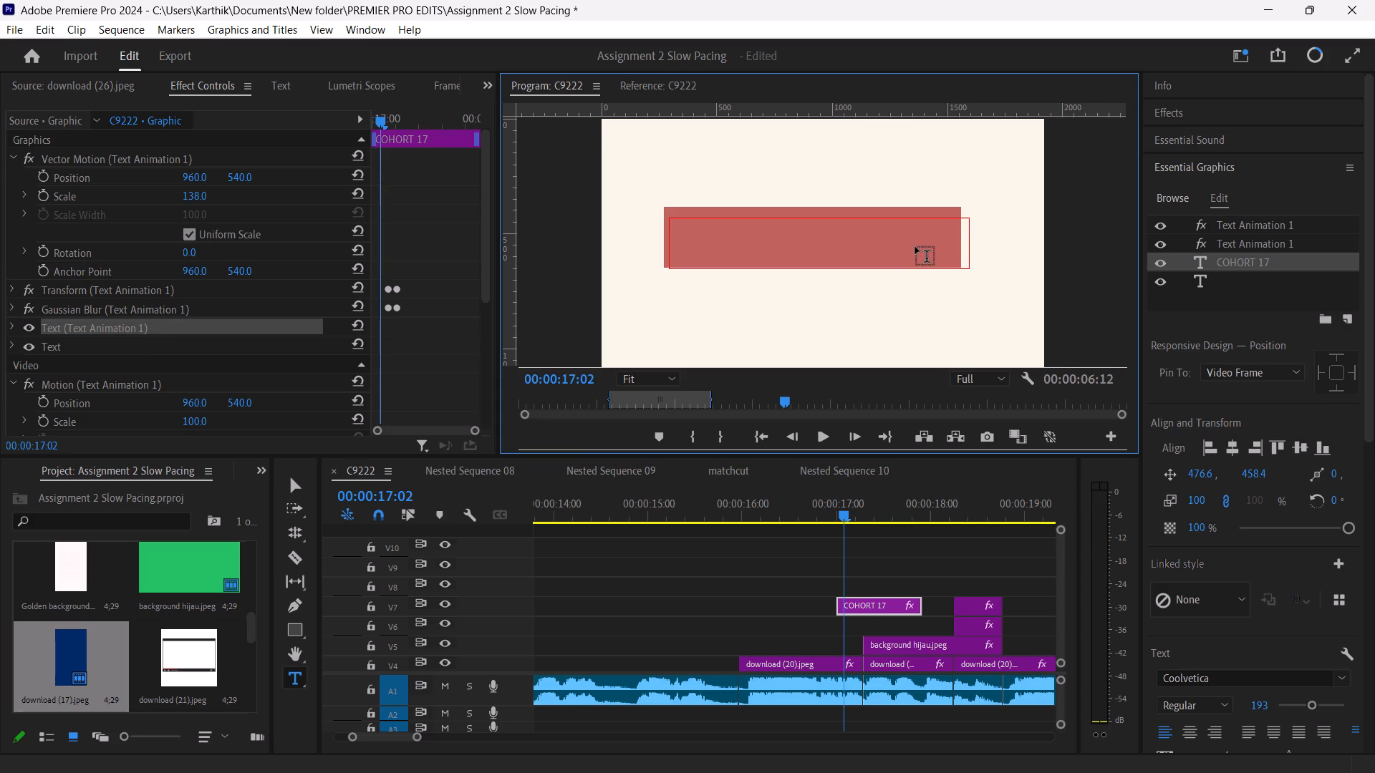
key("shift+g")
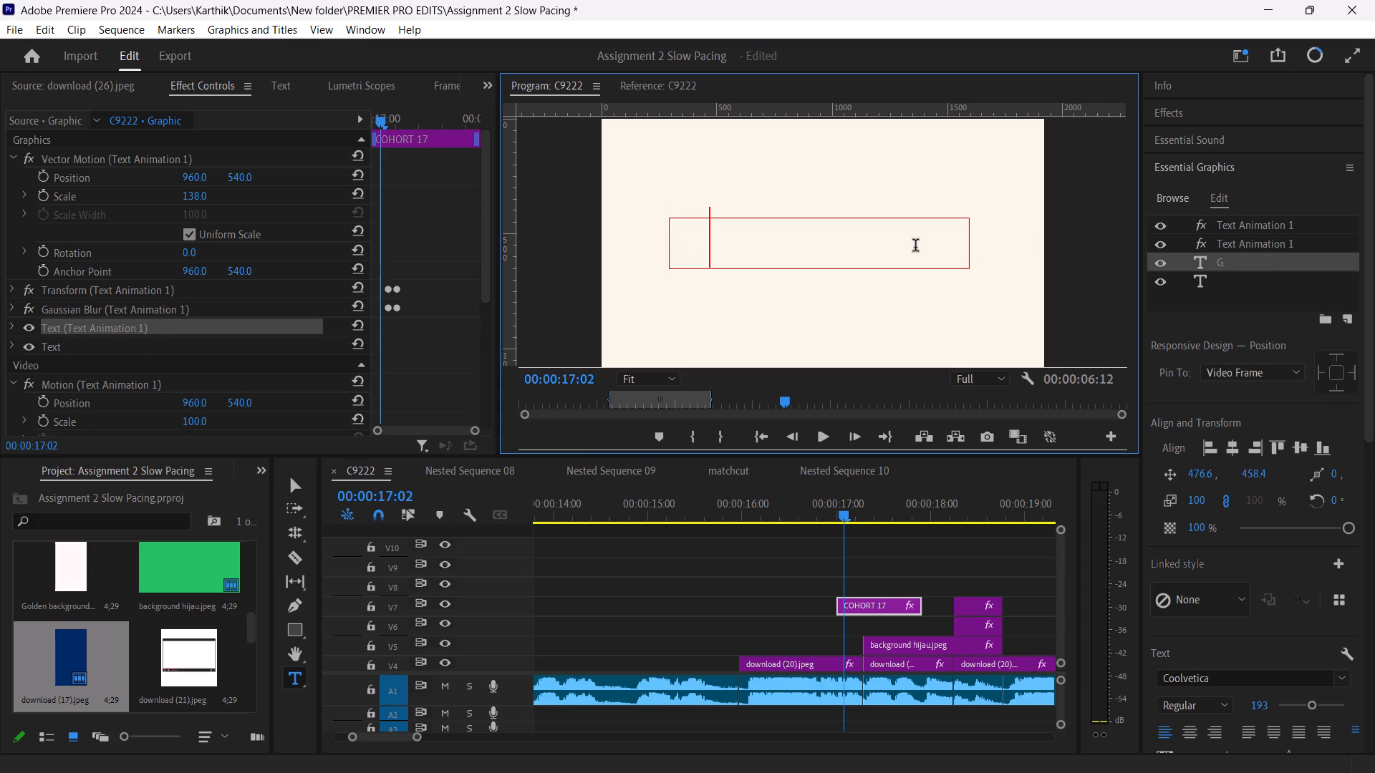
type("reen")
key("Return")
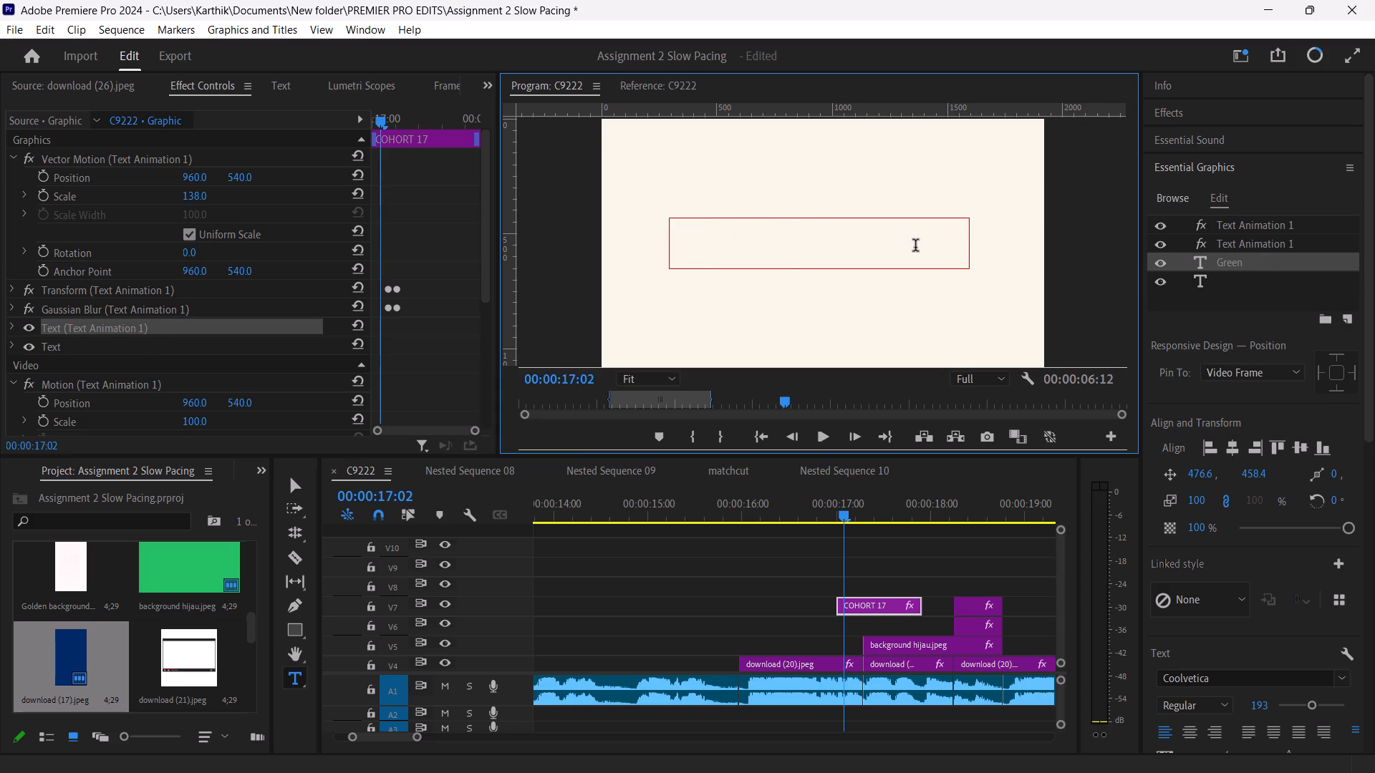
Extend the Green text box downward and start a second line for the word screen.
left_click(291, 491)
left_click_drag(824, 271, 841, 339)
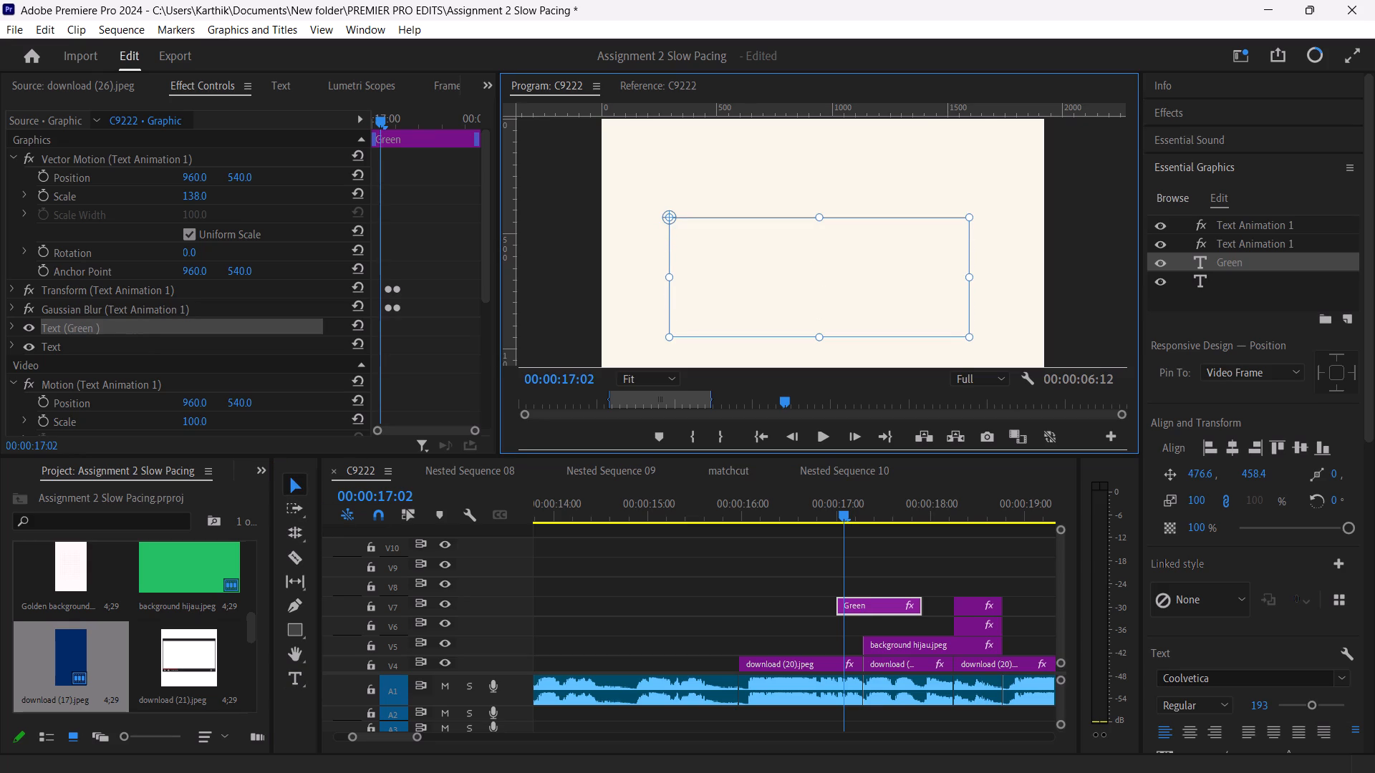
left_click(836, 240)
triple_click(758, 235)
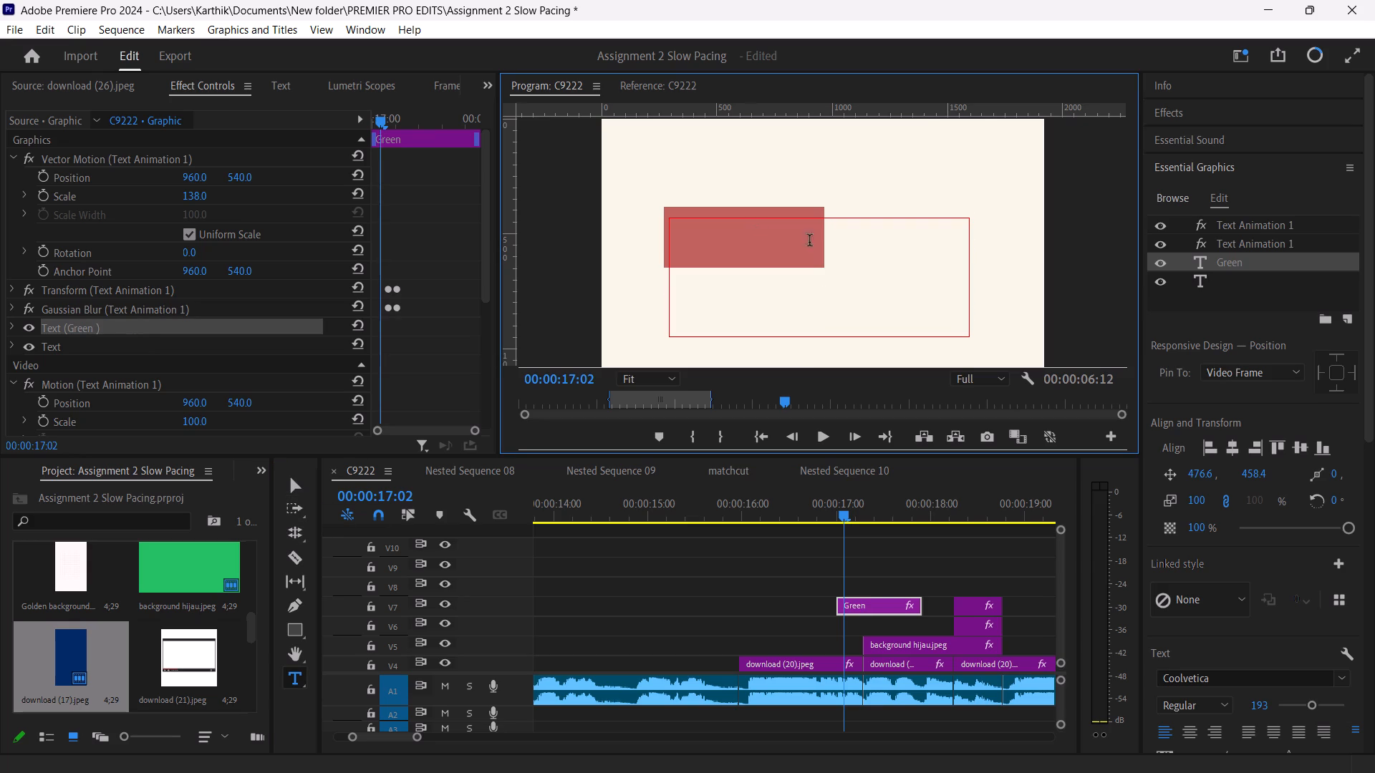
left_click(859, 248)
key("Return")
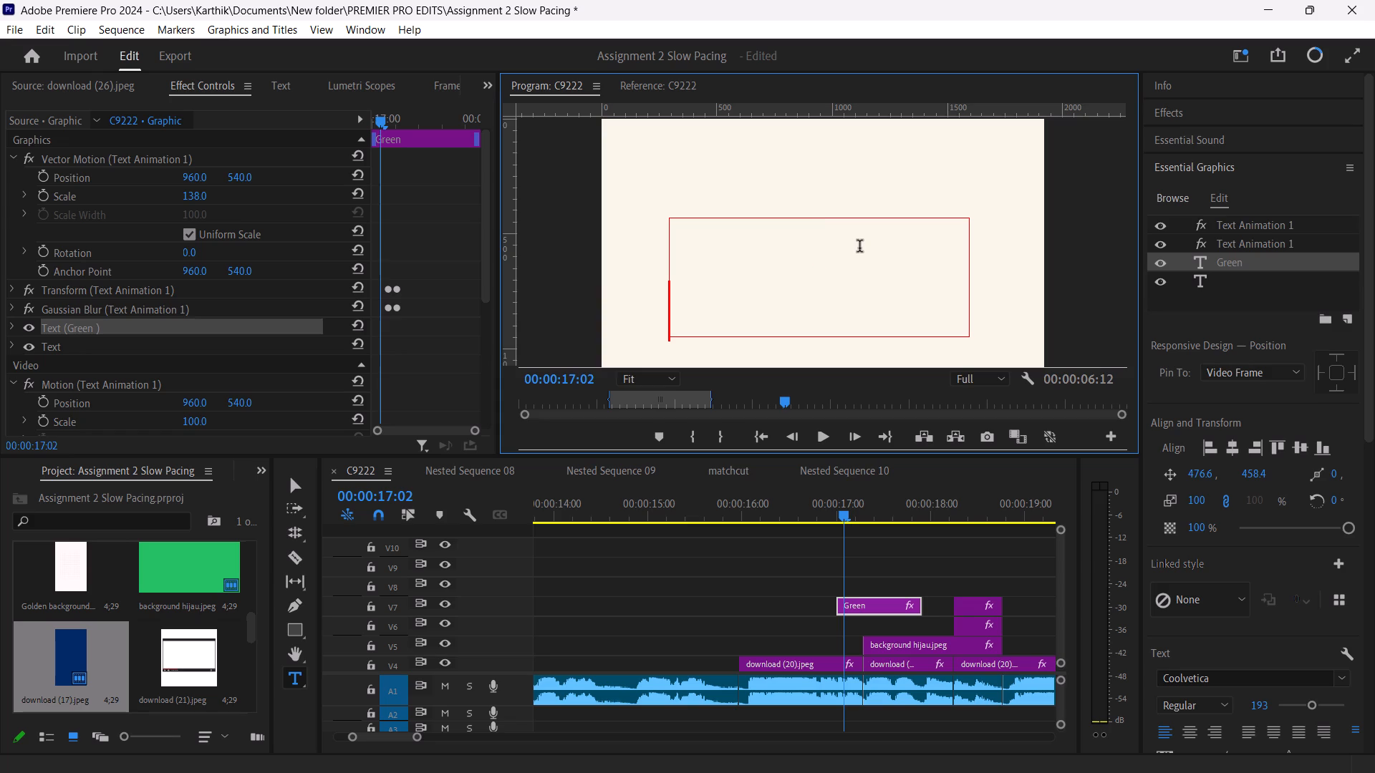
type("screeb")
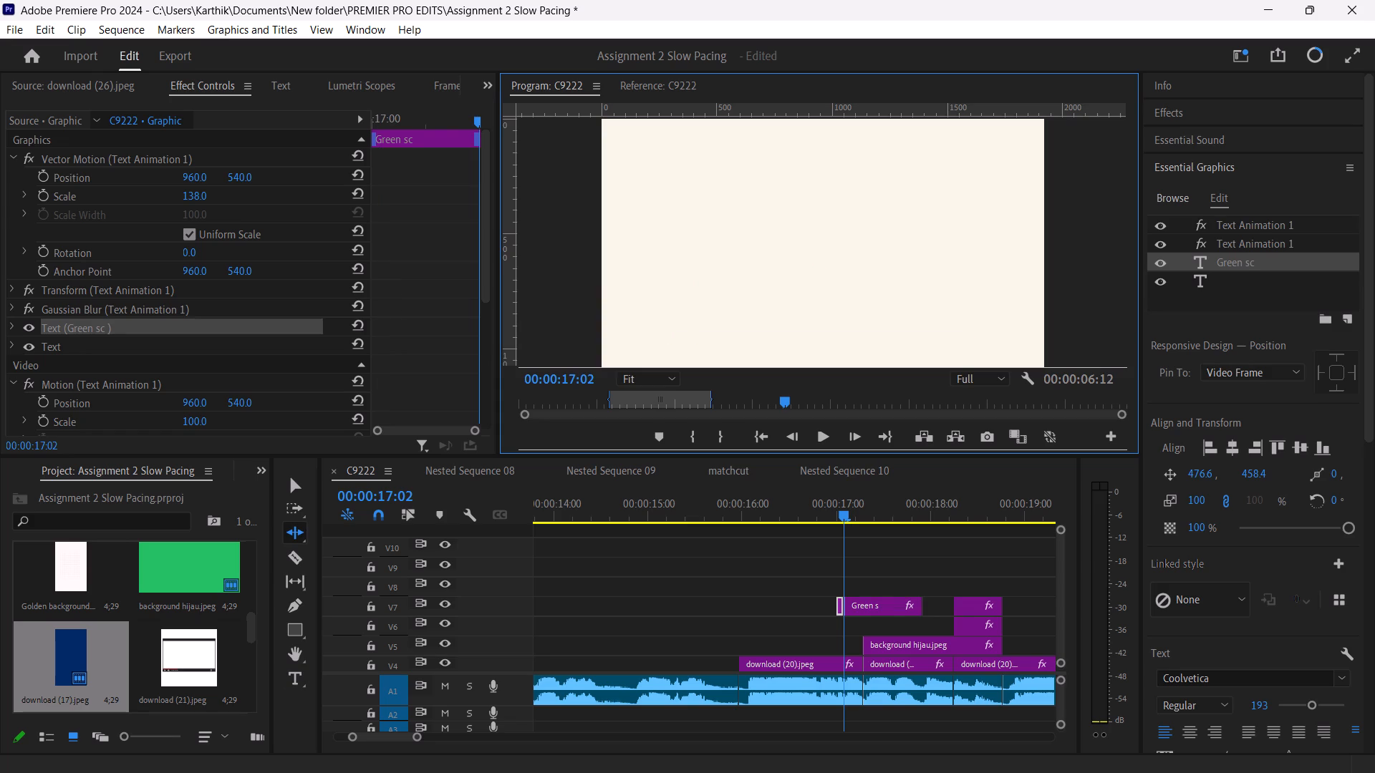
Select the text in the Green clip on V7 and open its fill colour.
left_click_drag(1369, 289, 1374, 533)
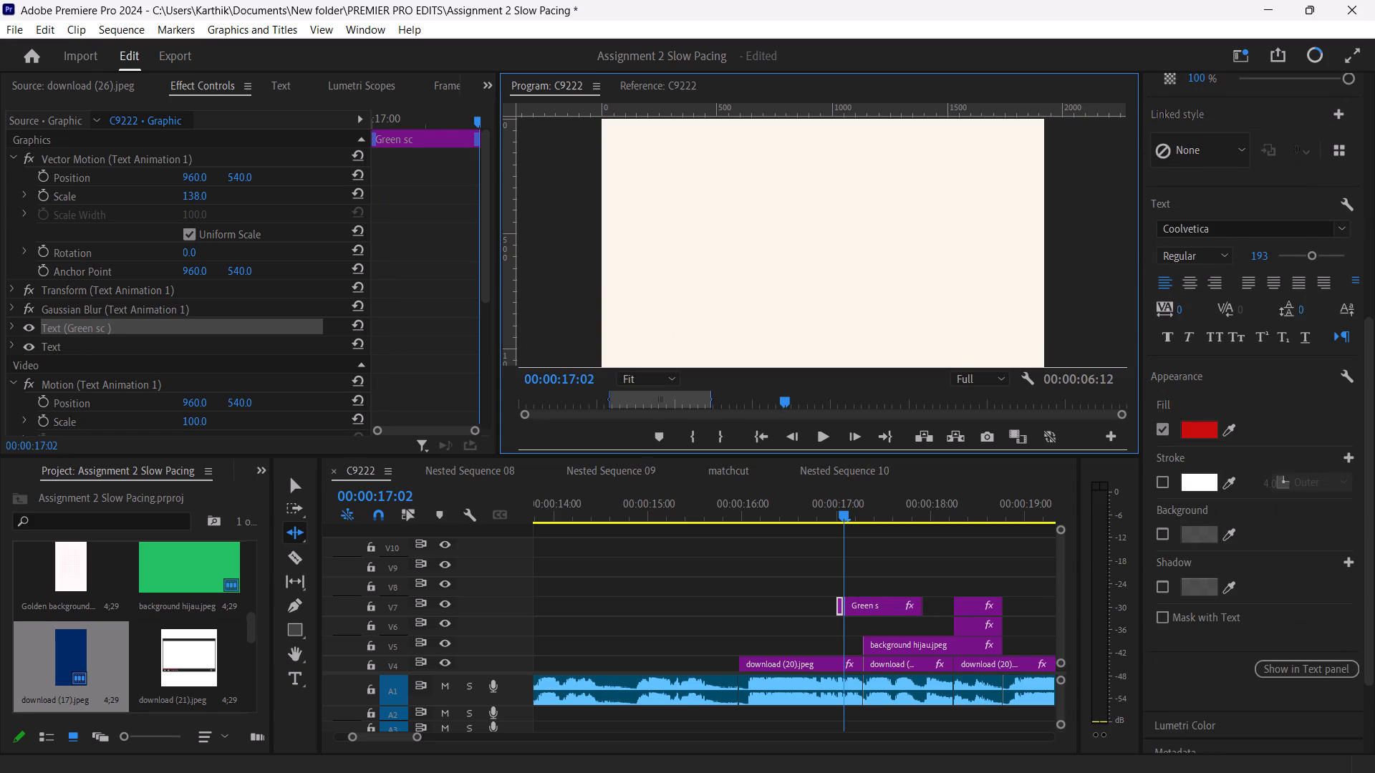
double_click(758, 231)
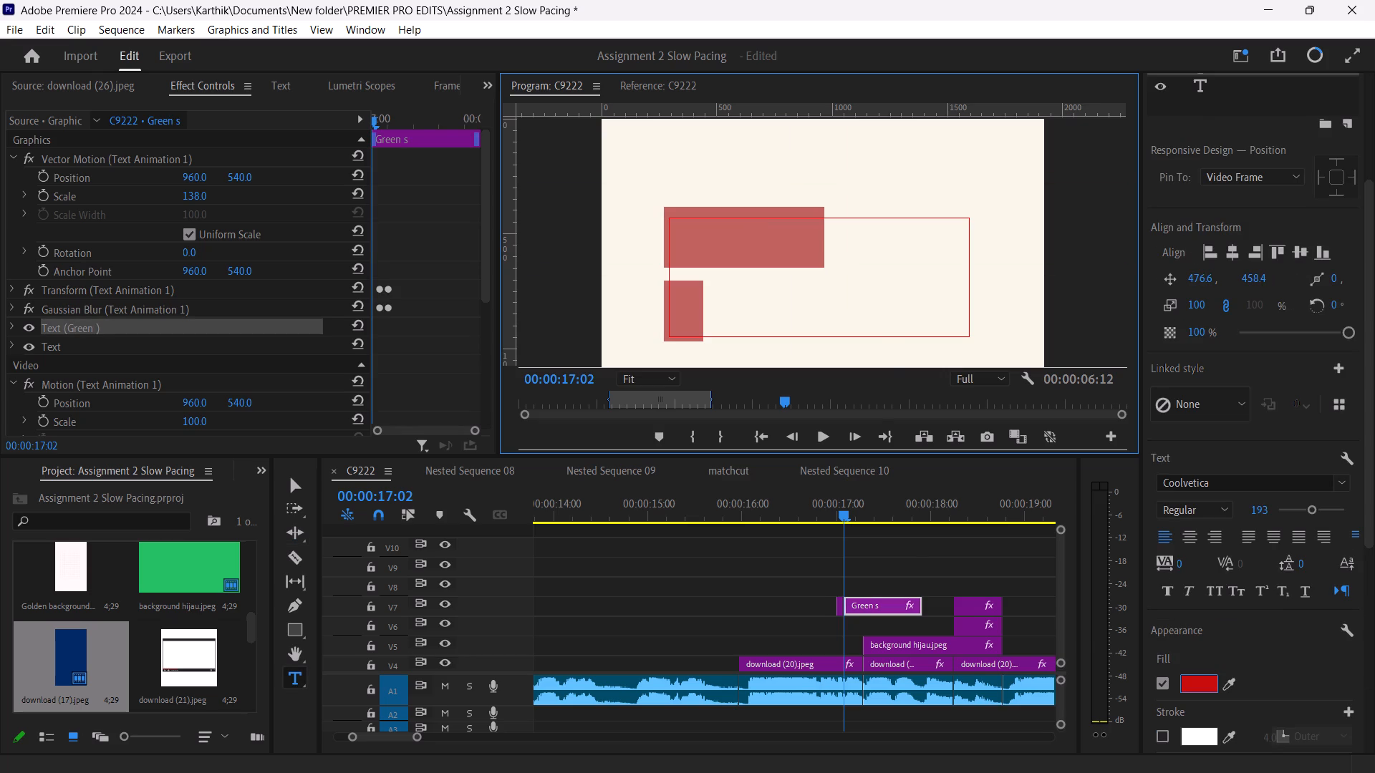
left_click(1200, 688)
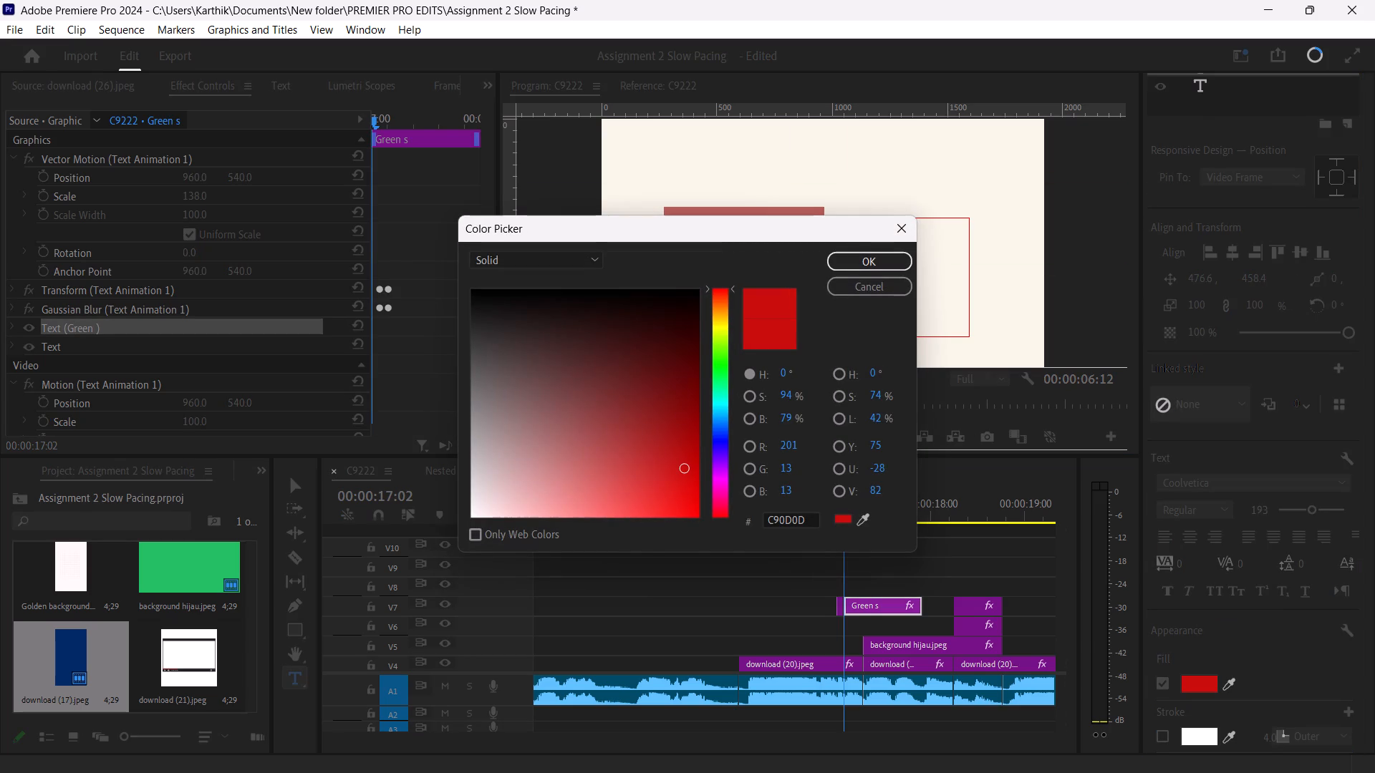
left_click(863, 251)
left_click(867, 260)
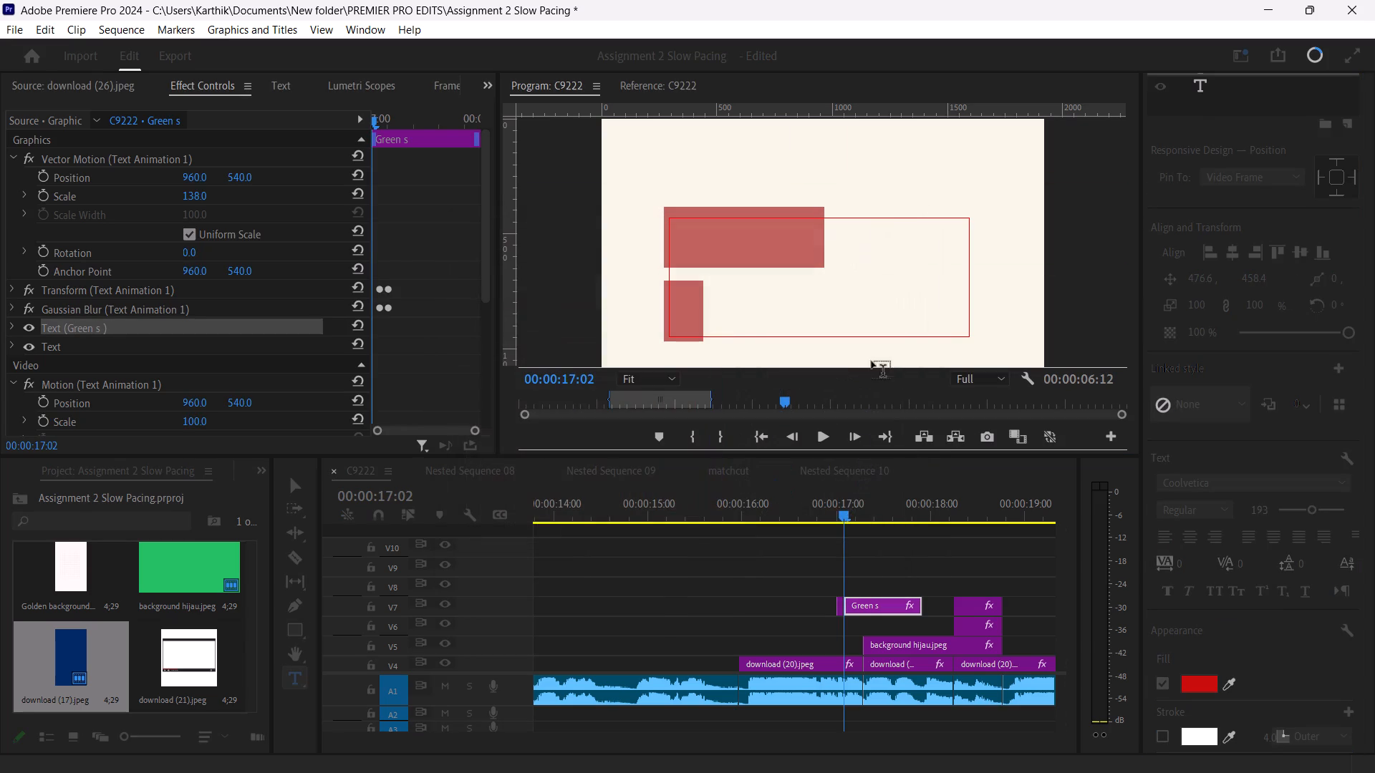
Complete the second line of the text as screen, with the playhead at 00:00:17:14.
left_click_drag(845, 513, 877, 513)
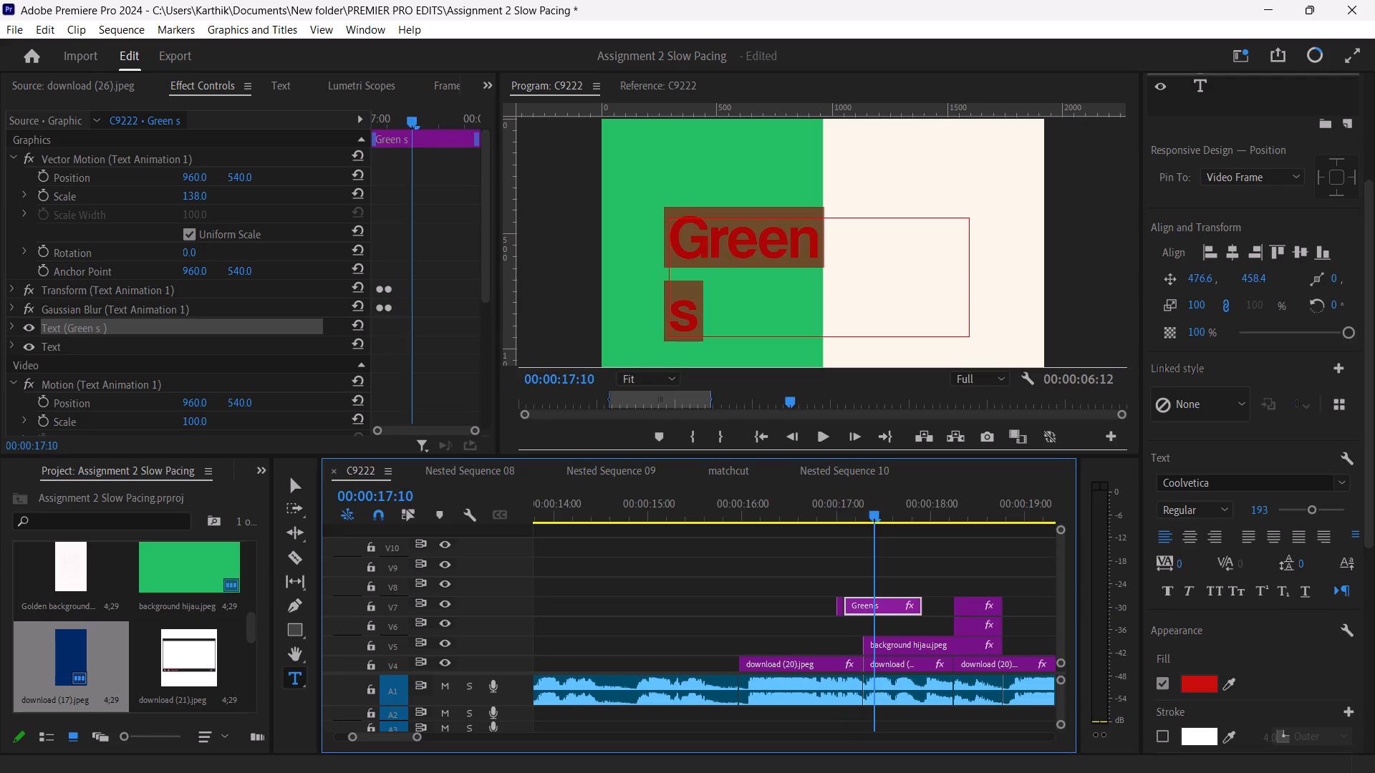
left_click_drag(877, 513, 889, 513)
left_click(723, 308)
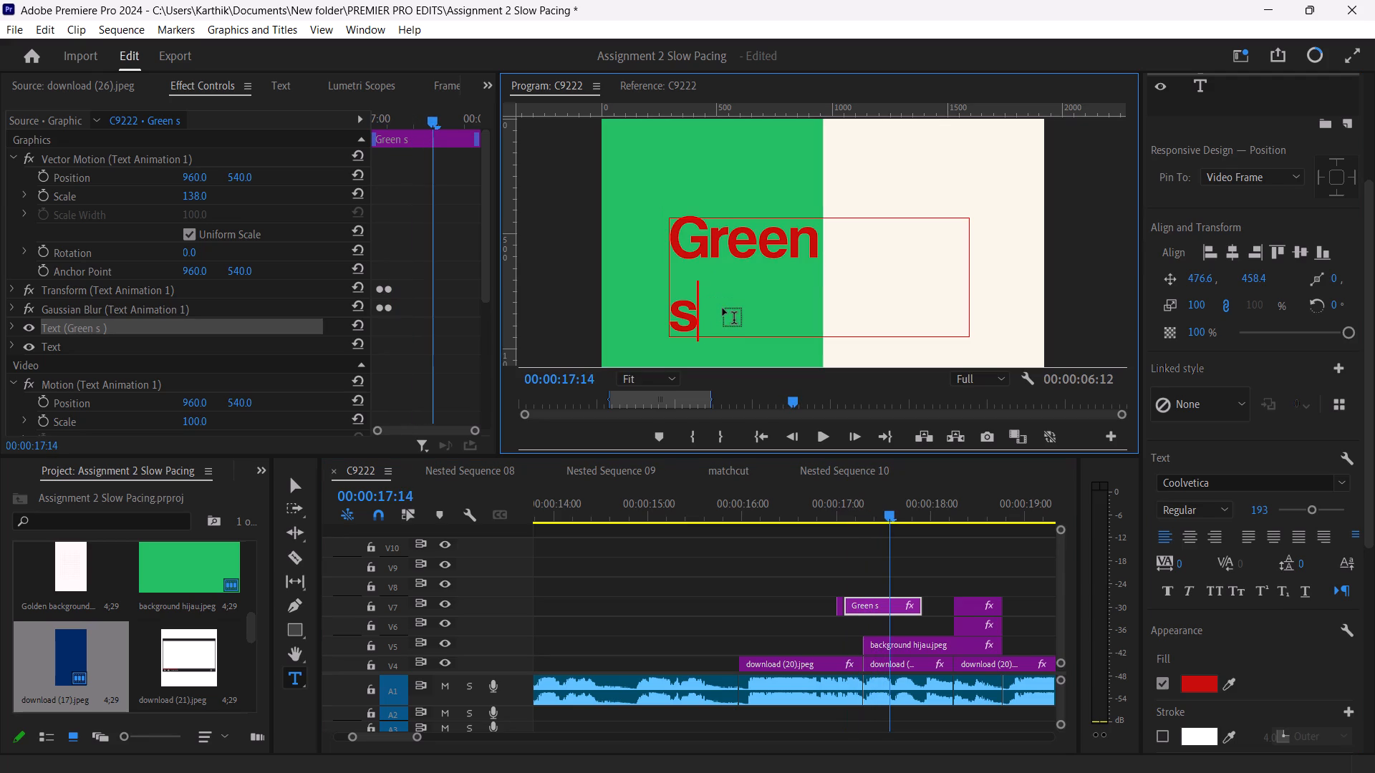
type("cree")
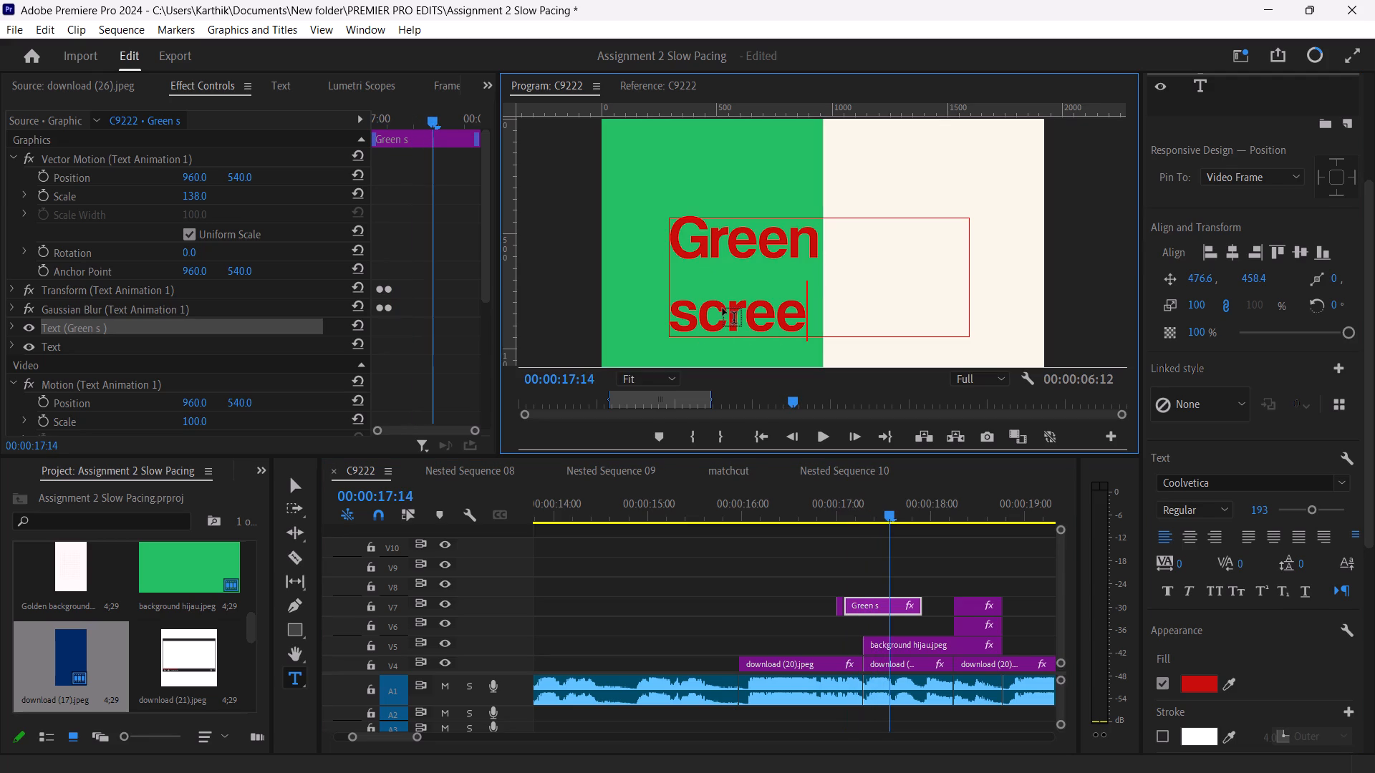
key("n")
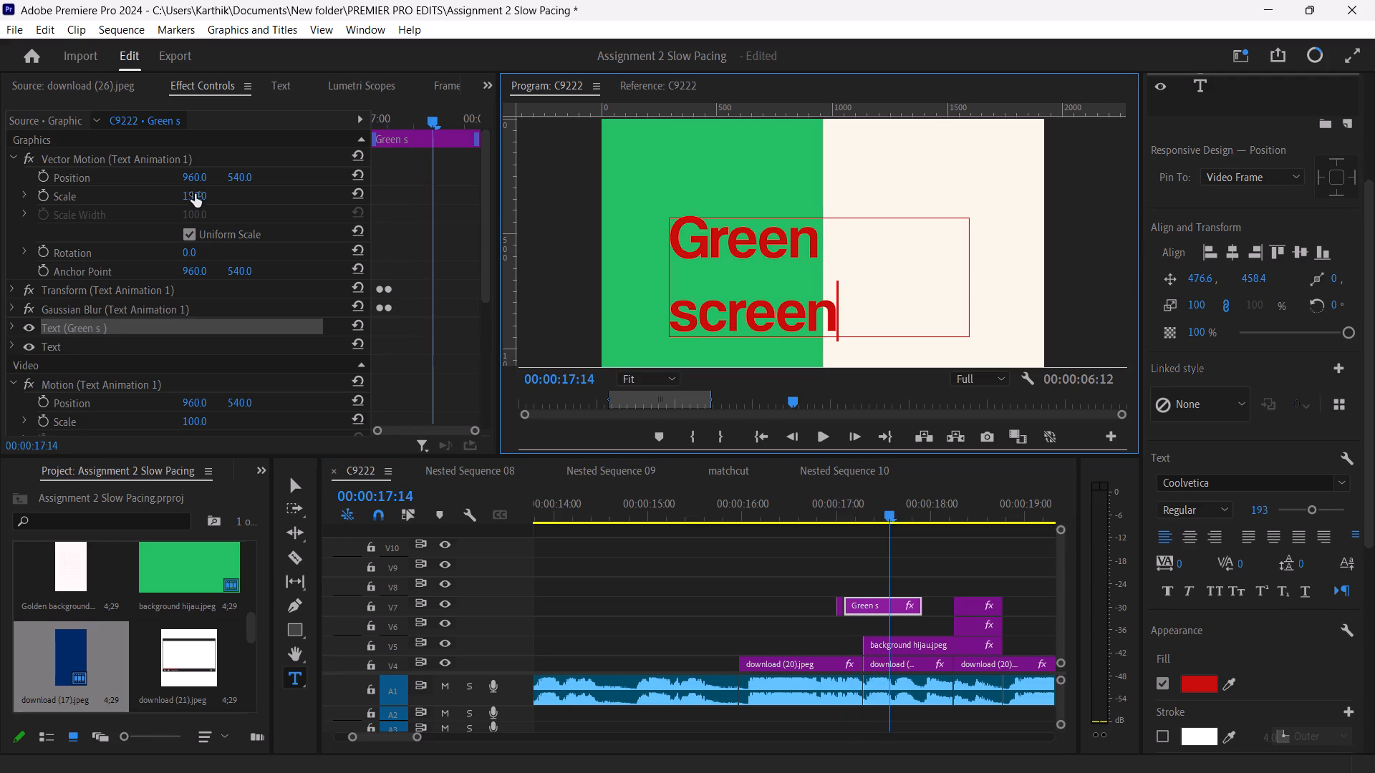
Set the Vector Motion scale of the Green screen graphic to 88.
left_click_drag(195, 194, 149, 198)
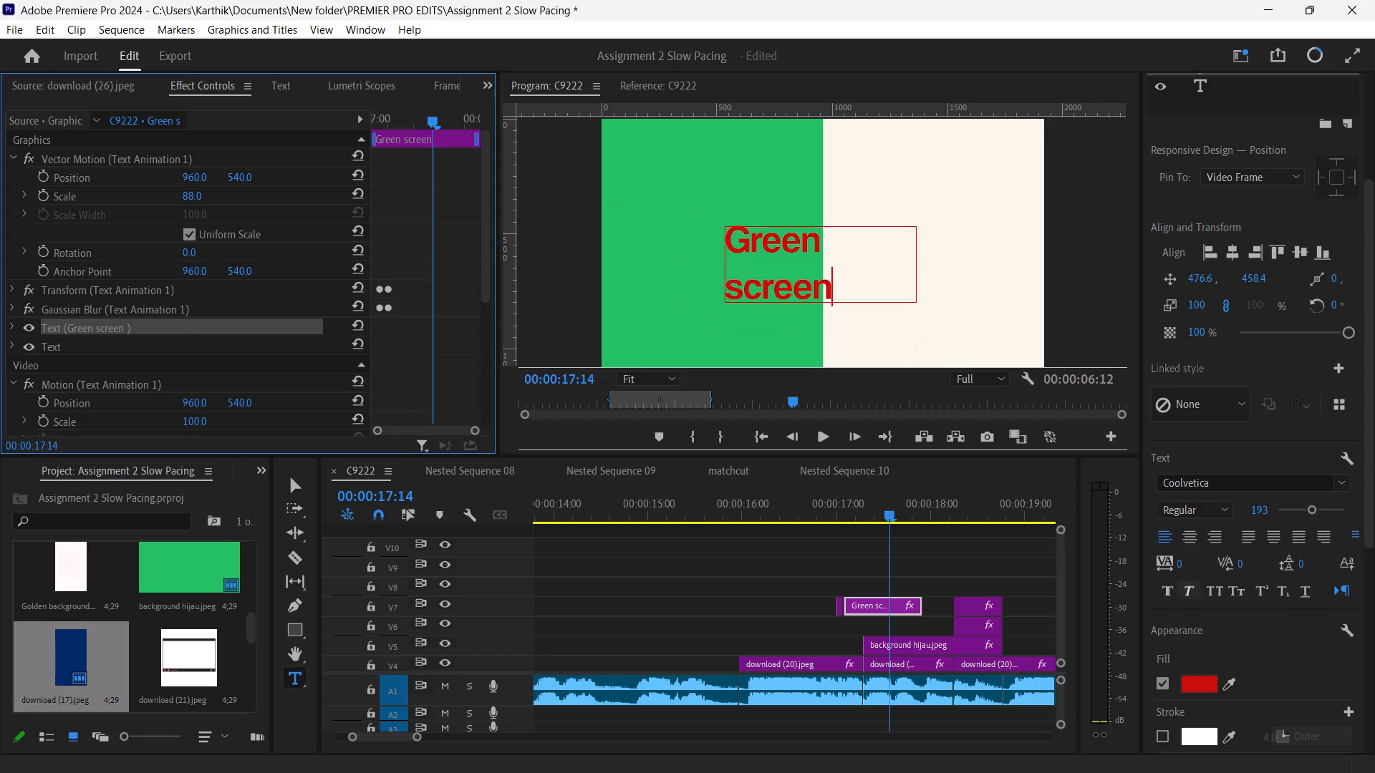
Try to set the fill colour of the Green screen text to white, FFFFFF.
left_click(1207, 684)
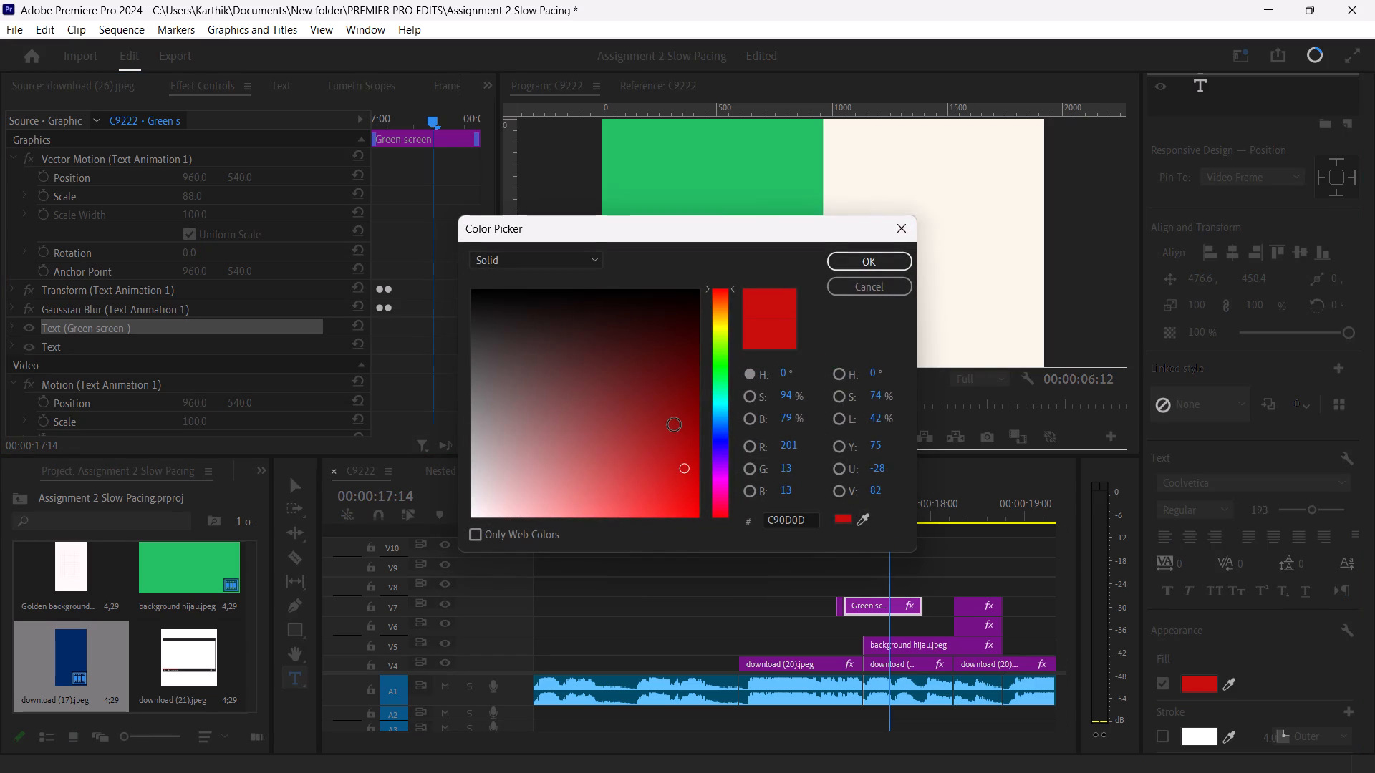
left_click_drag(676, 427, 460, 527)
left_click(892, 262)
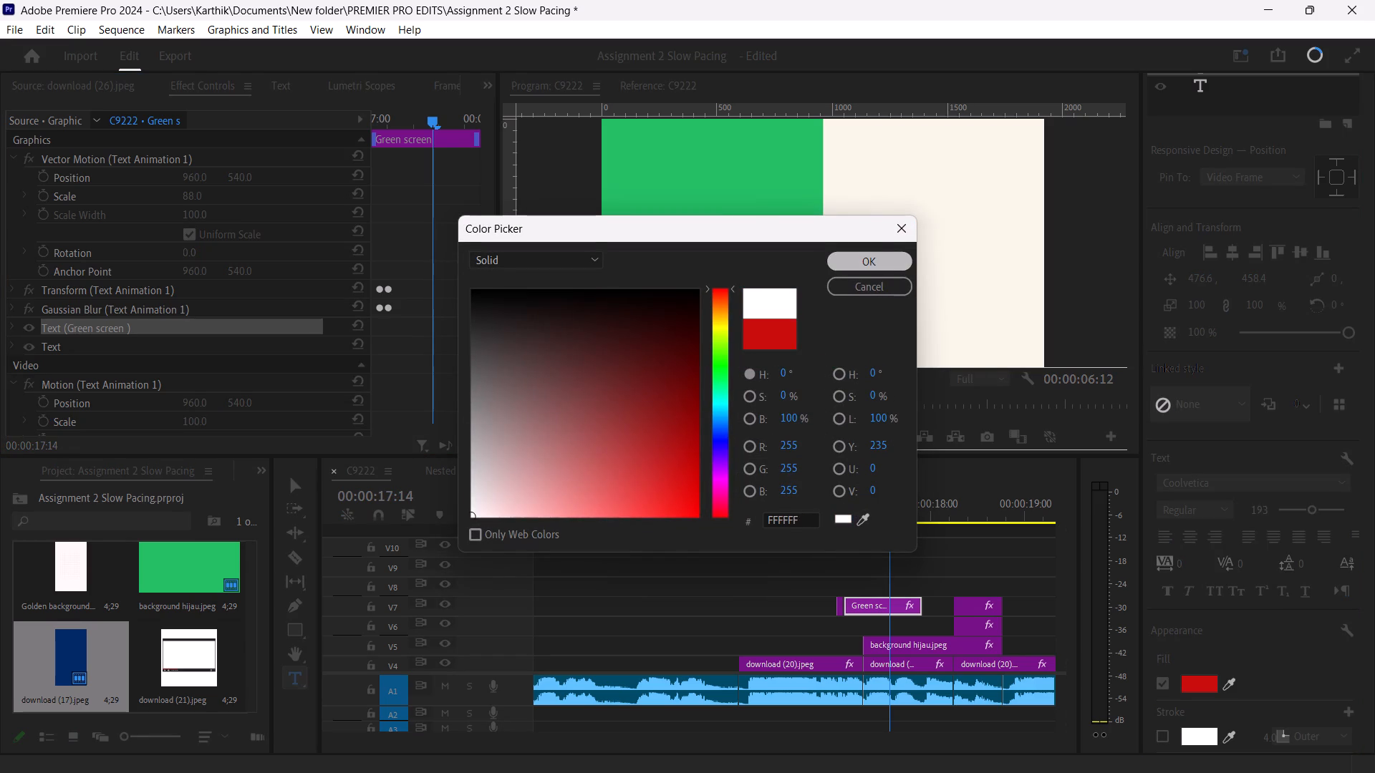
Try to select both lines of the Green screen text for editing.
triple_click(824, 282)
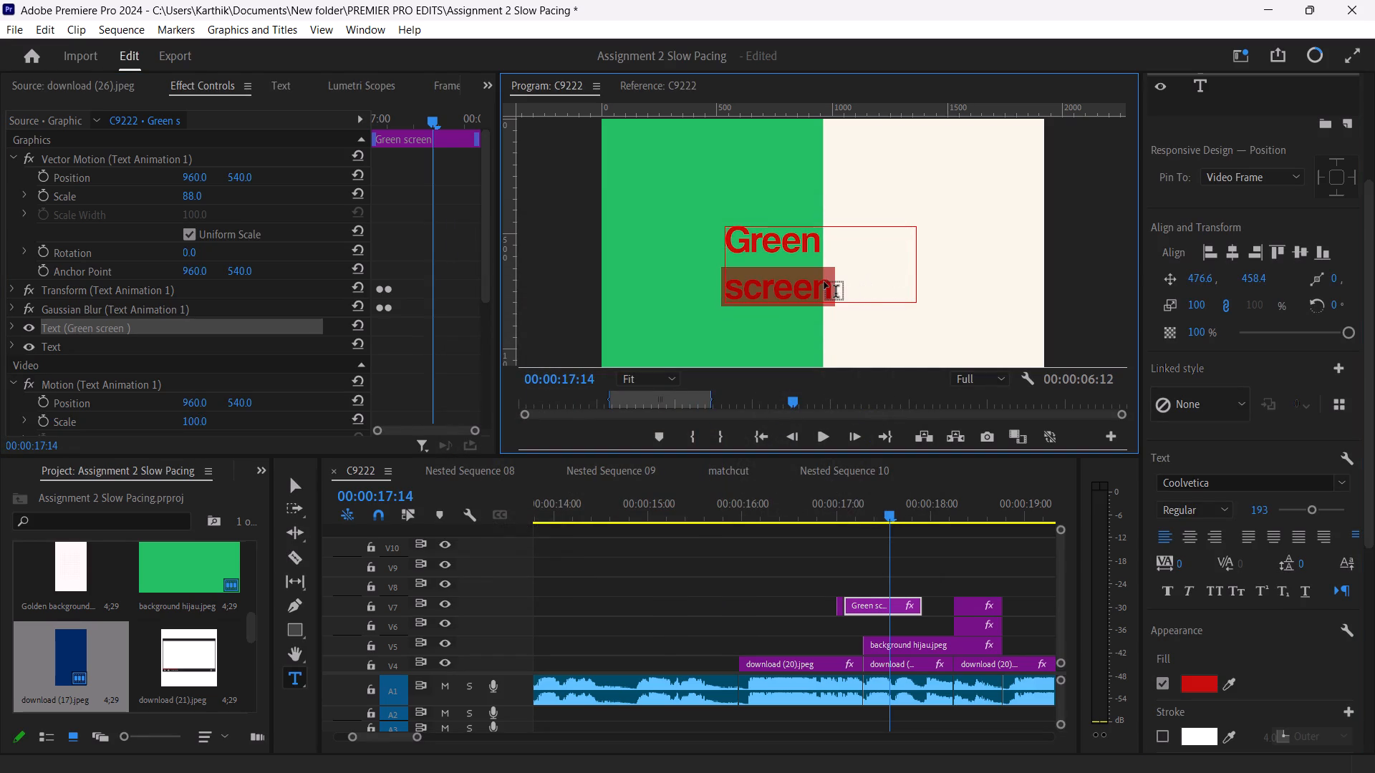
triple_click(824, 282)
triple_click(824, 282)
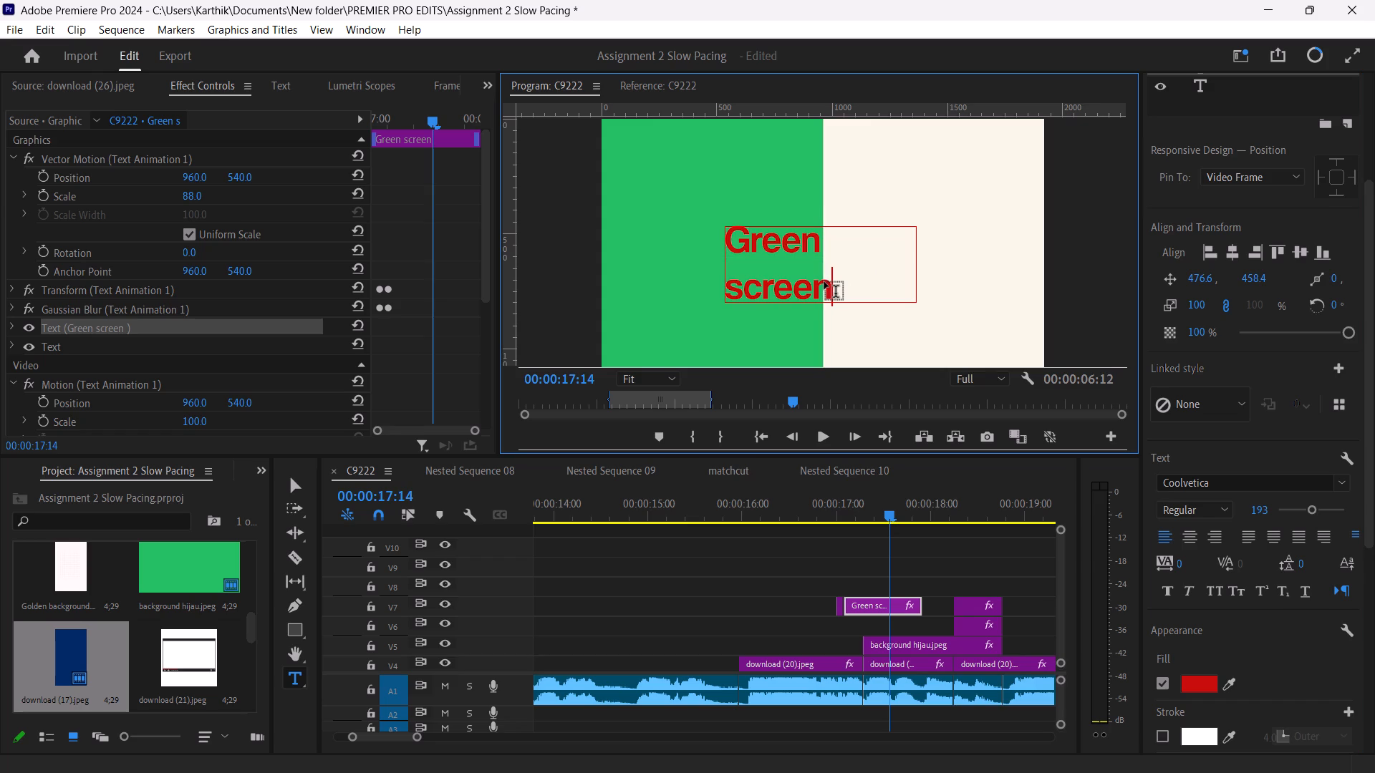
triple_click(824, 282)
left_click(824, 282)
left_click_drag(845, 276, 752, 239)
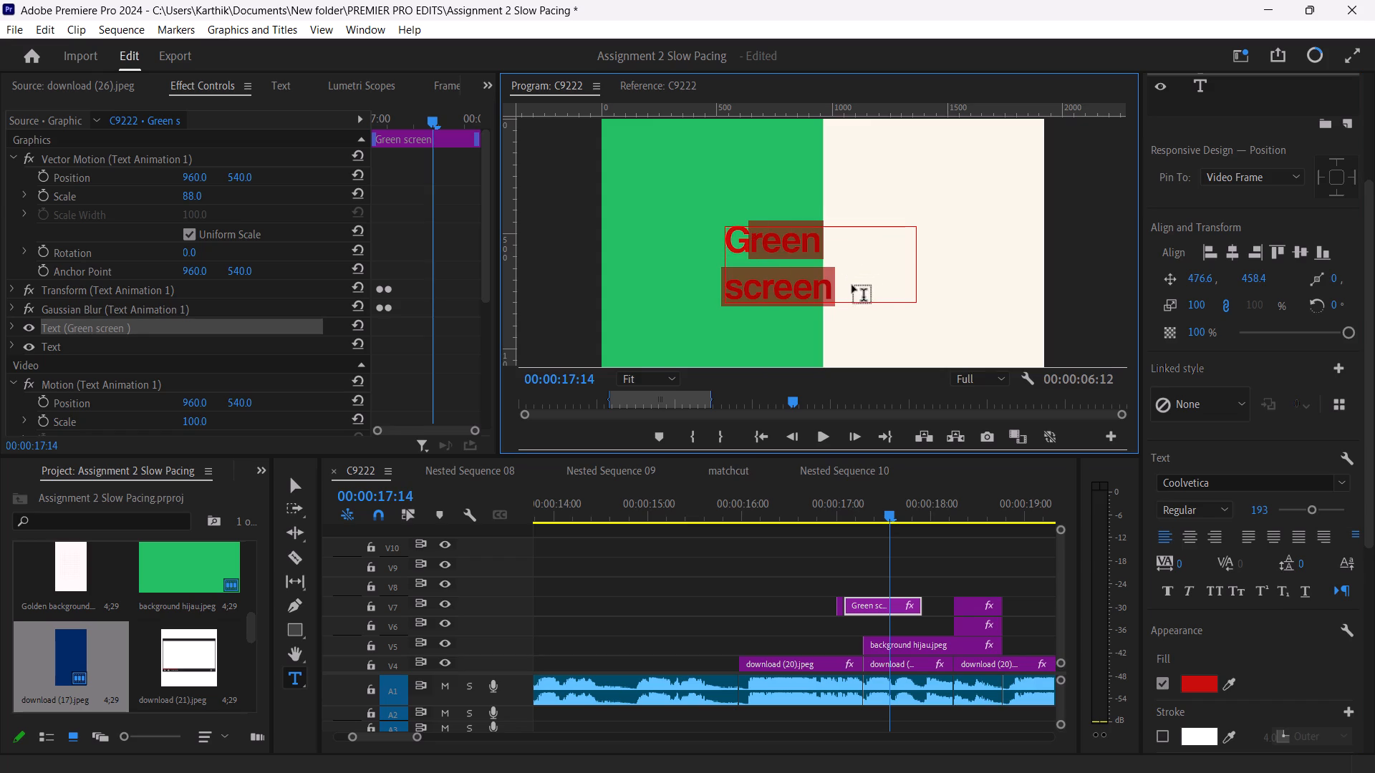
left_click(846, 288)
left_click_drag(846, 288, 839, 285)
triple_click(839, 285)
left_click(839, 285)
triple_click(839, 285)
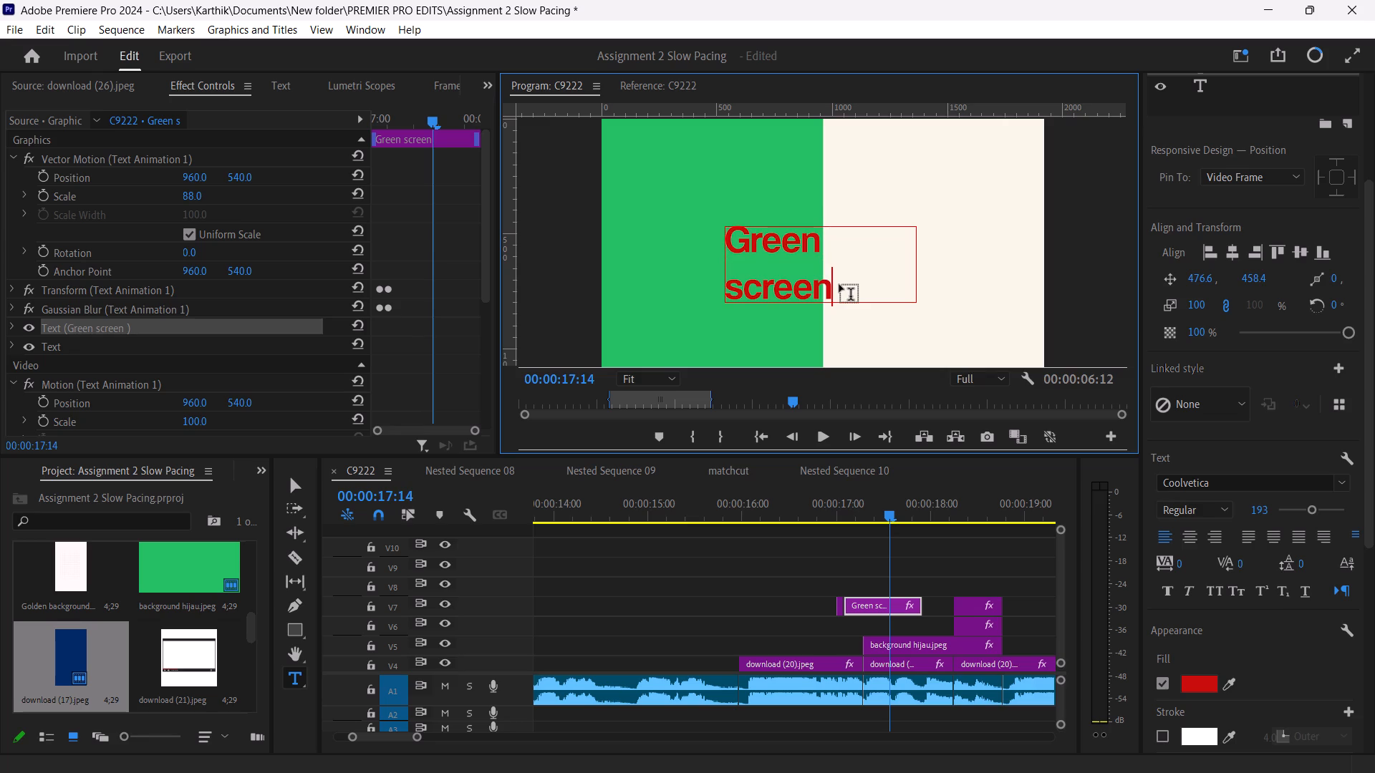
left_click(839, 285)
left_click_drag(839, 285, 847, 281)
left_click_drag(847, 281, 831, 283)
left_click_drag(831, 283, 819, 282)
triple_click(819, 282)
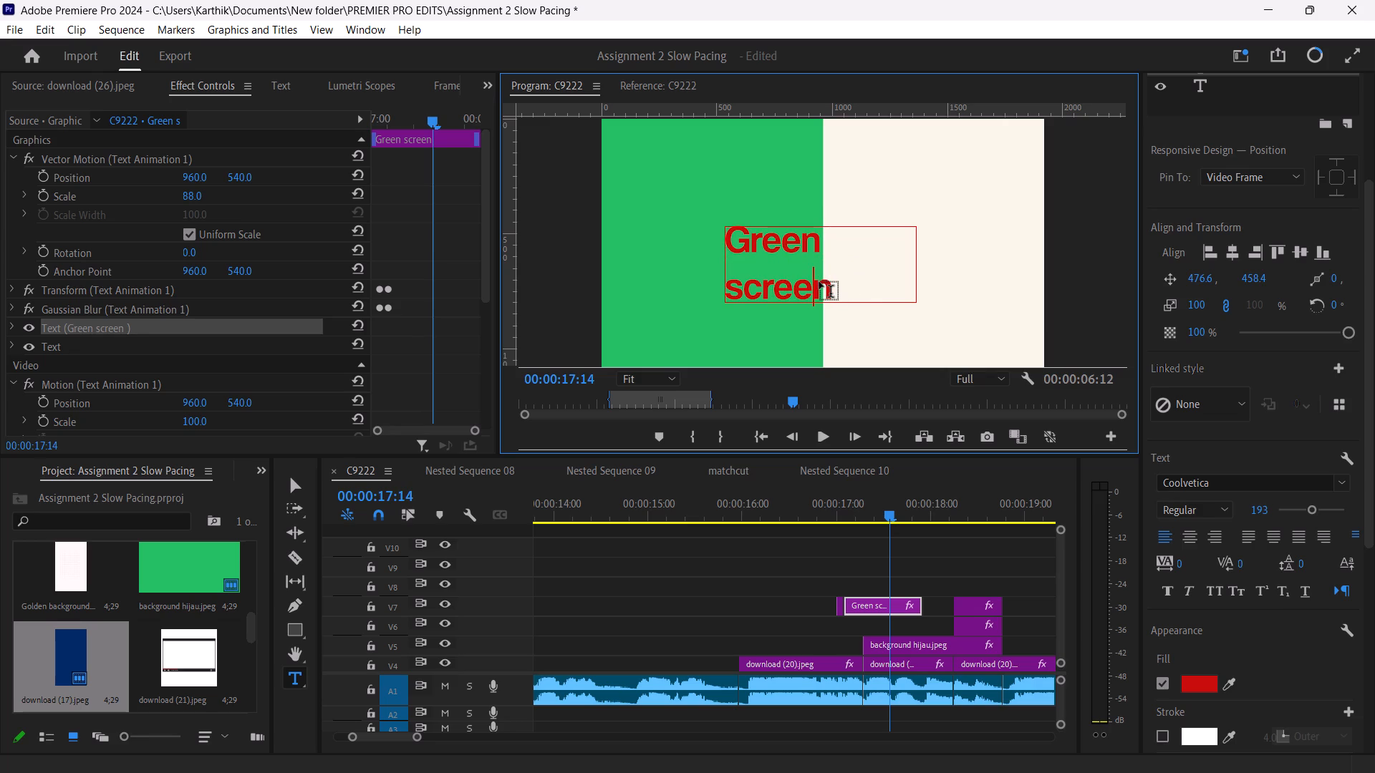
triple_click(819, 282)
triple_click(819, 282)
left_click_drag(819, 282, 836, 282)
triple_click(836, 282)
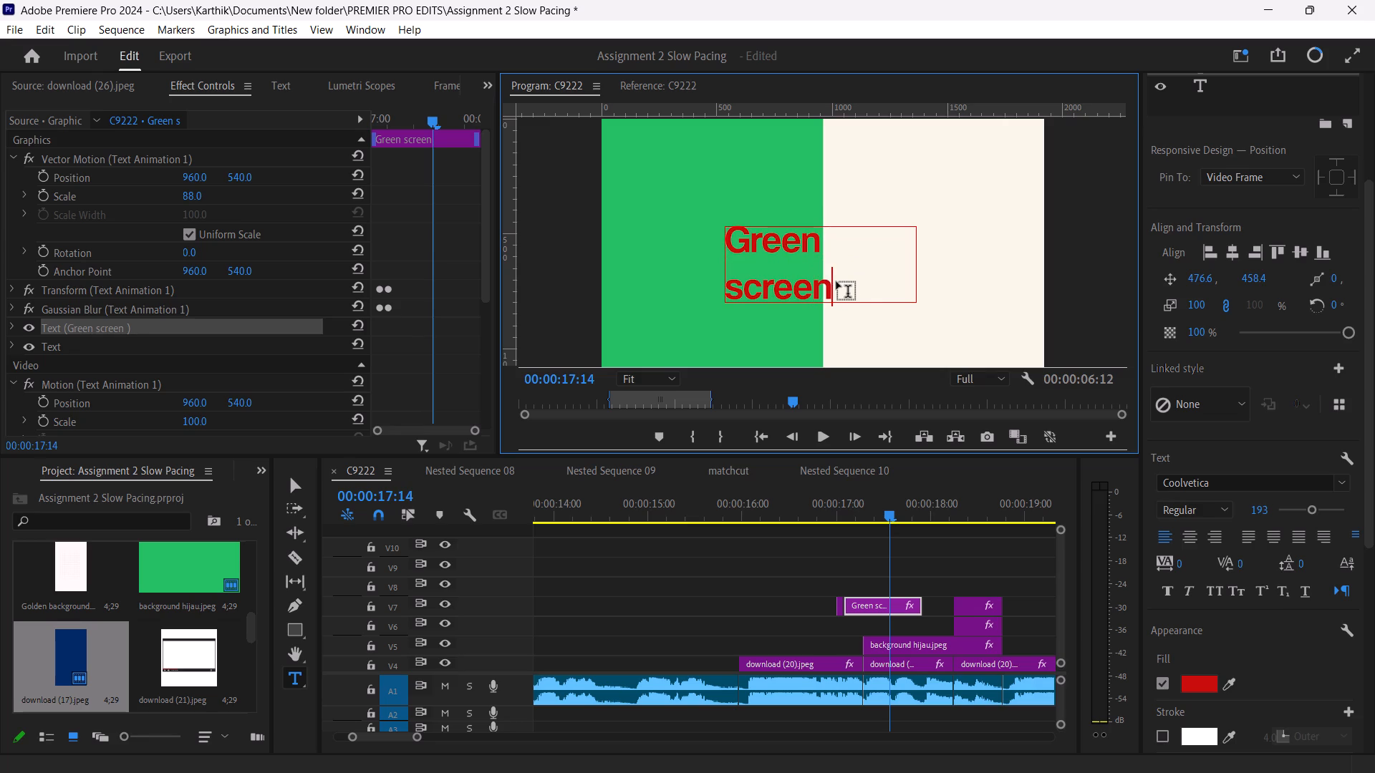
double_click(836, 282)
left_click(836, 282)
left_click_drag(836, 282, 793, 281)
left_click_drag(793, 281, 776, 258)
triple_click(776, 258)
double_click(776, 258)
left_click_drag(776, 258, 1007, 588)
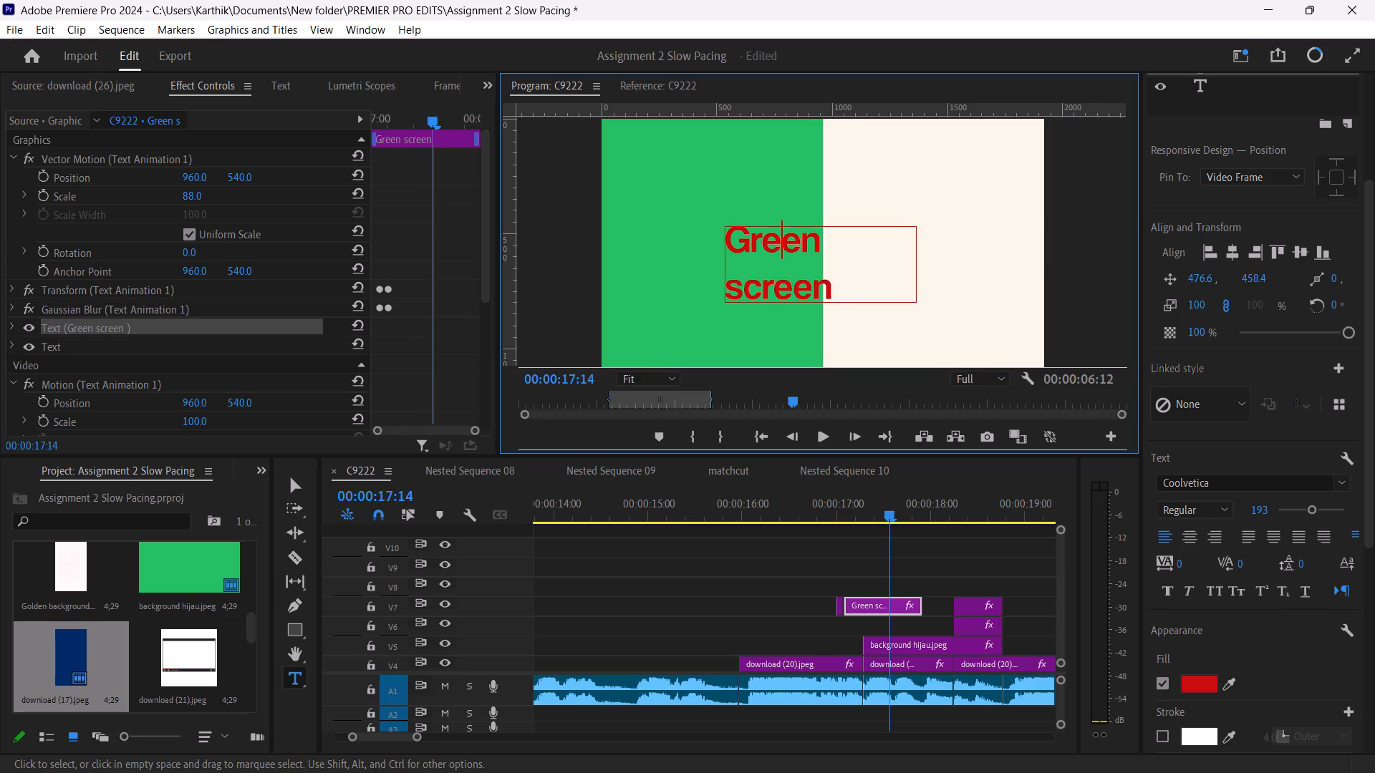
Move the playhead to 00:00:17:08 and select the Green screen graphic on V7.
left_click_drag(1007, 588, 887, 512)
left_click_drag(887, 512, 863, 525)
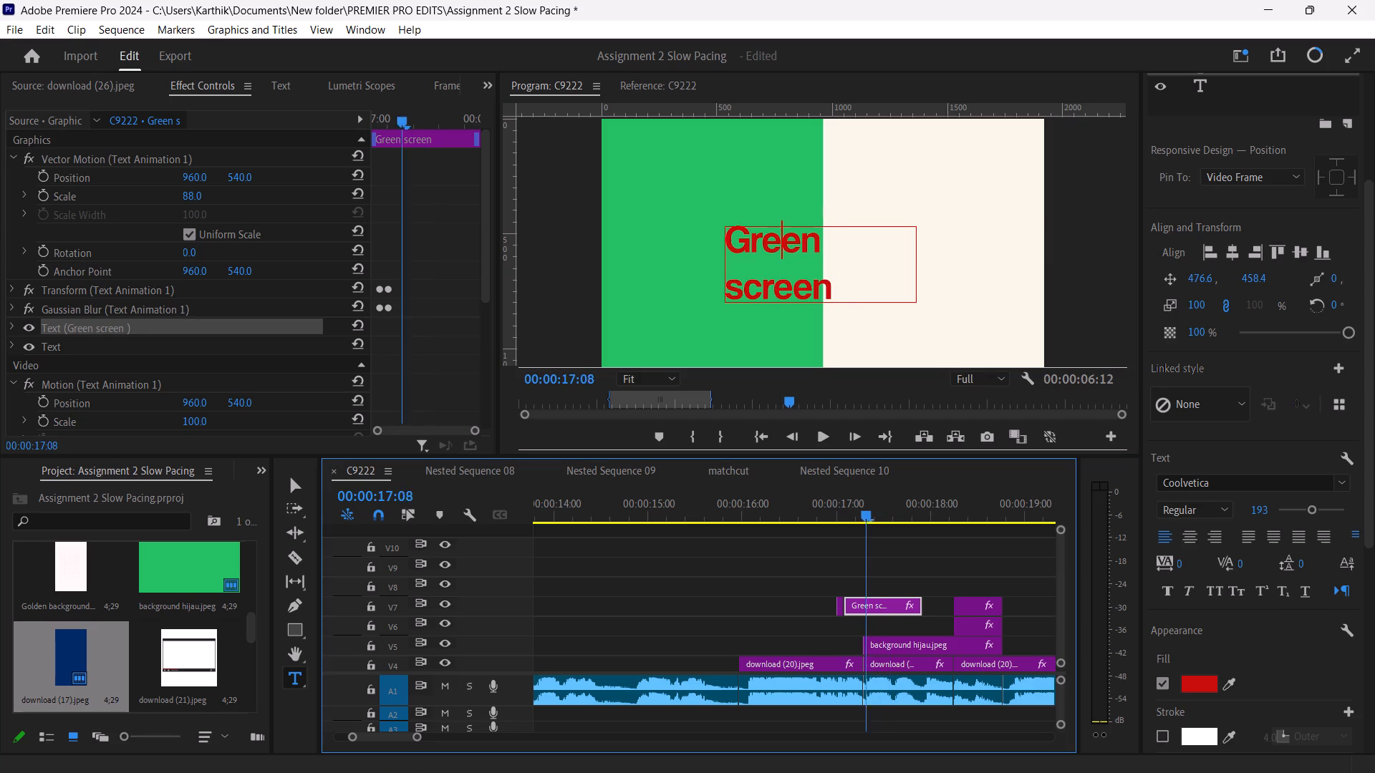
left_click_drag(863, 525, 864, 534)
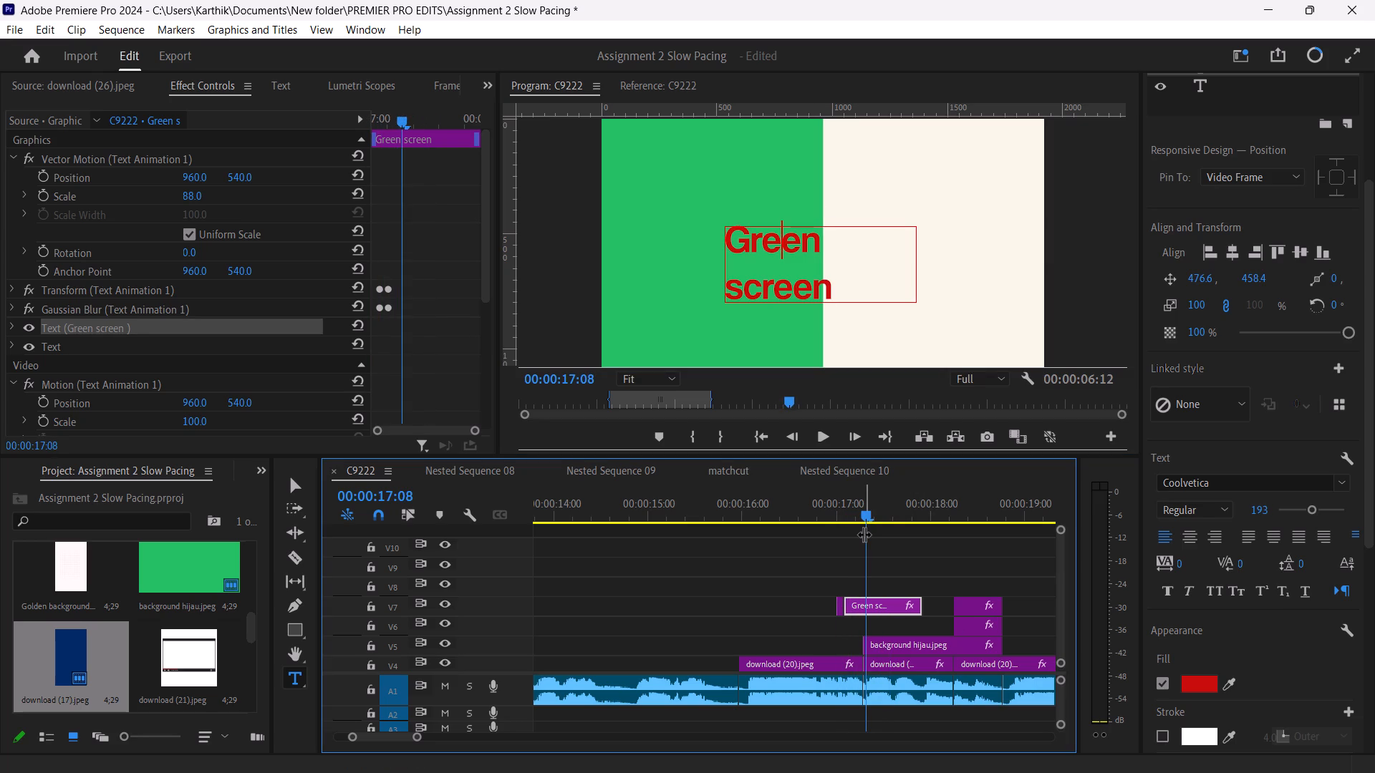
left_click(884, 603)
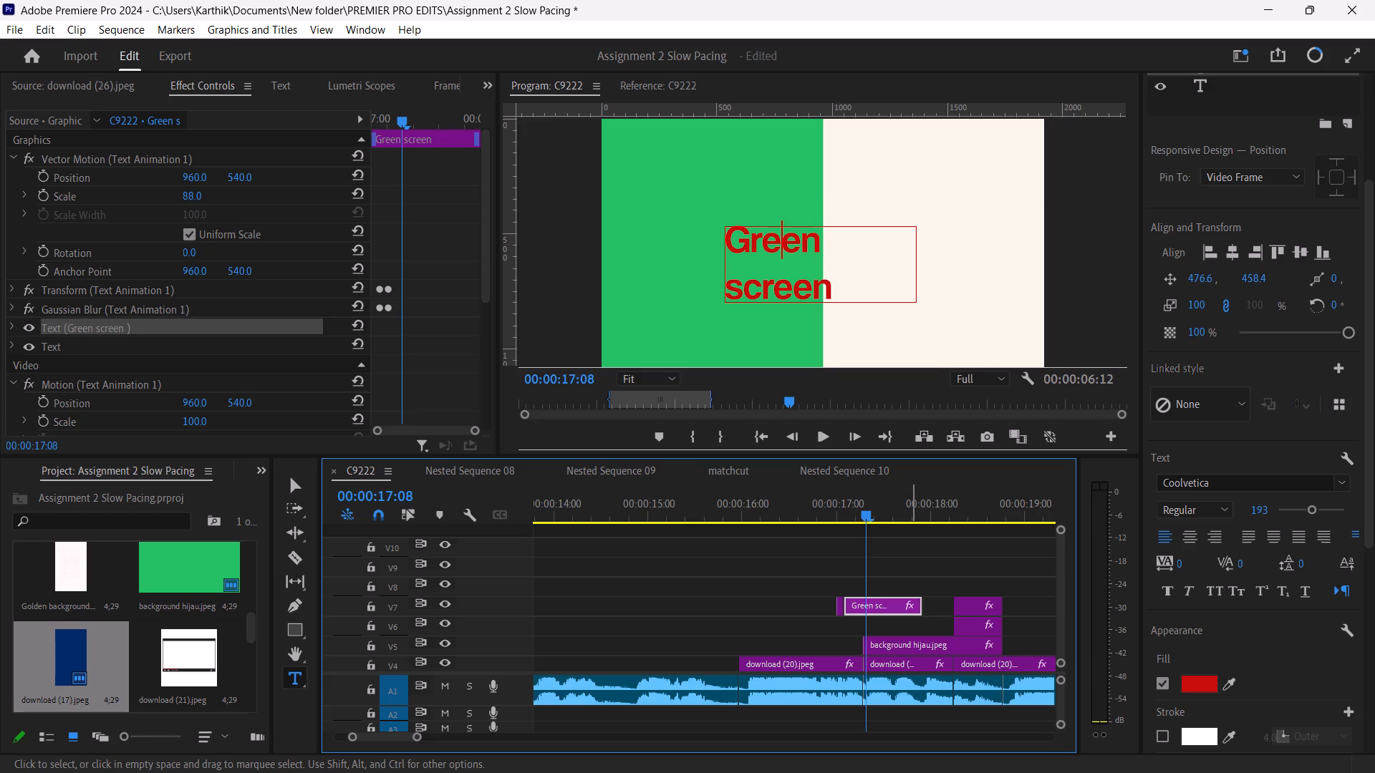
left_click(910, 631)
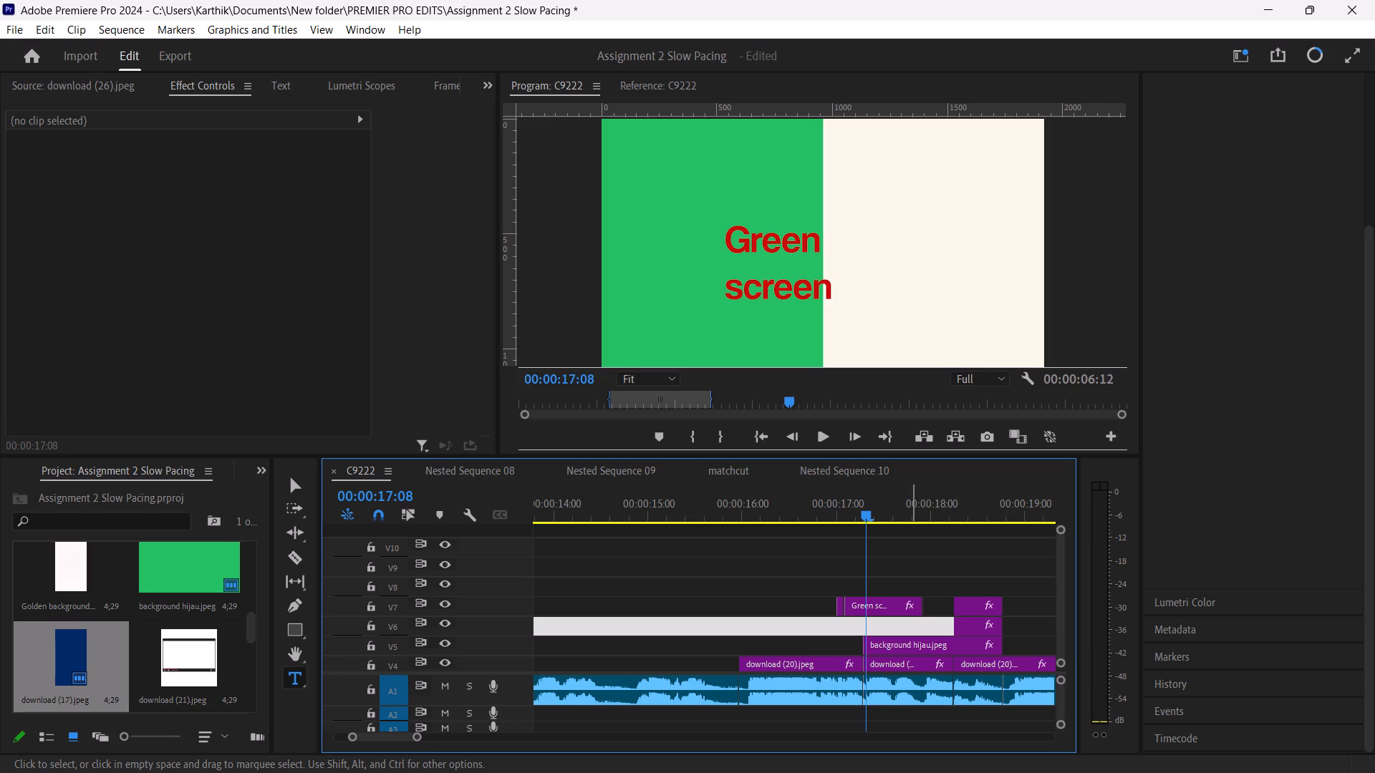
left_click_drag(910, 631, 903, 633)
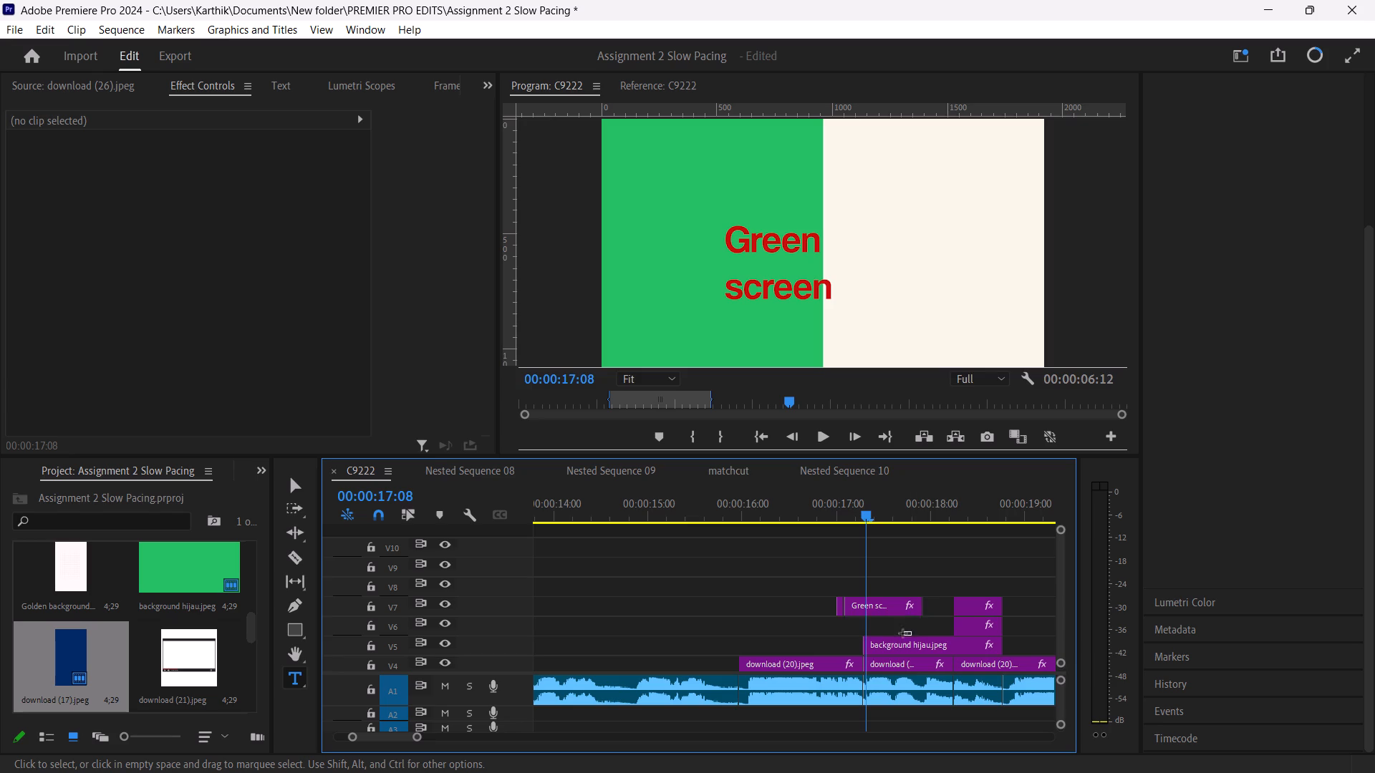
left_click_drag(903, 633, 887, 604)
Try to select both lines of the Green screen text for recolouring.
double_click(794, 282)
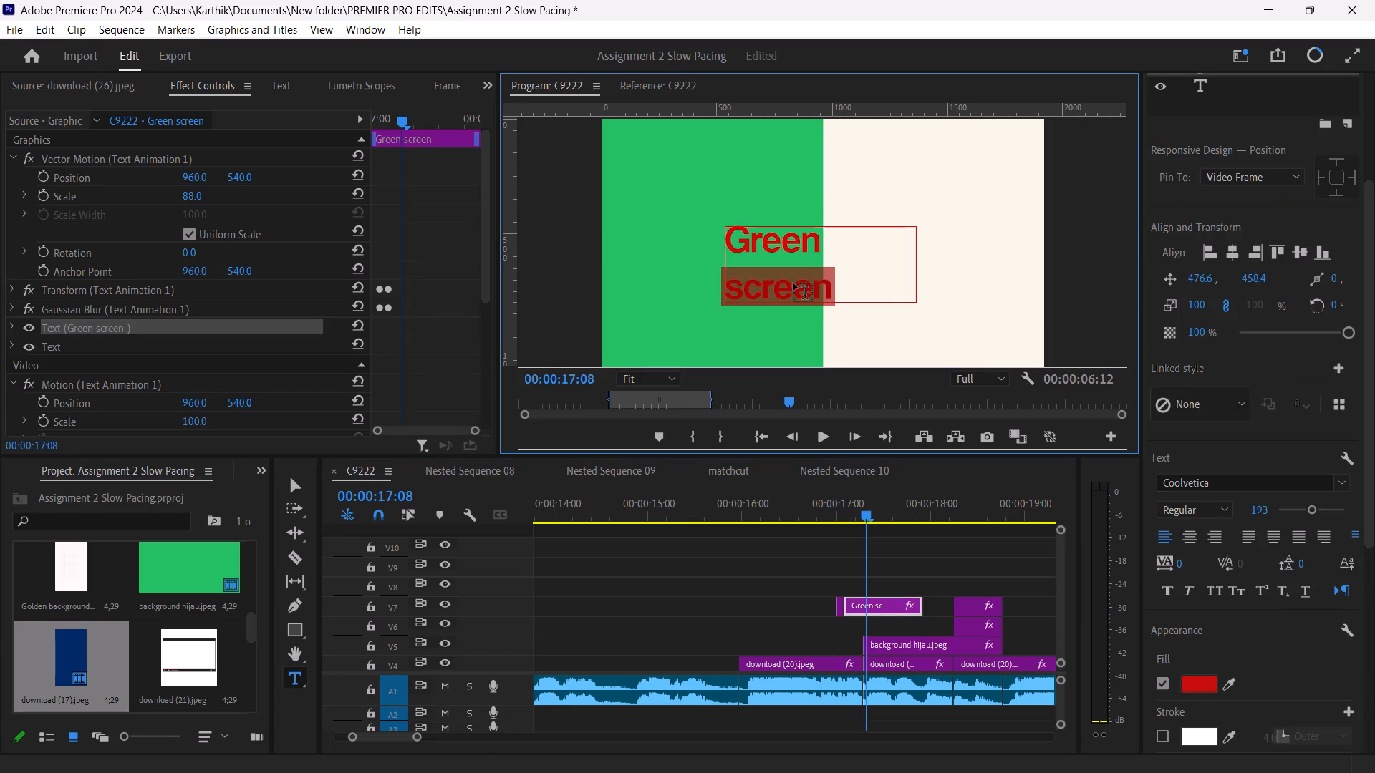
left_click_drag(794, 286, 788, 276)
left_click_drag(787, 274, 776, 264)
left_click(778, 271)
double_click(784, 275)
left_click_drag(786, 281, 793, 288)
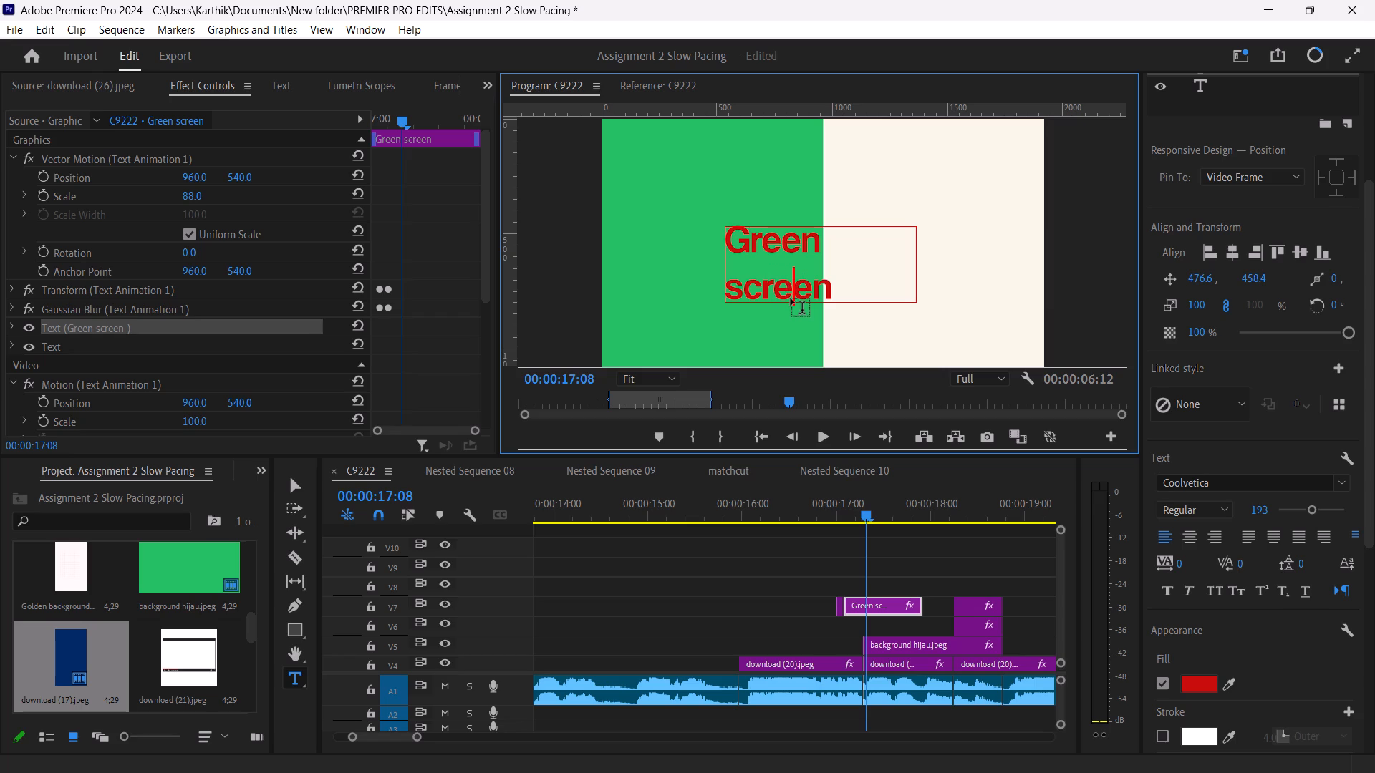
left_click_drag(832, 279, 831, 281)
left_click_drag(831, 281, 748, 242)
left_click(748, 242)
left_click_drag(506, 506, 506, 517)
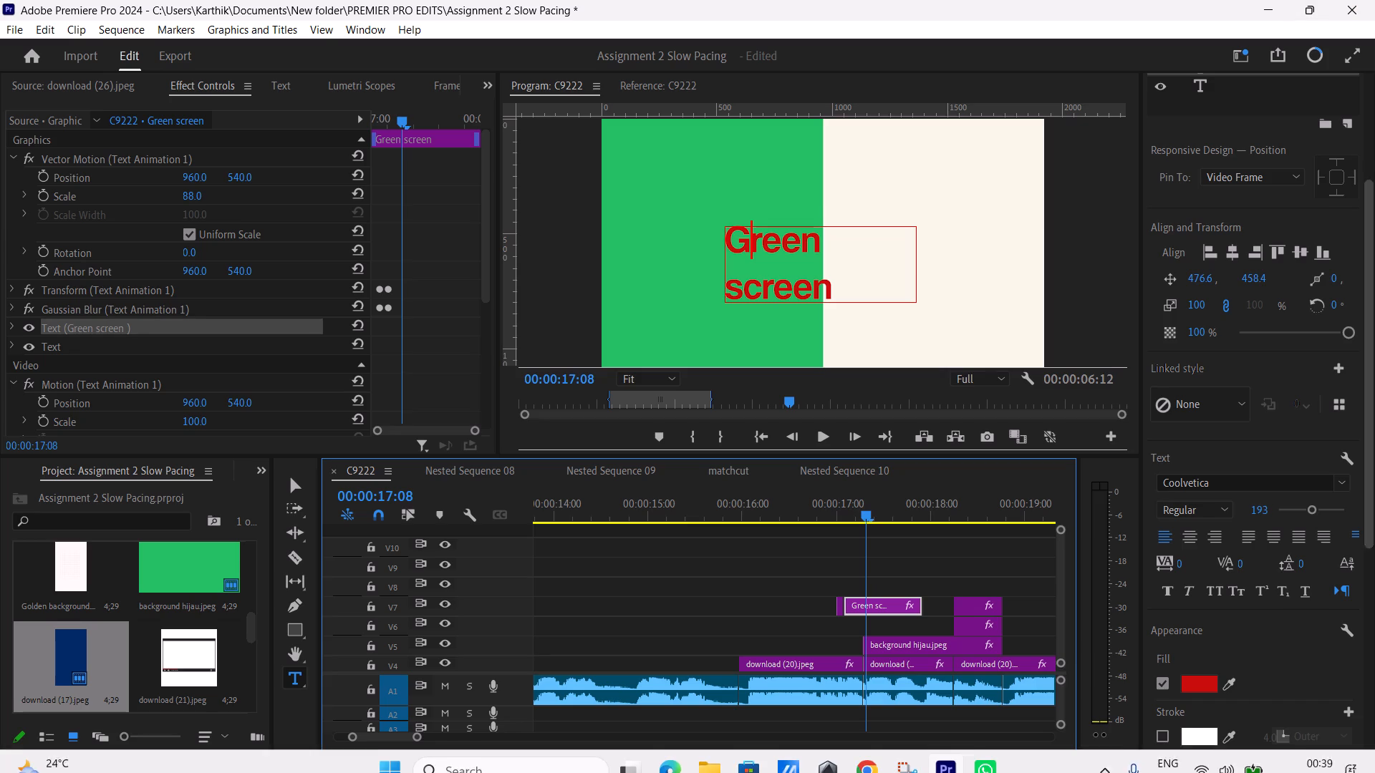
Select both lines of the Green screen text and set their fill colour to light grey, DFDCDC.
left_click(883, 286)
double_click(875, 286)
left_click_drag(872, 291, 872, 282)
left_click_drag(868, 280, 867, 273)
left_click_drag(858, 273, 814, 283)
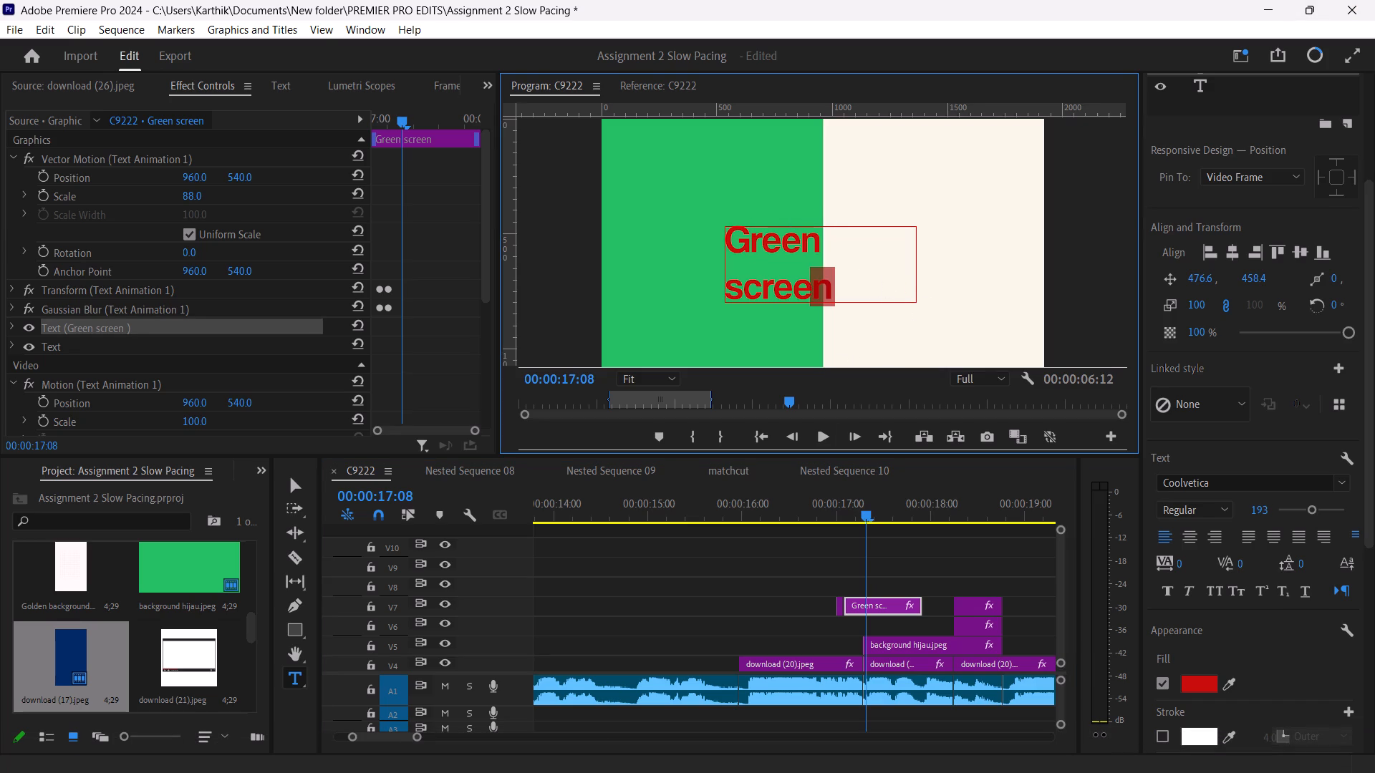
left_click_drag(814, 283, 721, 253)
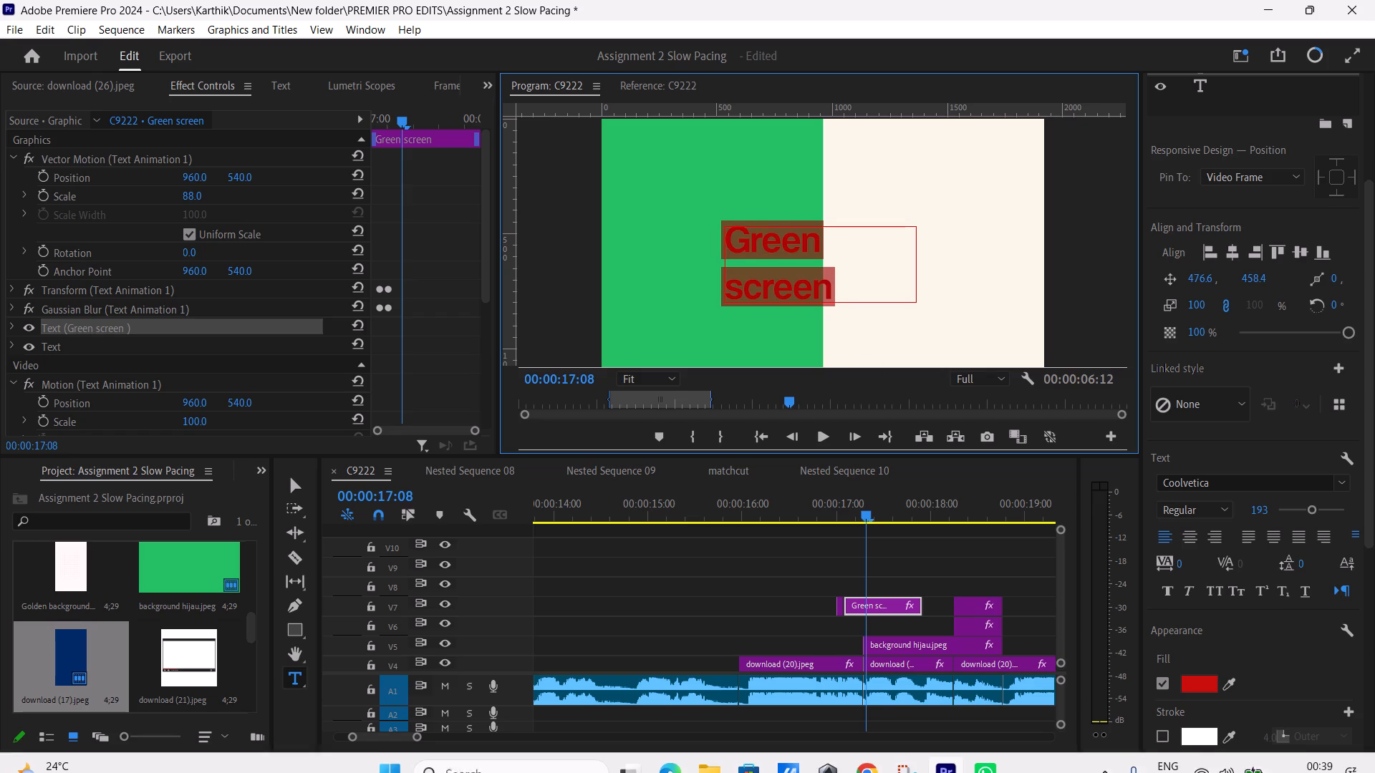
left_click(1211, 672)
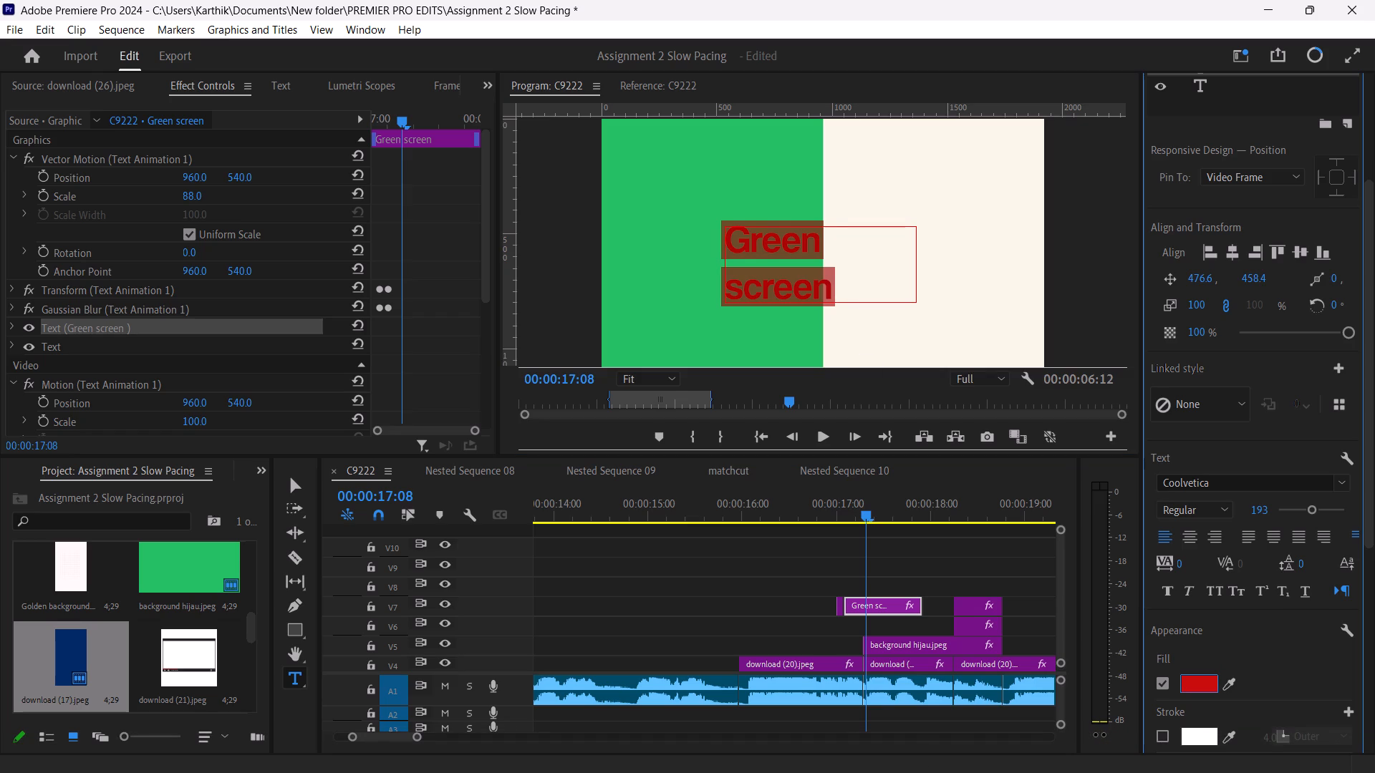
left_click(1206, 686)
left_click_drag(531, 424, 476, 497)
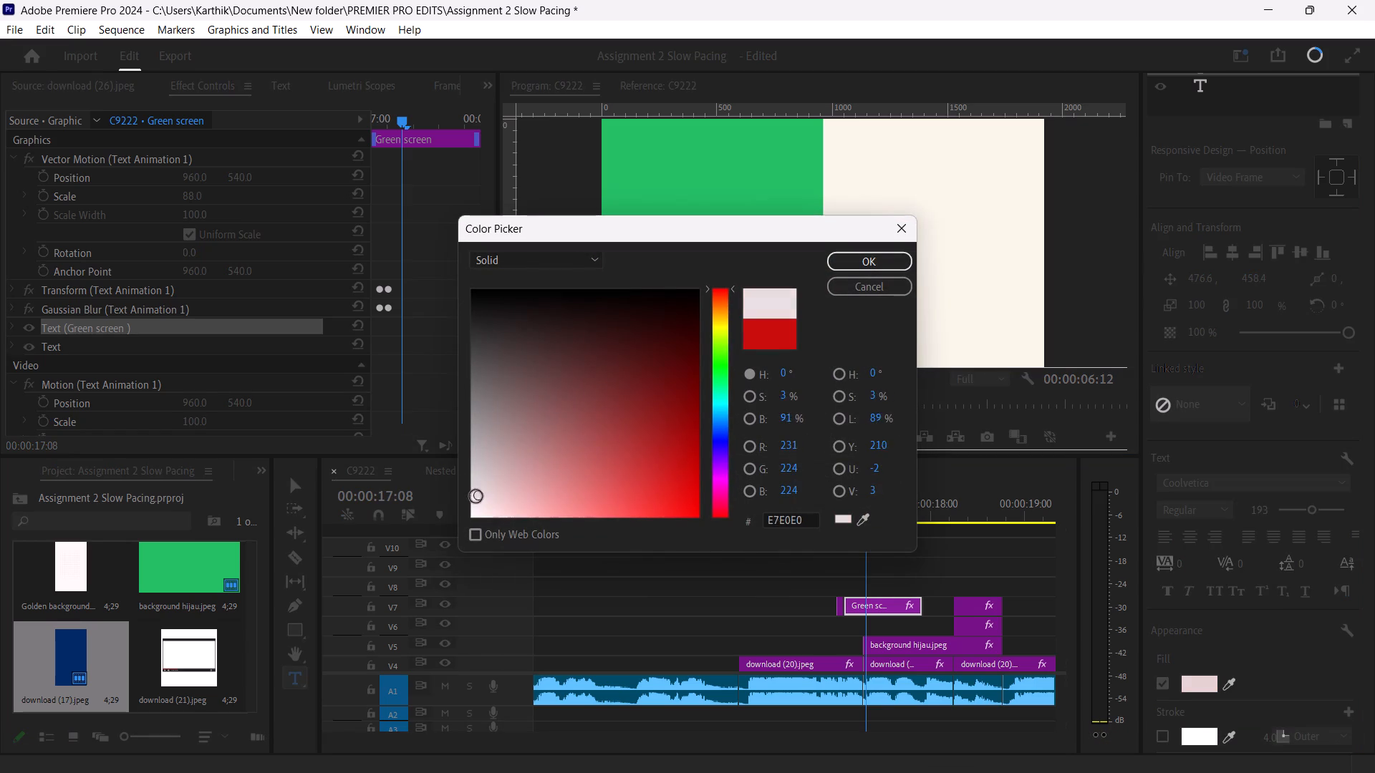
left_click_drag(476, 497, 474, 488)
left_click(852, 275)
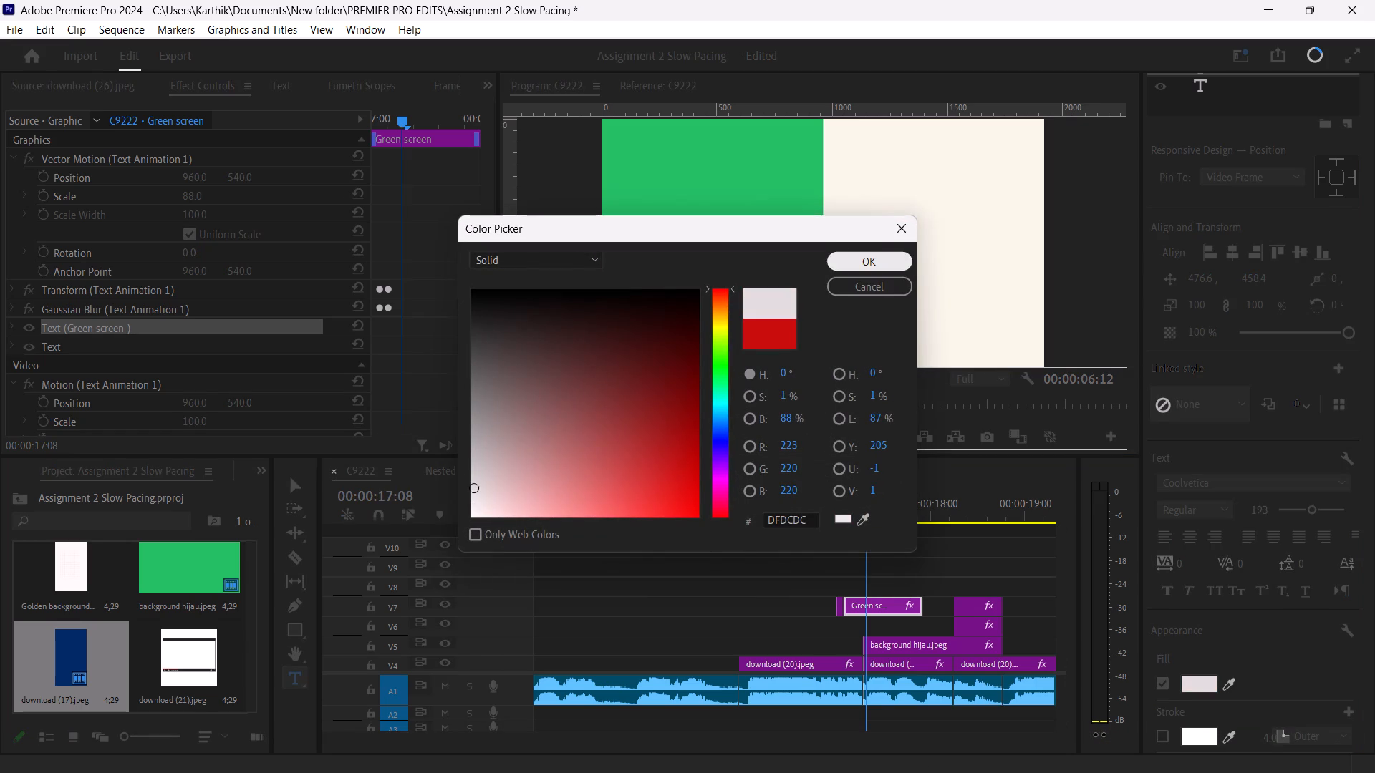
left_click(872, 263)
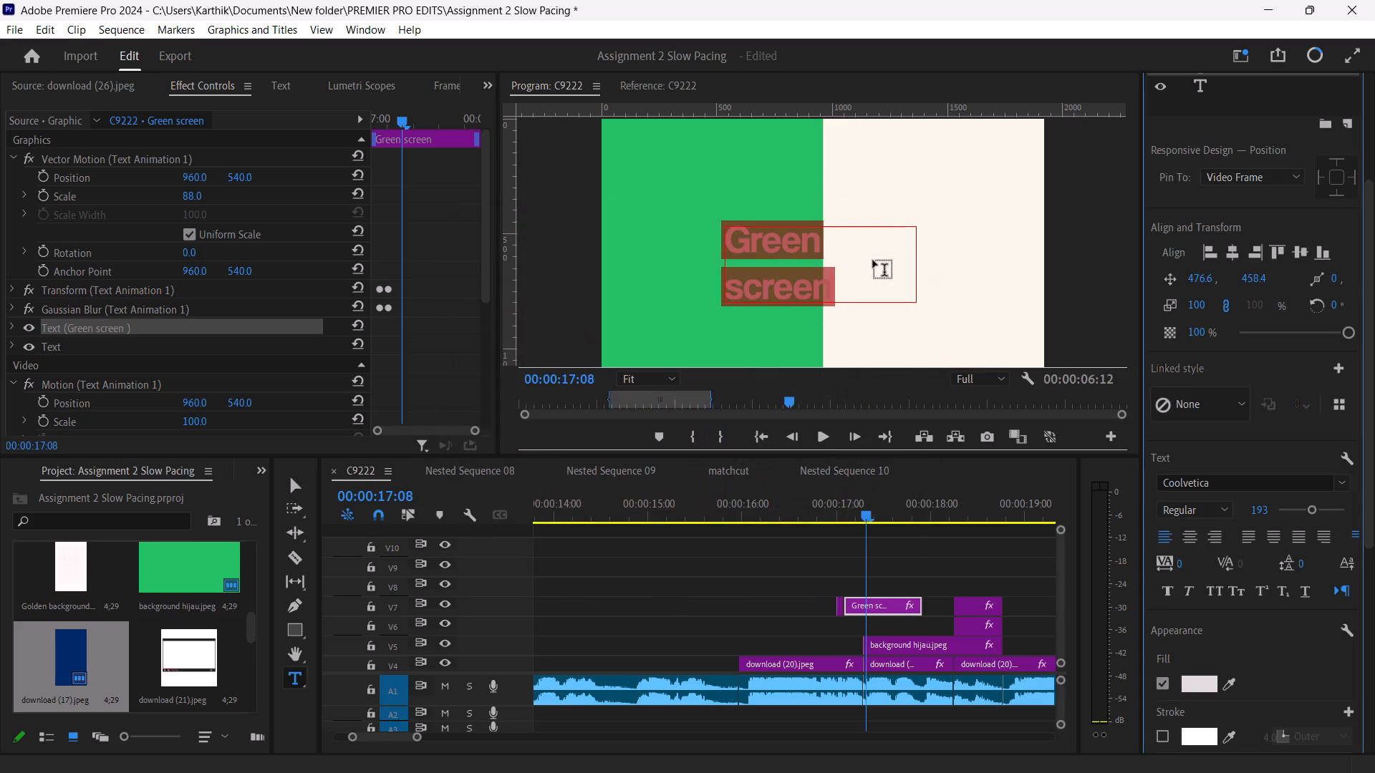
left_click(912, 326)
left_click(788, 269)
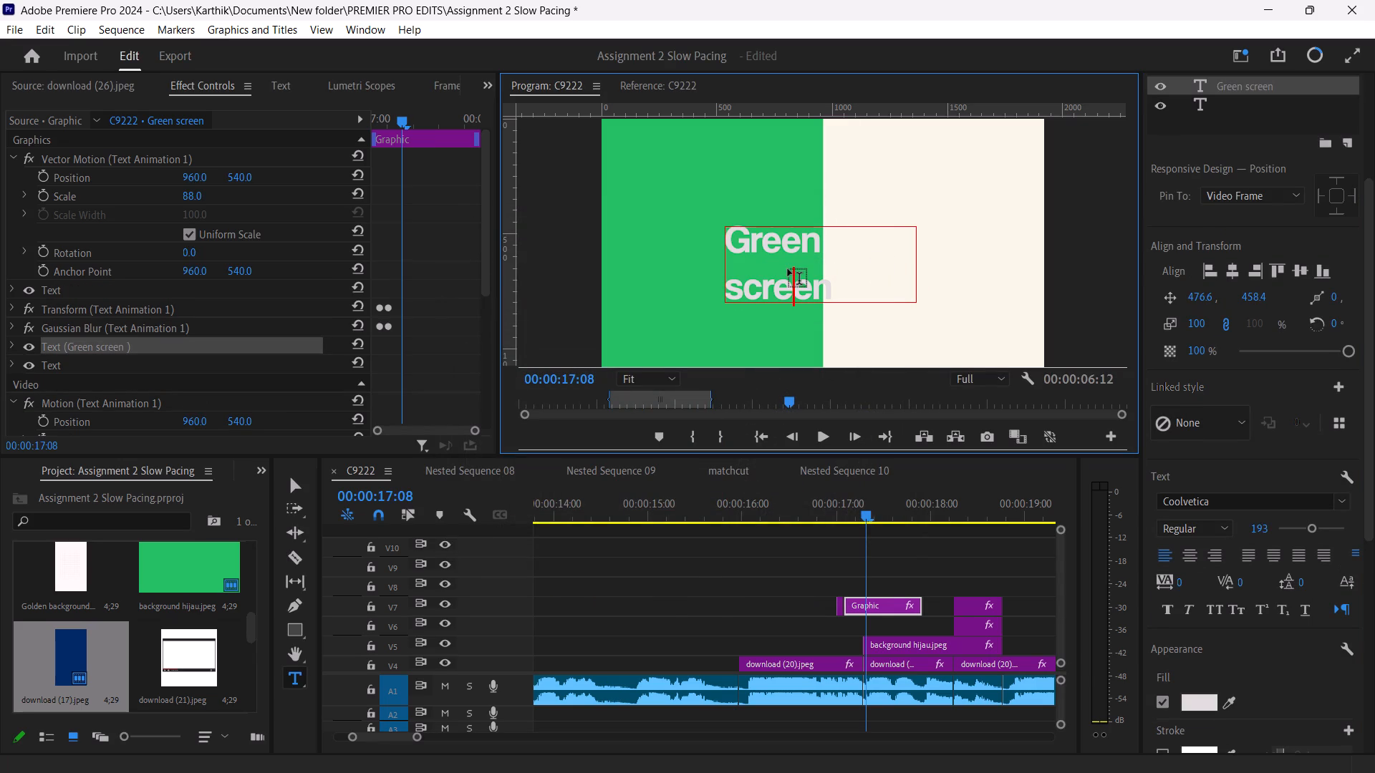
left_click(854, 279)
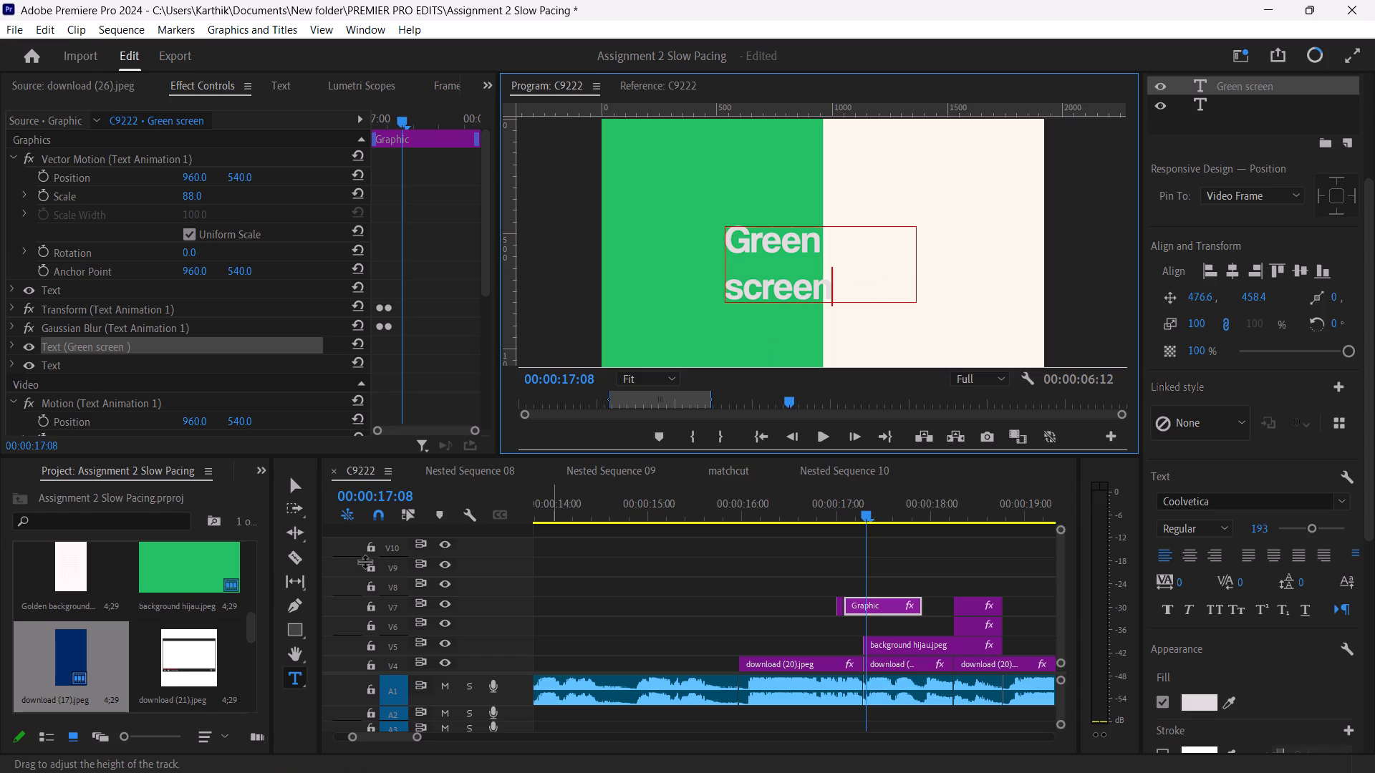
Resize the Green screen text box so it fits closely around both lines.
left_click(299, 488)
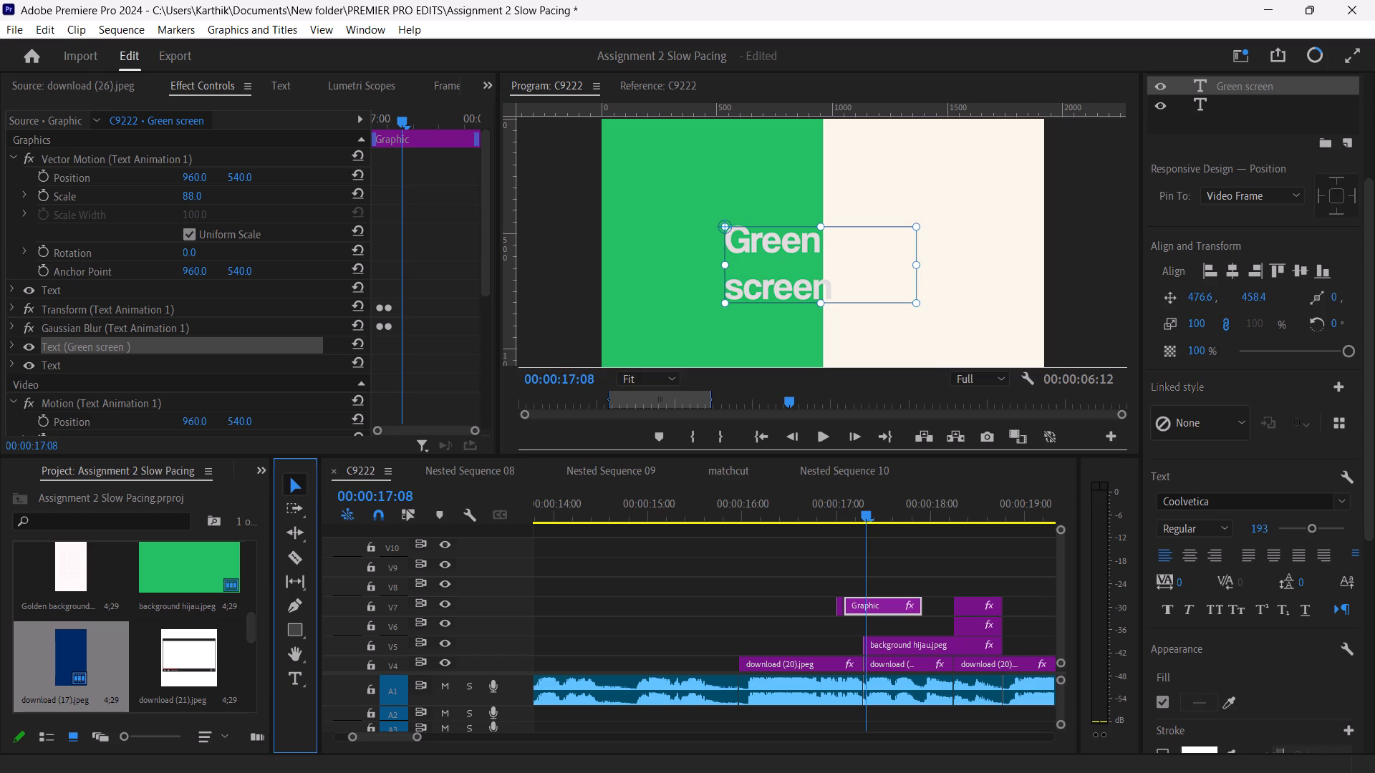
left_click_drag(916, 301, 850, 274)
left_click_drag(788, 276, 788, 292)
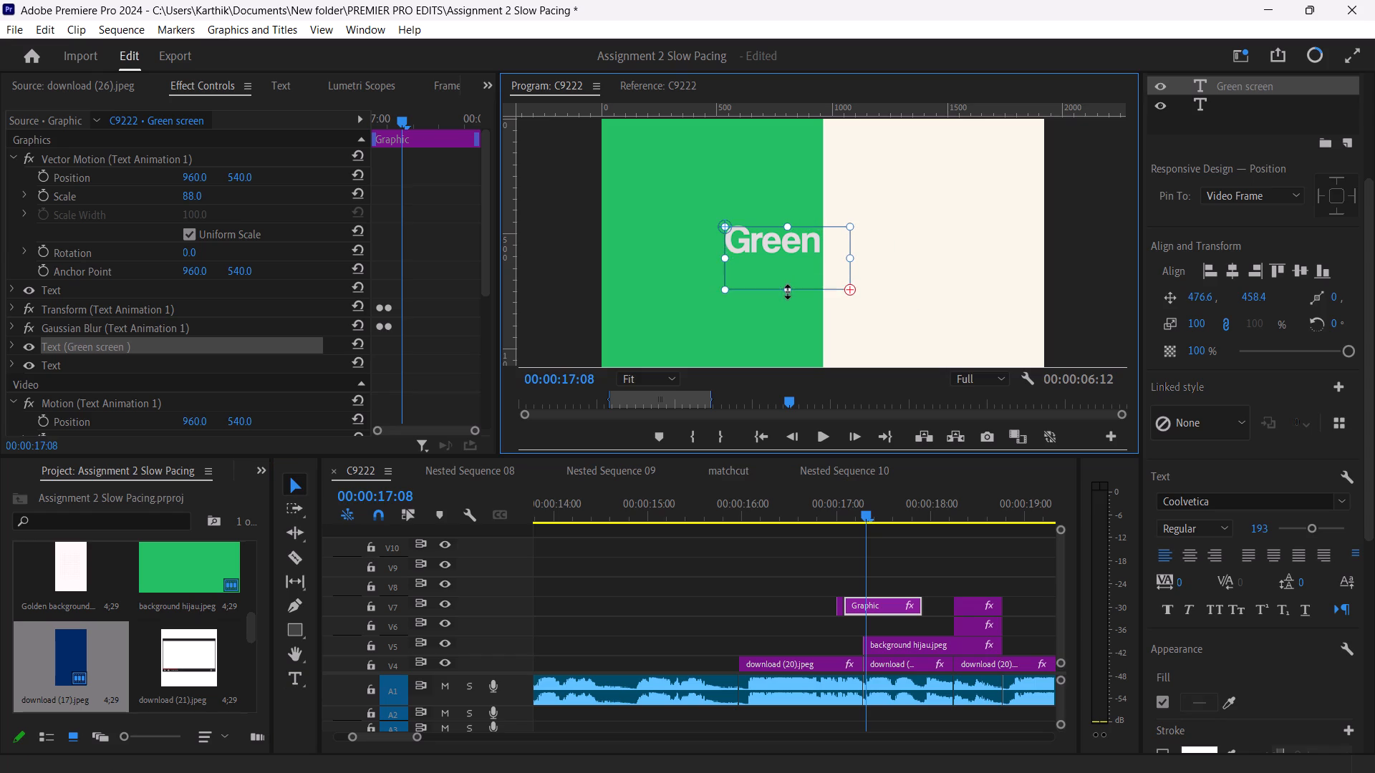
left_click_drag(788, 292, 788, 301)
Move the Green screen text onto the green panel, at about position 57.5, 343.4.
left_click_drag(803, 268, 749, 254)
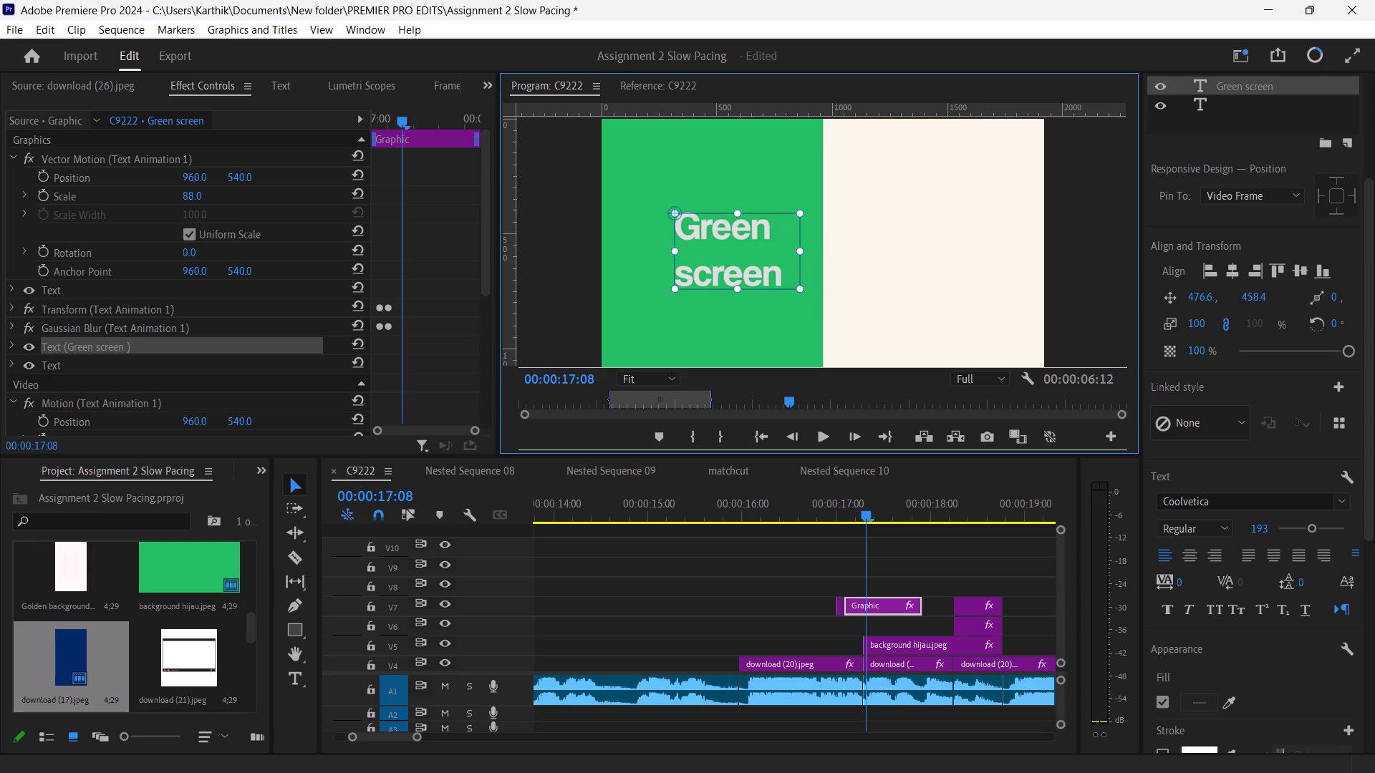
left_click_drag(749, 254, 718, 245)
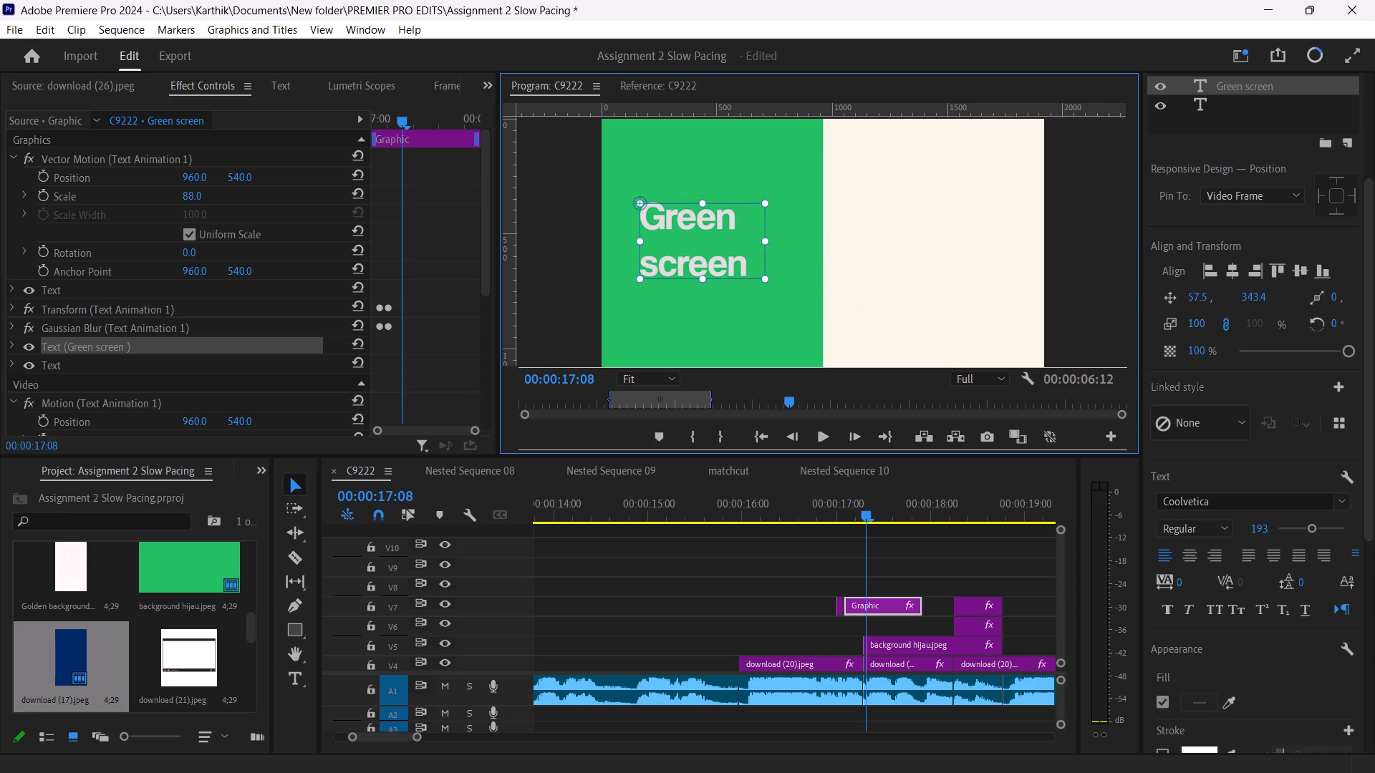
Delete the word screen from the text's second line and place the text cursor at the end of Green.
triple_click(678, 254)
left_click(678, 254)
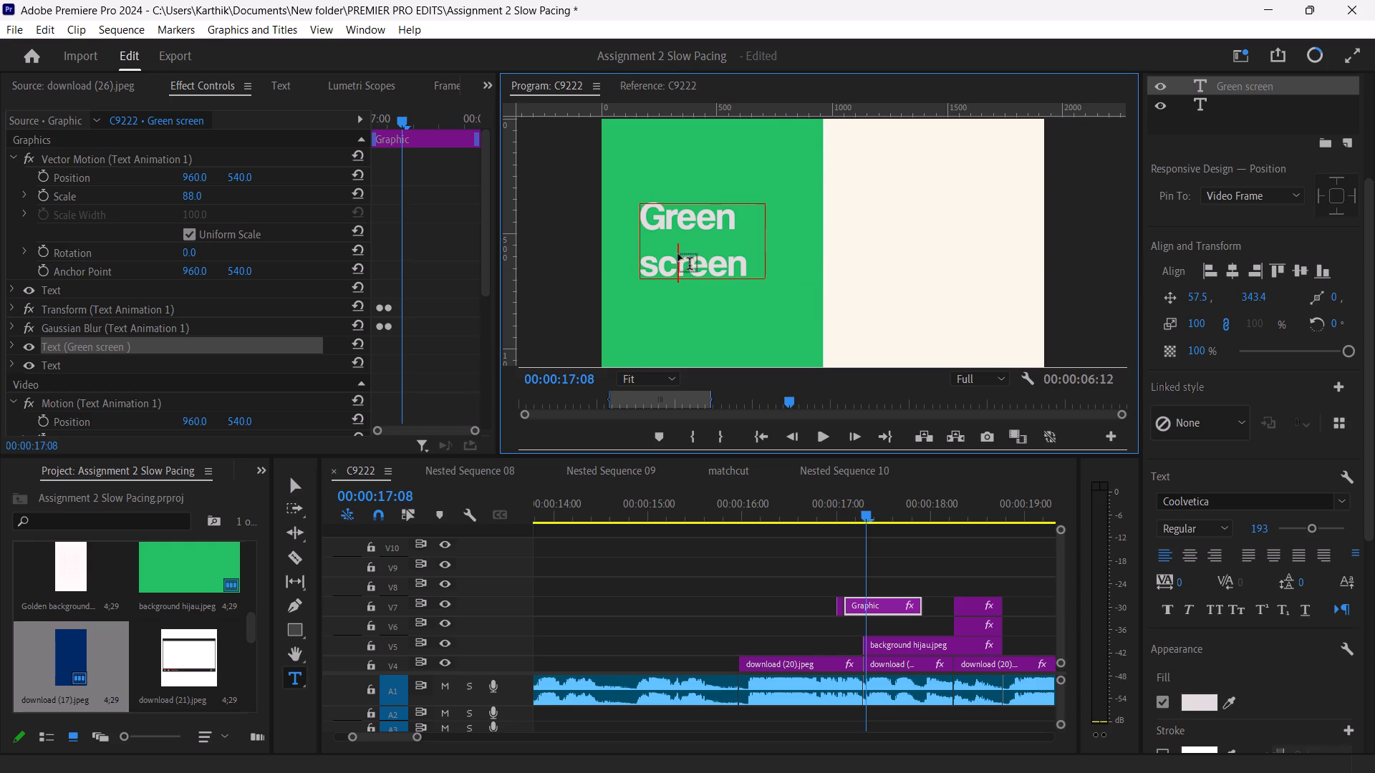
double_click(645, 259)
key("BackSpace")
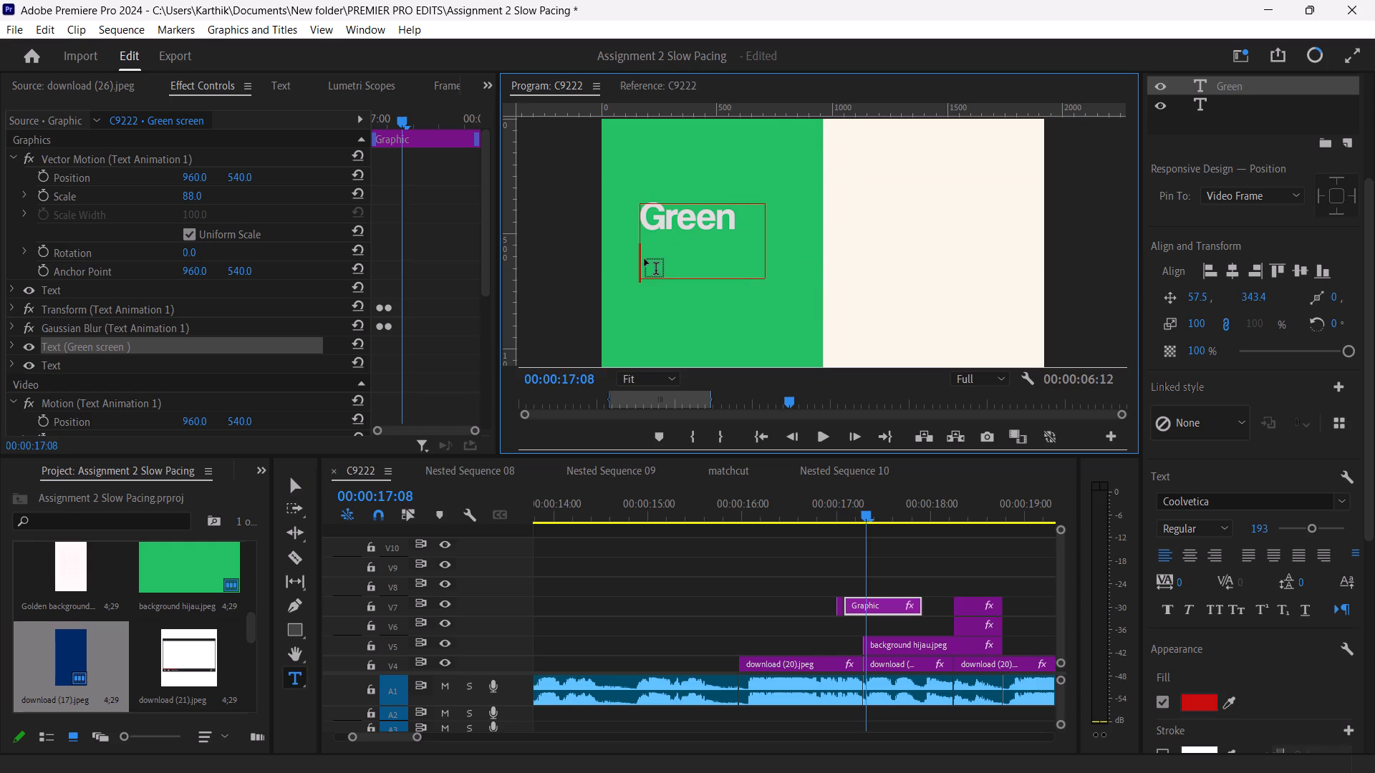
key("BackSpace")
key("Return")
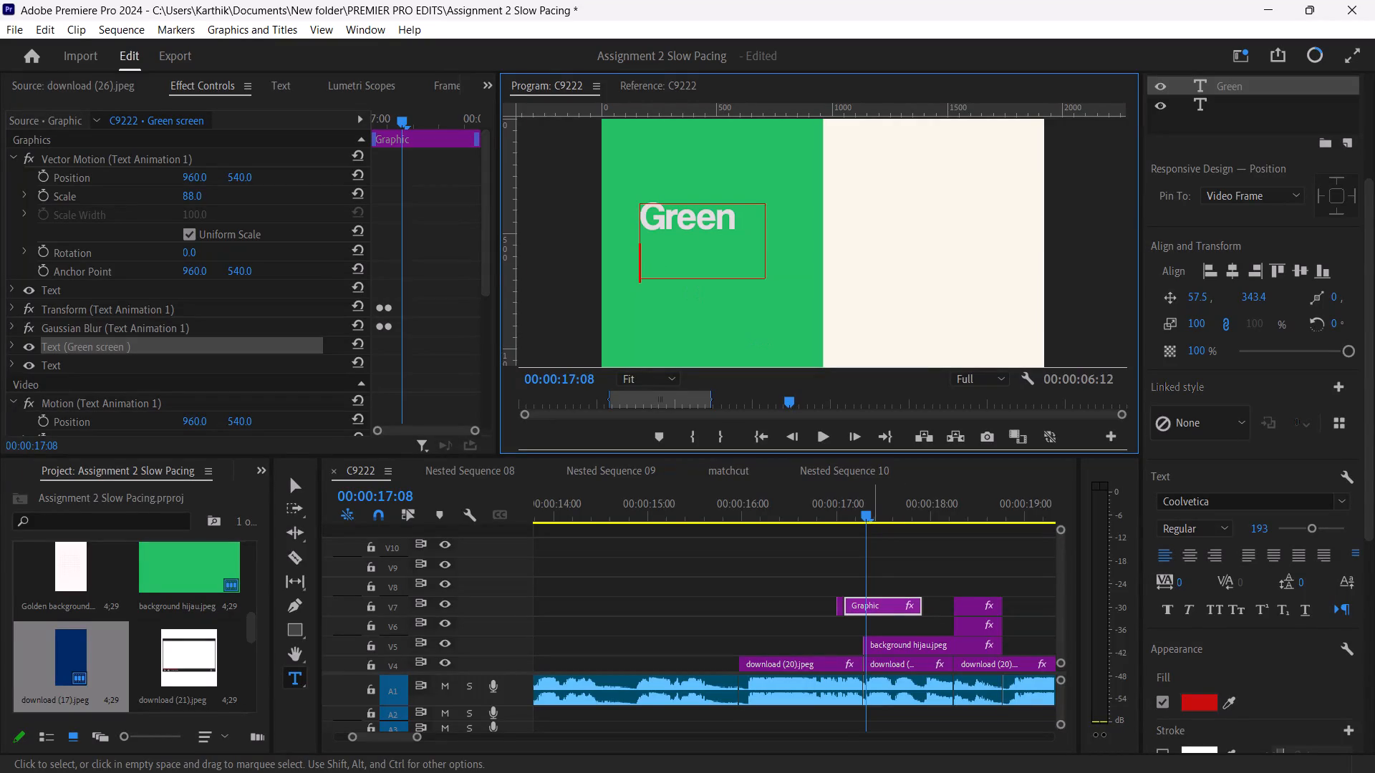
left_click(730, 226)
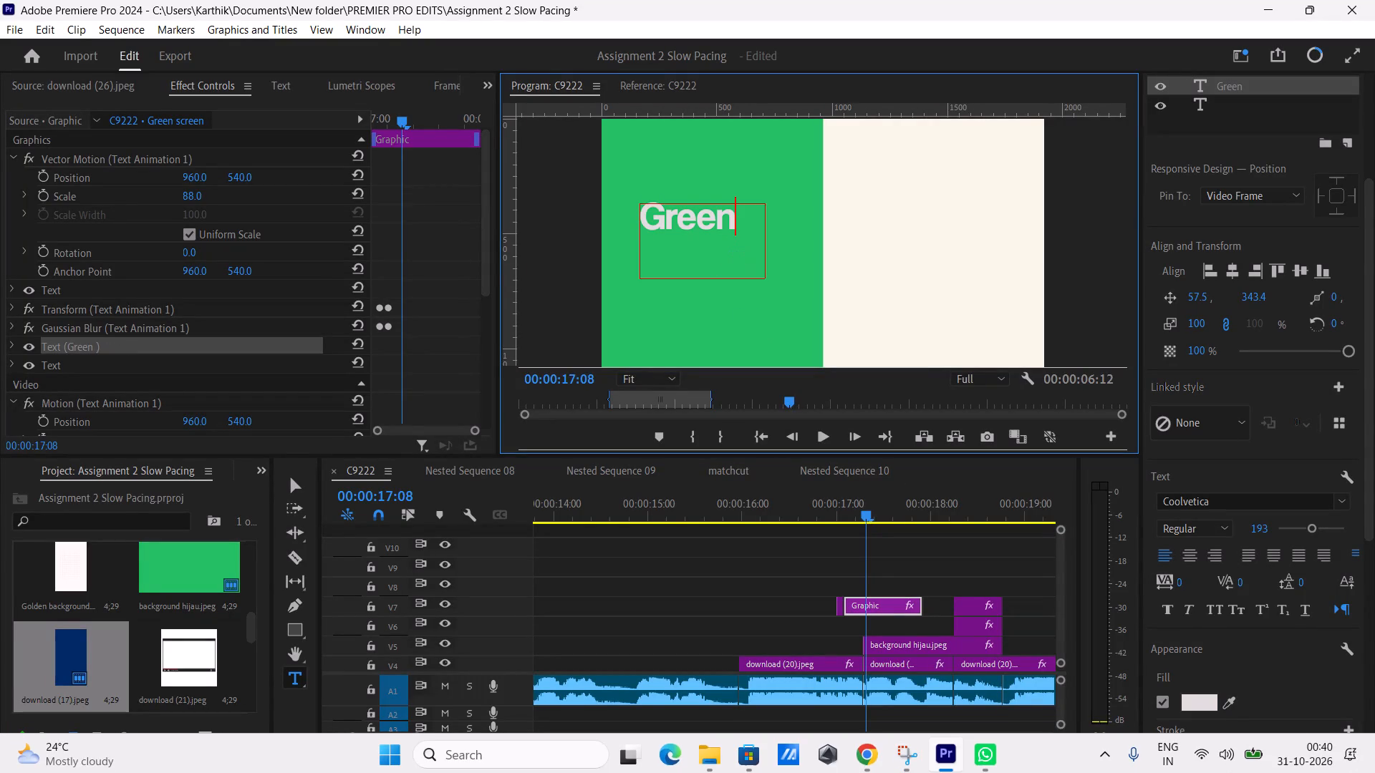
Switch to the Pinterest search page in Chrome.
left_click(852, 748)
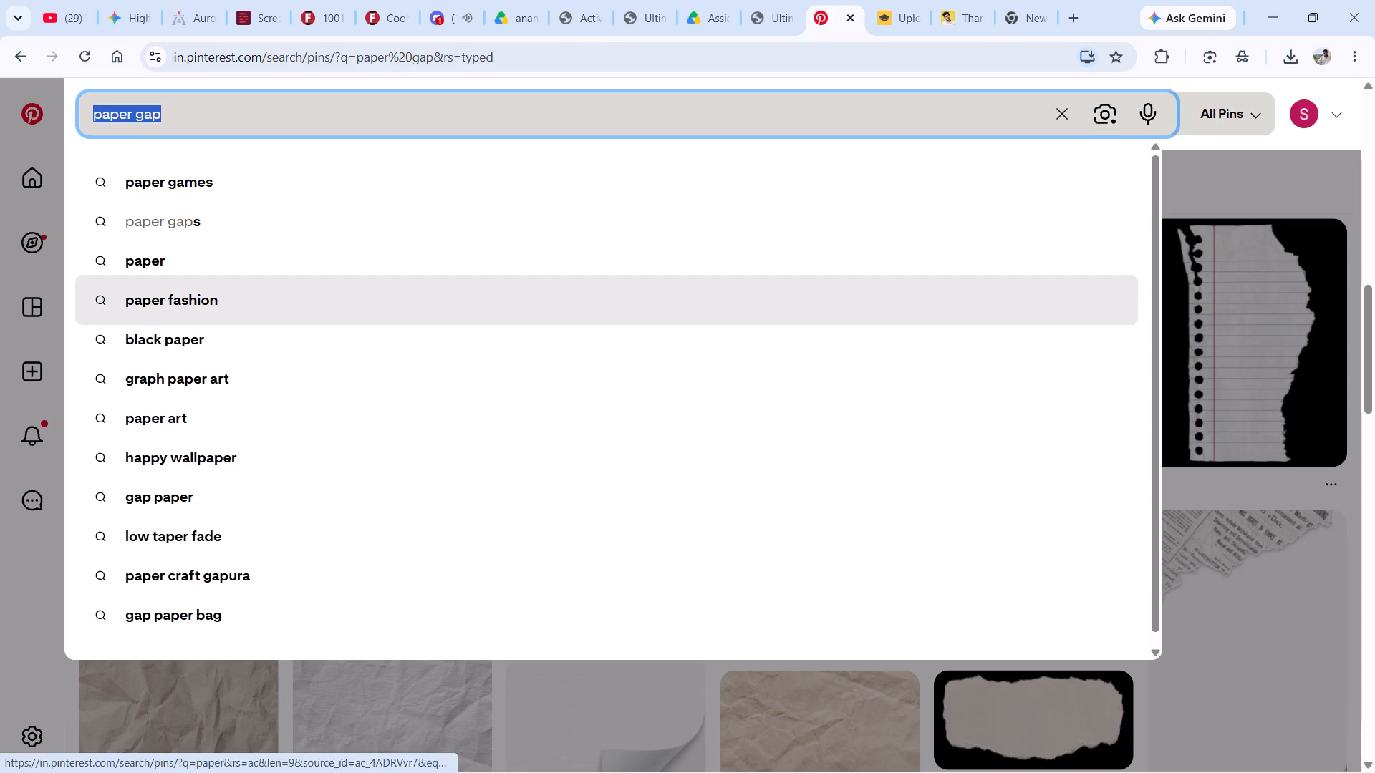
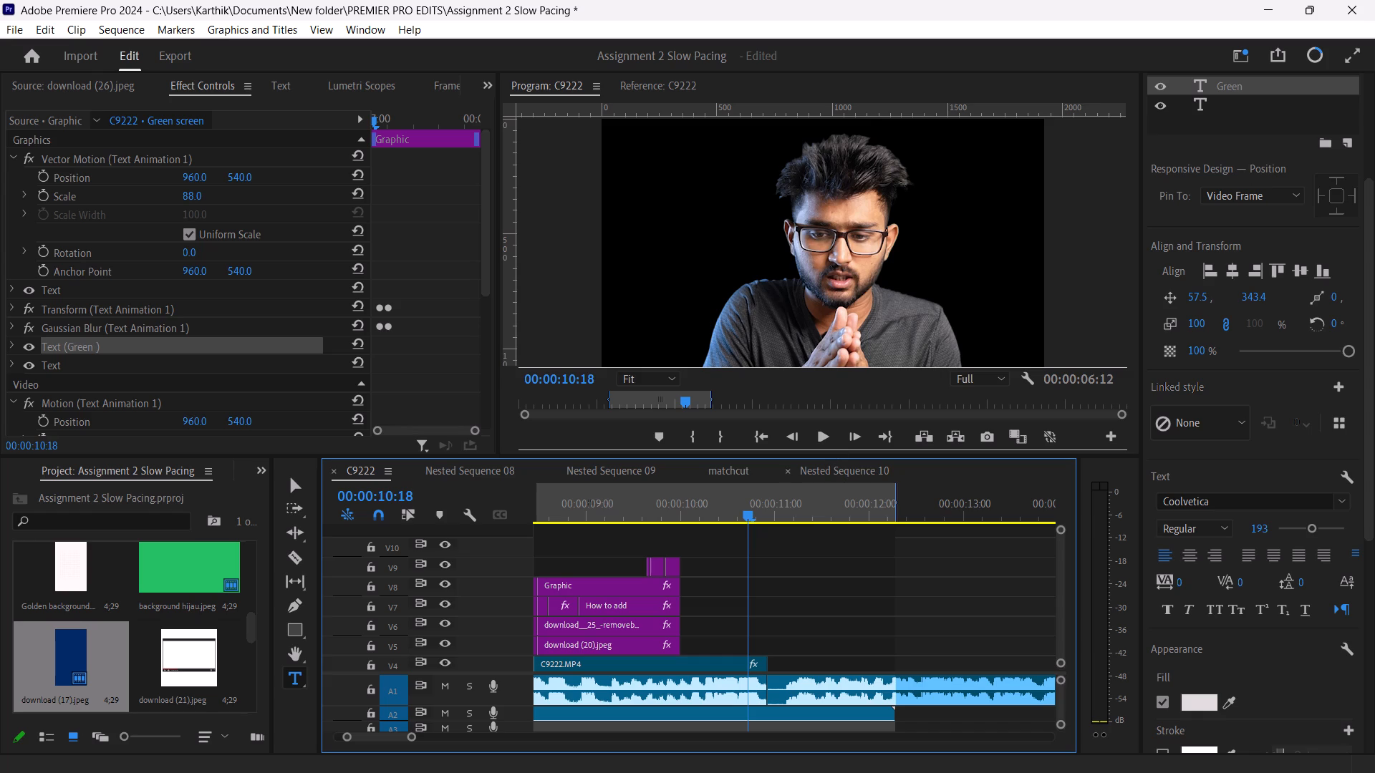
Play the C9222 scene from 00:00:07:00 in short bursts, stopping at 00:00:09:07 just after the words How to add.
left_click_drag(750, 512, 514, 510)
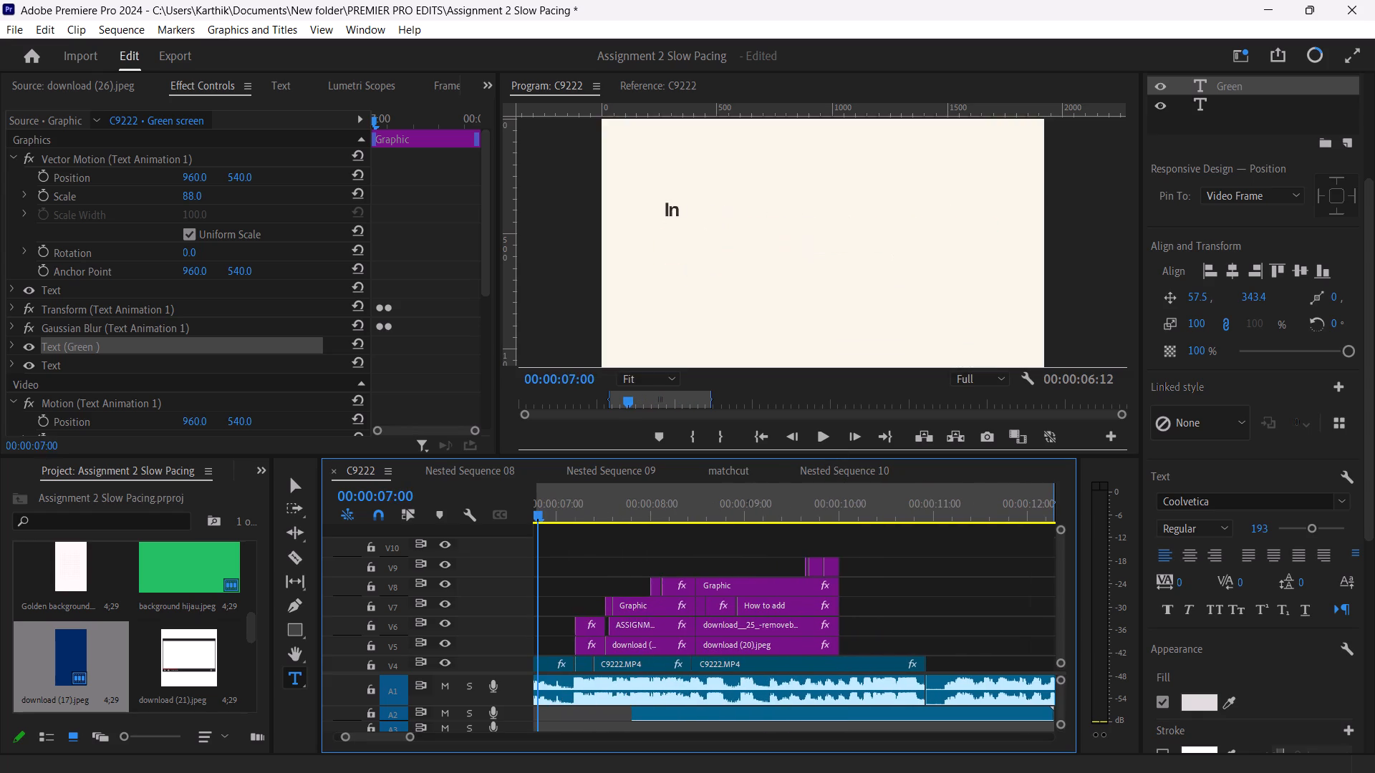
key("space")
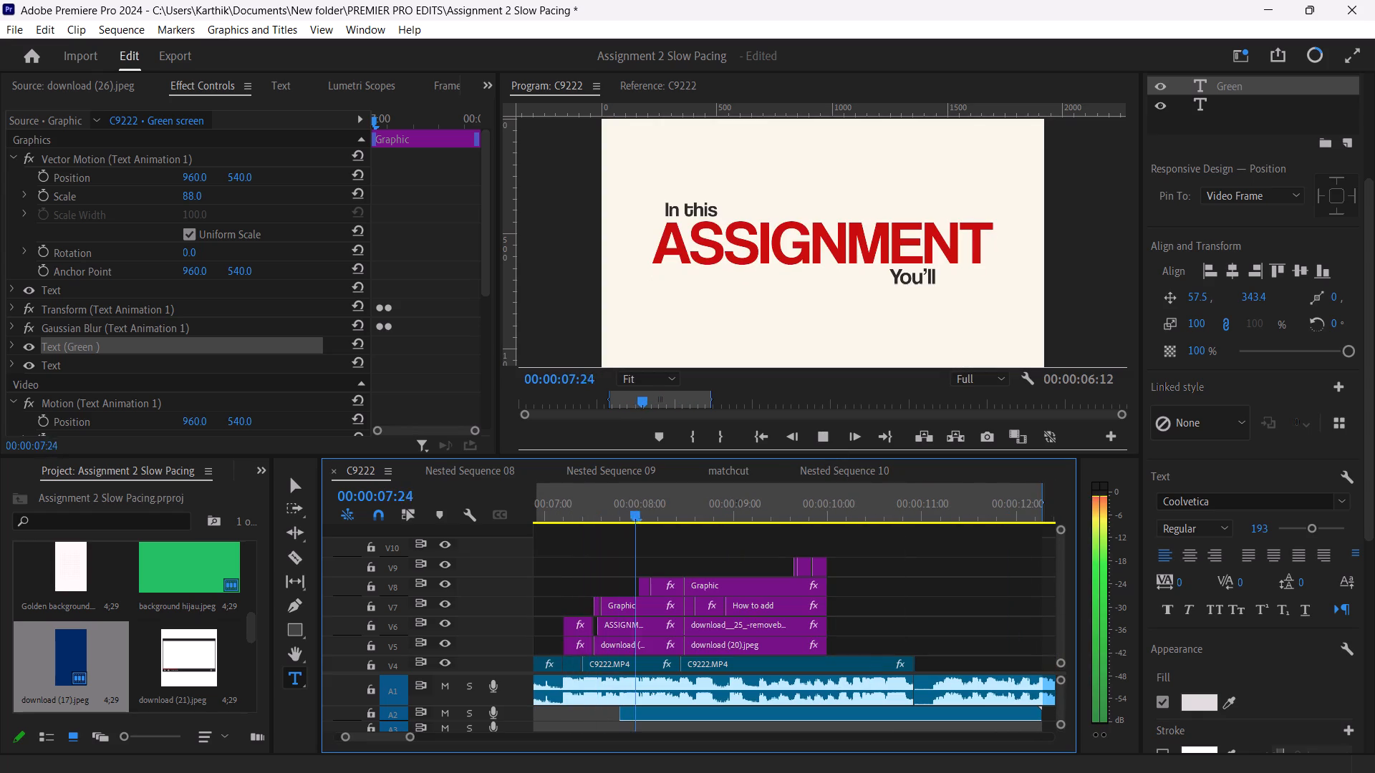
key("space")
key("space")
key("space")
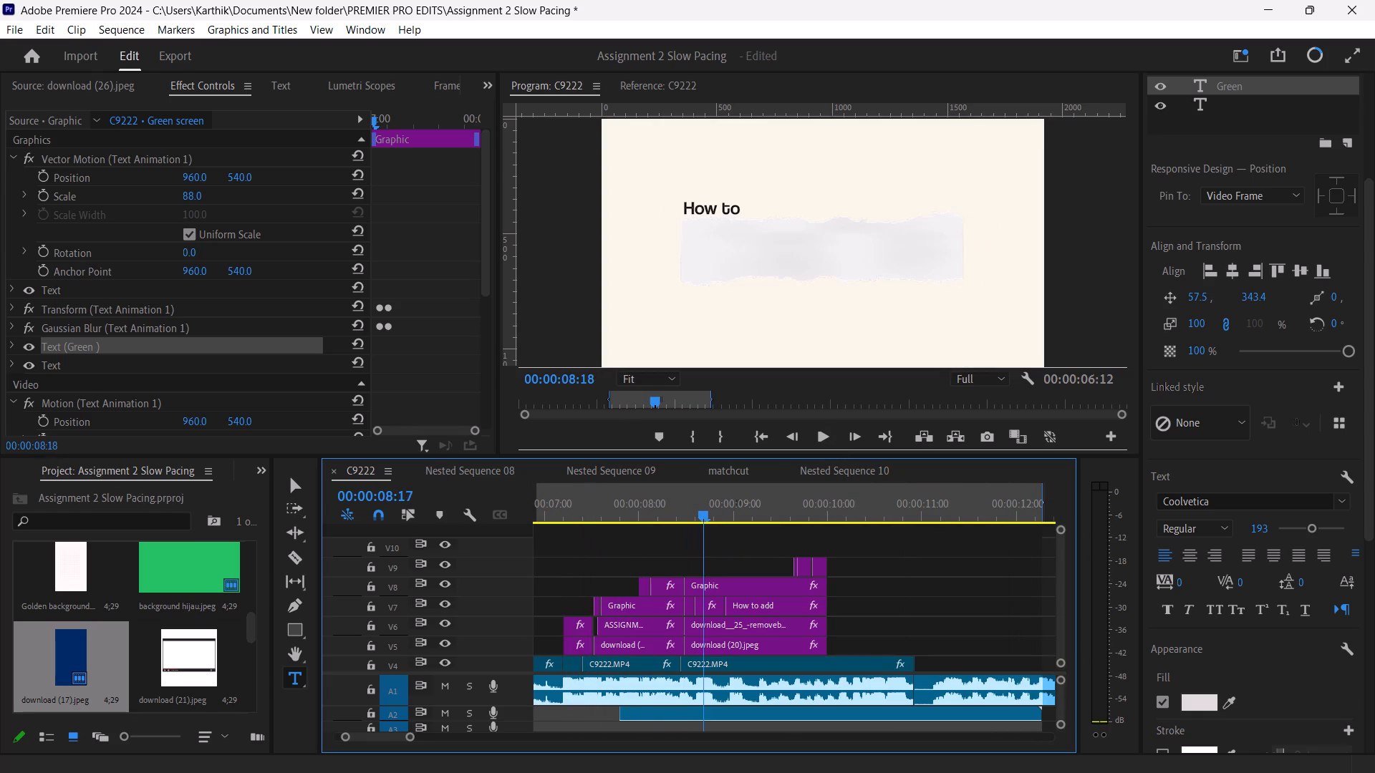
key("space")
key("space")
key("space")
key("space")
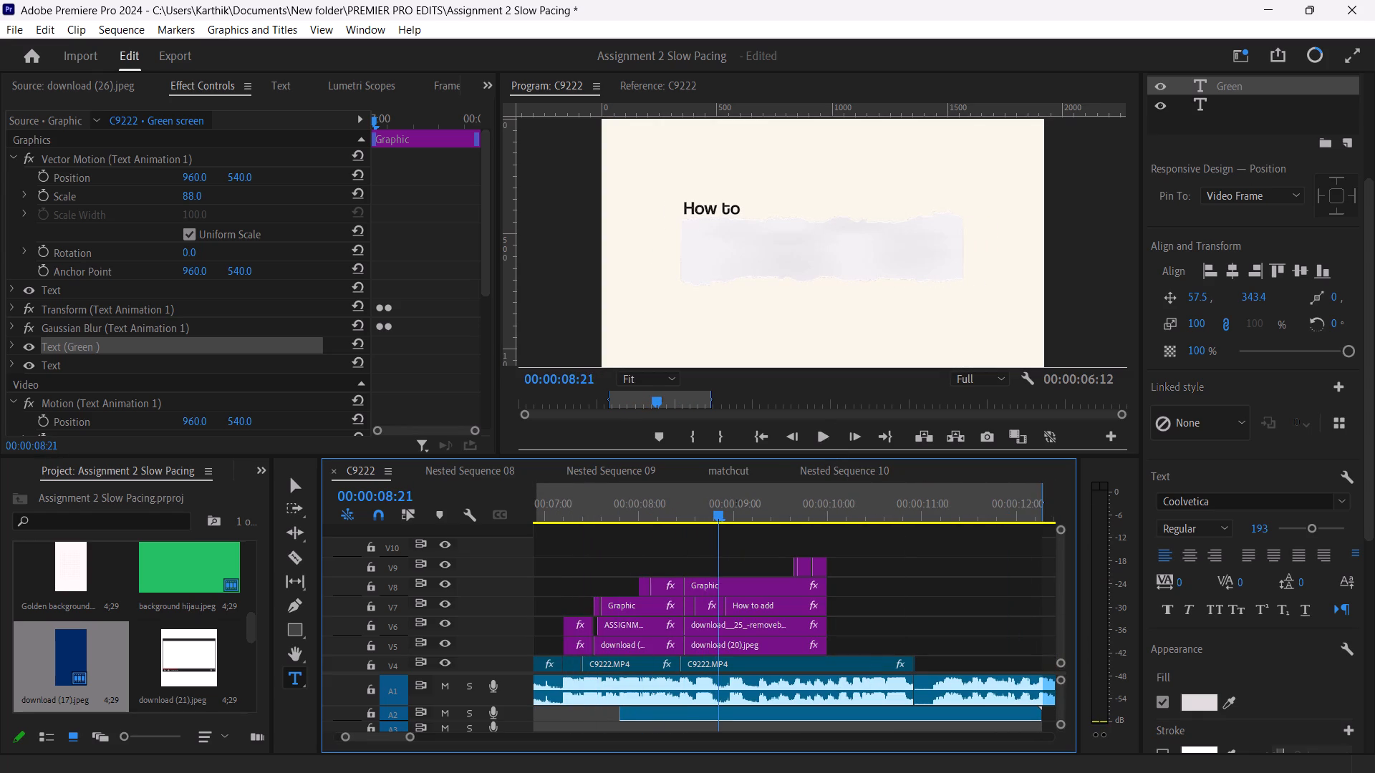
key("space")
key("space")
key("space")
key("space")
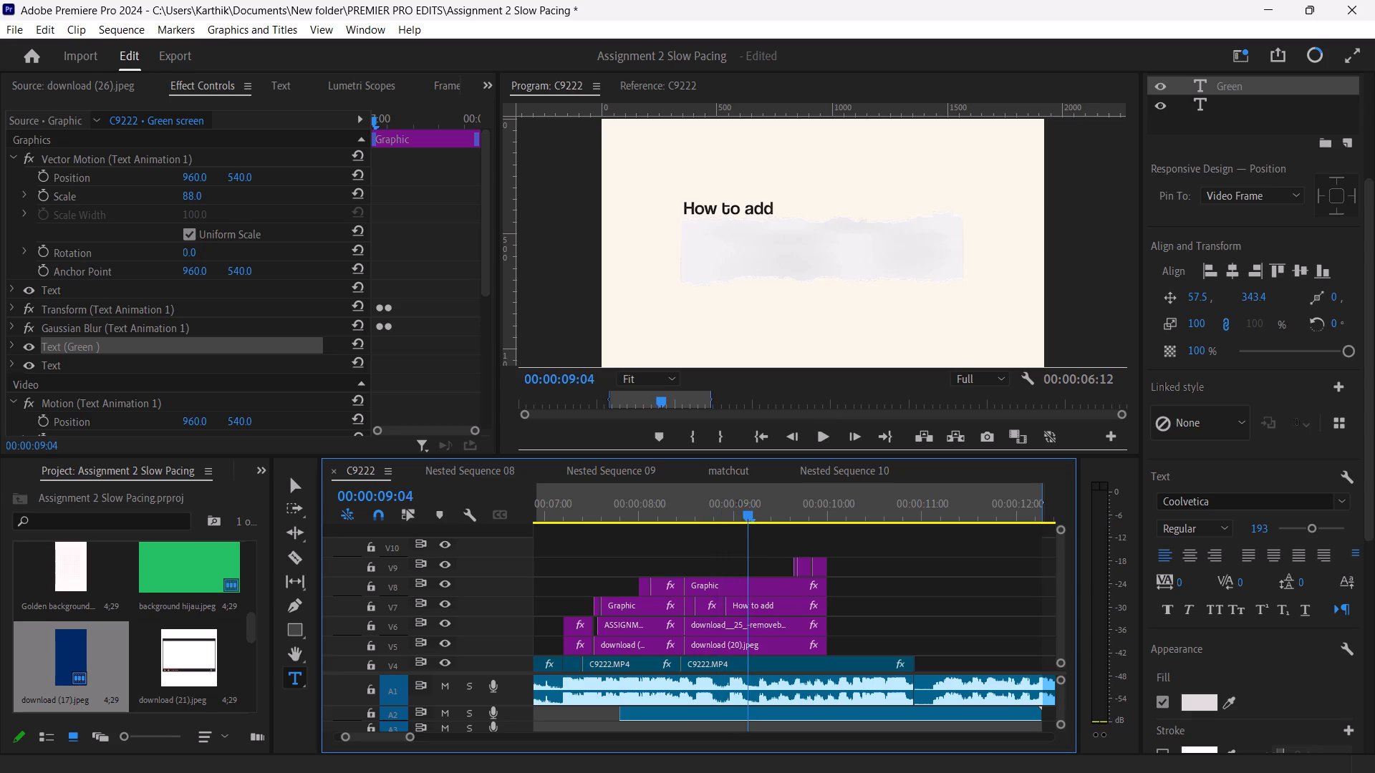
key("space")
key("space")
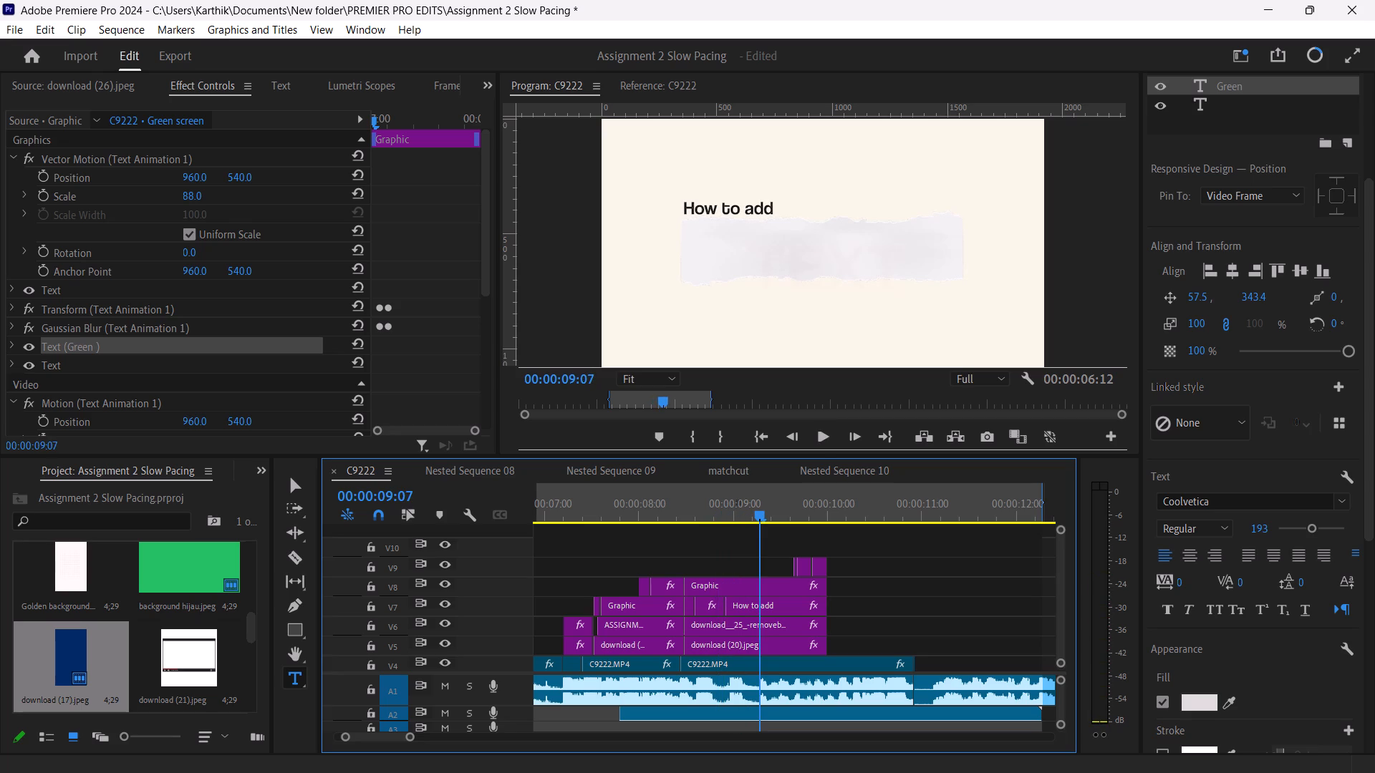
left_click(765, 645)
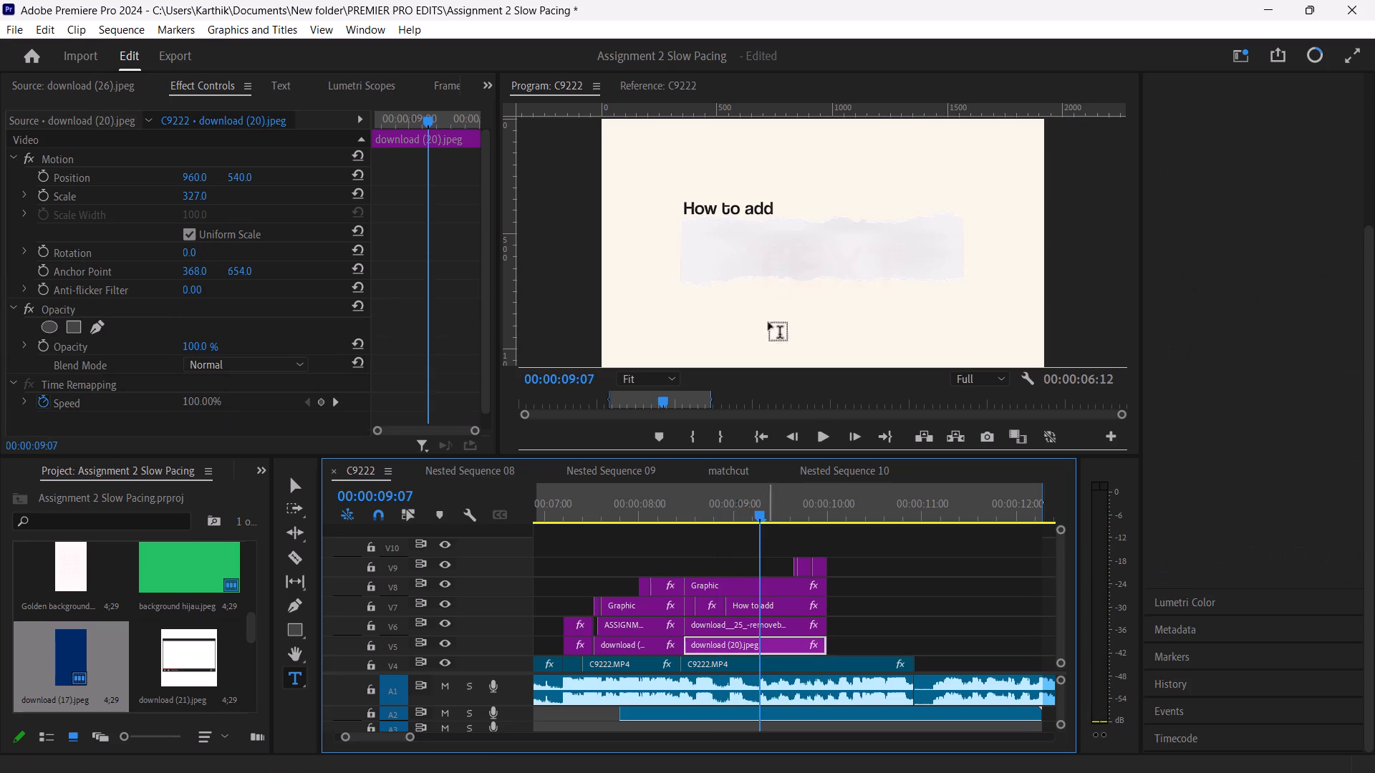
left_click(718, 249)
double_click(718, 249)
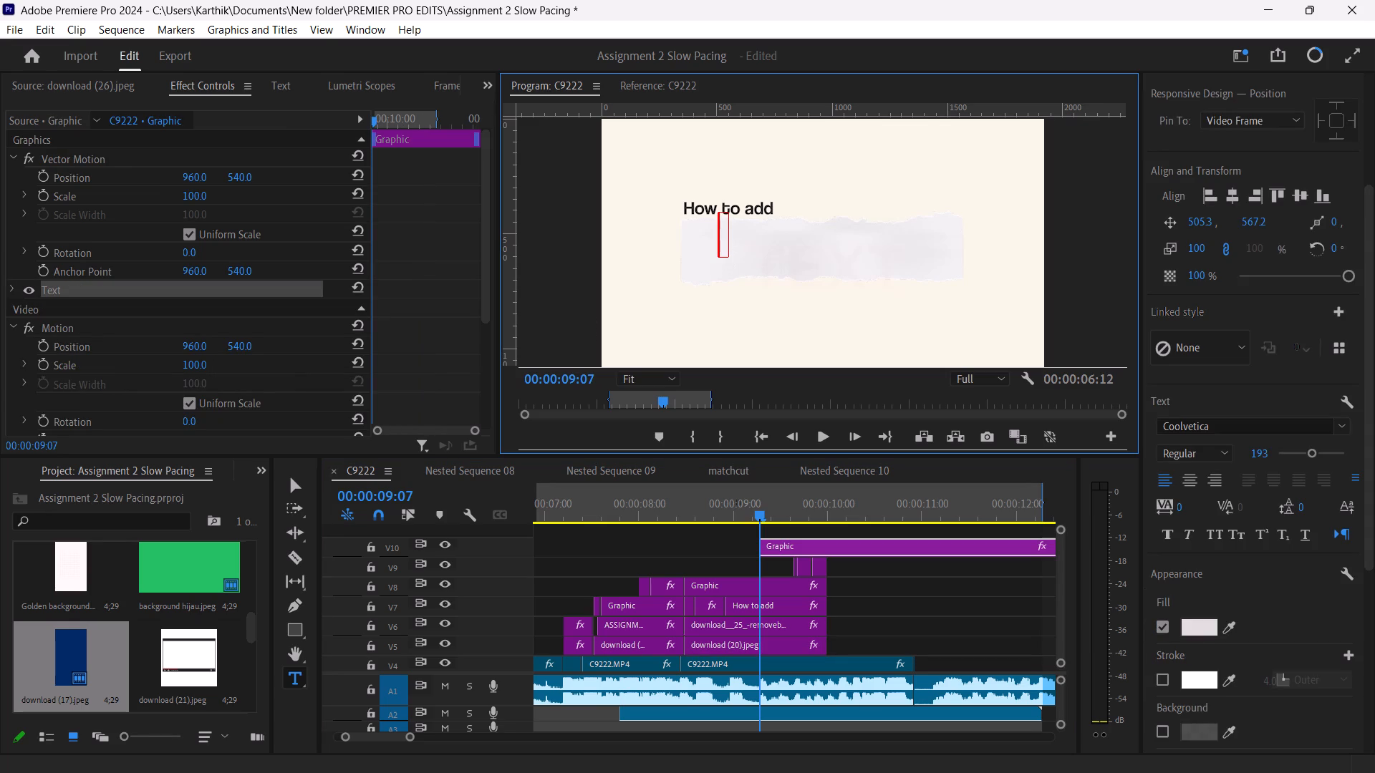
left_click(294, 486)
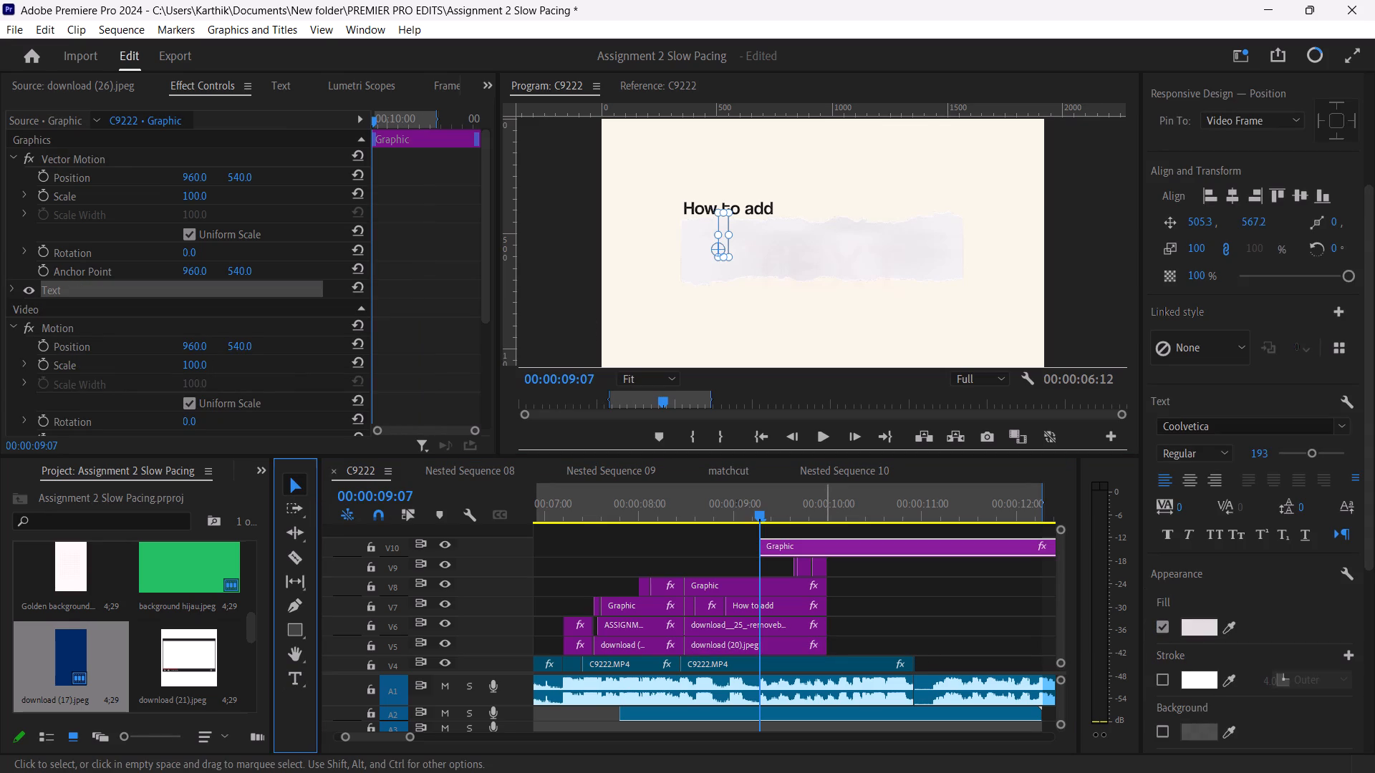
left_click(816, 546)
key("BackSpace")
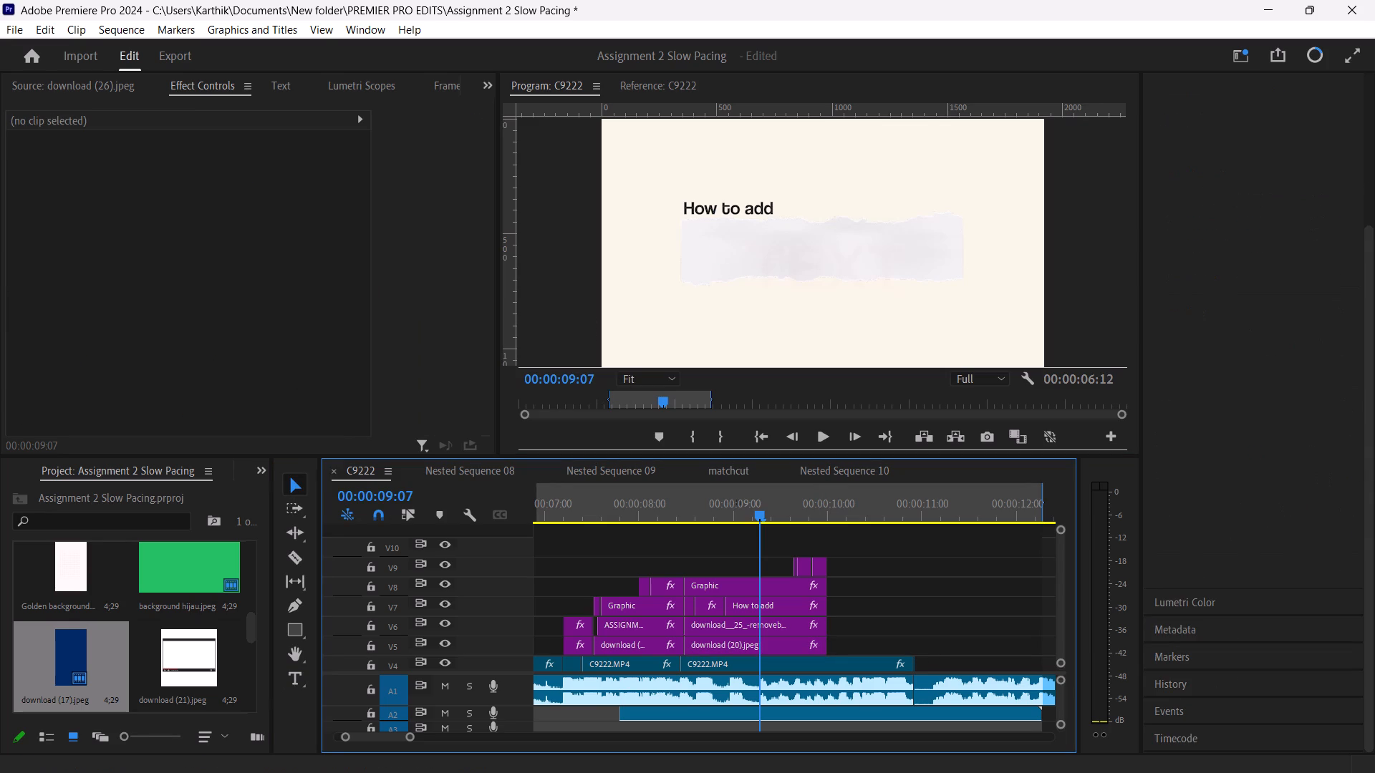
Split the torn-paper image clip on V6 at 00:00:09:07 and delete the part before the cut.
double_click(693, 279)
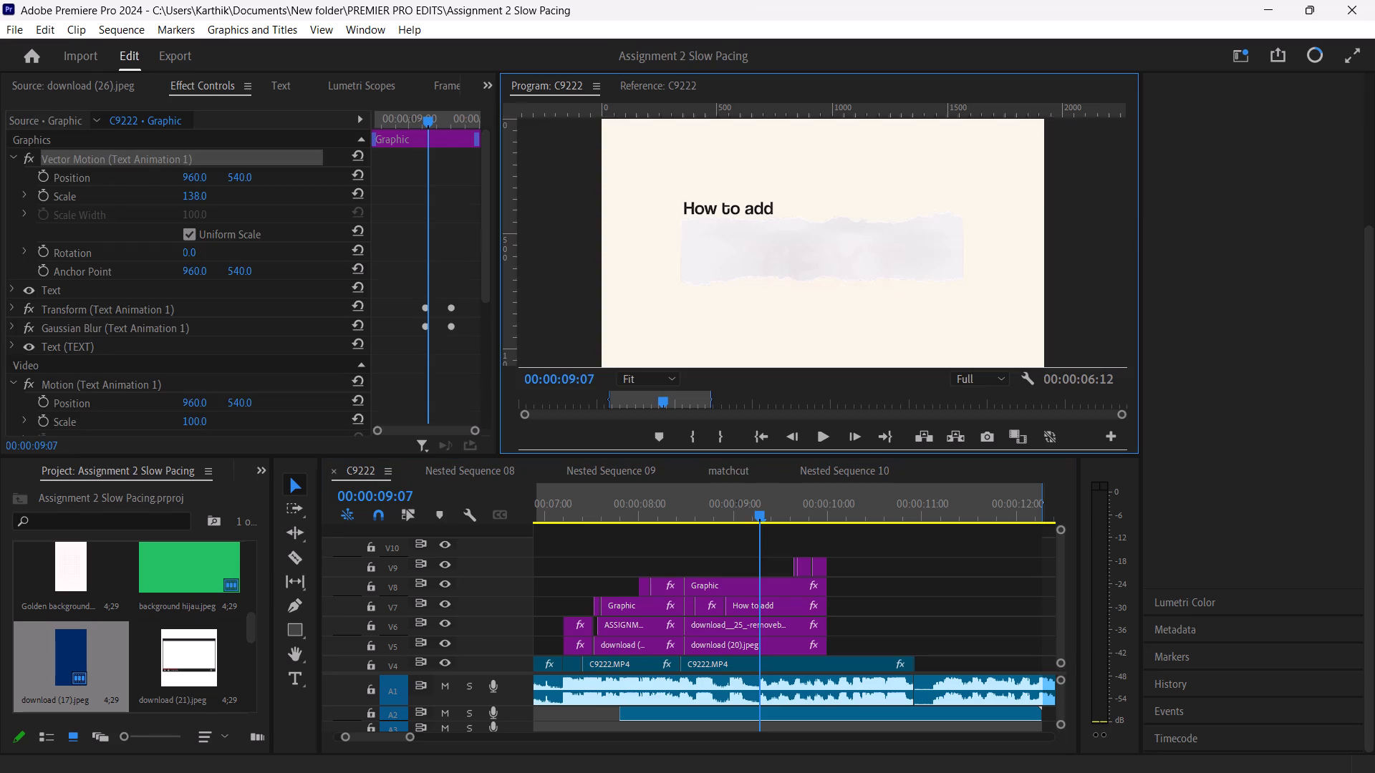
double_click(724, 262)
double_click(724, 262)
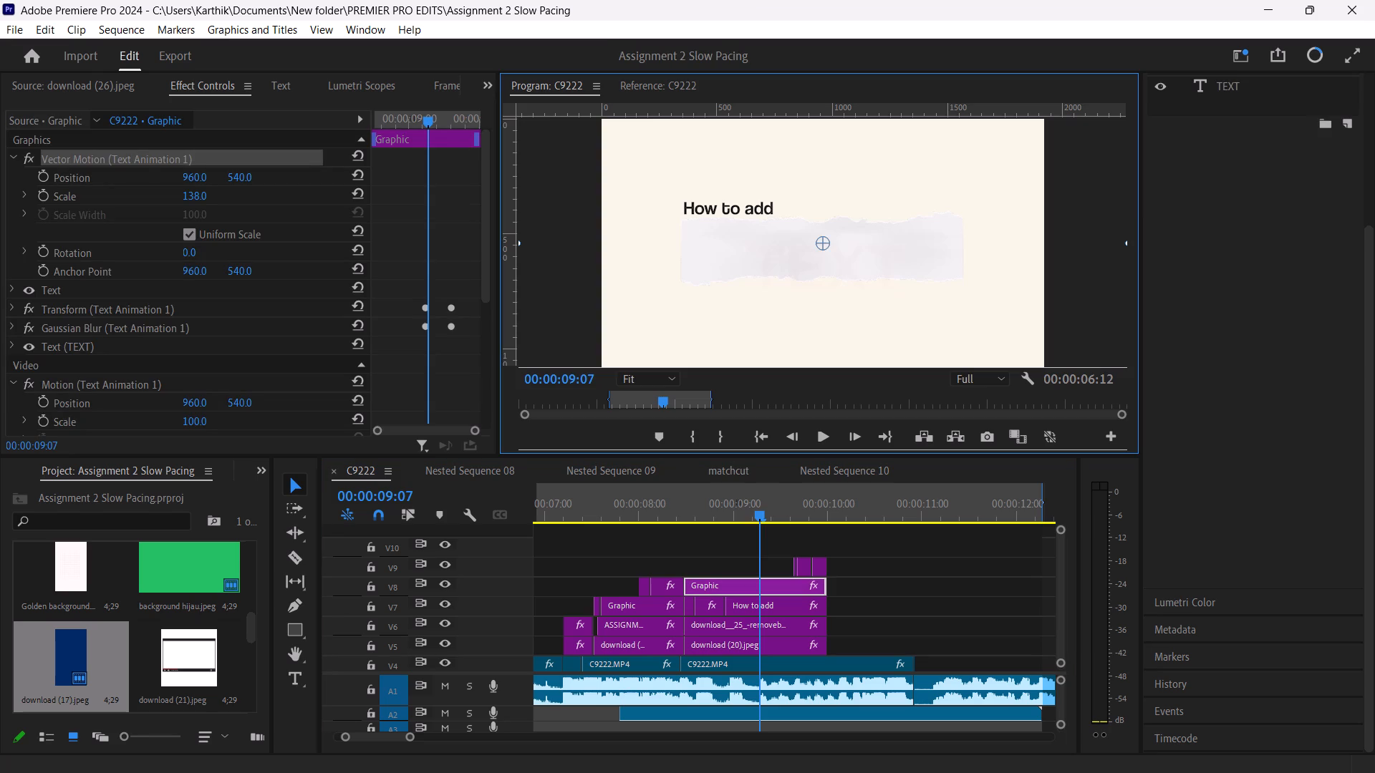
left_click(740, 644)
left_click(744, 620)
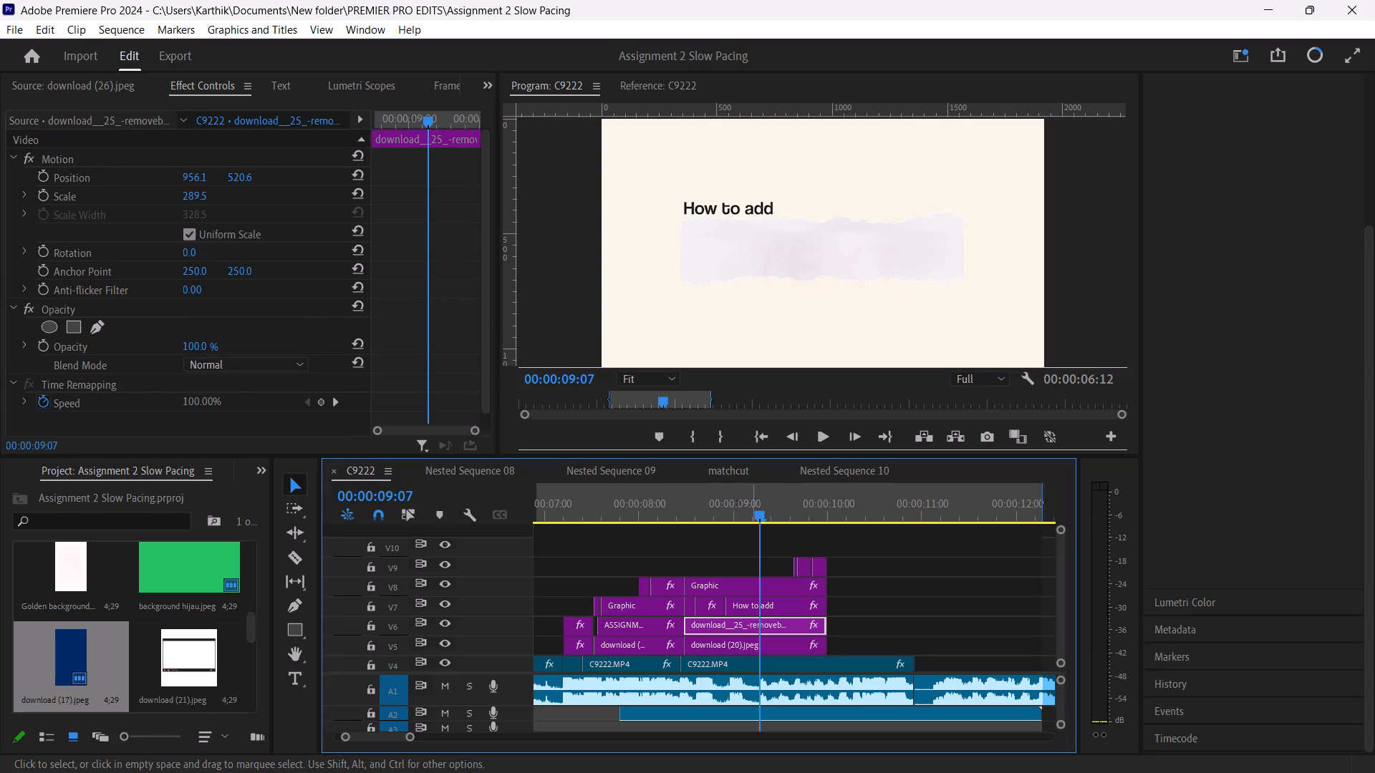
key("c")
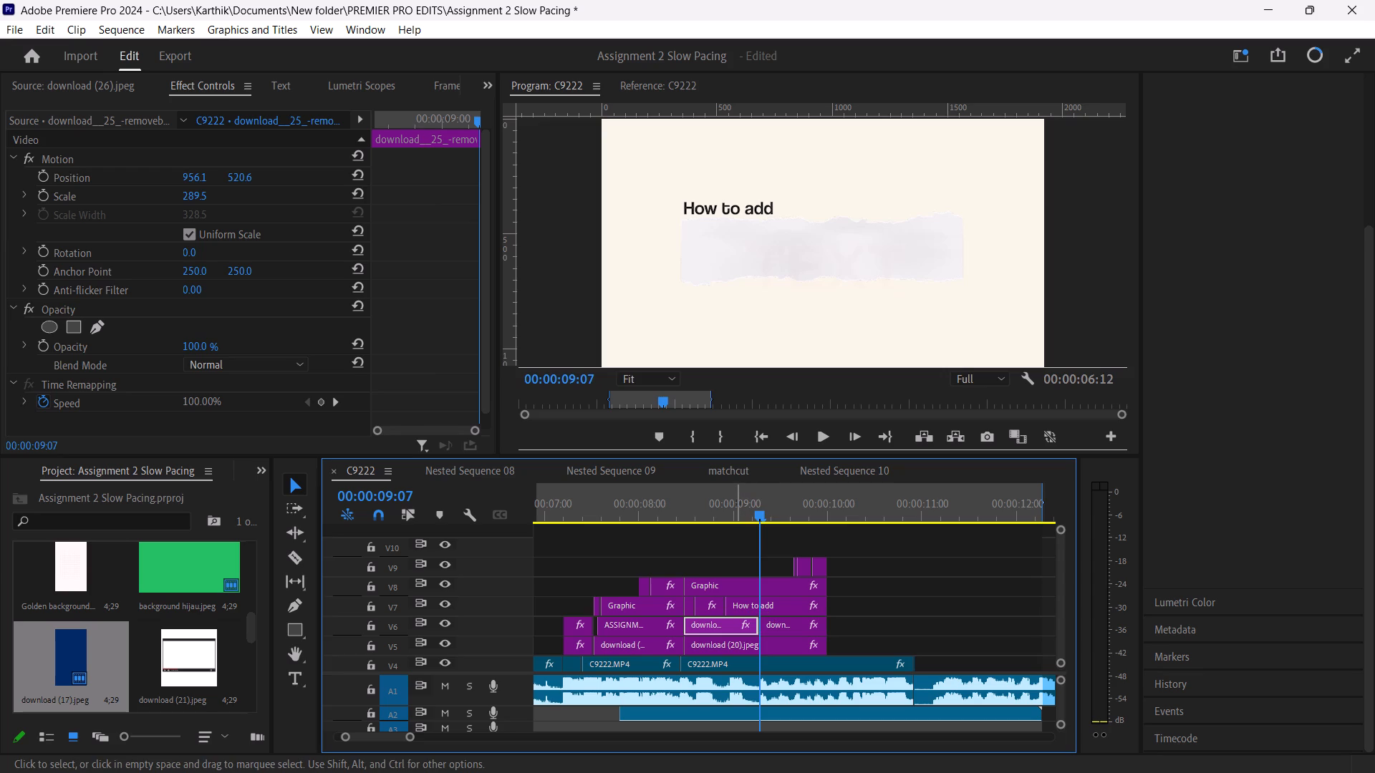
left_click(735, 629)
key("BackSpace")
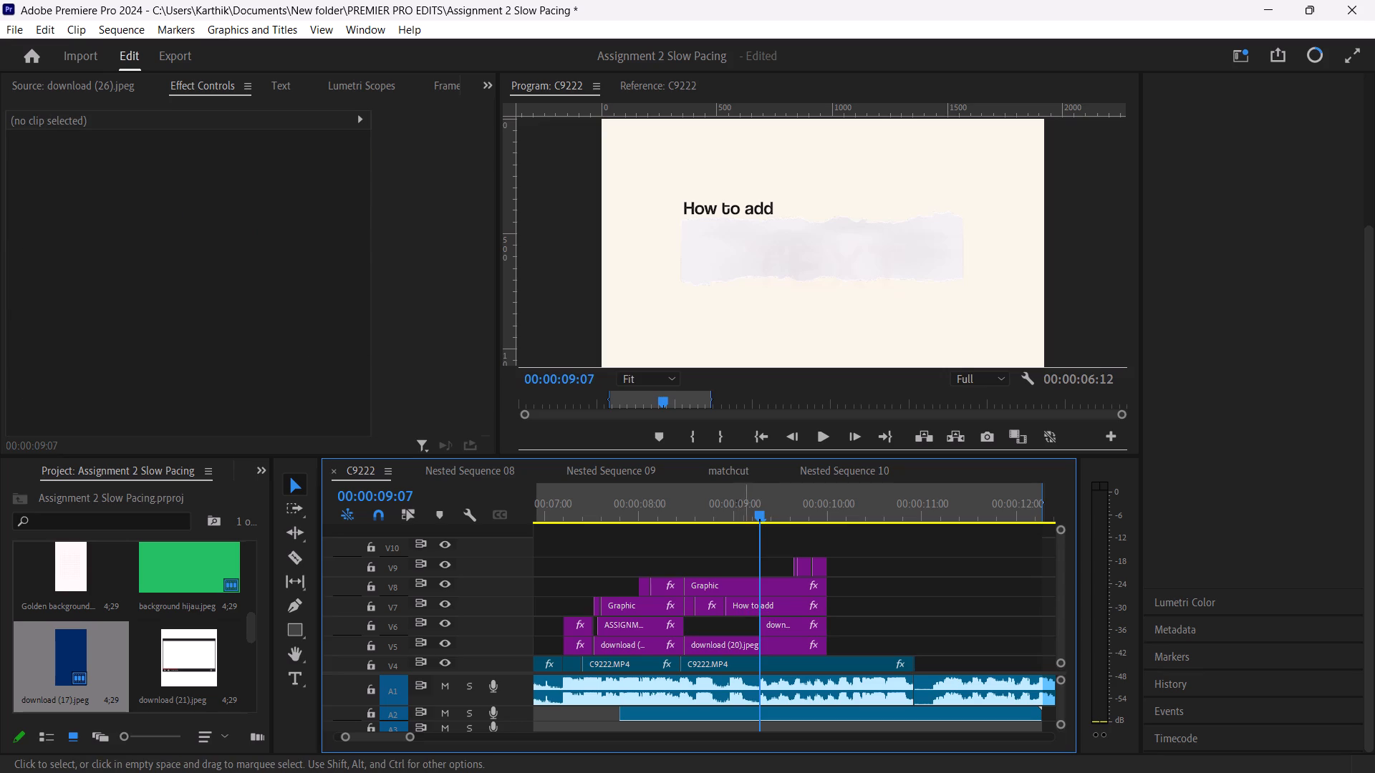
Play back the title scene from about 00:00:08:00 to review the timing of the paper strip's entrance.
left_click_drag(760, 512, 667, 517)
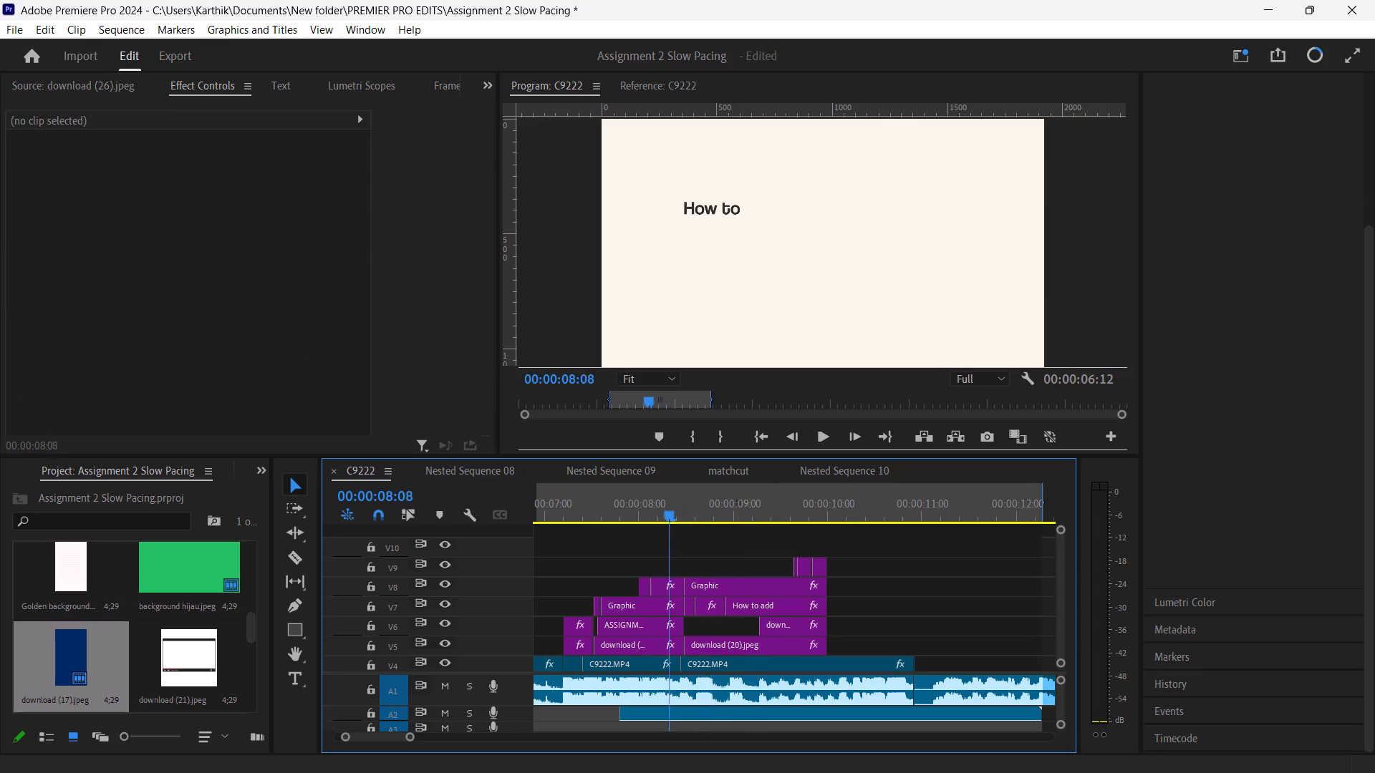
left_click_drag(667, 517, 637, 513)
key("space")
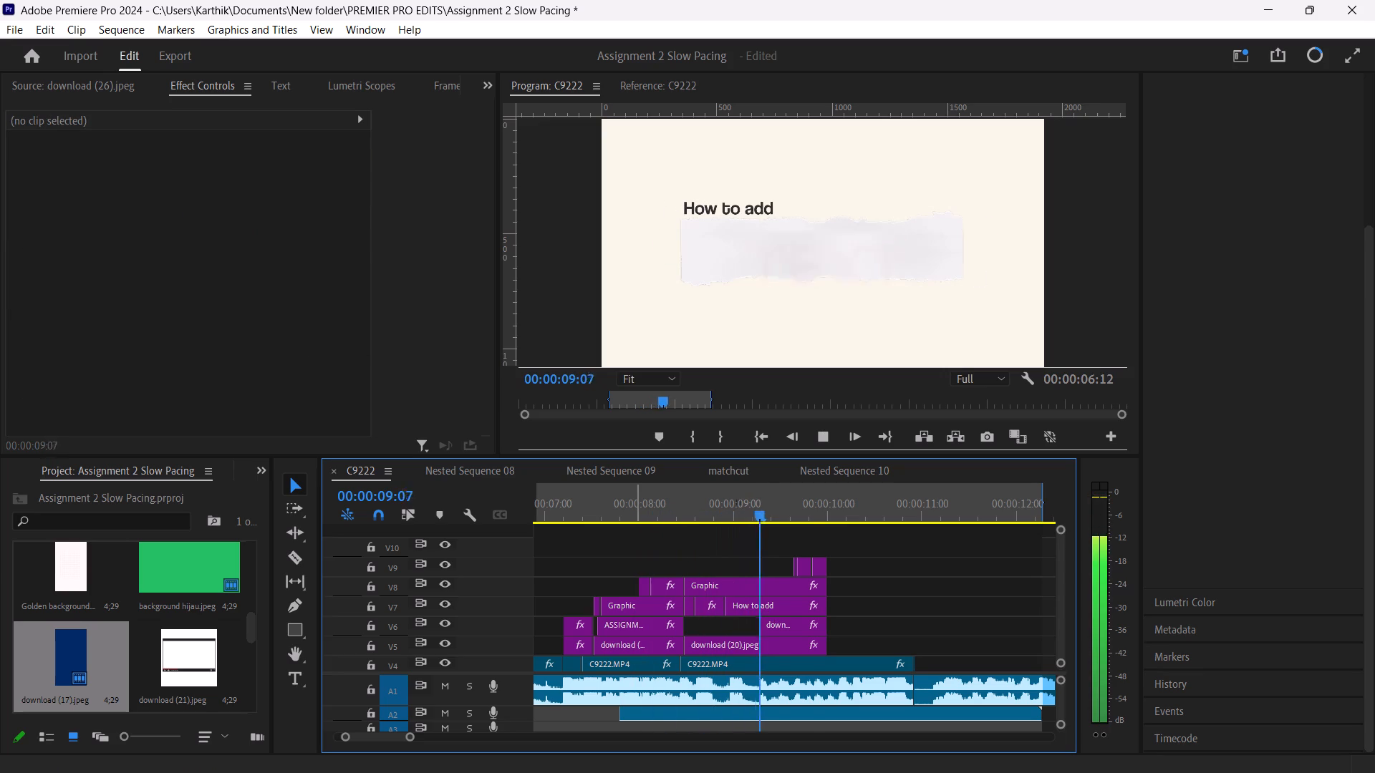
key("space")
key("space")
key("space")
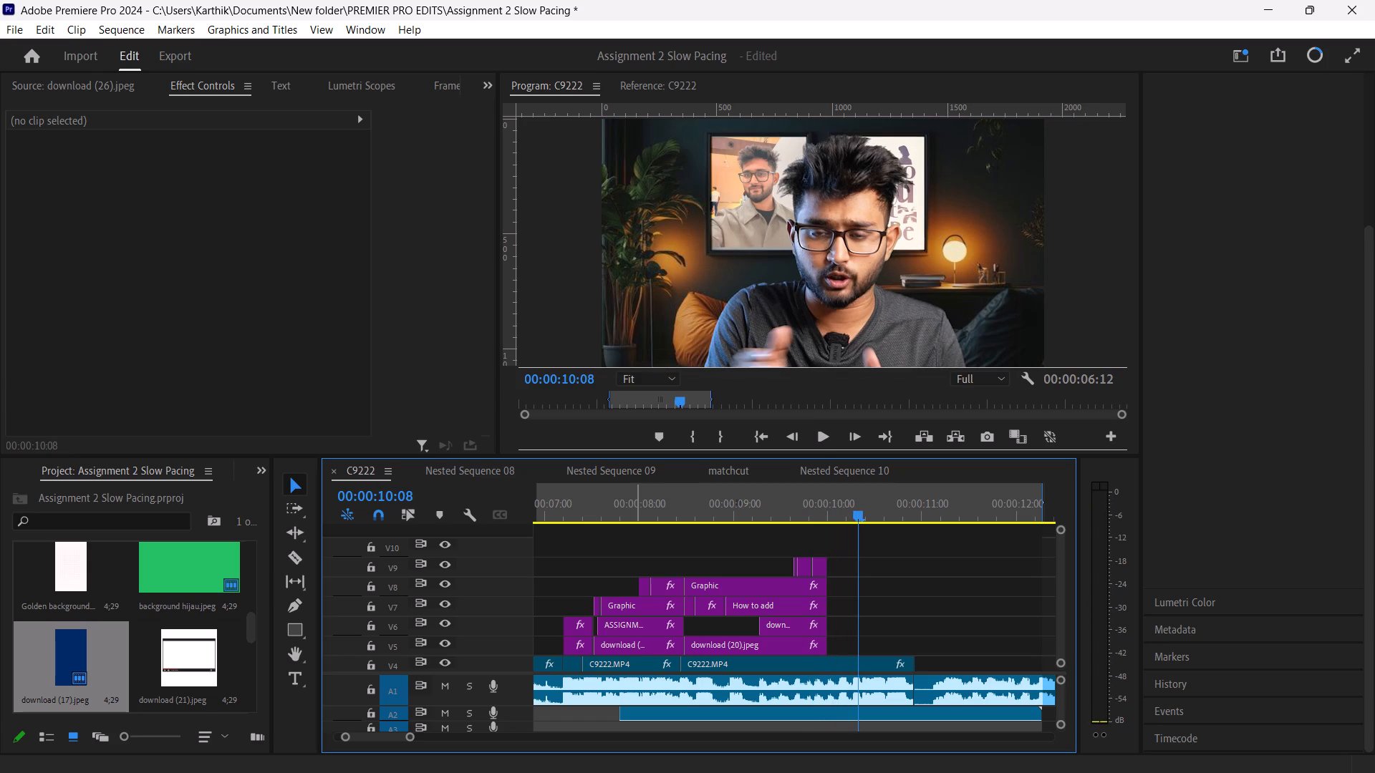
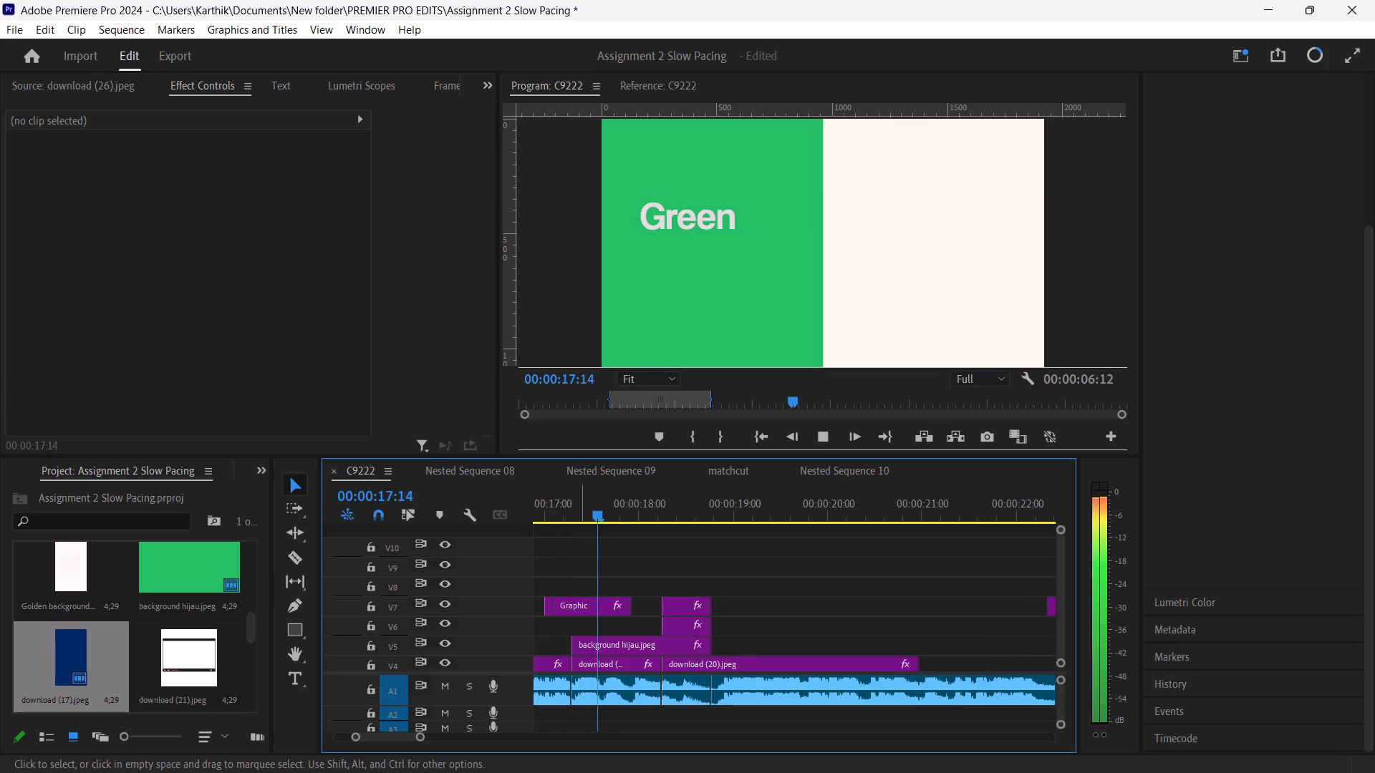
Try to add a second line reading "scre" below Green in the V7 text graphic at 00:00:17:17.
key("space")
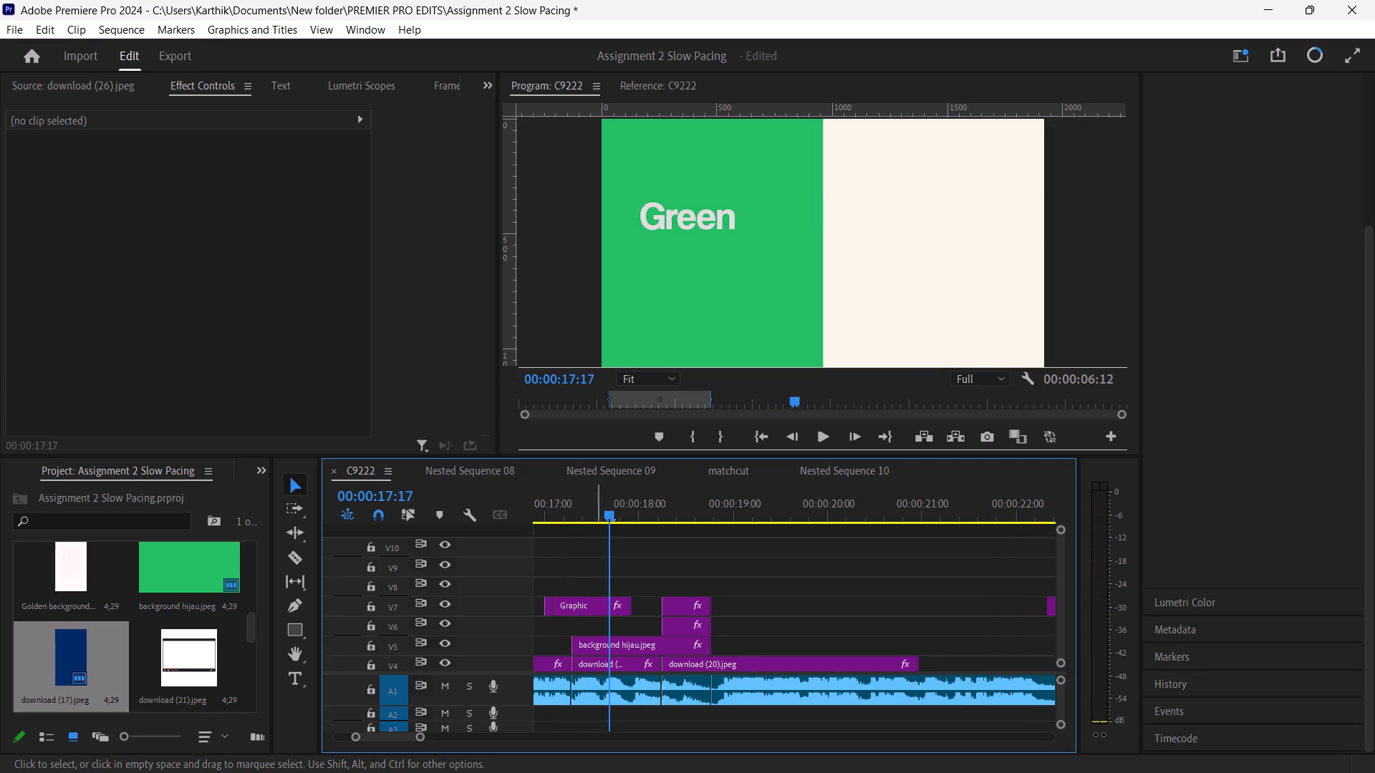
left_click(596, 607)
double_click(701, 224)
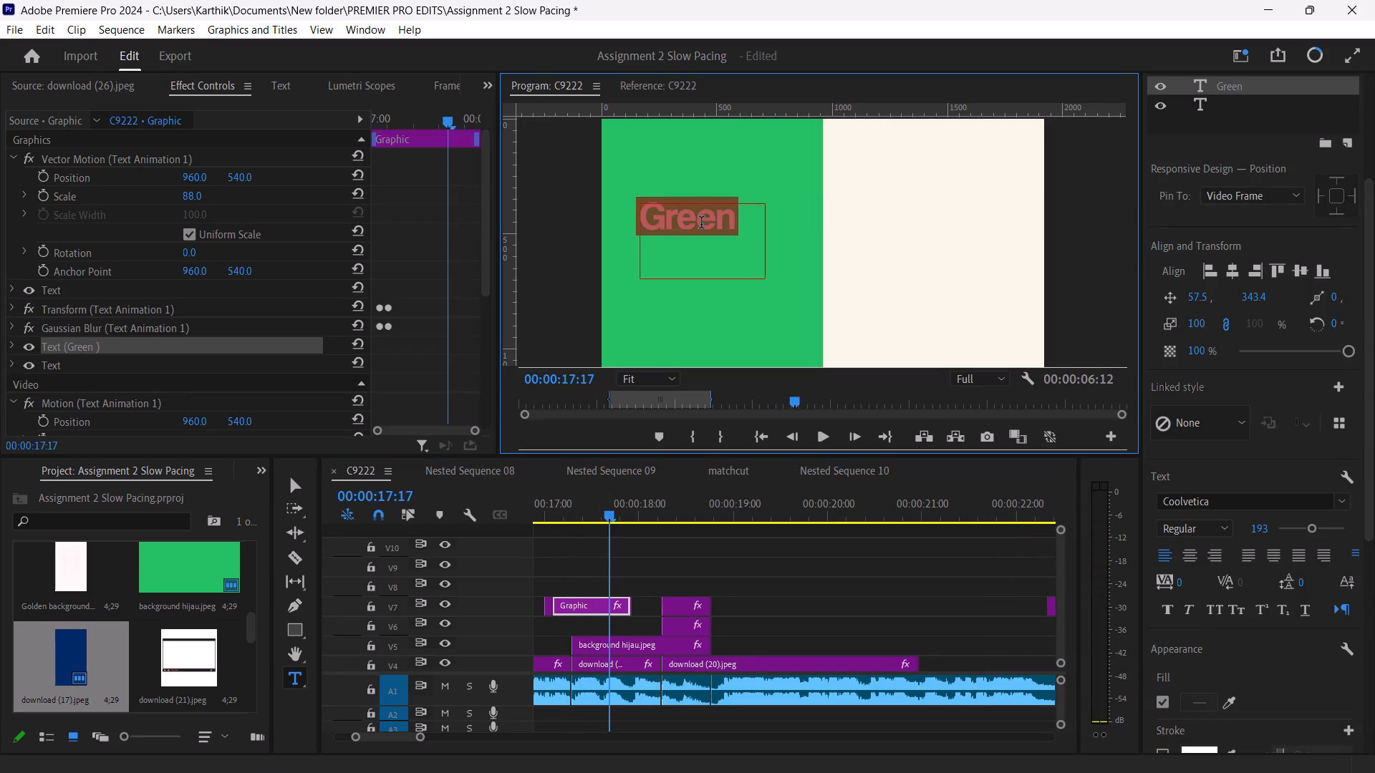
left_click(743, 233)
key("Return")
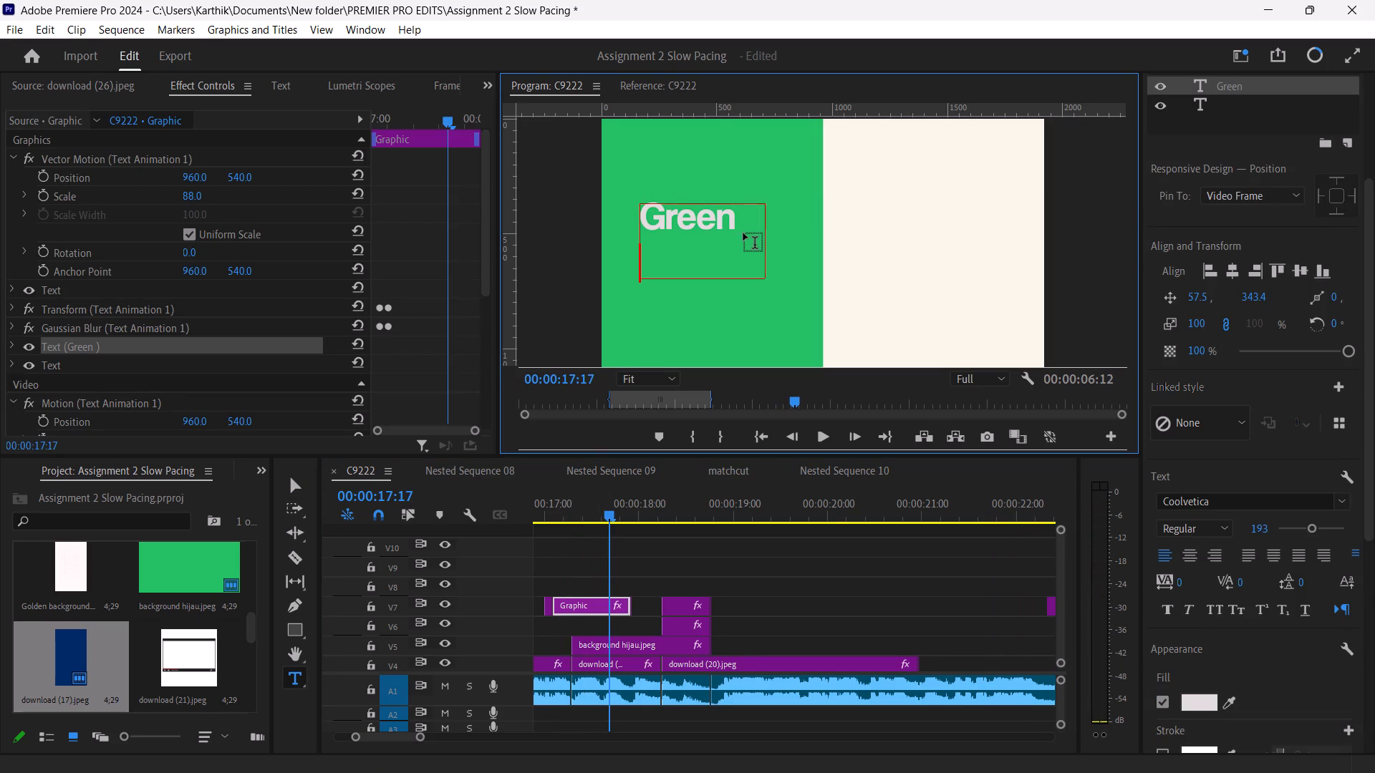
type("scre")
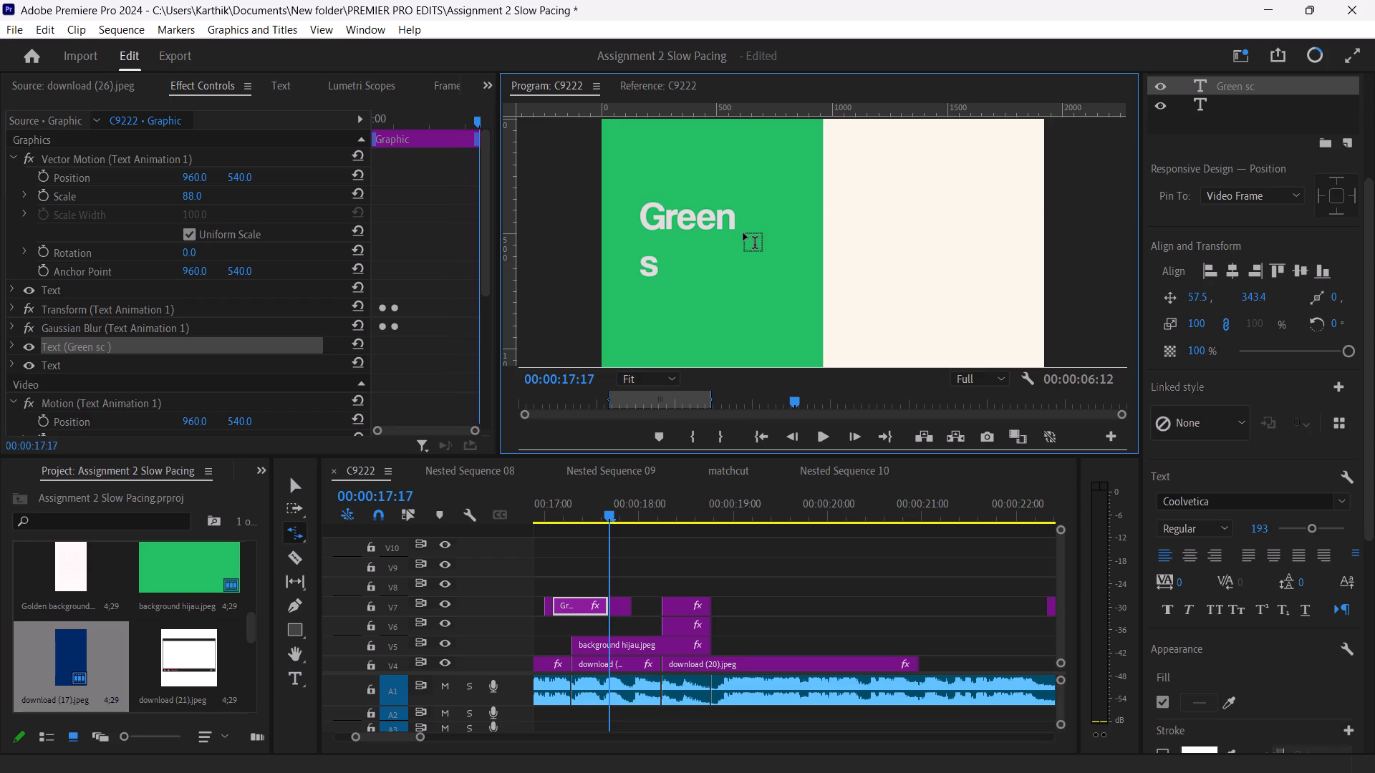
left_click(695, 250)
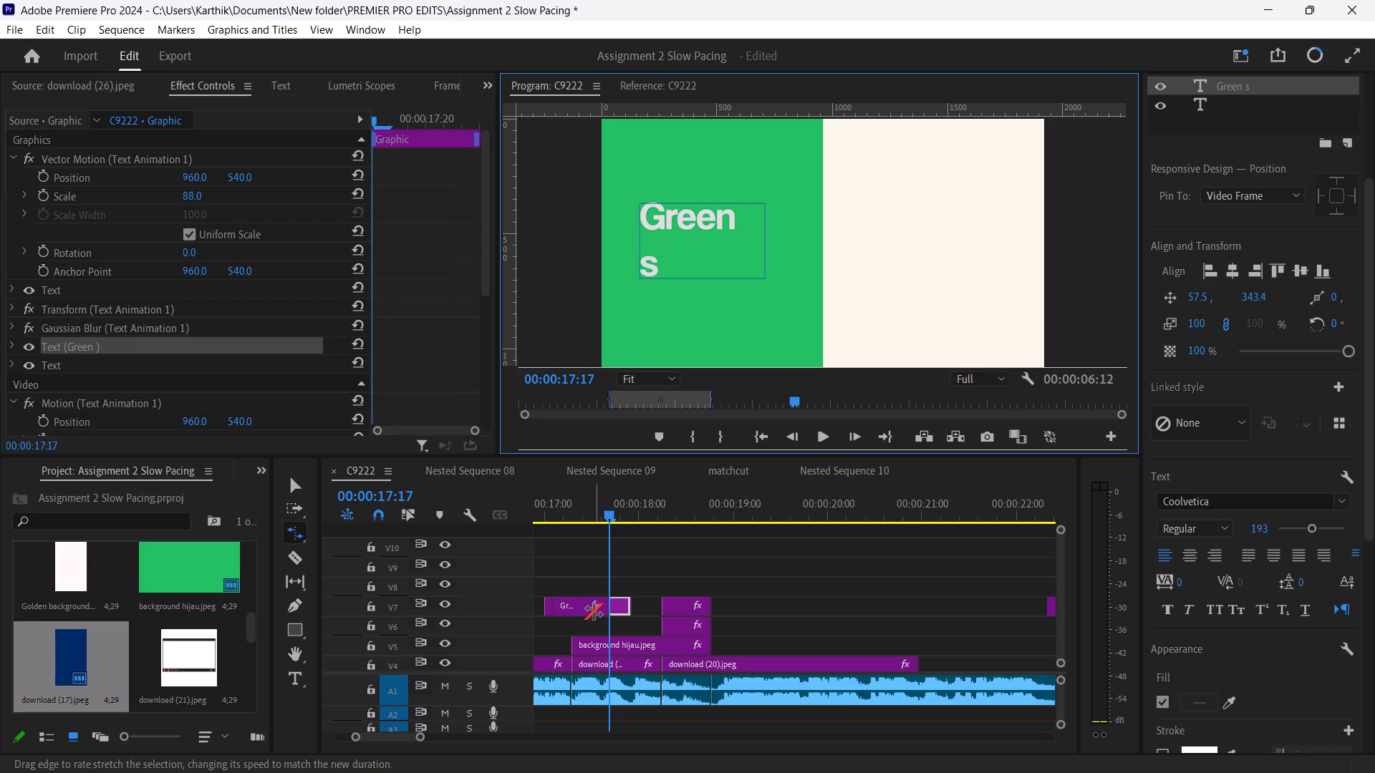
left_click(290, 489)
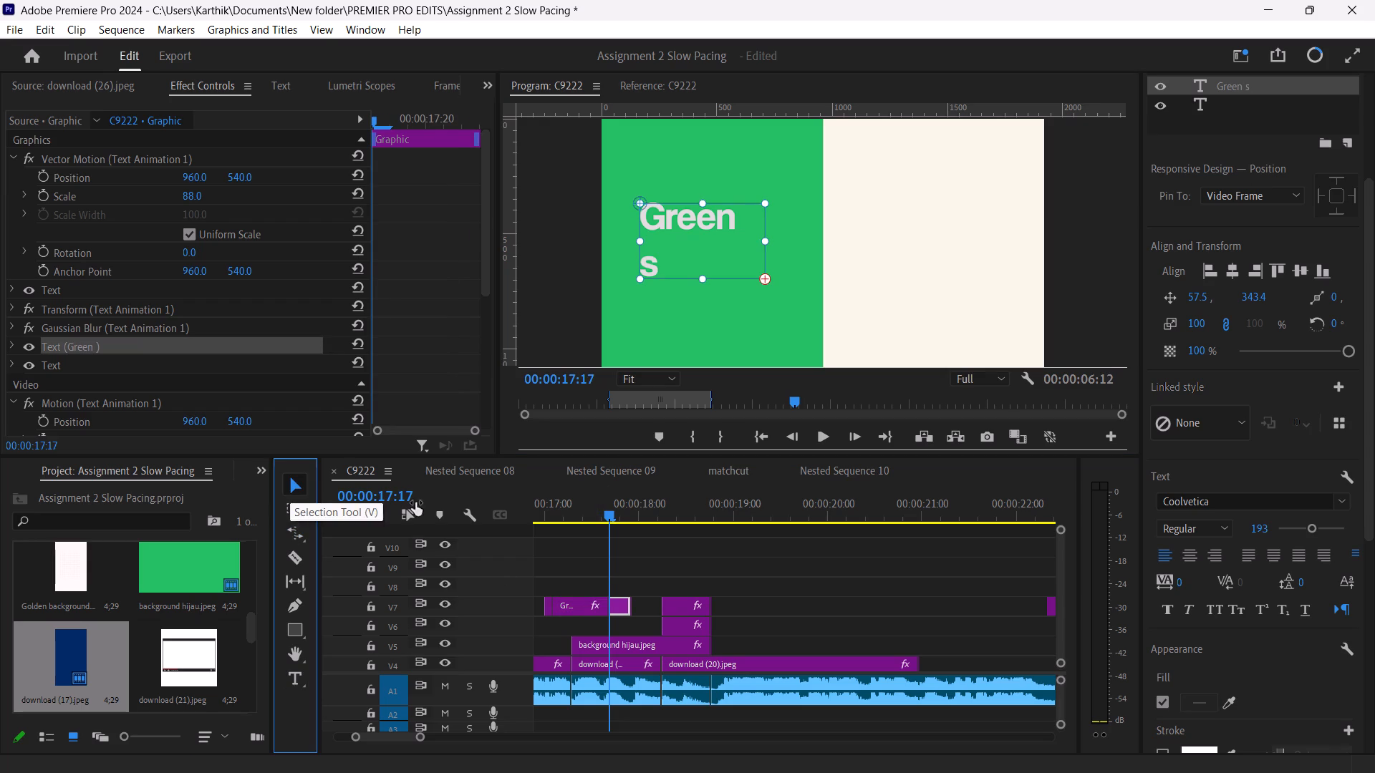
Delete all three pieces of the Green text graphic on V7 above the green panel.
left_click(588, 607)
key("BackSpace")
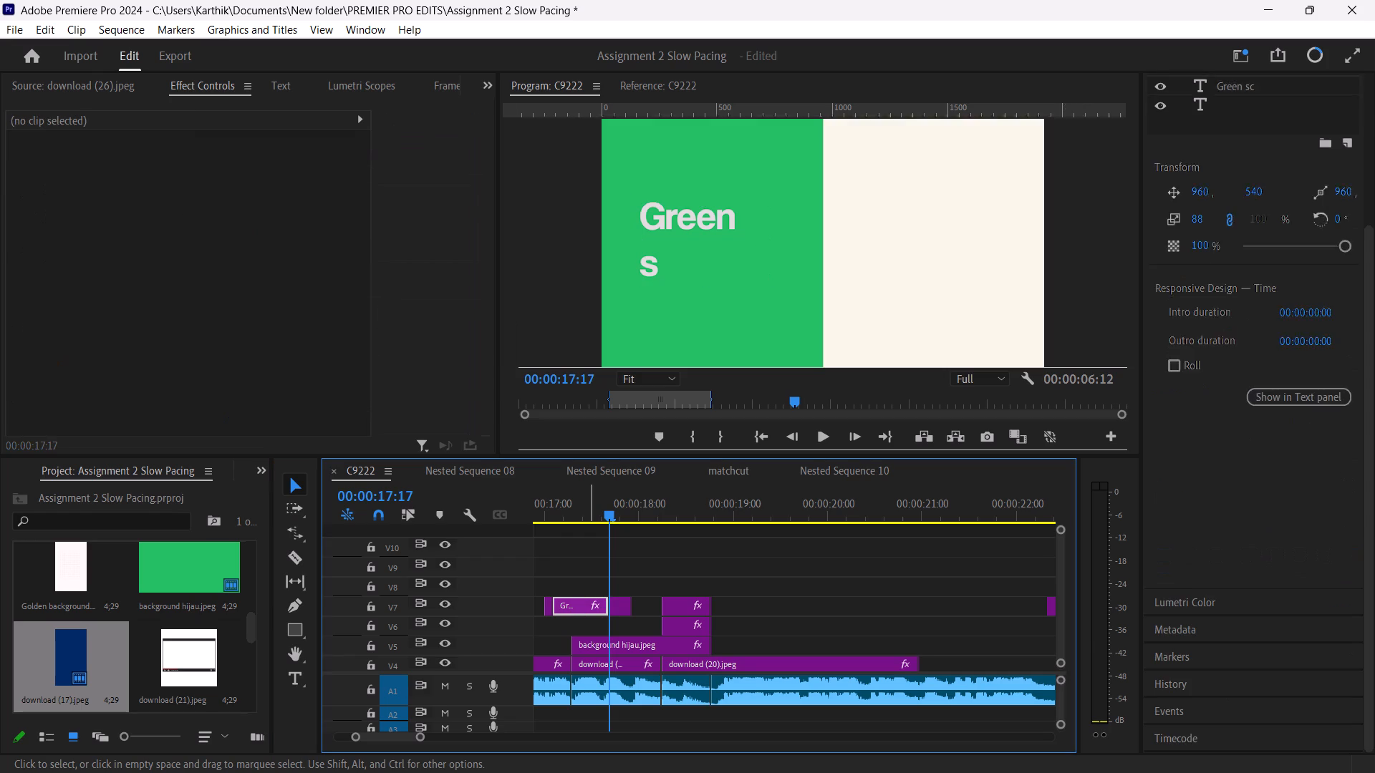
left_click(620, 608)
key("BackSpace")
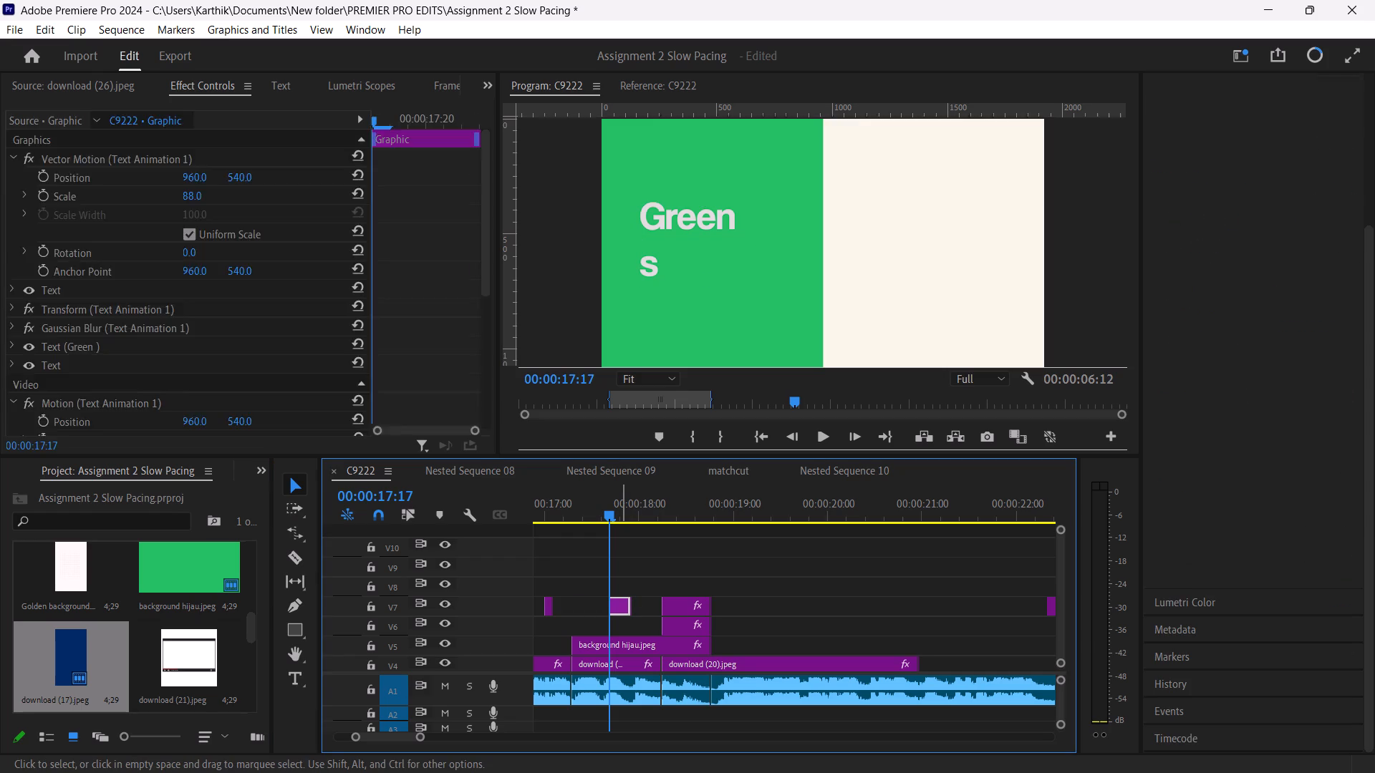
left_click(549, 601)
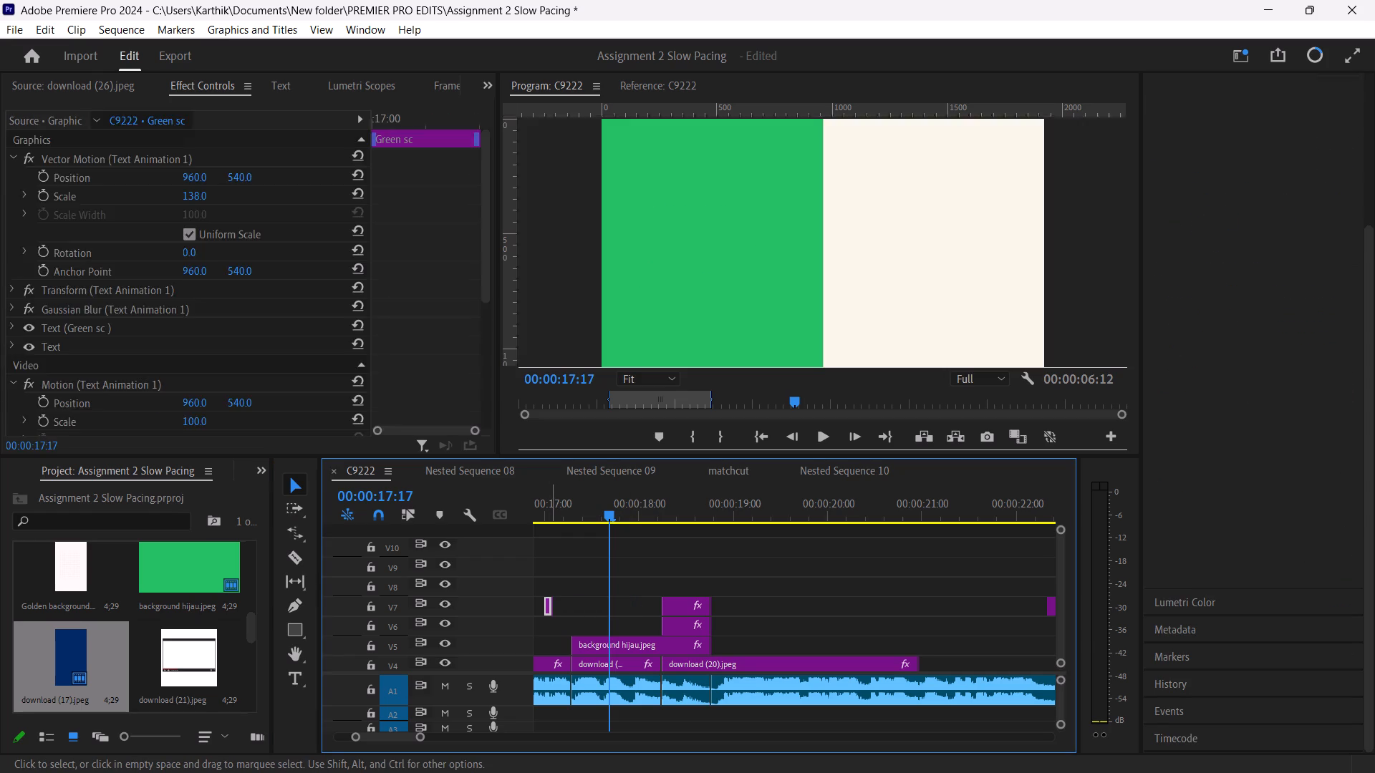
key("BackSpace")
Play the green and blue panel scene in short bursts from about 00:00:17:03, stopping at 00:00:18:15.
left_click_drag(608, 510, 594, 512)
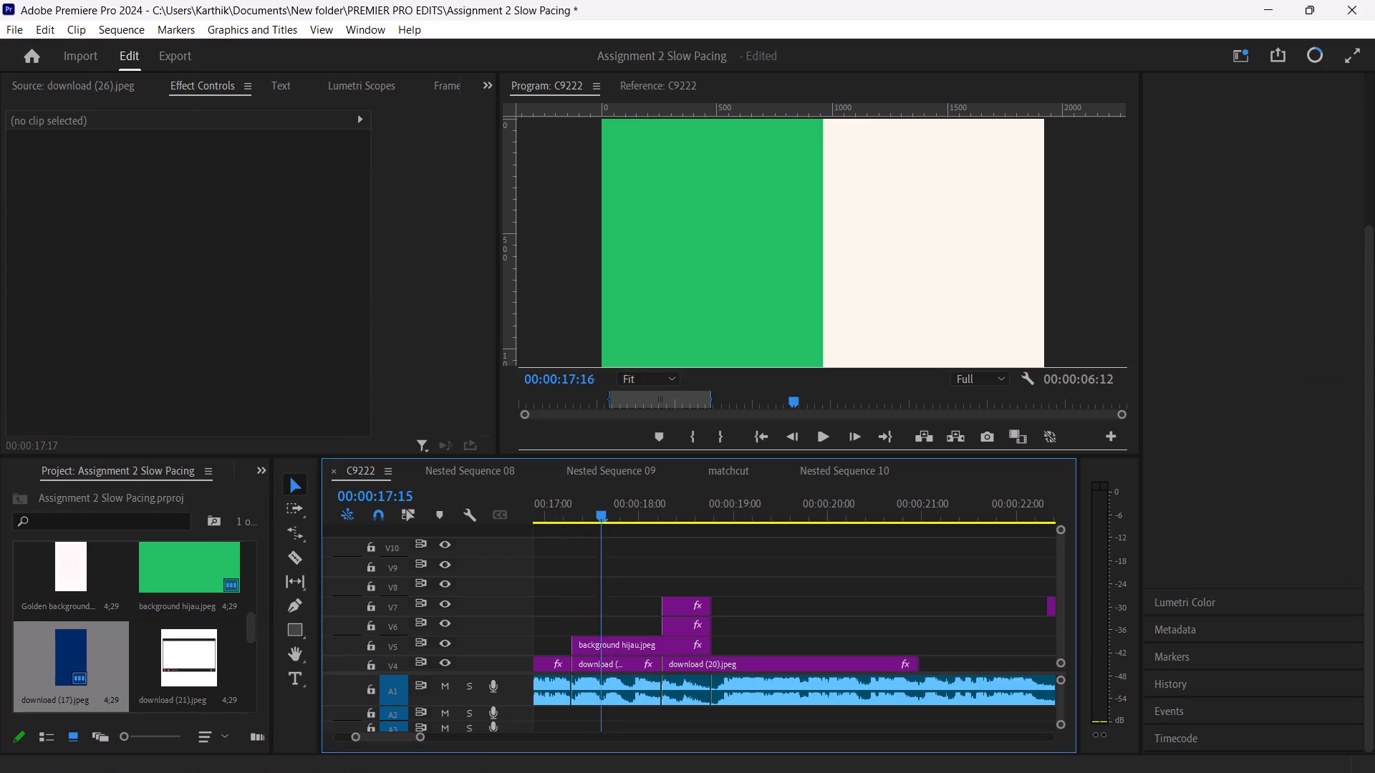
left_click_drag(594, 512, 560, 517)
key("space")
key("space")
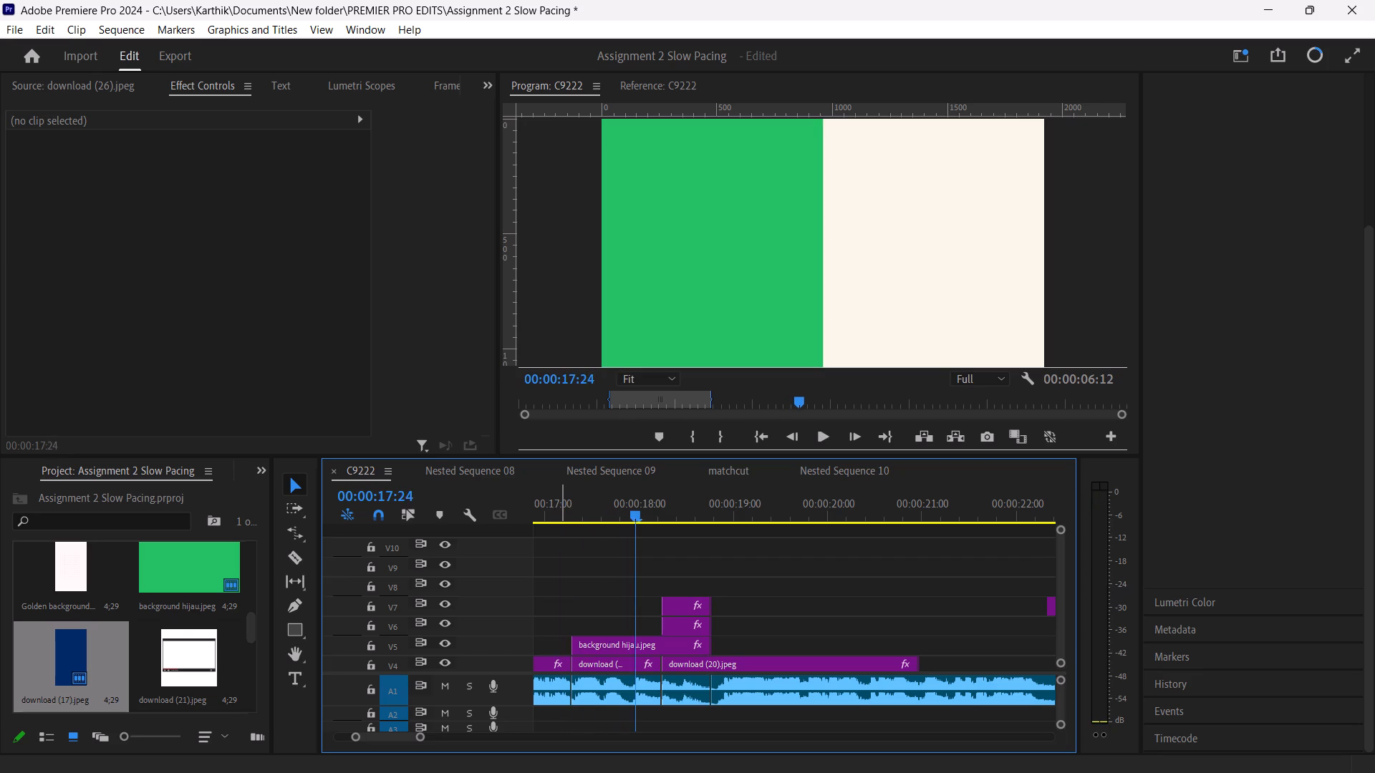
key("space")
key("space")
key("space")
key("space")
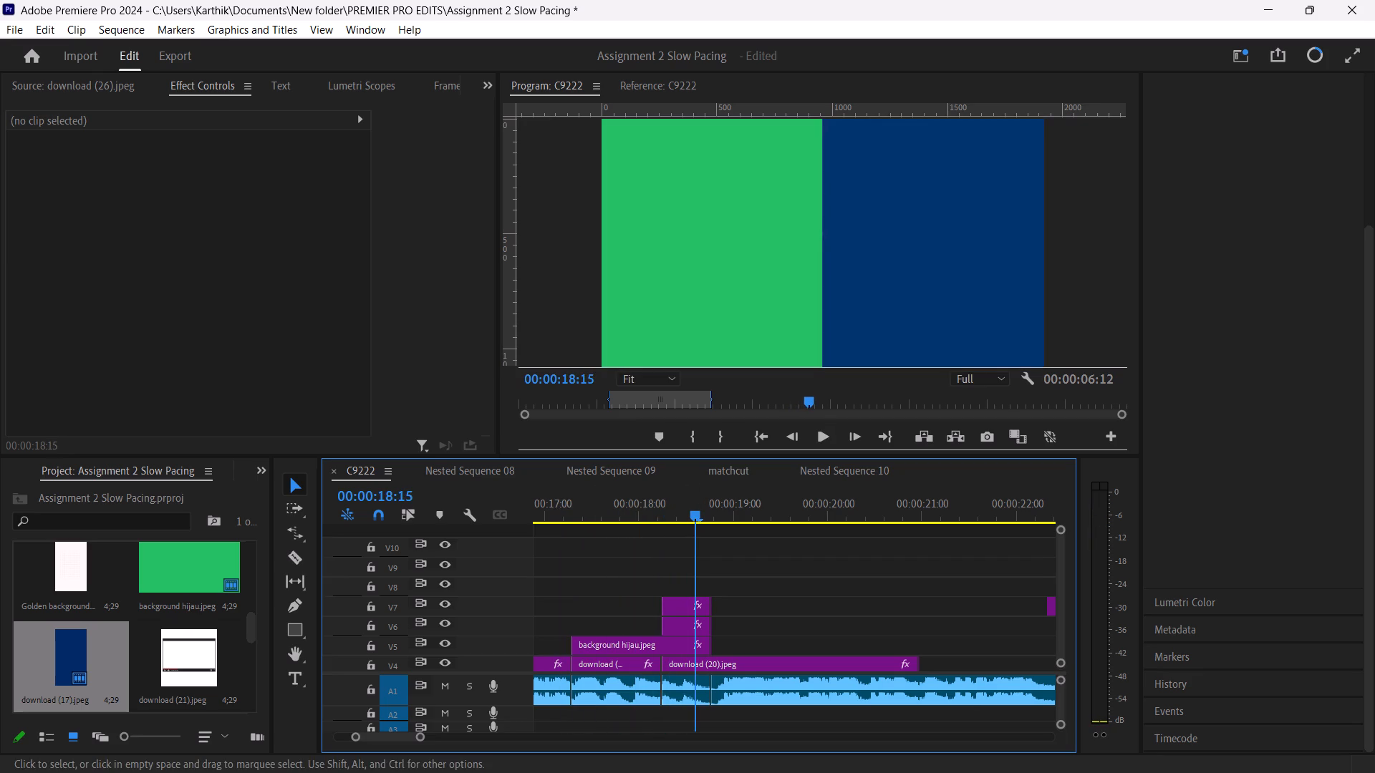
Switch to the Downloads folder in File Explorer.
left_click(718, 759)
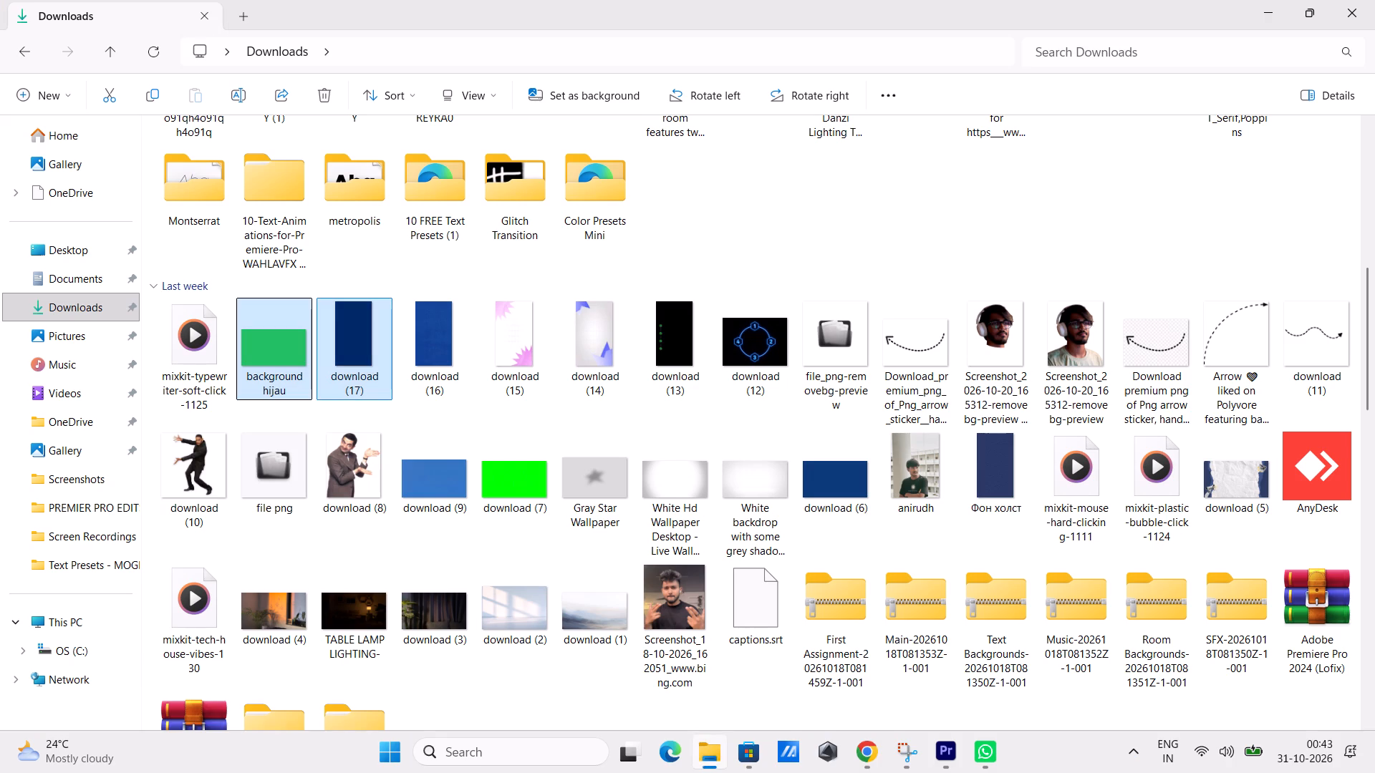
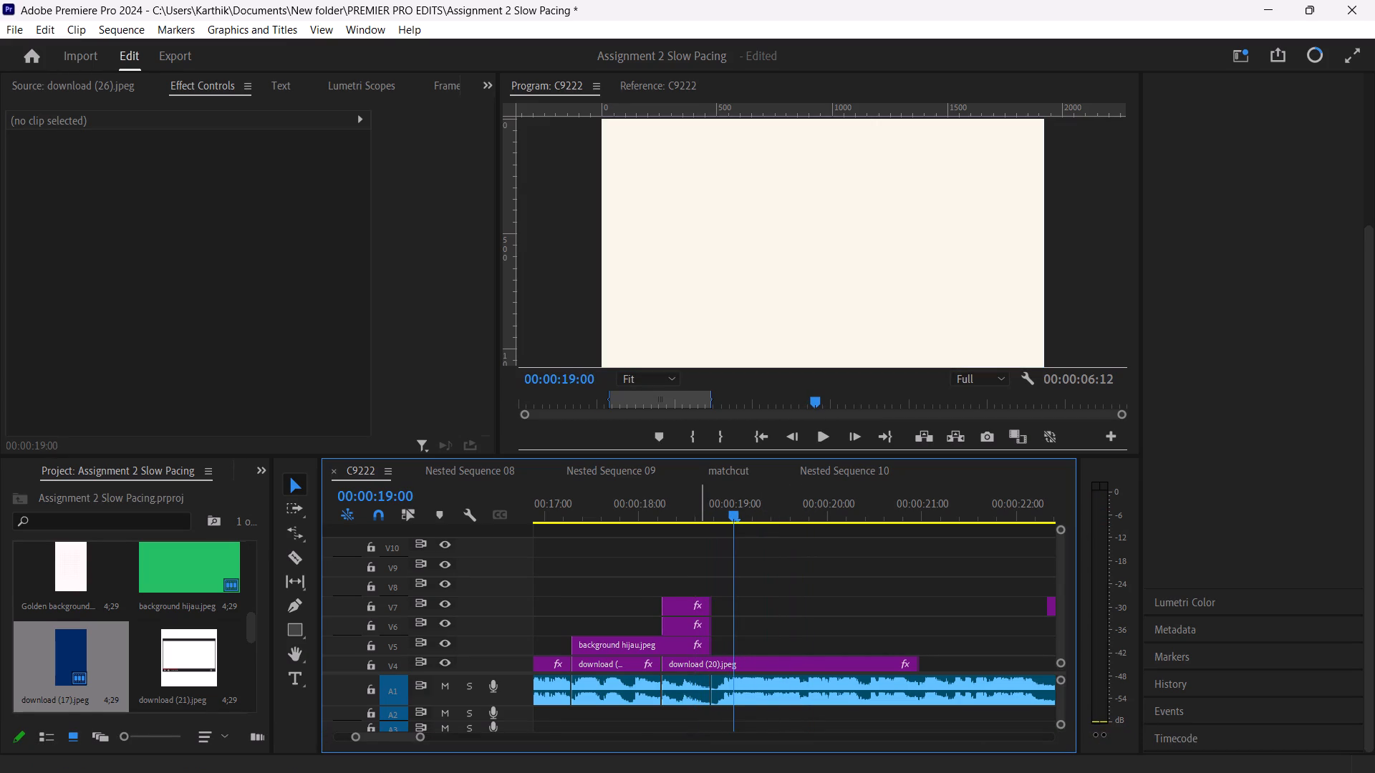
Play the First Assignment MP4 from the PREMIER PRO EDITS folder in Media Player to about 00:00:18, and close the player.
left_click(718, 758)
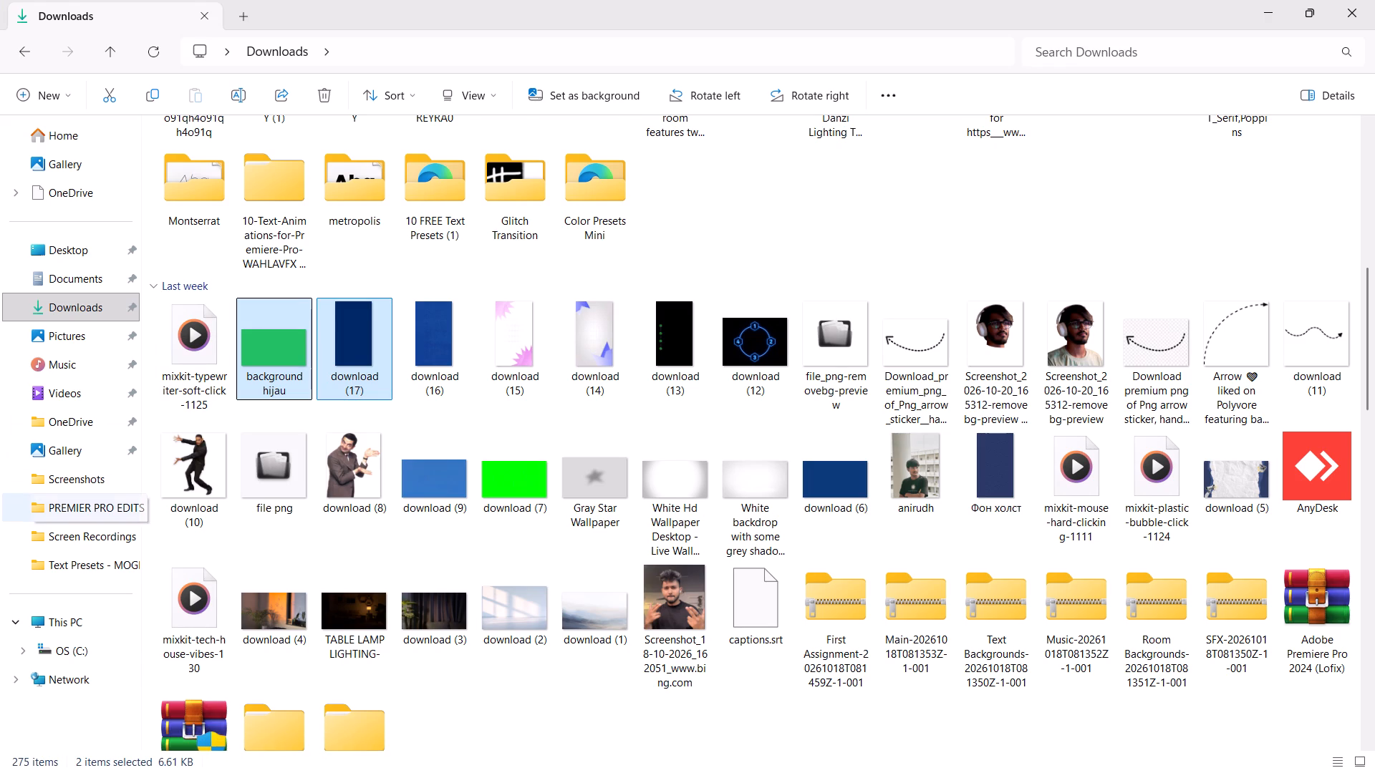
left_click(100, 499)
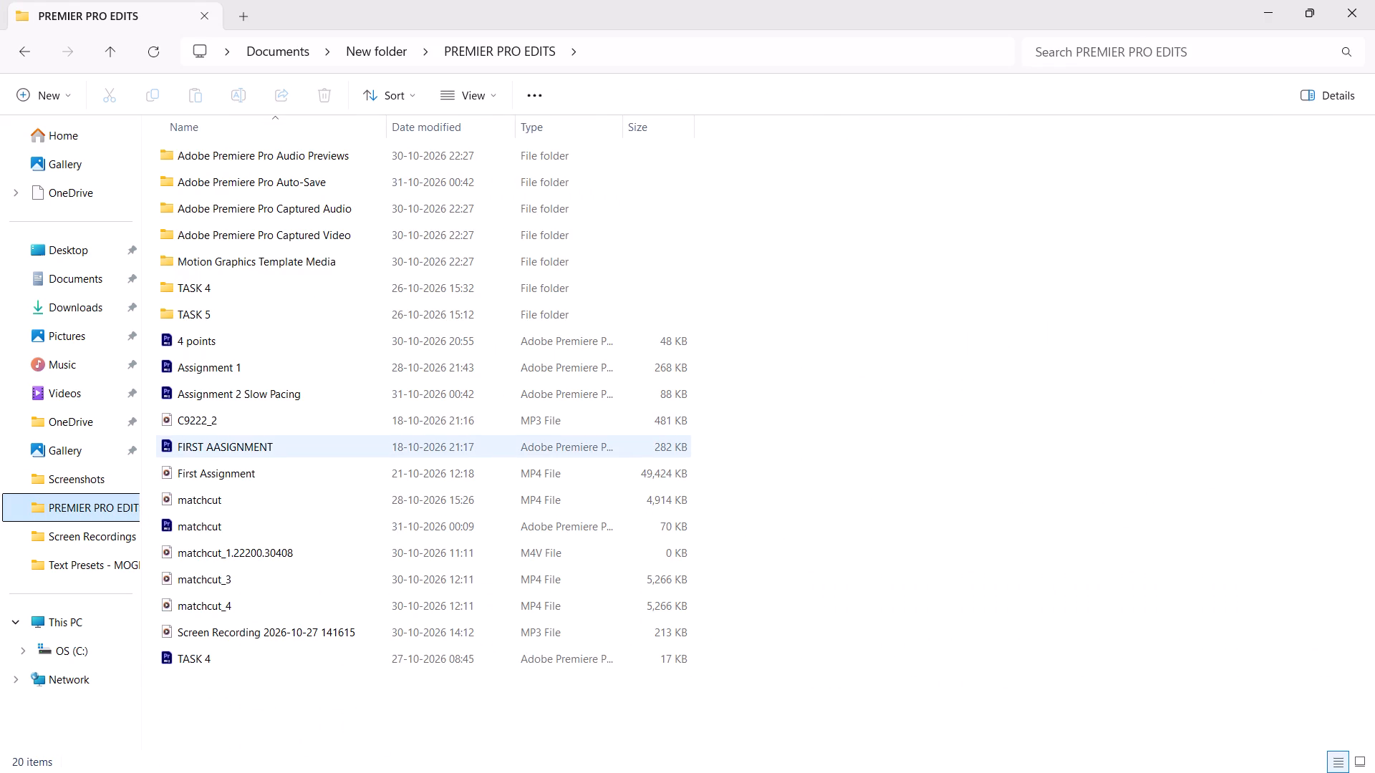
double_click(307, 482)
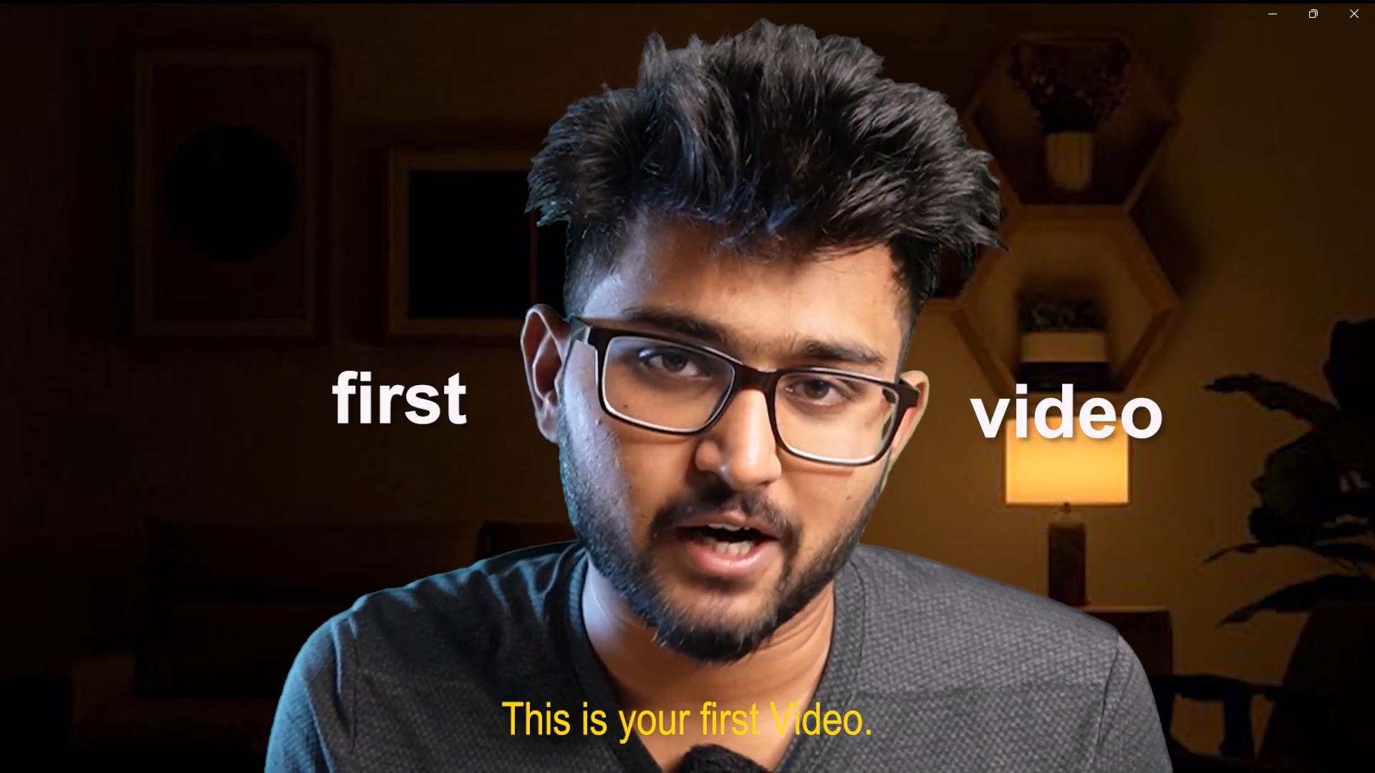
key("space")
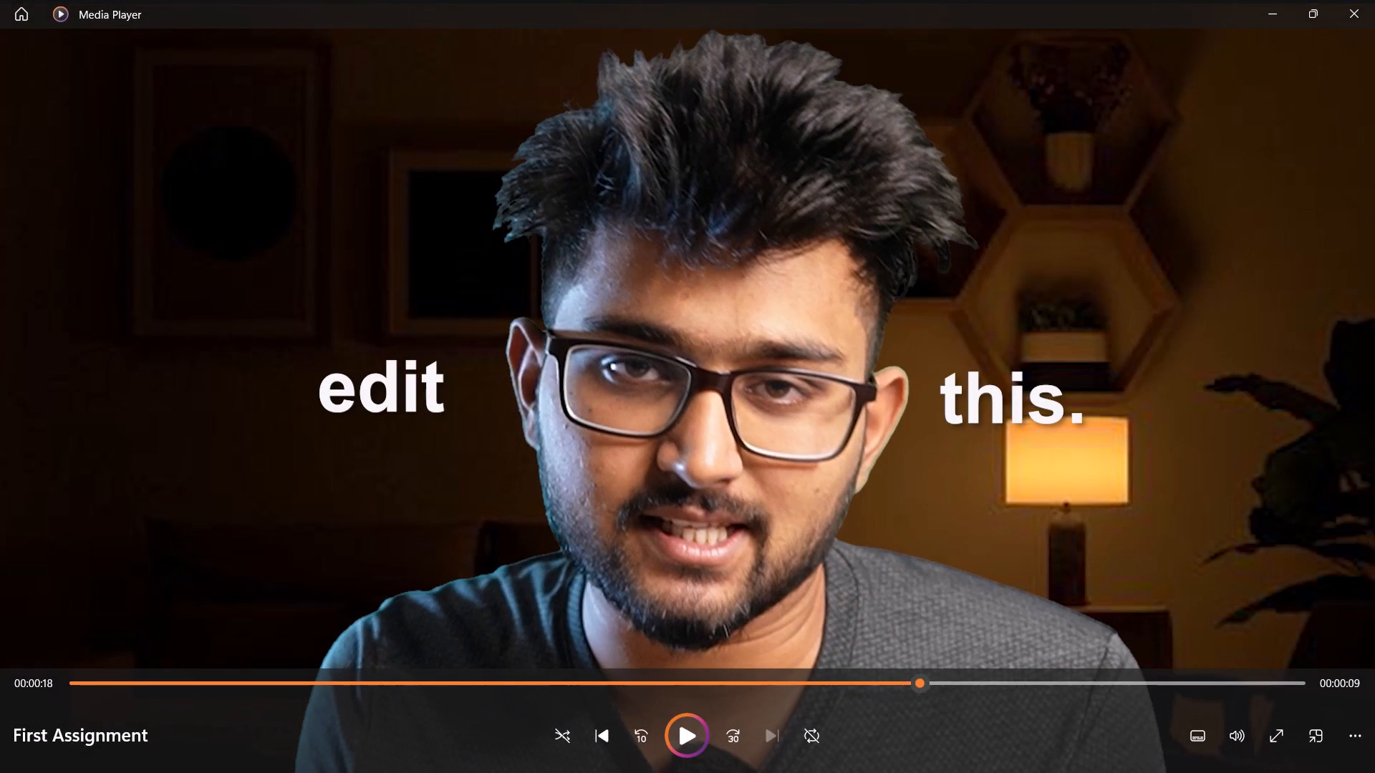
left_click(1338, 0)
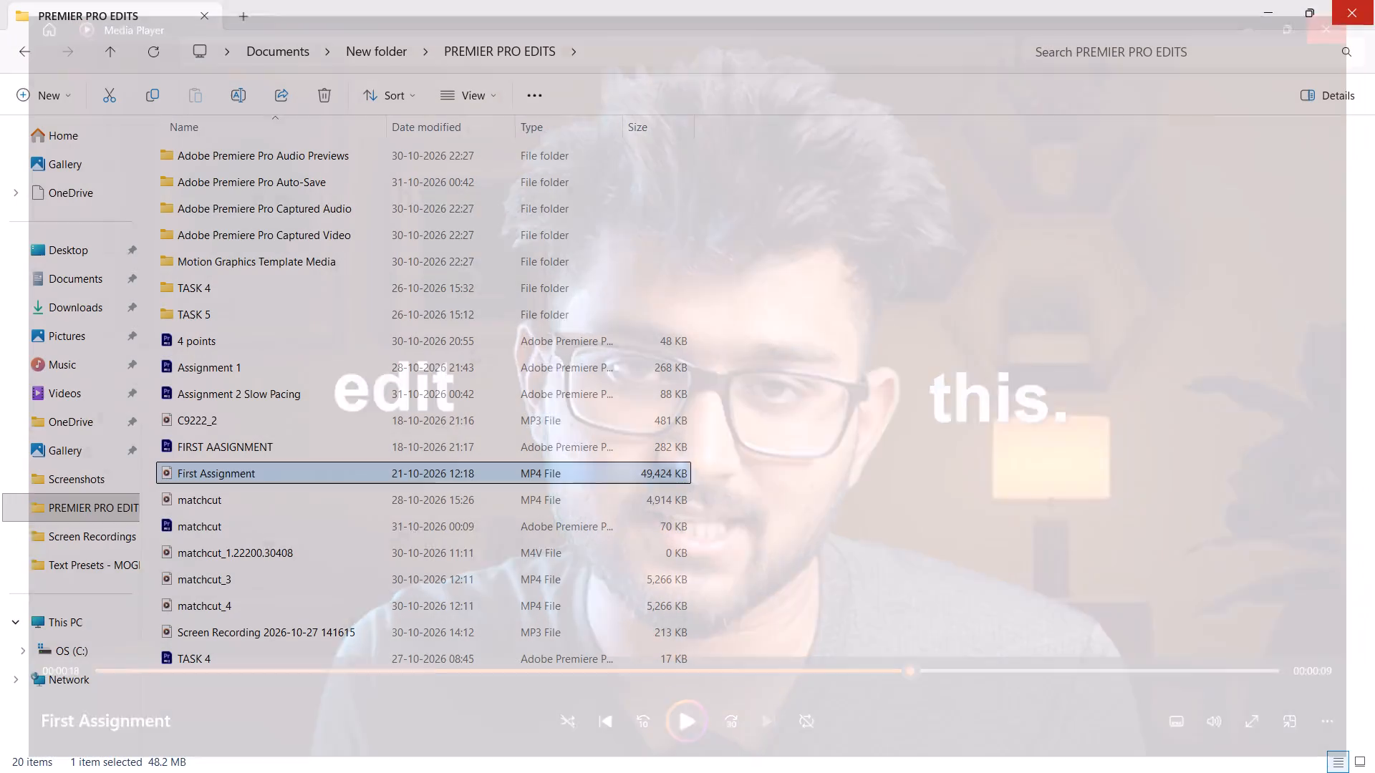
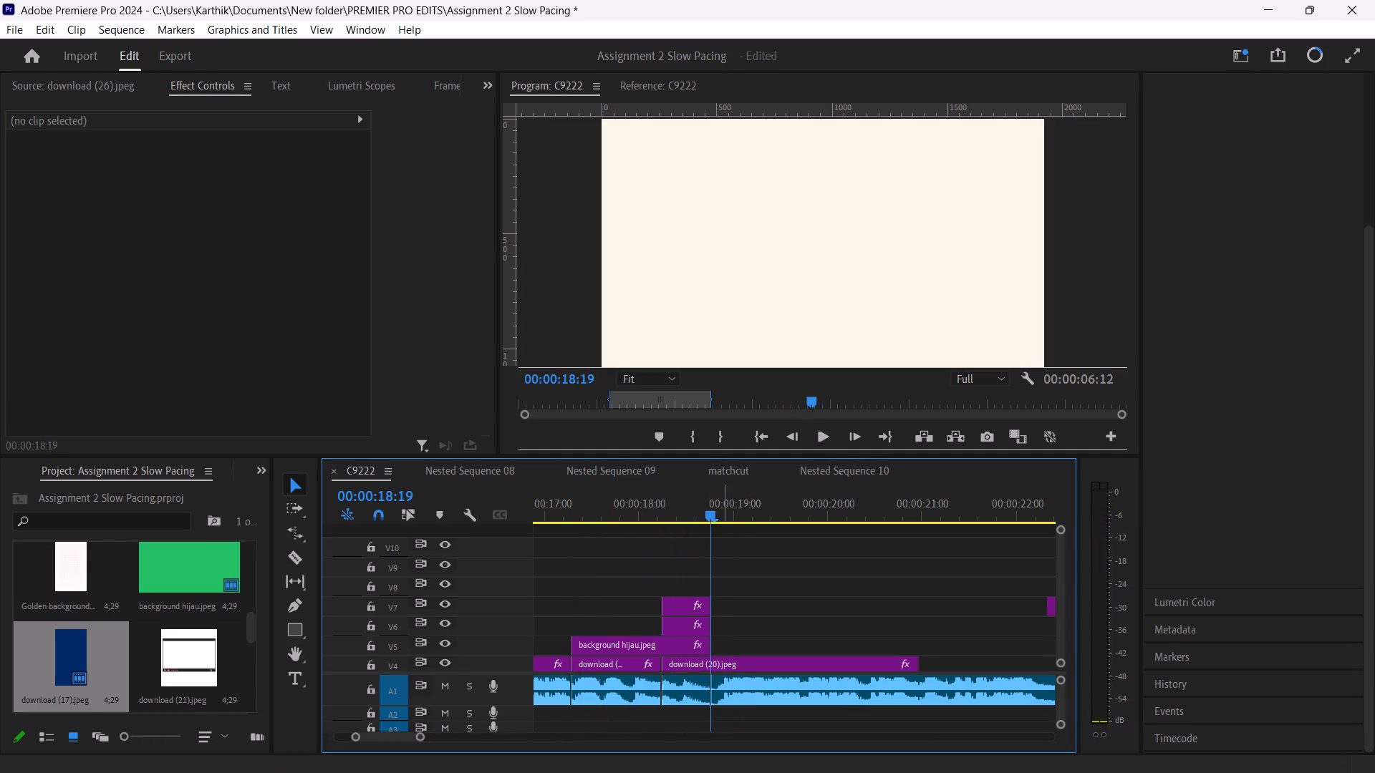
Add the two-line text "green screen" over the green panel, starting at 00:00:17:07 in the C9222 sequence.
left_click_drag(711, 510, 572, 527)
left_click(297, 675)
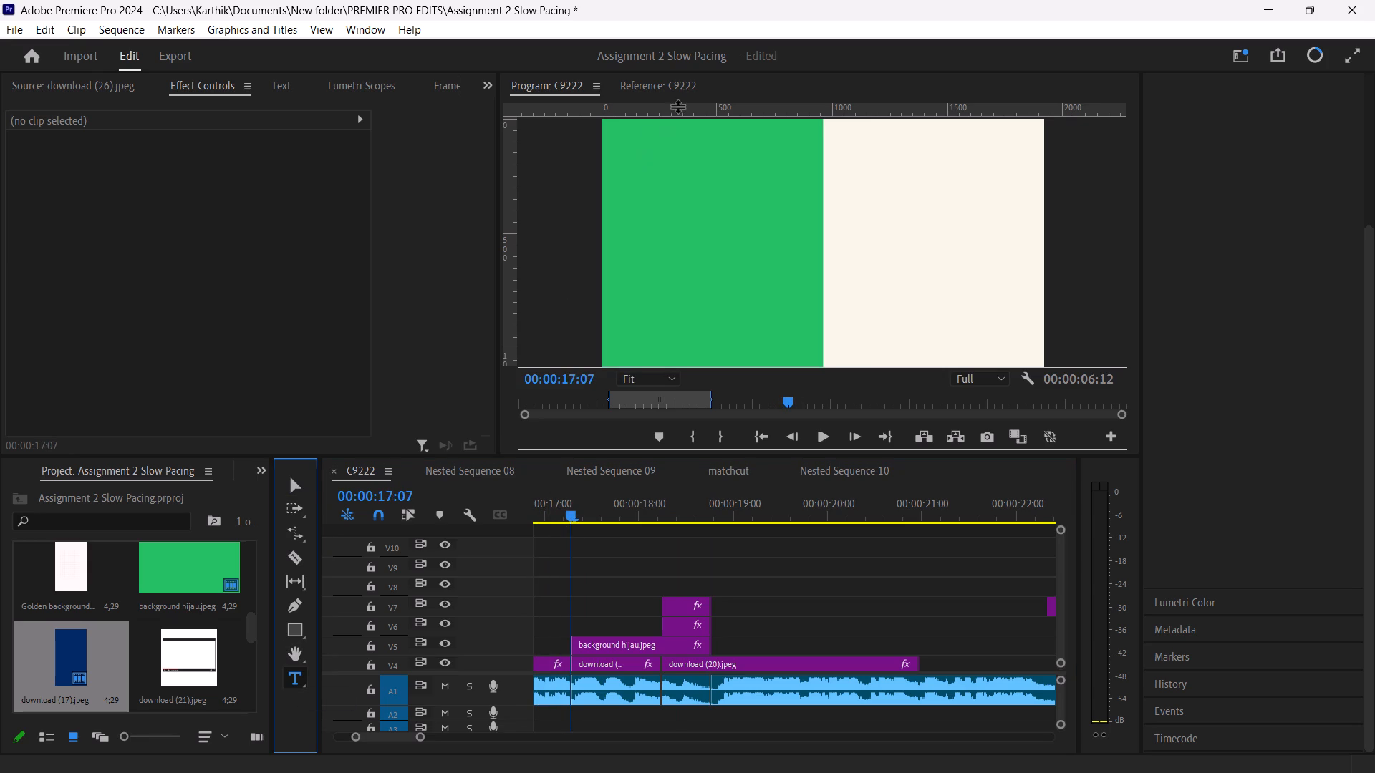
left_click(666, 224)
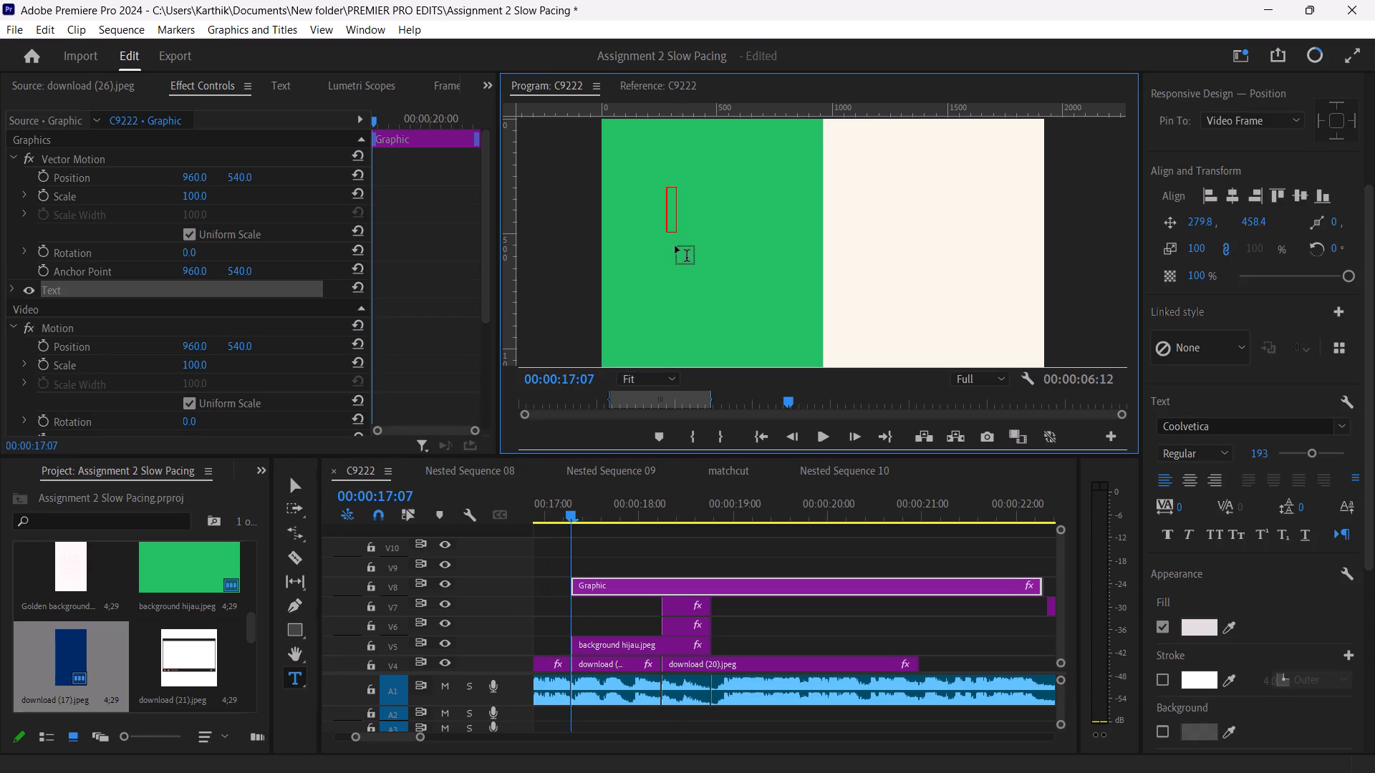
type("gree")
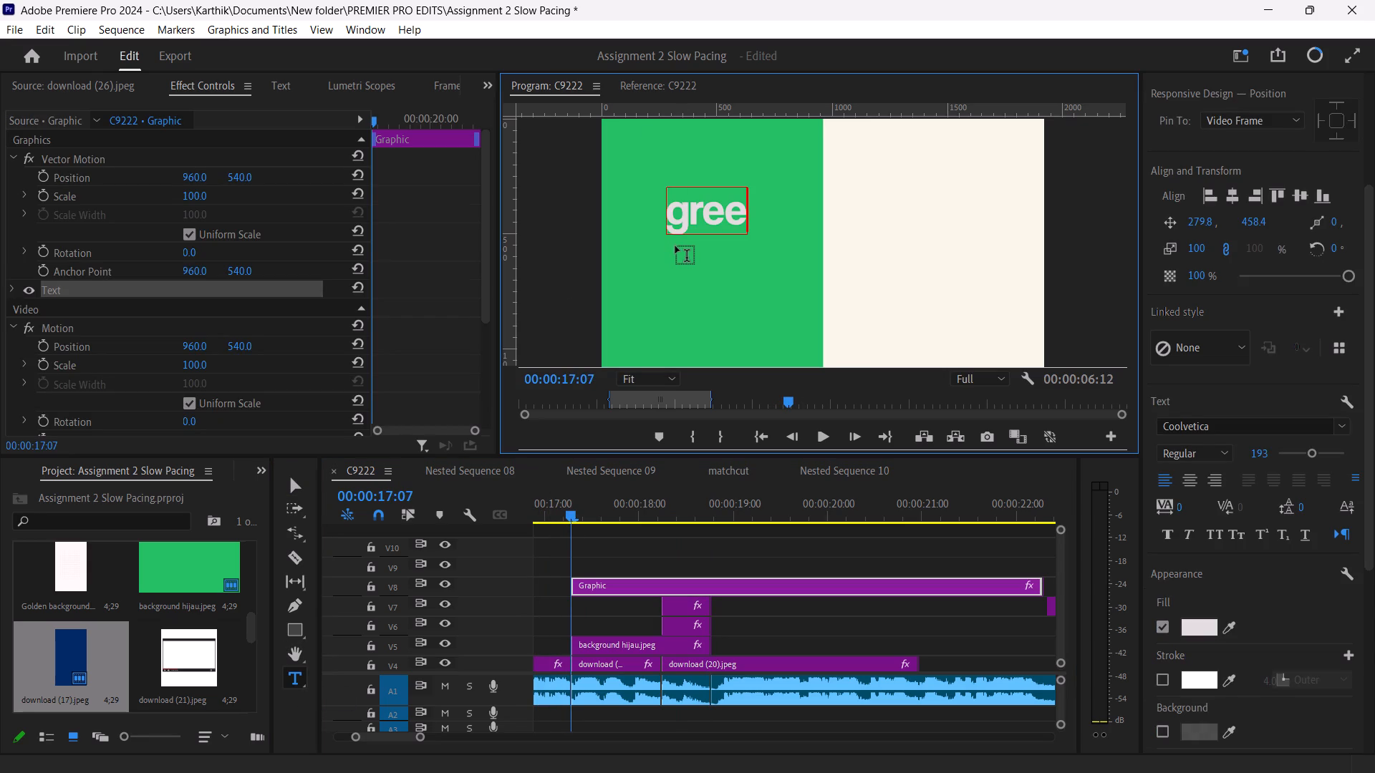
key("n")
key("Return")
type("sc")
type("reen")
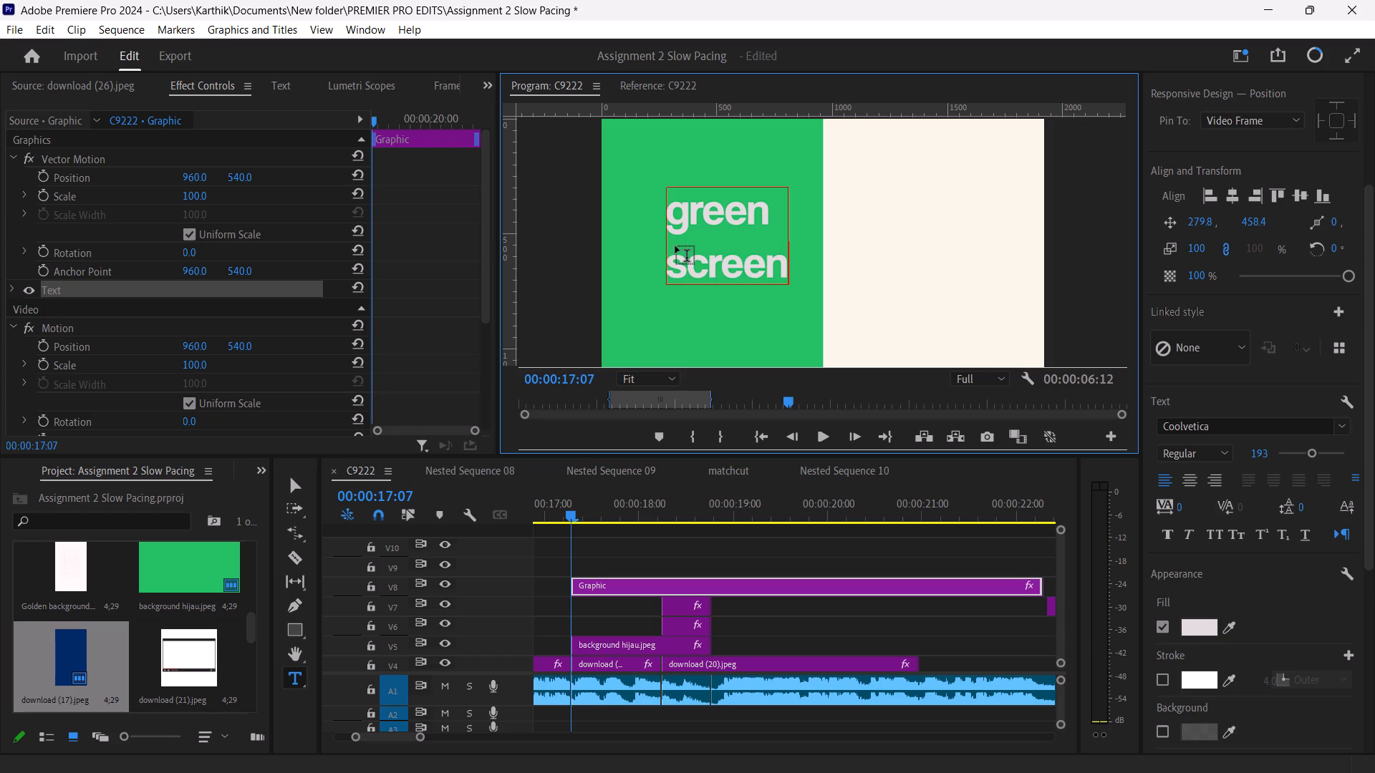
Scale the "green screen" text down to about 69% so it sits smaller on the green panel.
left_click(299, 491)
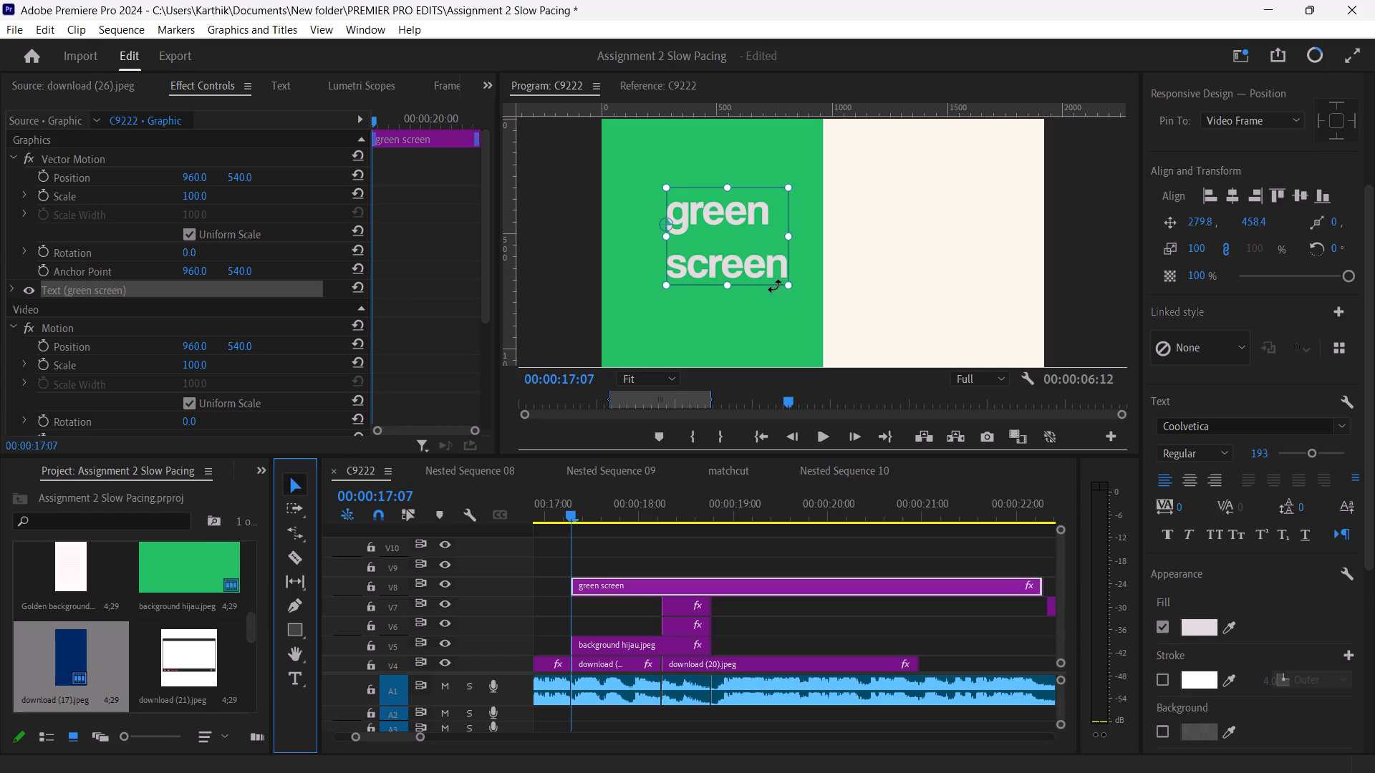
left_click_drag(788, 282, 733, 248)
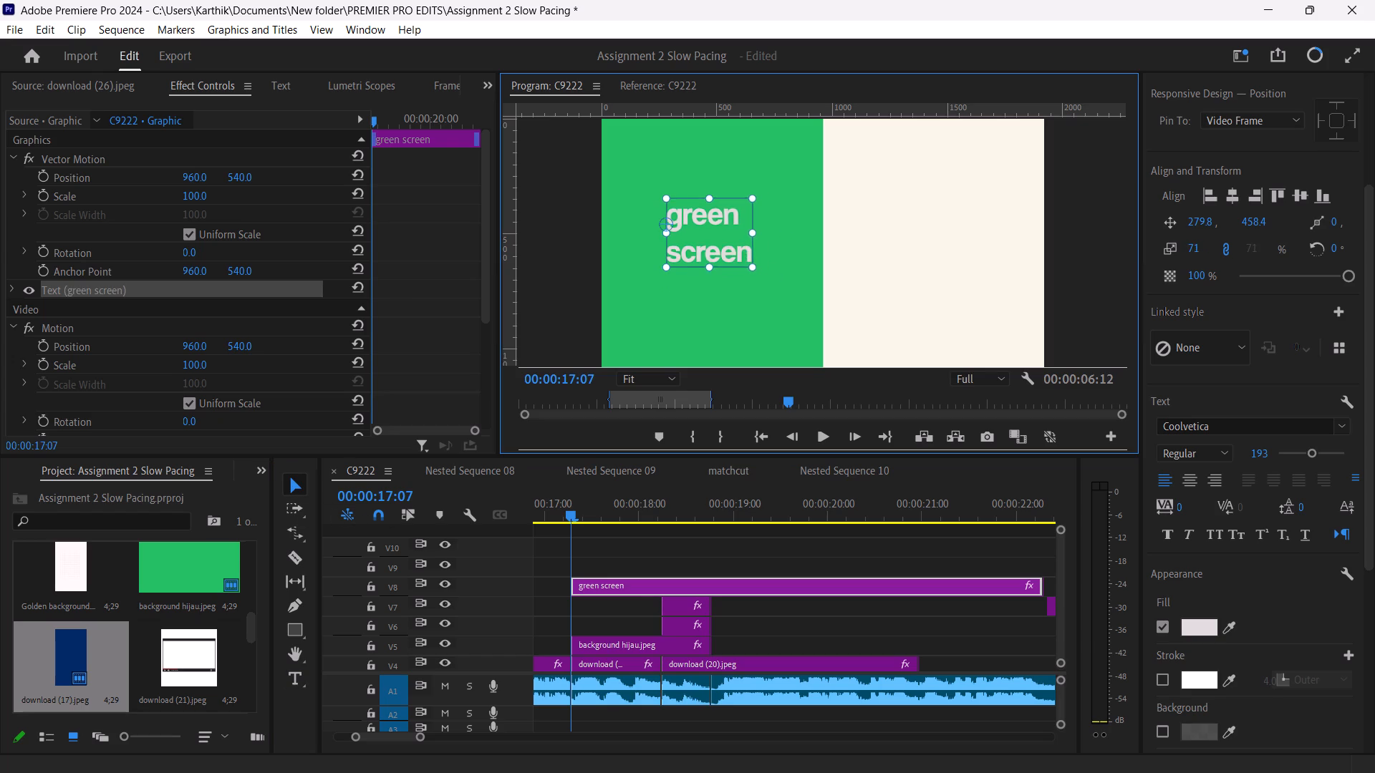
left_click_drag(733, 248, 719, 240)
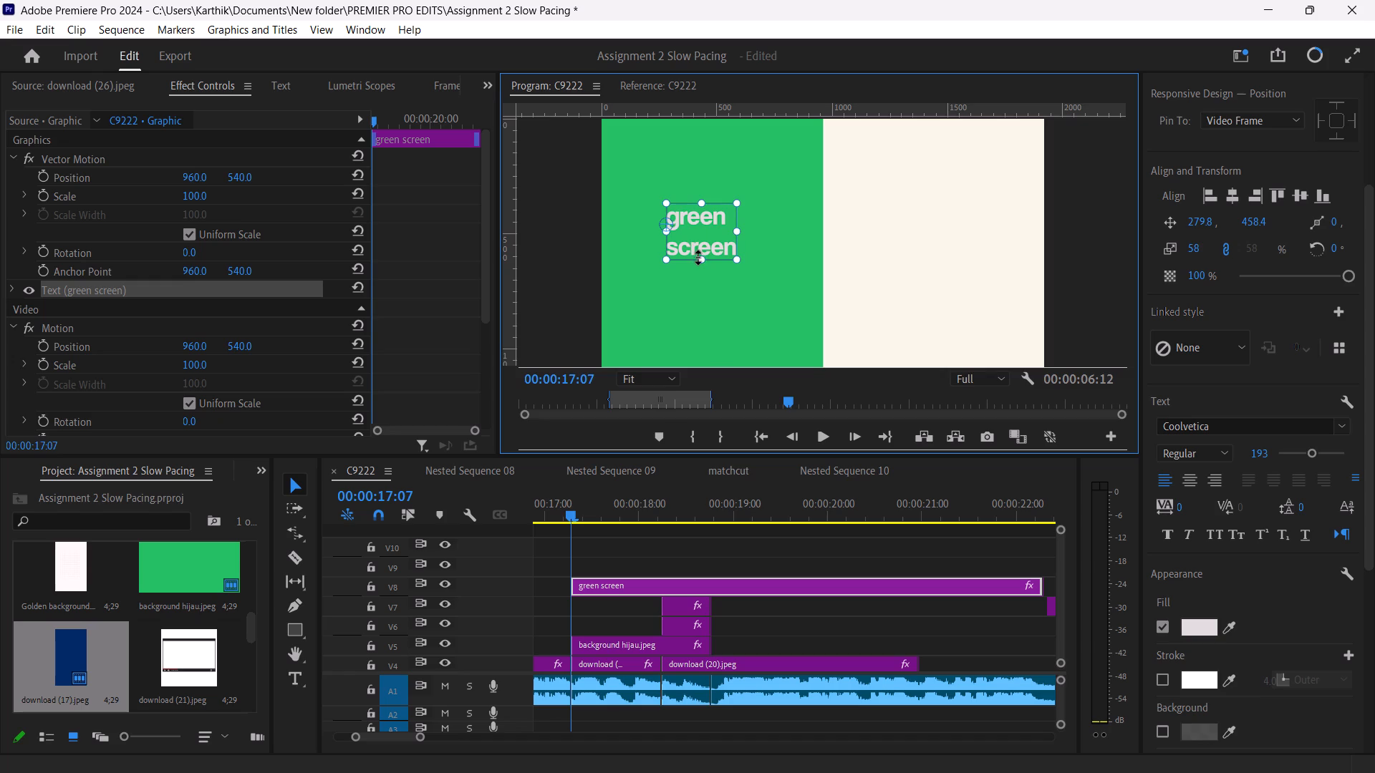
left_click(702, 258)
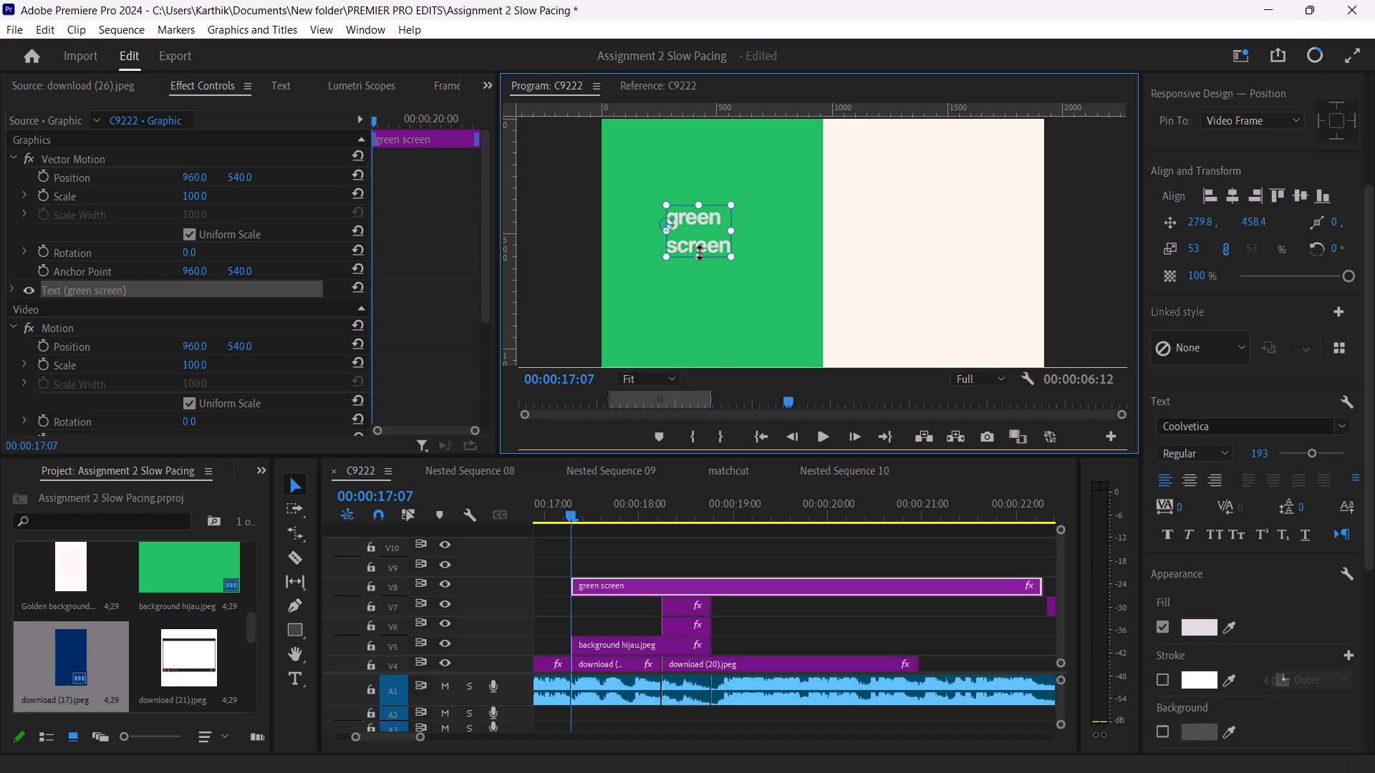
left_click_drag(700, 257, 698, 248)
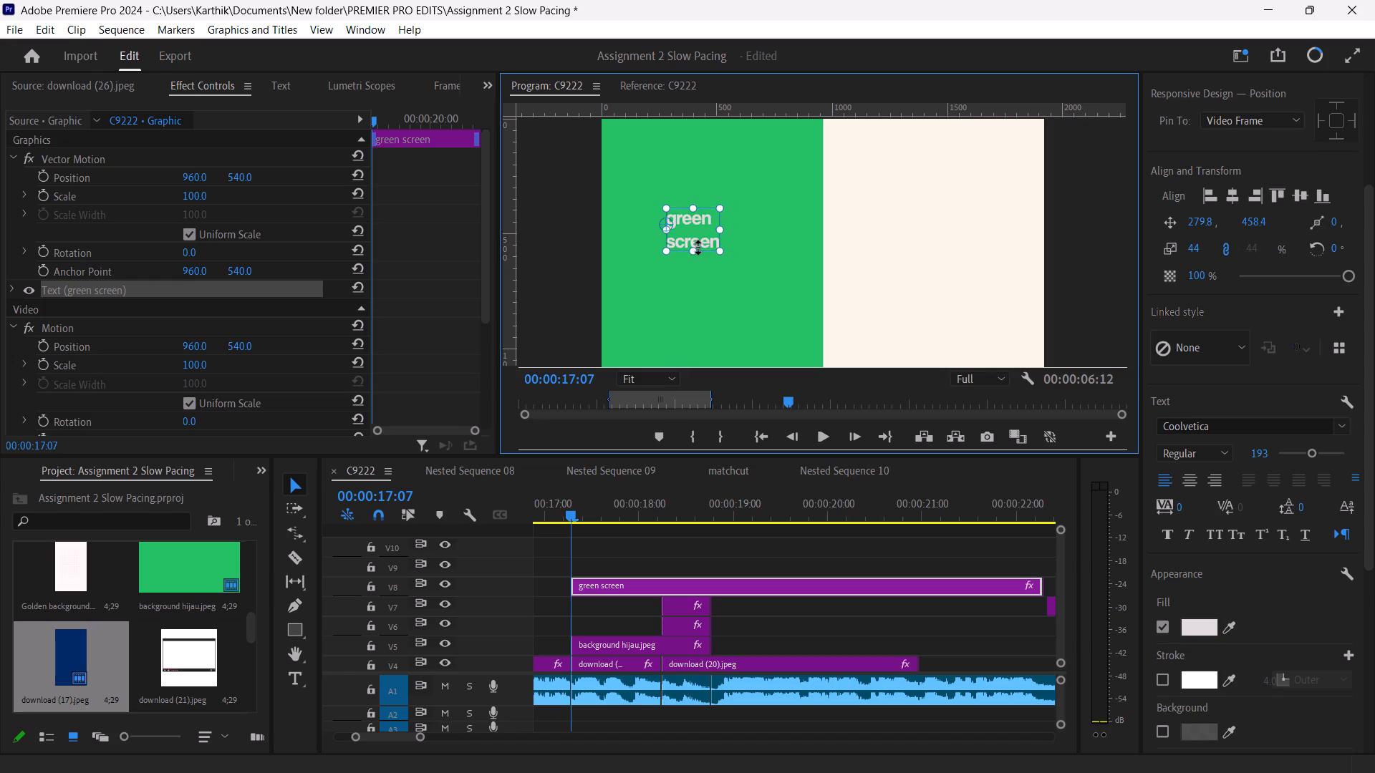
left_click_drag(698, 248, 696, 250)
left_click_drag(697, 257, 696, 245)
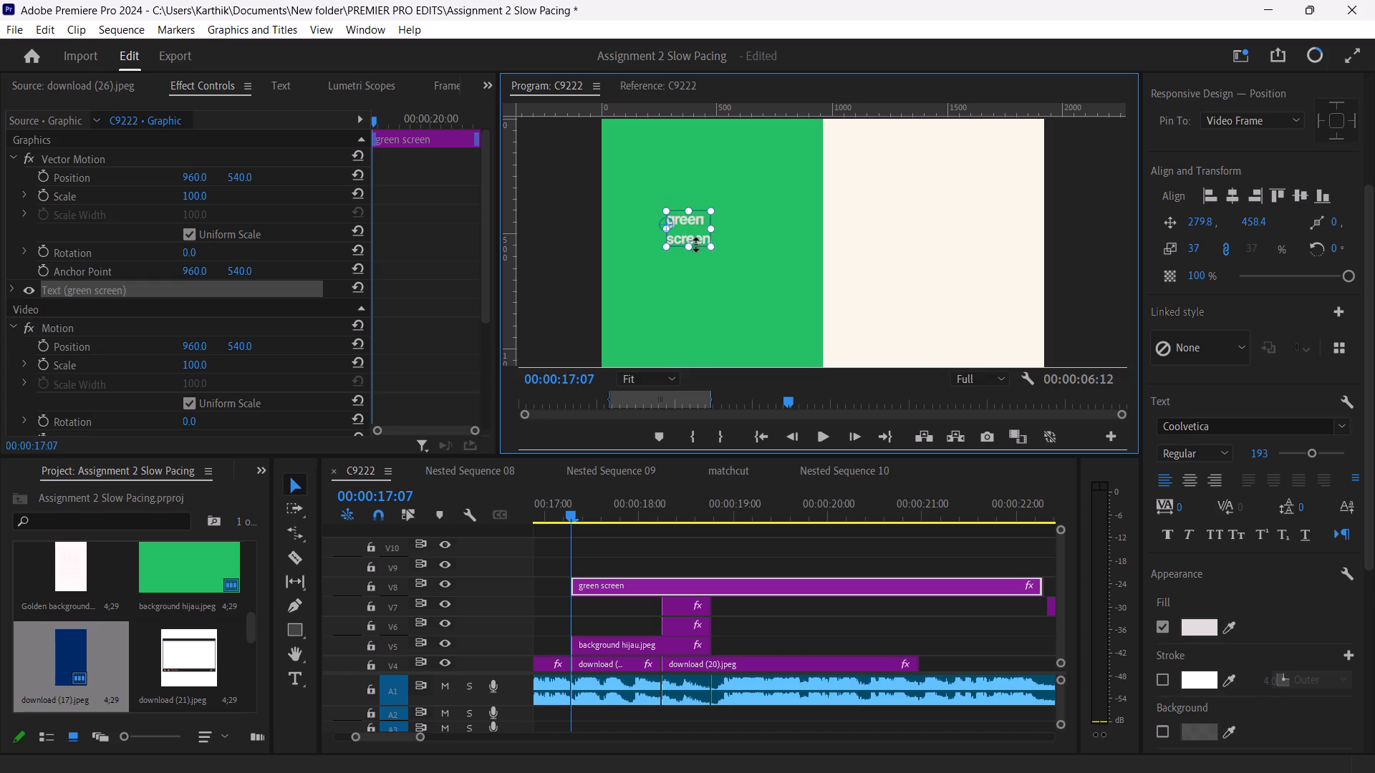
left_click_drag(696, 245, 749, 261)
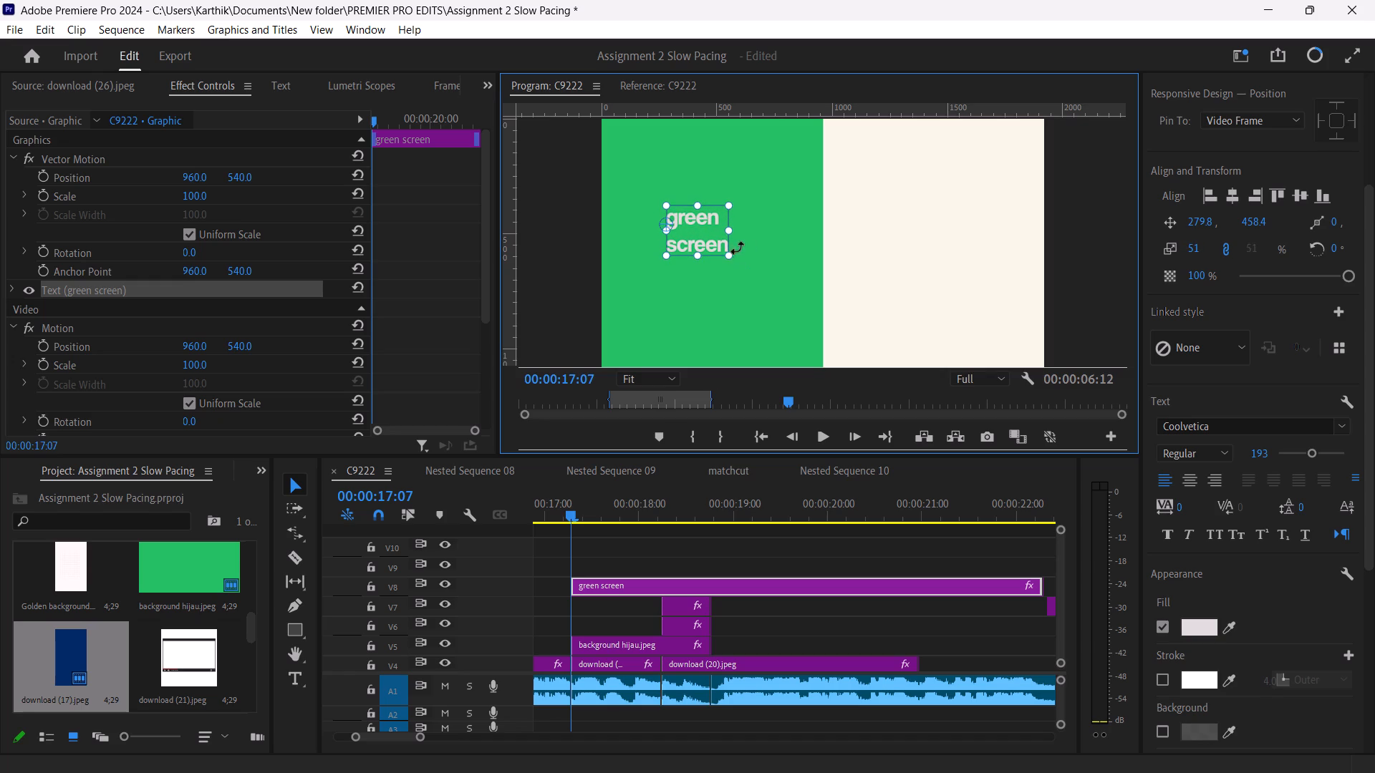
left_click_drag(728, 232, 740, 232)
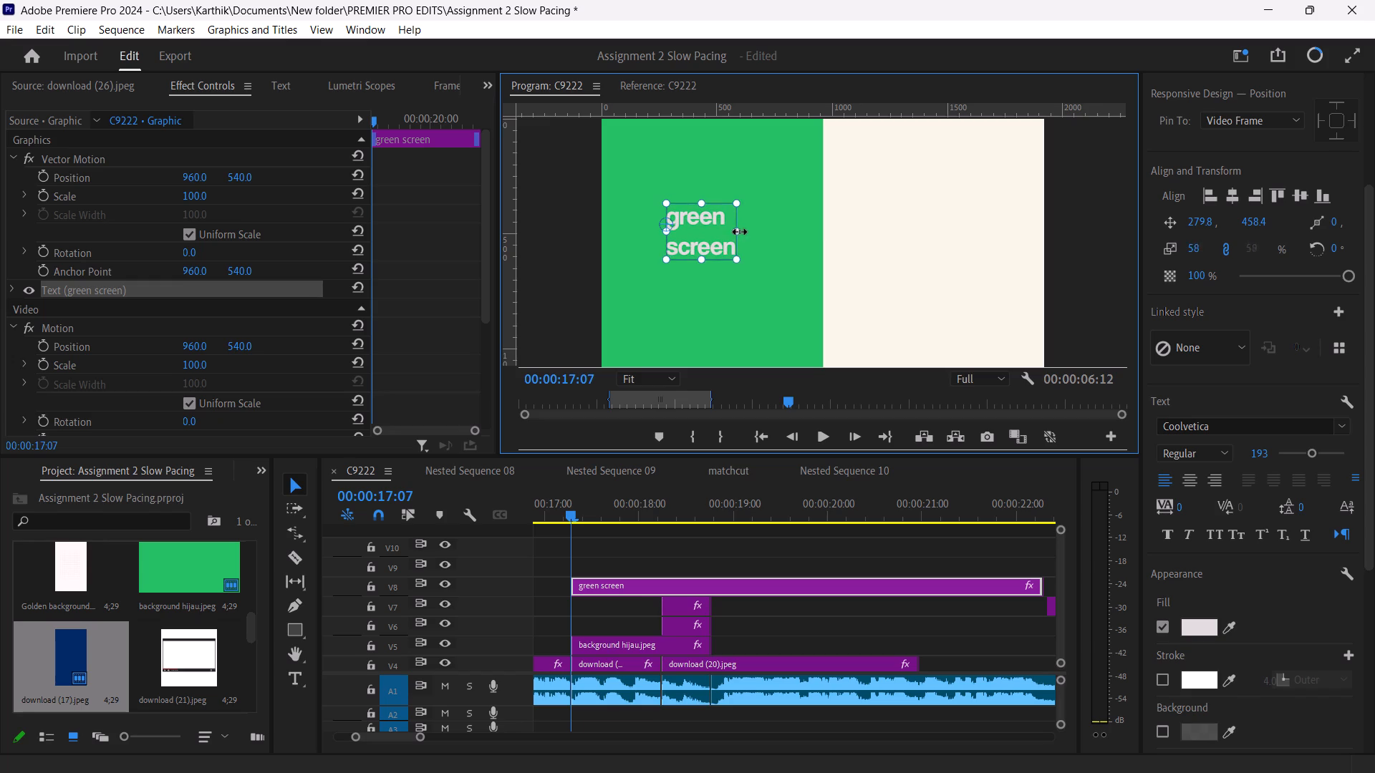
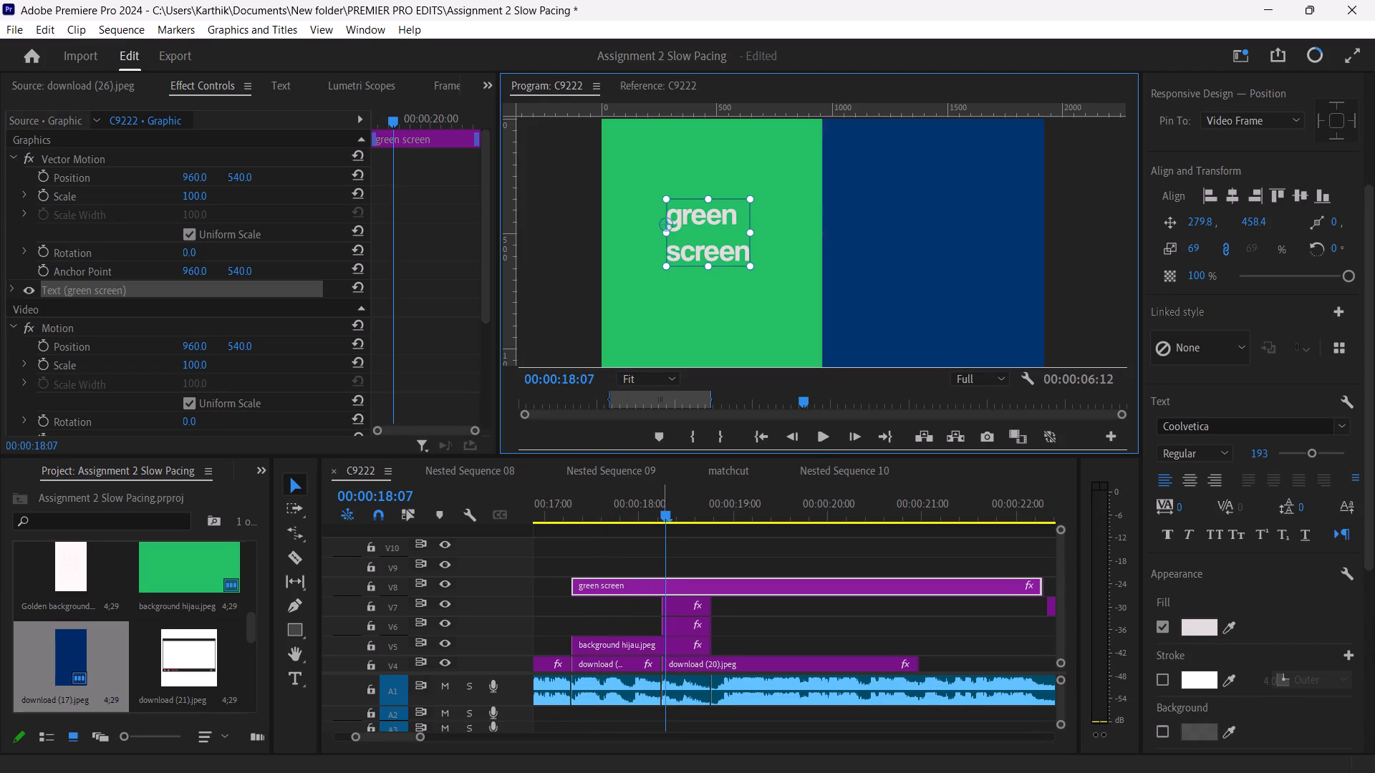
Split the "green screen" text clip on V8 at 00:00:18:06, where the blue panel appears.
left_click(664, 518)
key("c")
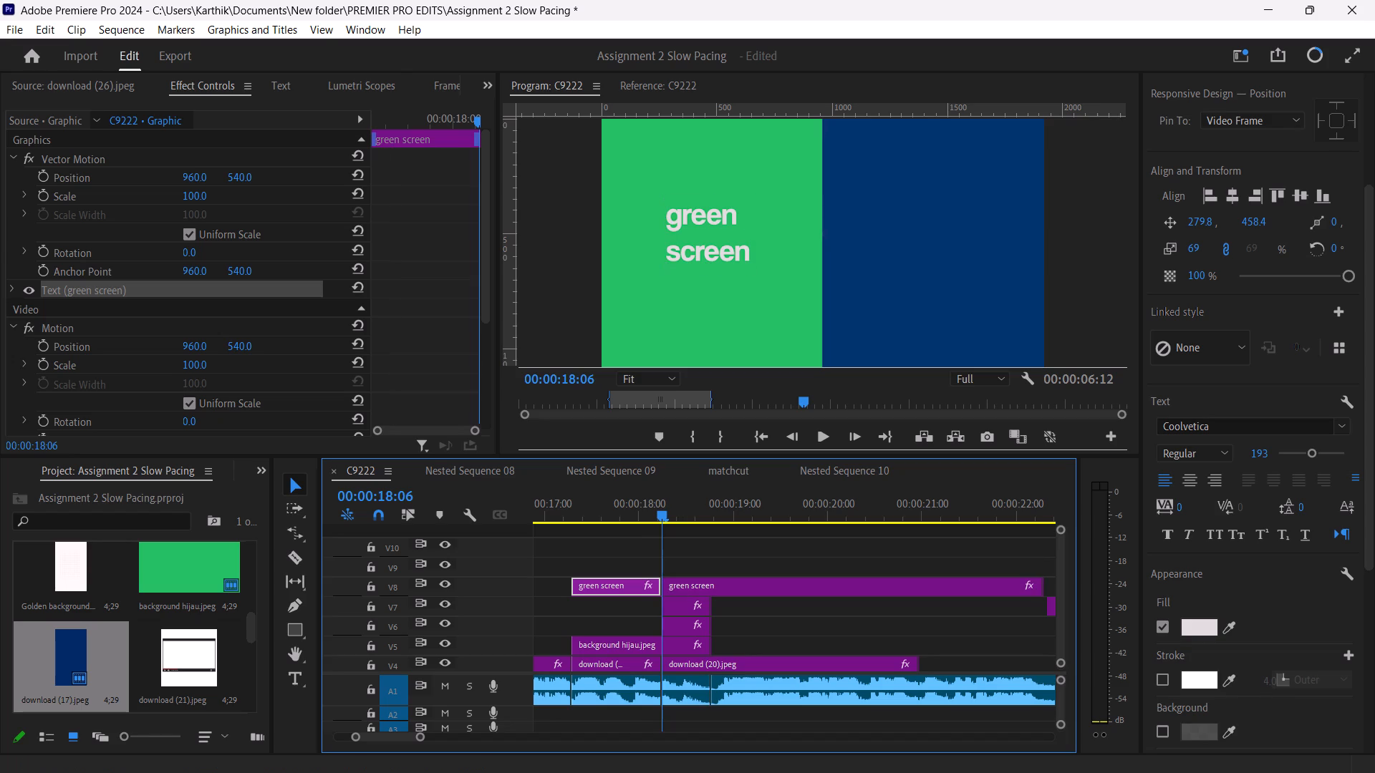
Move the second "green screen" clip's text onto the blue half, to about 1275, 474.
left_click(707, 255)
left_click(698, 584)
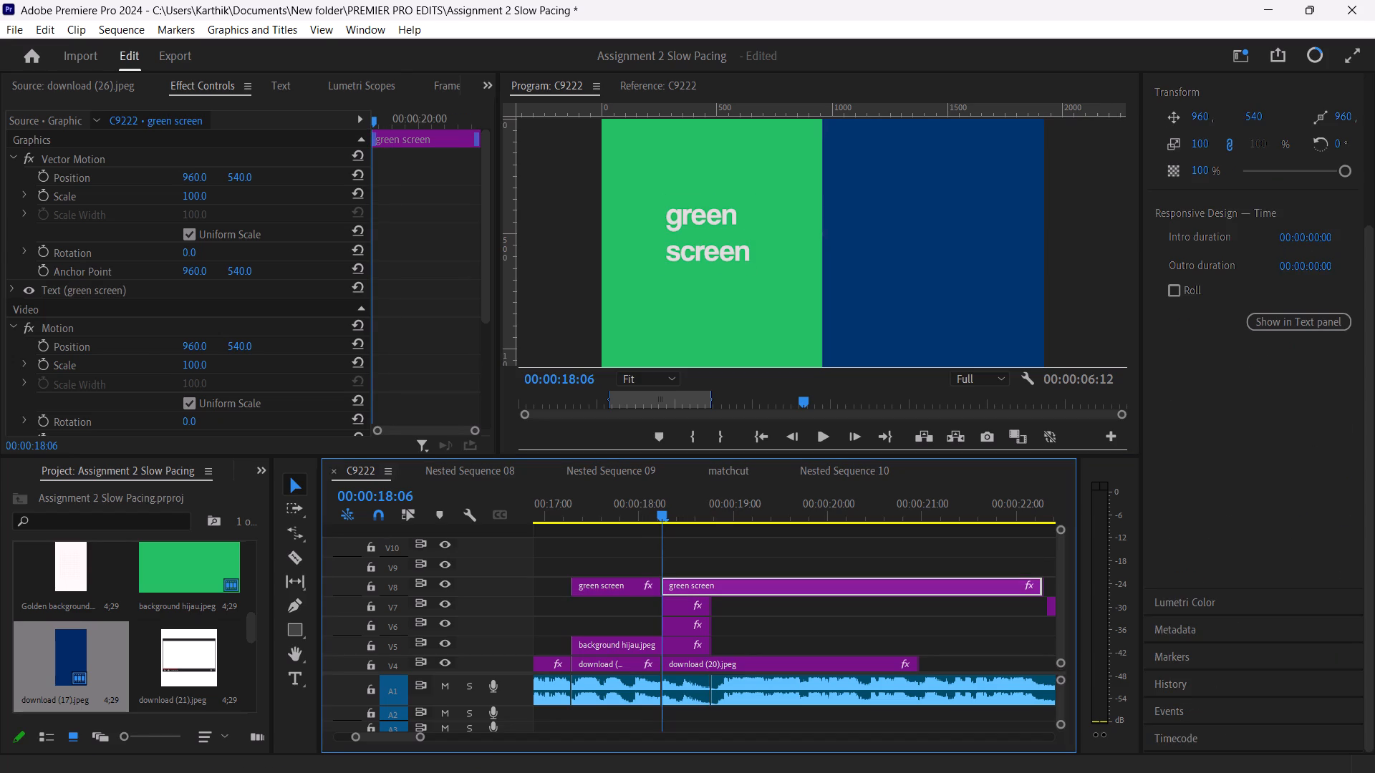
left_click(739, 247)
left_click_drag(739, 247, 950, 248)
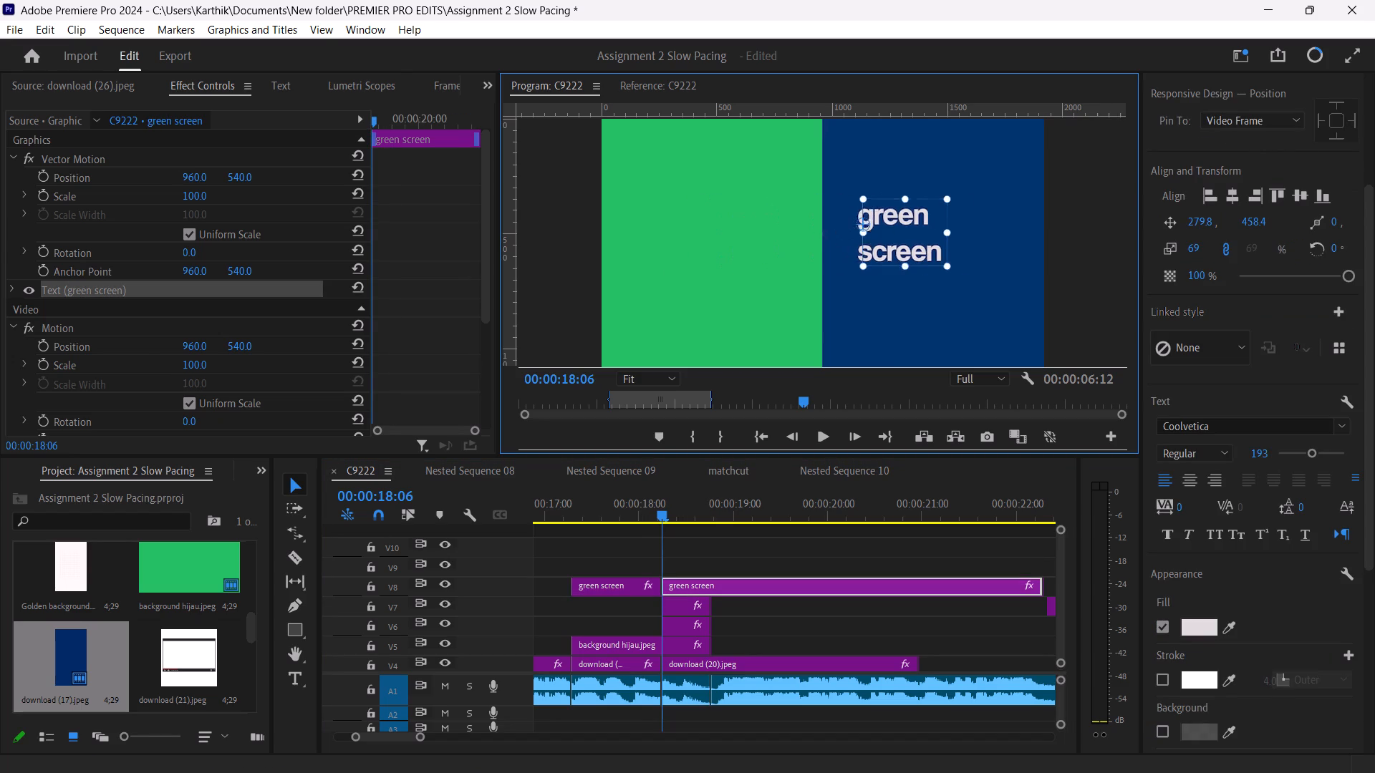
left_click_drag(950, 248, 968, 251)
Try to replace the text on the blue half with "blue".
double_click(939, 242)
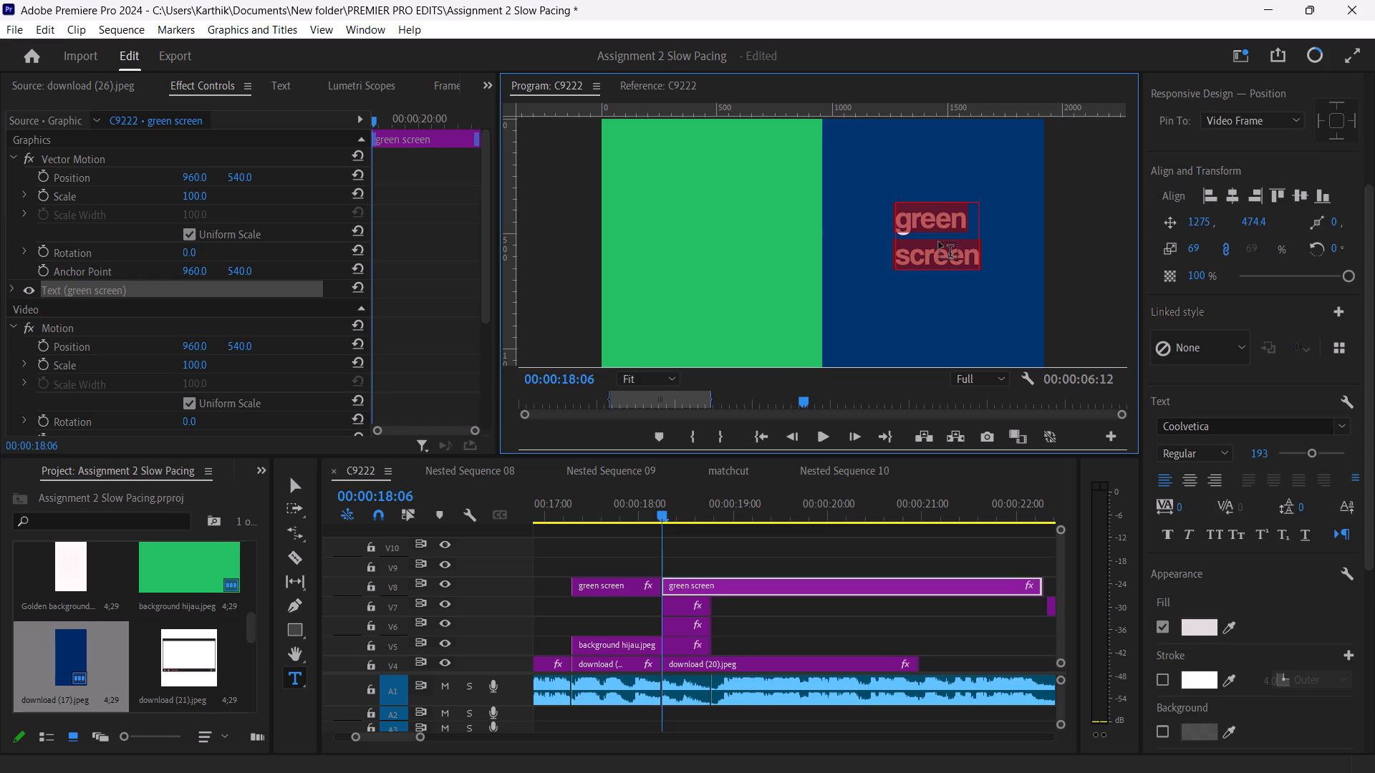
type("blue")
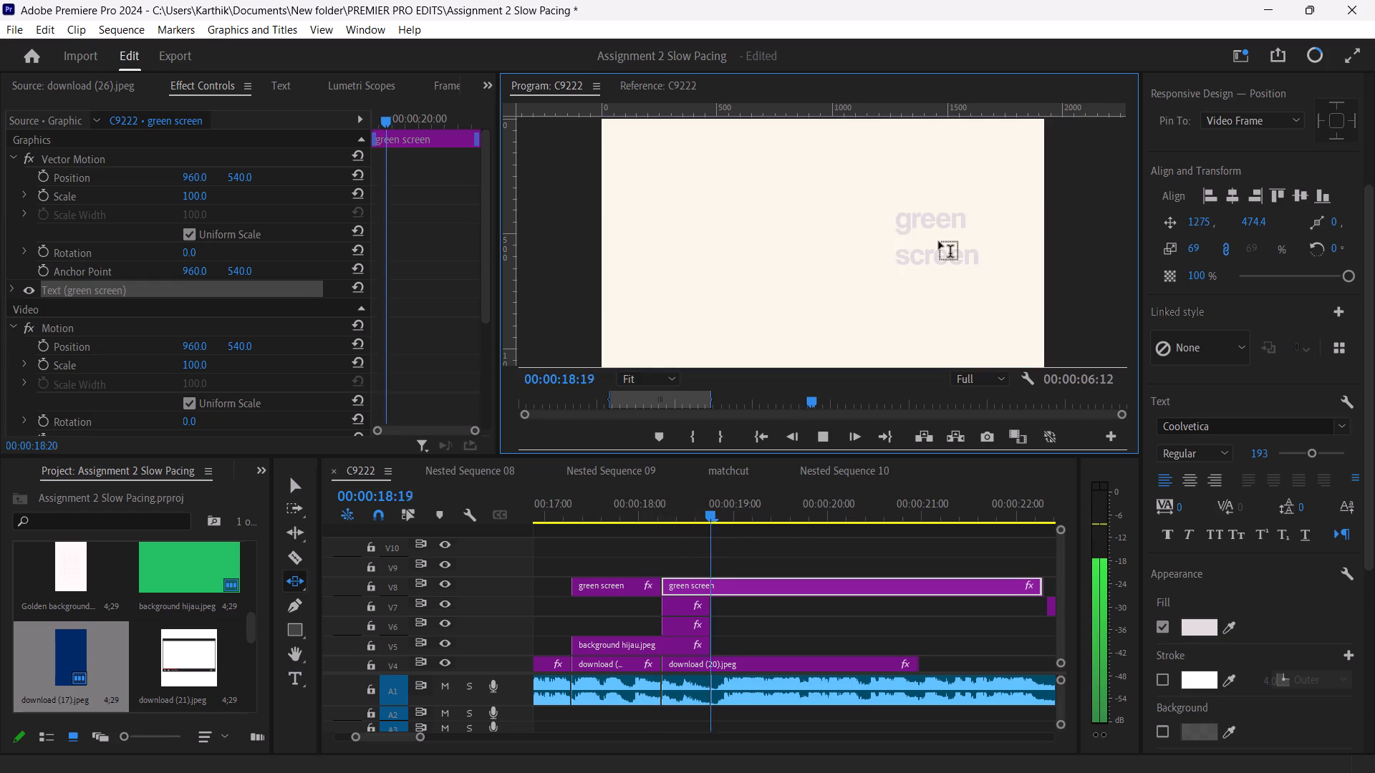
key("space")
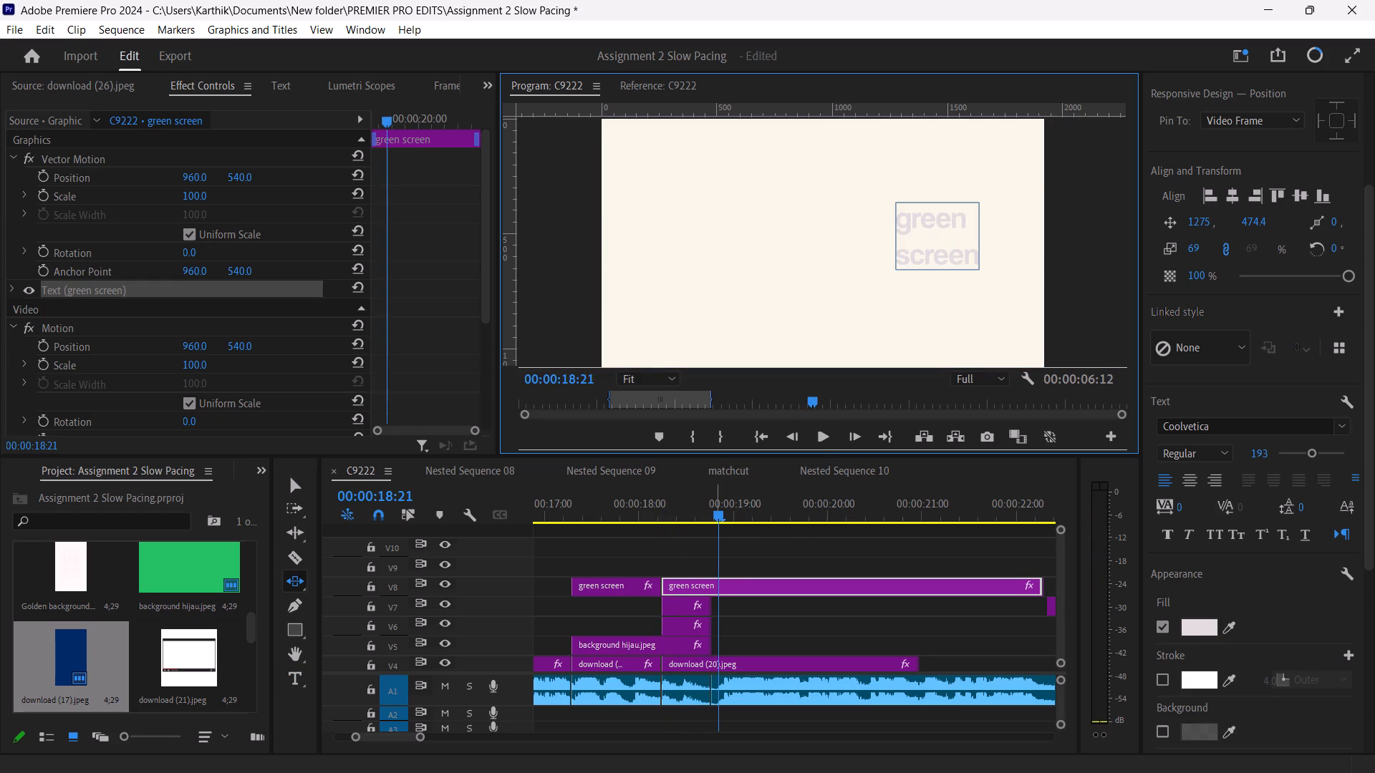
Cut the second "green screen" clip on V8 at 00:00:18:19 and delete the remainder after the cut.
left_click_drag(718, 517, 710, 519)
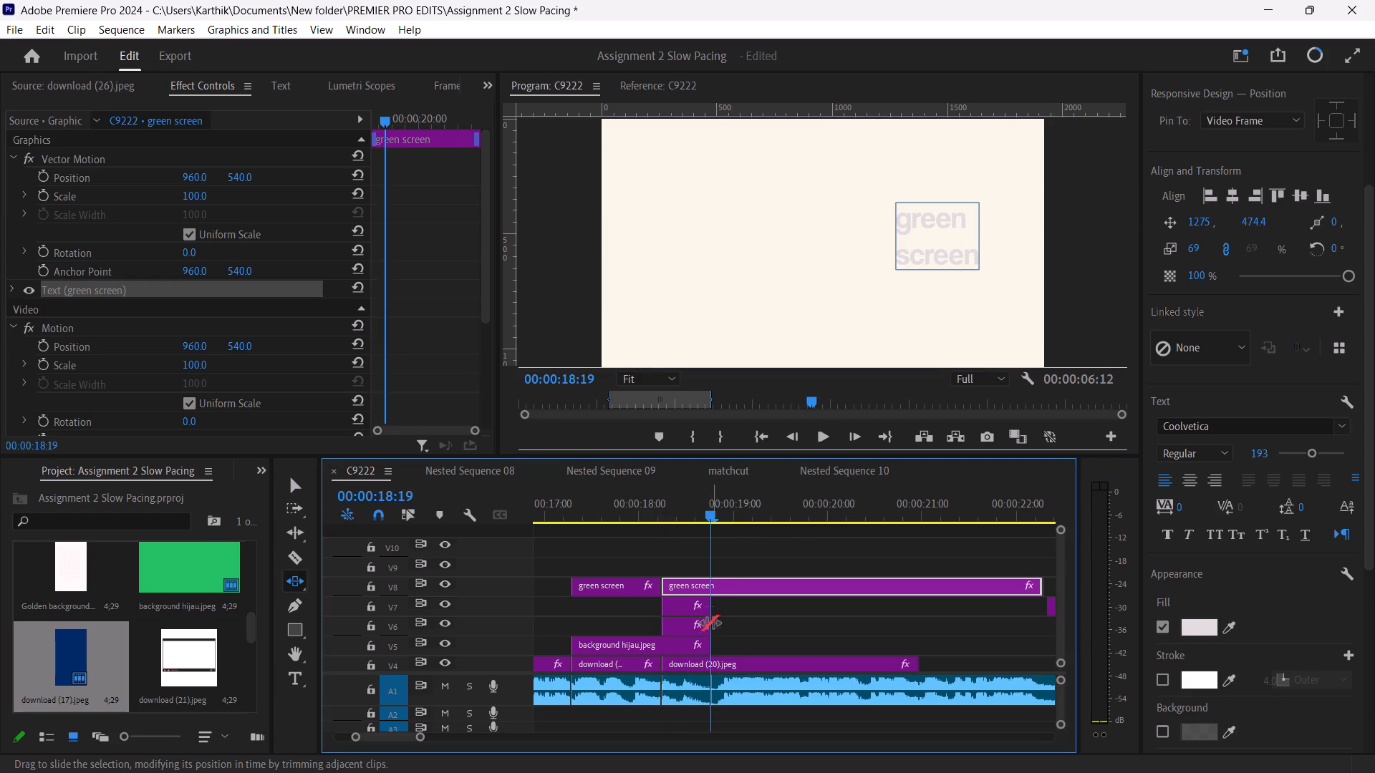
key("c")
left_click(749, 588)
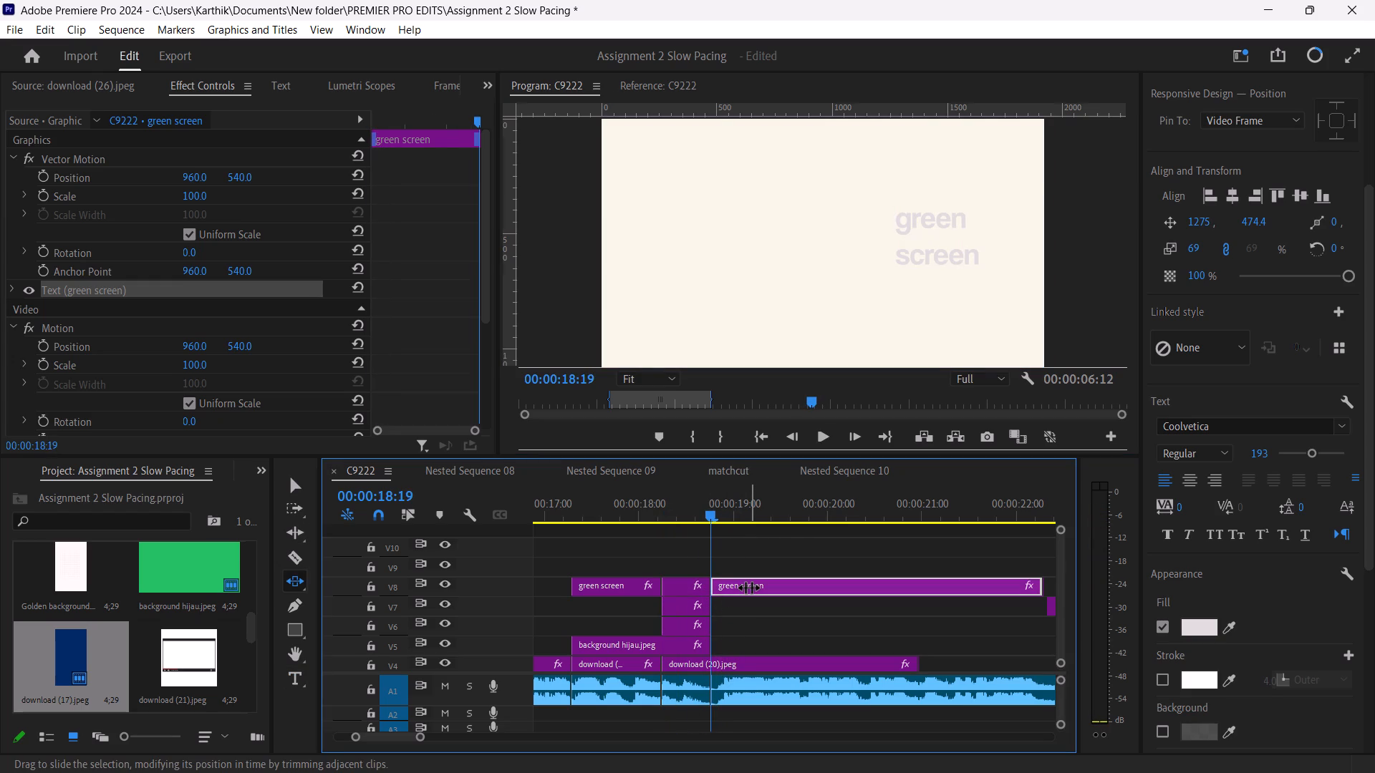
left_click(296, 488)
key("BackSpace")
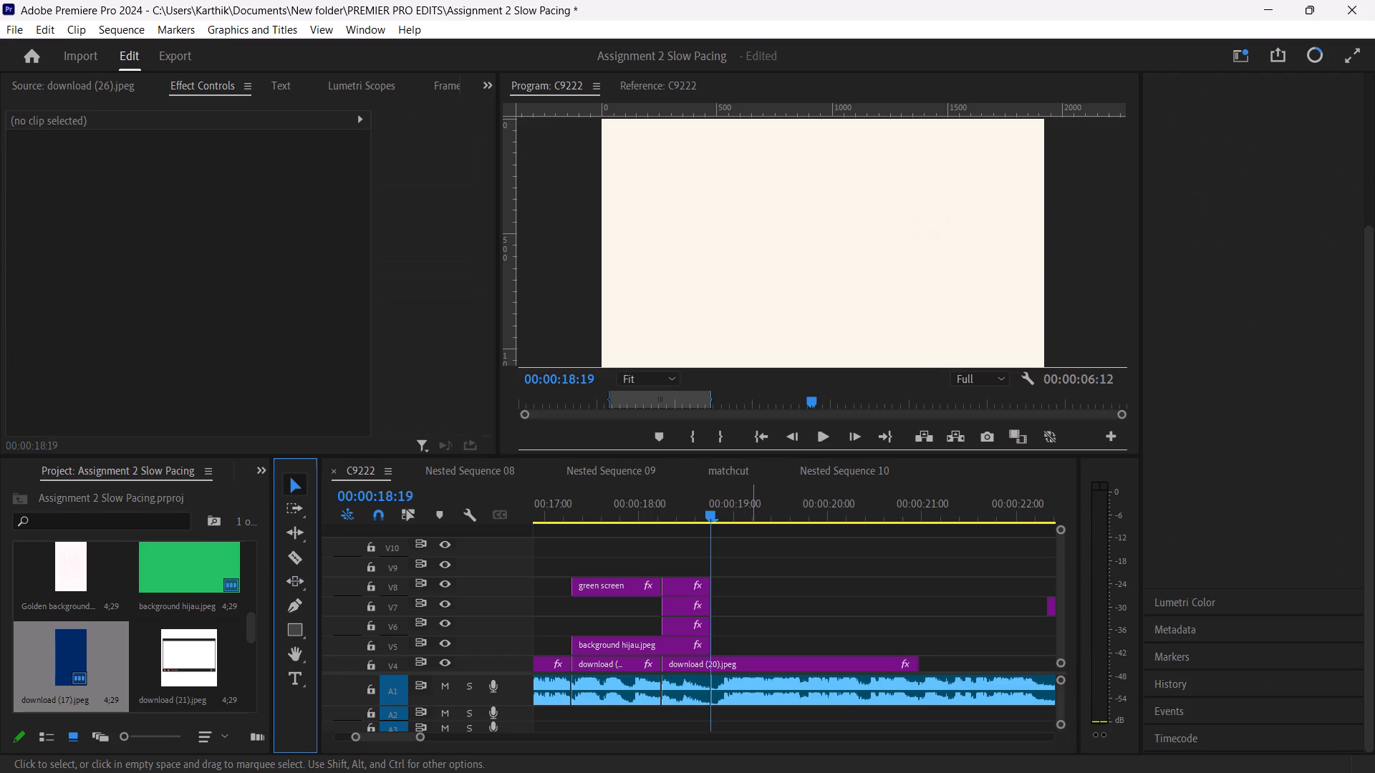
Move the first "green screen" clip up to V9 and extend its end to 00:00:18:19, level with the clips below.
left_click_drag(710, 515, 654, 530)
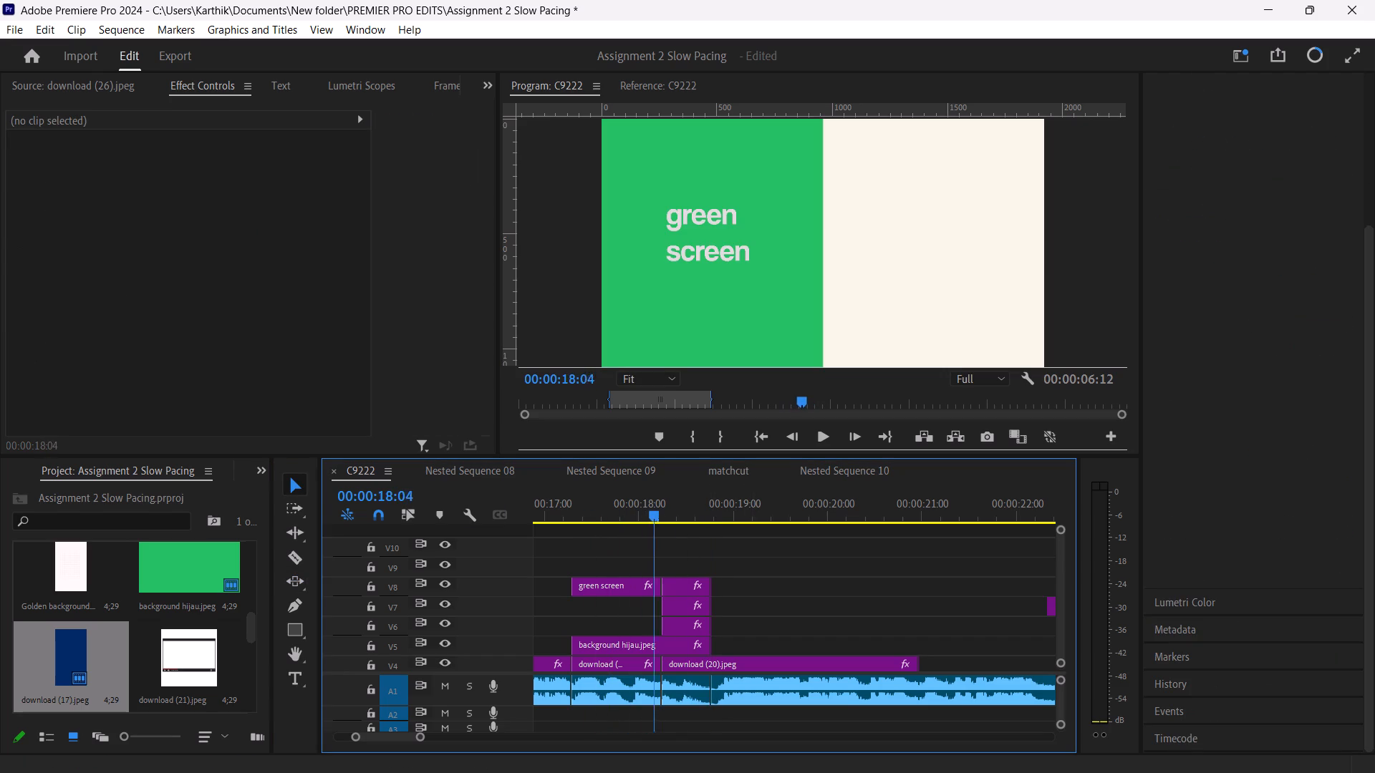
left_click_drag(654, 530, 667, 532)
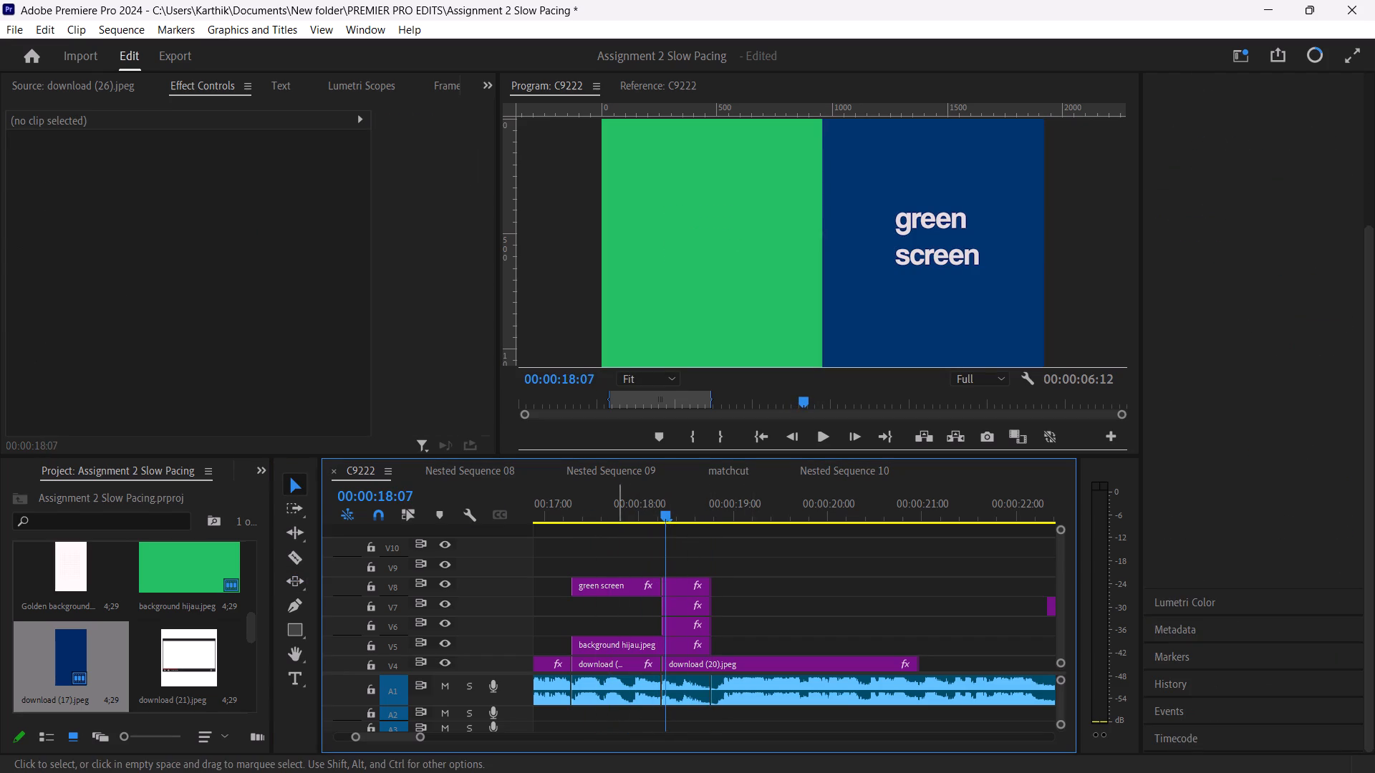
left_click_drag(609, 580, 609, 566)
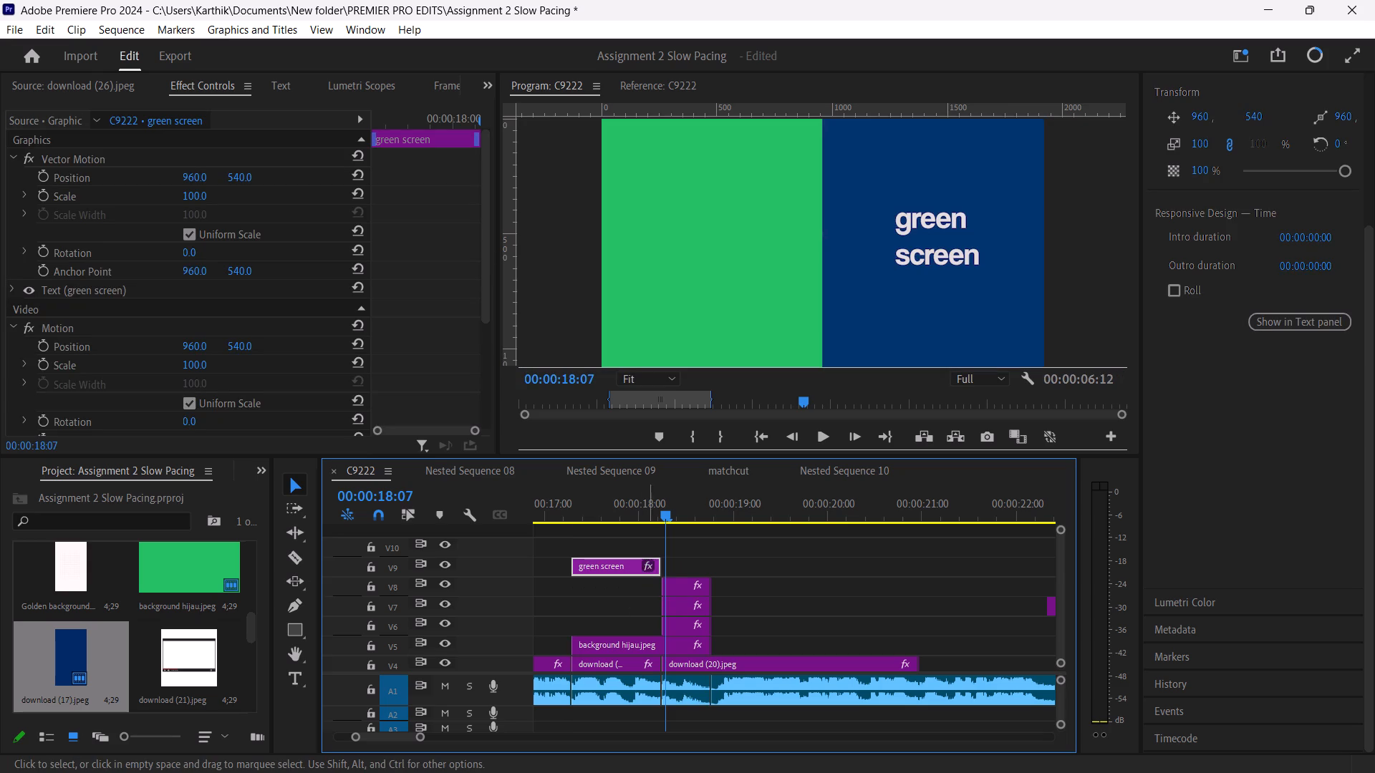
left_click_drag(662, 568, 671, 568)
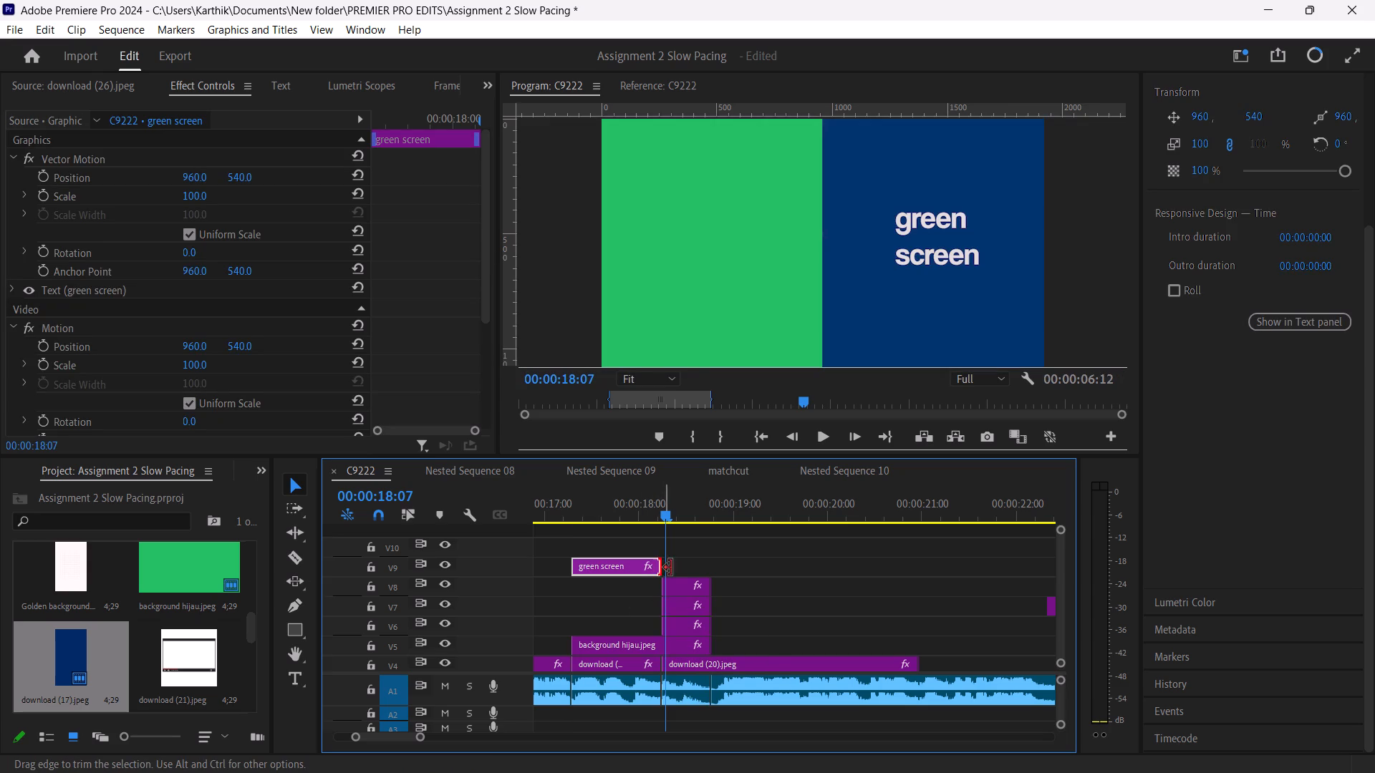
left_click_drag(671, 568, 708, 568)
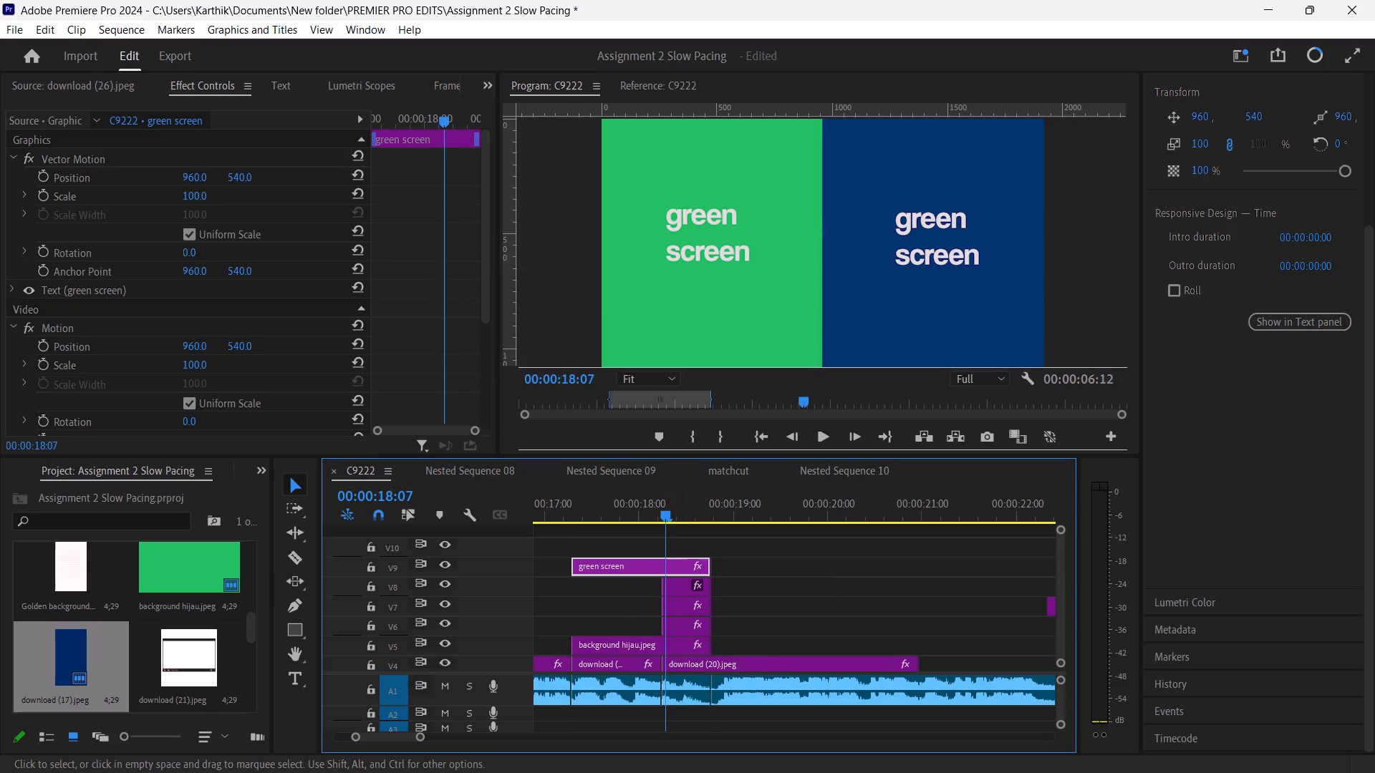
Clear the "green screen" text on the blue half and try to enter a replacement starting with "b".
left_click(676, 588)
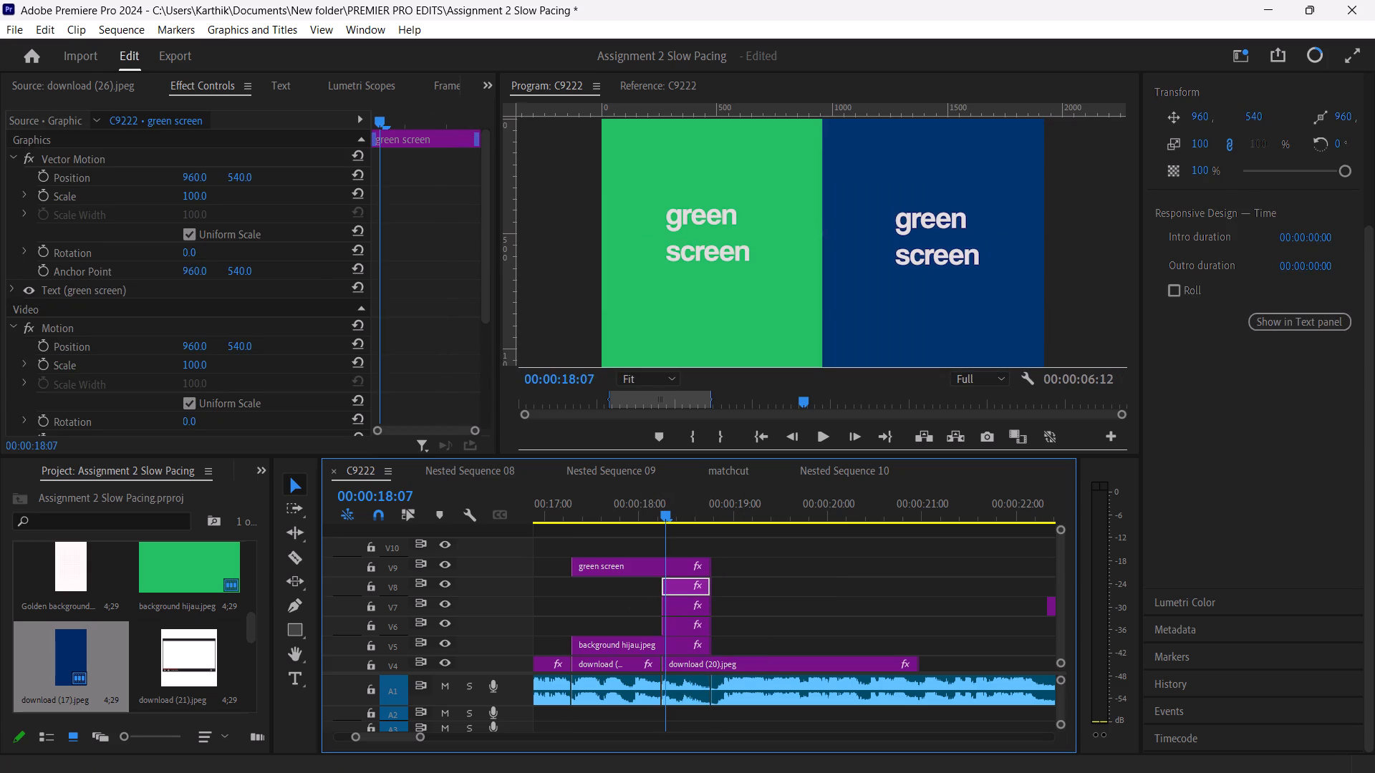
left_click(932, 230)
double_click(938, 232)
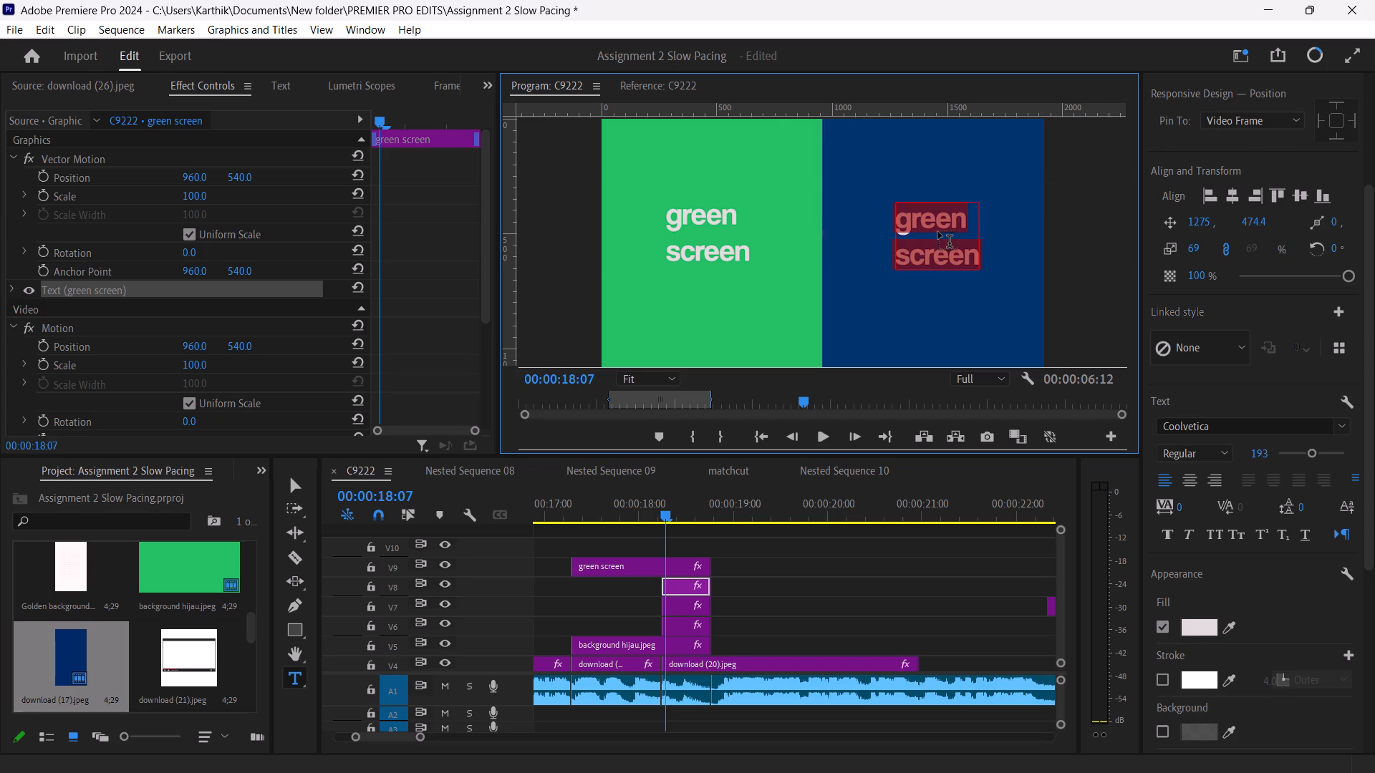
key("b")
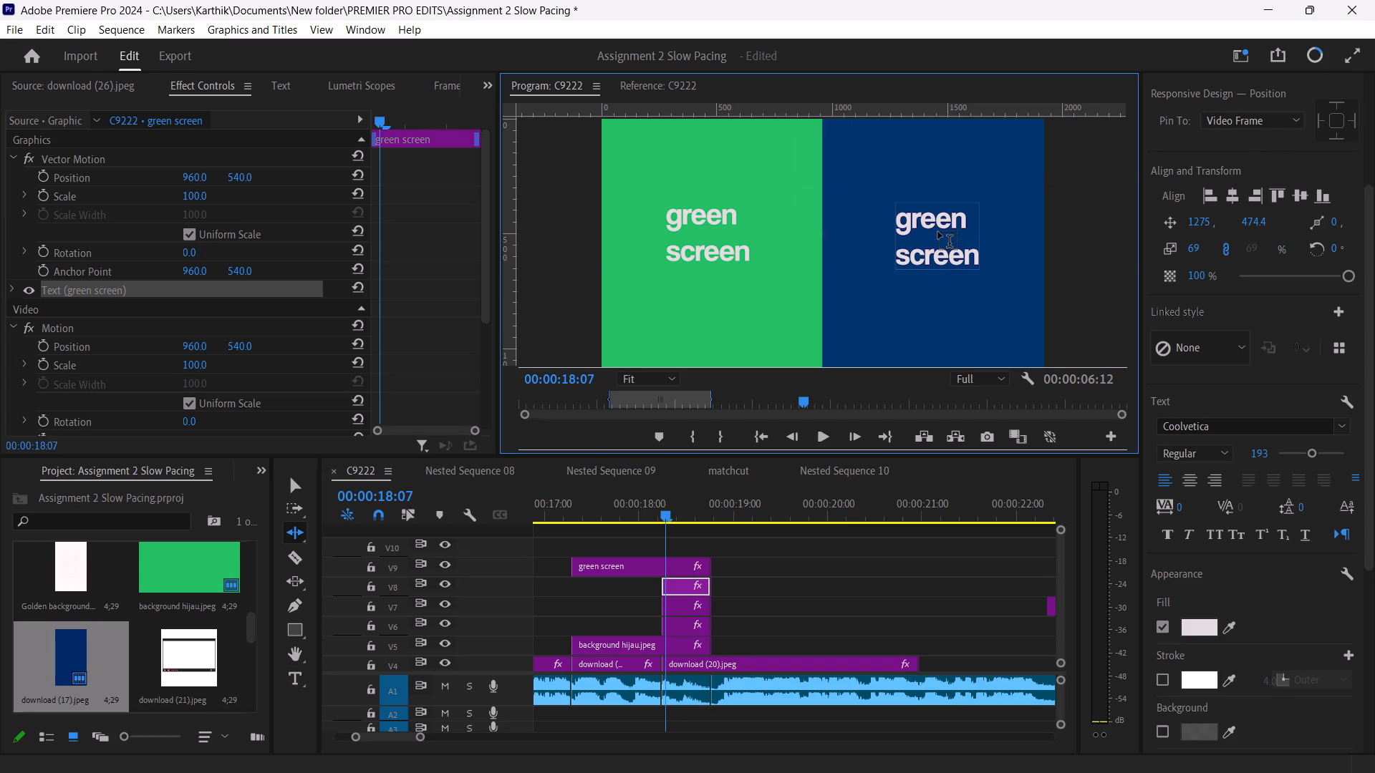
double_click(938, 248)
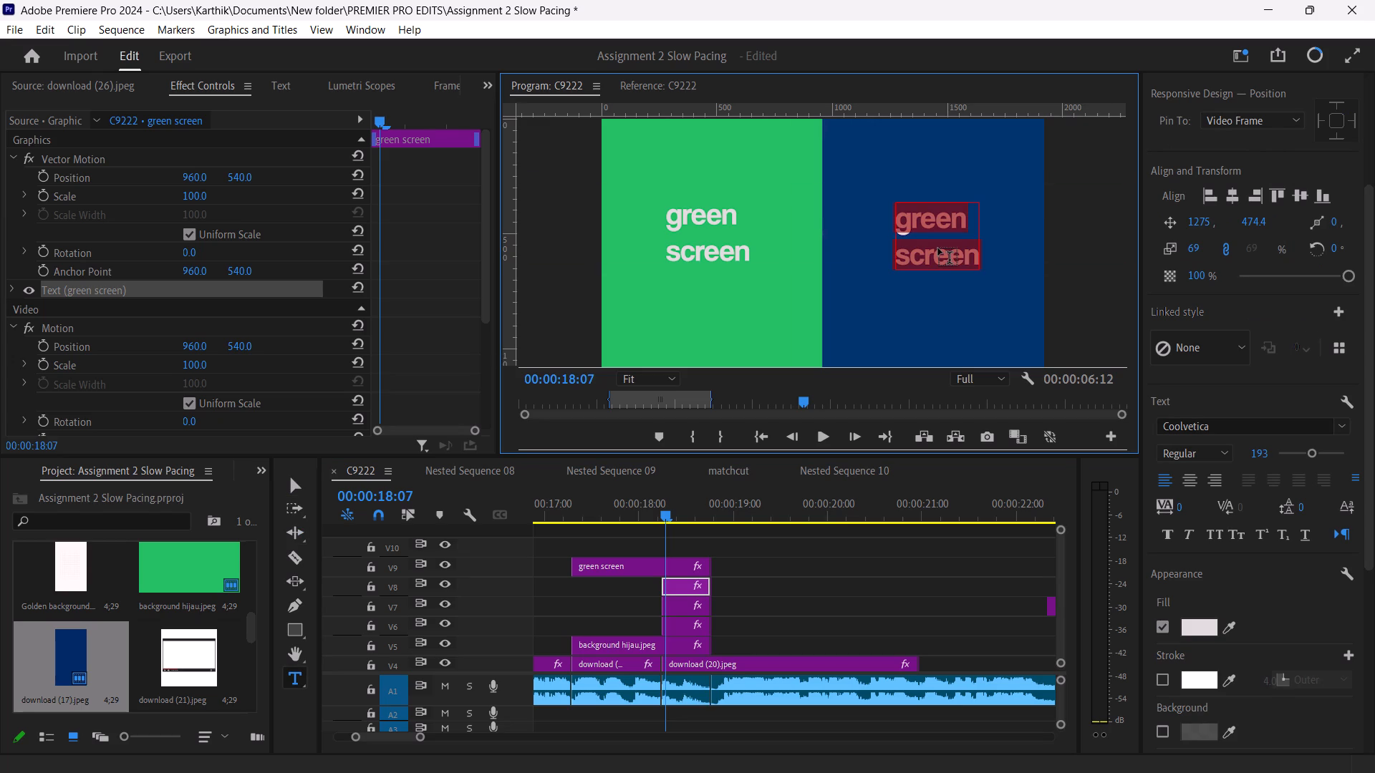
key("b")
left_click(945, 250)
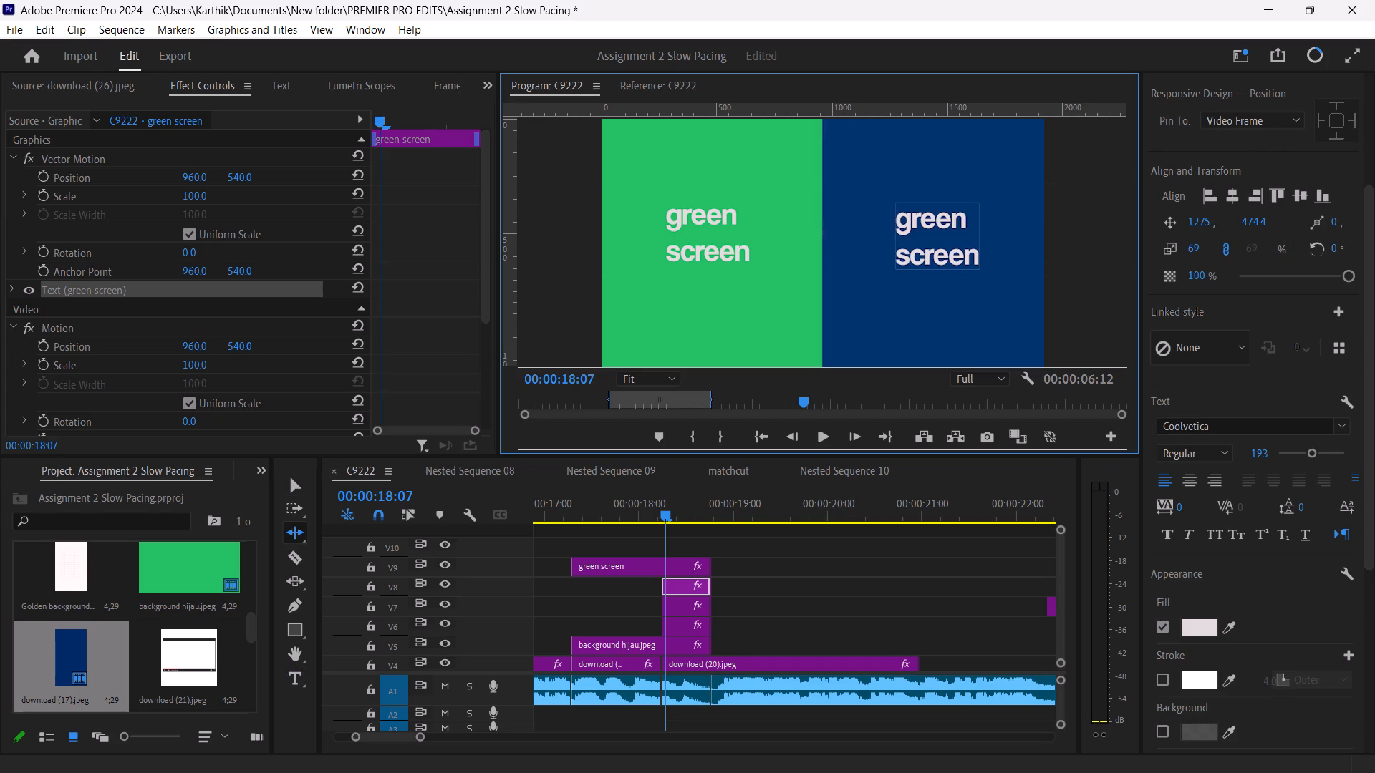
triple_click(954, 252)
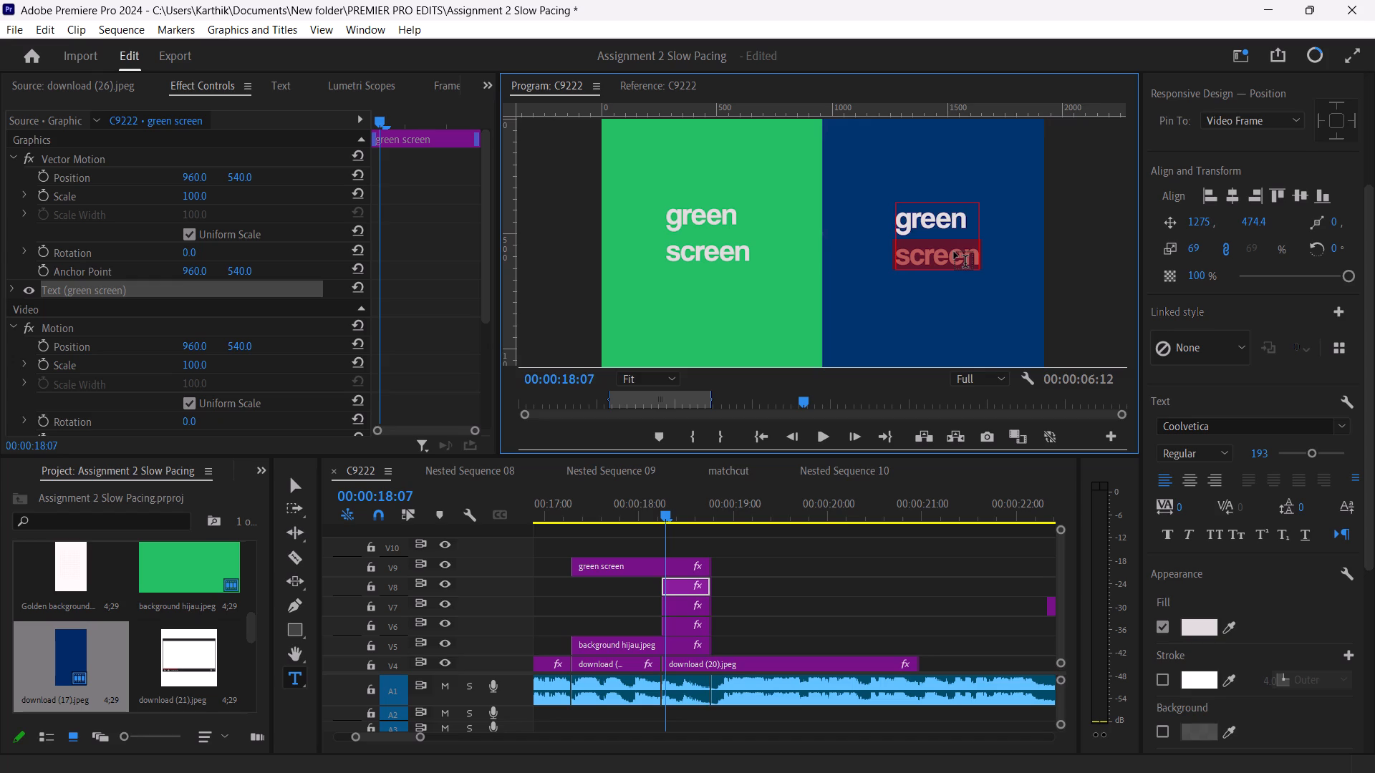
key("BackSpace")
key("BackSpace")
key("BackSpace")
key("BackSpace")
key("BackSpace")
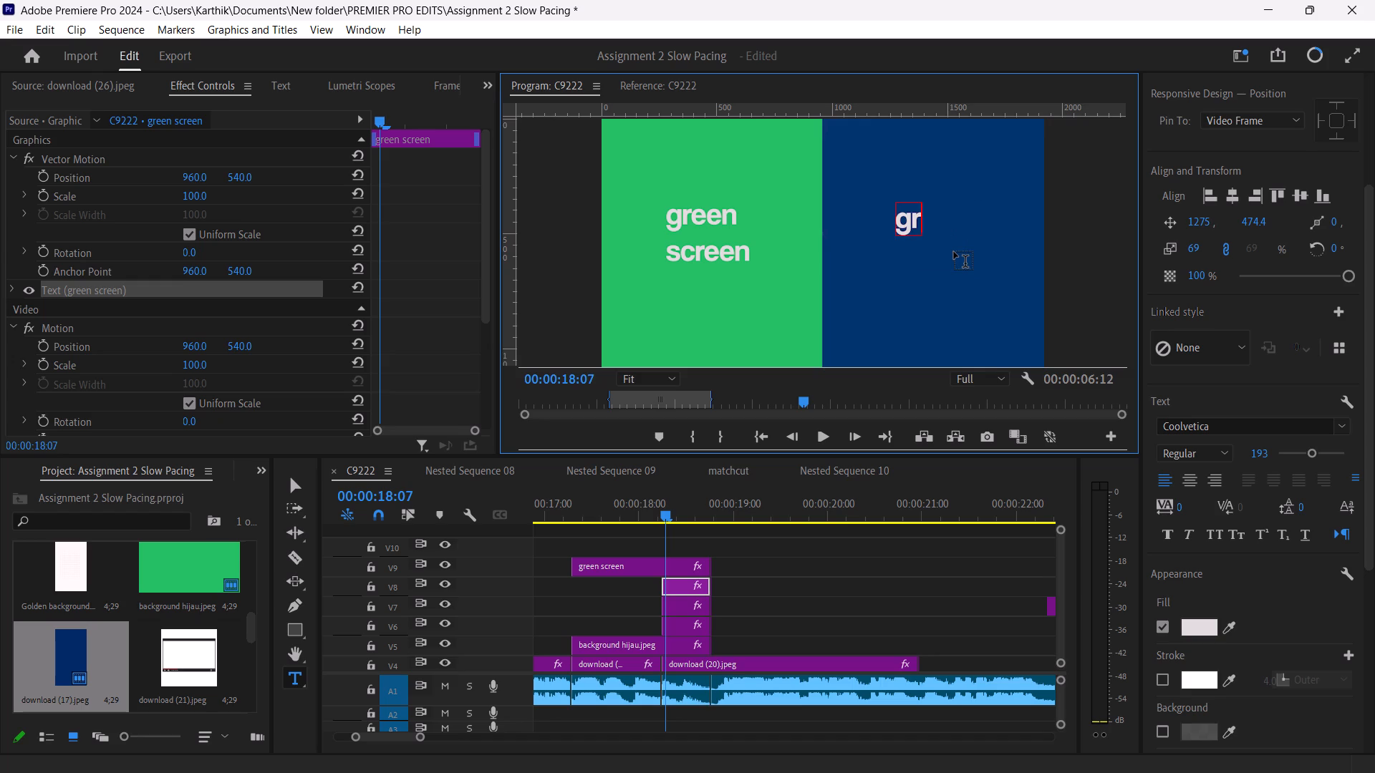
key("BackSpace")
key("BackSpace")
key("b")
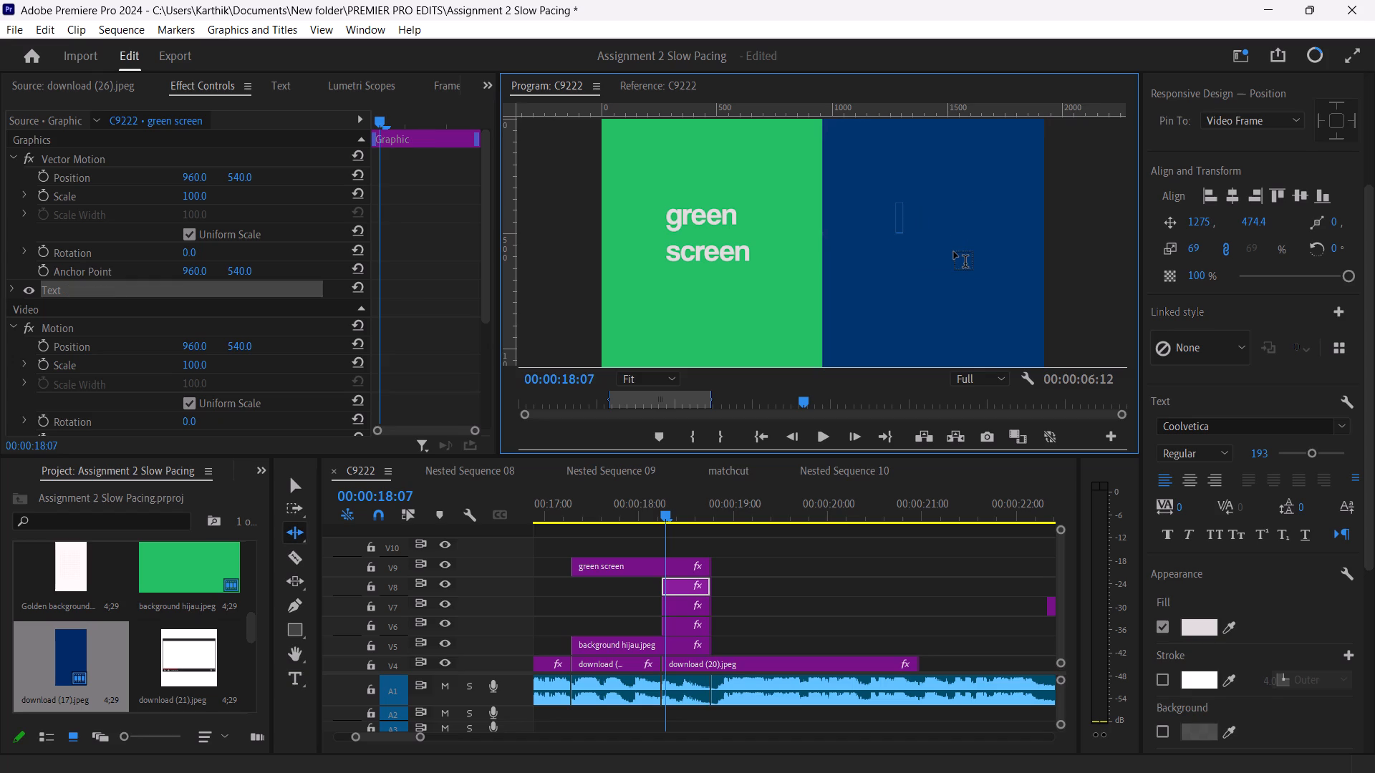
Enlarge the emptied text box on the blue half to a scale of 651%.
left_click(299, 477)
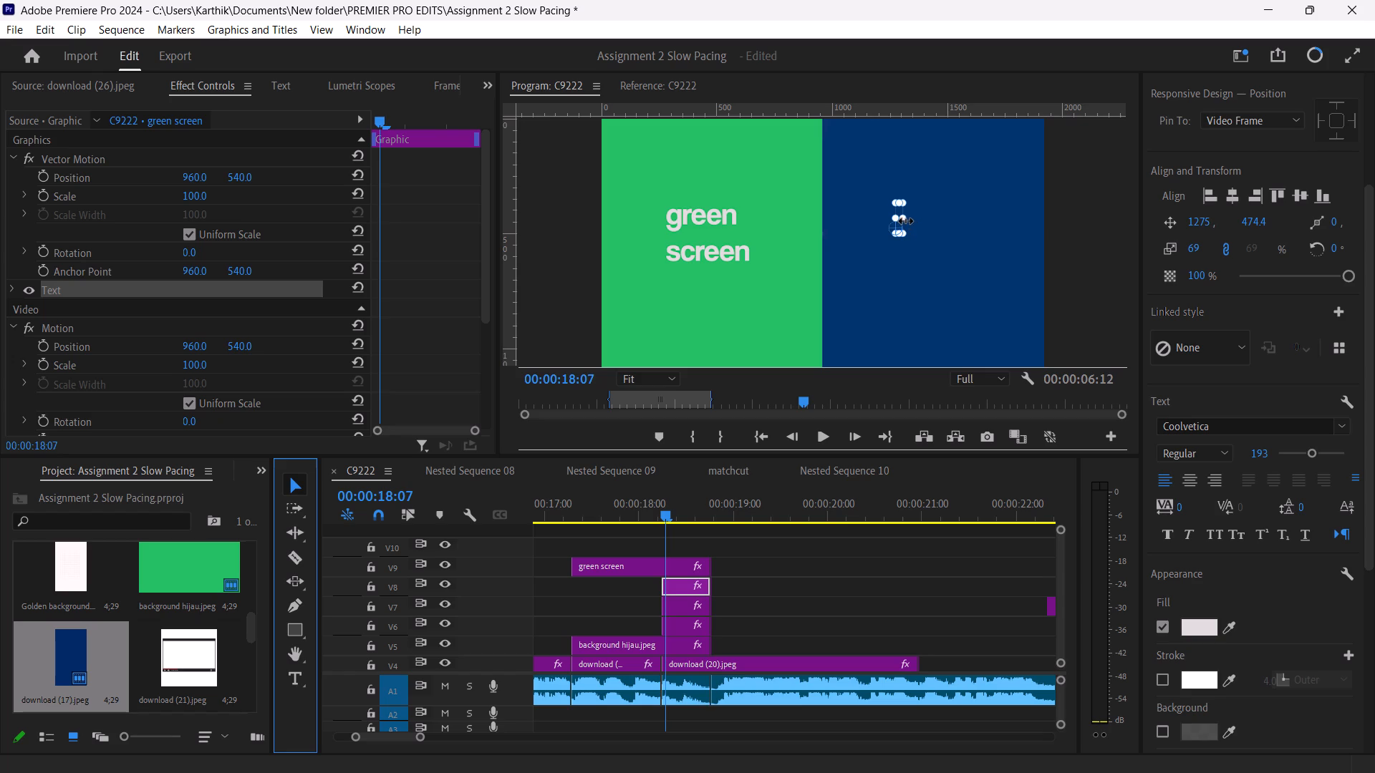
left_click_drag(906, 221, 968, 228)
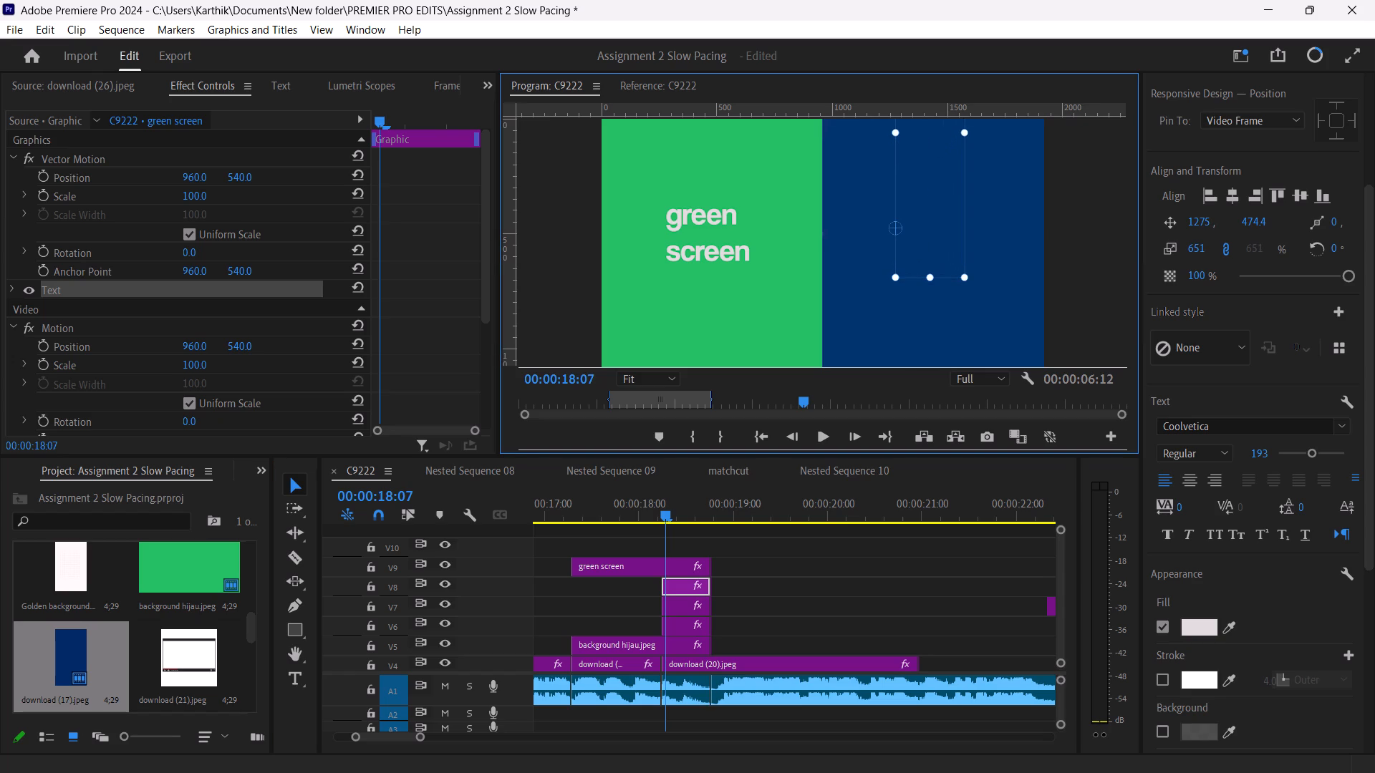
Delete the emptied text graphic from V8, above the blue panel's clips.
left_click(907, 211)
key("BackSpace")
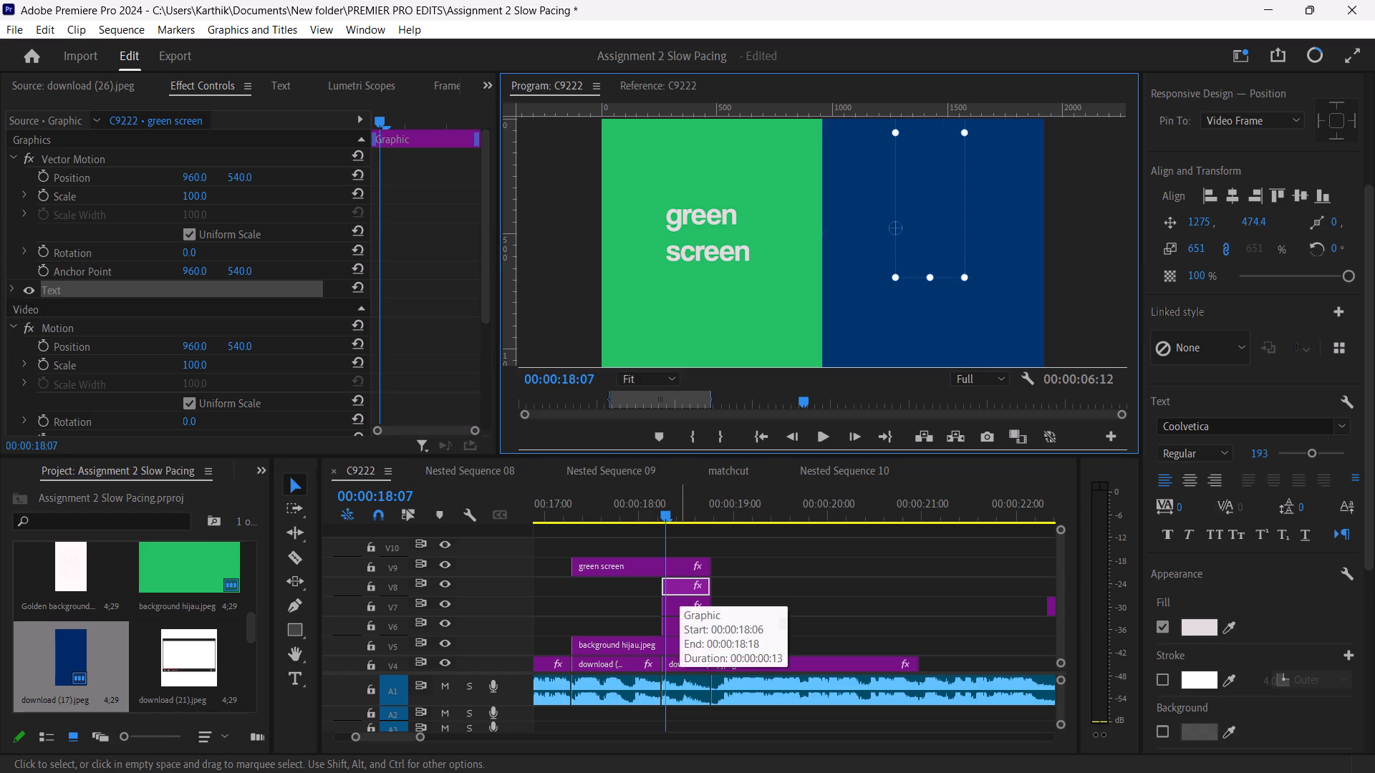
left_click(675, 587)
key("BackSpace")
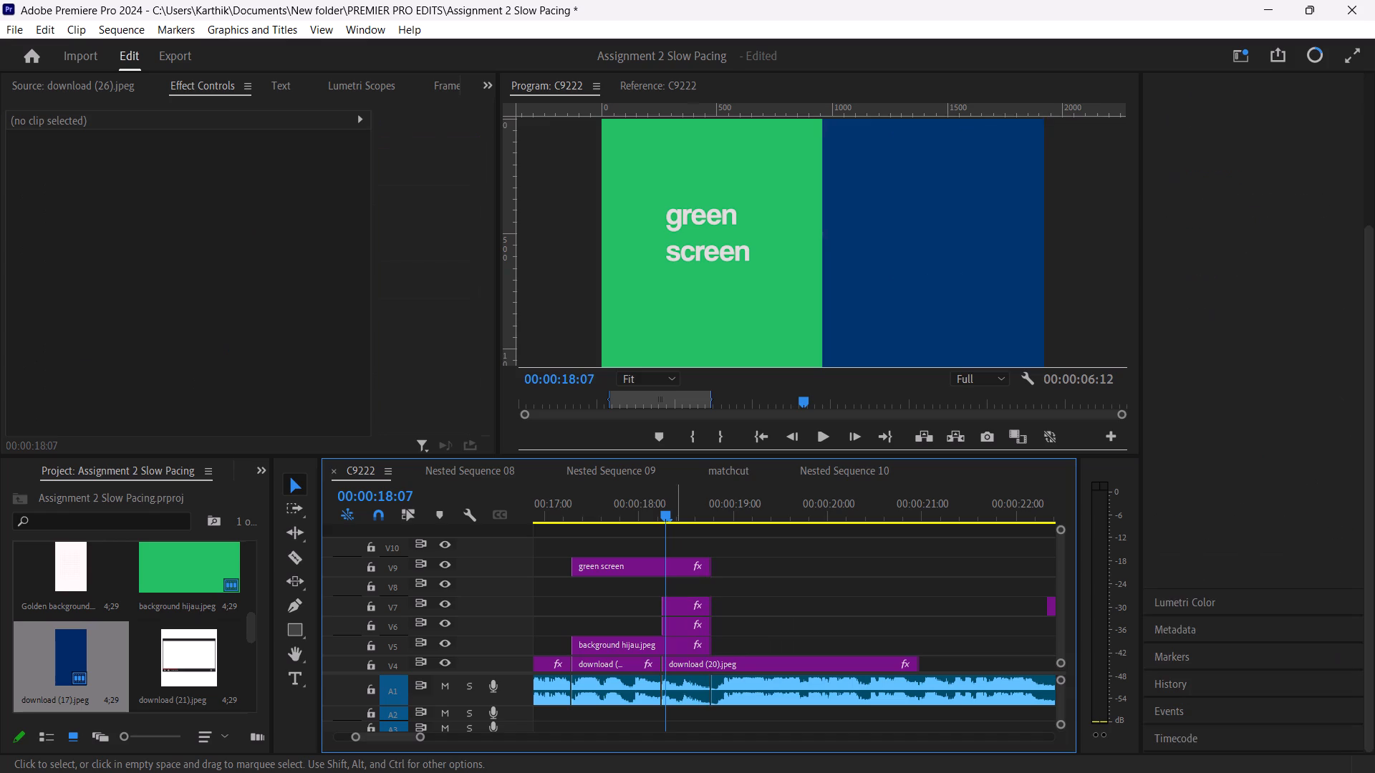
left_click(667, 514)
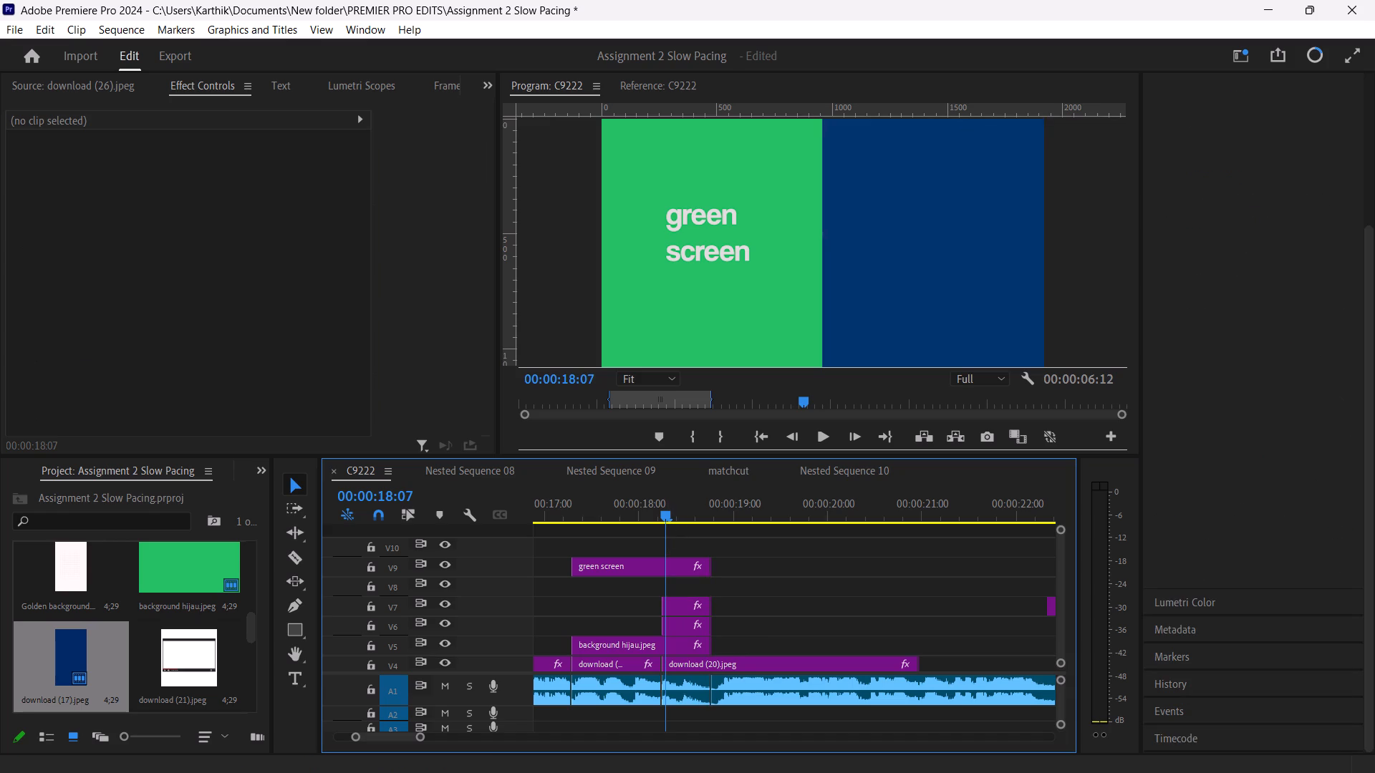
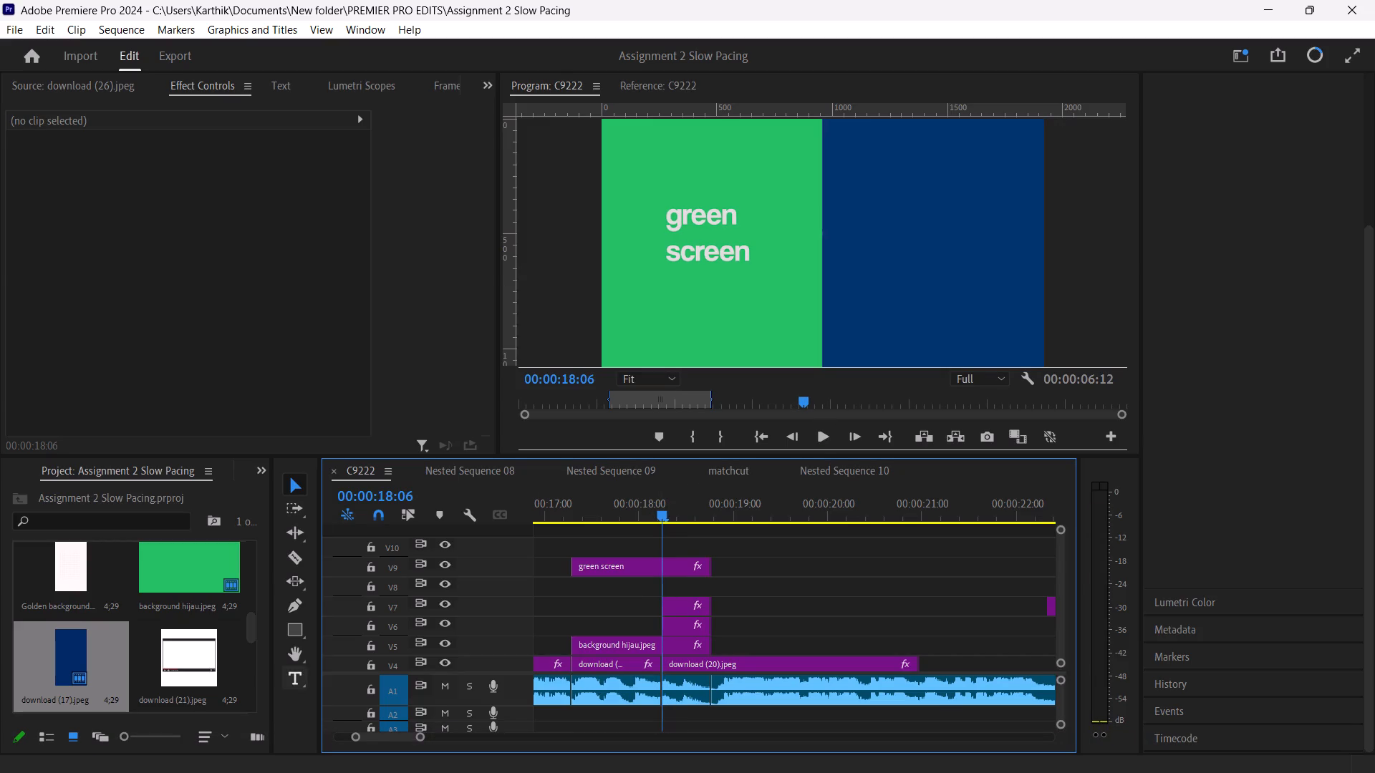
Add a two-line text "blue screen" over the blue half of the frame at 00:00:18:06.
left_click(296, 675)
left_click(911, 235)
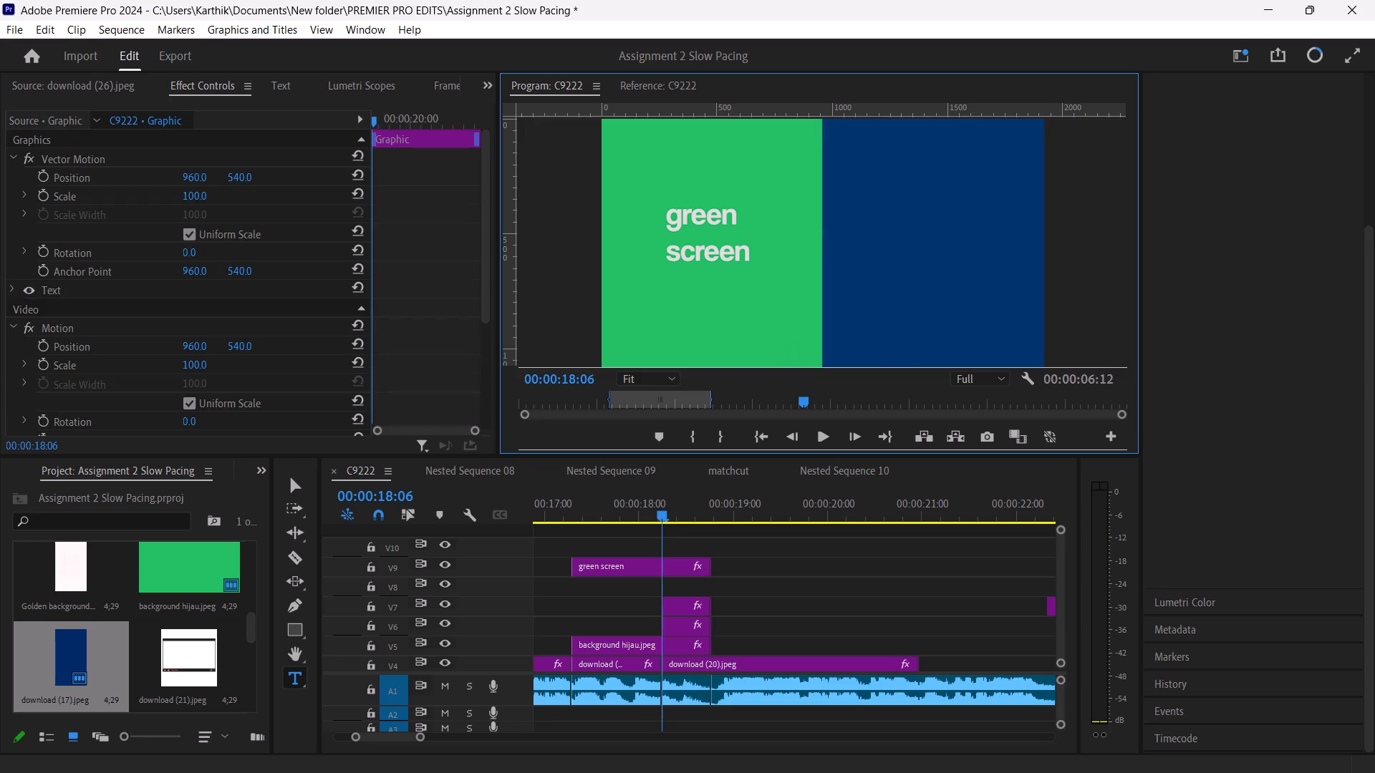
key("b")
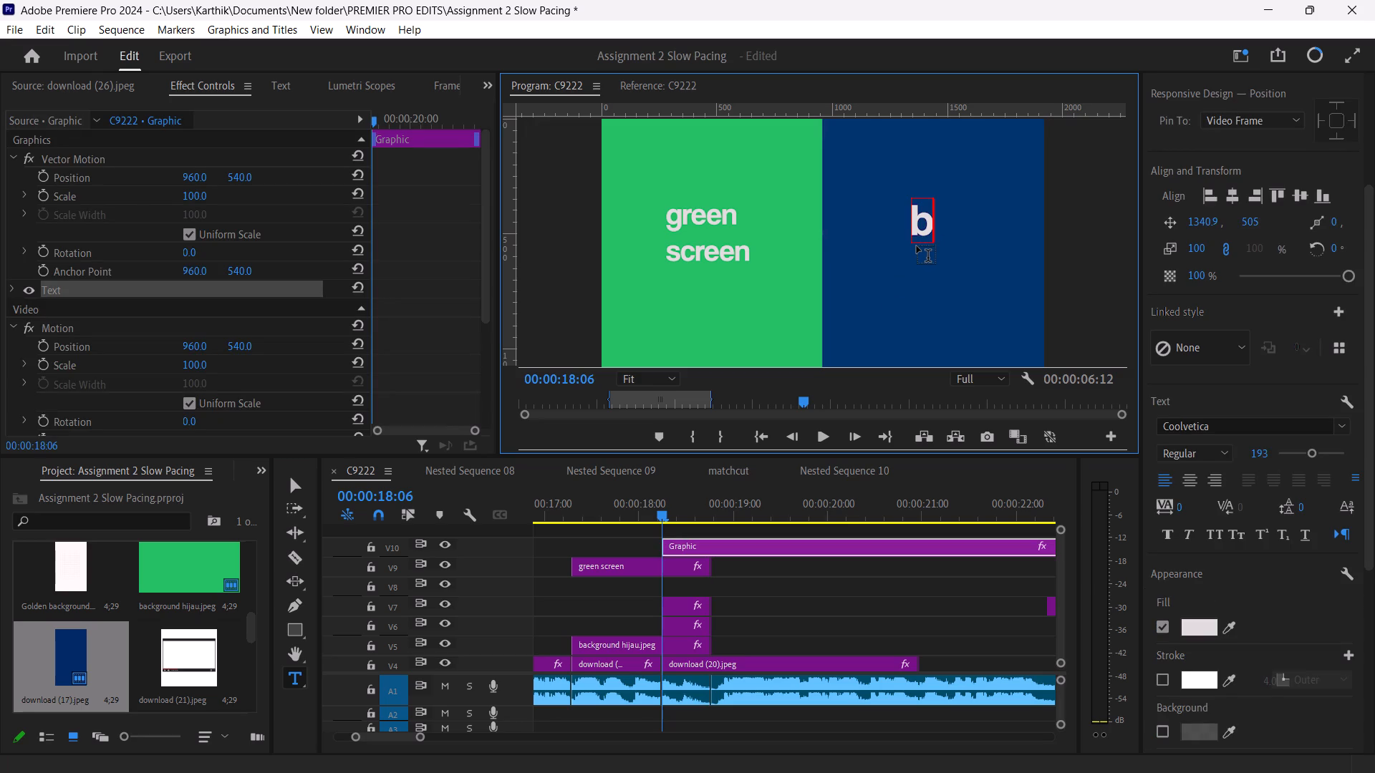
type("lue")
key("space")
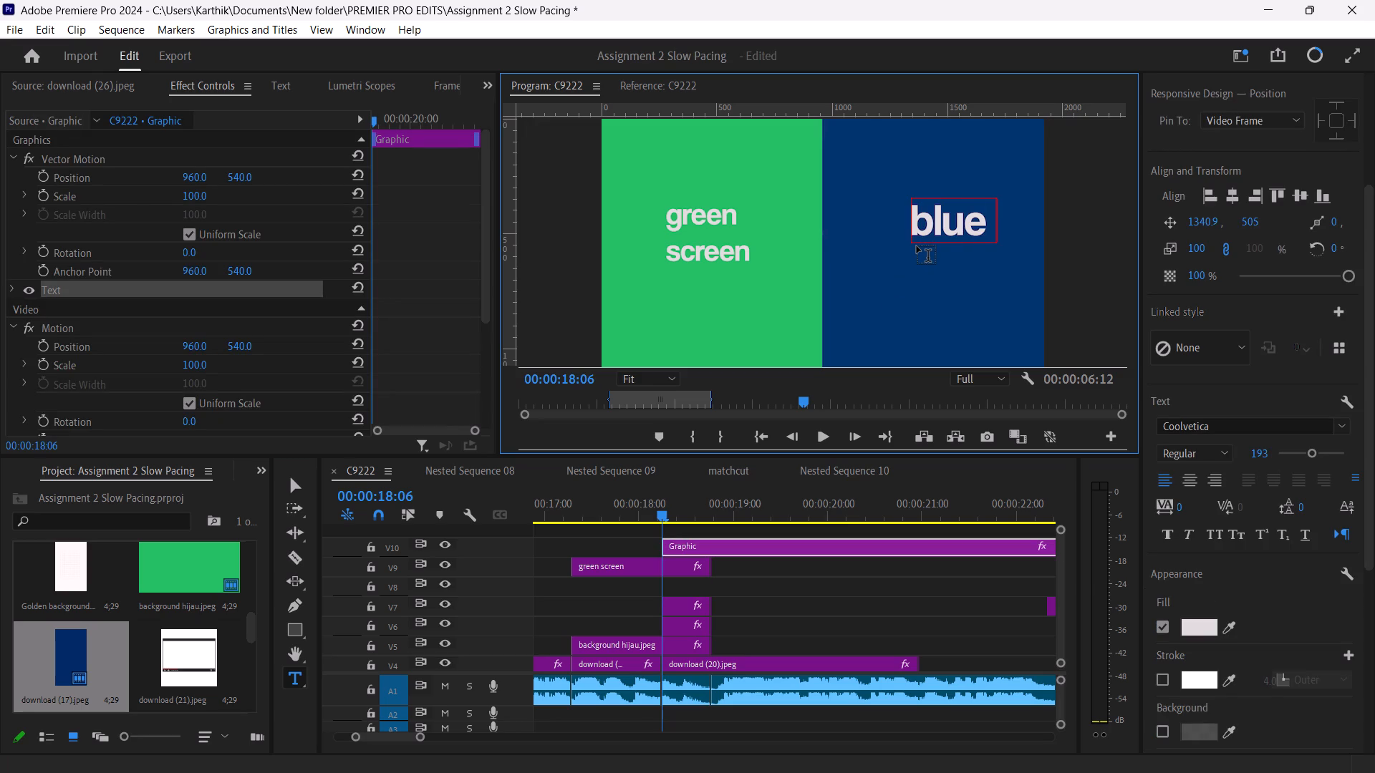
key("Return")
type("screen")
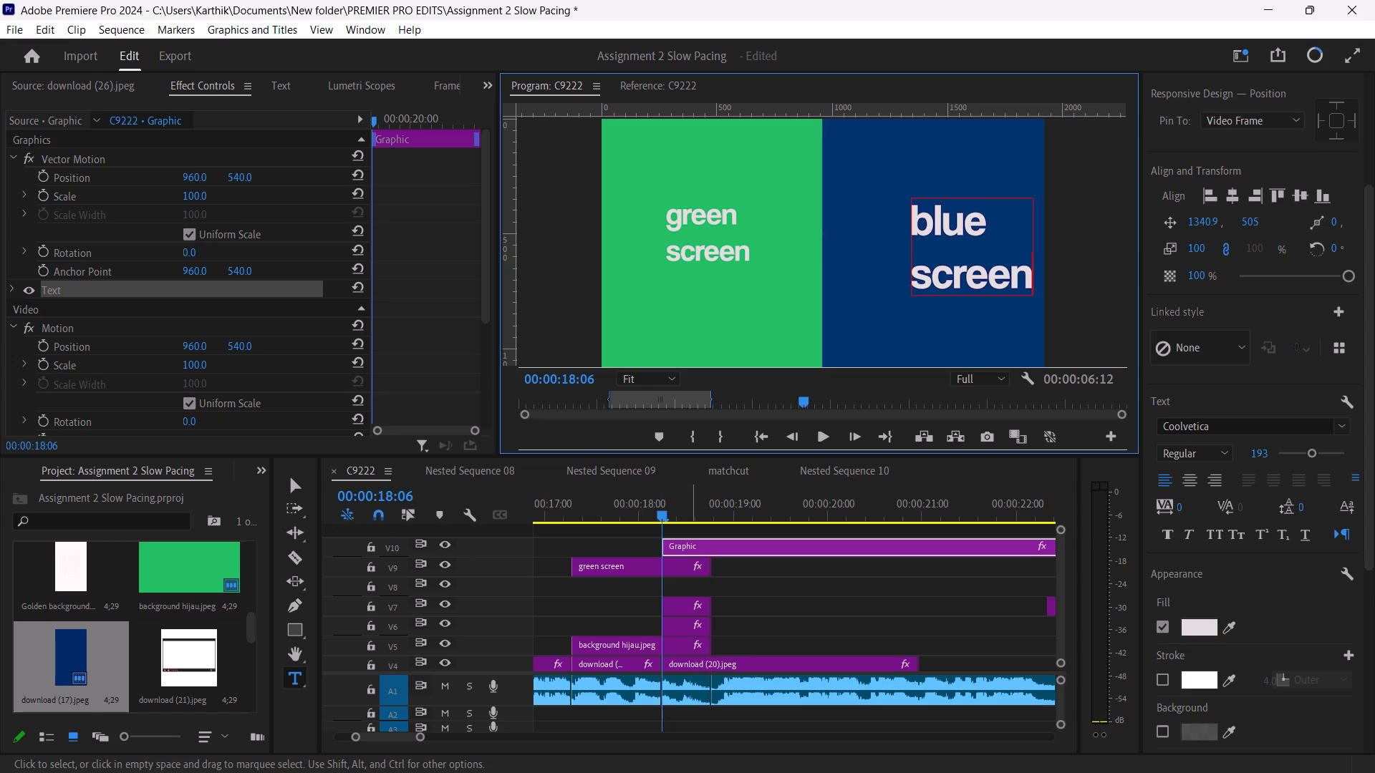
Move the blue screen text clip to track V8 and cut off its portion after 00:00:18:19.
left_click_drag(692, 545, 690, 583)
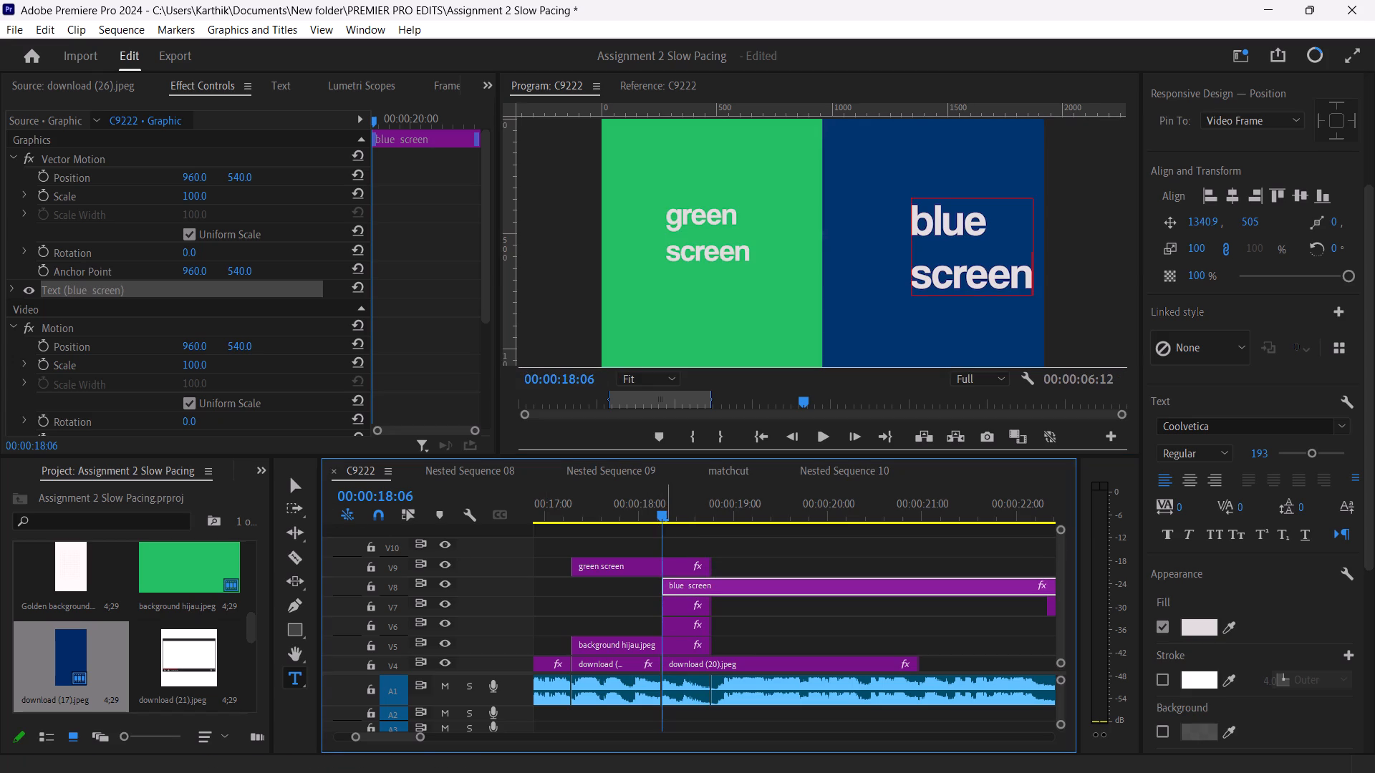
left_click_drag(663, 513, 713, 528)
key("c")
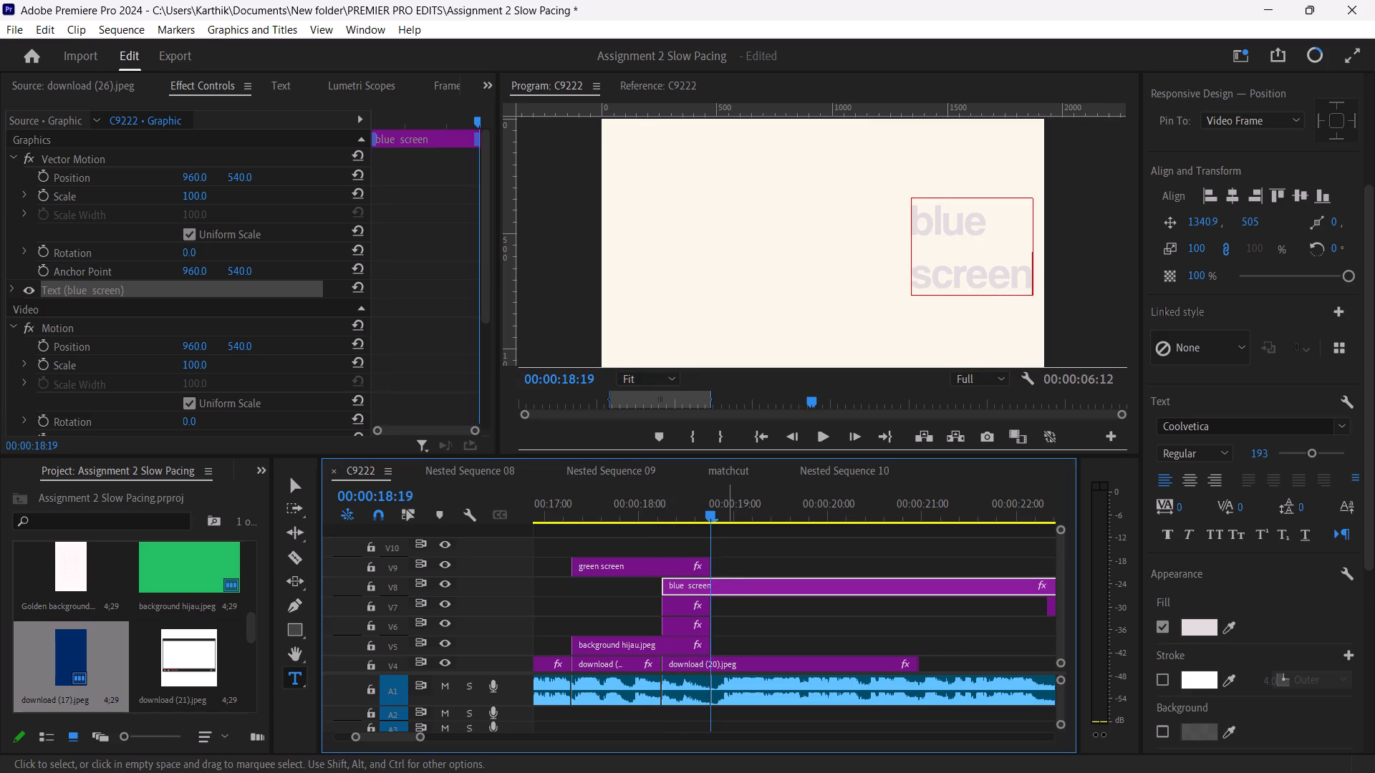
left_click(740, 594)
key("BackSpace")
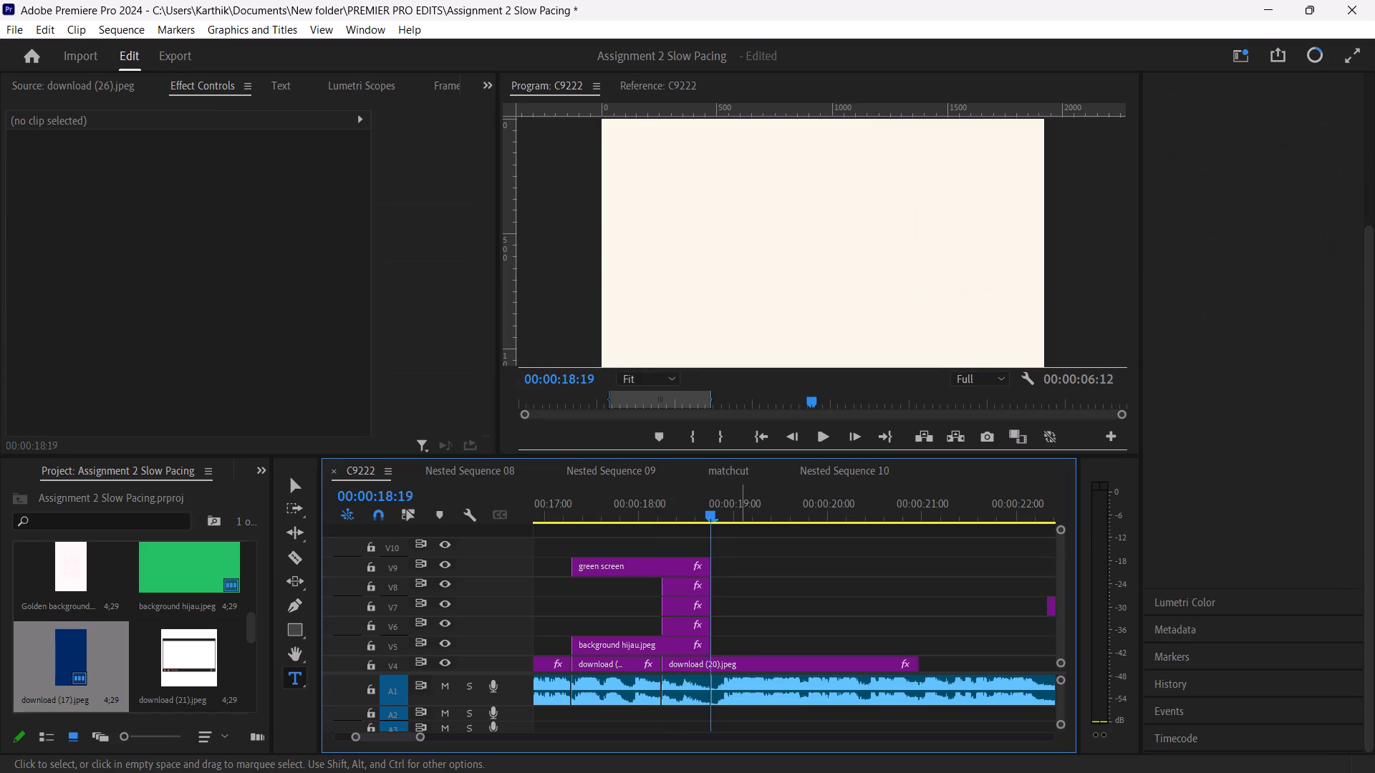
At 00:00:18:12, scale the blue screen text to about 54% and place it near the middle of the blue half.
left_click(682, 583)
left_click_drag(710, 513, 685, 515)
left_click(296, 482)
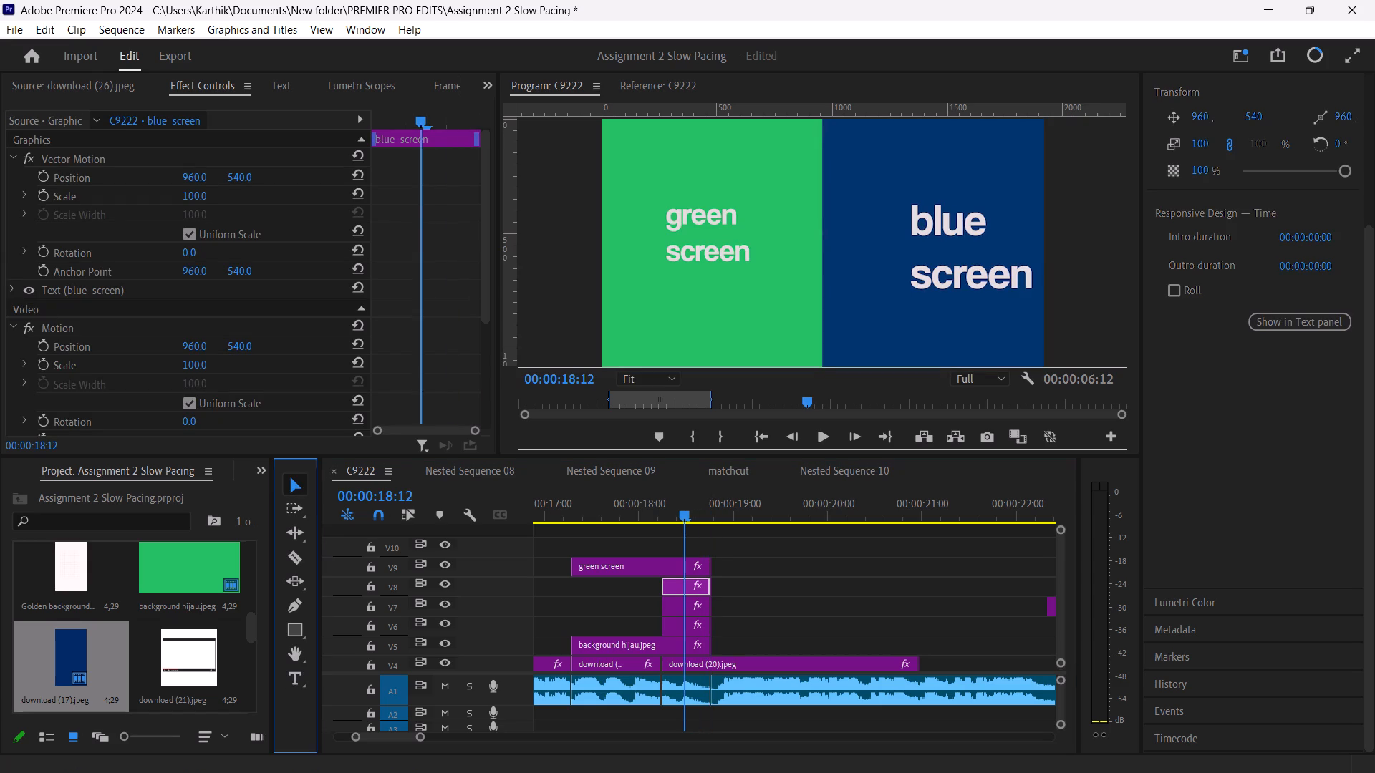
left_click(928, 288)
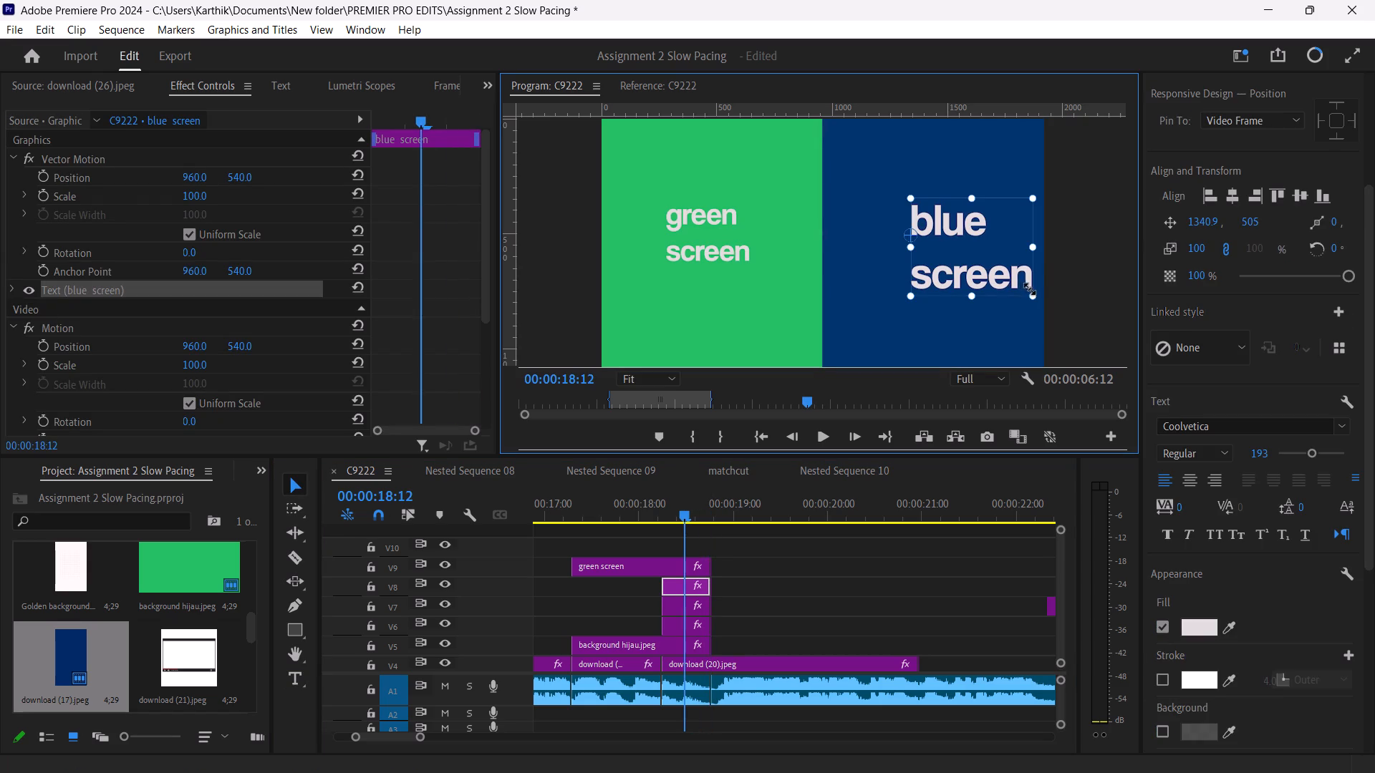
left_click_drag(1032, 295, 978, 251)
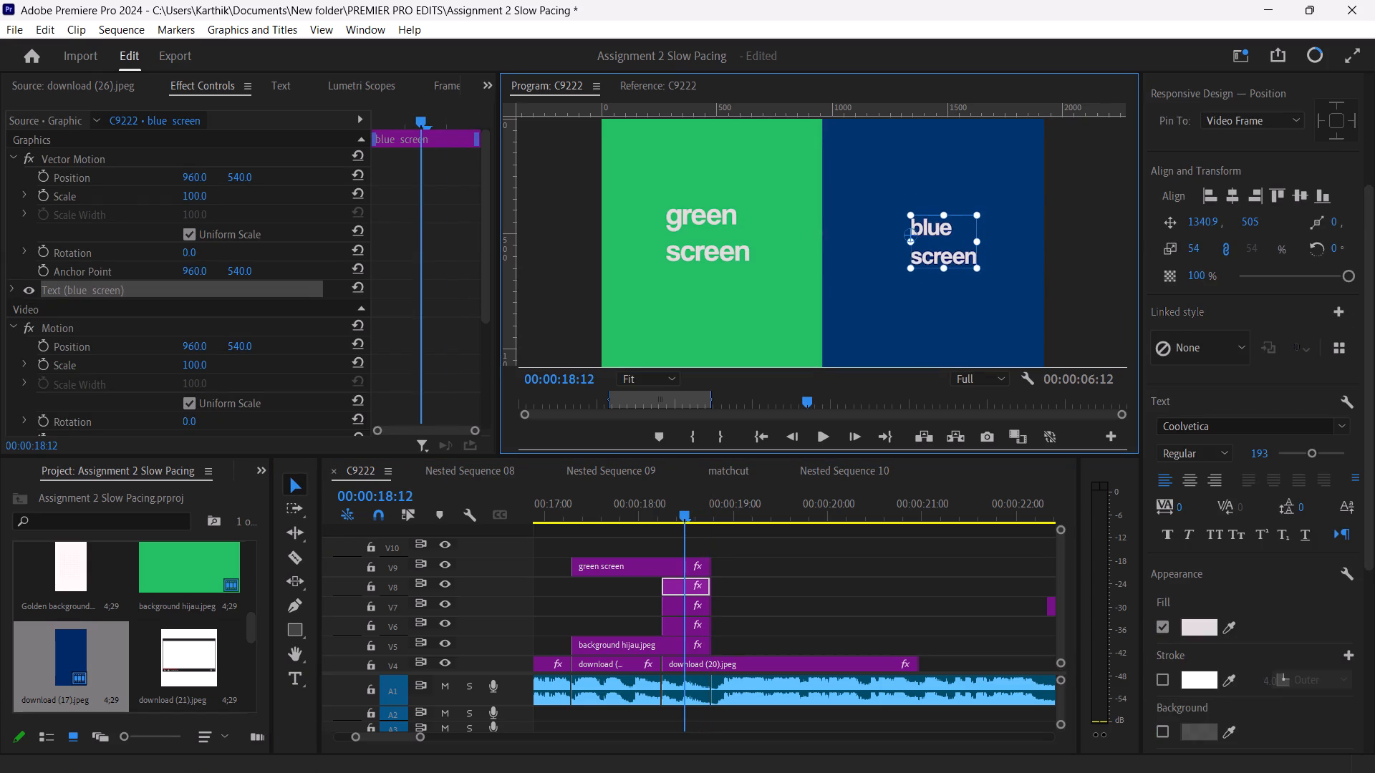
left_click_drag(940, 240, 935, 233)
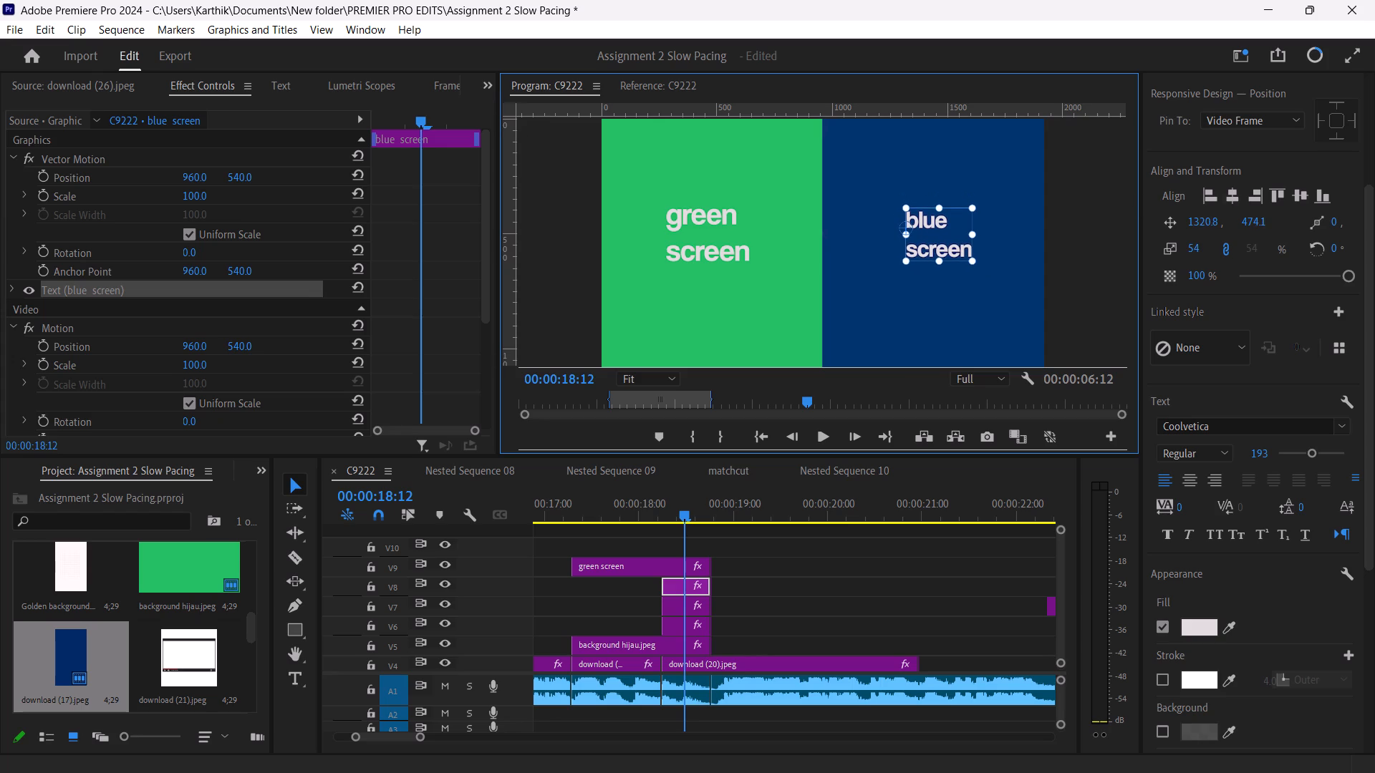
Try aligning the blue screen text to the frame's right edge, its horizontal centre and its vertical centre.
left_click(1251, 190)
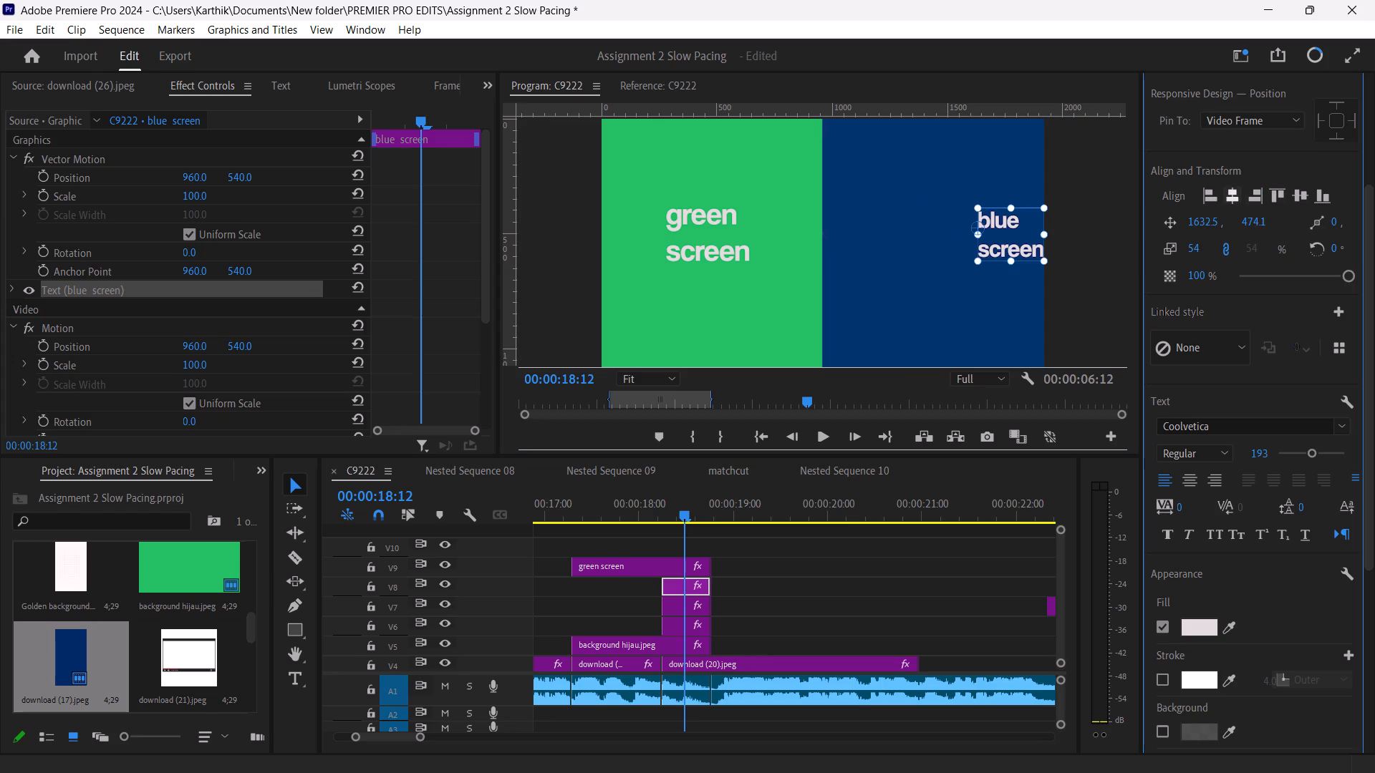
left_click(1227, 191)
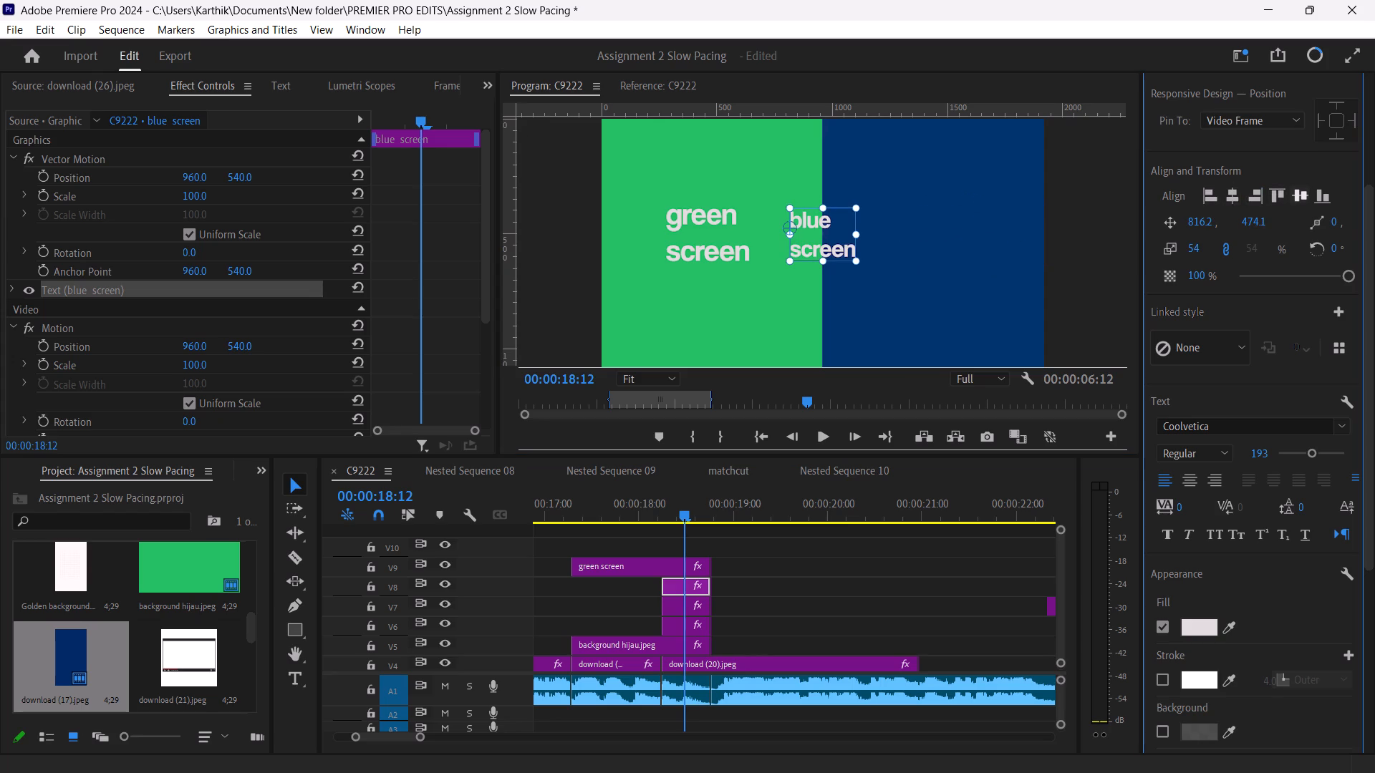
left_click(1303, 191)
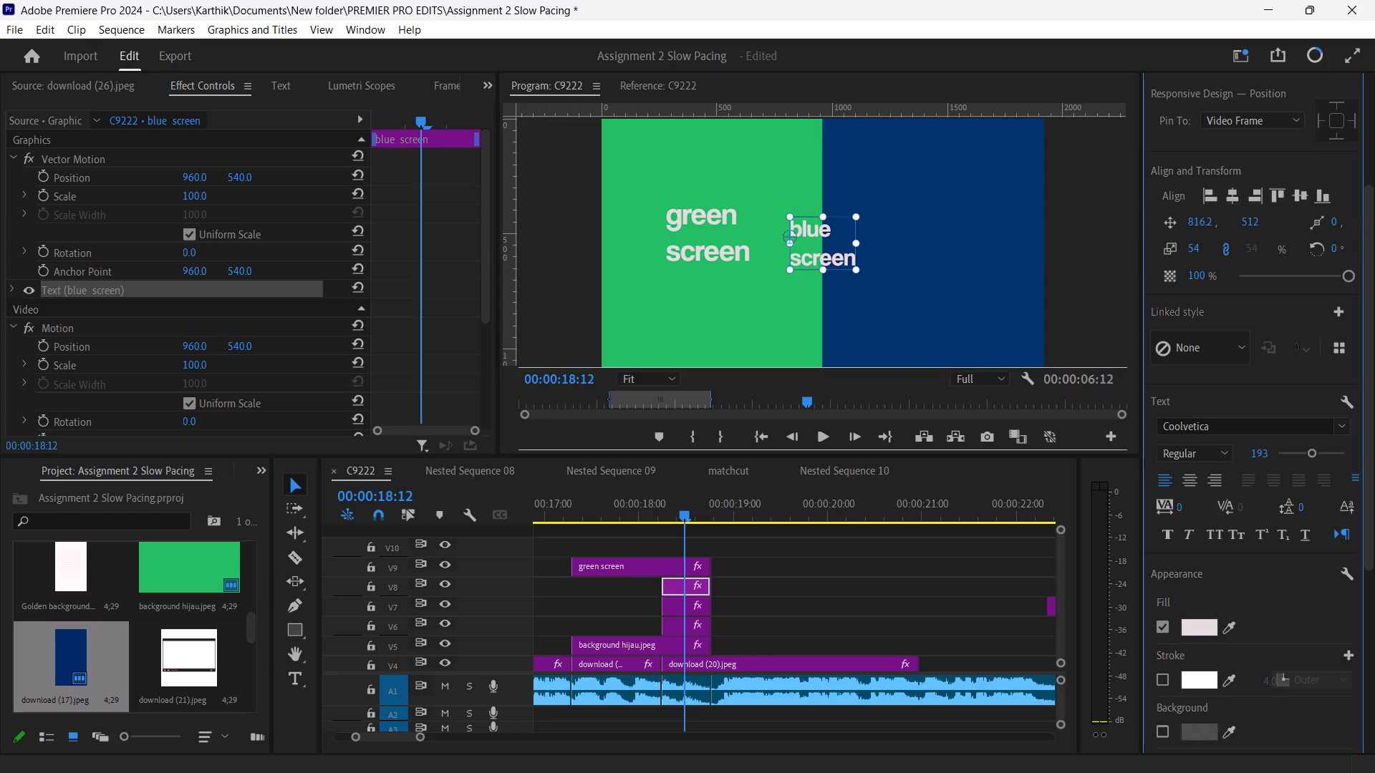
Place the blue screen text on the blue half at about 1375, 457, level with the green screen text, scaled to about 66%.
left_click_drag(826, 242, 942, 233)
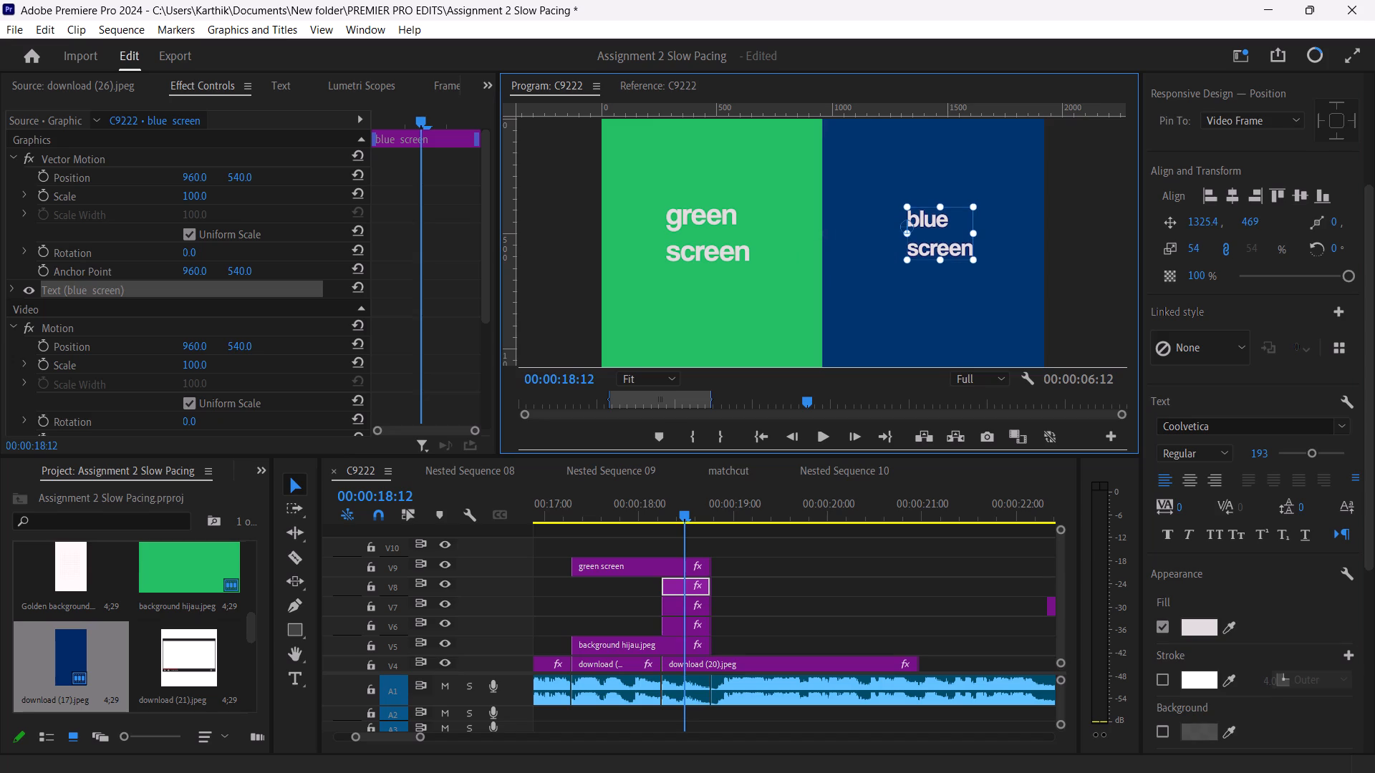
left_click_drag(973, 258, 1005, 273)
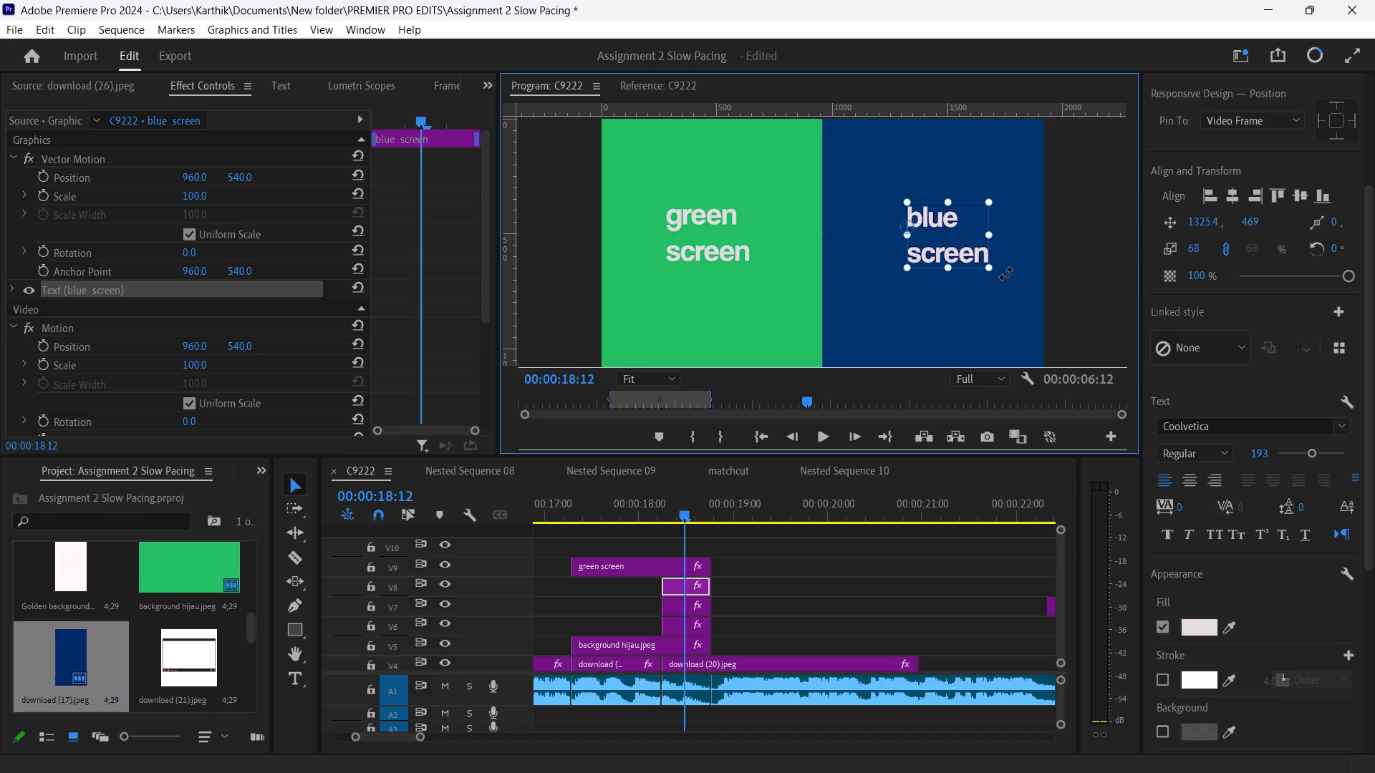
left_click_drag(1005, 273, 1007, 273)
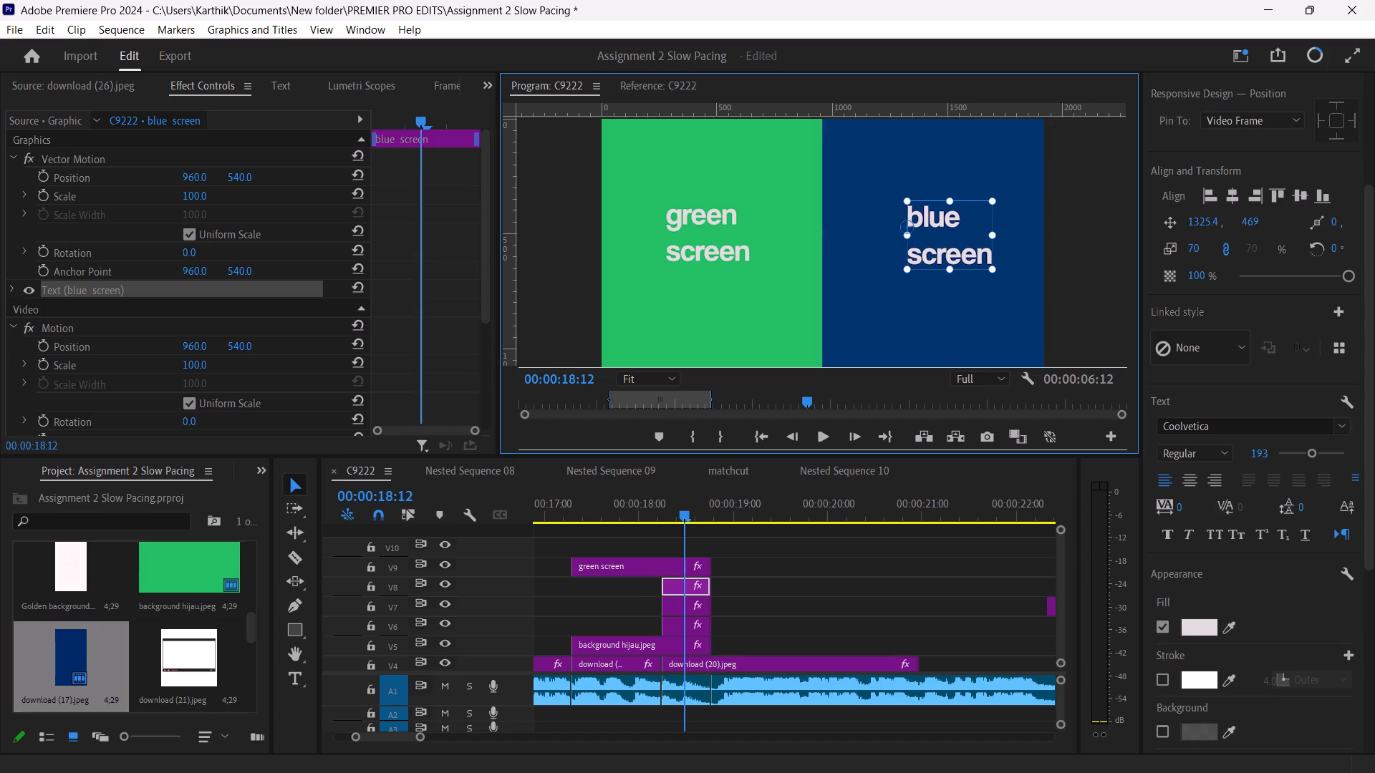
left_click(995, 271)
left_click_drag(925, 218, 950, 220)
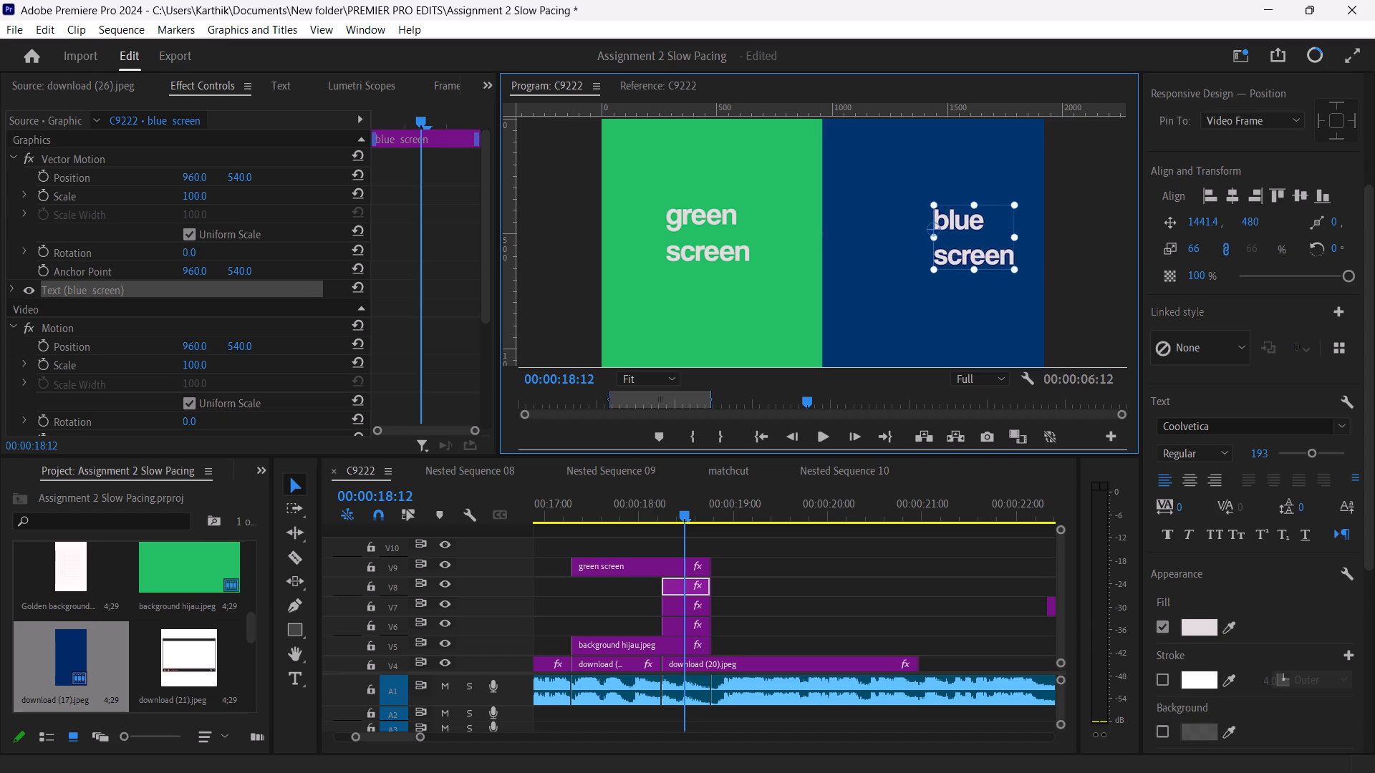
left_click_drag(950, 220, 937, 215)
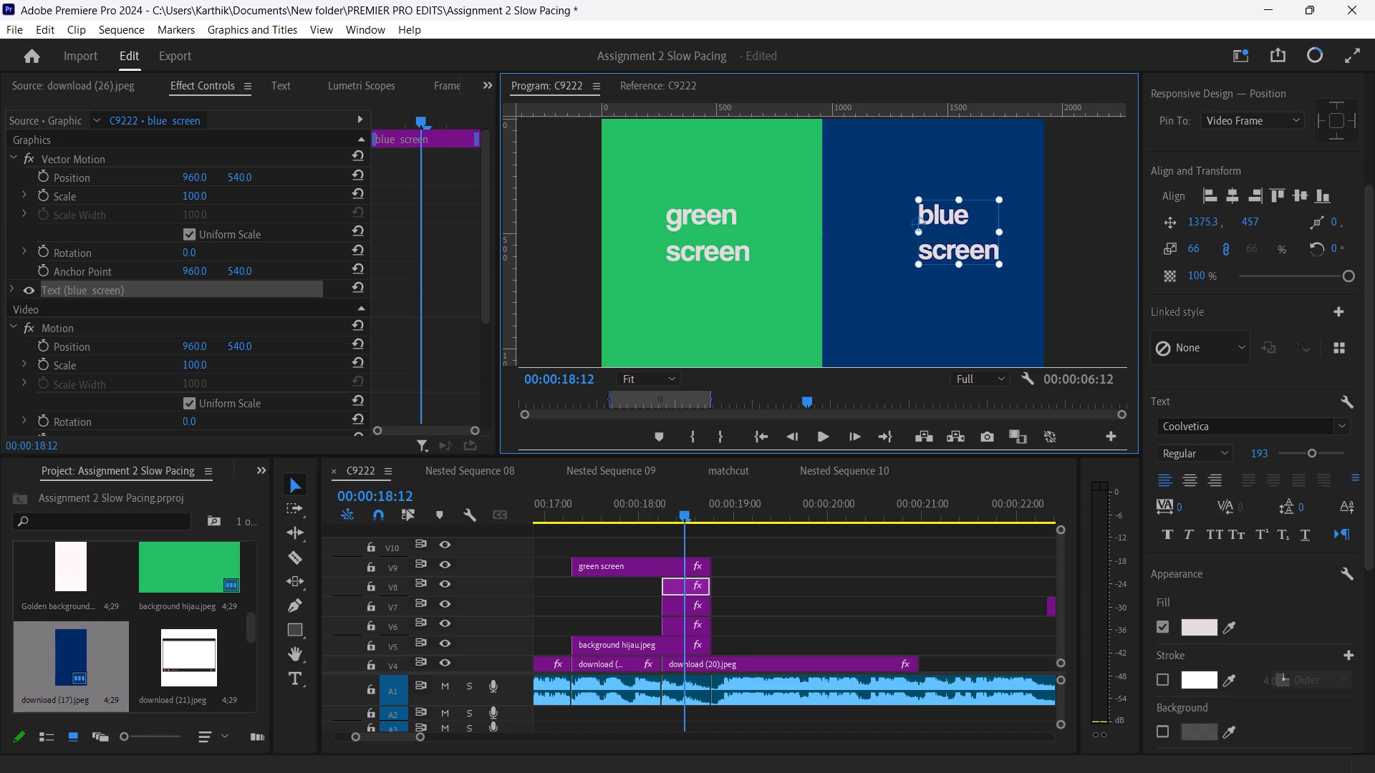
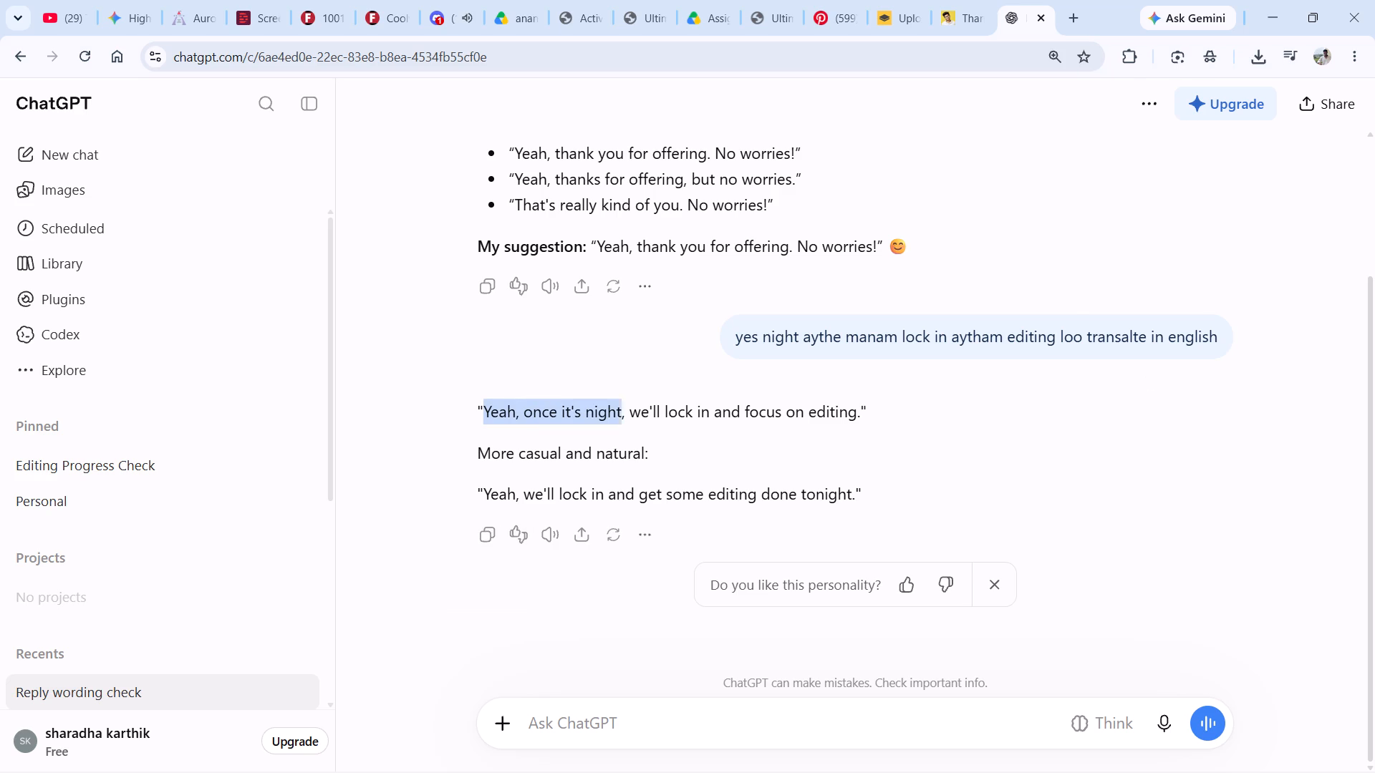
left_click_drag(659, 402, 864, 420)
key("ctrl+c")
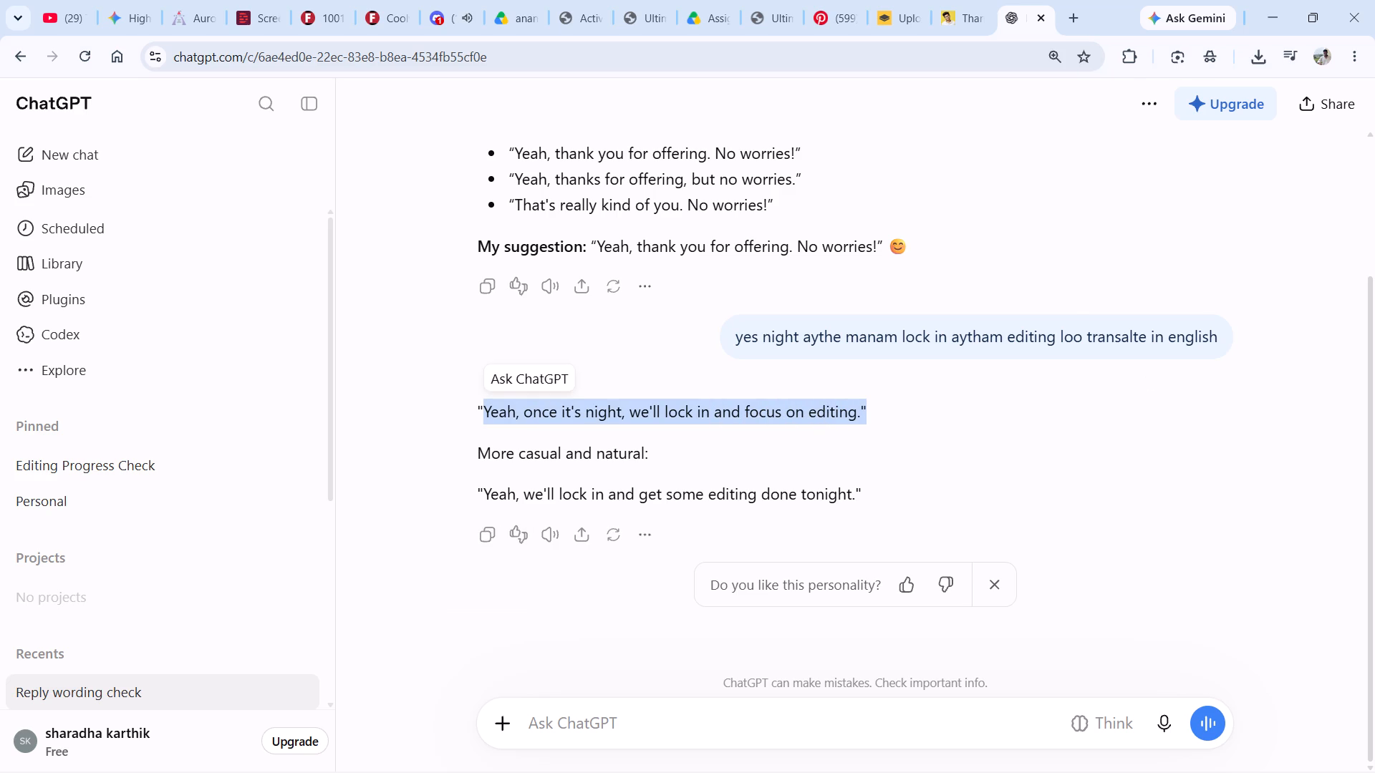
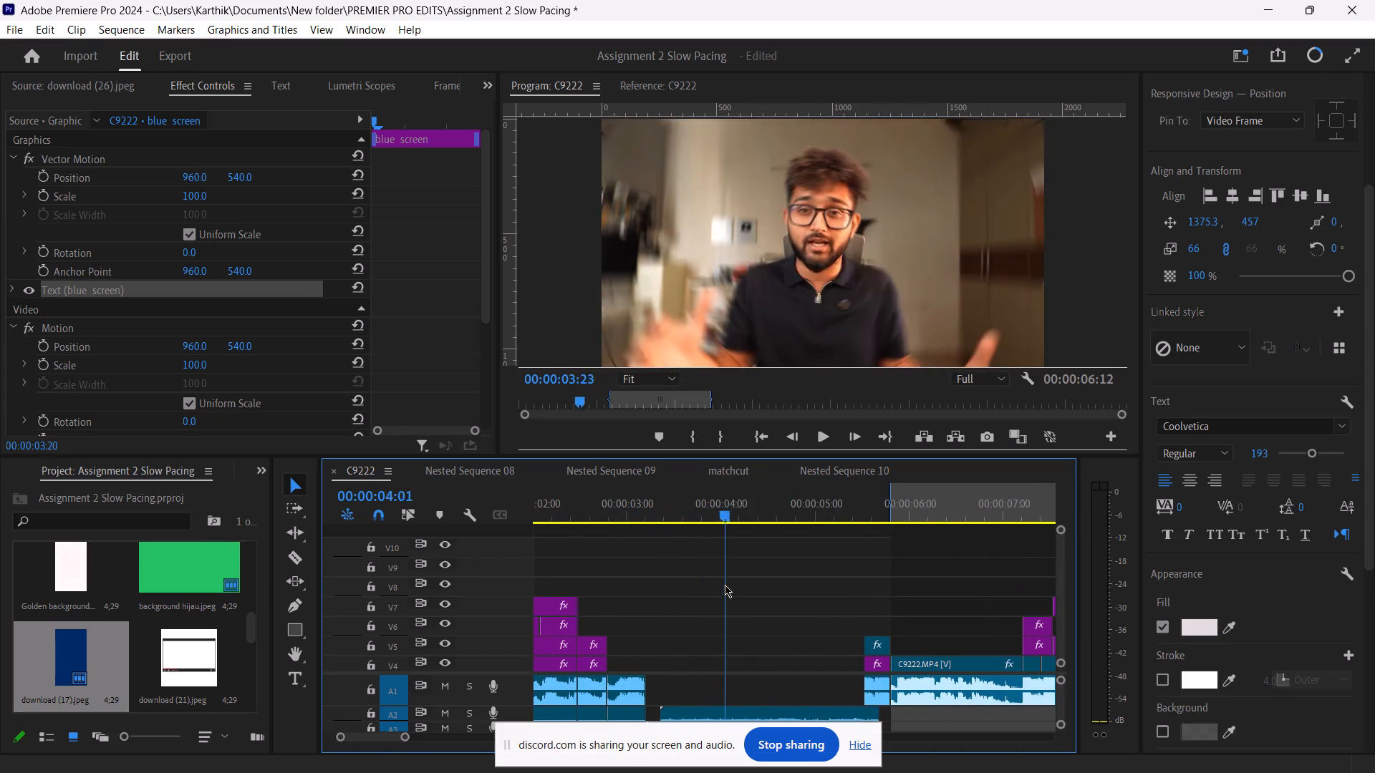
Review the C9222 sequence from about 00:00:03:08 past the seven-second mark, including the large yellow title shot near 00:00:05:17.
left_click_drag(725, 585, 703, 608)
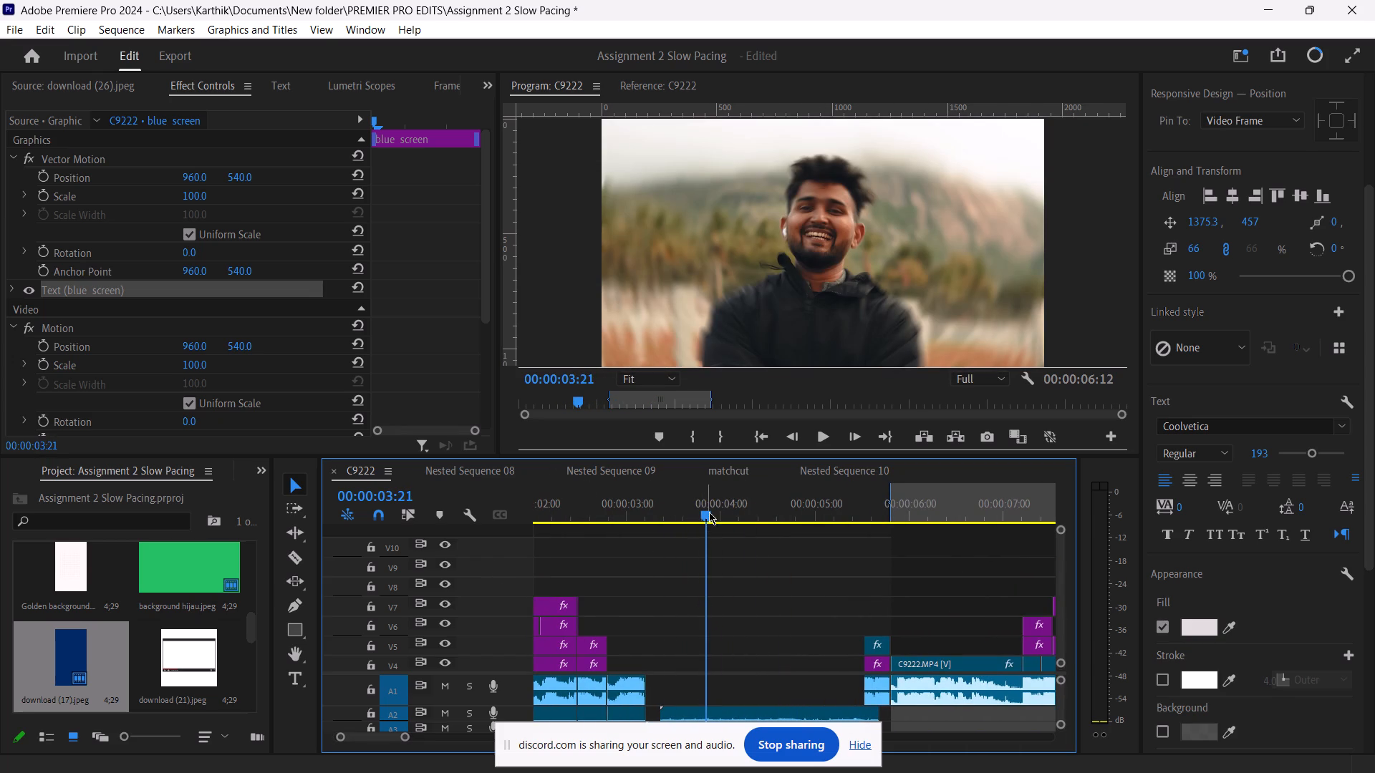
left_click_drag(709, 512, 660, 526)
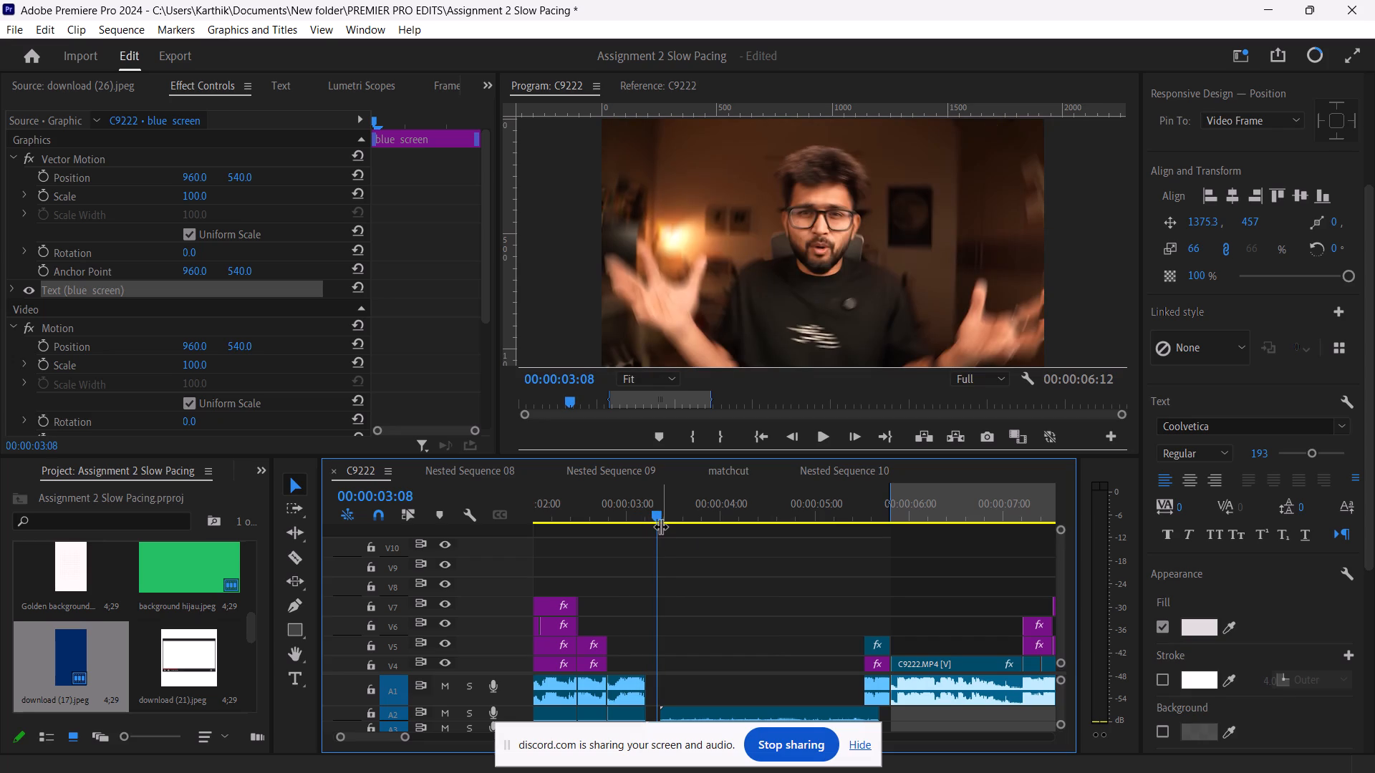
key("space")
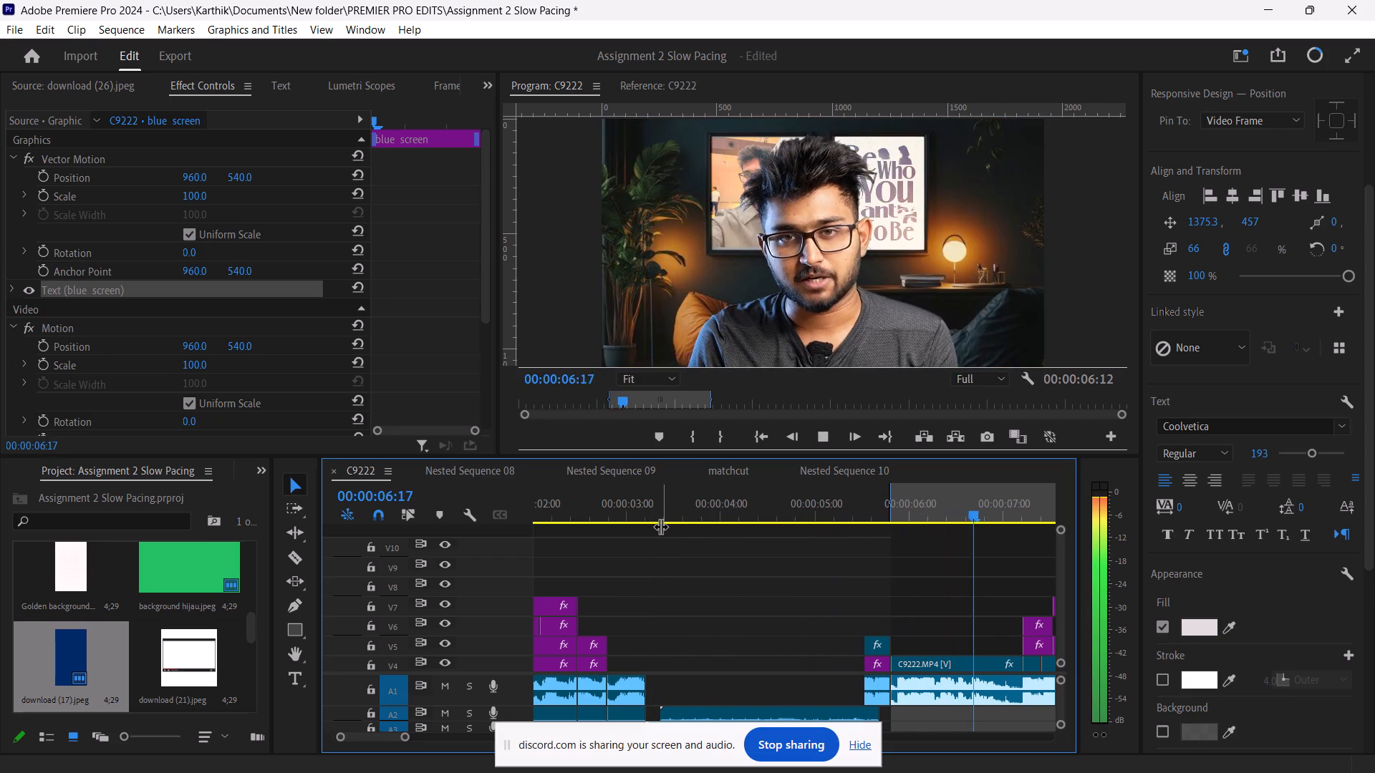
key("space")
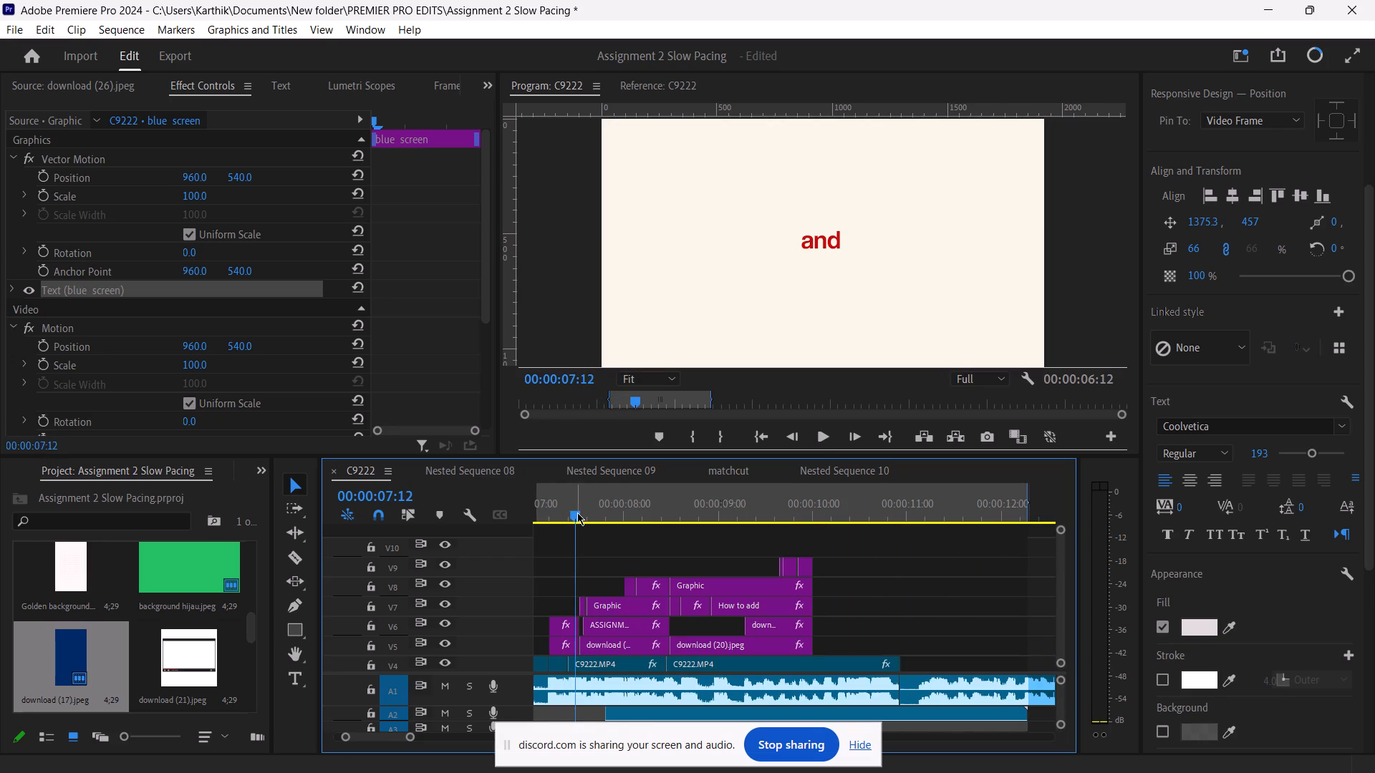
left_click(576, 510)
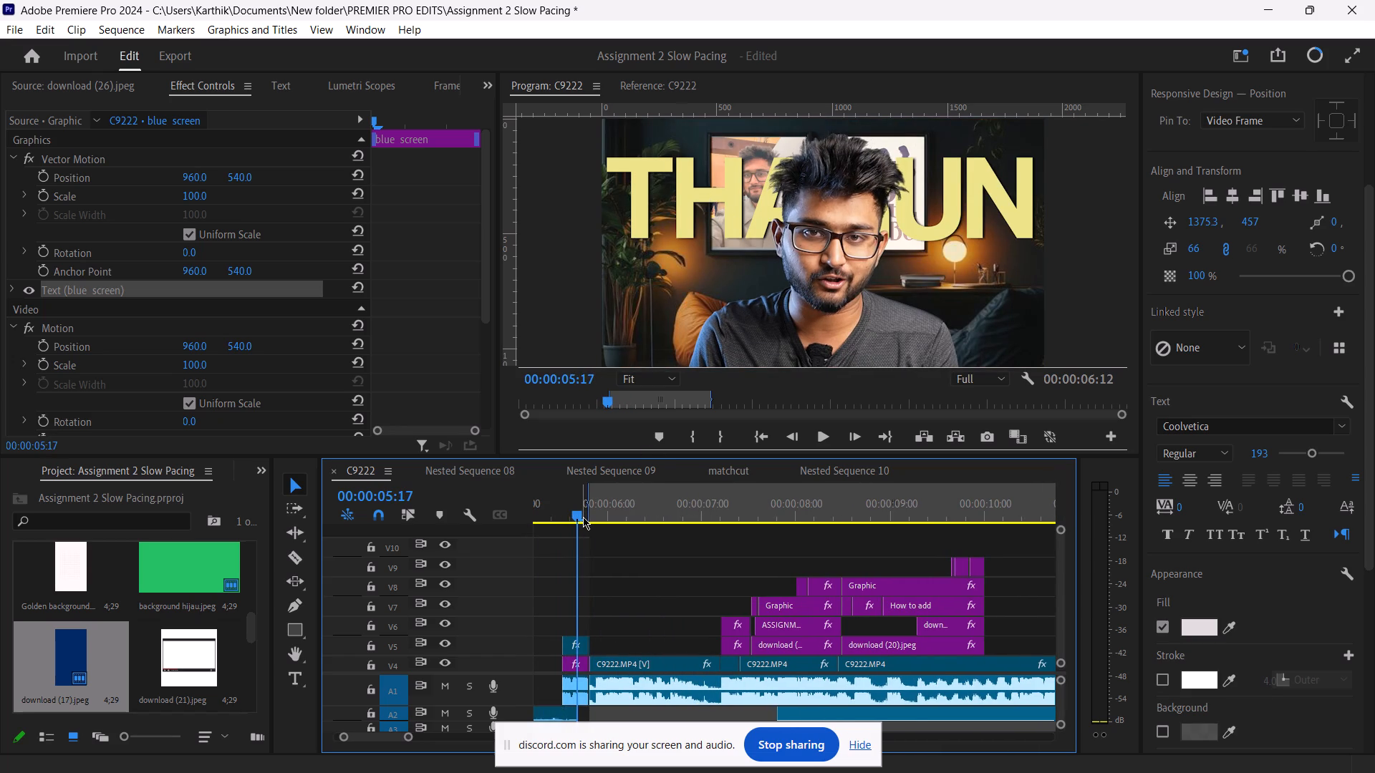
left_click_drag(576, 515, 559, 516)
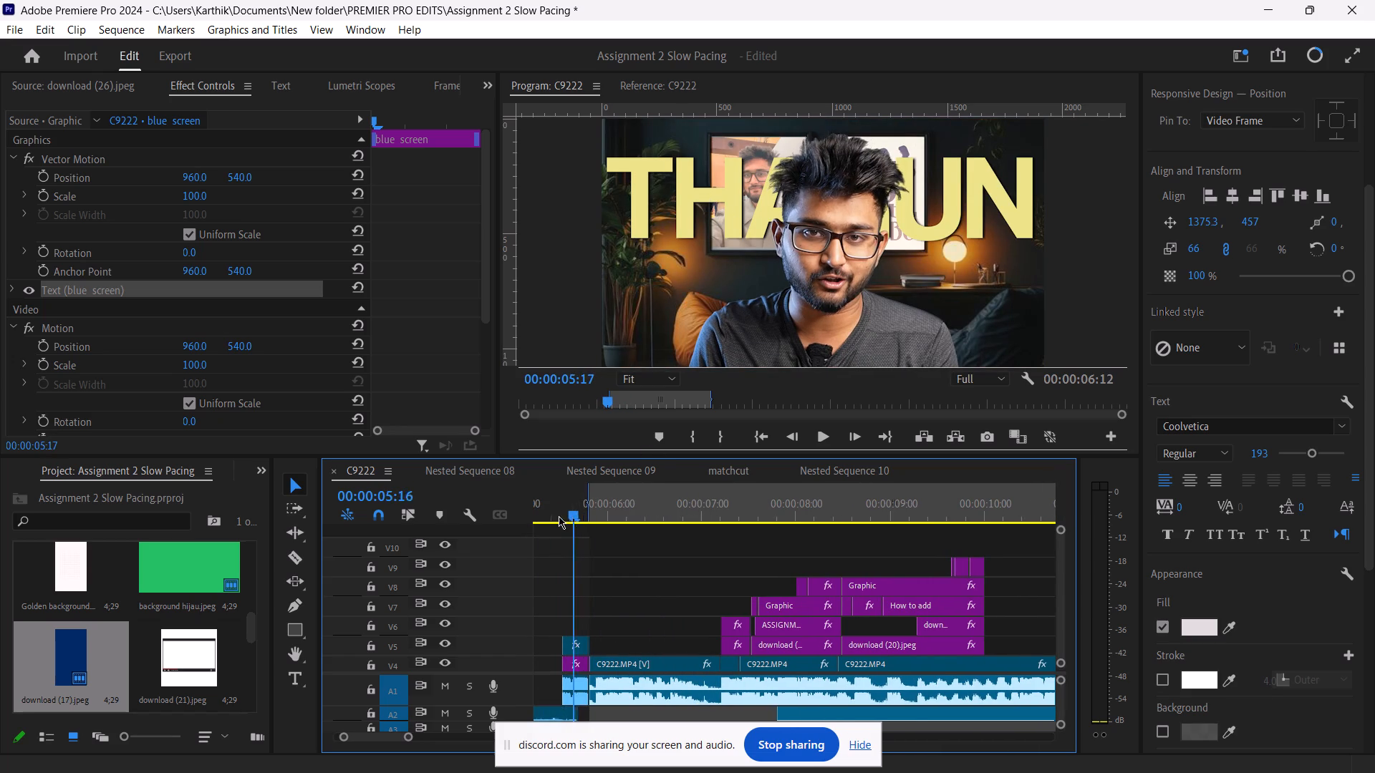
Play the C9222 sequence from its very beginning to about 00:00:06:09 to check the pacing of the opening.
left_click_drag(559, 516, 377, 542)
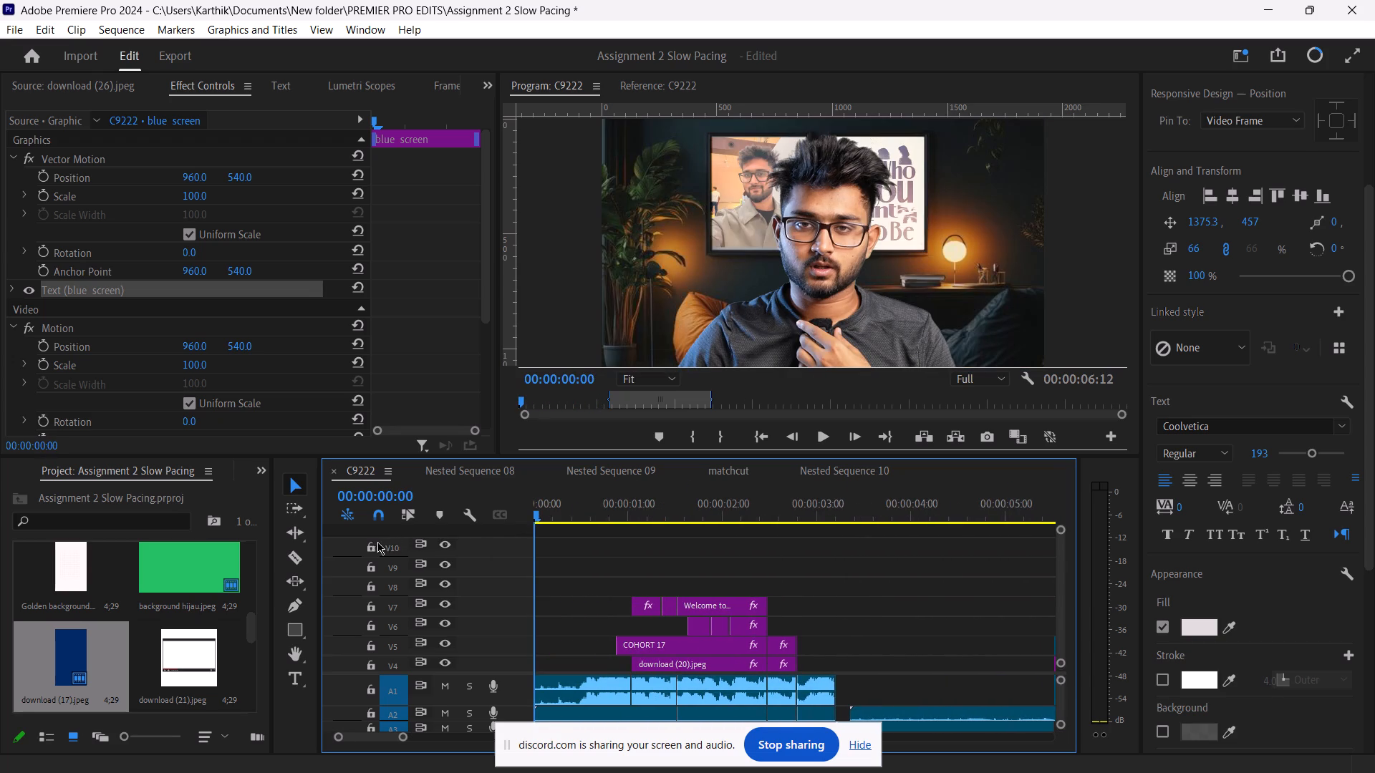
left_click_drag(377, 542, 377, 542)
key("space")
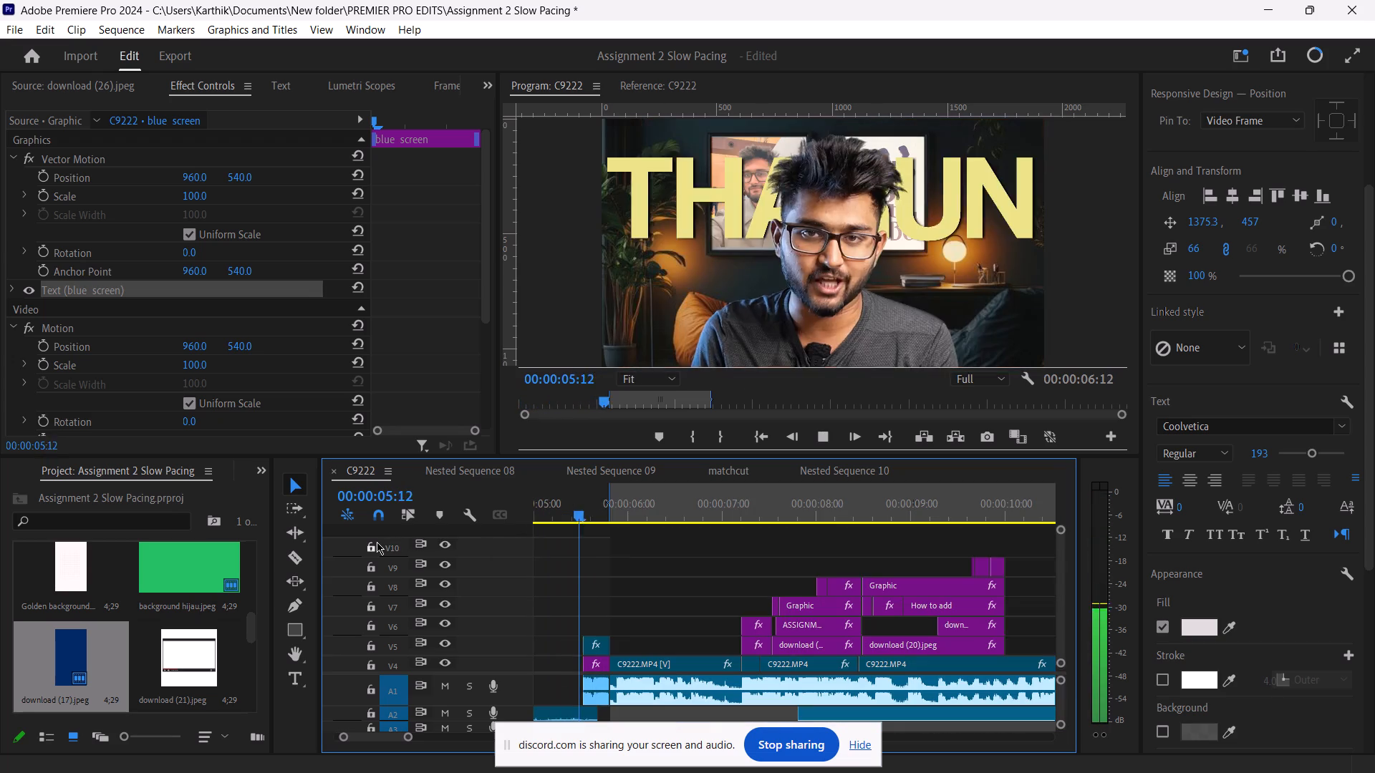
key("space")
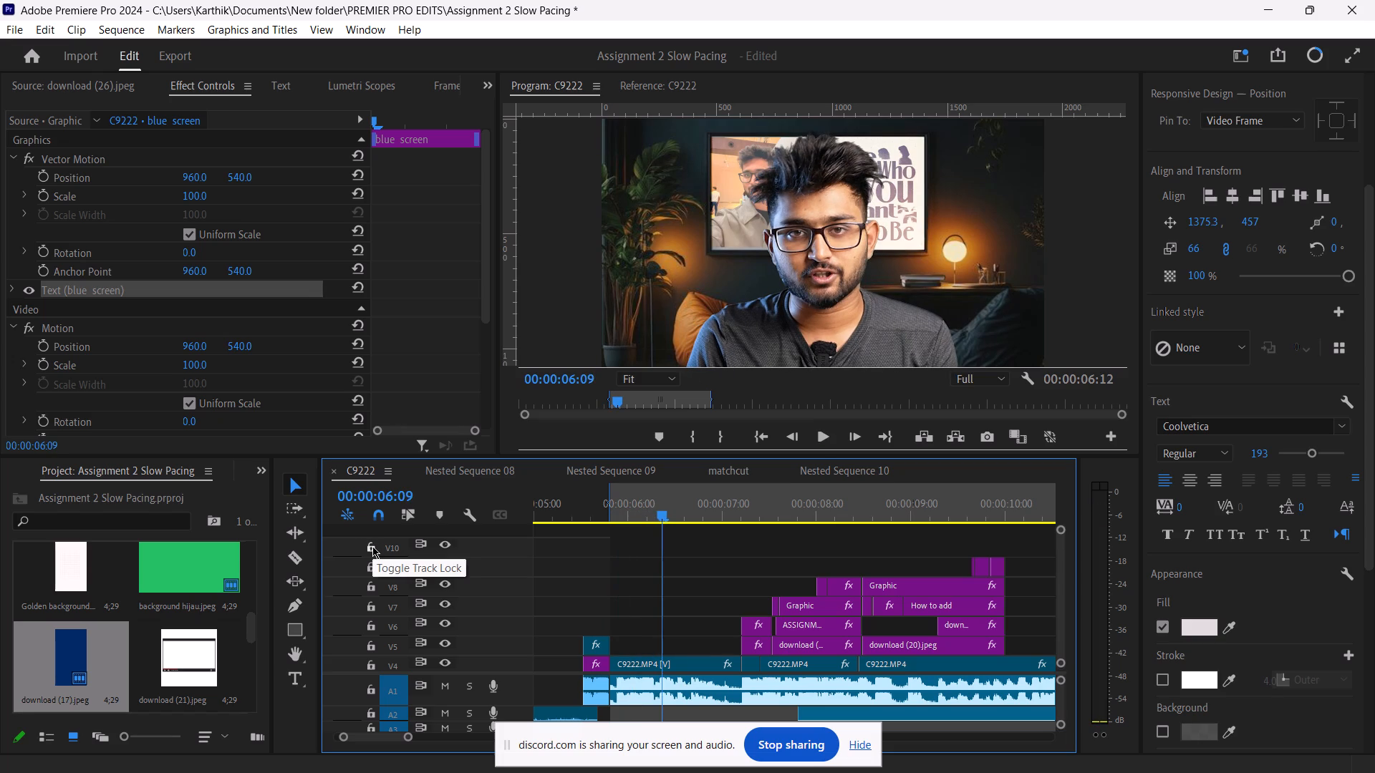
Step back frame by frame from 00:00:06:09 to about 00:00:05:13 to examine the cut into the short clip there.
key("Left")
key("Left")
key("Left")
key("Left")
key("Left")
key("Left")
key("Left")
key("Left")
key("Left")
key("Left")
key("Left")
key("Left")
key("Left")
key("Left")
key("Left")
key("Left")
key("Left")
key("Left")
key("Left")
key("Left")
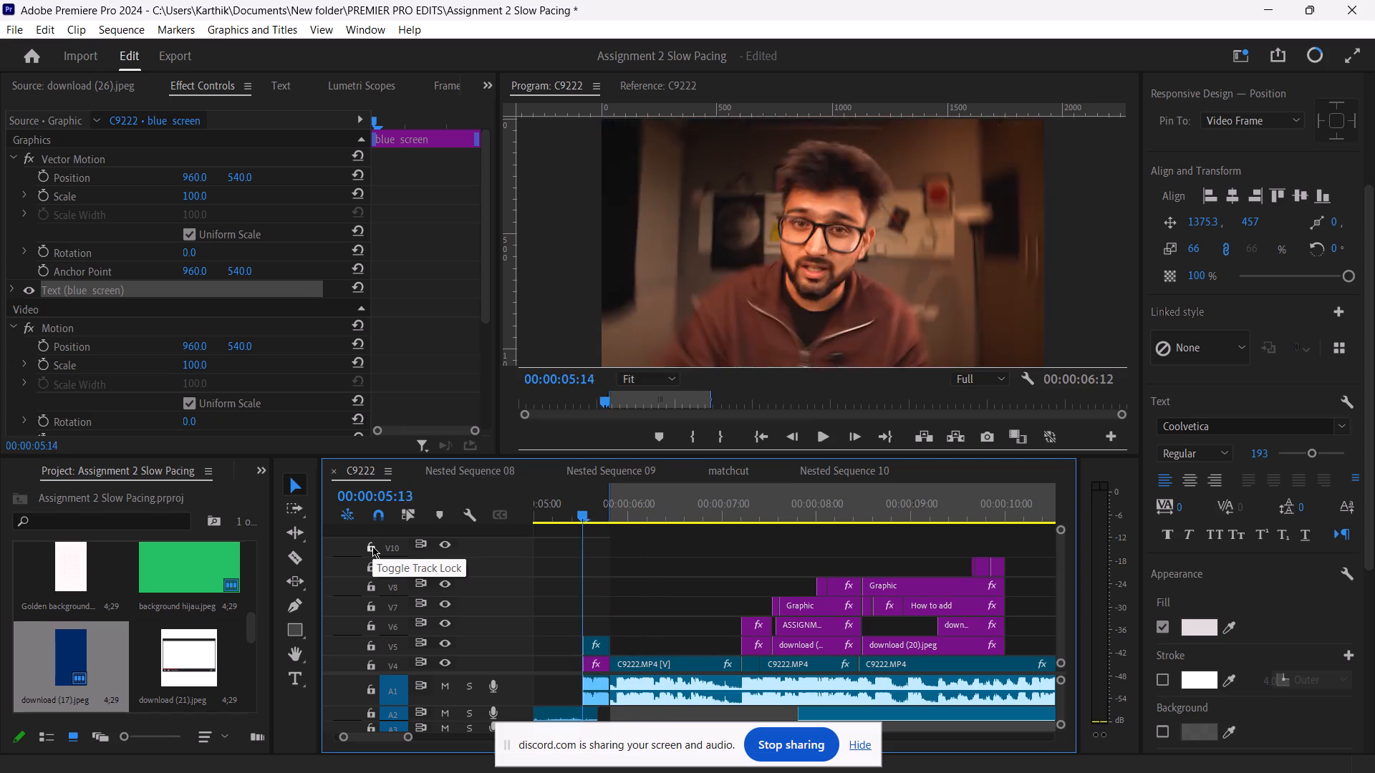
Scrub through the "Welcome to the COHORT 17 Video Editing Course" title between about 00:00:01:08 and 00:00:02:08 to check its word-by-word timing.
left_click_drag(553, 513, 691, 538)
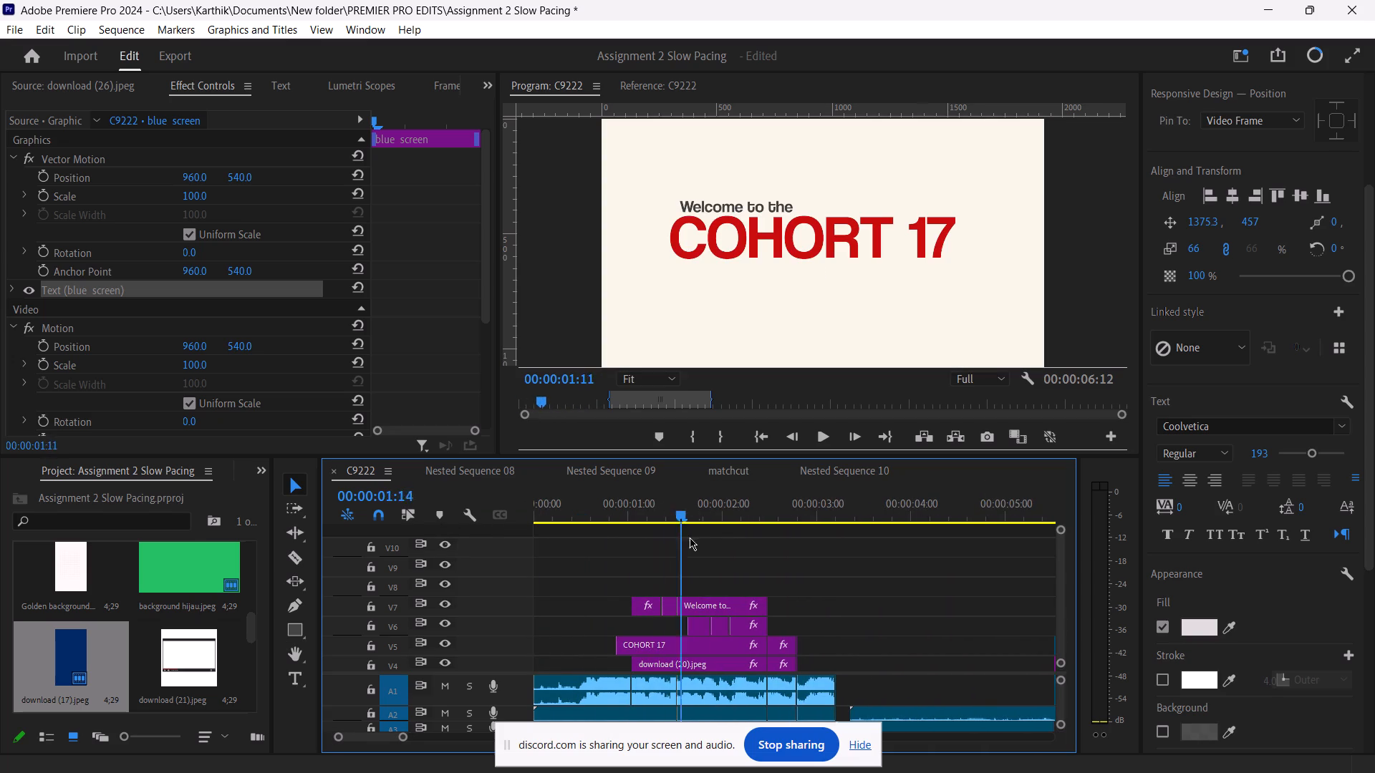
left_click_drag(691, 538, 710, 535)
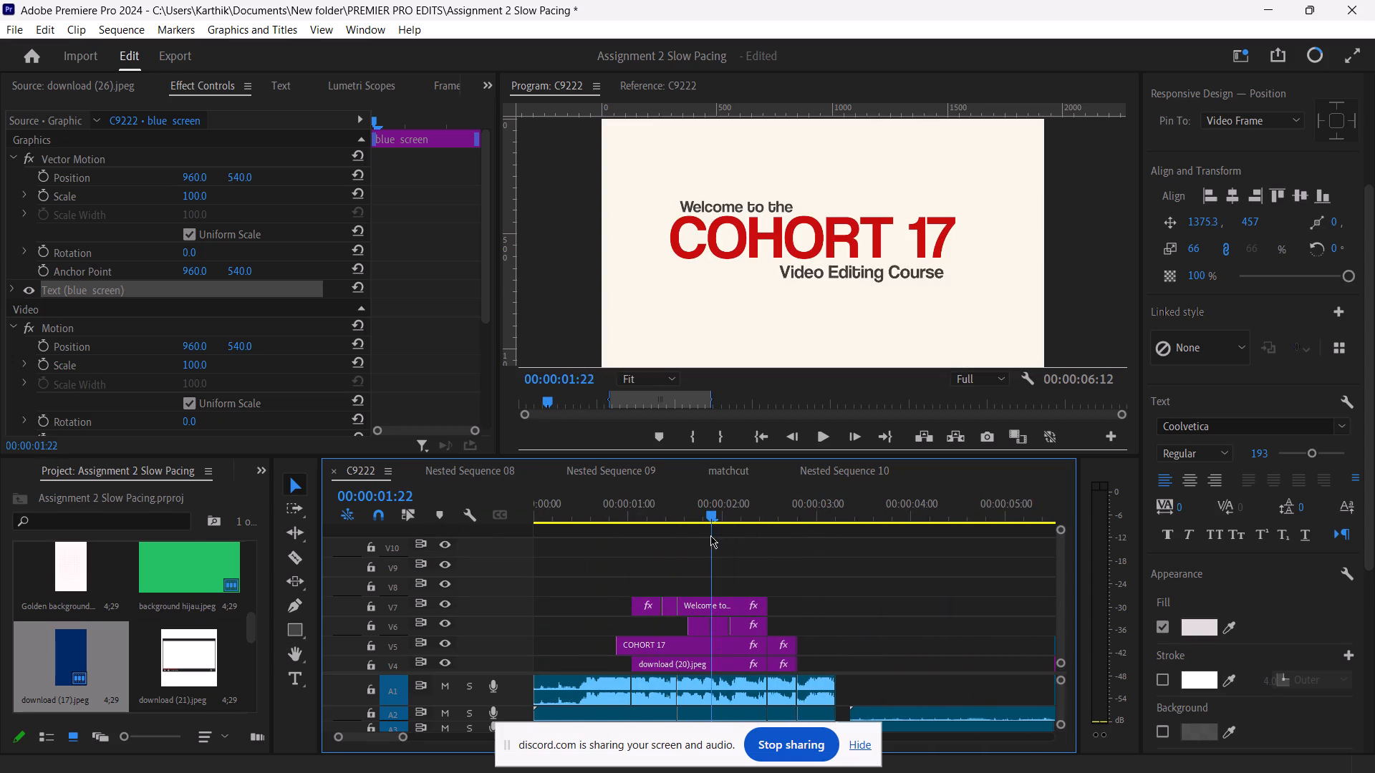
left_click_drag(710, 535, 673, 540)
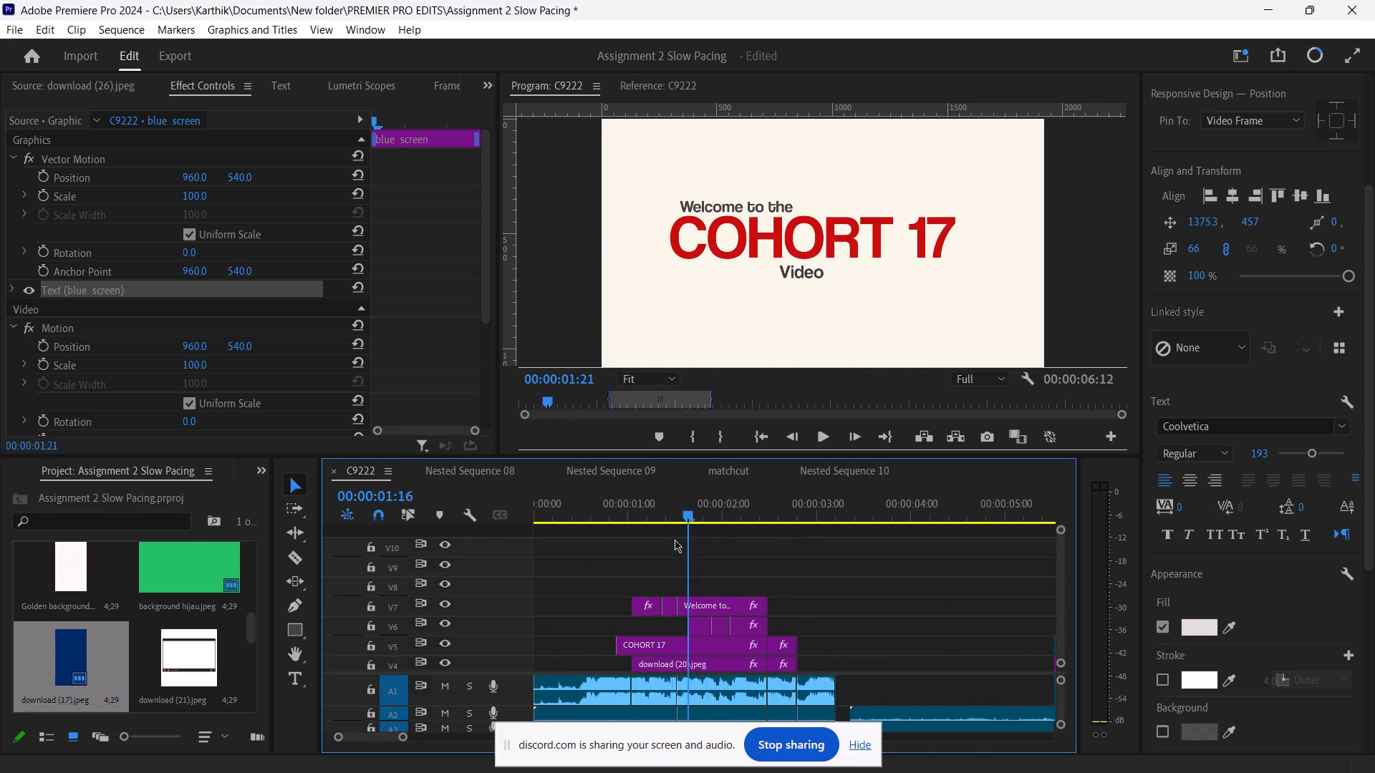
left_click_drag(673, 540, 660, 538)
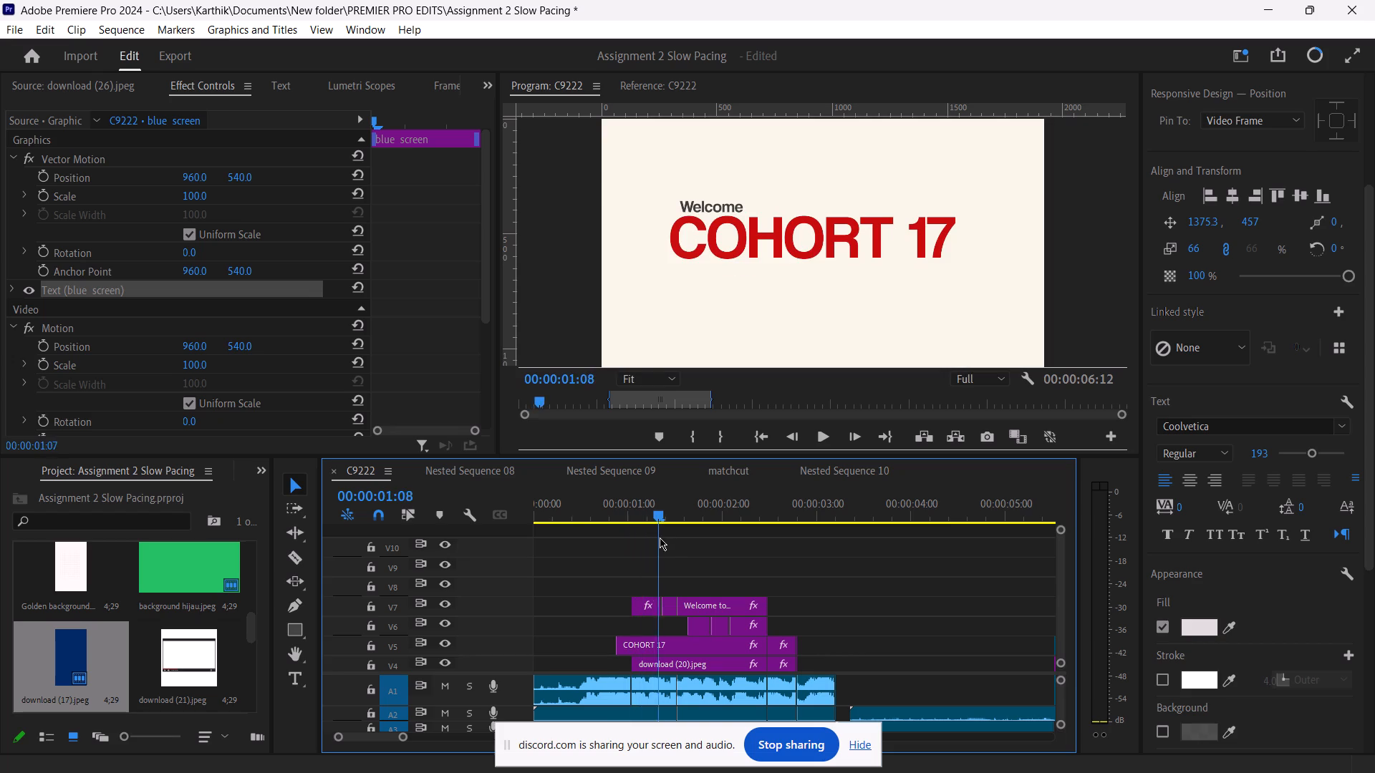
left_click_drag(660, 538, 730, 534)
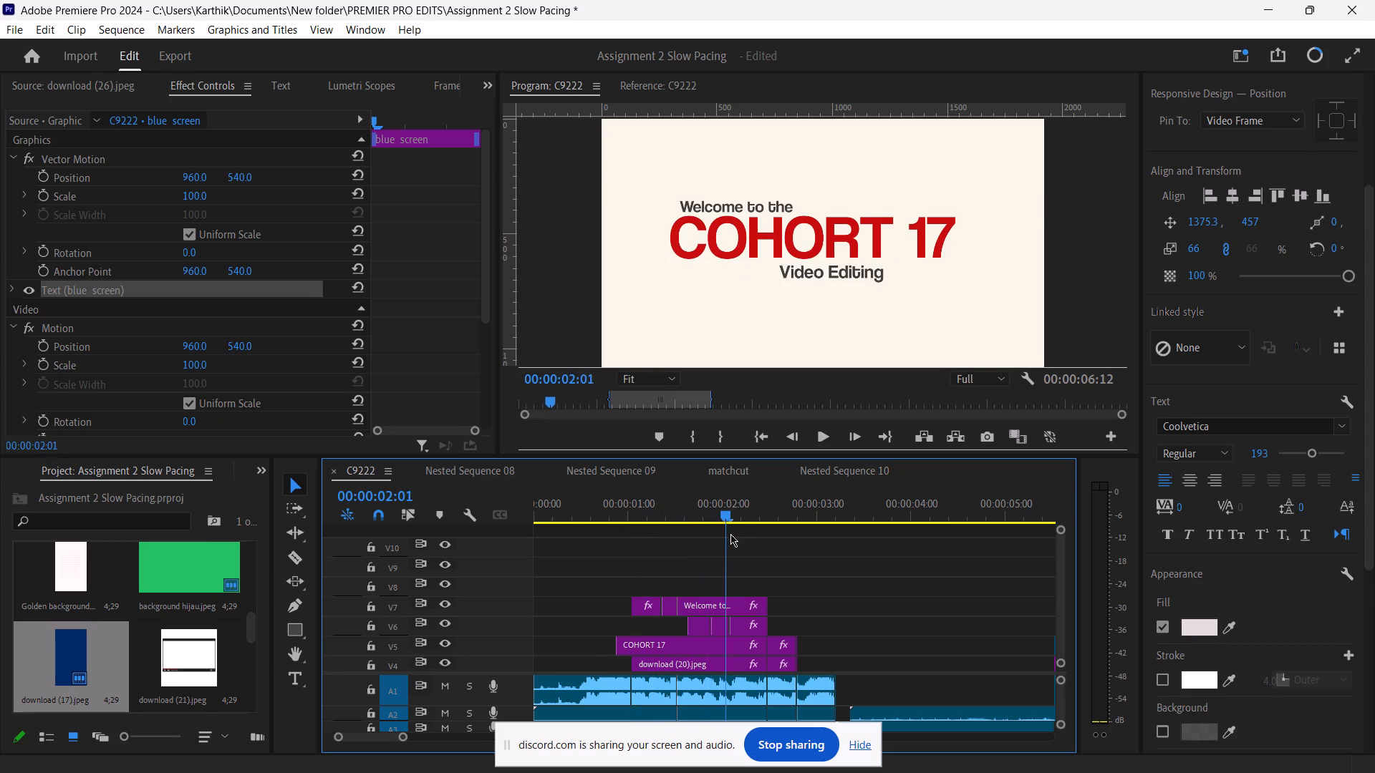
left_click_drag(730, 534, 753, 537)
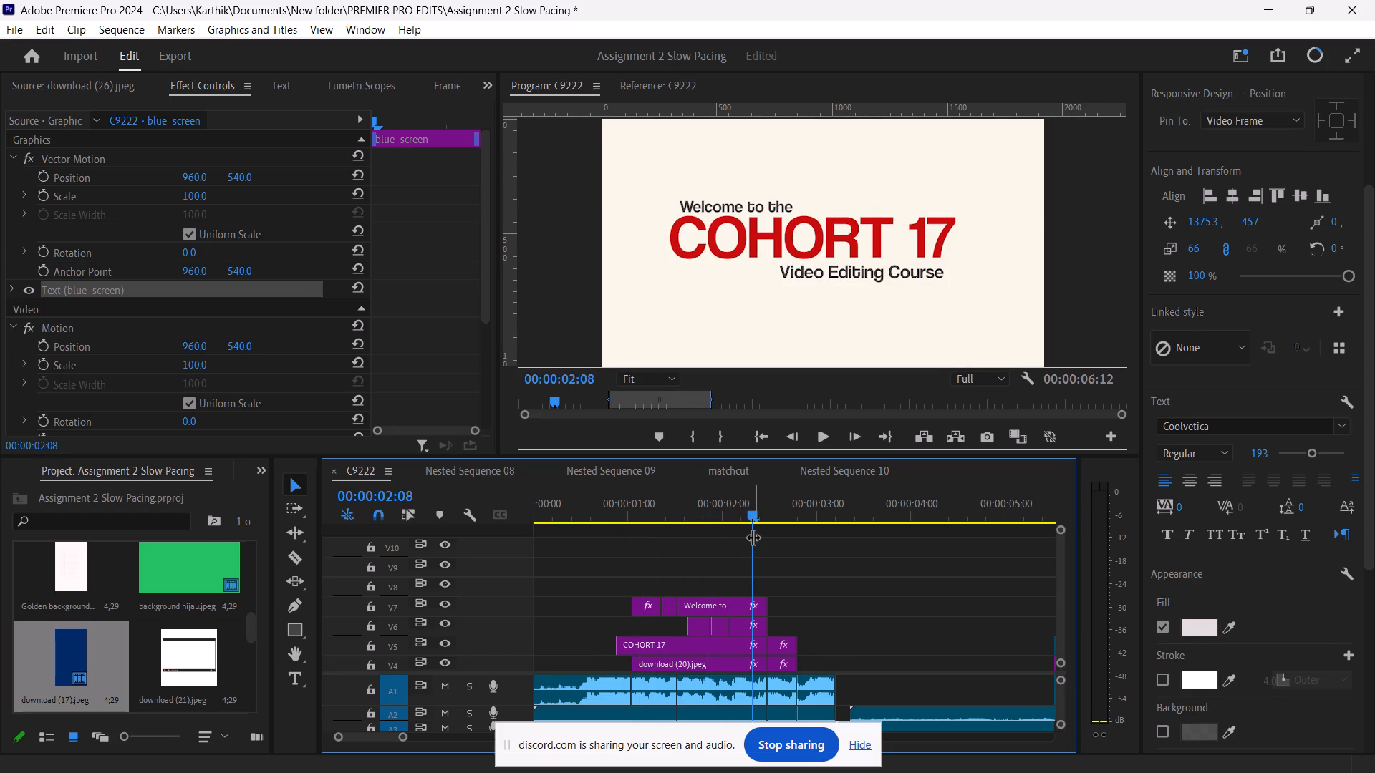
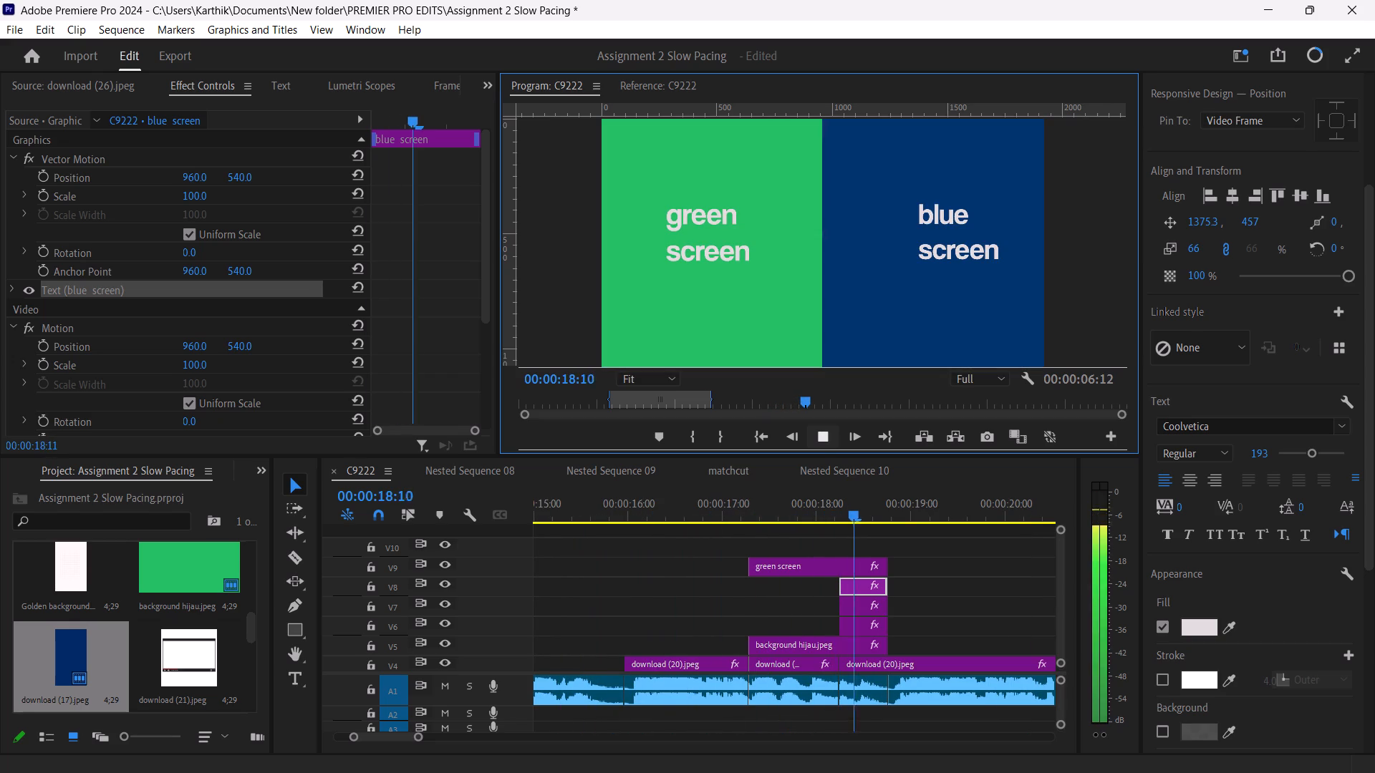
Apply the Text Animation 1 preset to the "green screen" title clip on V9.
key("space")
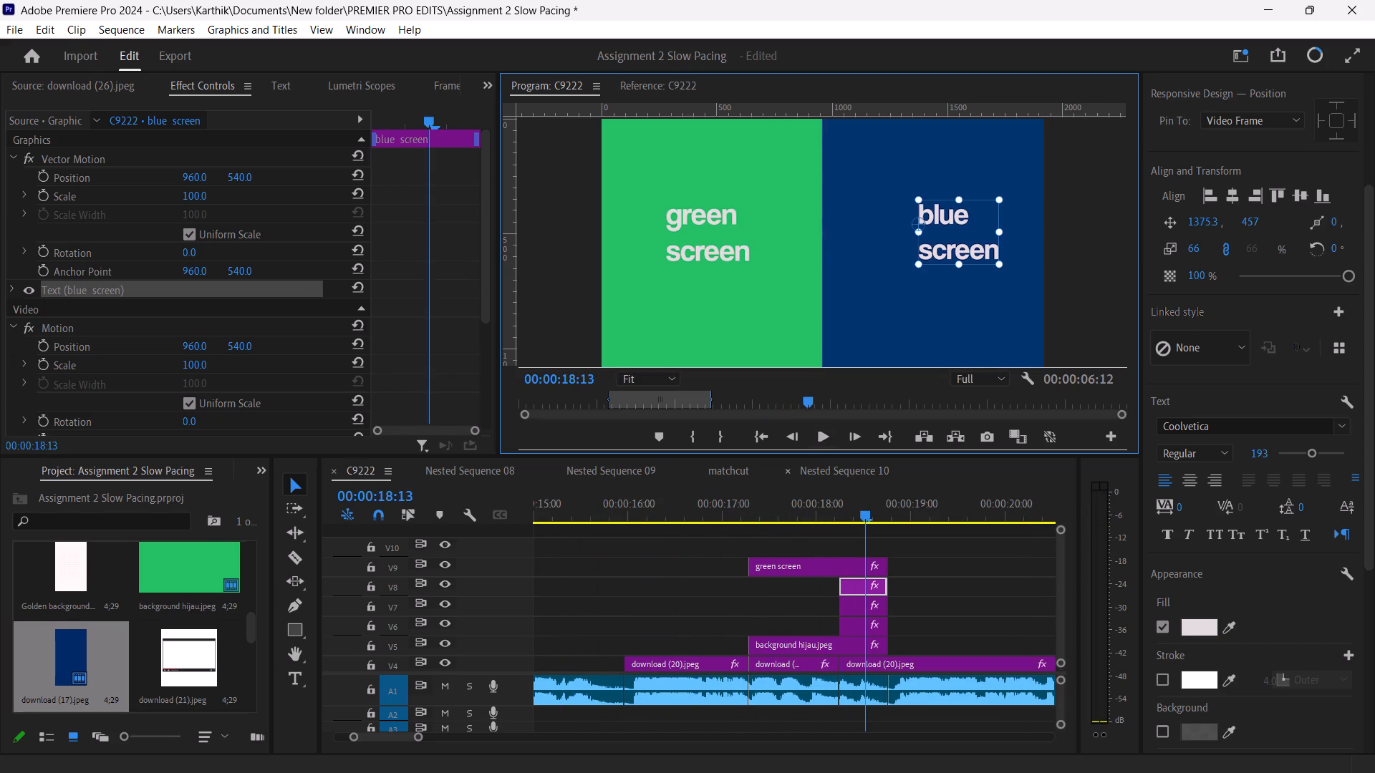
left_click(812, 563)
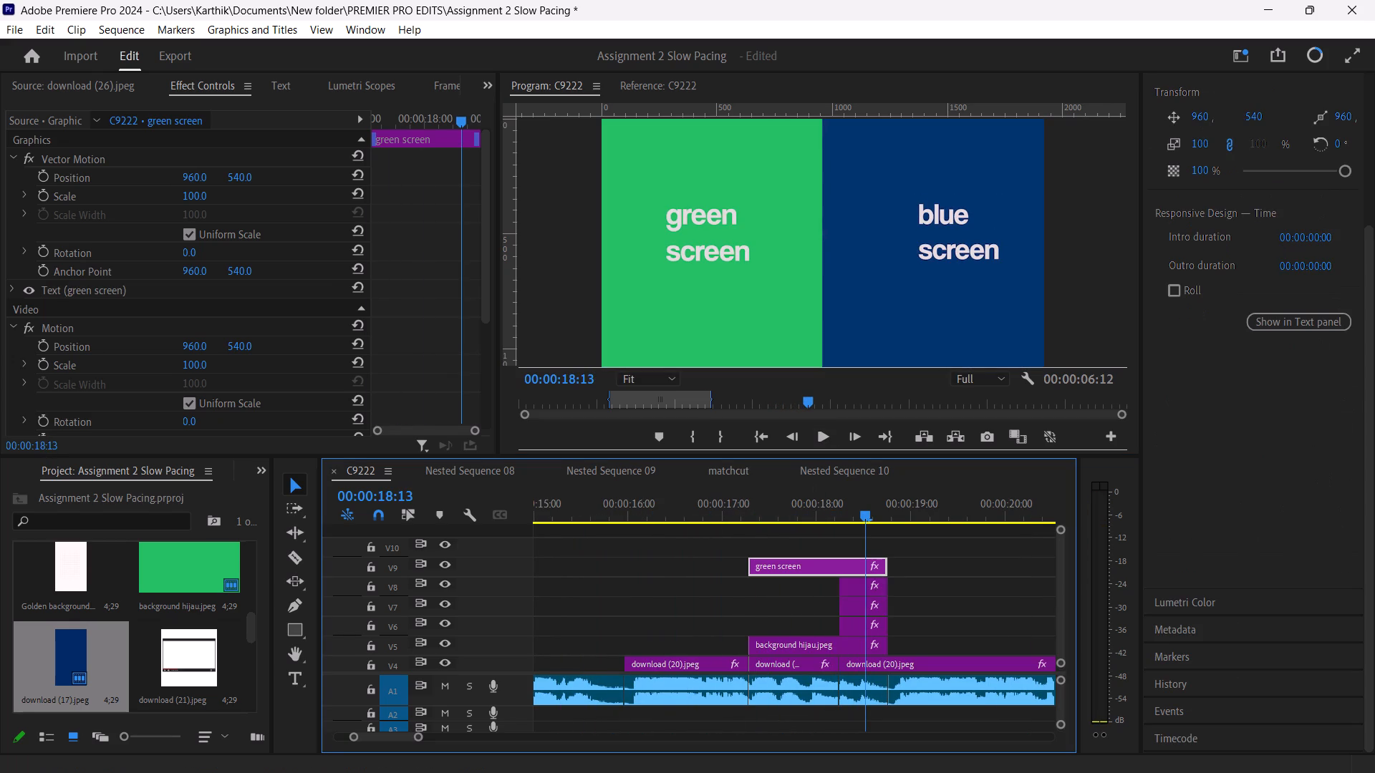
left_click_drag(1370, 237, 1357, 120)
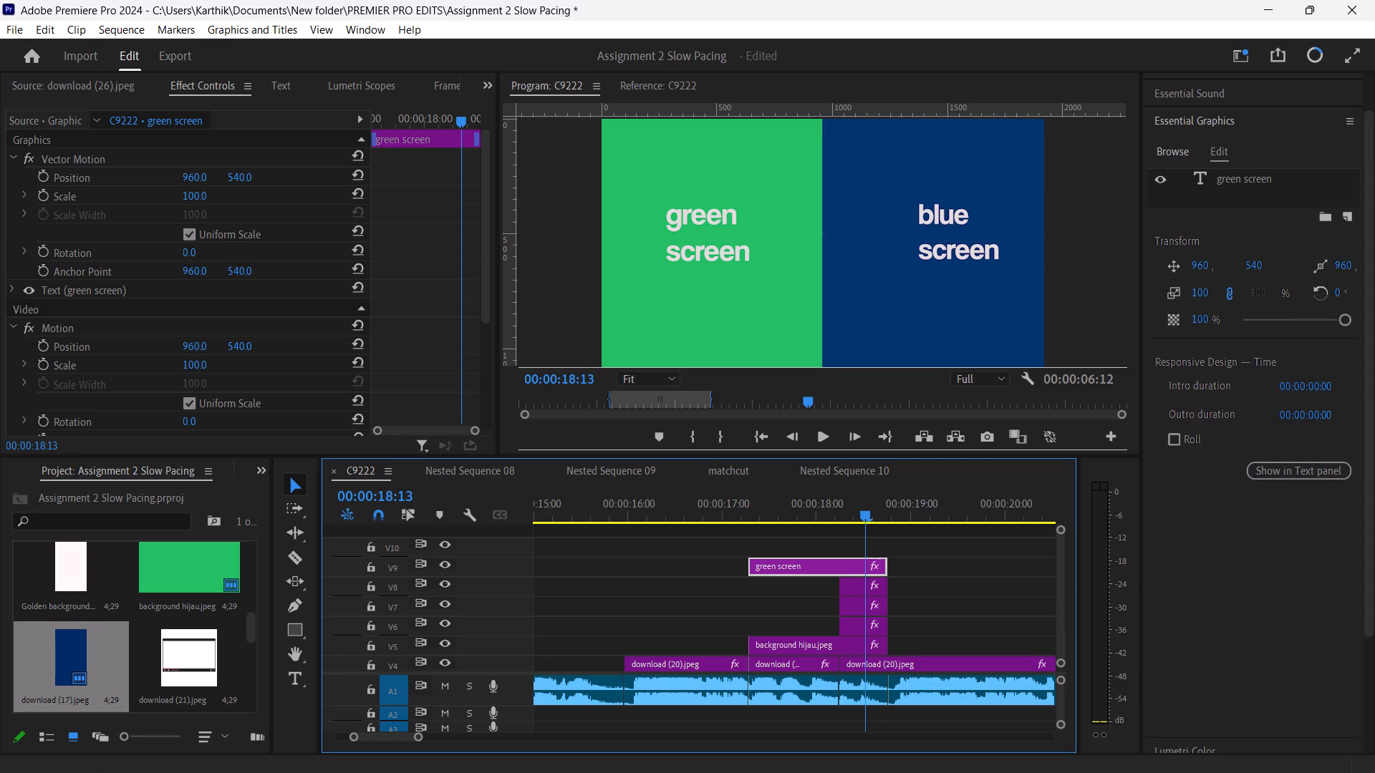
left_click_drag(1363, 195, 1369, 168)
left_click_drag(1369, 168, 1371, 160)
left_click_drag(1371, 160, 1369, 80)
left_click(1213, 115)
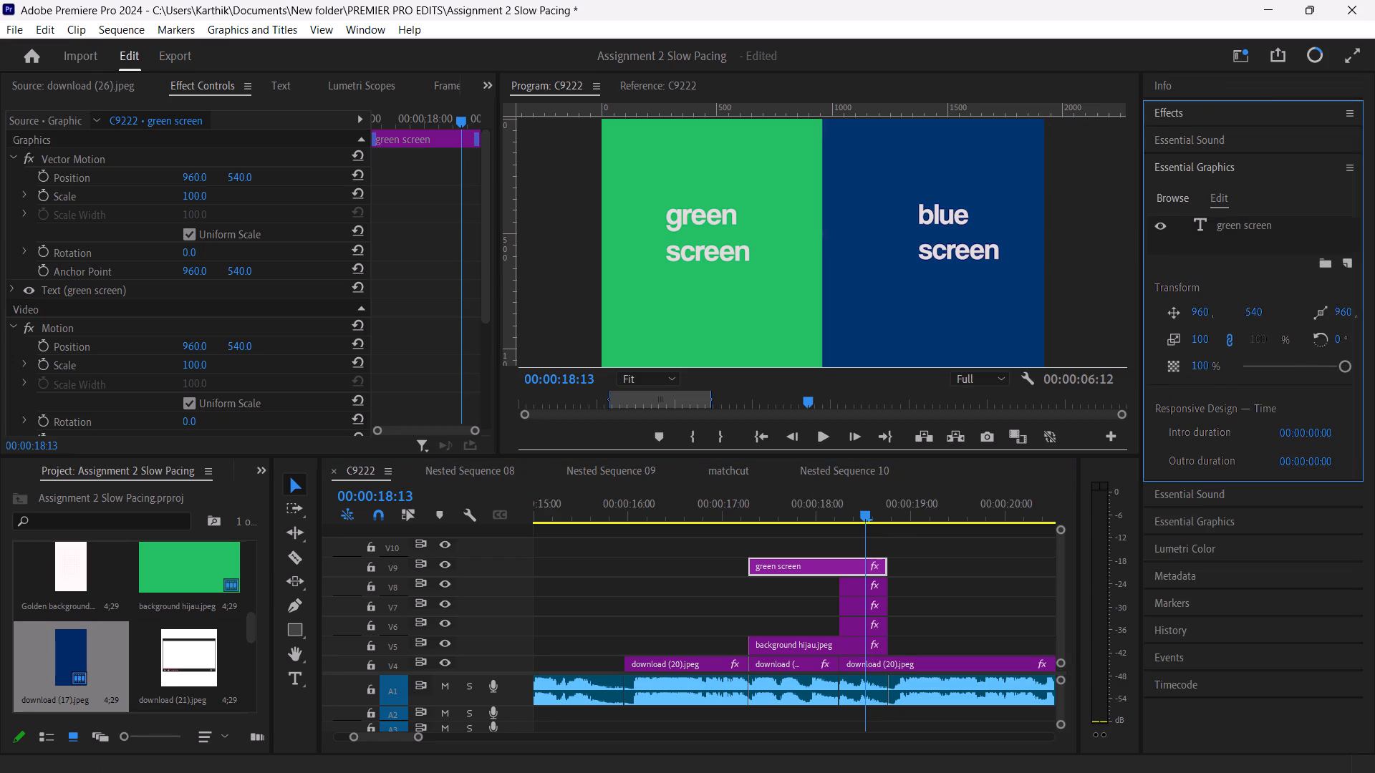
left_click(1222, 195)
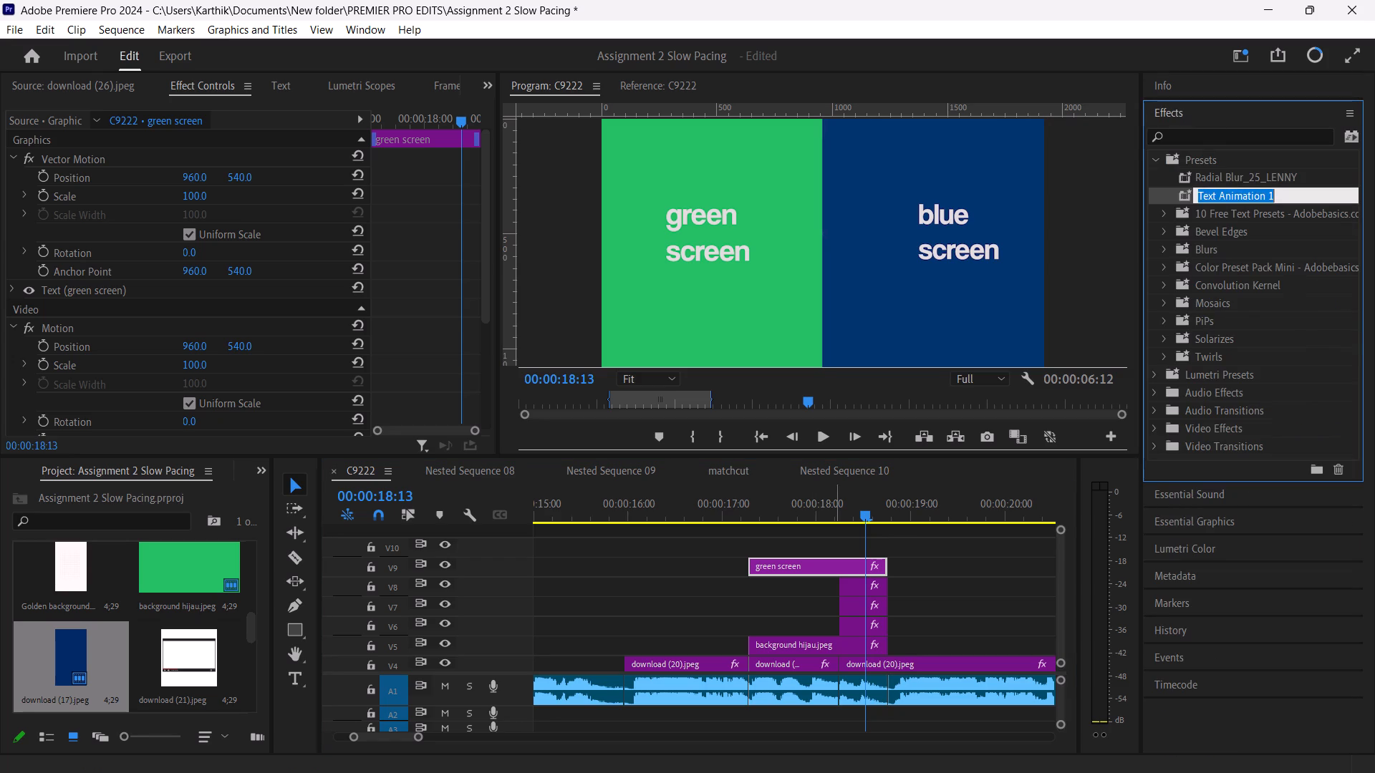
left_click(1280, 213)
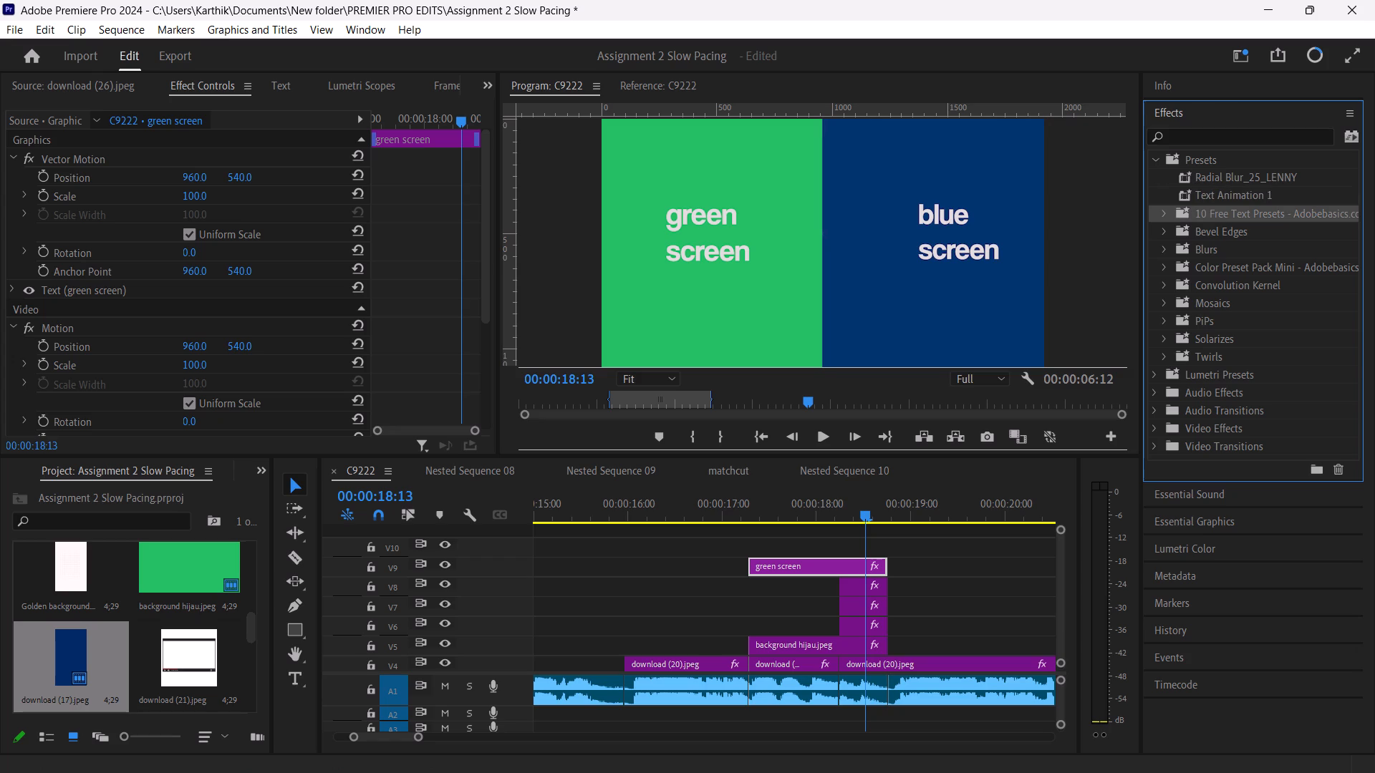
left_click_drag(1259, 192, 892, 530)
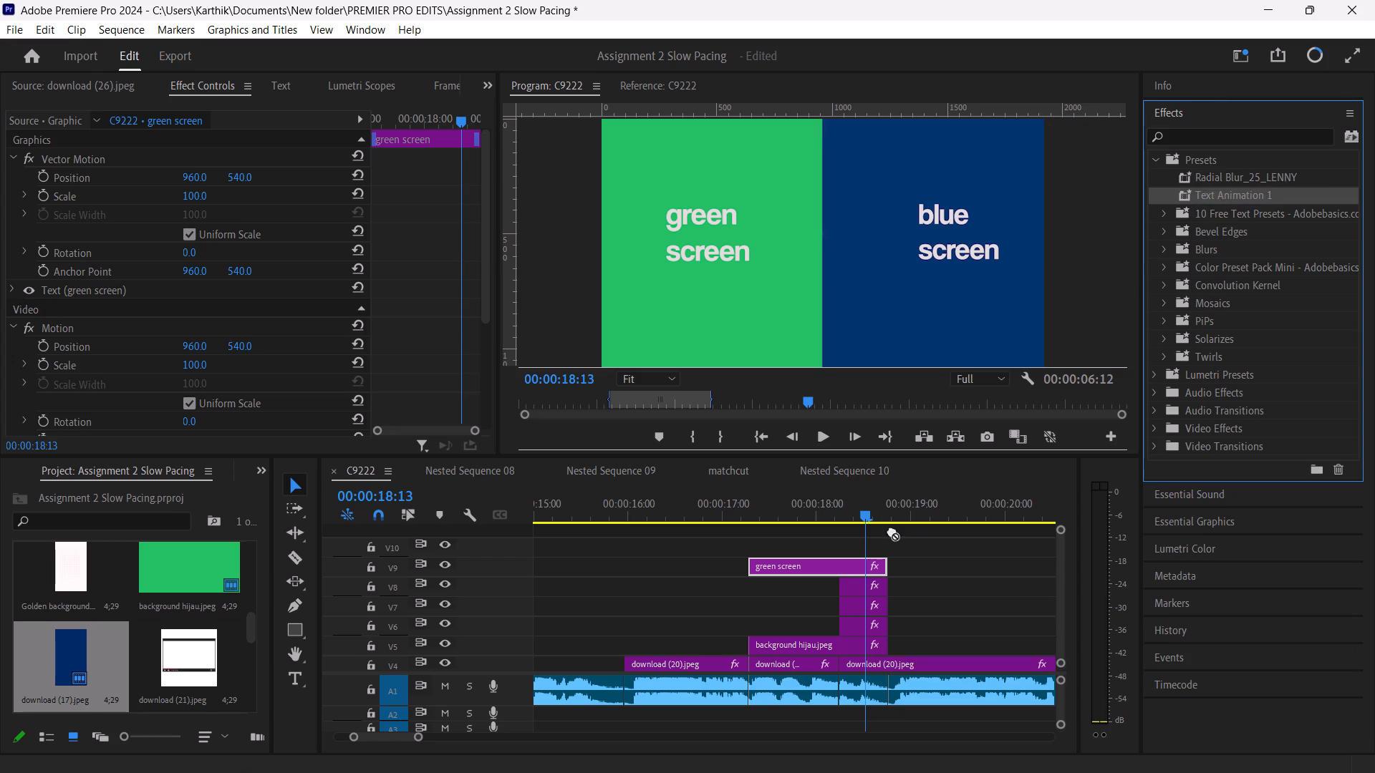
left_click_drag(892, 530, 829, 568)
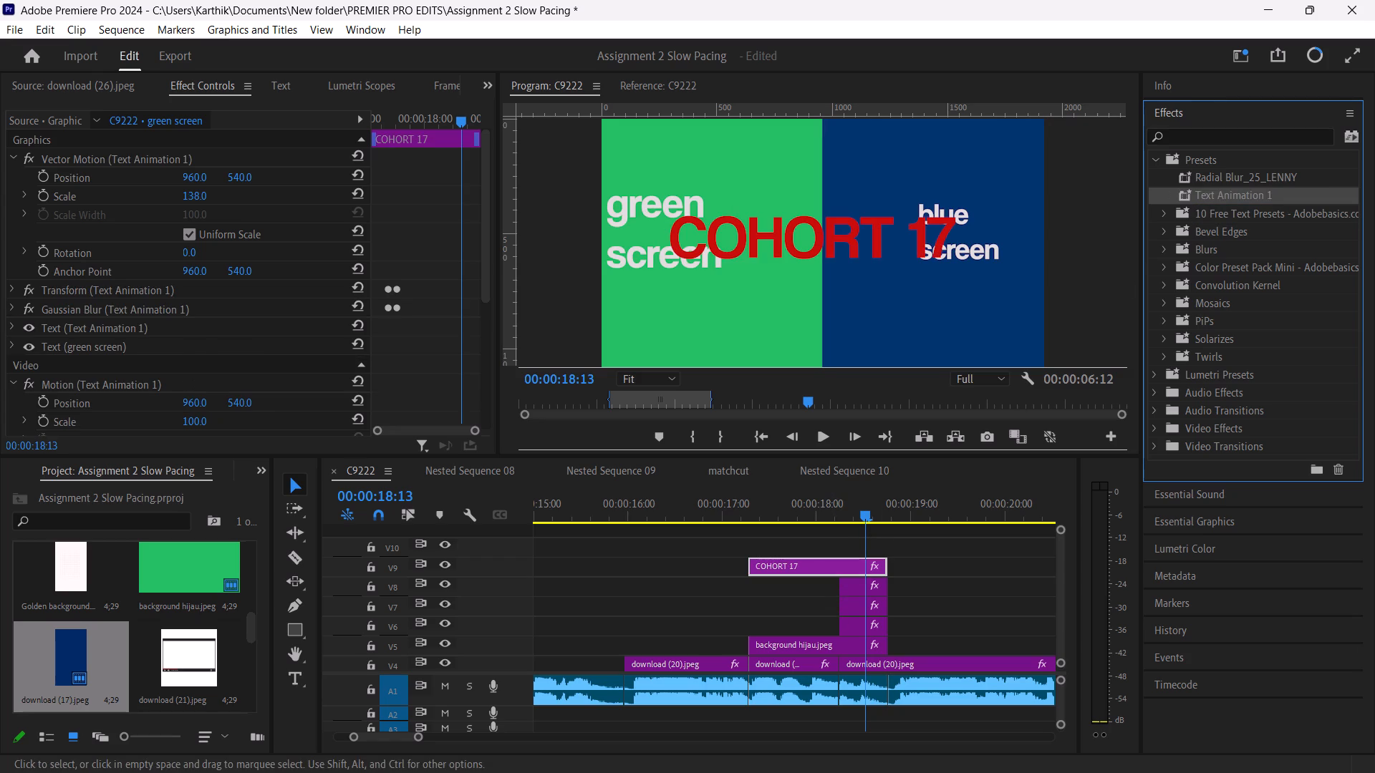
Check the animated green screen title between about 00:00:17:16 and 00:00:18:07 and cut the COHORT 17 text layer from its graphic.
left_click_drag(863, 514, 778, 529)
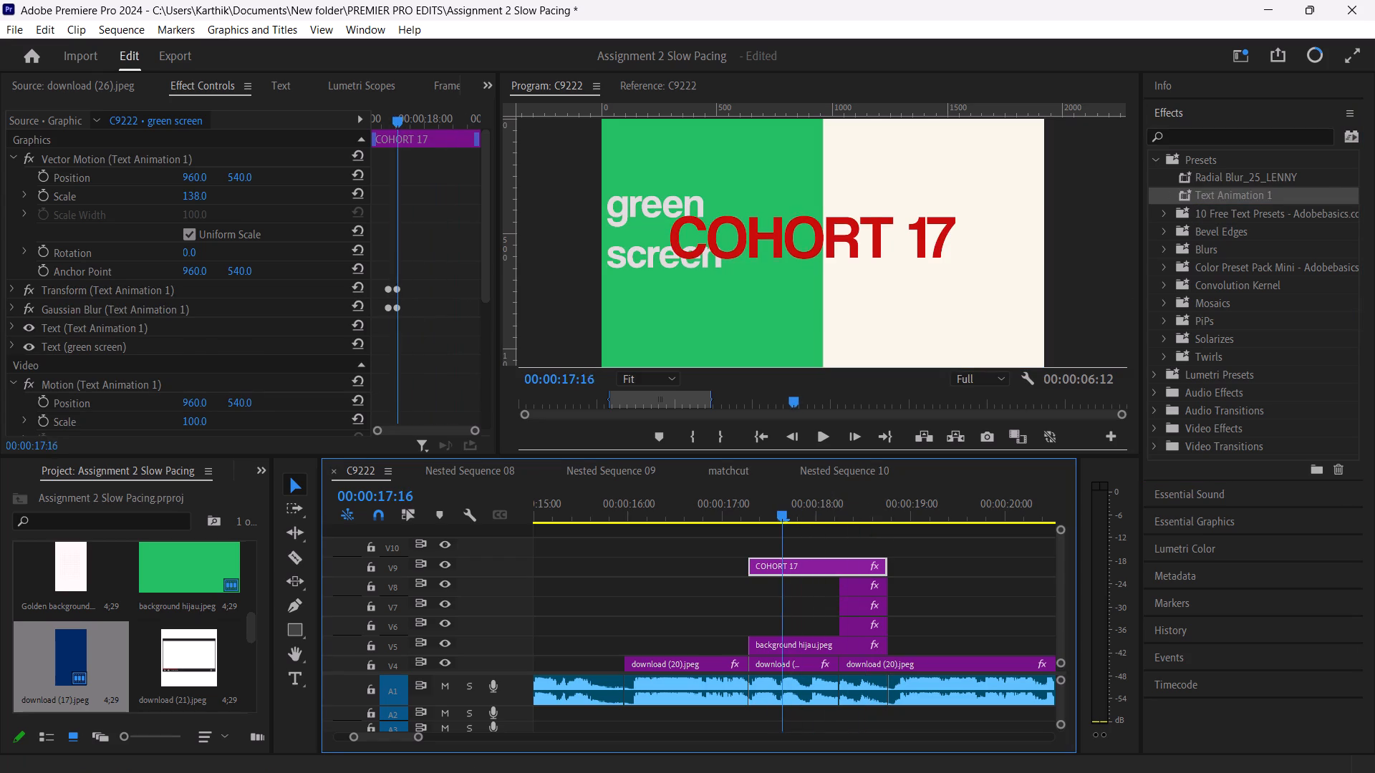
left_click_drag(778, 529, 814, 516)
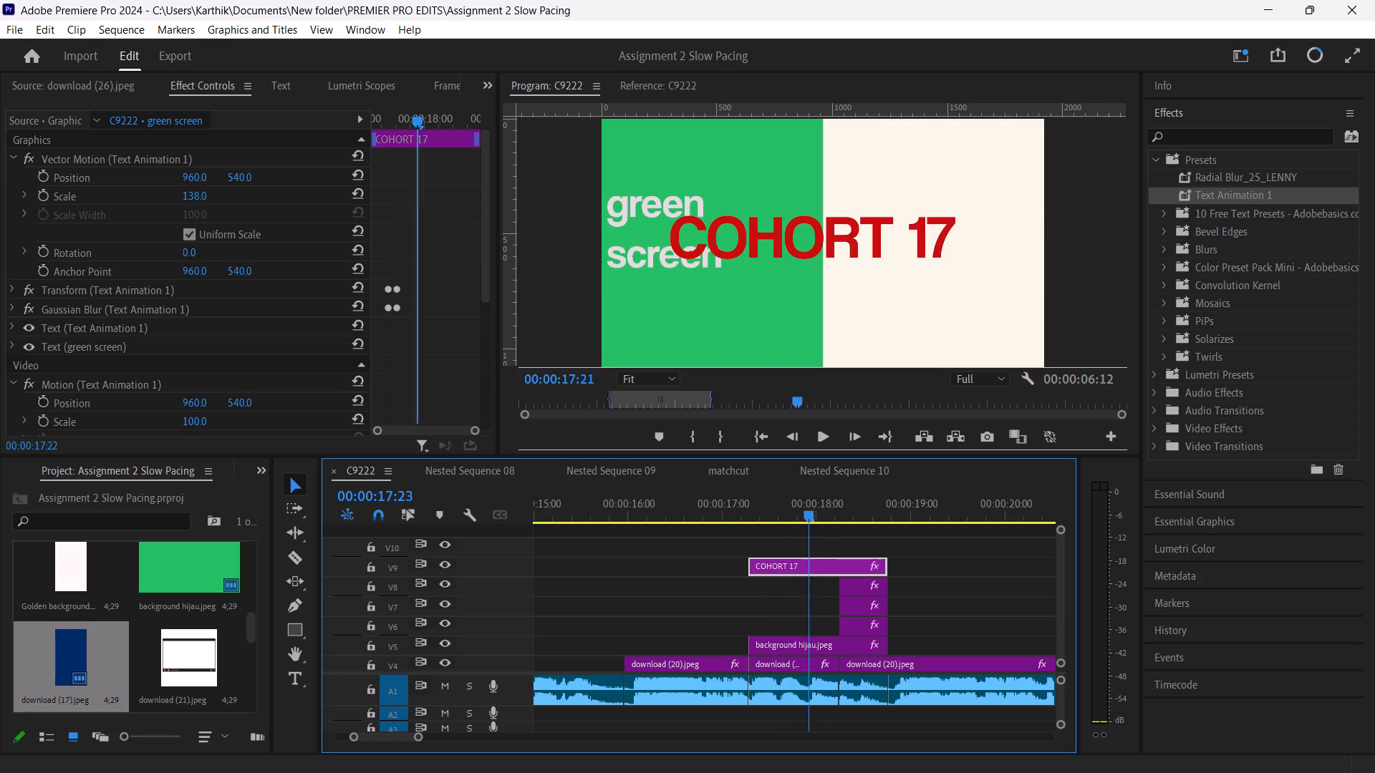
left_click_drag(814, 516, 841, 516)
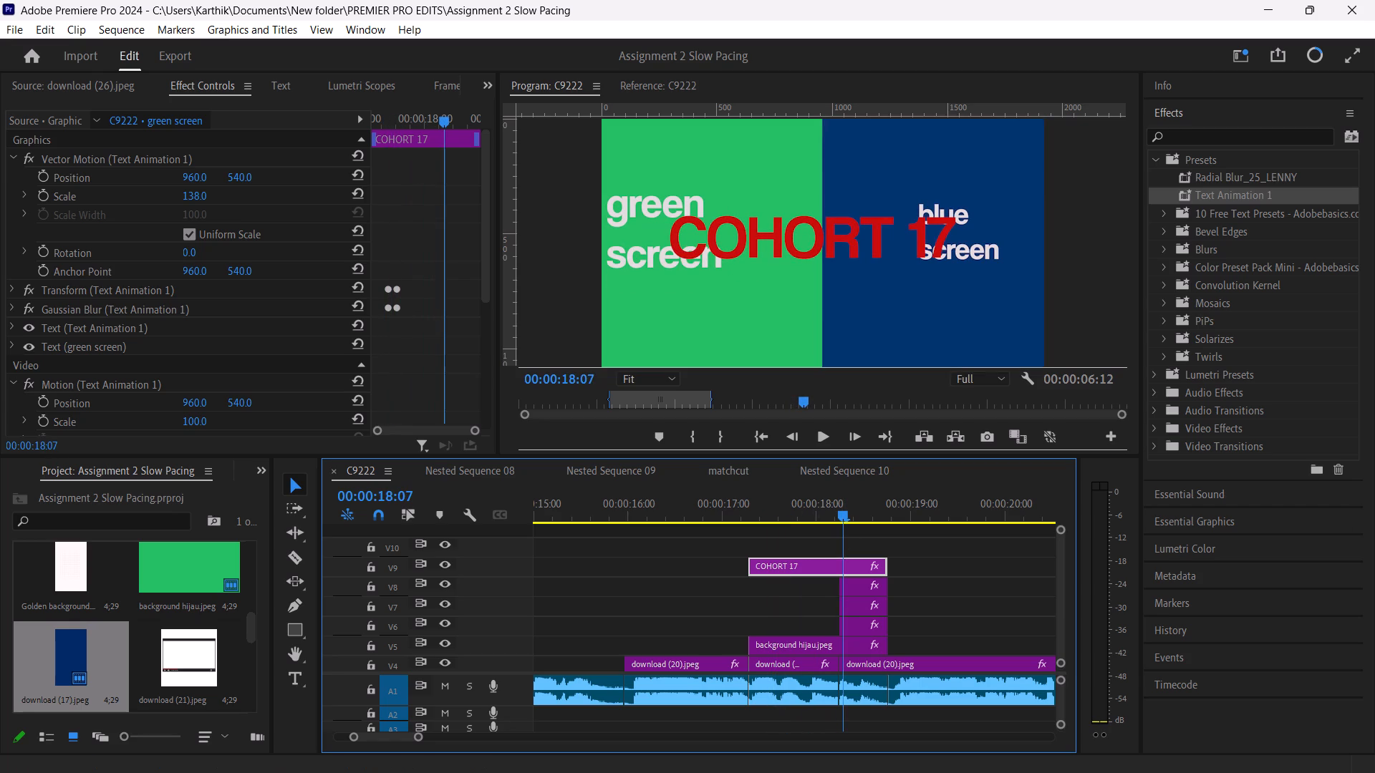
double_click(796, 559)
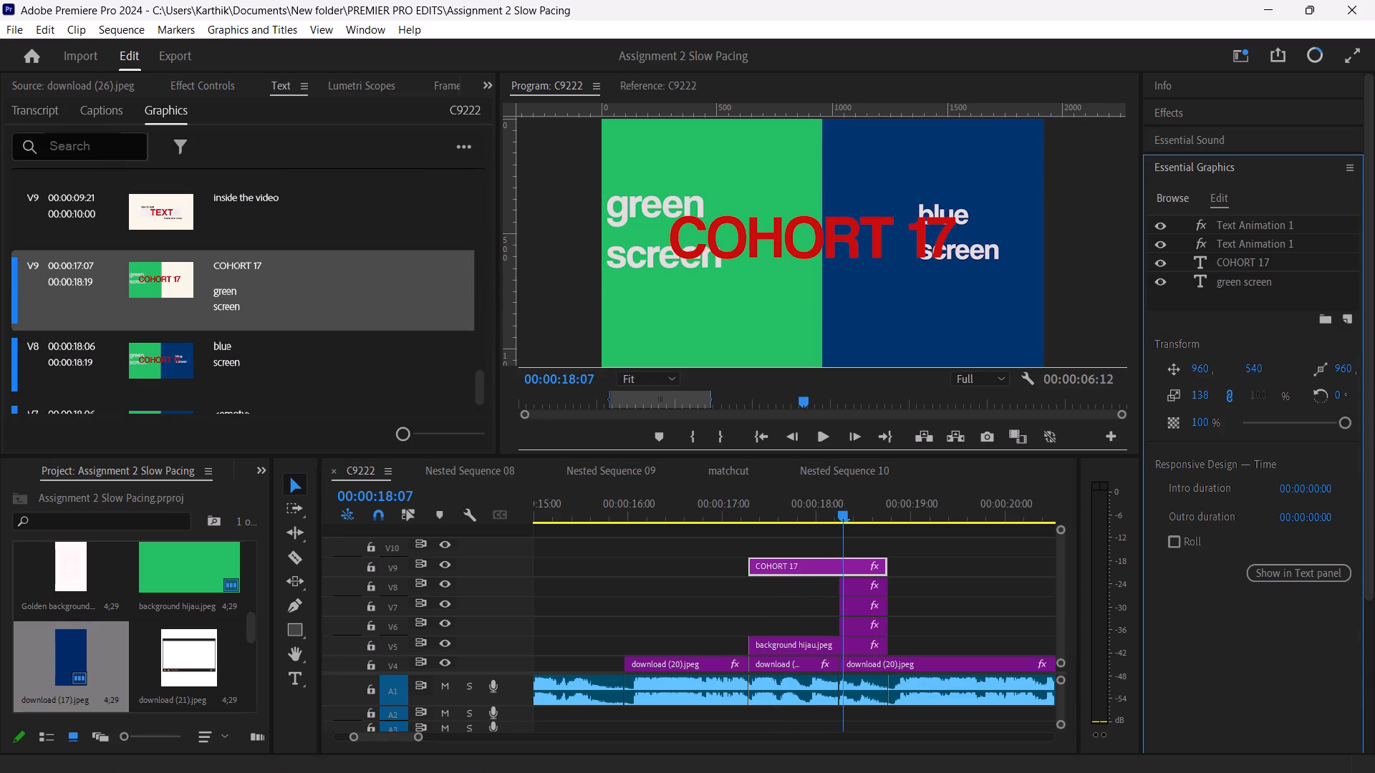
left_click(1286, 264)
right_click(1286, 264)
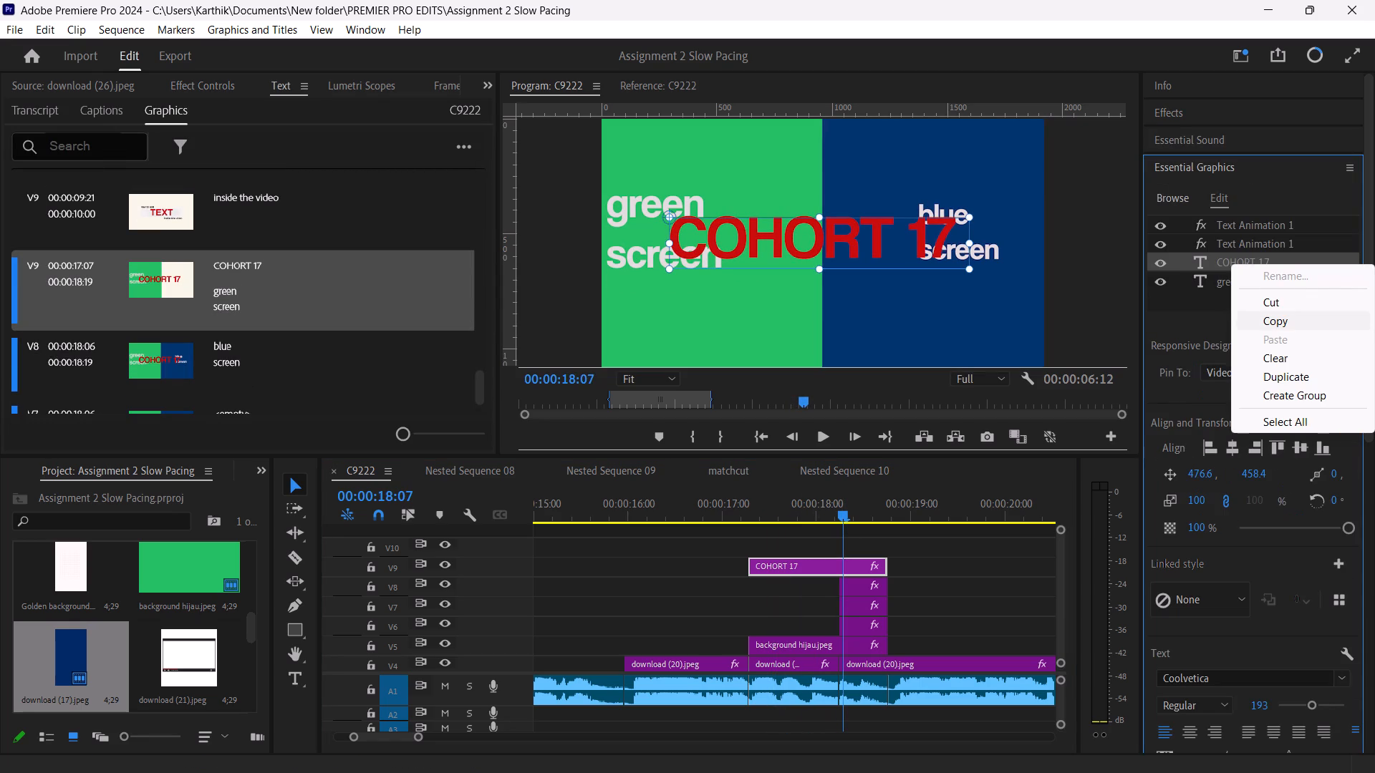
left_click(1296, 306)
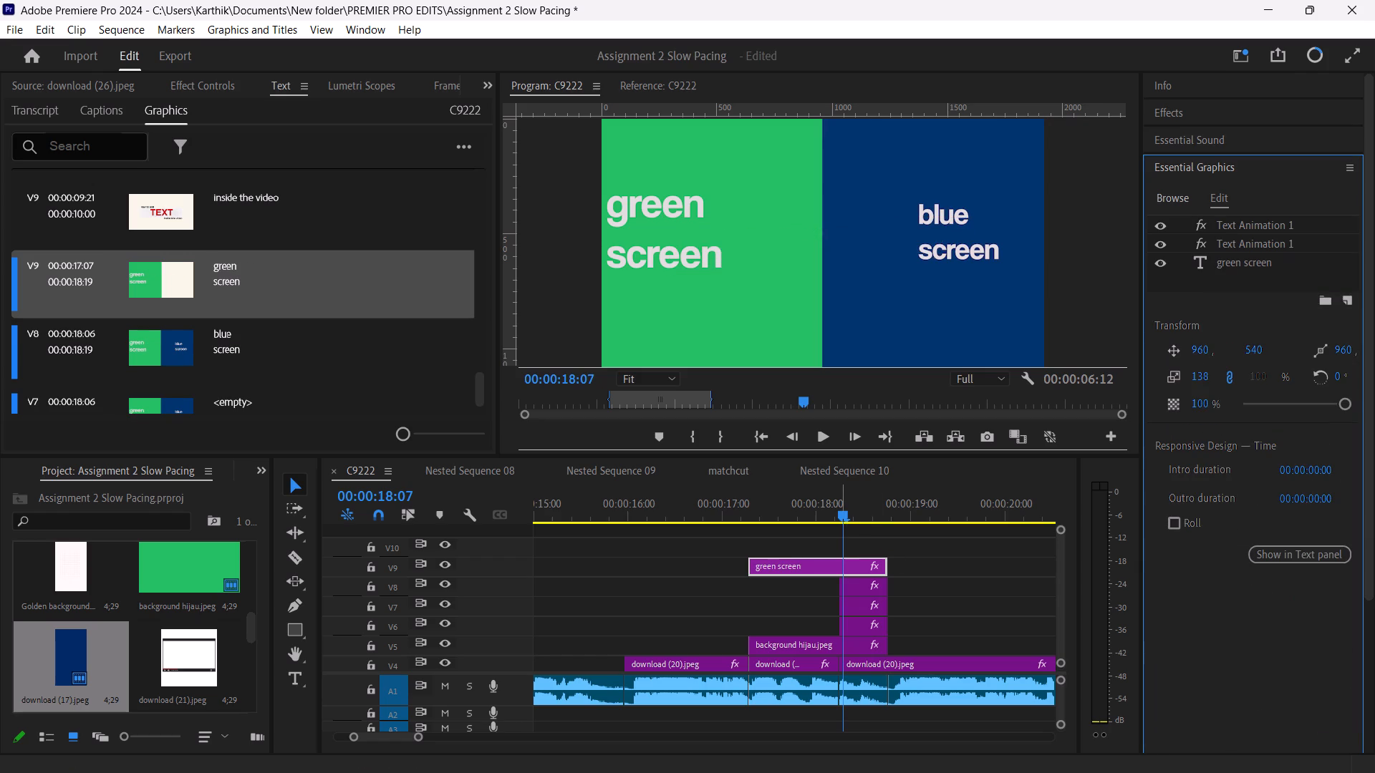
Play back the animated title, then scale the "green screen" text to 46 and position it at about 467.7, 478.4 on the green half.
left_click(839, 518)
left_click_drag(845, 517, 738, 535)
key("space")
key("space")
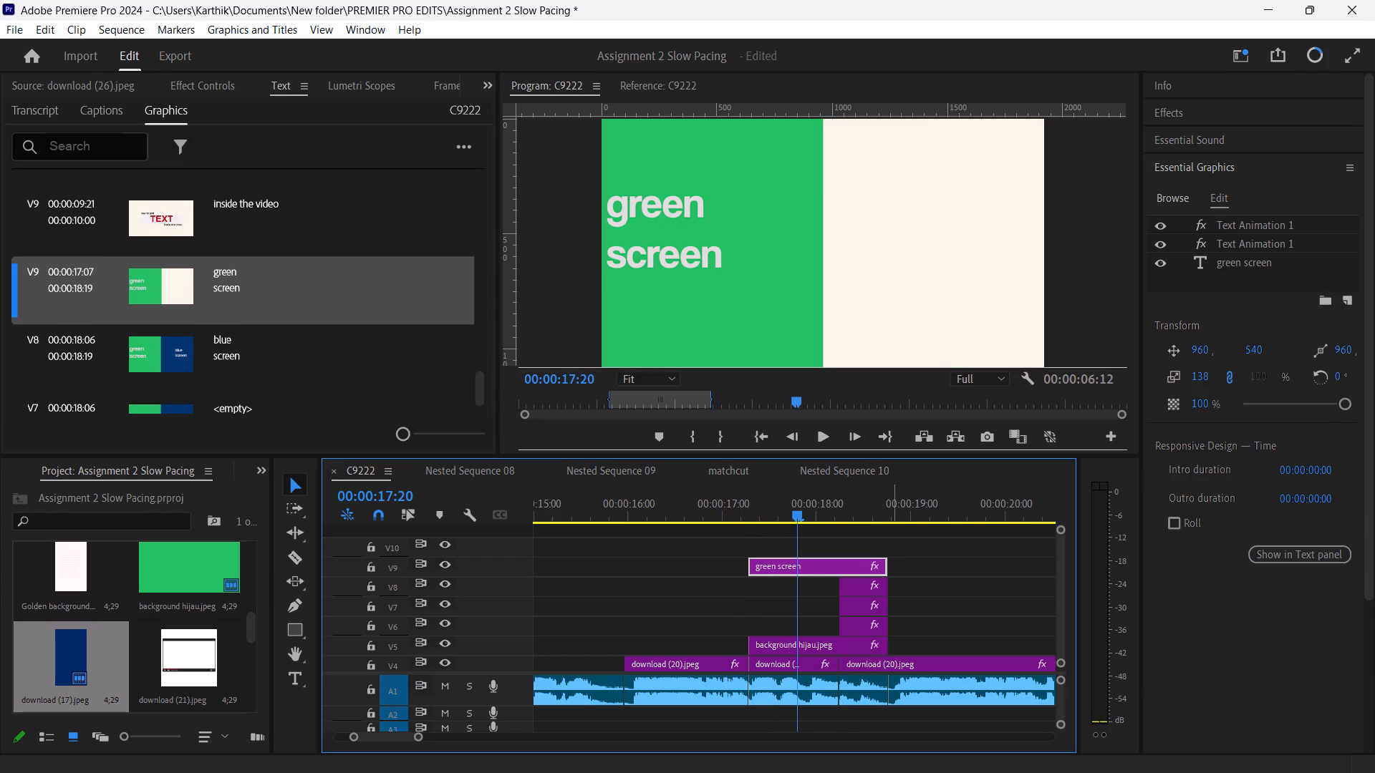
left_click(680, 268)
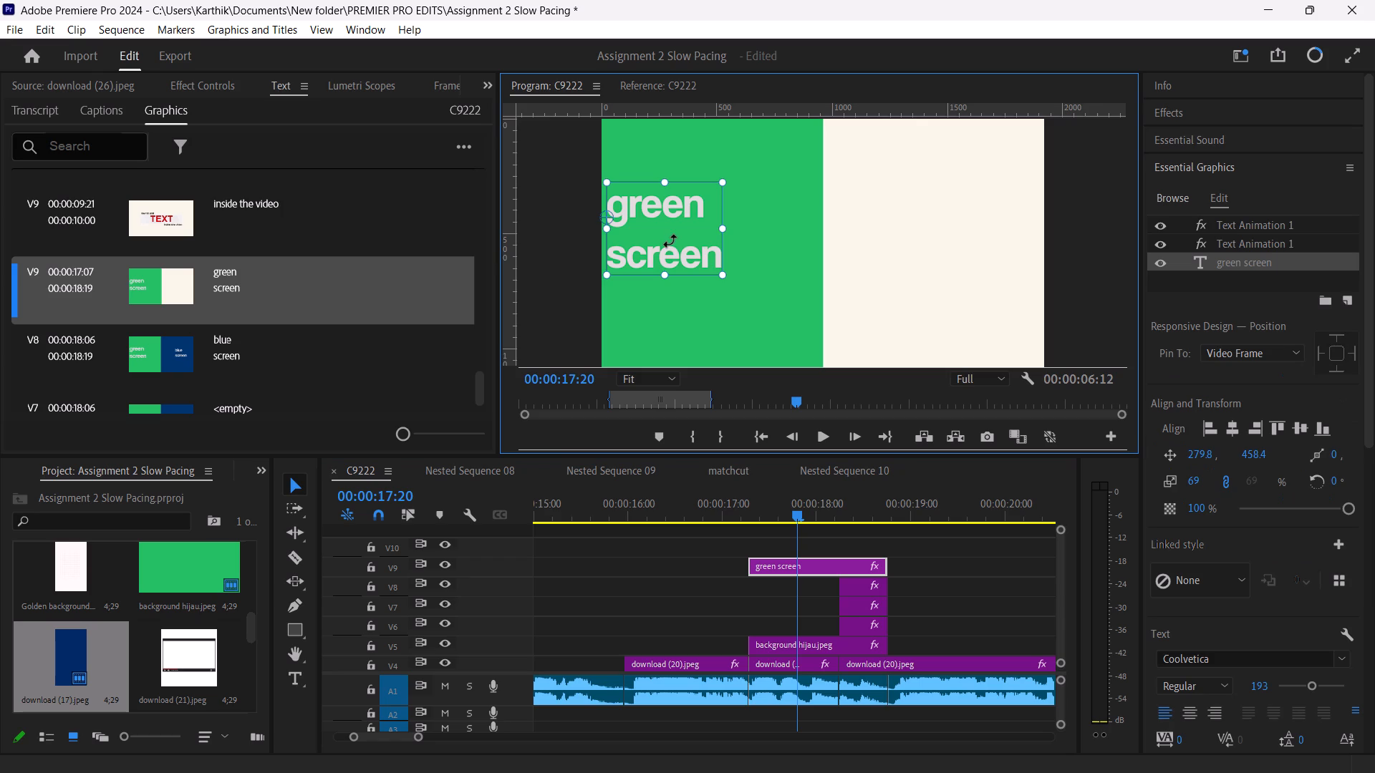
left_click(670, 240)
left_click_drag(676, 224, 720, 220)
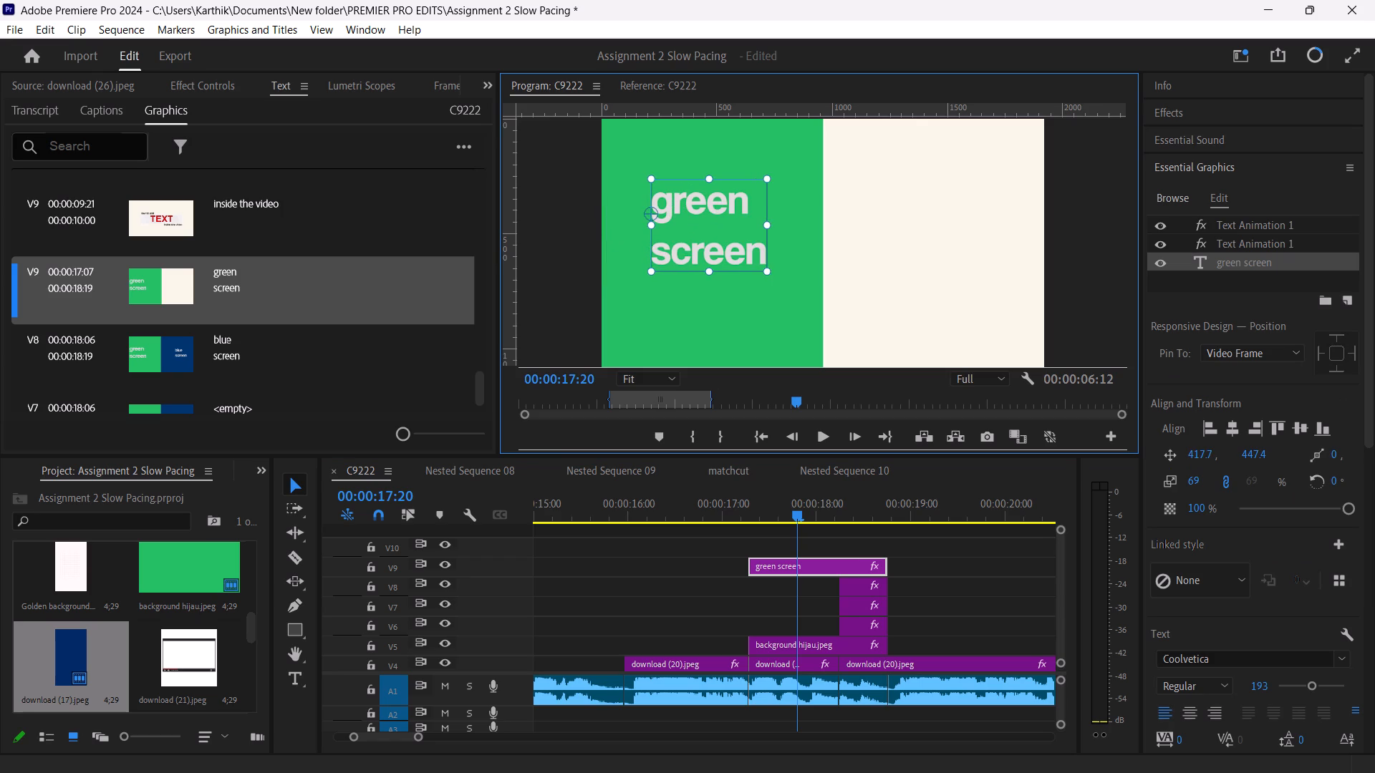
left_click_drag(720, 220, 718, 228)
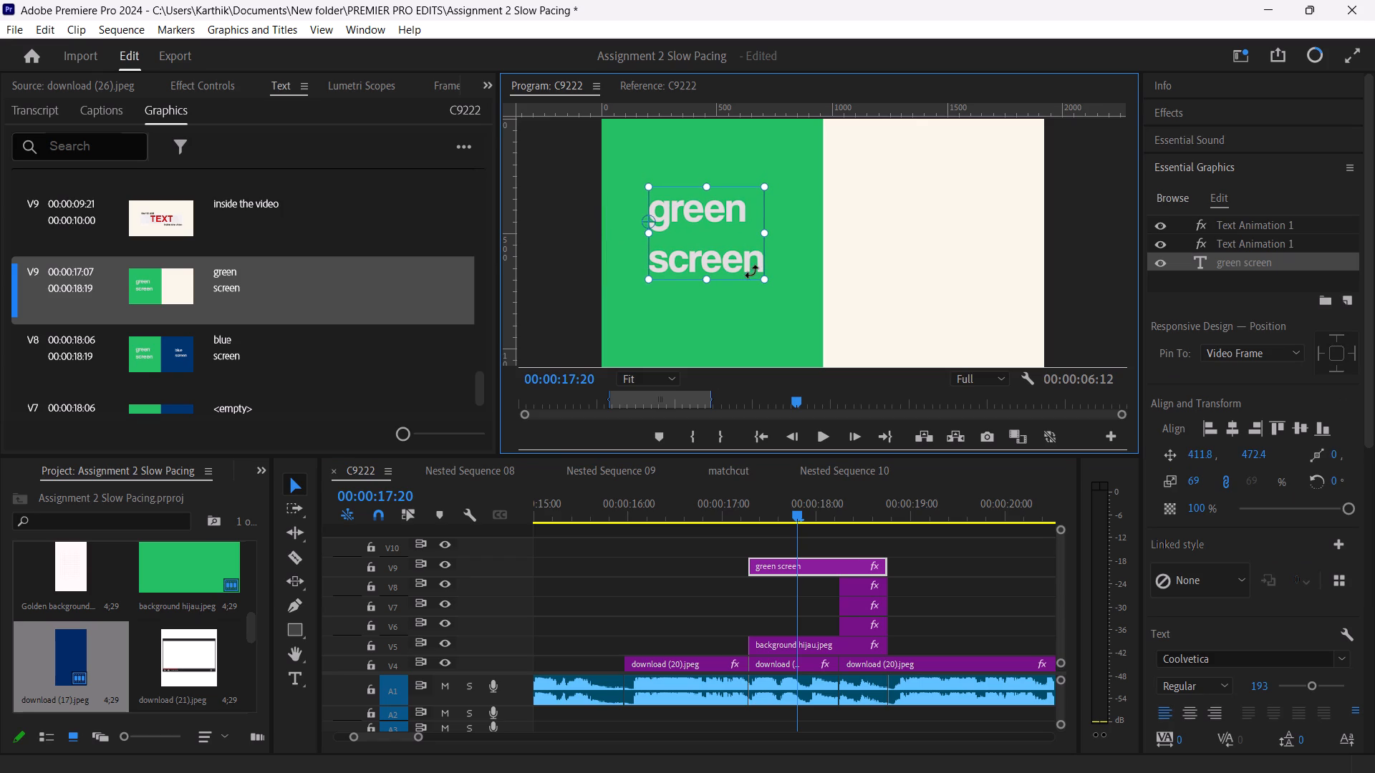
left_click_drag(763, 278, 730, 252)
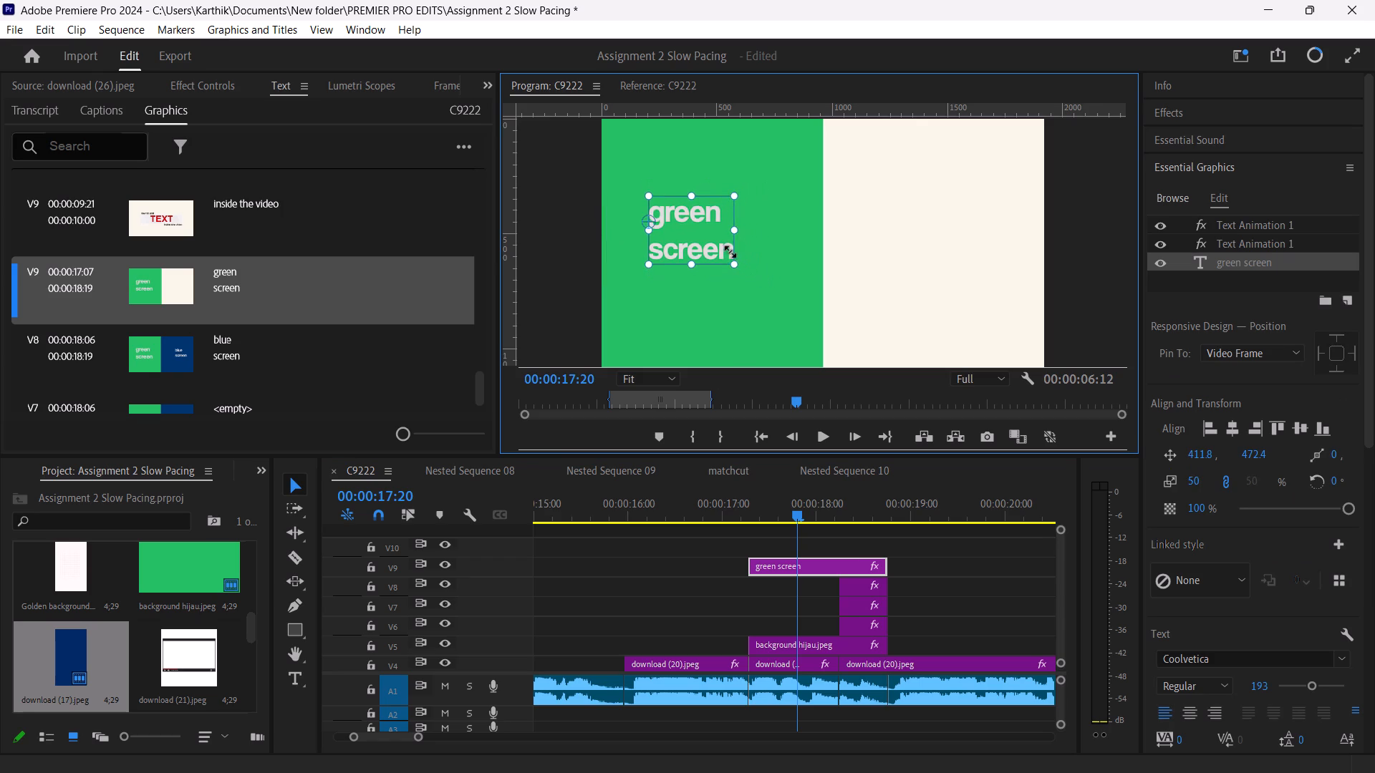
left_click_drag(730, 252, 720, 247)
left_click_drag(685, 234, 703, 233)
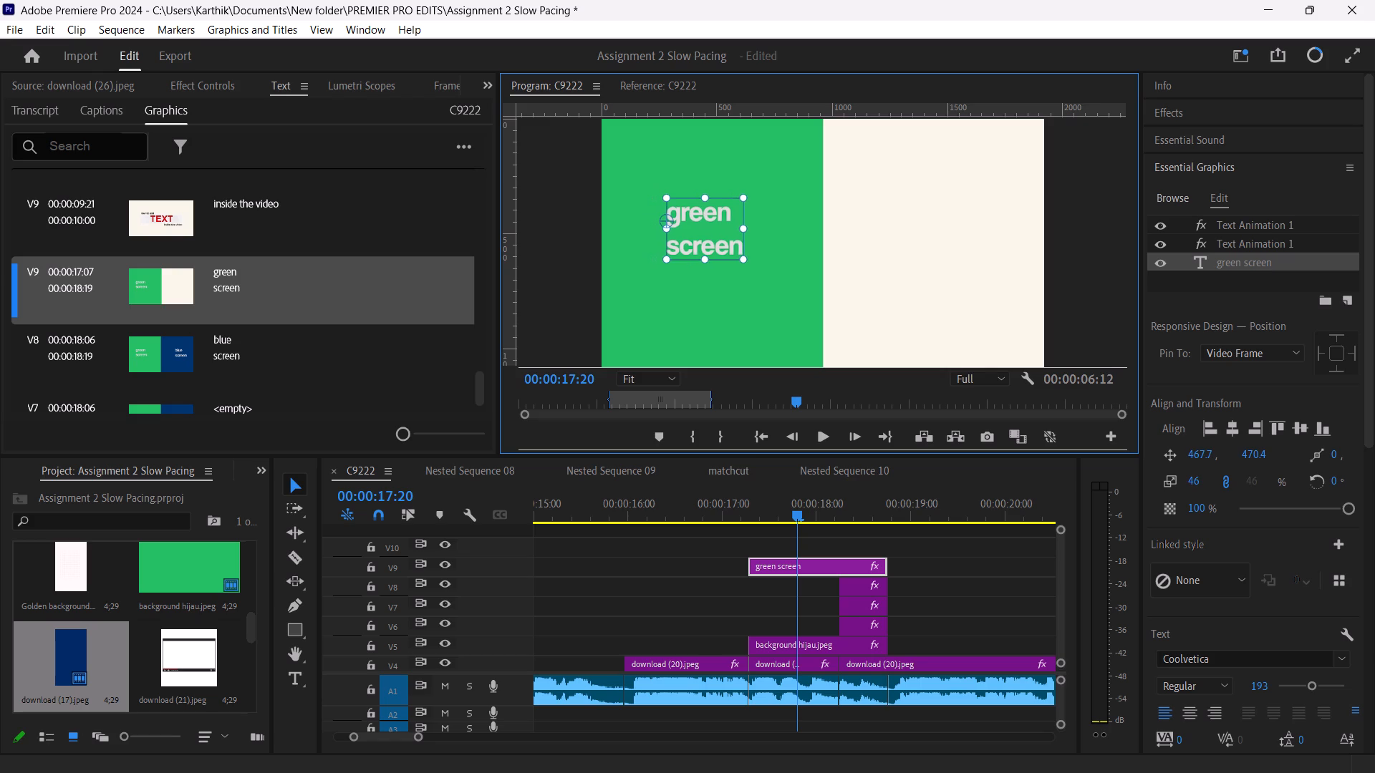
left_click_drag(703, 233, 703, 236)
Shift the green screen title clip on V9 to start at 00:00:17:03, playing the section before and after to check its timing.
left_click_drag(799, 507, 771, 510)
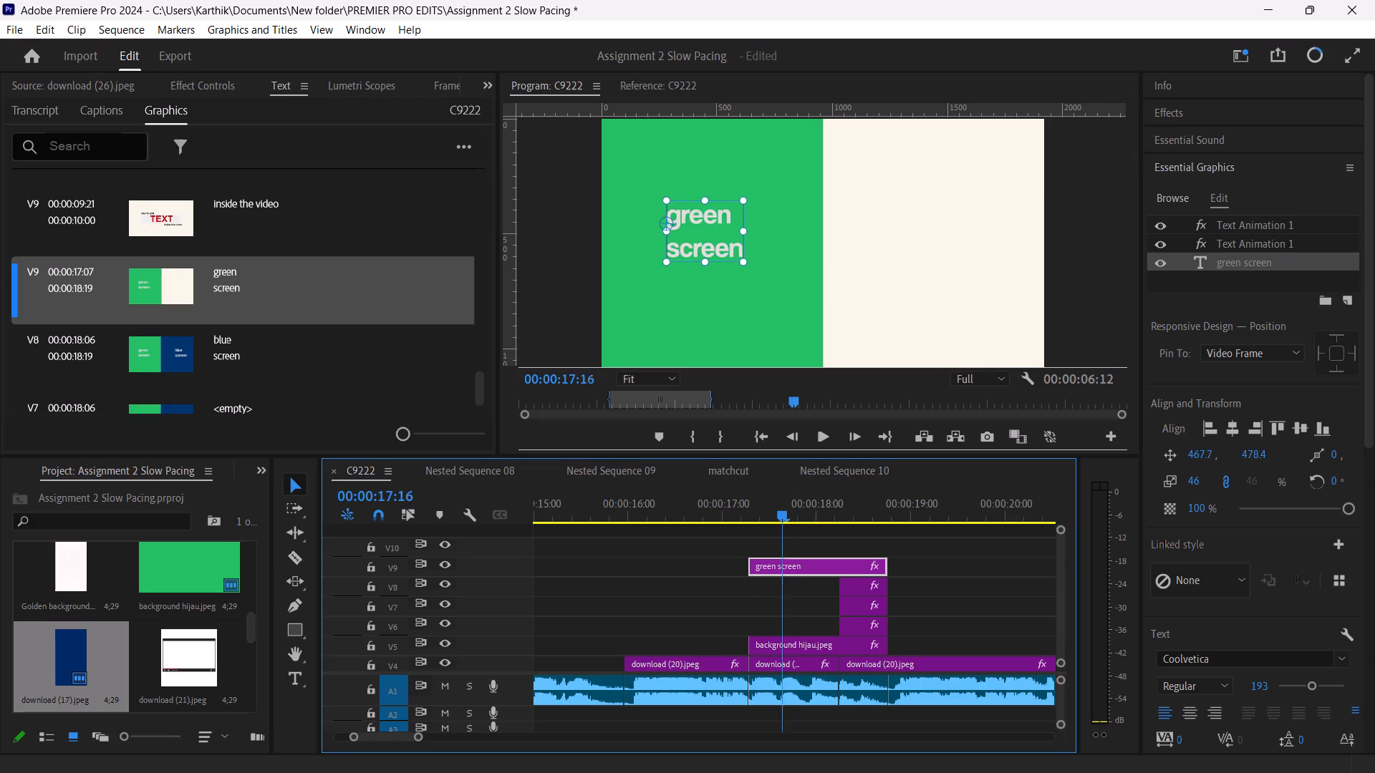
left_click_drag(771, 510, 740, 510)
key("space")
key("space")
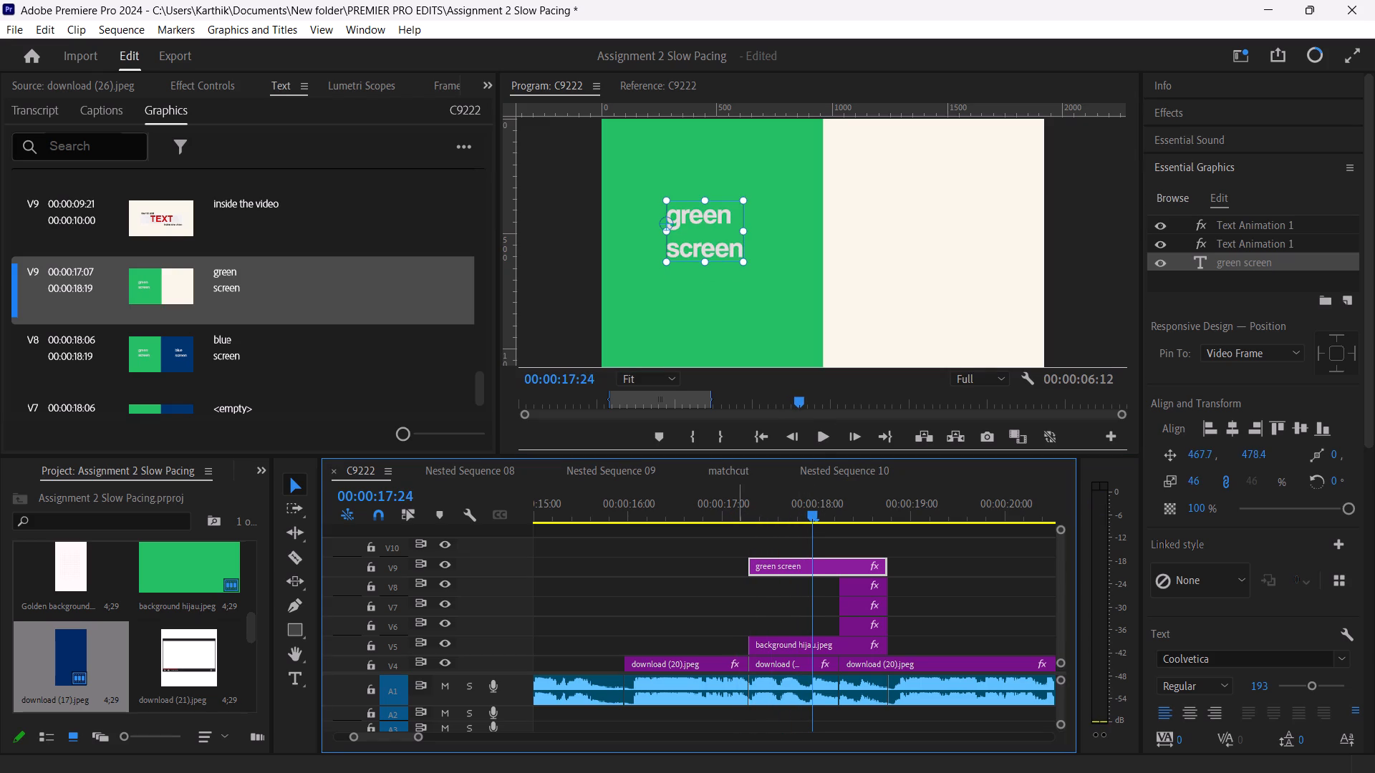
left_click_drag(796, 563, 791, 563)
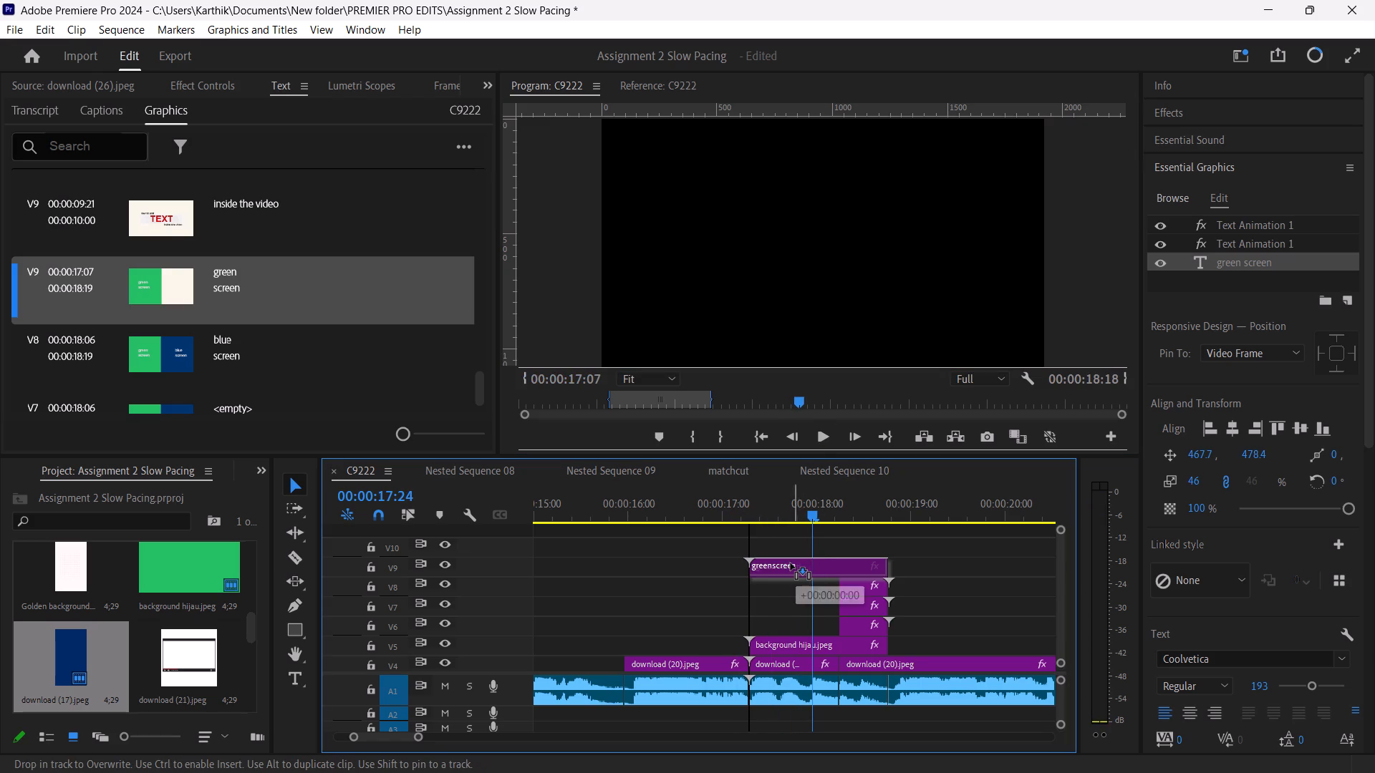
left_click_drag(791, 563, 780, 562)
left_click_drag(815, 508, 714, 513)
key("space")
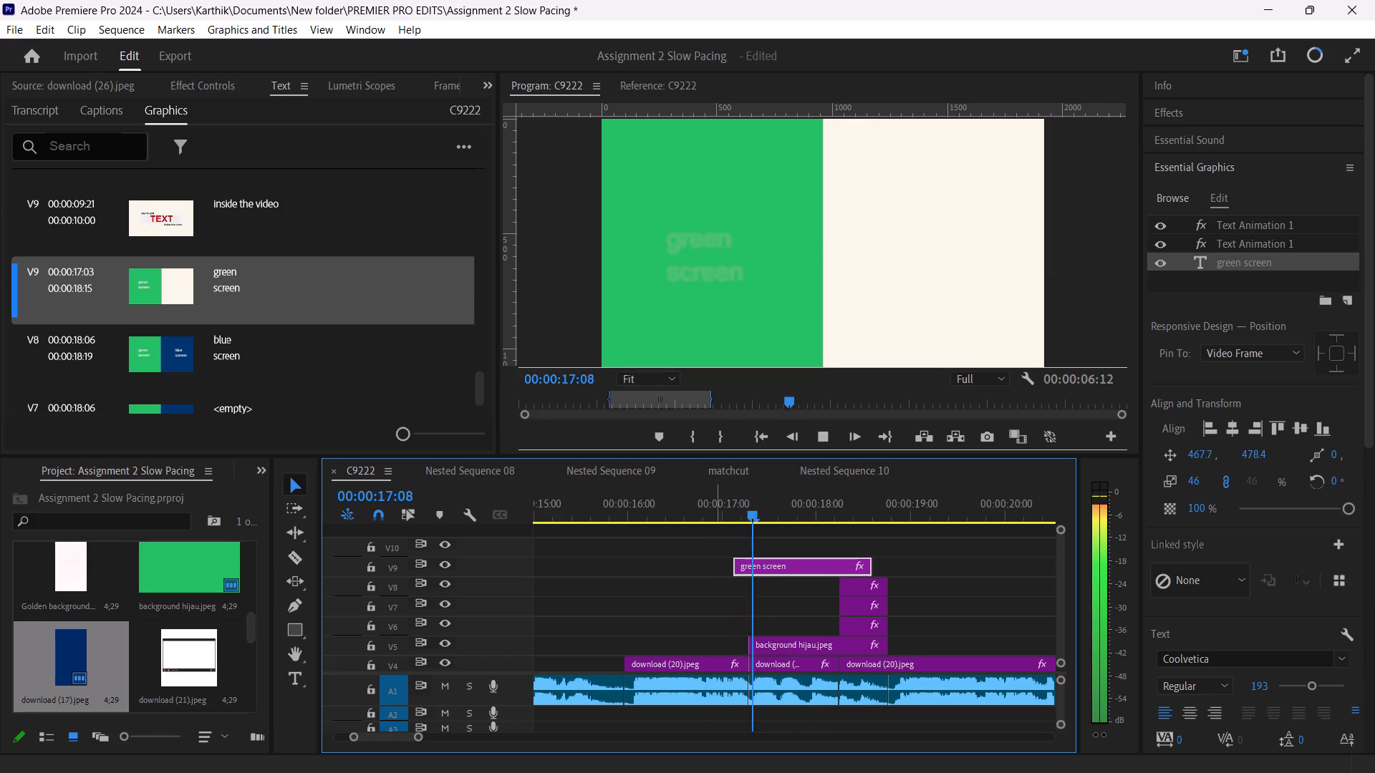
key("space")
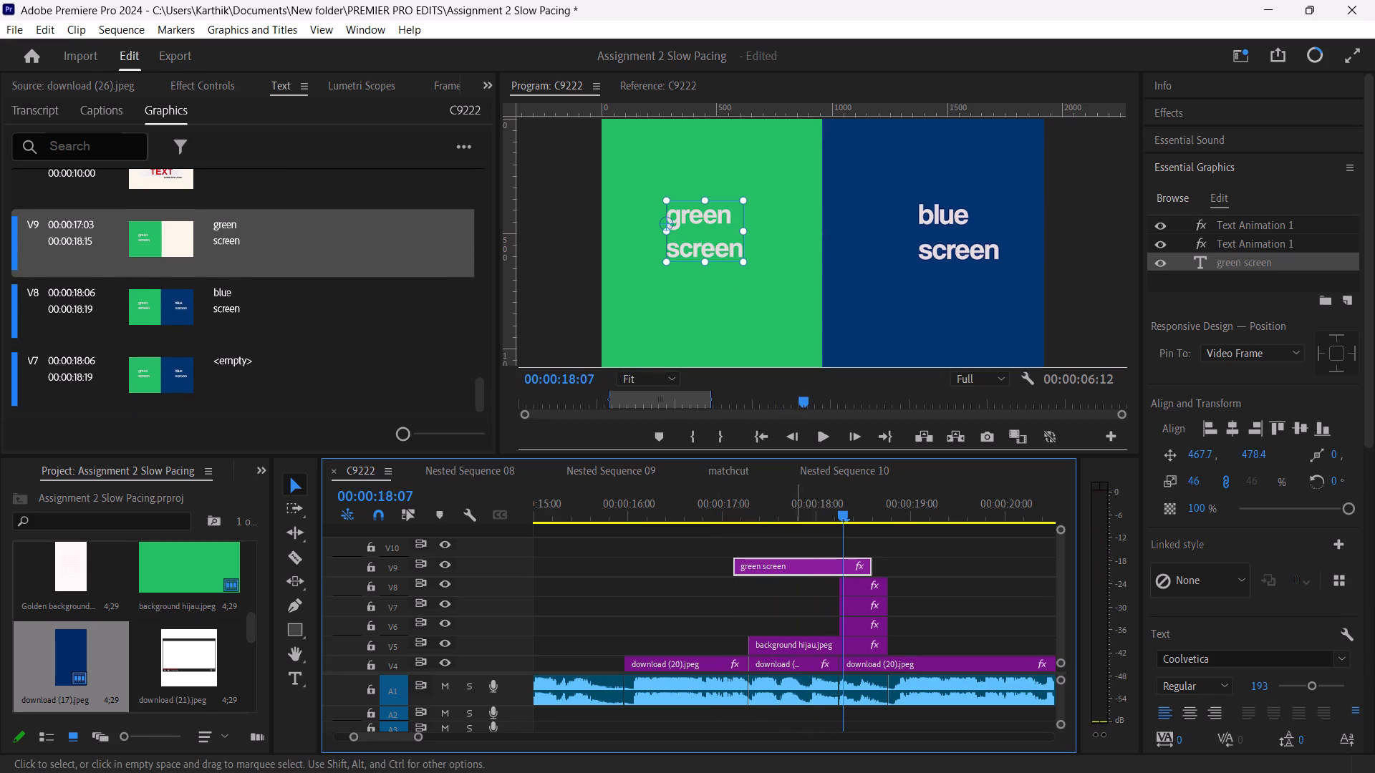
Move the blue screen title clip on V8 earlier so that it starts at 00:00:18:02.
left_click_drag(862, 582, 848, 582)
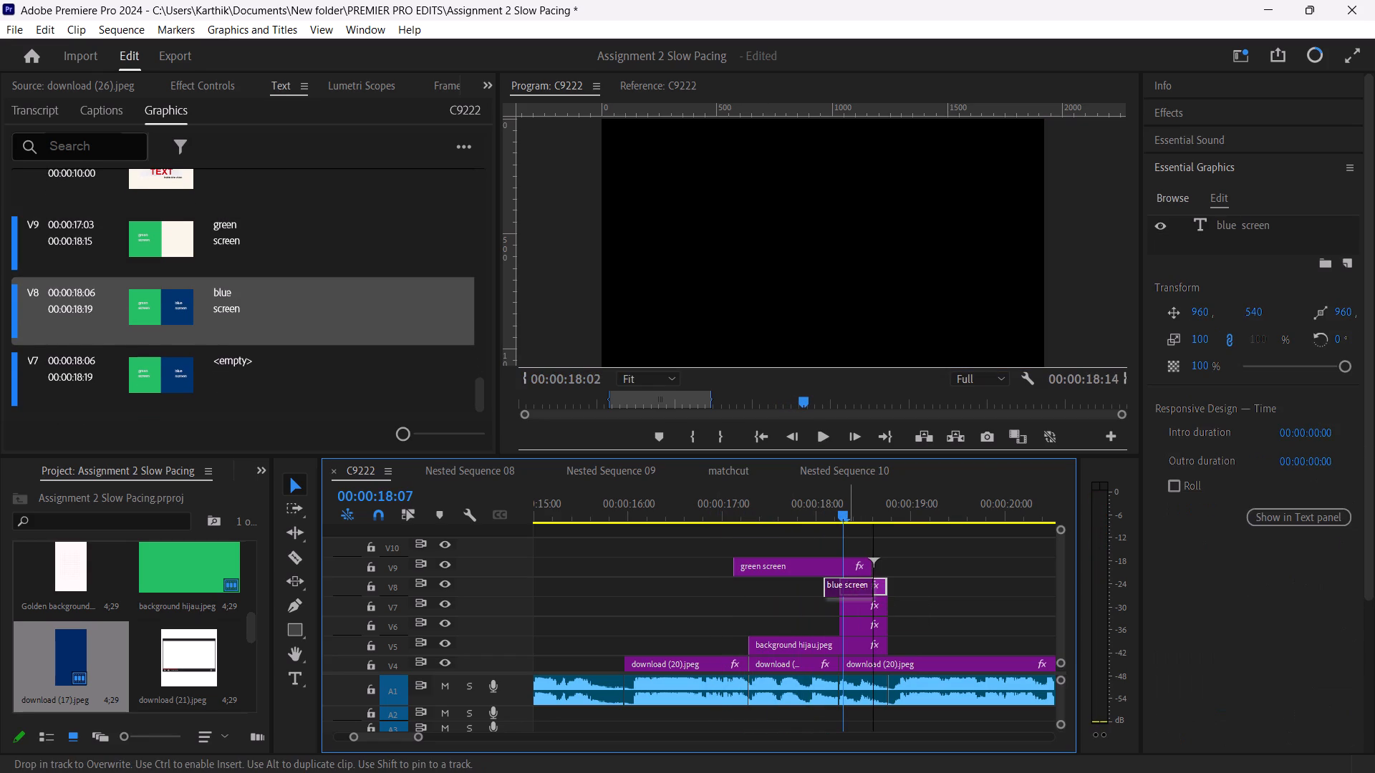
Apply the Text Animation 1 preset to the blue screen title clip on V8.
left_click(1200, 117)
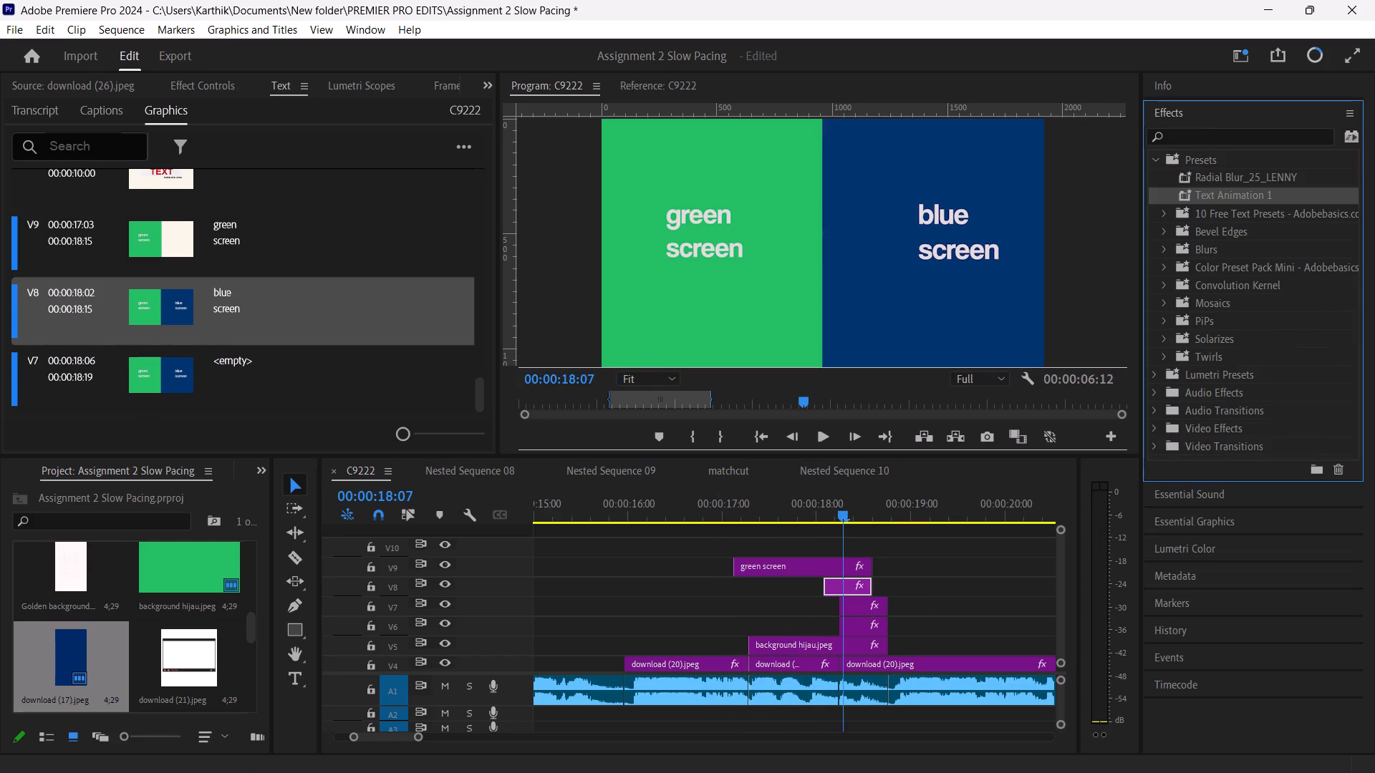
left_click_drag(1224, 193, 851, 610)
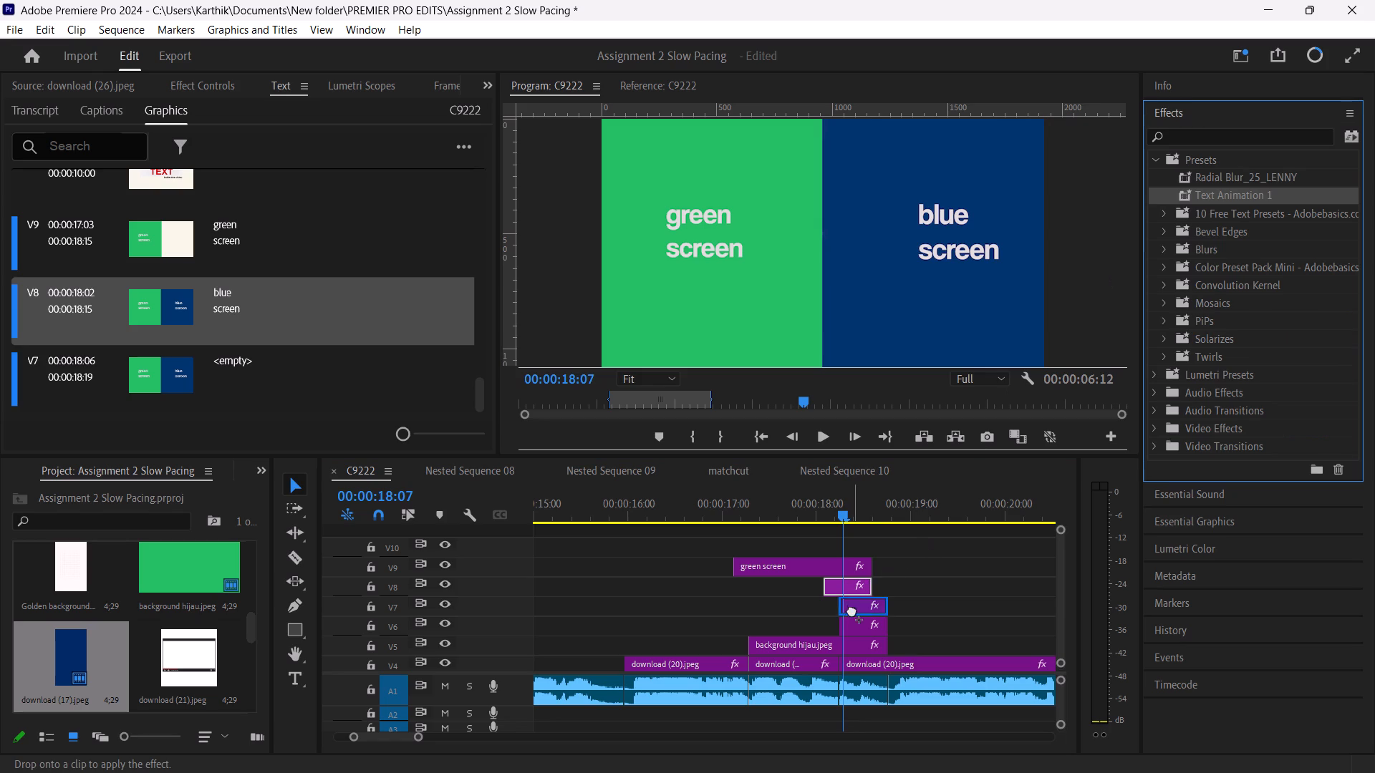
left_click_drag(851, 610, 853, 583)
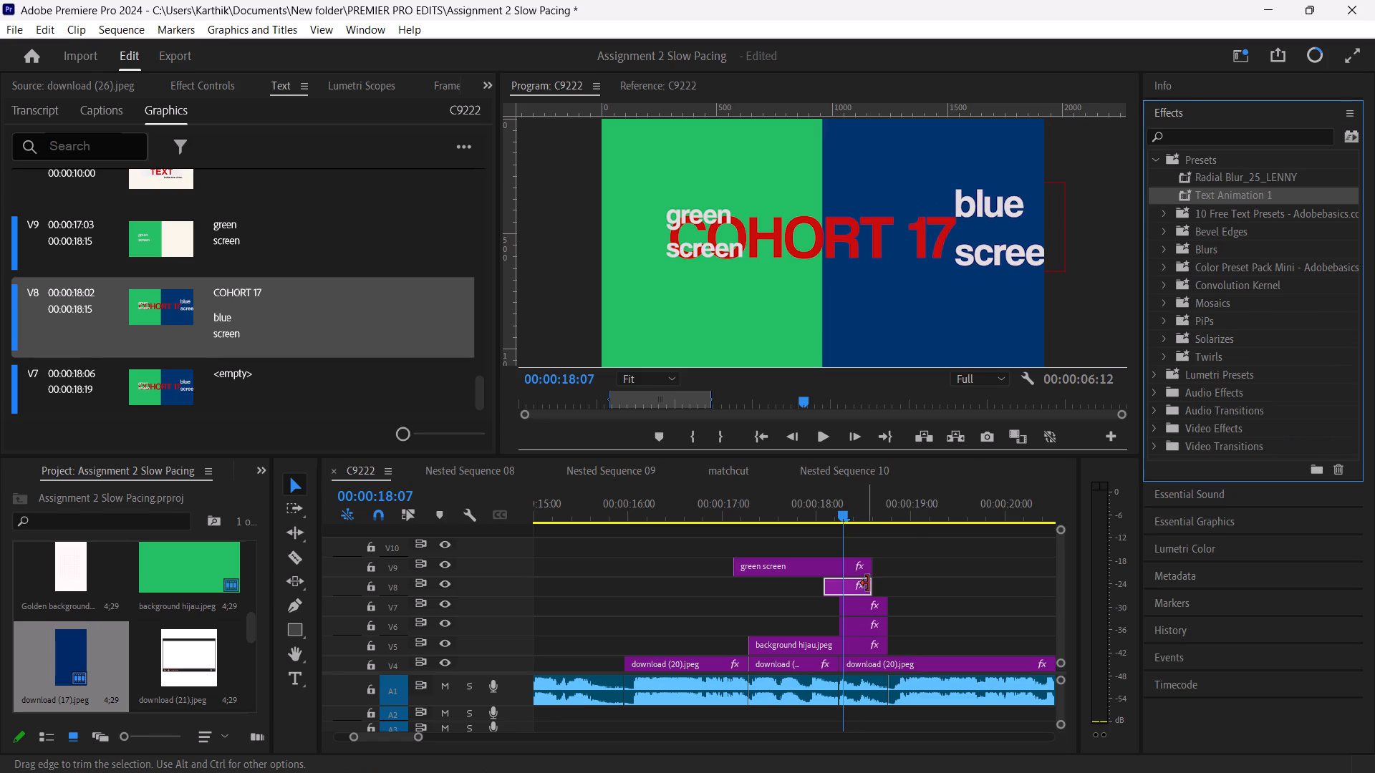
Extend the end of the blue screen title clip on V8 to 00:00:18:19, matching the clips beneath it.
left_click_drag(873, 585, 887, 587)
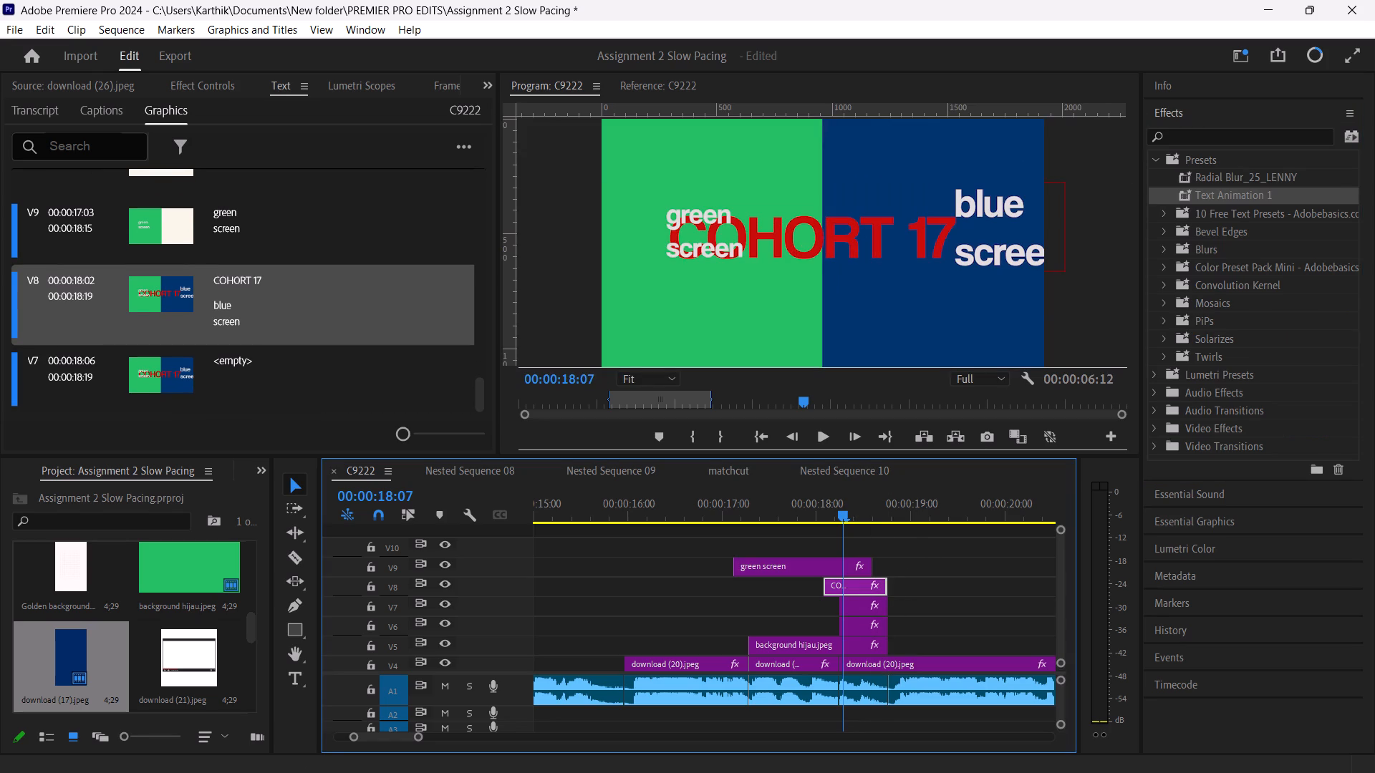
Cut the COHORT 17 text layer from the blue screen title graphic.
left_click(1010, 256)
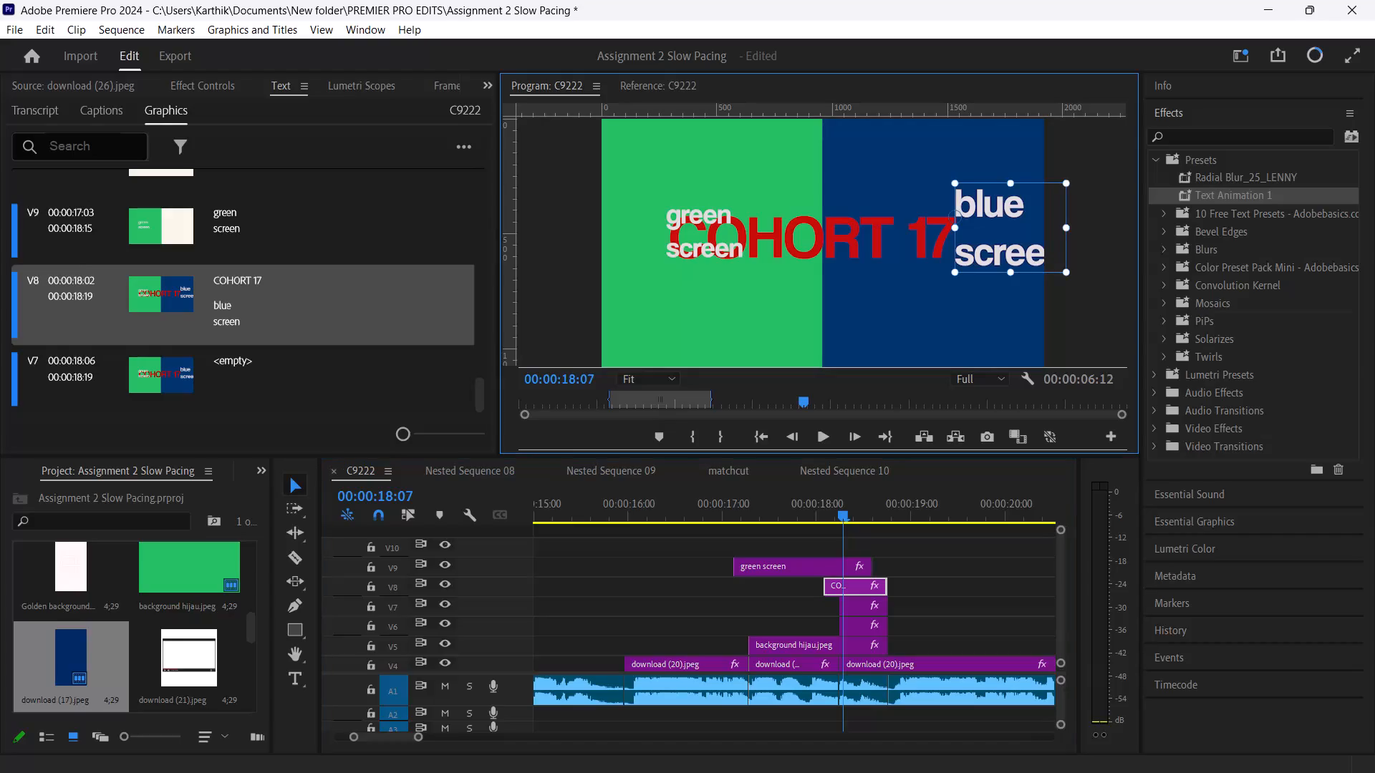
left_click(1200, 515)
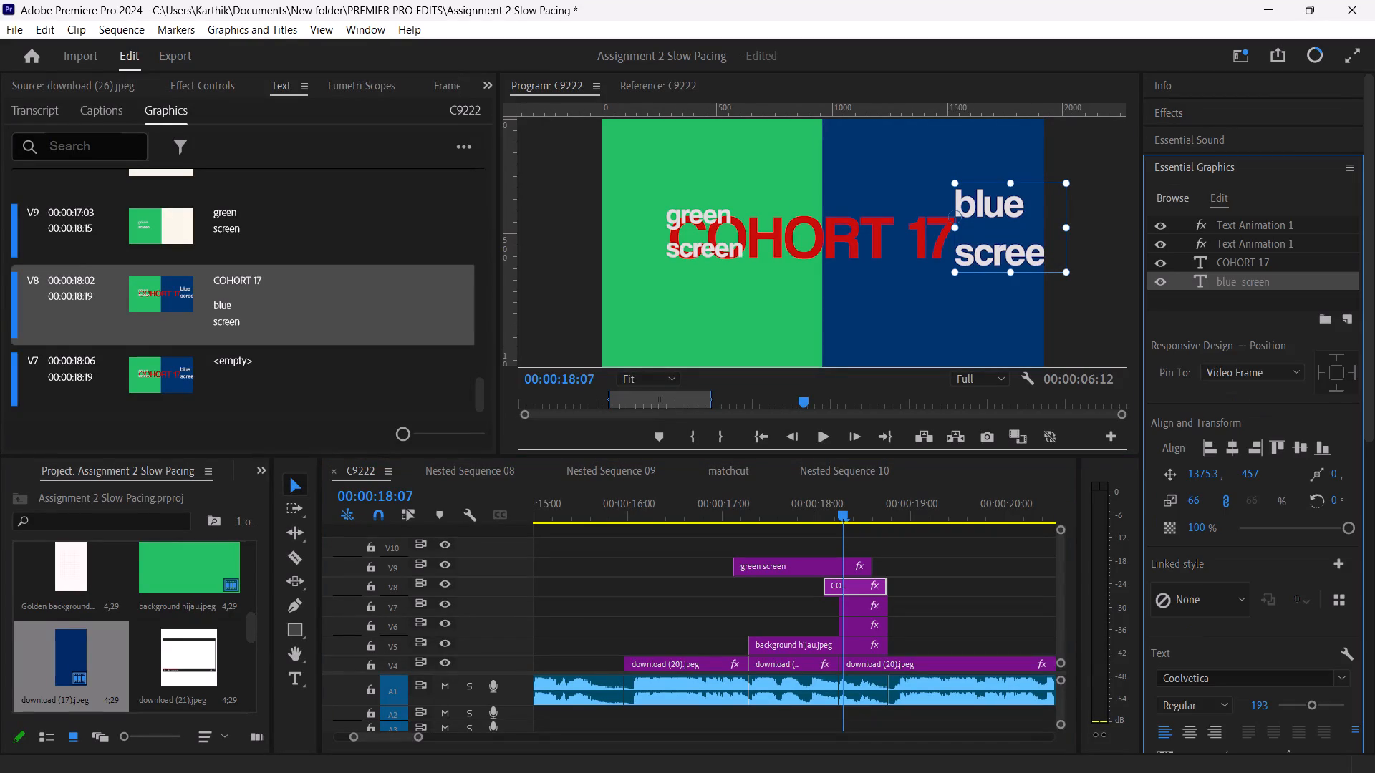
right_click(1260, 262)
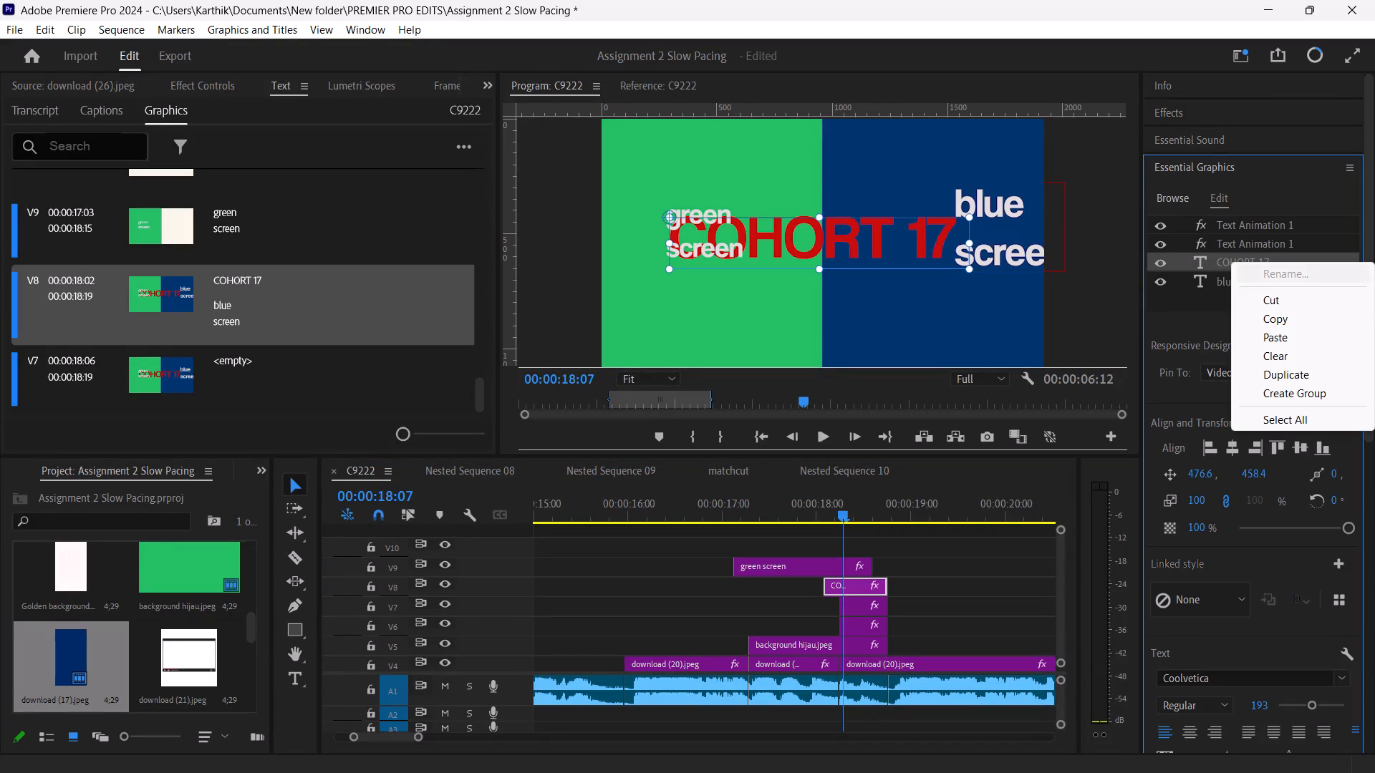
left_click(1288, 296)
Scale the blue screen text down to 41% and place it within the blue background at about 1286, 489.
left_click(993, 233)
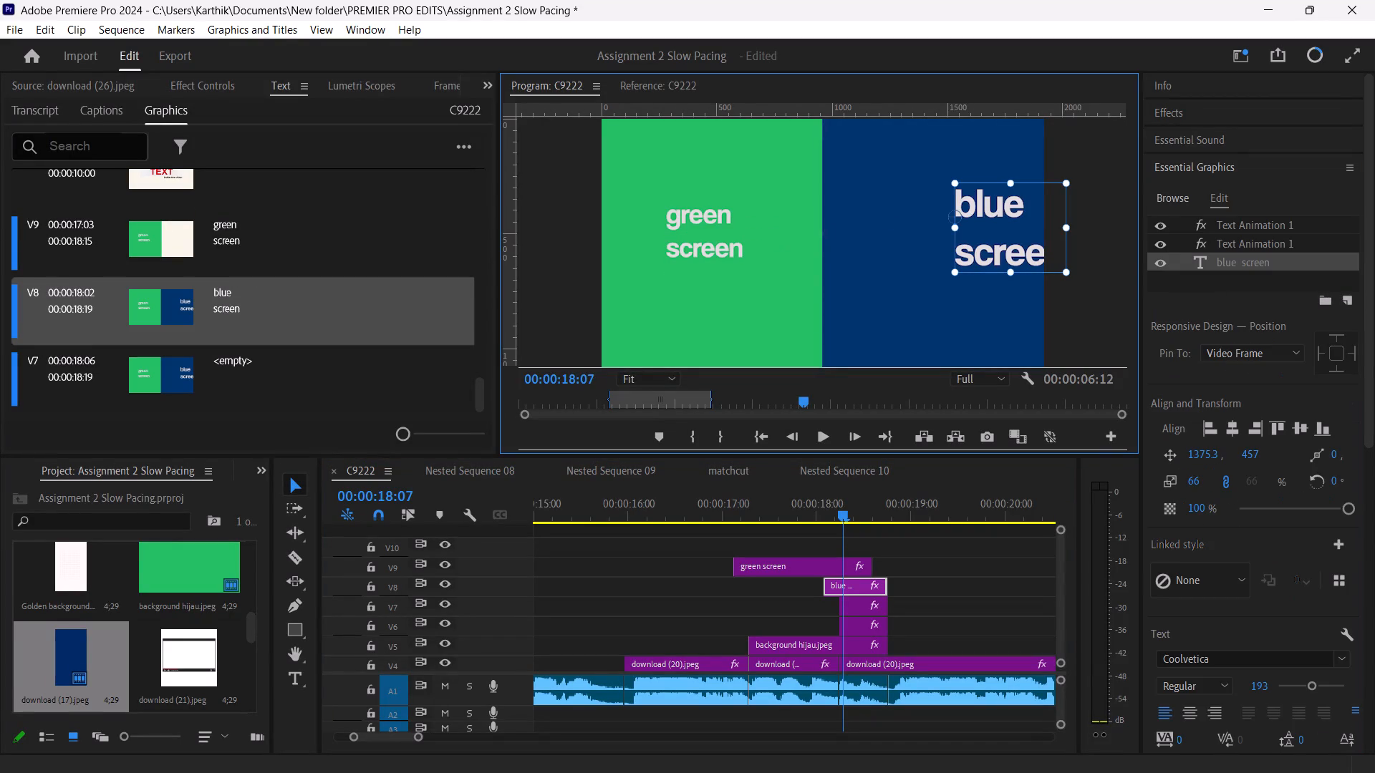
left_click_drag(1003, 239, 951, 243)
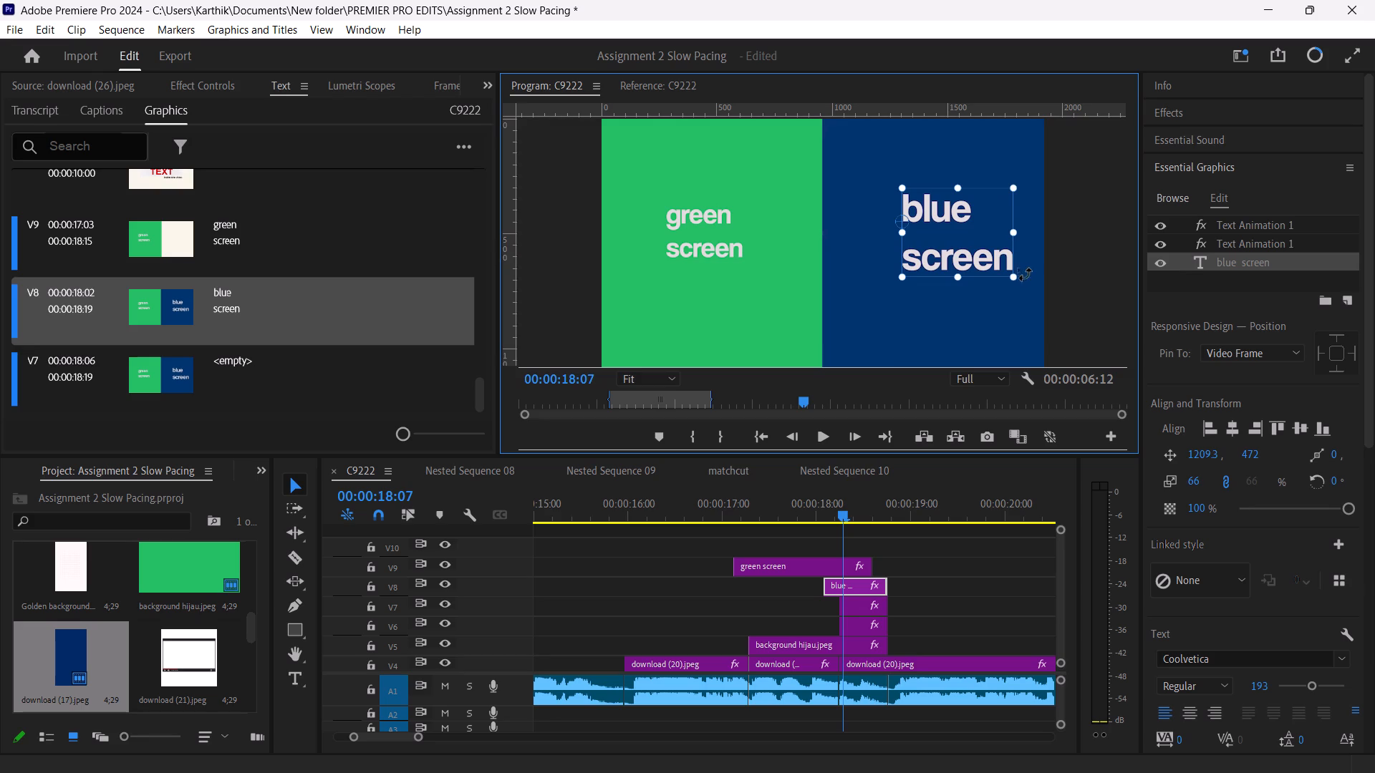
left_click_drag(1011, 278, 970, 248)
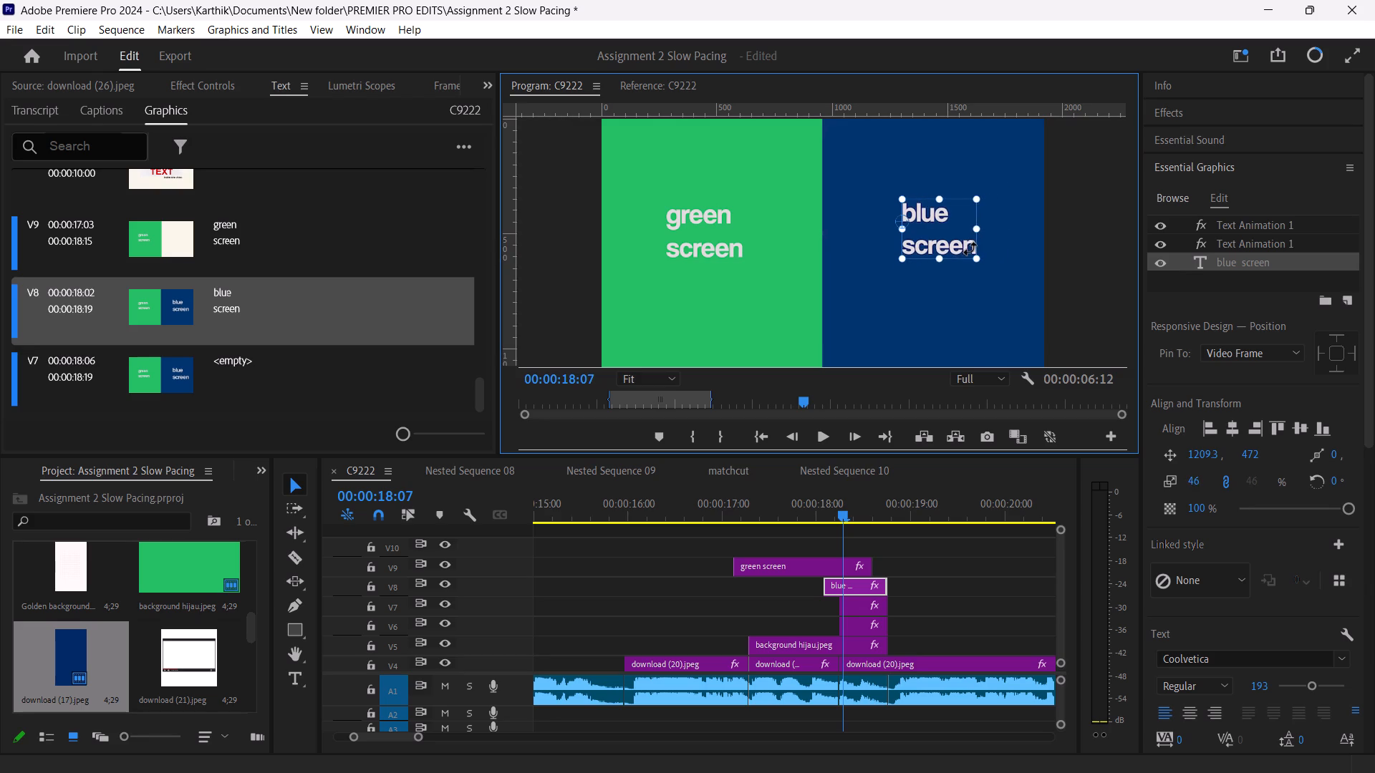
left_click_drag(970, 248, 968, 248)
left_click_drag(938, 225, 960, 232)
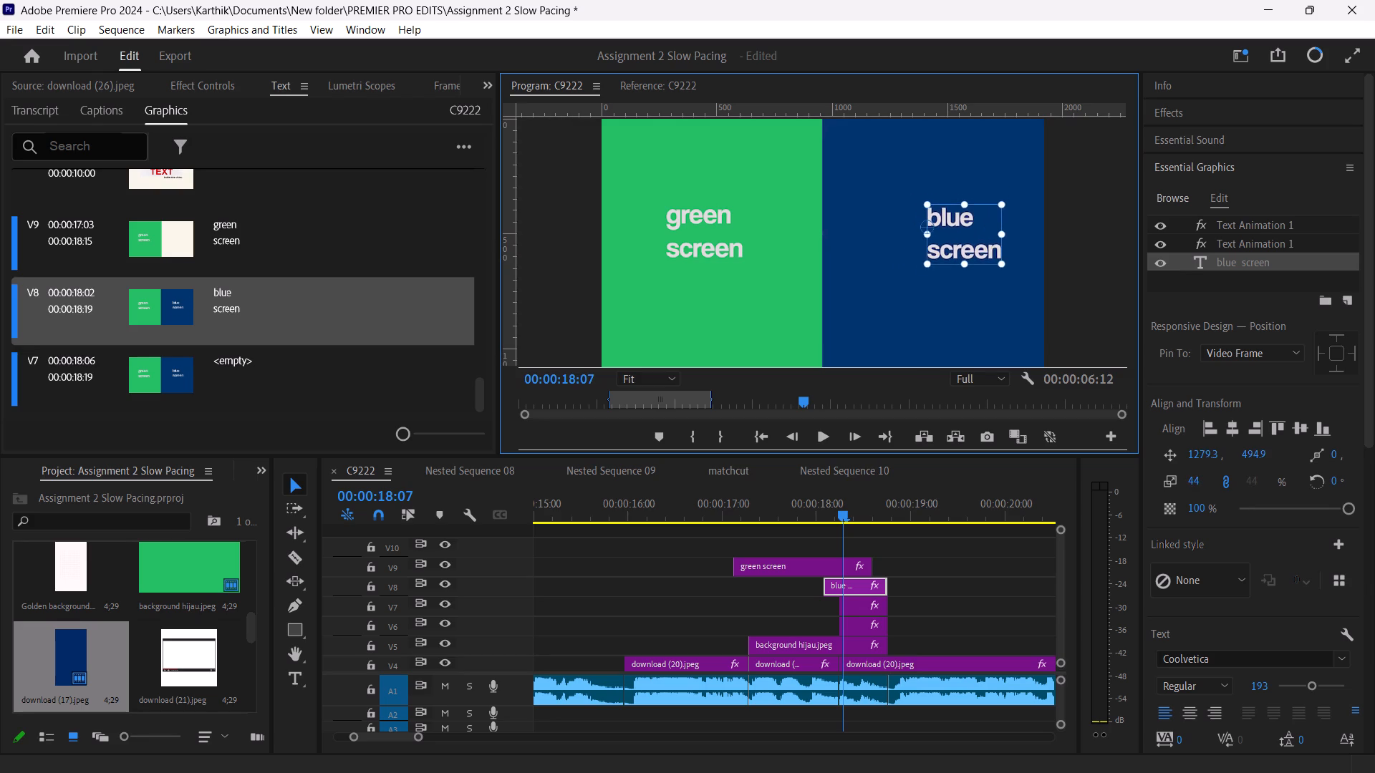
left_click_drag(960, 232, 955, 230)
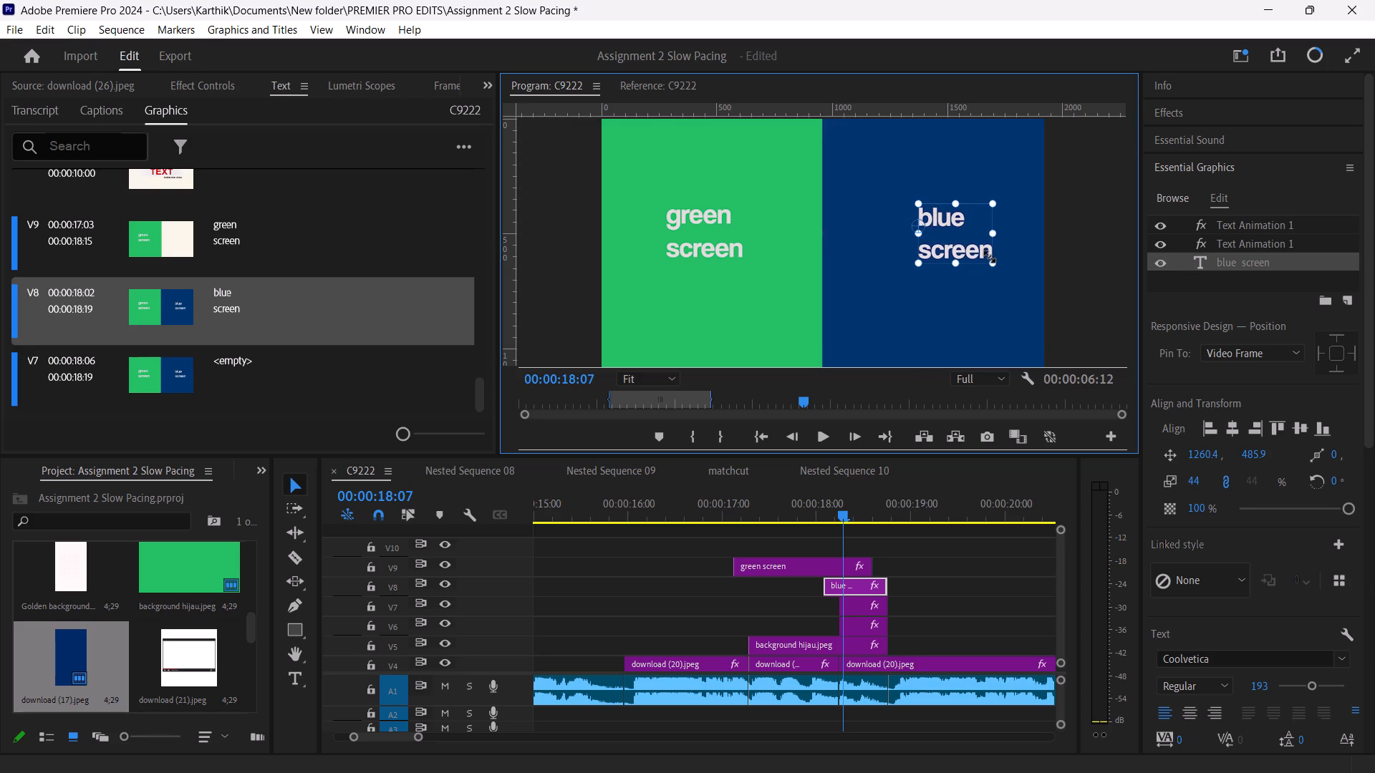
left_click(990, 259)
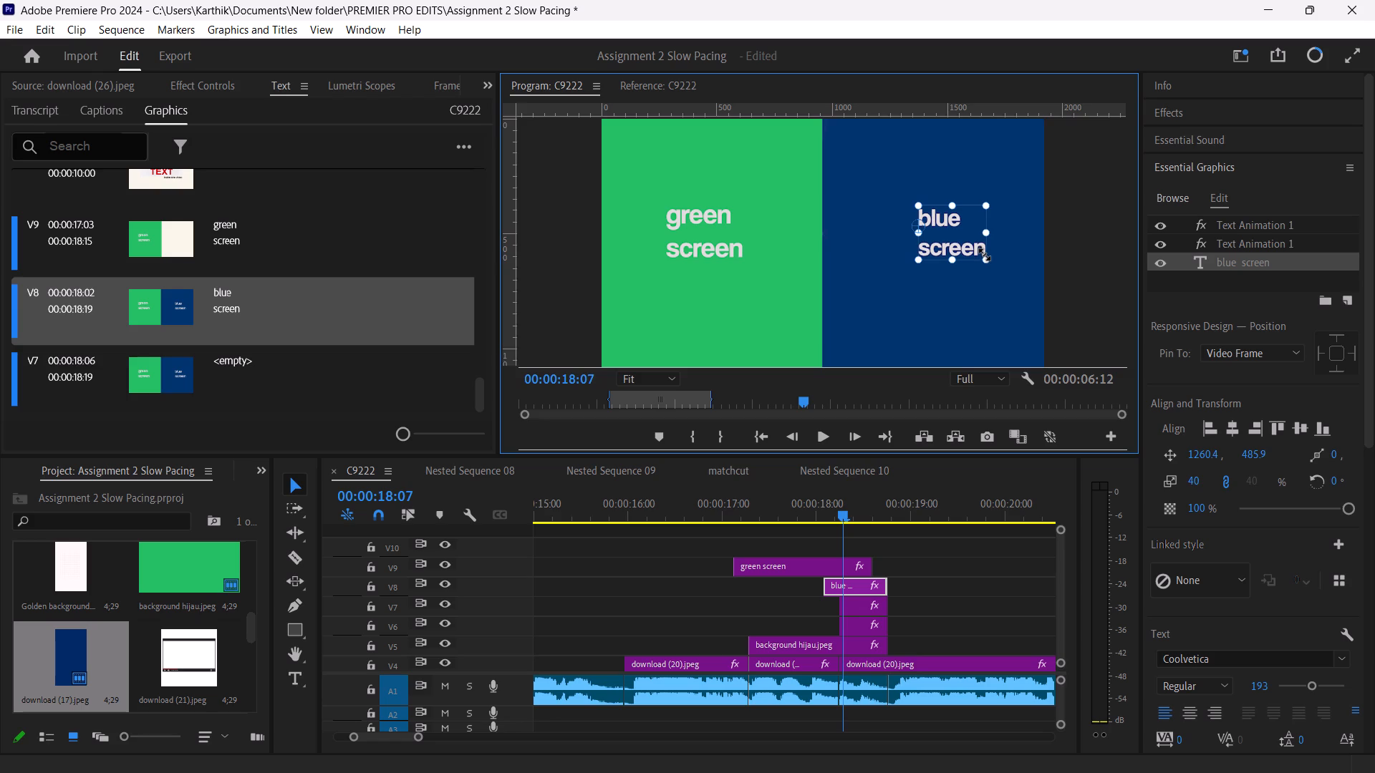
left_click_drag(950, 232, 958, 232)
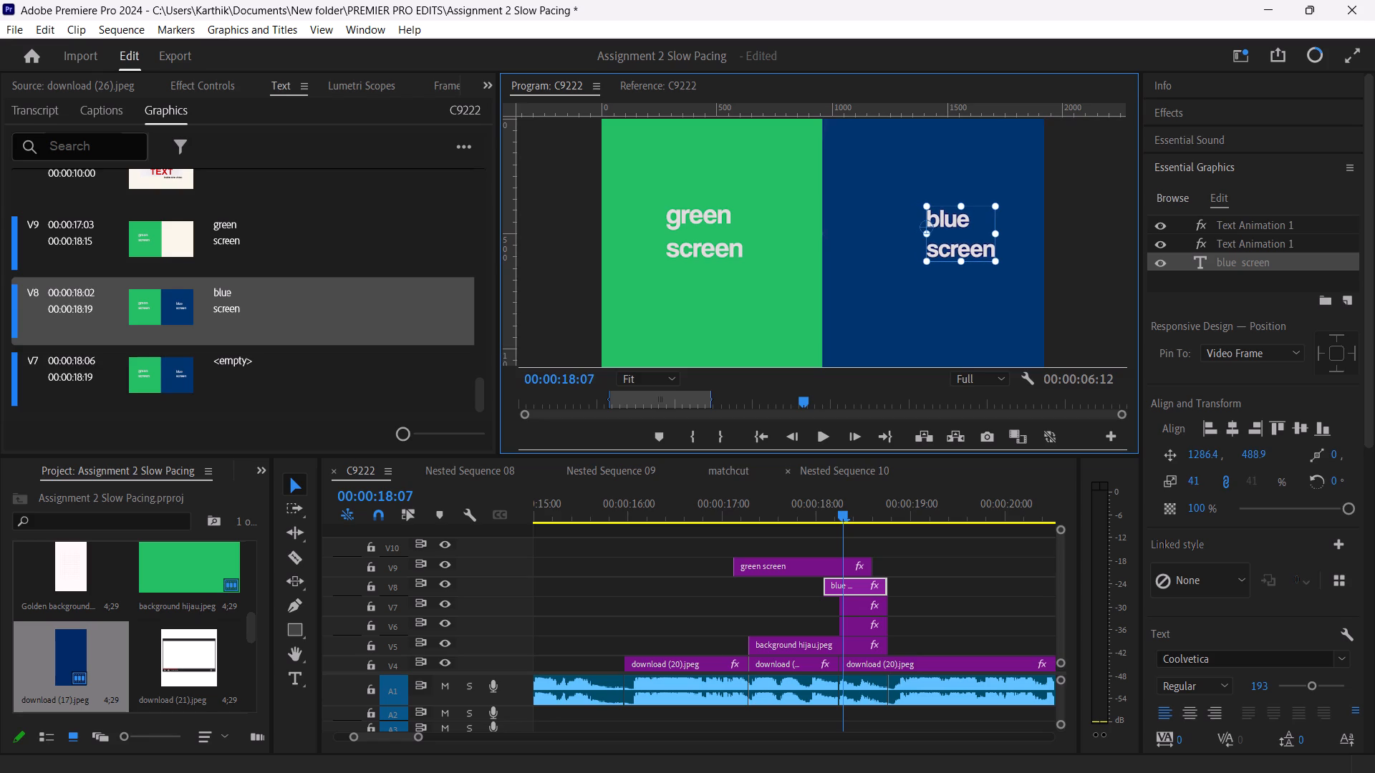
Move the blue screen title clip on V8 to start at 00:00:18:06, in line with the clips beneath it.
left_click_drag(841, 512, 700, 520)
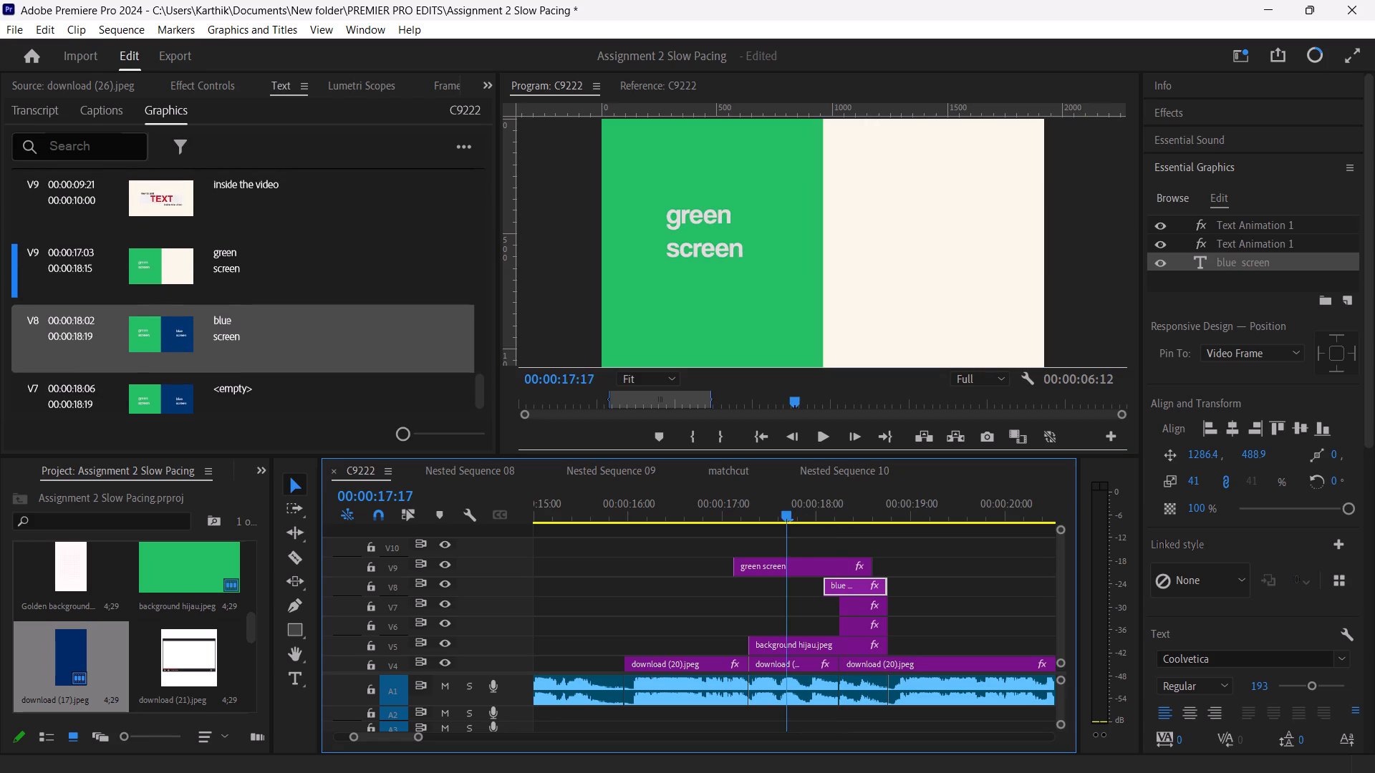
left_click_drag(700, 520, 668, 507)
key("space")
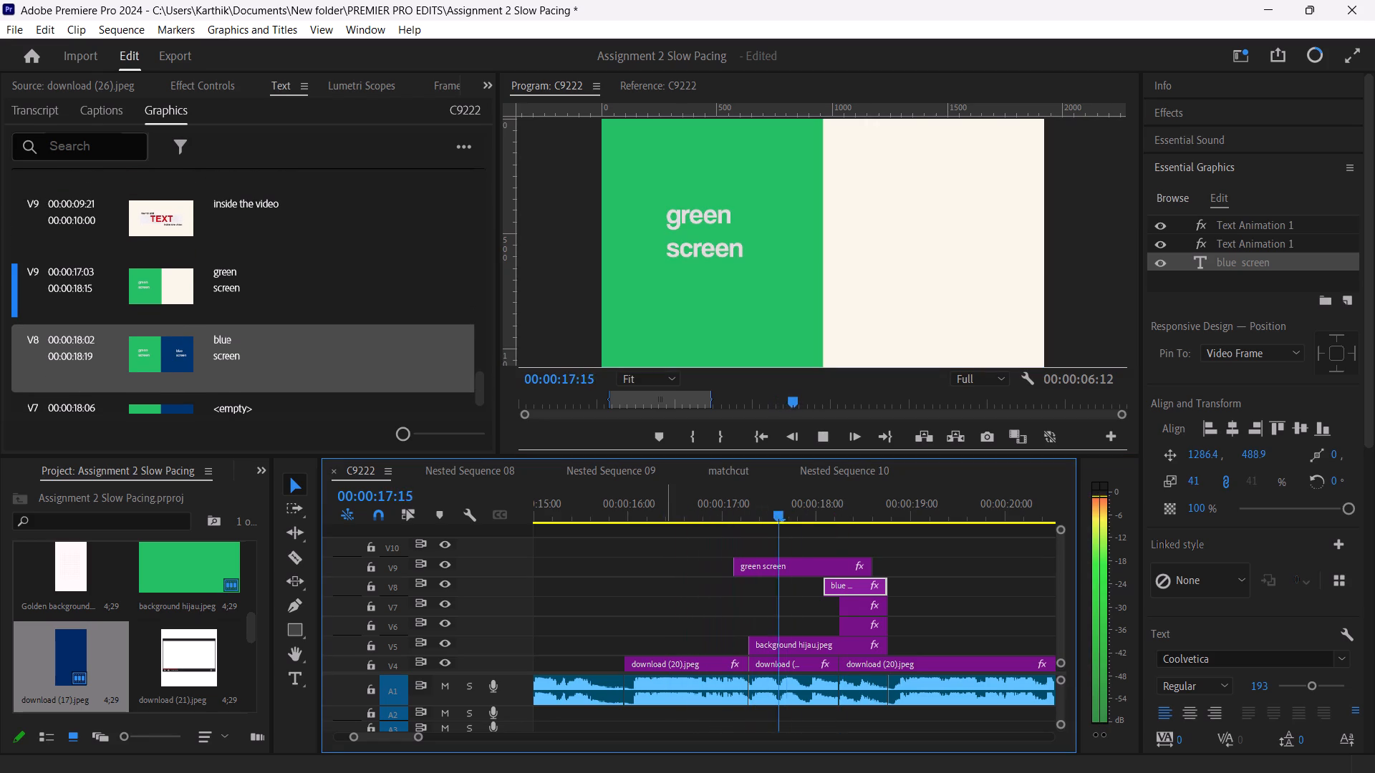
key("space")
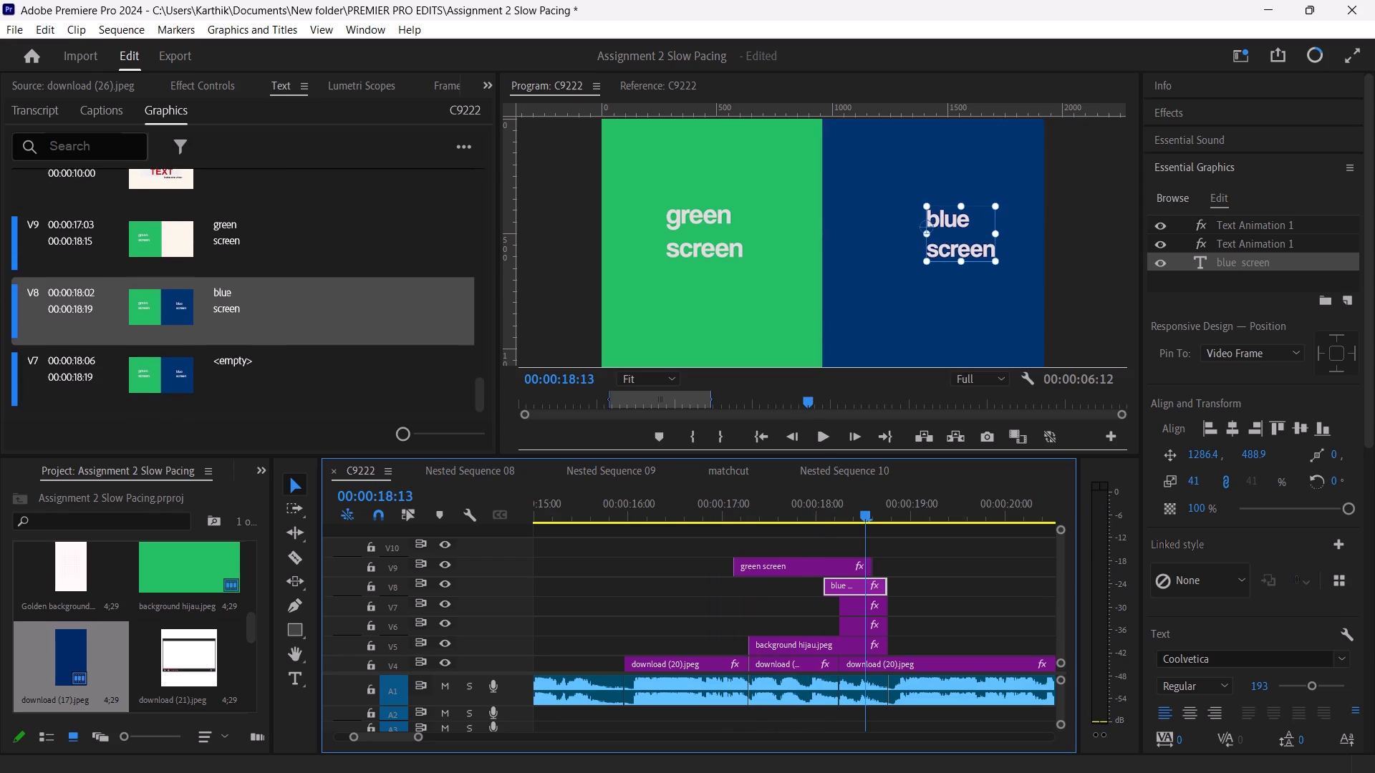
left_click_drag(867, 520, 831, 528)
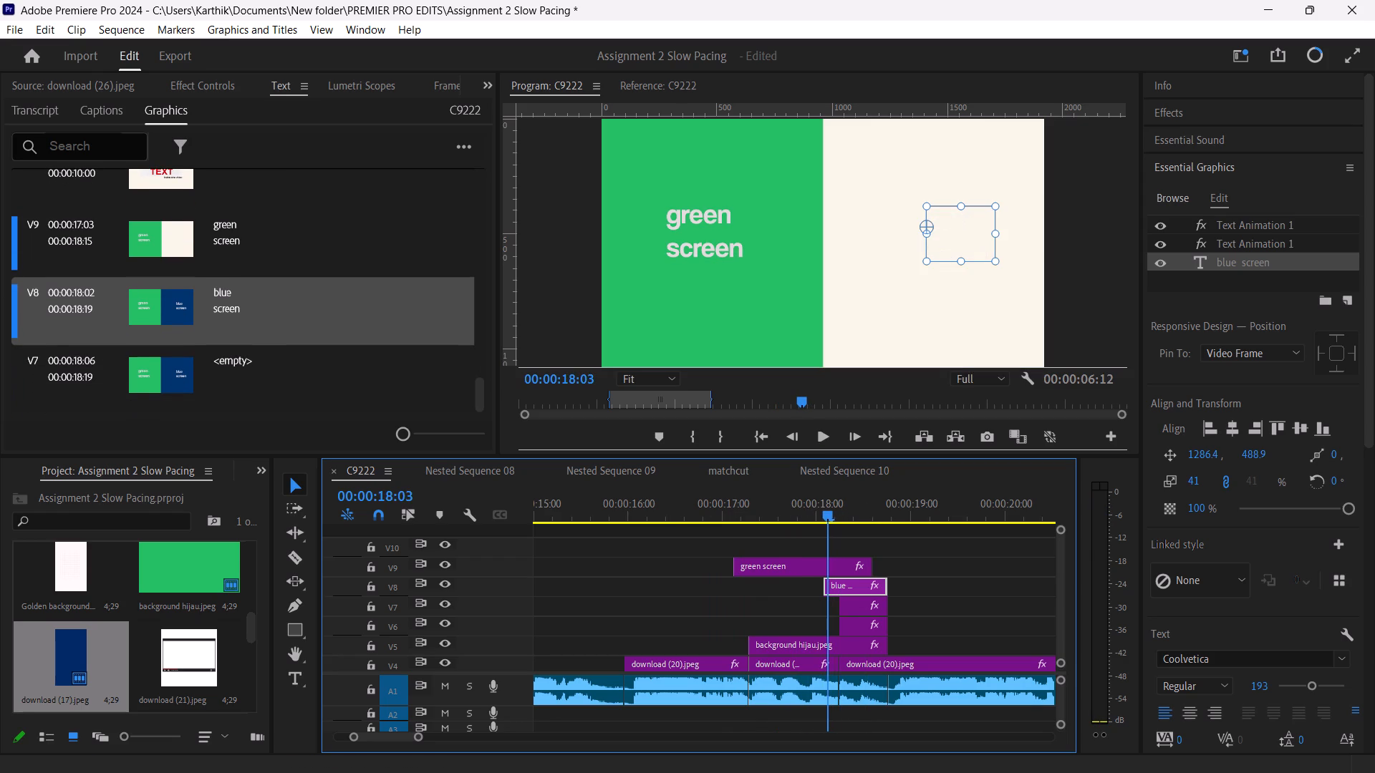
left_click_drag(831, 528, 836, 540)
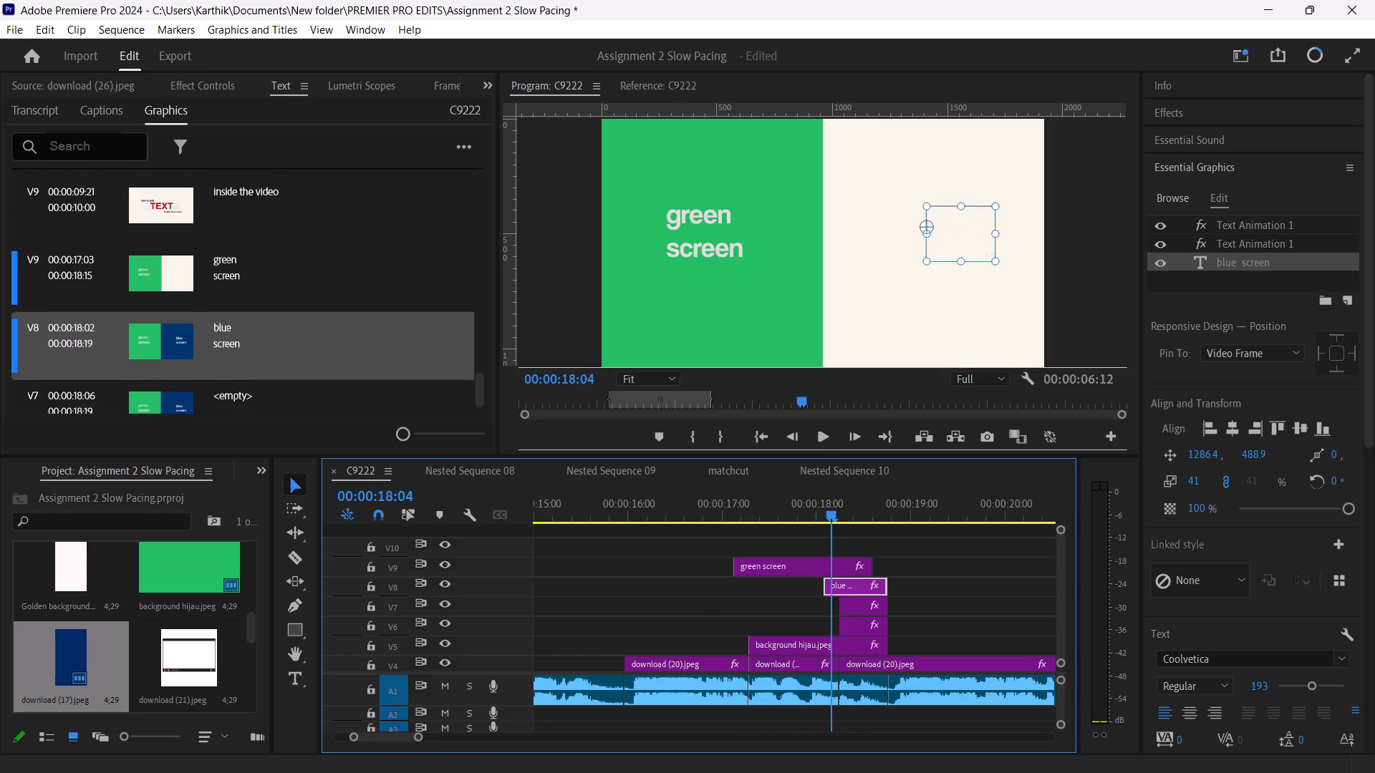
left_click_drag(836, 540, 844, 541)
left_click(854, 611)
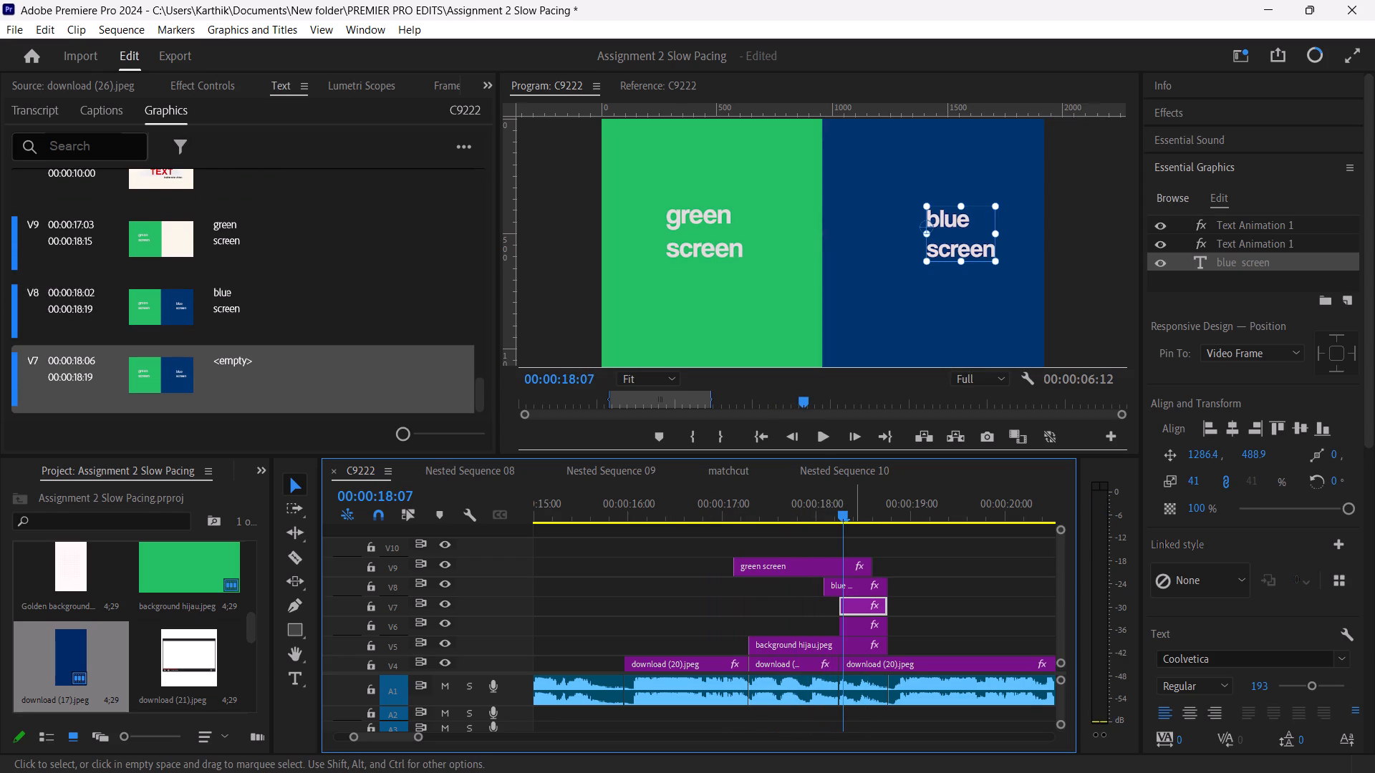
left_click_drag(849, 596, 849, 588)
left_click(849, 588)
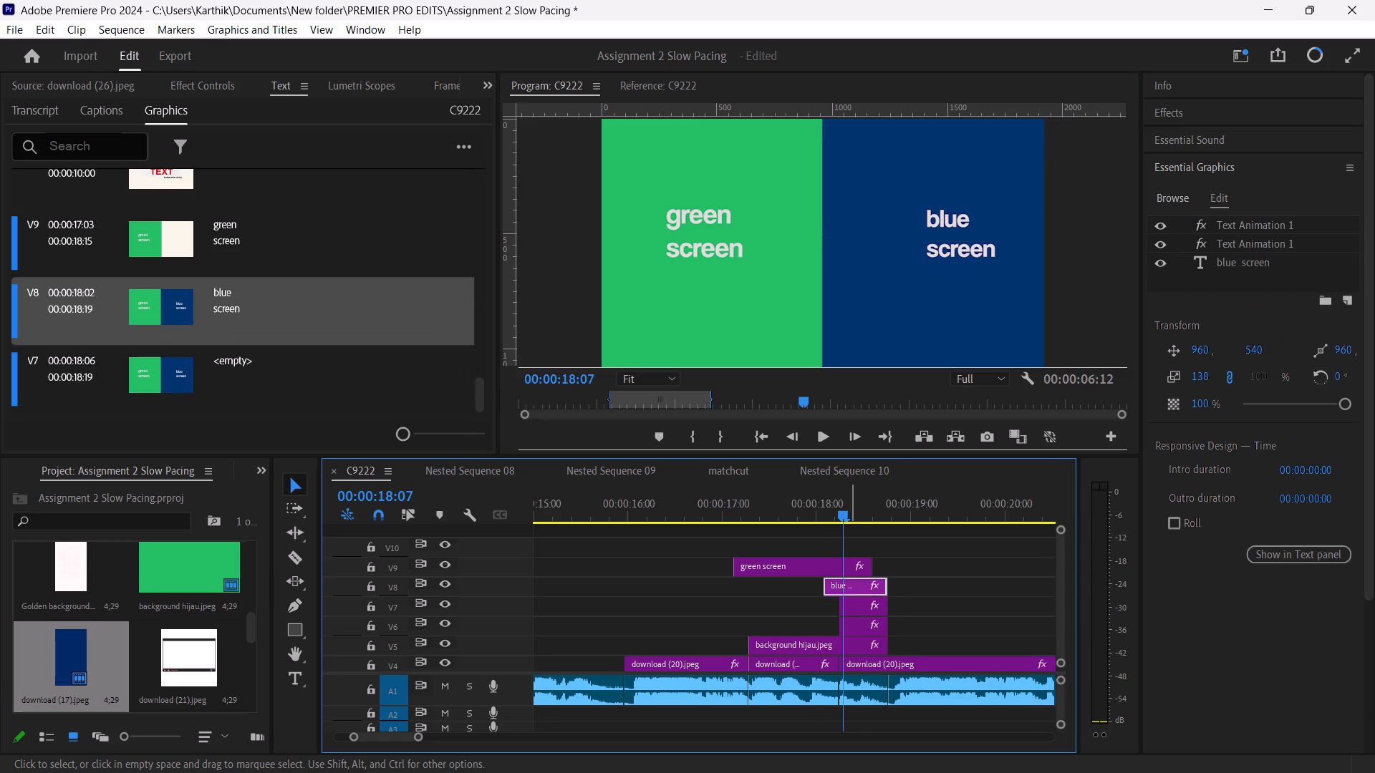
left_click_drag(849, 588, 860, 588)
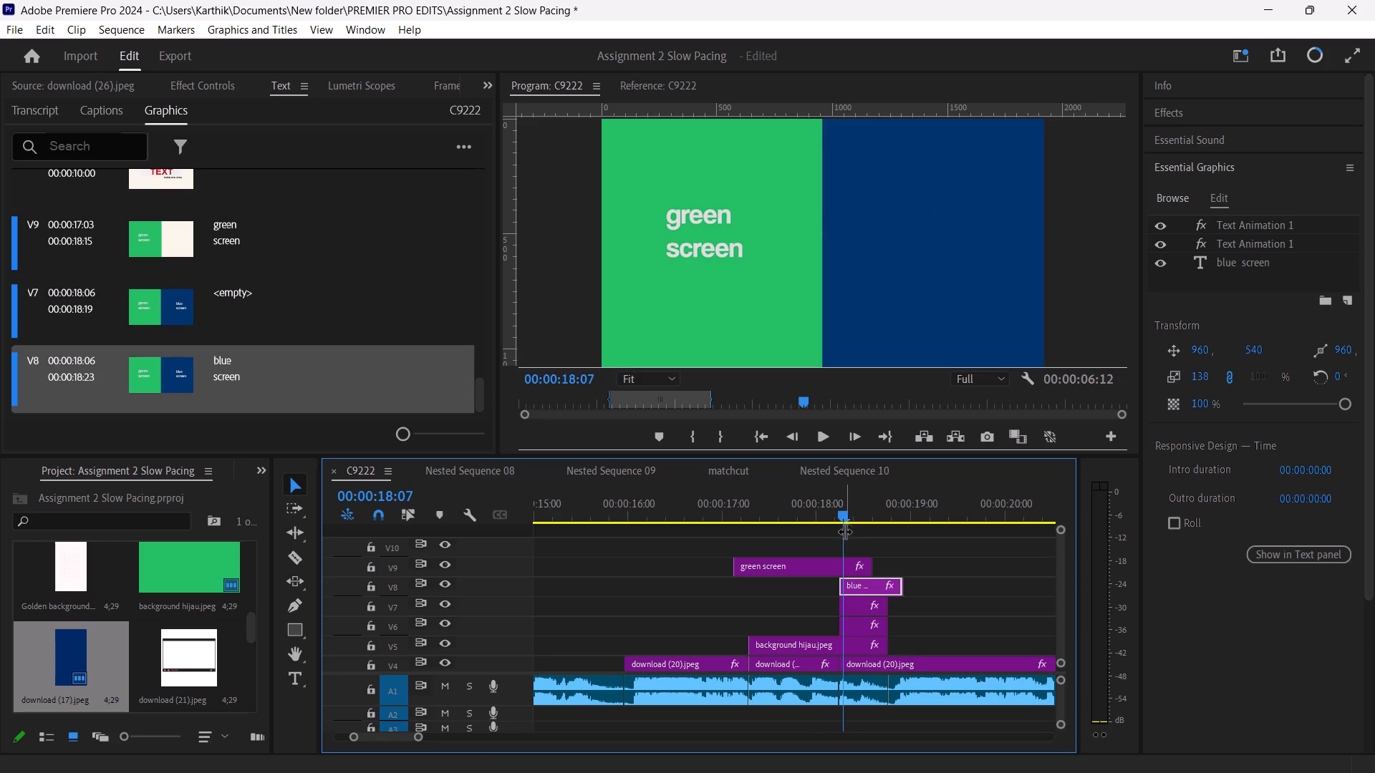
Play back and scrub around 00:00:18:04 to check the timing and entrance of the blue screen title.
left_click_drag(844, 522, 824, 523)
left_click(844, 523)
left_click_drag(841, 513, 819, 513)
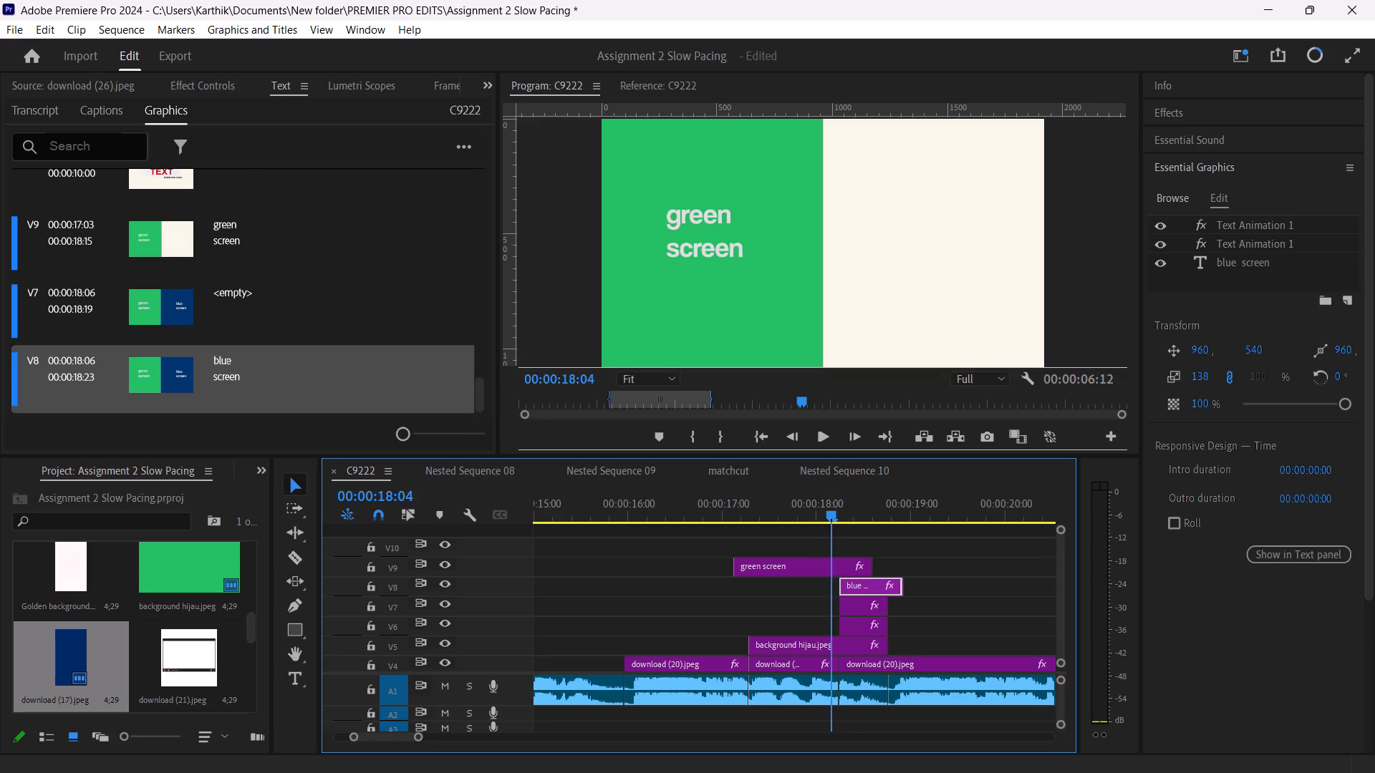
key("space")
key("space")
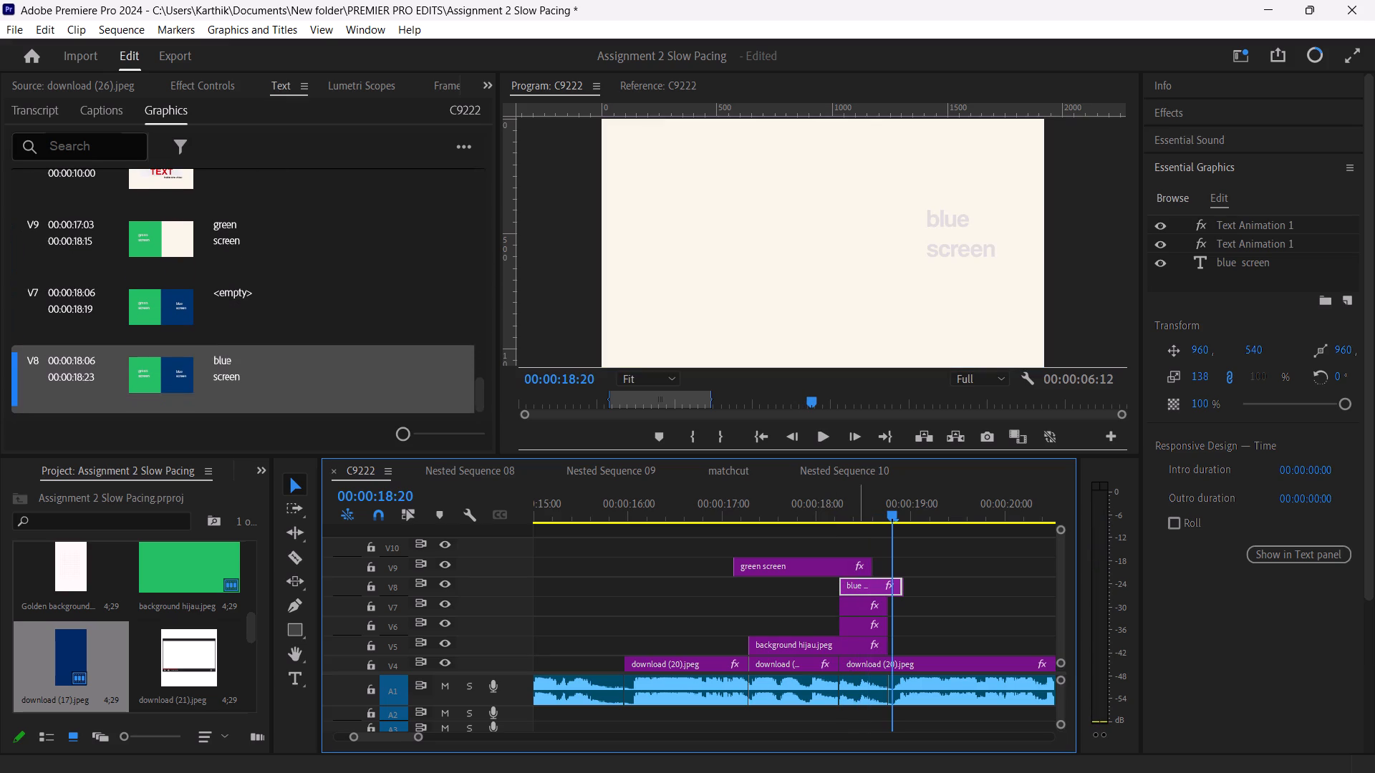
left_click_drag(893, 517, 835, 522)
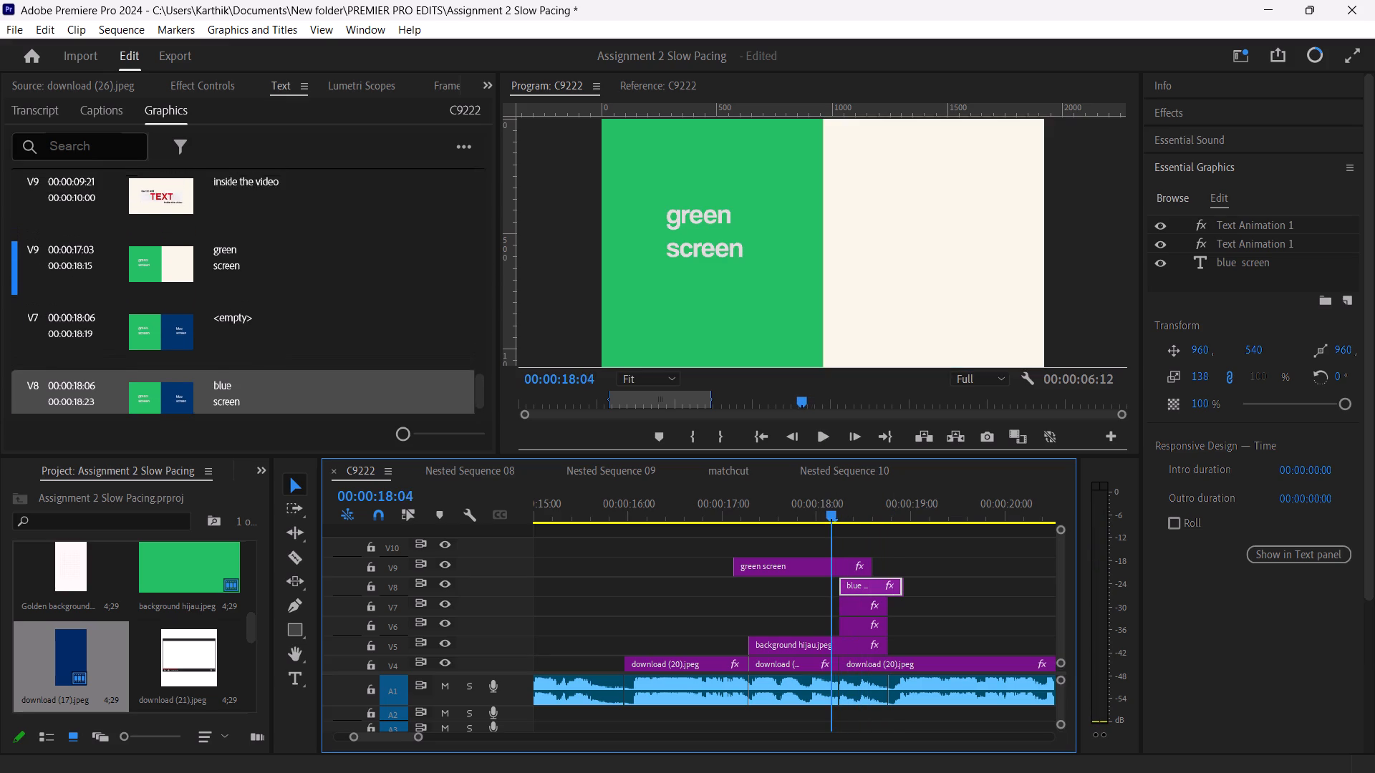
left_click_drag(835, 522, 852, 524)
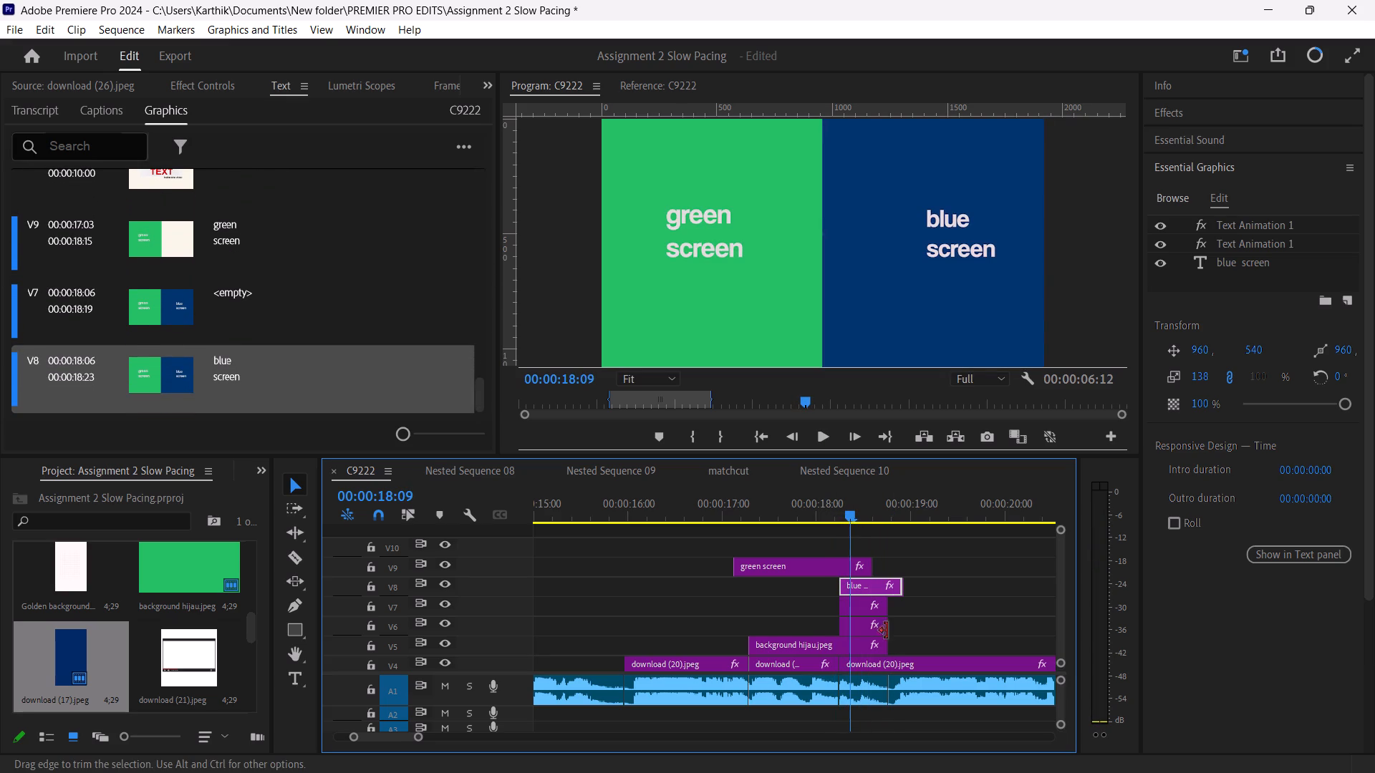
Apply the Text Animation 1 preset again to the blue screen title clip on V8.
left_click(1224, 120)
left_click(1227, 190)
left_click_drag(1227, 190, 1288, 217)
left_click(1288, 217)
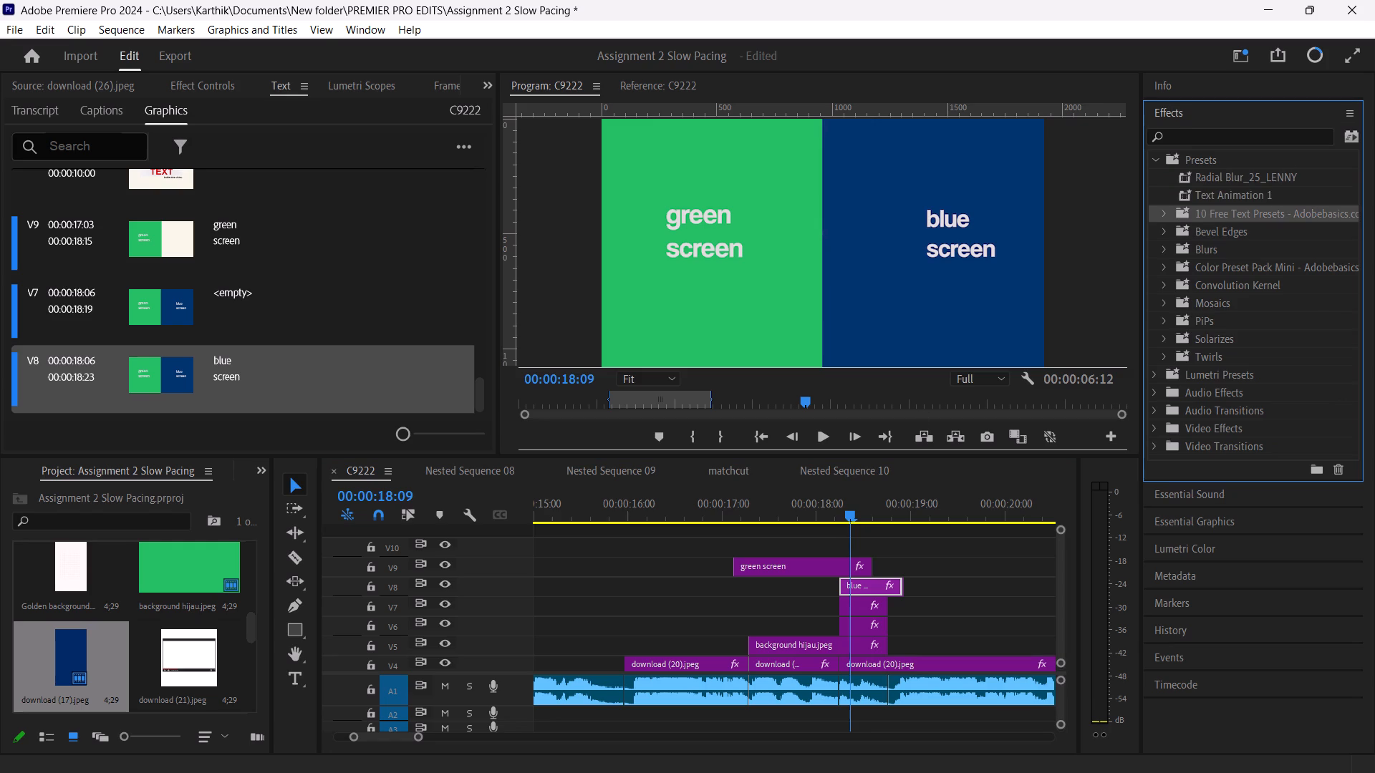
left_click(1267, 194)
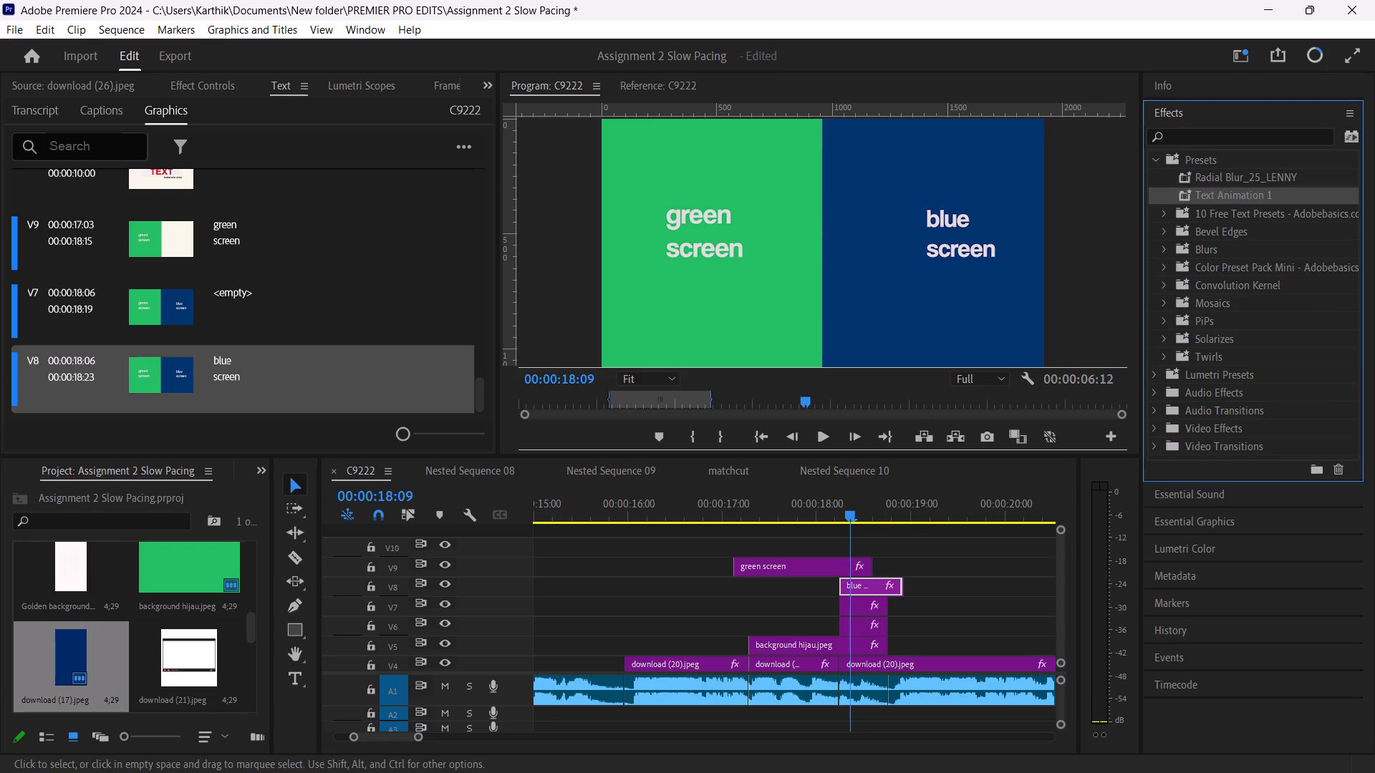
left_click_drag(1268, 191, 970, 497)
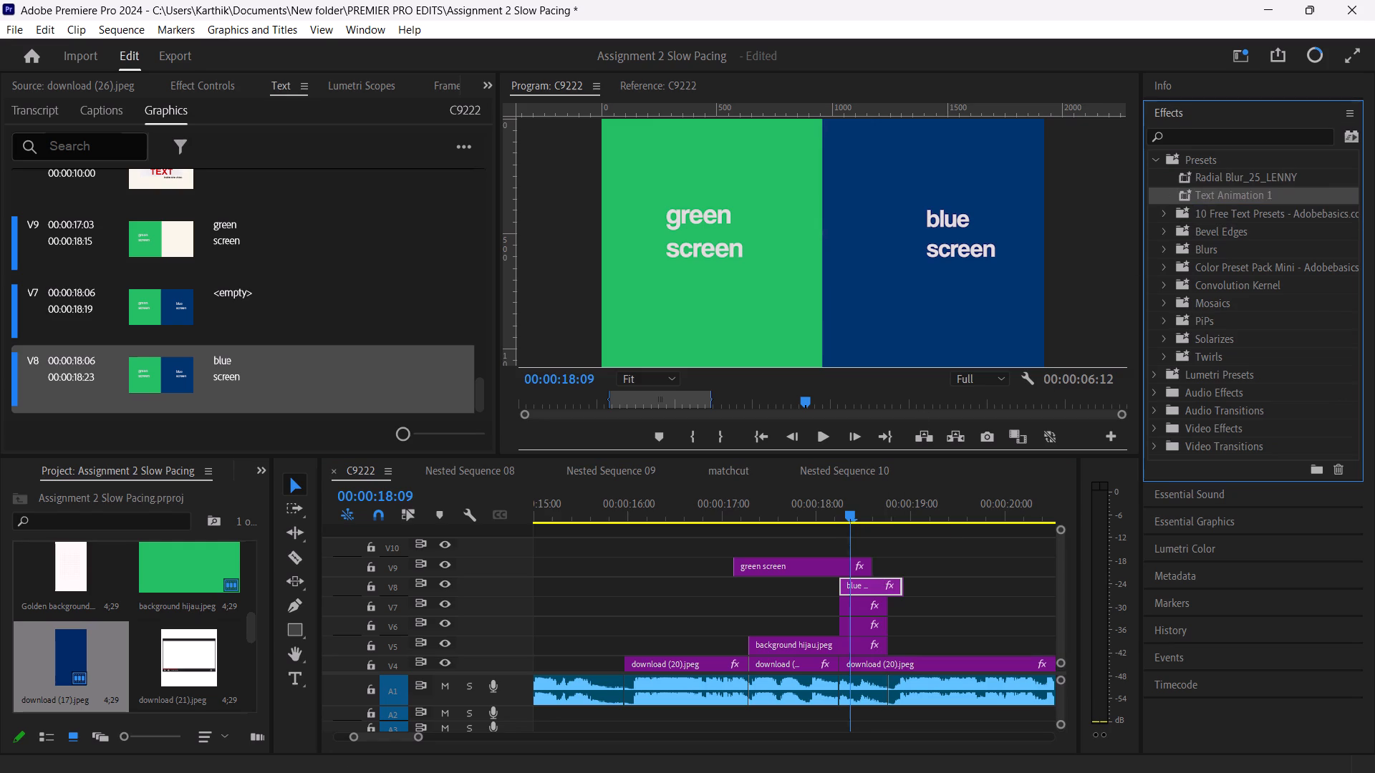
left_click_drag(970, 497, 883, 596)
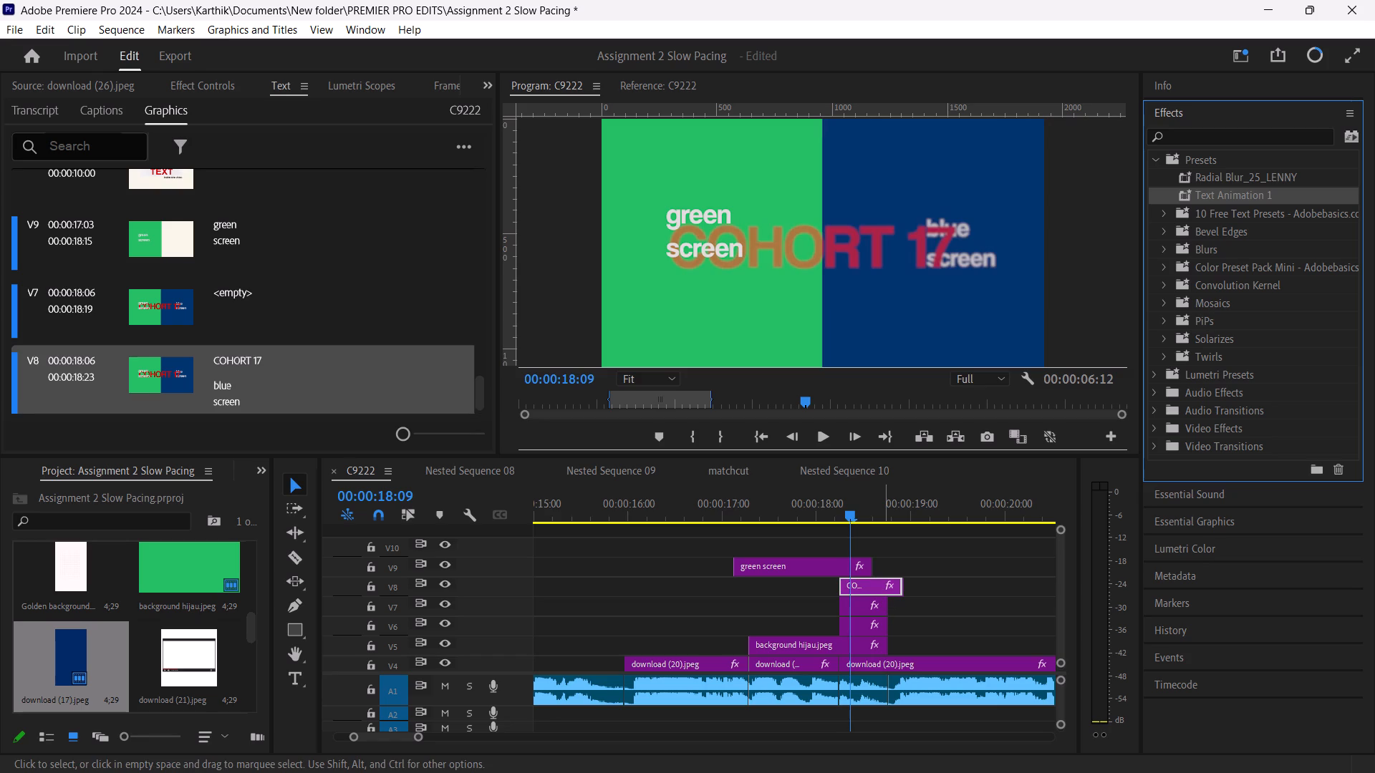
Cut the COHORT 17 text layer from the blue screen title graphic.
double_click(864, 583)
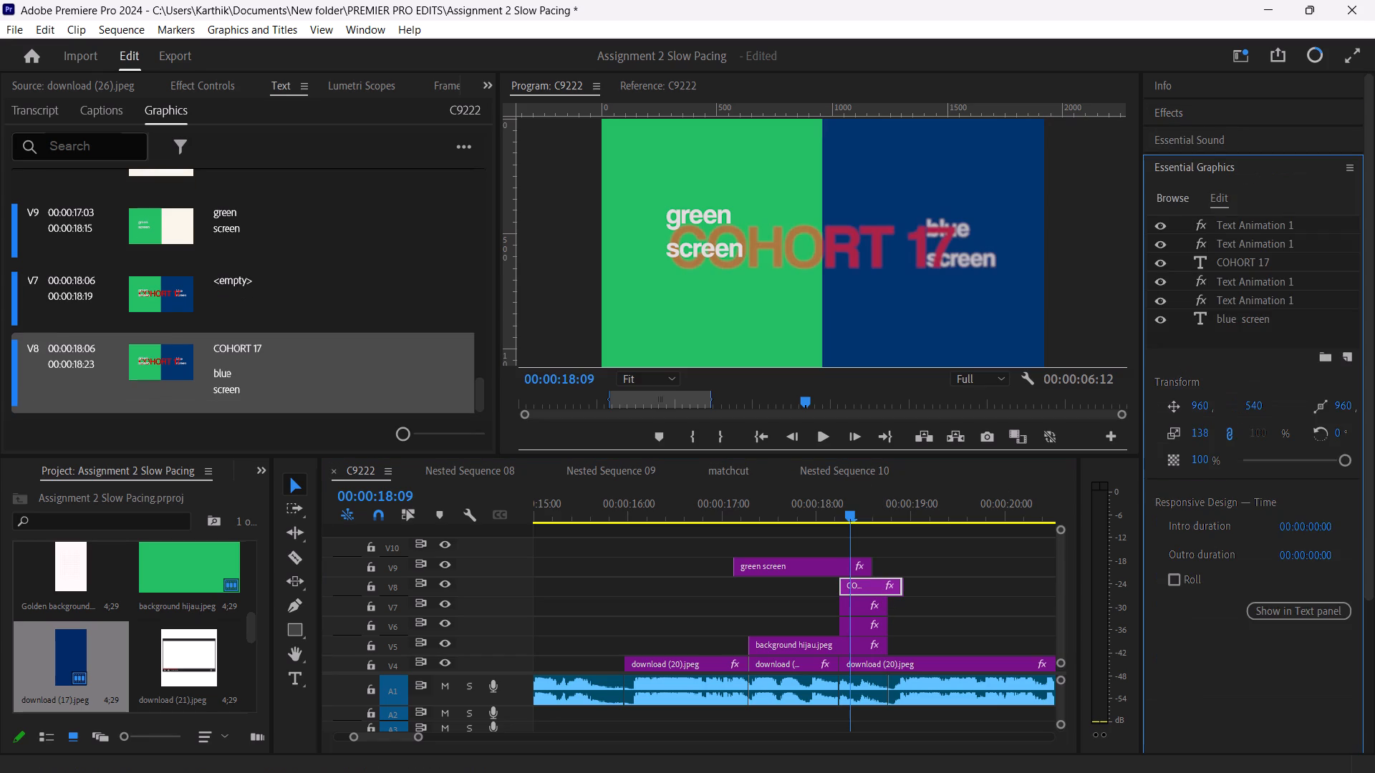
left_click(1292, 259)
right_click(1292, 259)
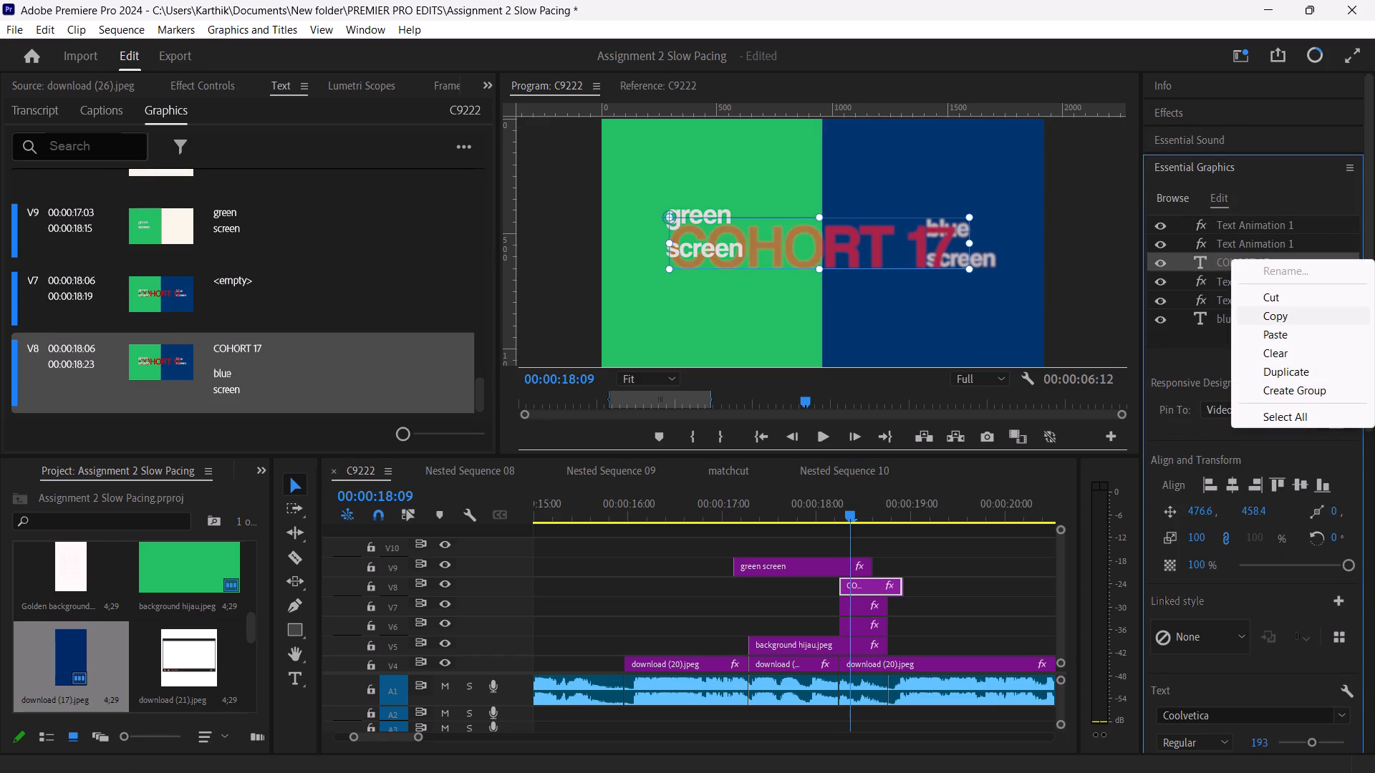
left_click(1296, 295)
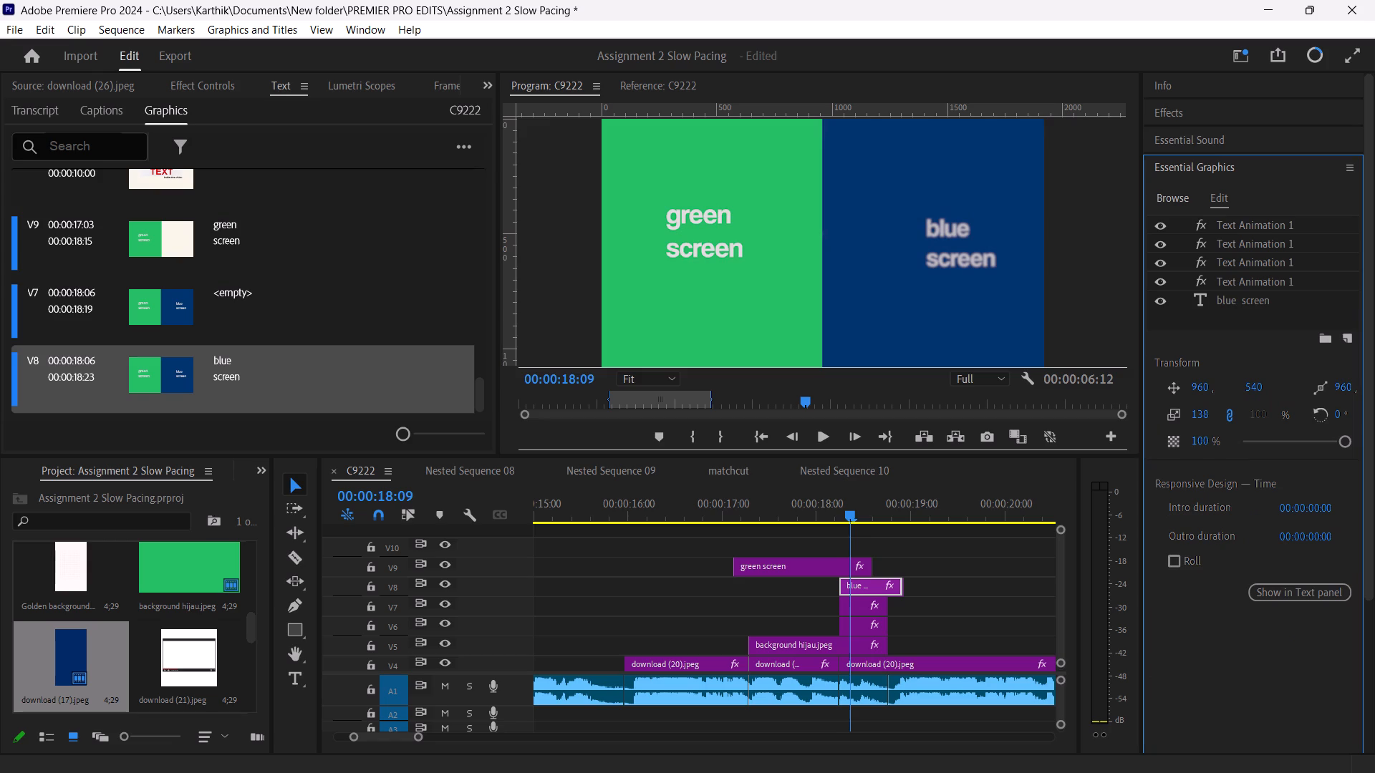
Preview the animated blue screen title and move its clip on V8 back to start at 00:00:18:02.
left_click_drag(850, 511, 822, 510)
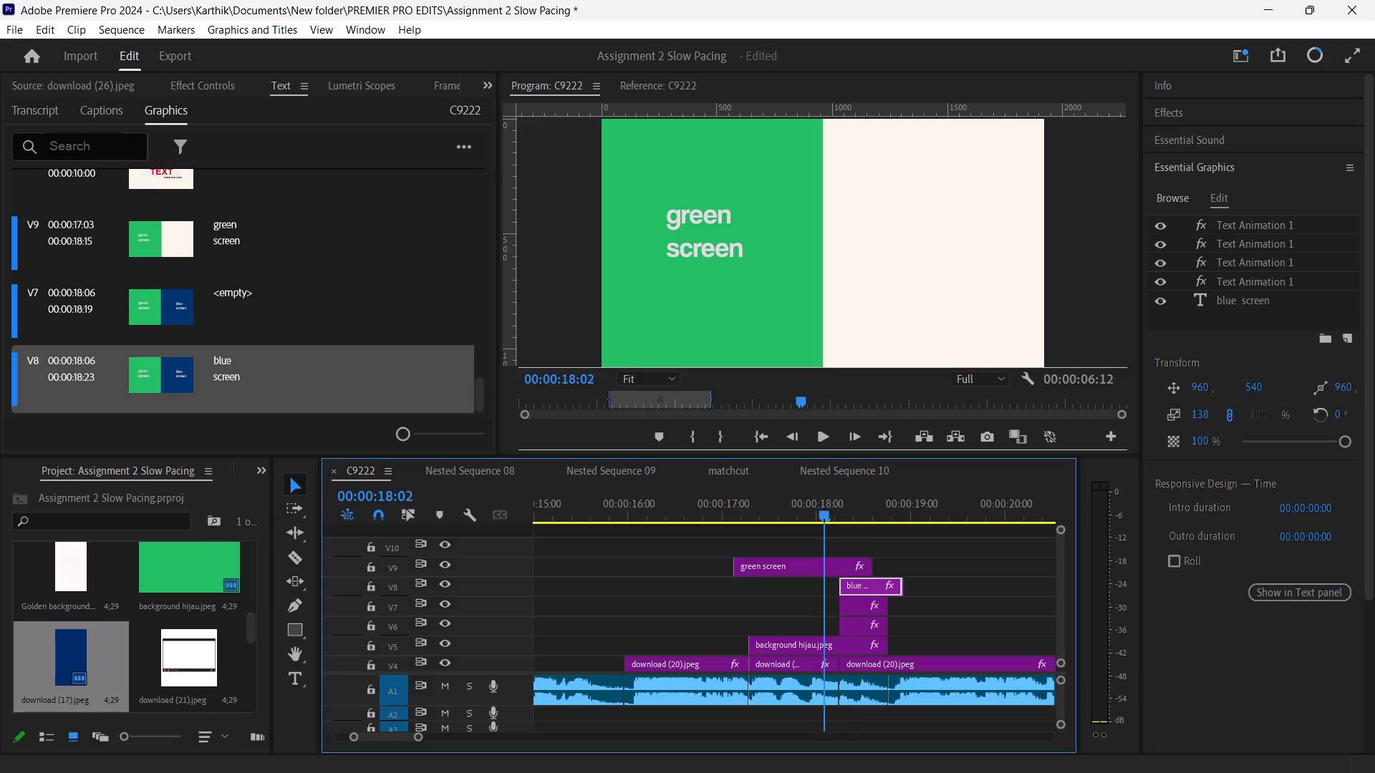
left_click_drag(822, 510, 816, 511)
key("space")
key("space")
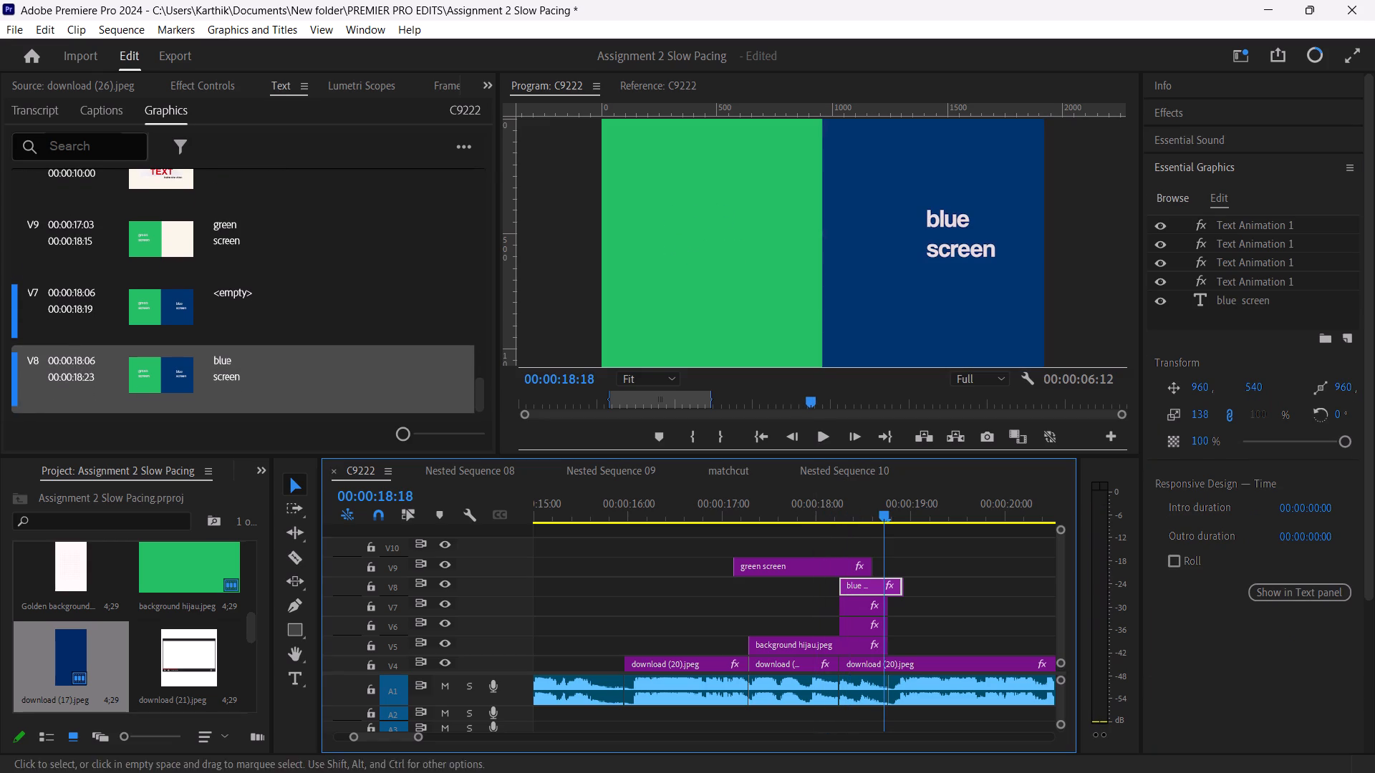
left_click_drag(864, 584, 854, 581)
Check the title's entrance in playback and move the blue screen title clip on V8 to start at 00:00:18:04.
left_click_drag(886, 512, 834, 518)
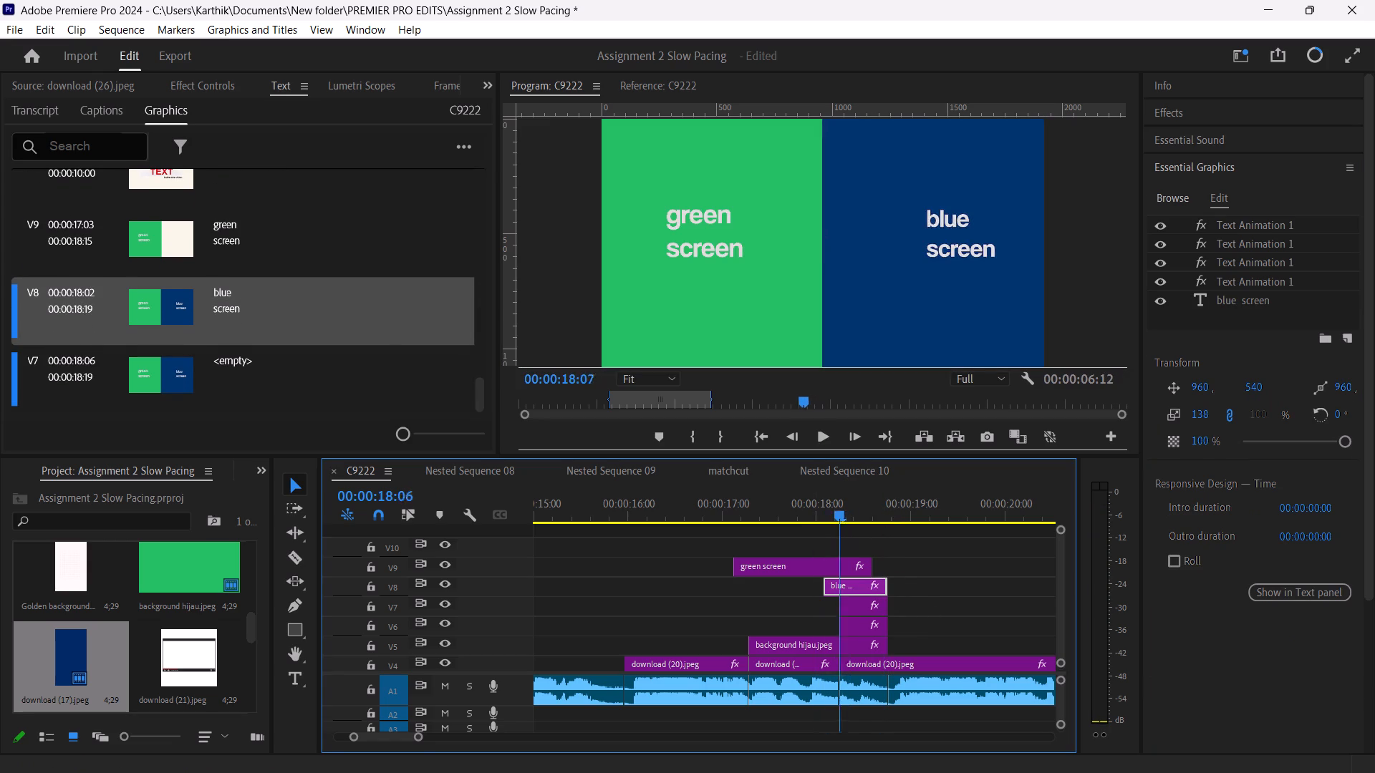
left_click_drag(834, 518, 770, 525)
key("space")
key("space")
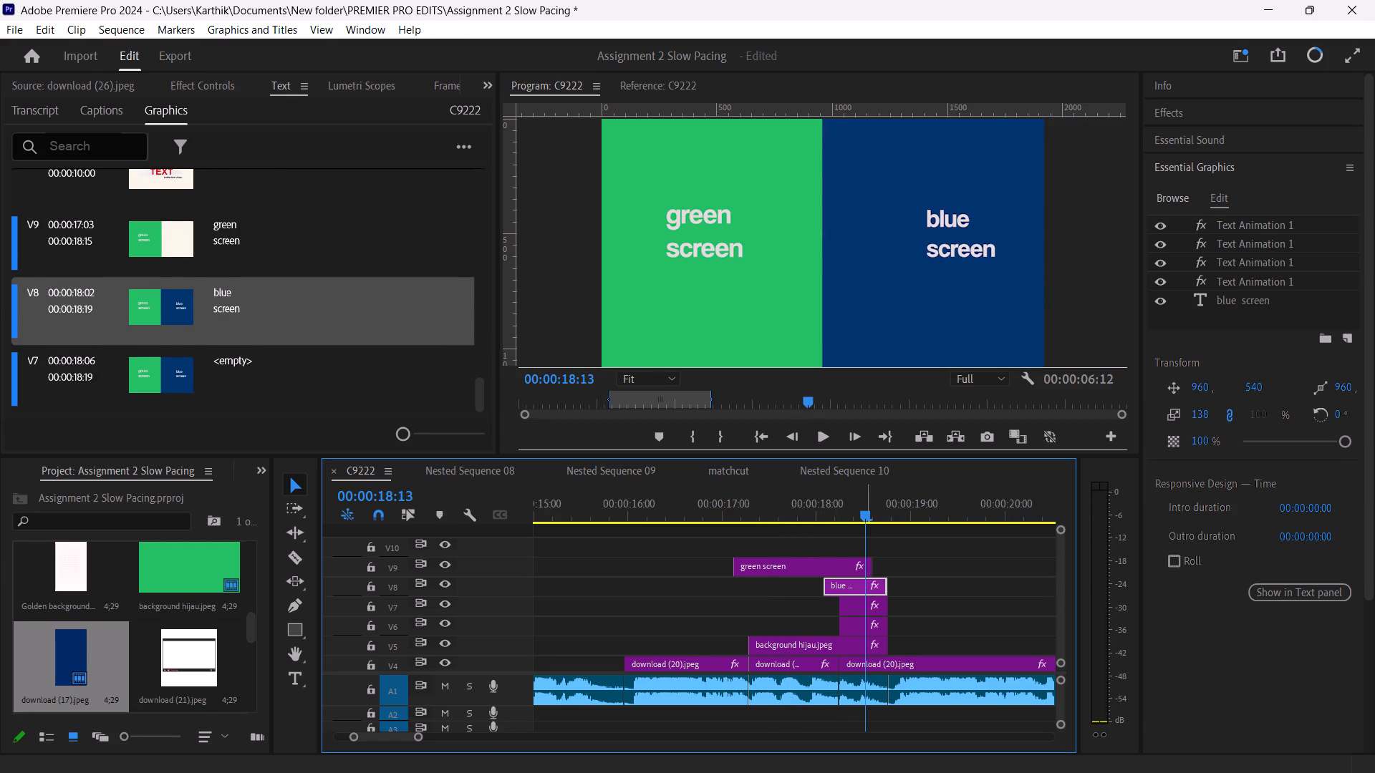
left_click_drag(866, 512, 837, 517)
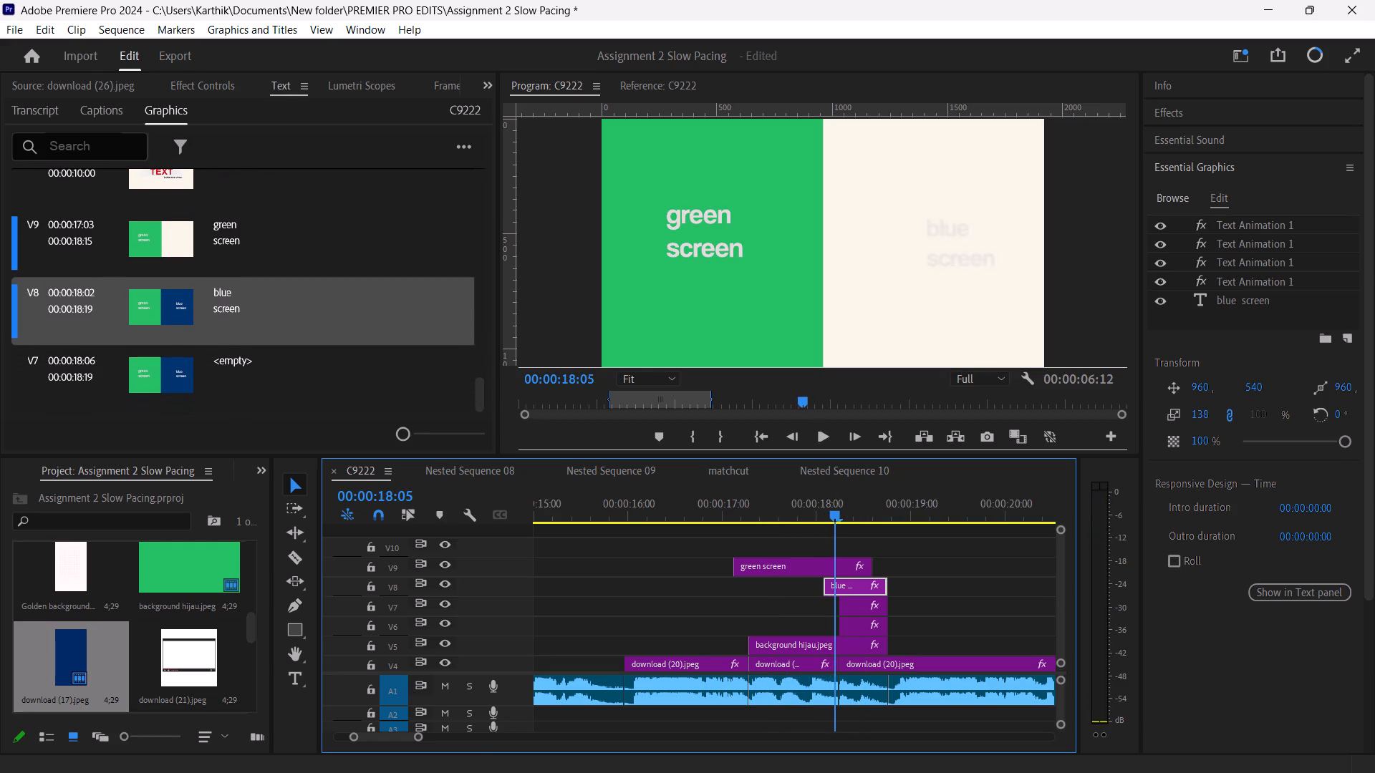
left_click_drag(837, 517, 829, 517)
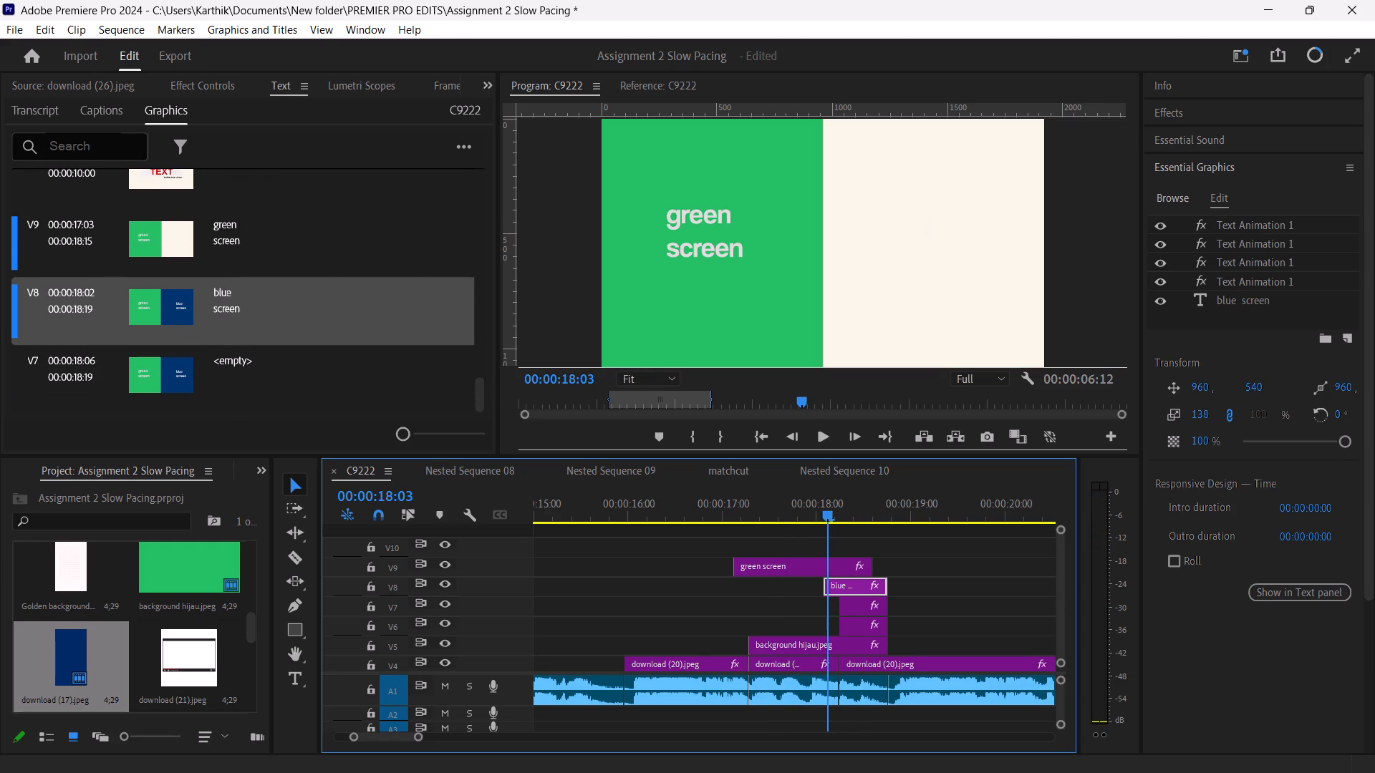
left_click_drag(829, 517, 831, 519)
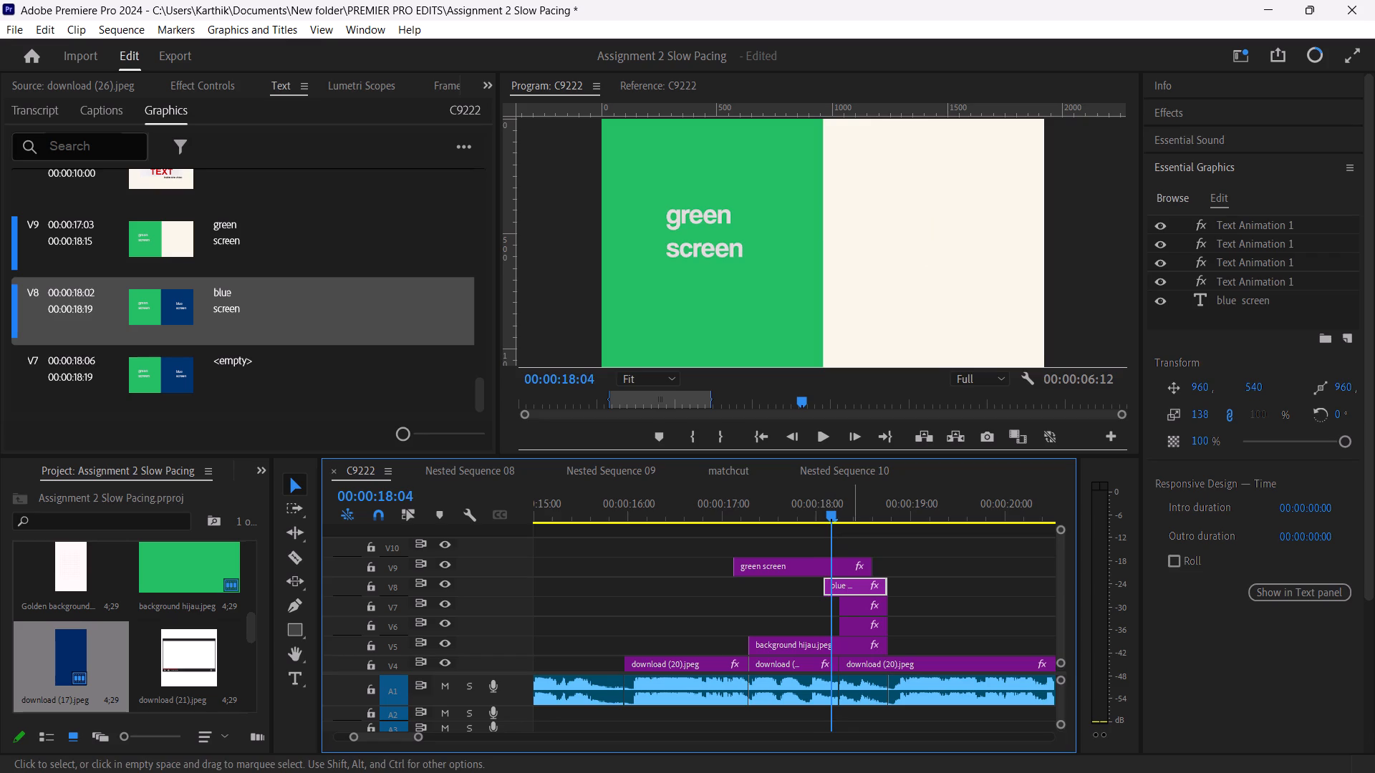
left_click_drag(852, 587, 863, 585)
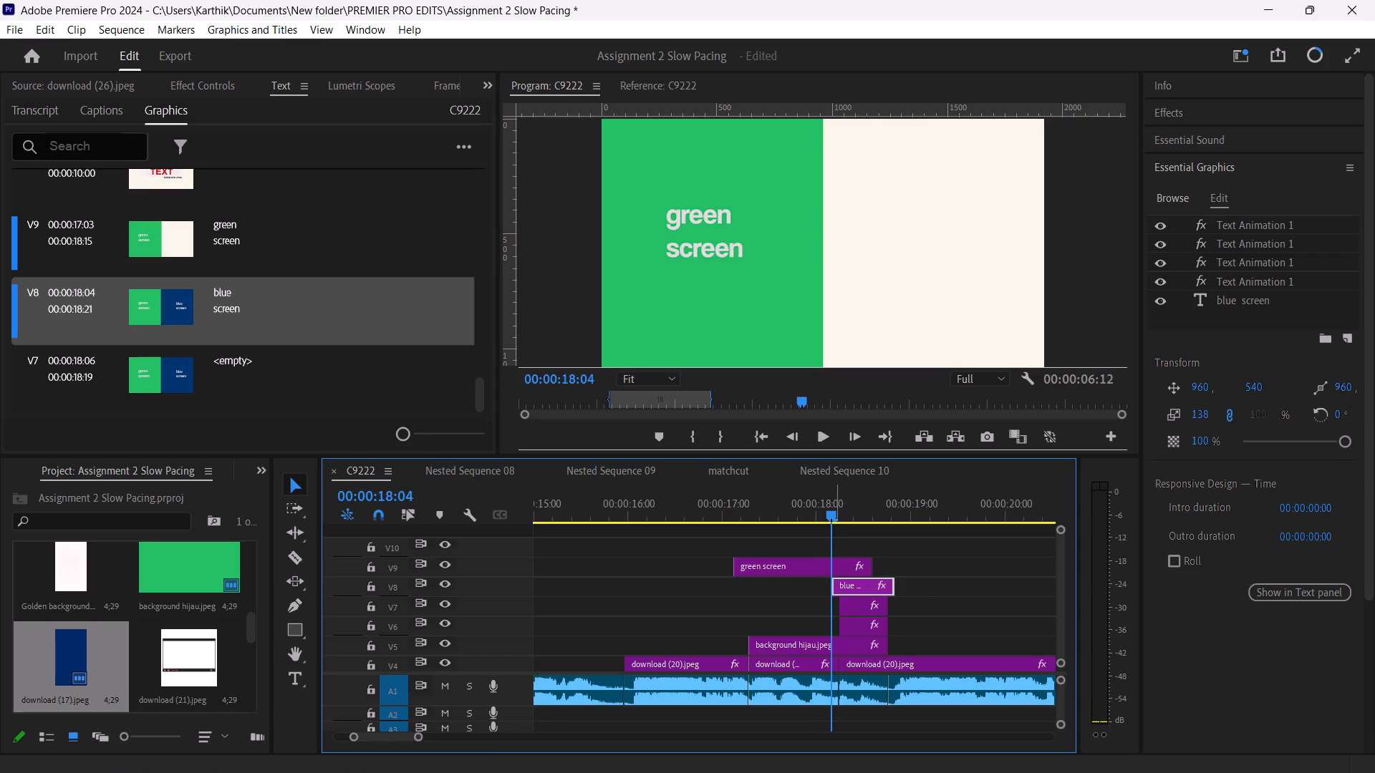
Trim the ends of the green screen clip on V9 and blue screen clip on V8 flush with the V7 clip, then preview the section.
left_click(857, 564)
left_click_drag(873, 567, 885, 566)
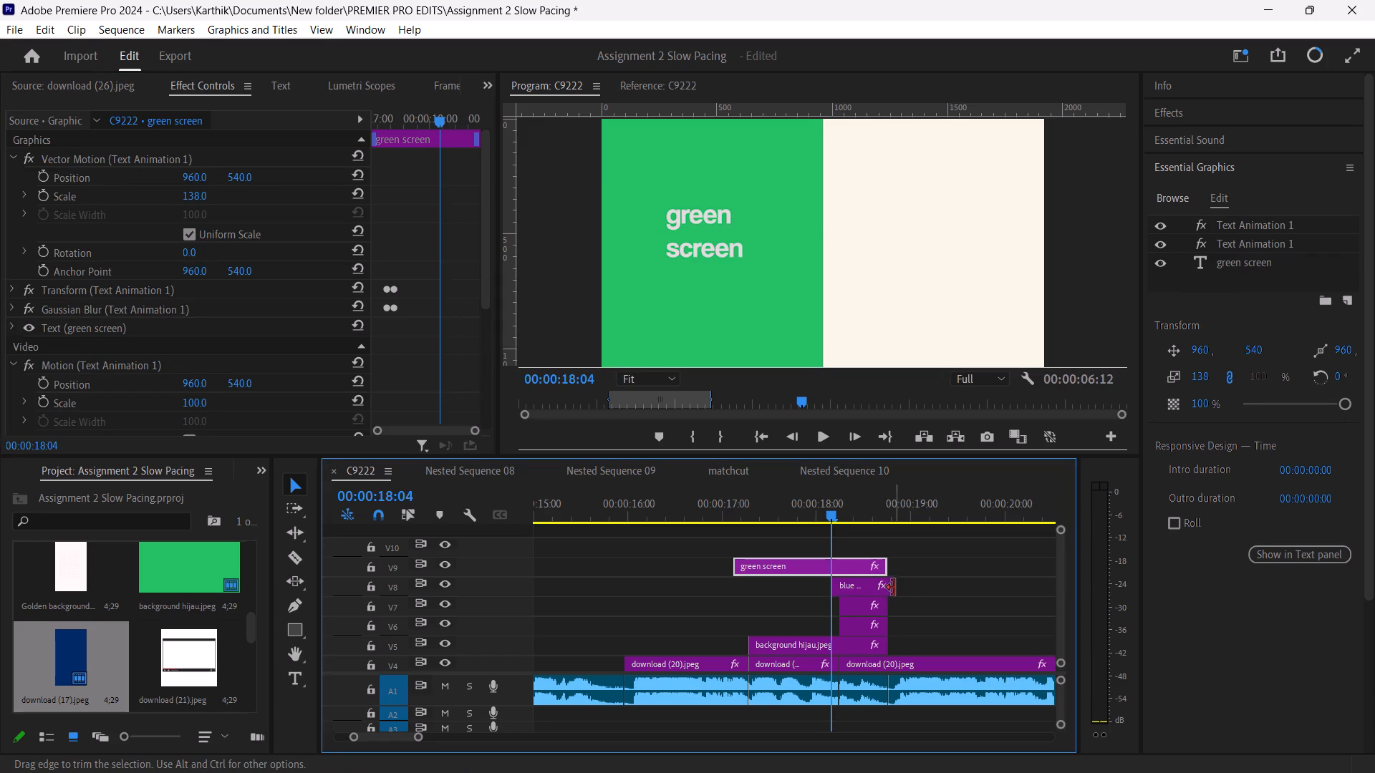
left_click_drag(892, 587, 885, 585)
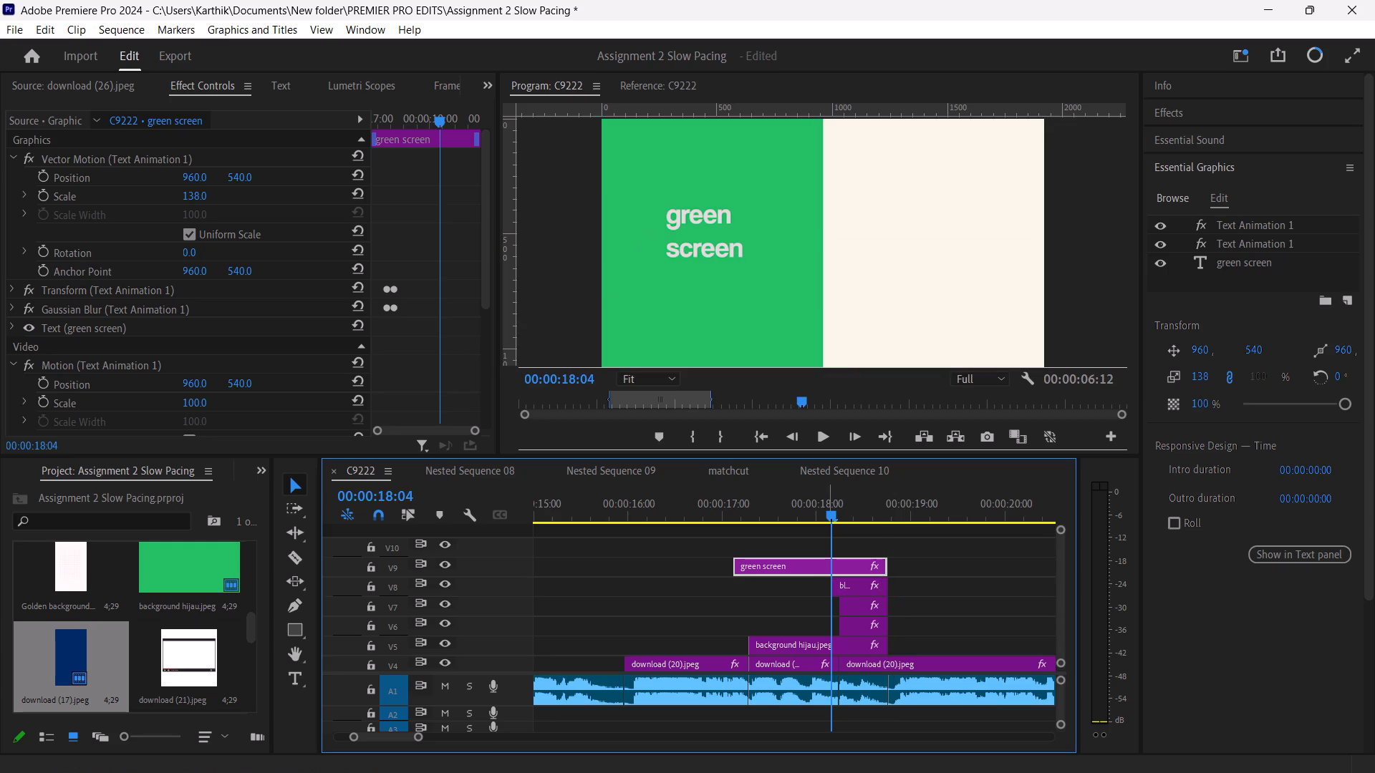
key("space")
key("space")
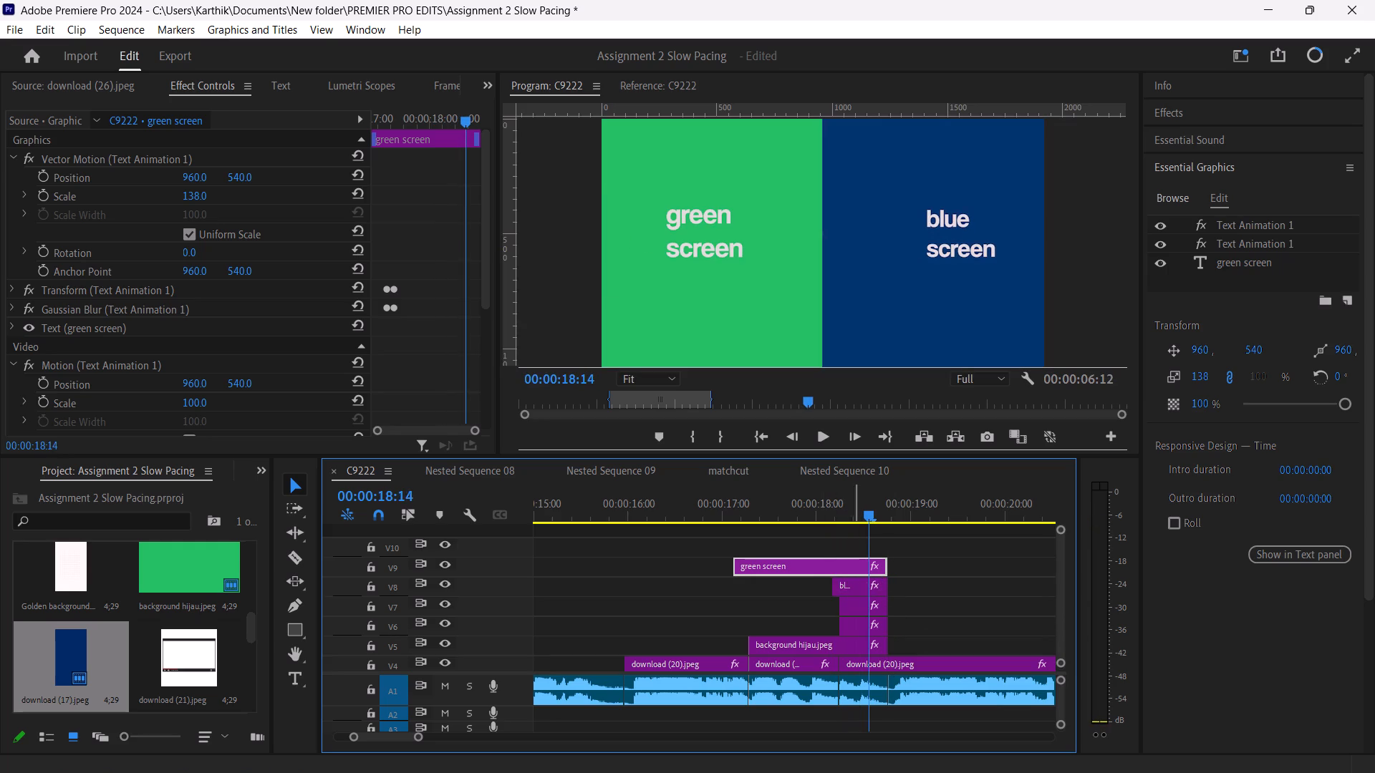
left_click_drag(870, 521, 629, 488)
key("space")
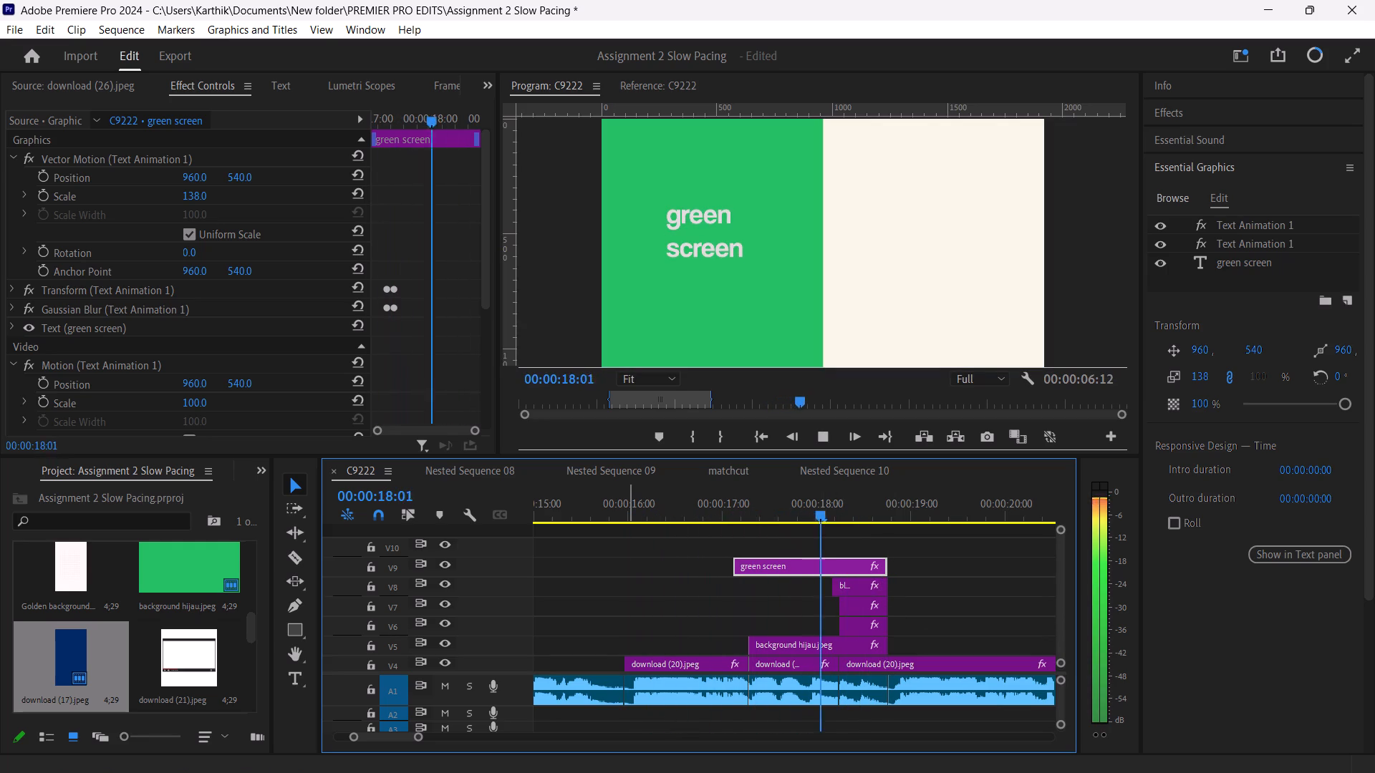
key("space")
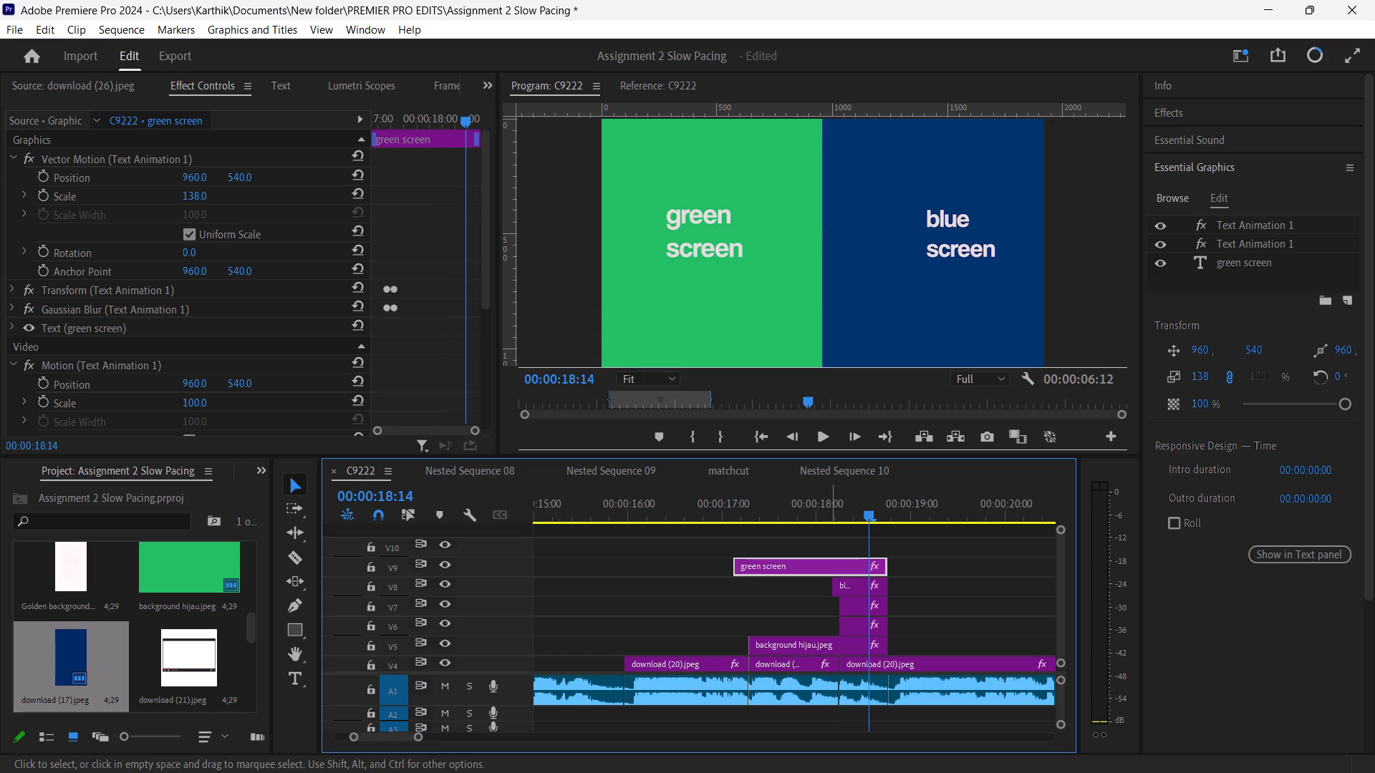
Move the blue screen text slightly left within the blue half of the frame, to about 1241, 491.
left_click(846, 578)
left_click(957, 245)
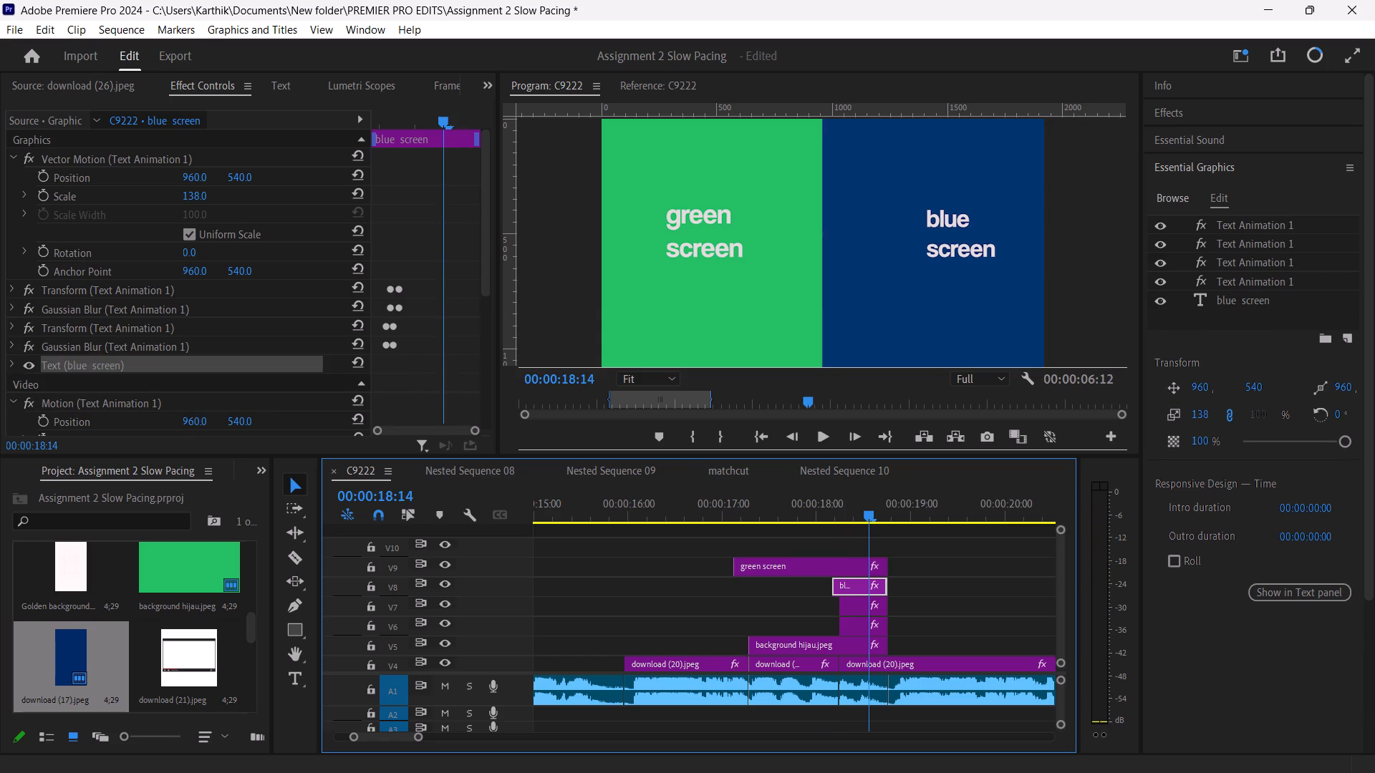
left_click_drag(964, 238, 952, 238)
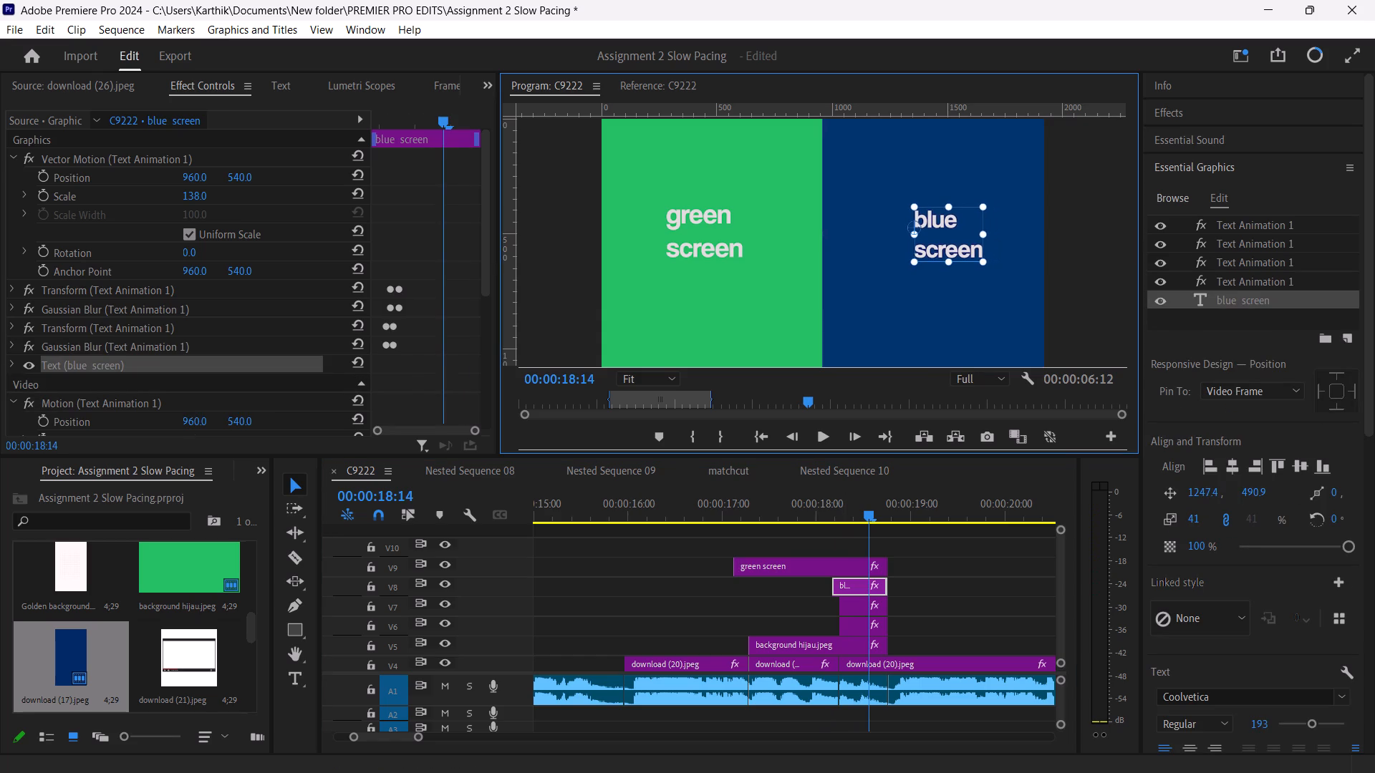
left_click_drag(952, 238, 950, 238)
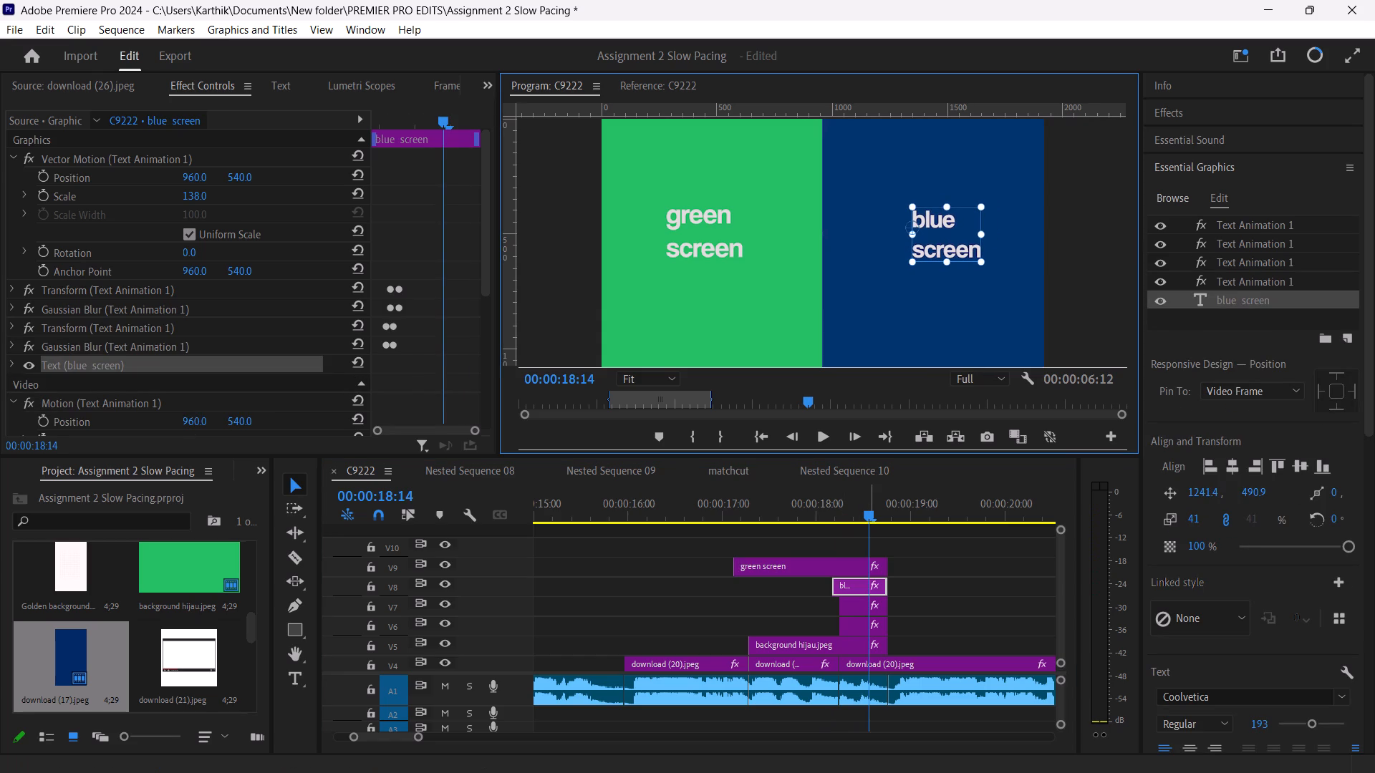
Add the text "You will also" over the cream background on a new graphic clip on V10 starting at 00:00:15:24.
left_click_drag(872, 516, 627, 538)
key("space")
key("space")
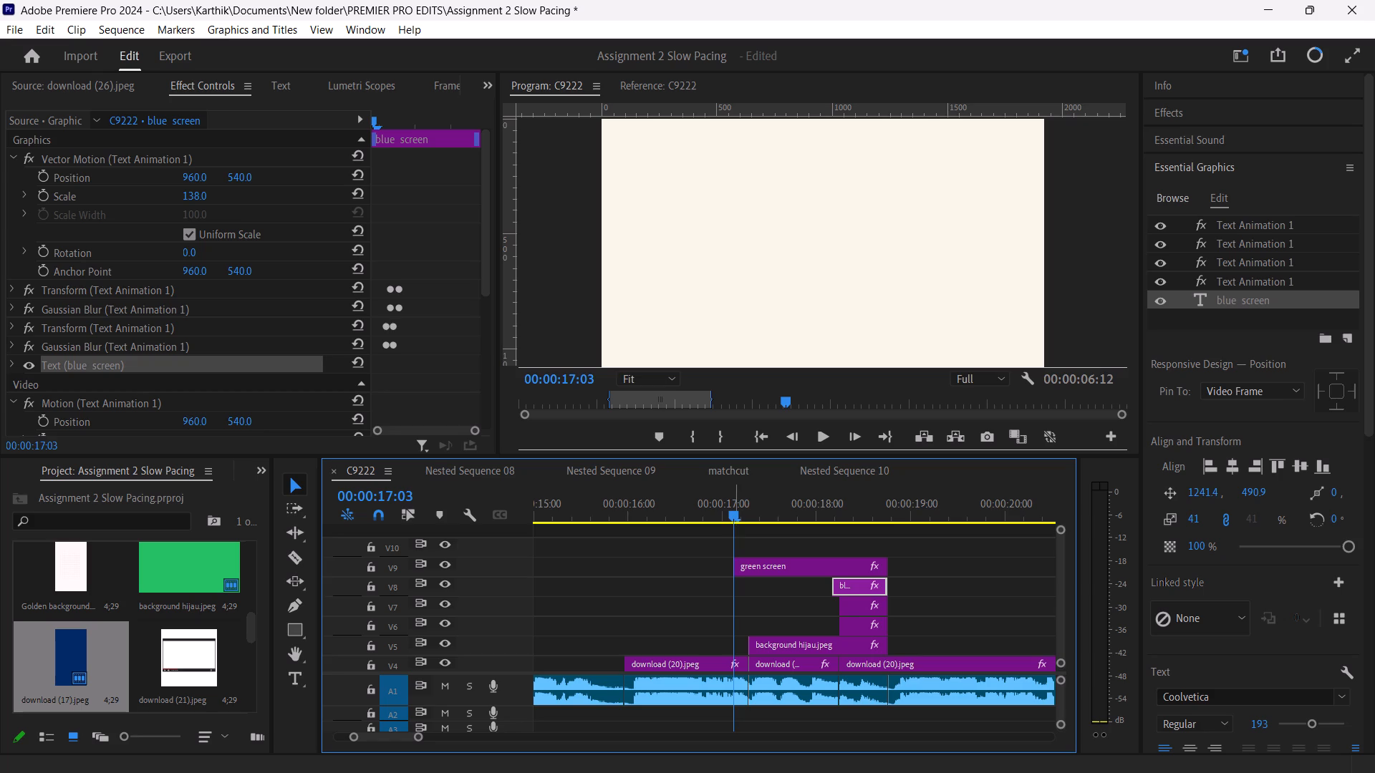
left_click_drag(735, 515, 624, 534)
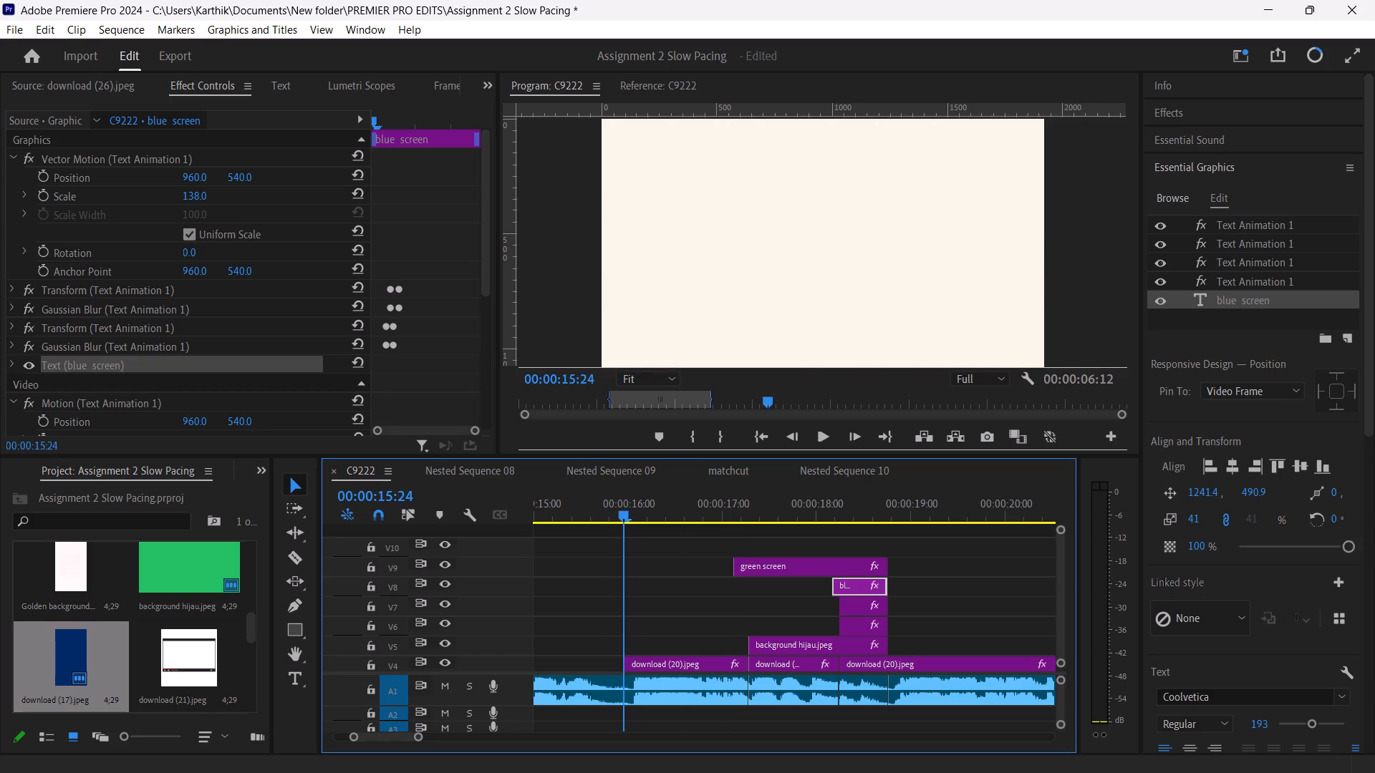
left_click_drag(624, 534, 623, 534)
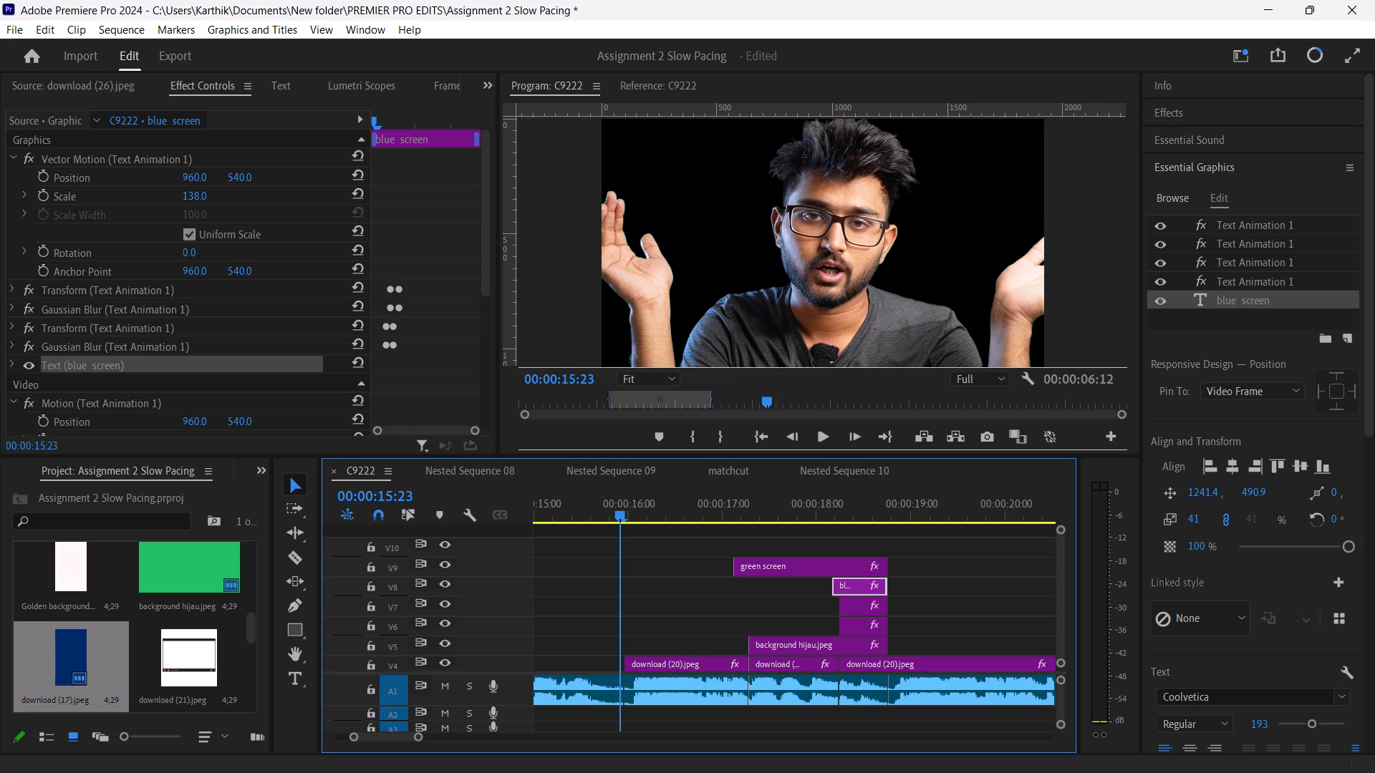
left_click_drag(623, 534, 627, 534)
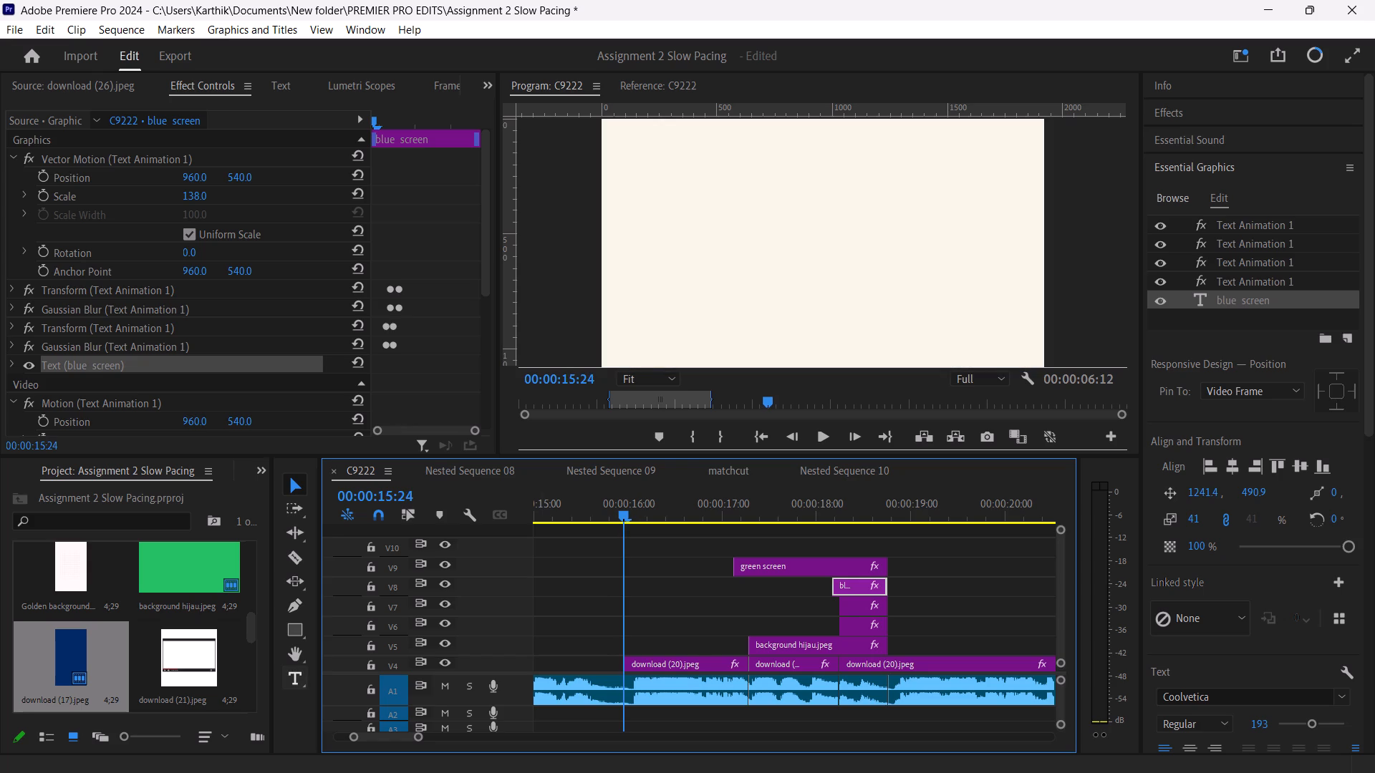
left_click(300, 678)
left_click(753, 238)
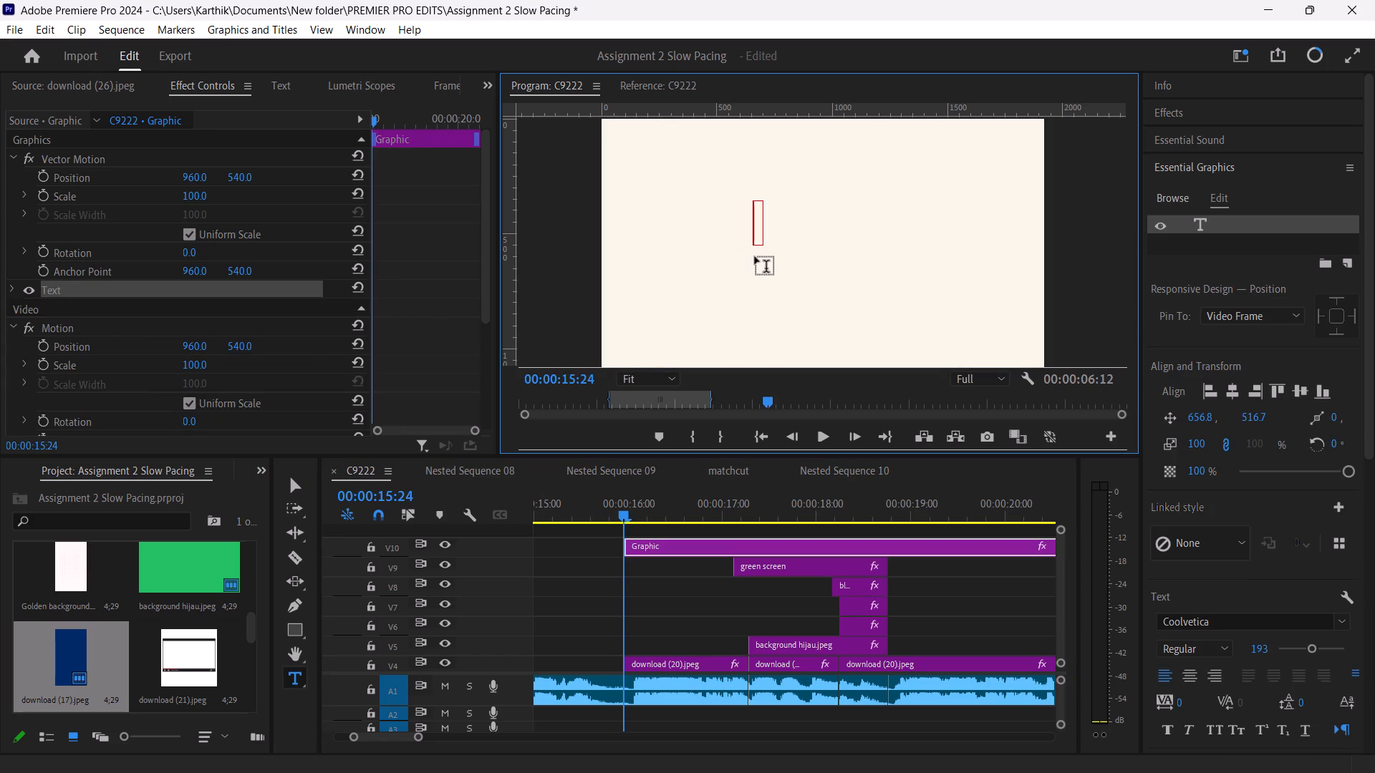
type("You will aslo")
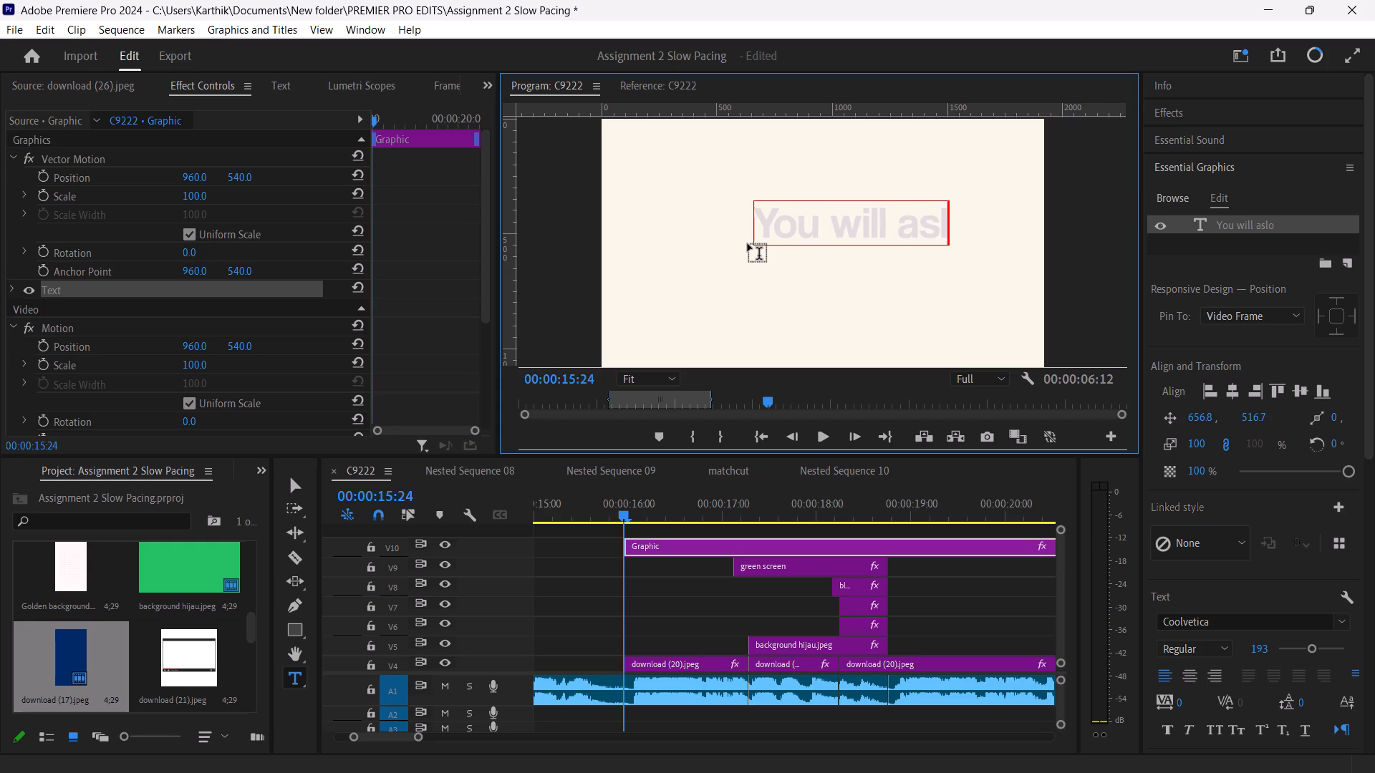
key("space")
key("BackSpace")
key("BackSpace")
key("BackSpace")
key("BackSpace")
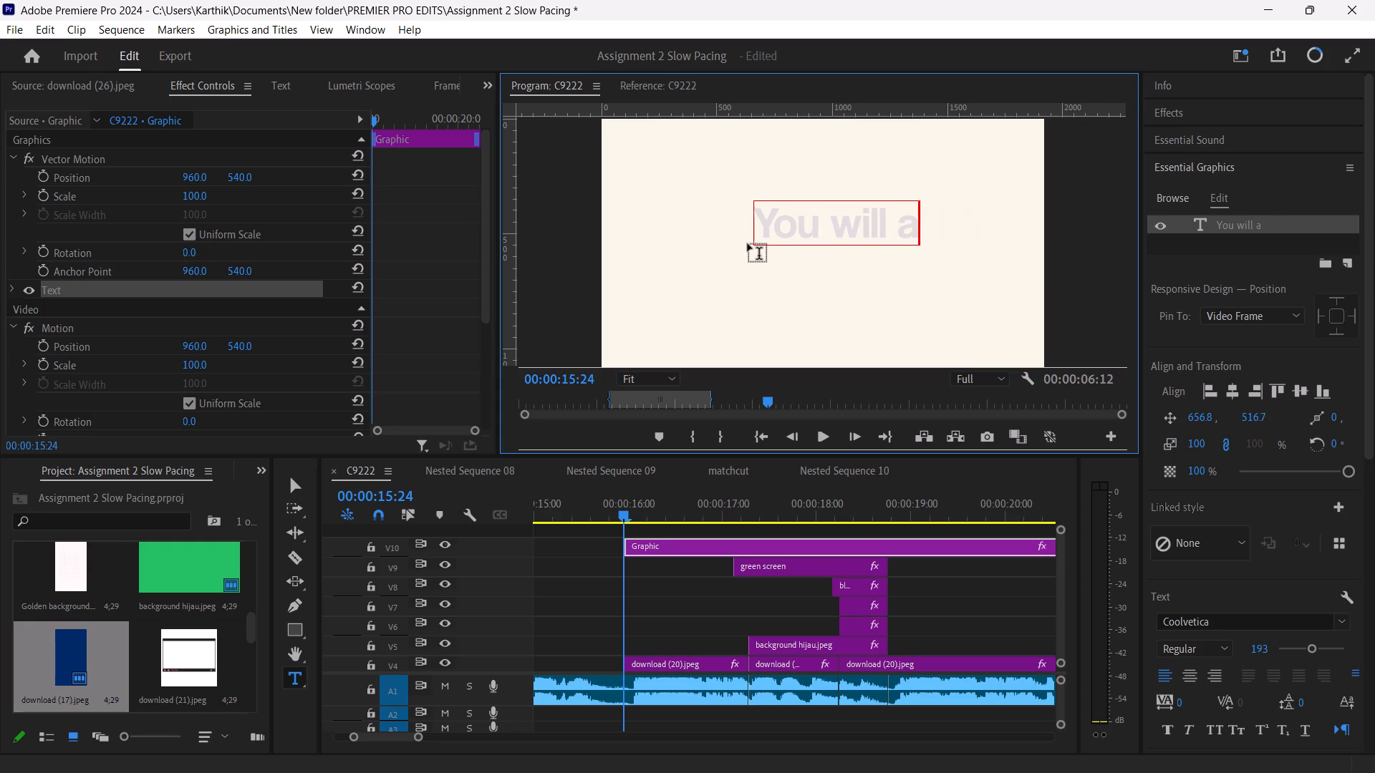
type("lso")
key("space")
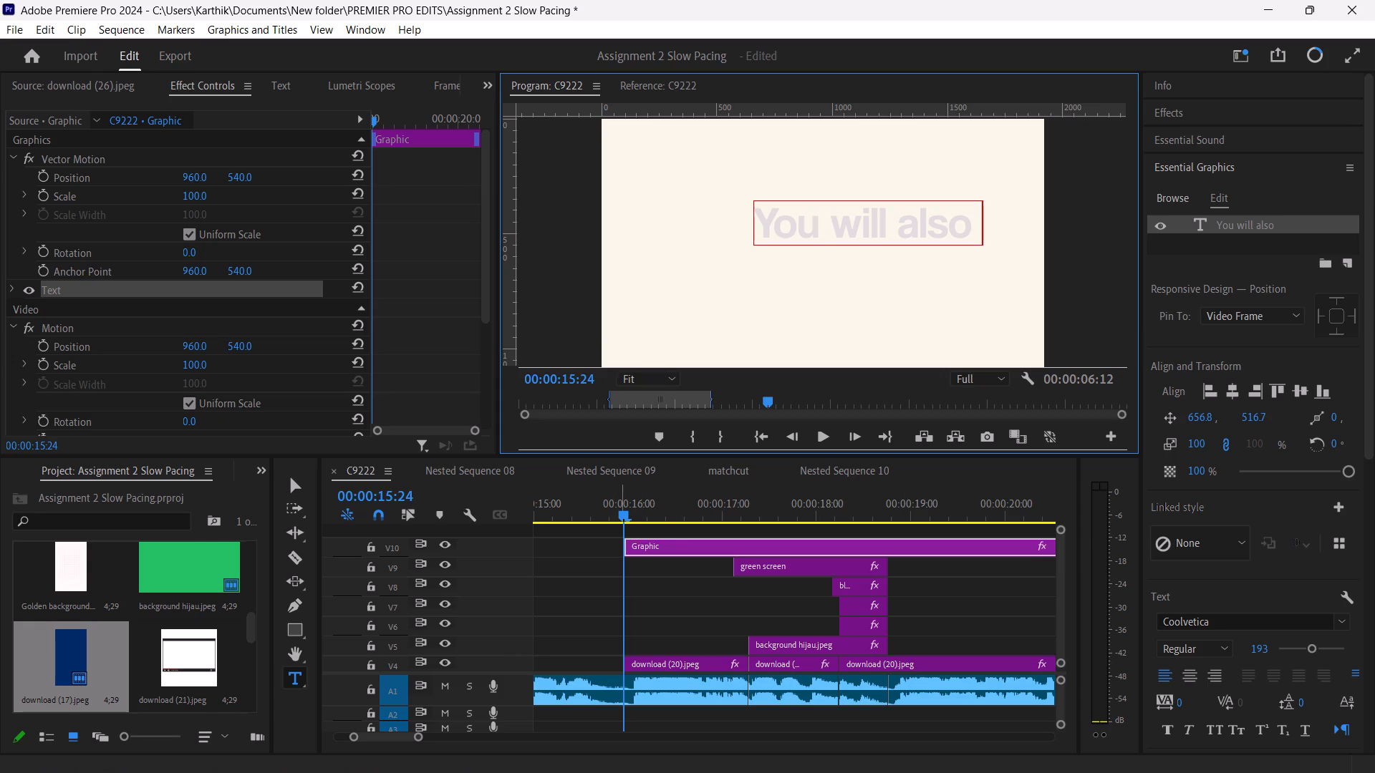
Find the end of the spoken phrase, split the You will also clip at 00:00:16:19 and delete the part after the cut.
left_click_drag(628, 516, 741, 522)
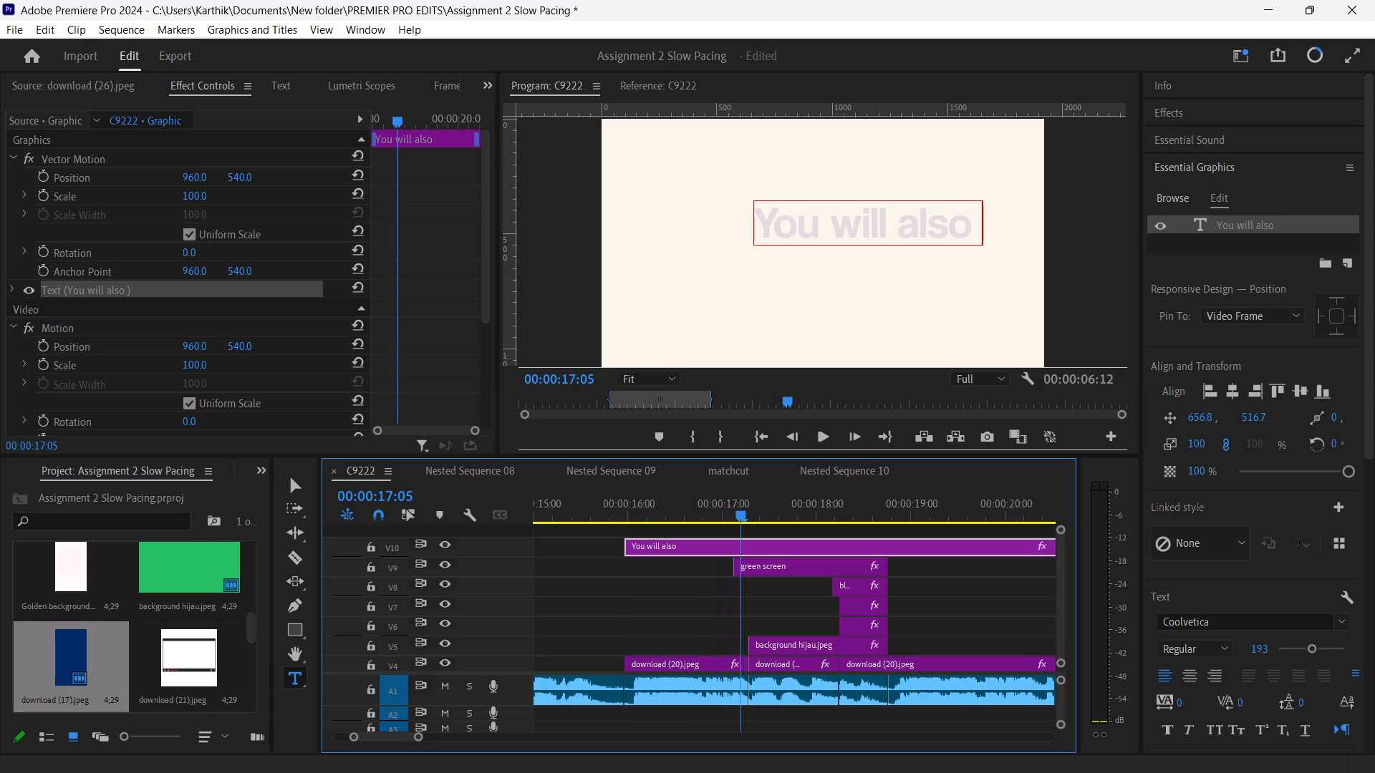
left_click_drag(741, 510, 626, 517)
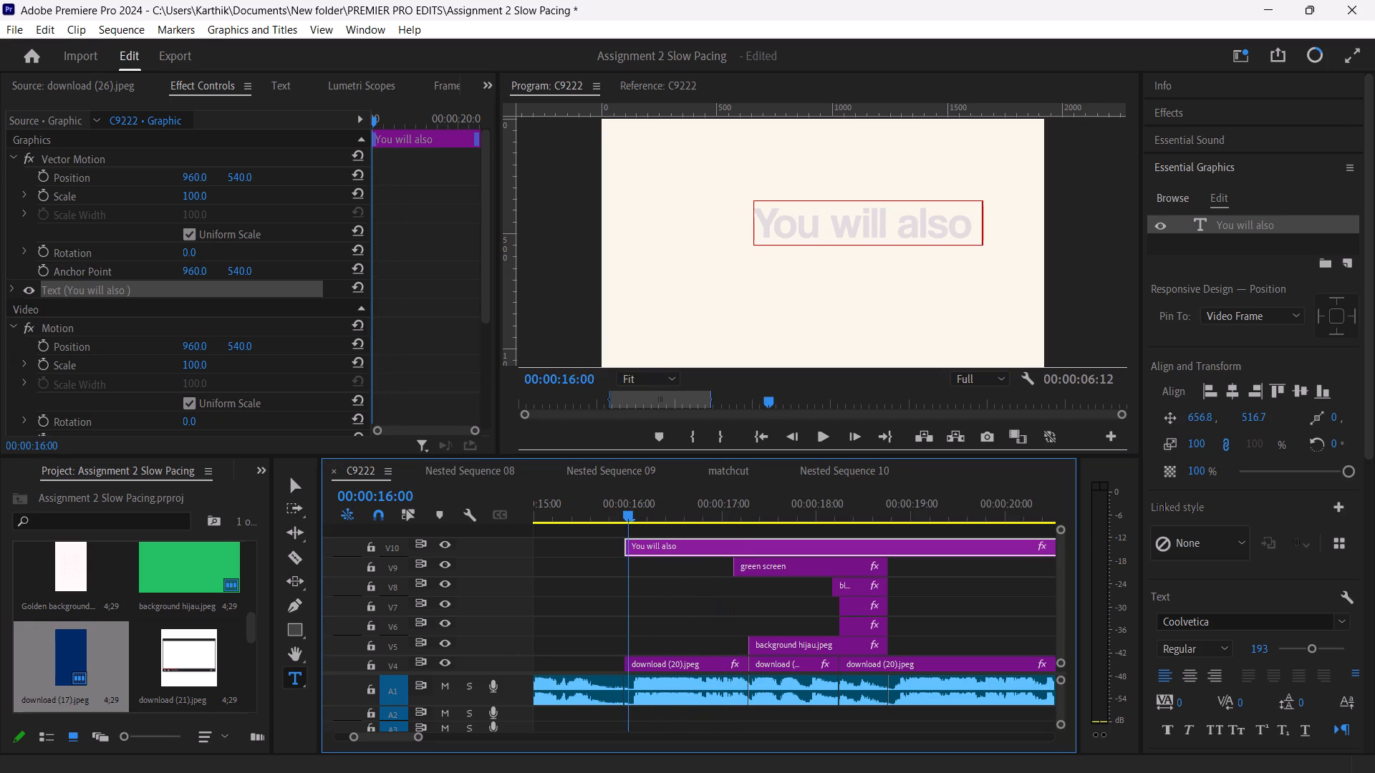
left_click_drag(626, 517, 624, 516)
key("space")
key("space")
key("space")
key("space")
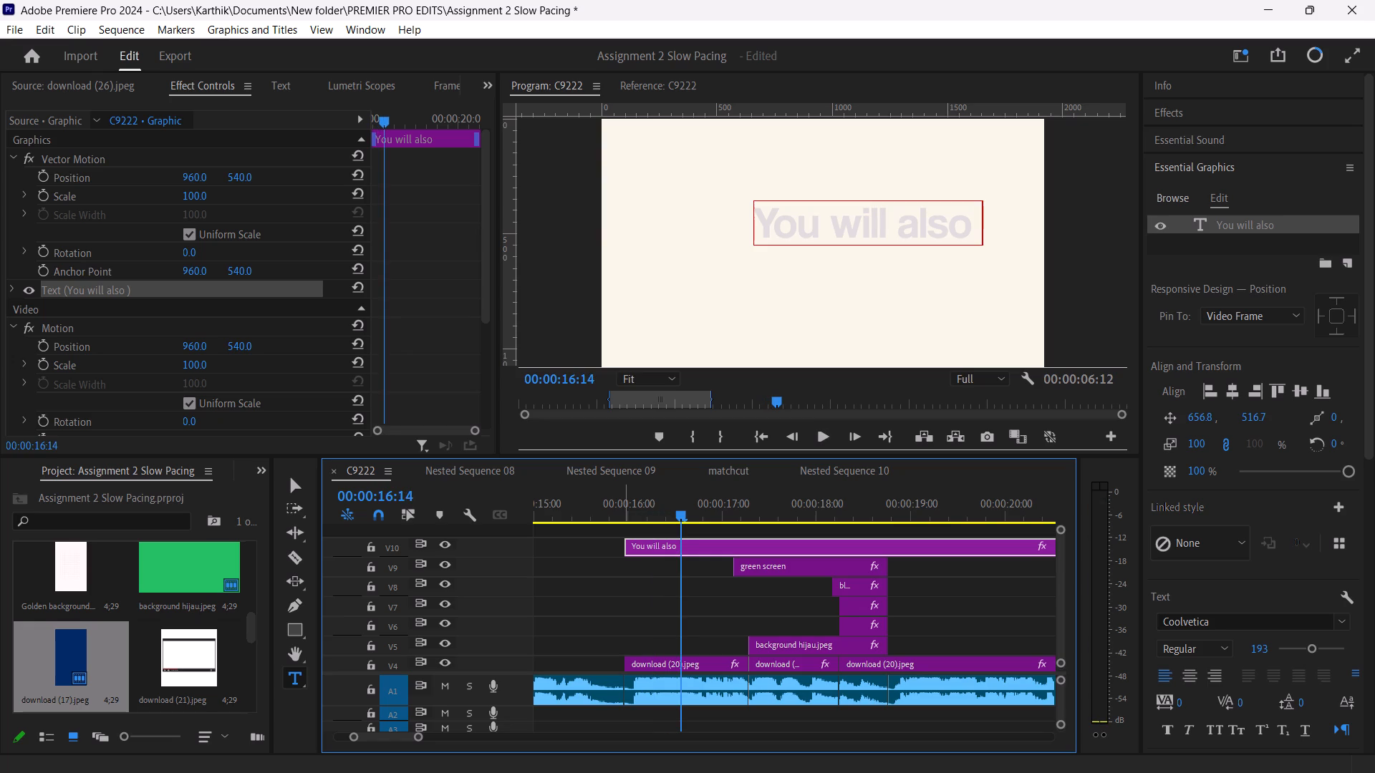
key("space")
key("space")
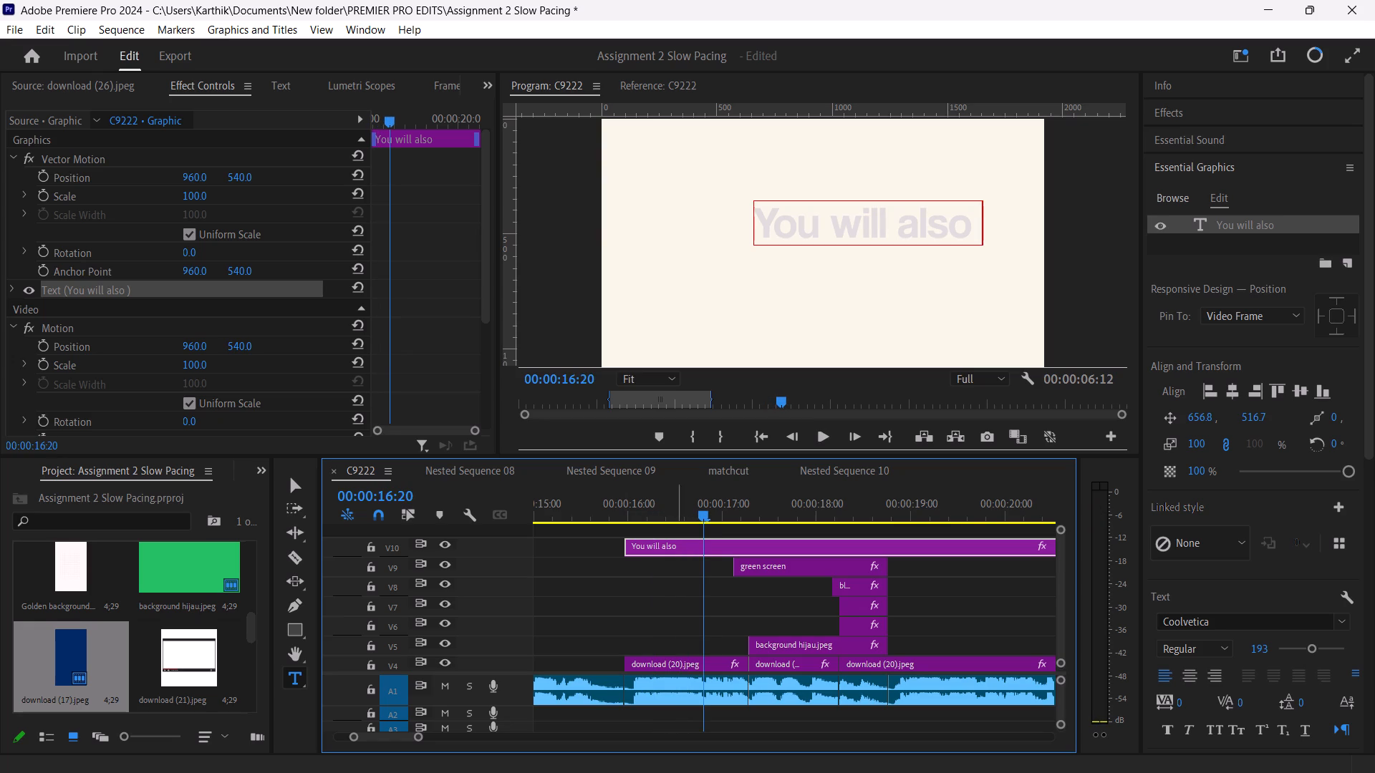
key("Left")
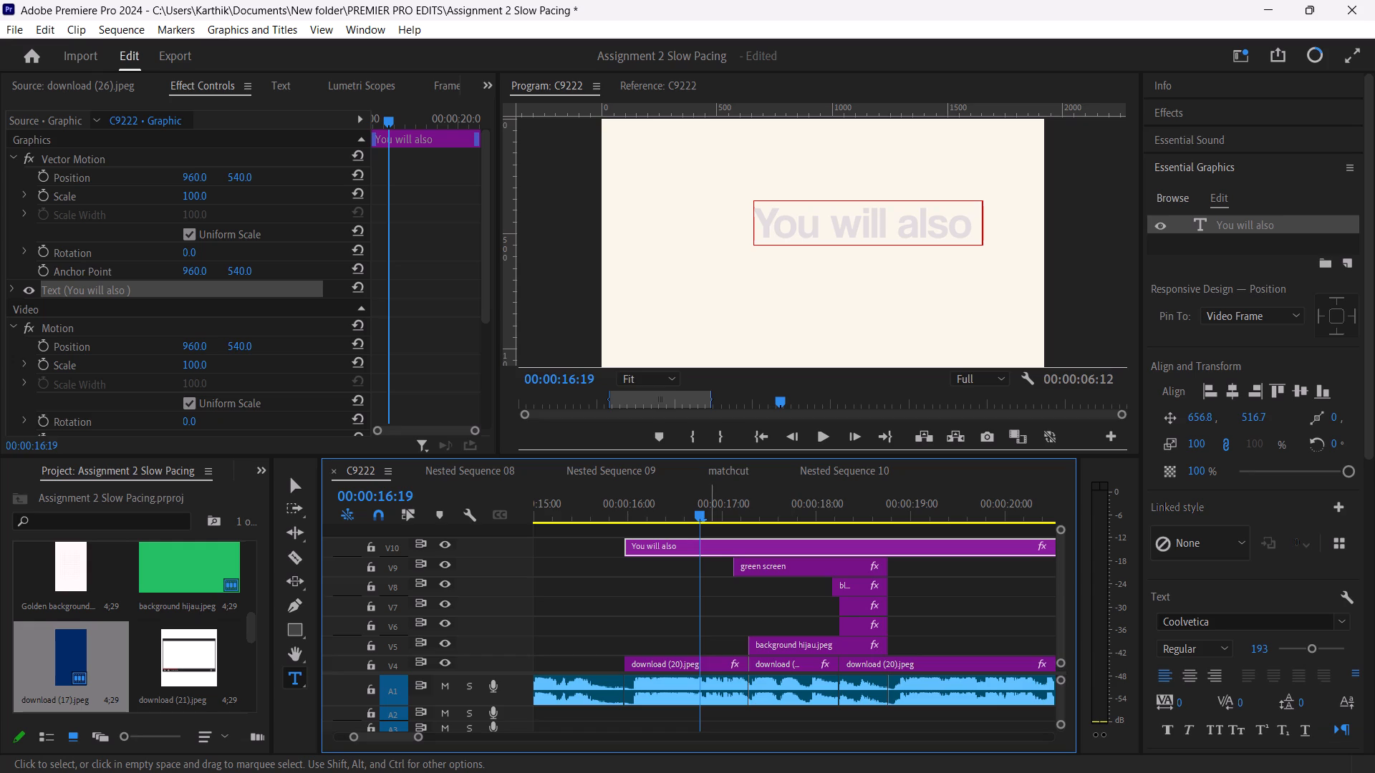
key("c")
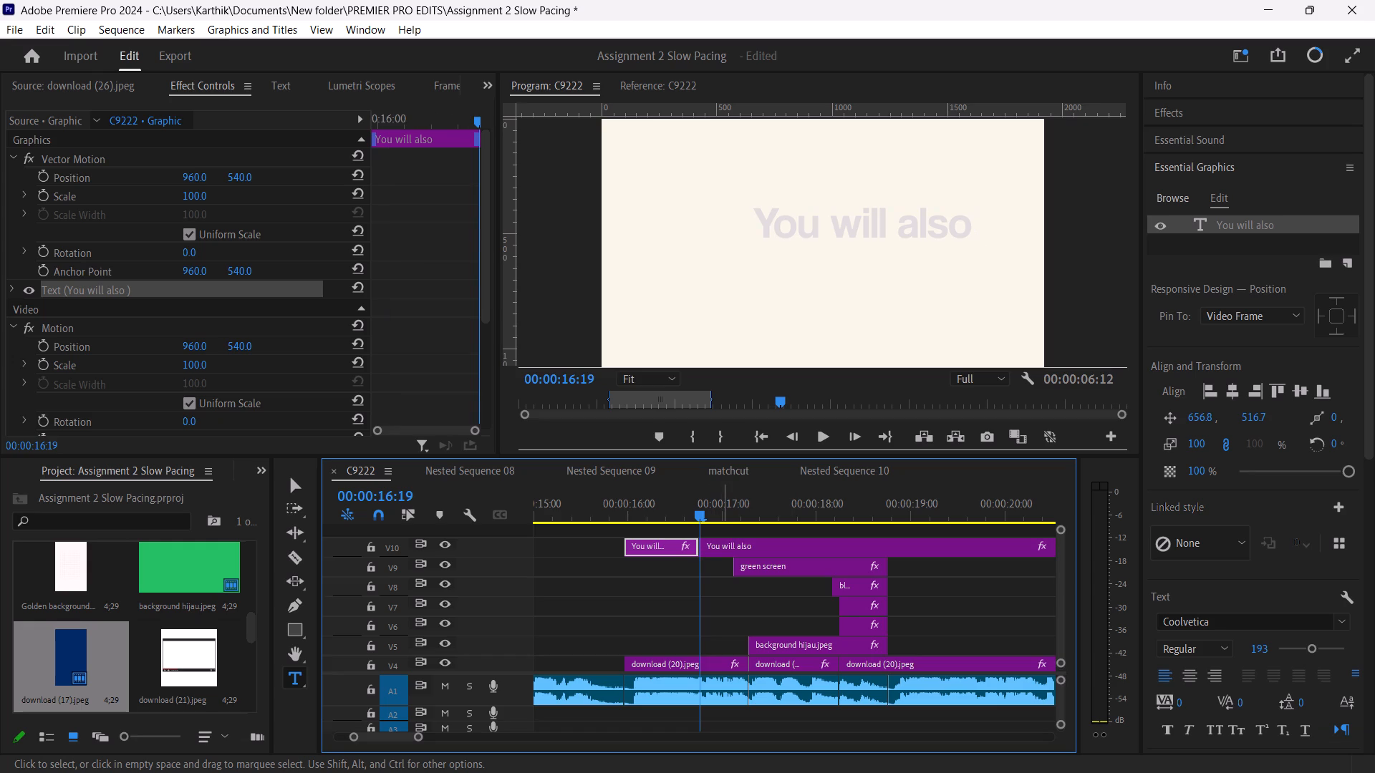
left_click(721, 548)
key("BackSpace")
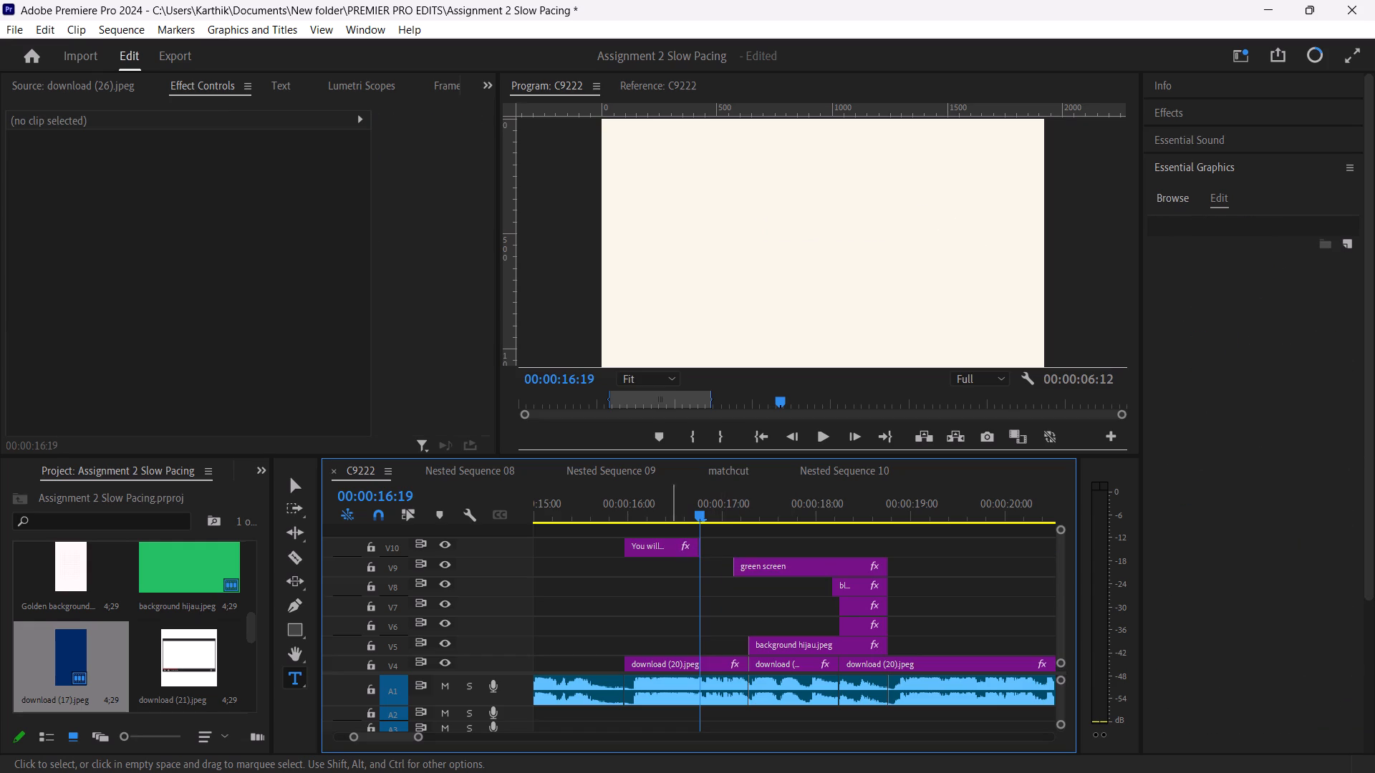
Move the You will also clip from V10 down to V5, directly above the cream background clip.
left_click_drag(655, 545, 656, 636)
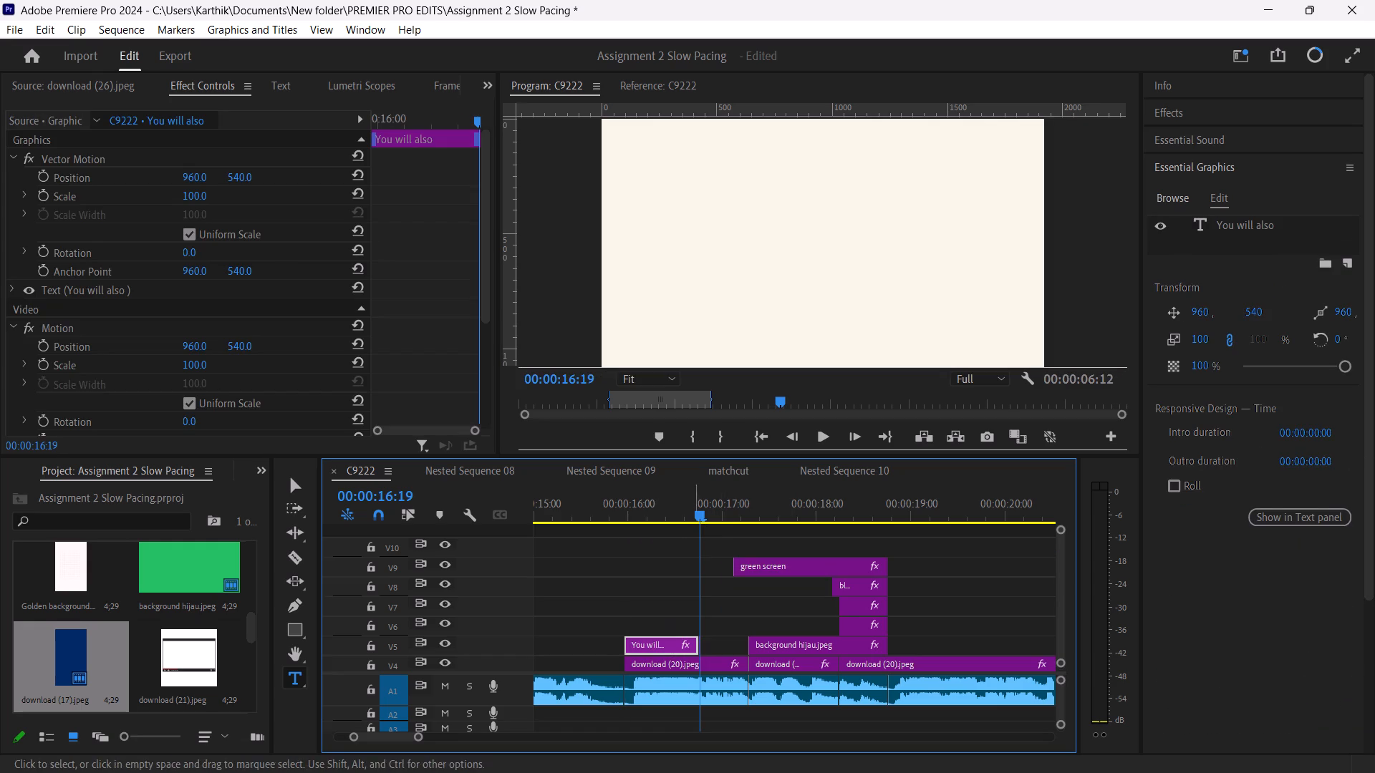
Reposition the You will also text near the middle of the frame, at about 455, 622.
left_click_drag(698, 516, 626, 519)
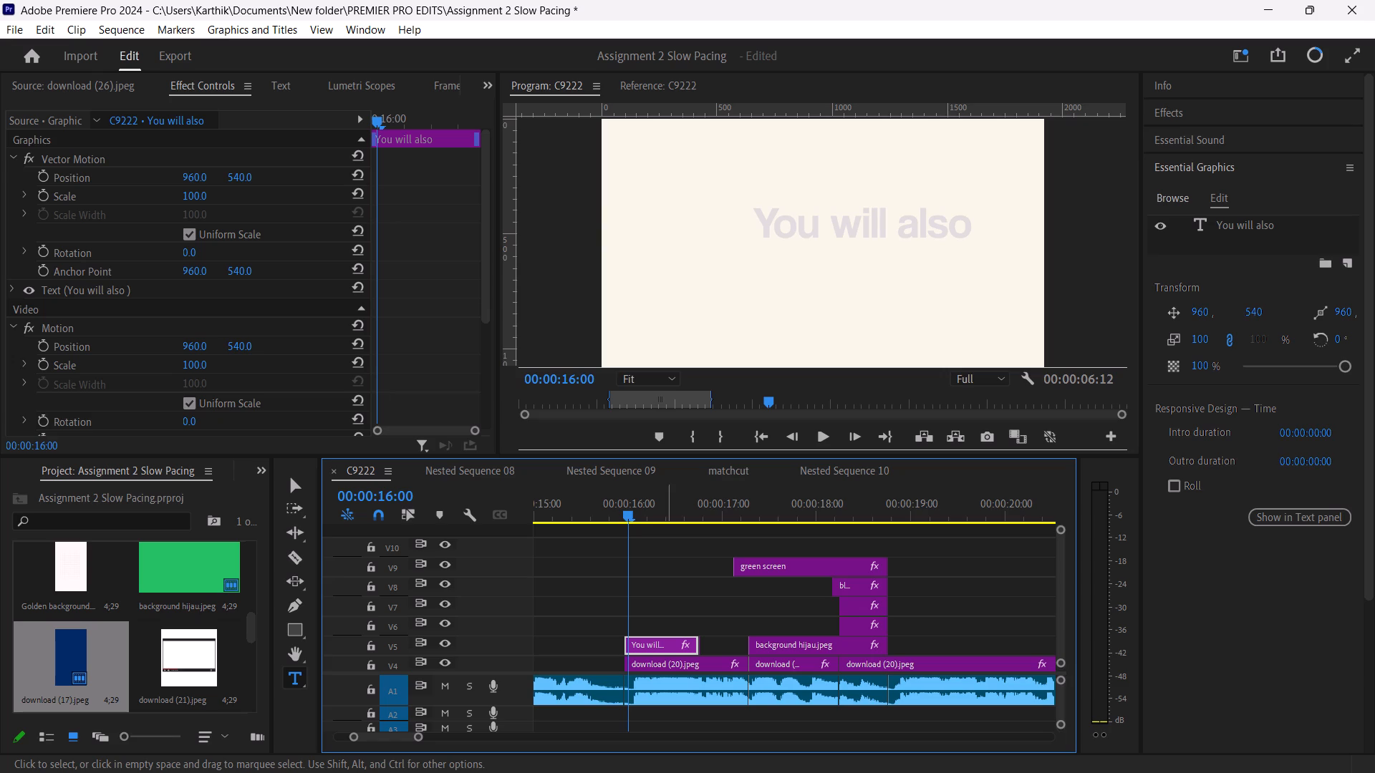
left_click(657, 641)
left_click(877, 214)
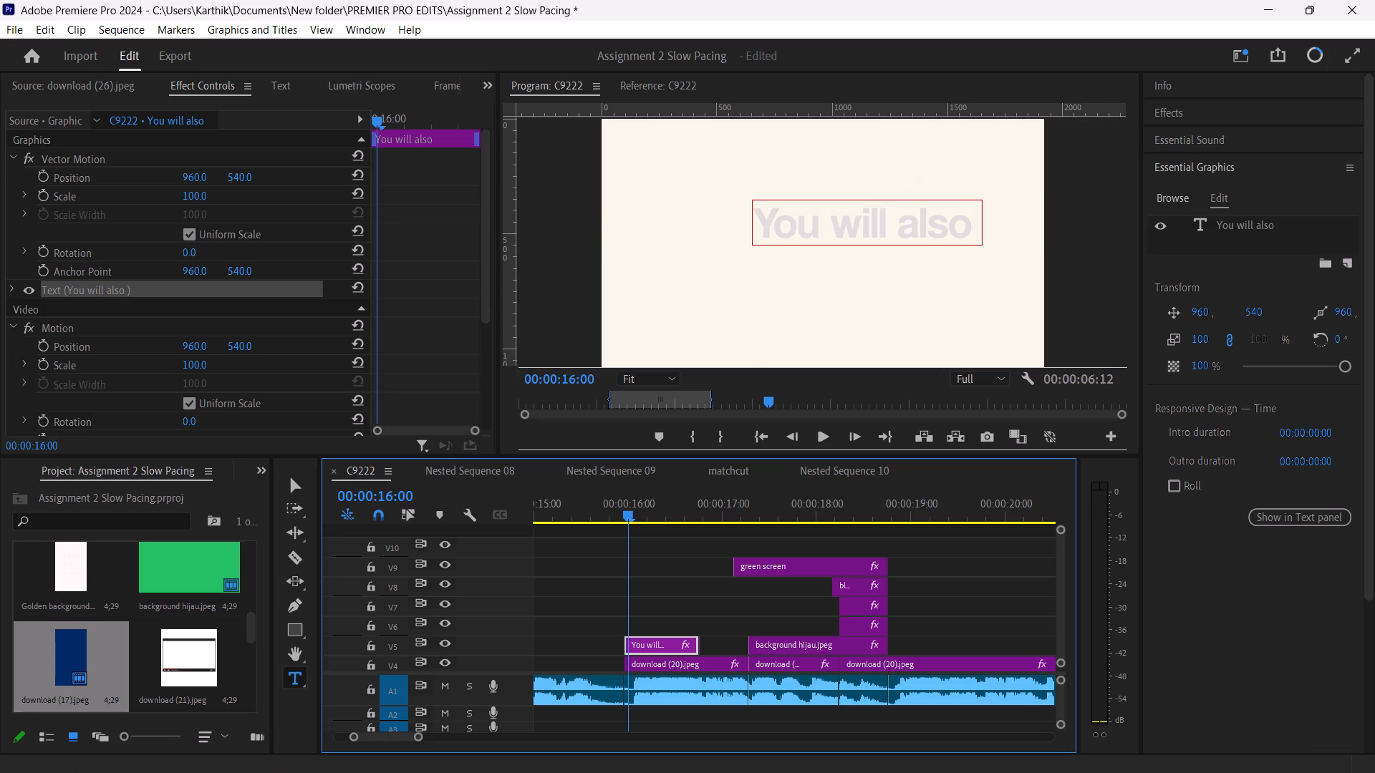
left_click(292, 482)
left_click_drag(825, 218, 753, 235)
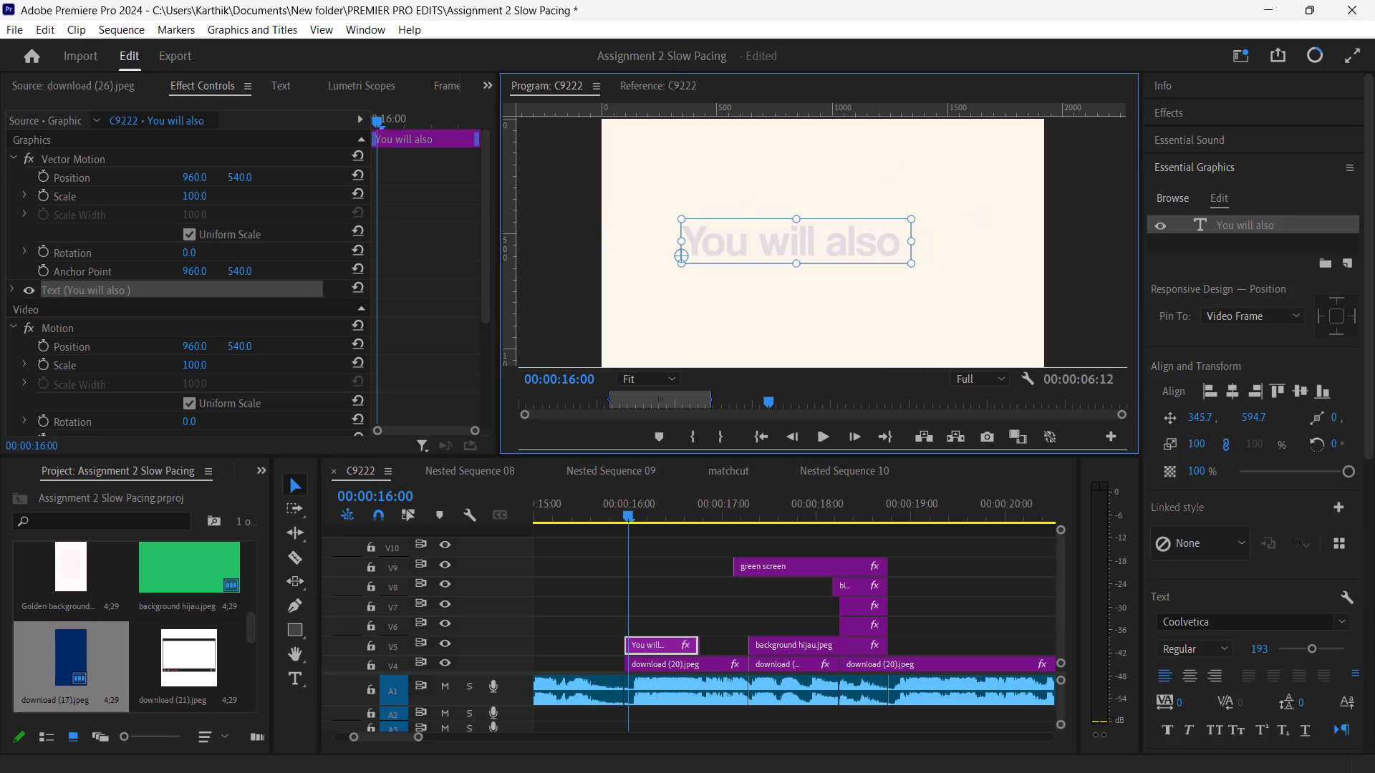
left_click_drag(753, 235, 778, 241)
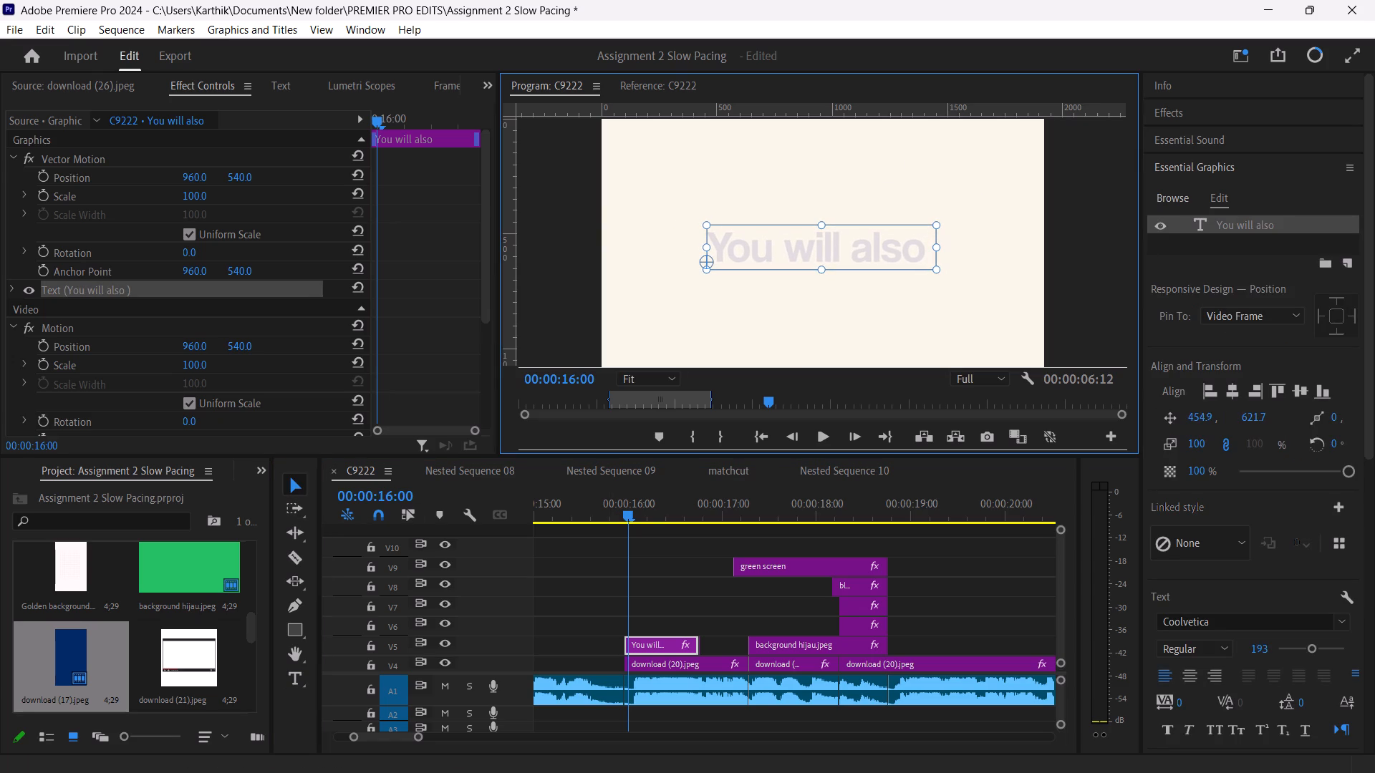
Open the end of the You will also text for editing and play the section through to the green screen title.
left_click(668, 646)
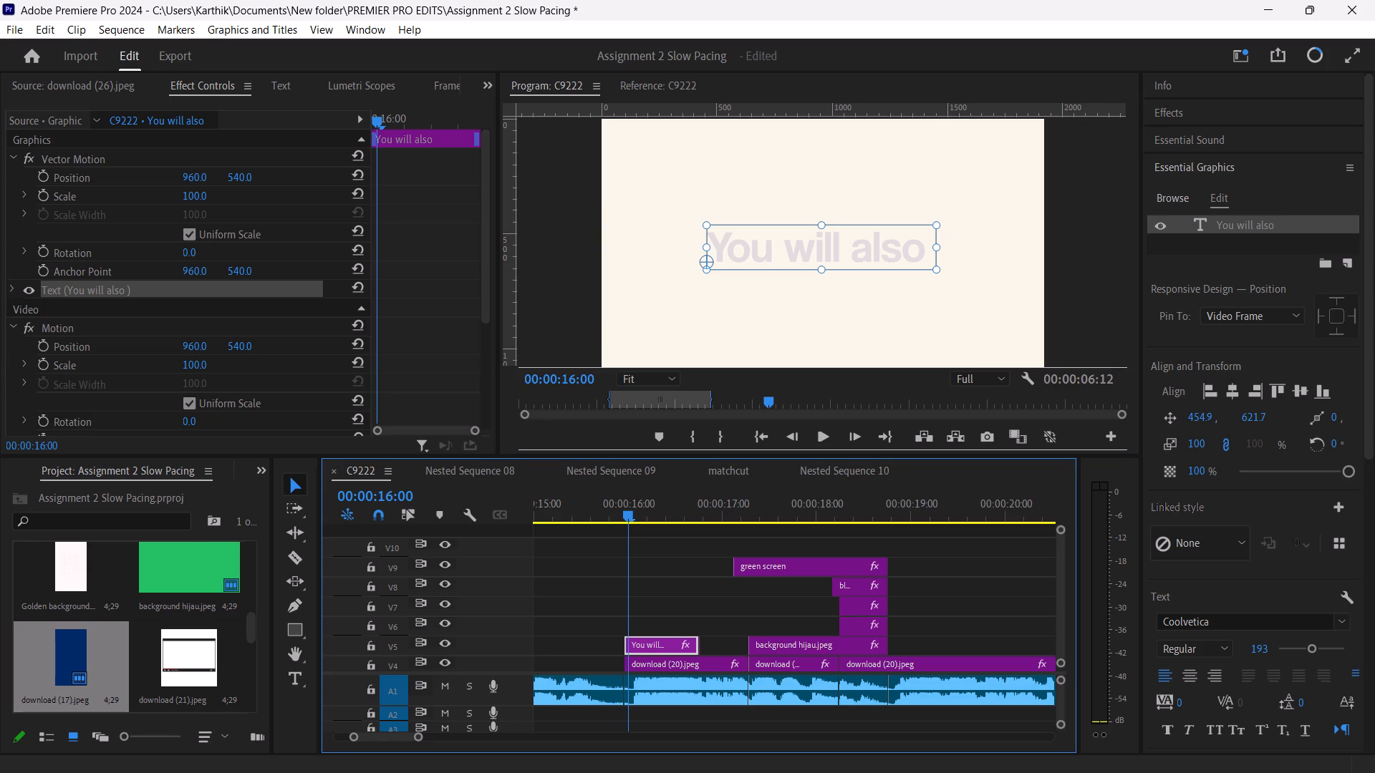
double_click(899, 256)
left_click(899, 256)
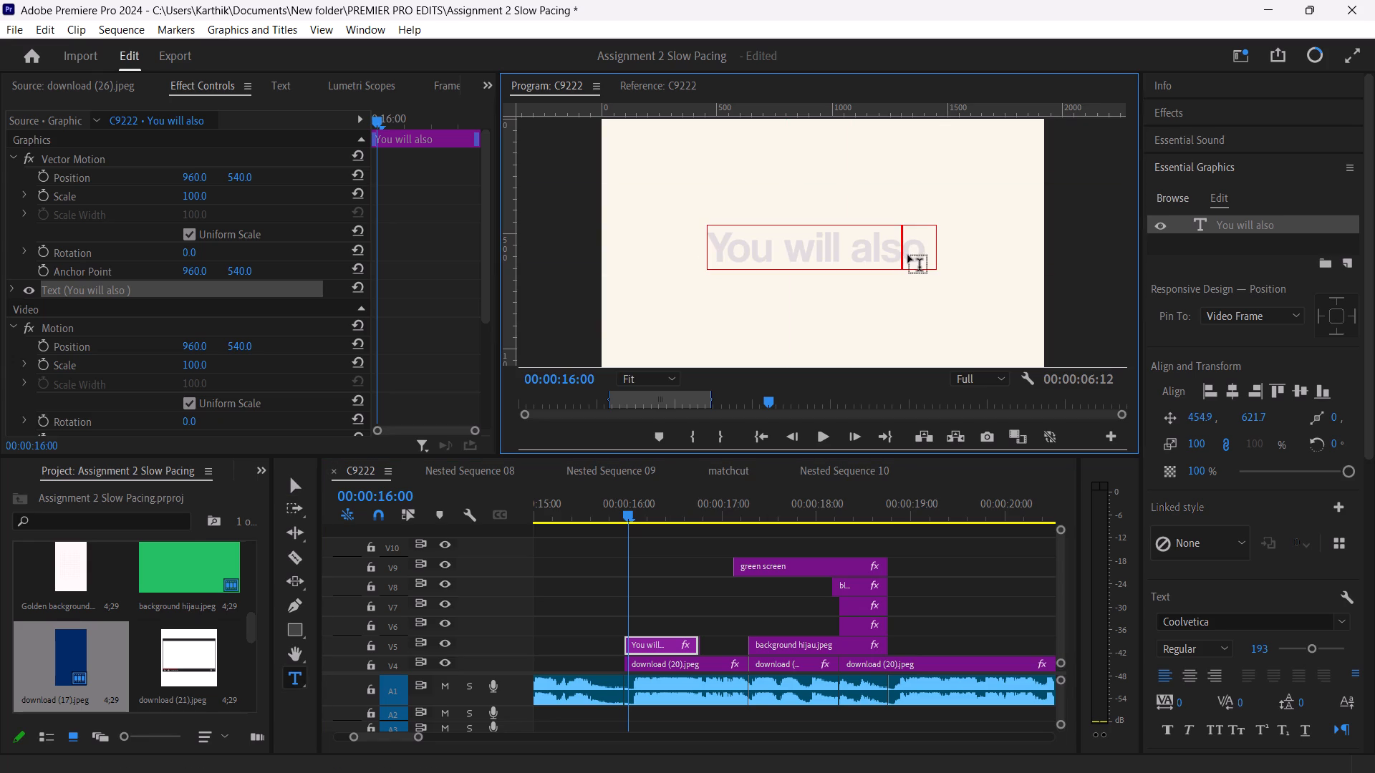
left_click(917, 249)
key("space")
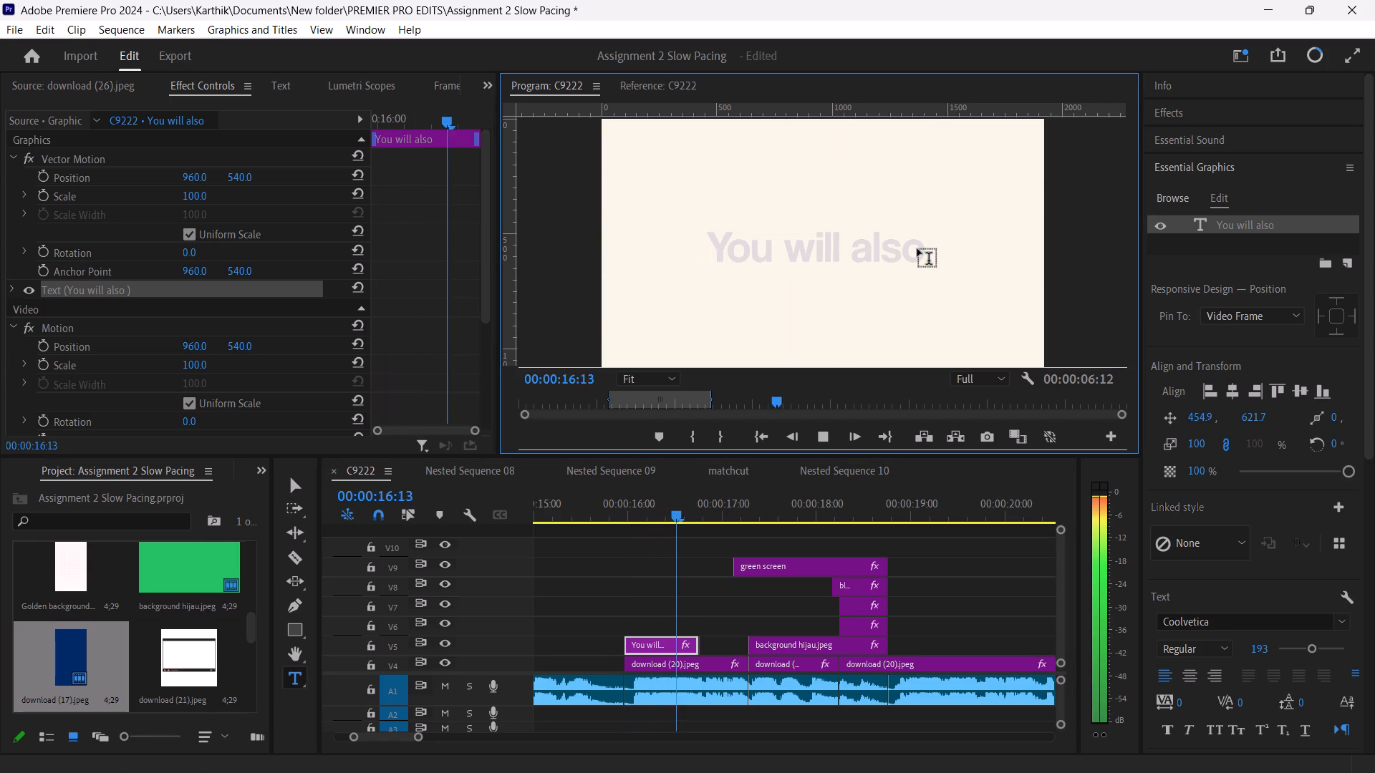
key("space")
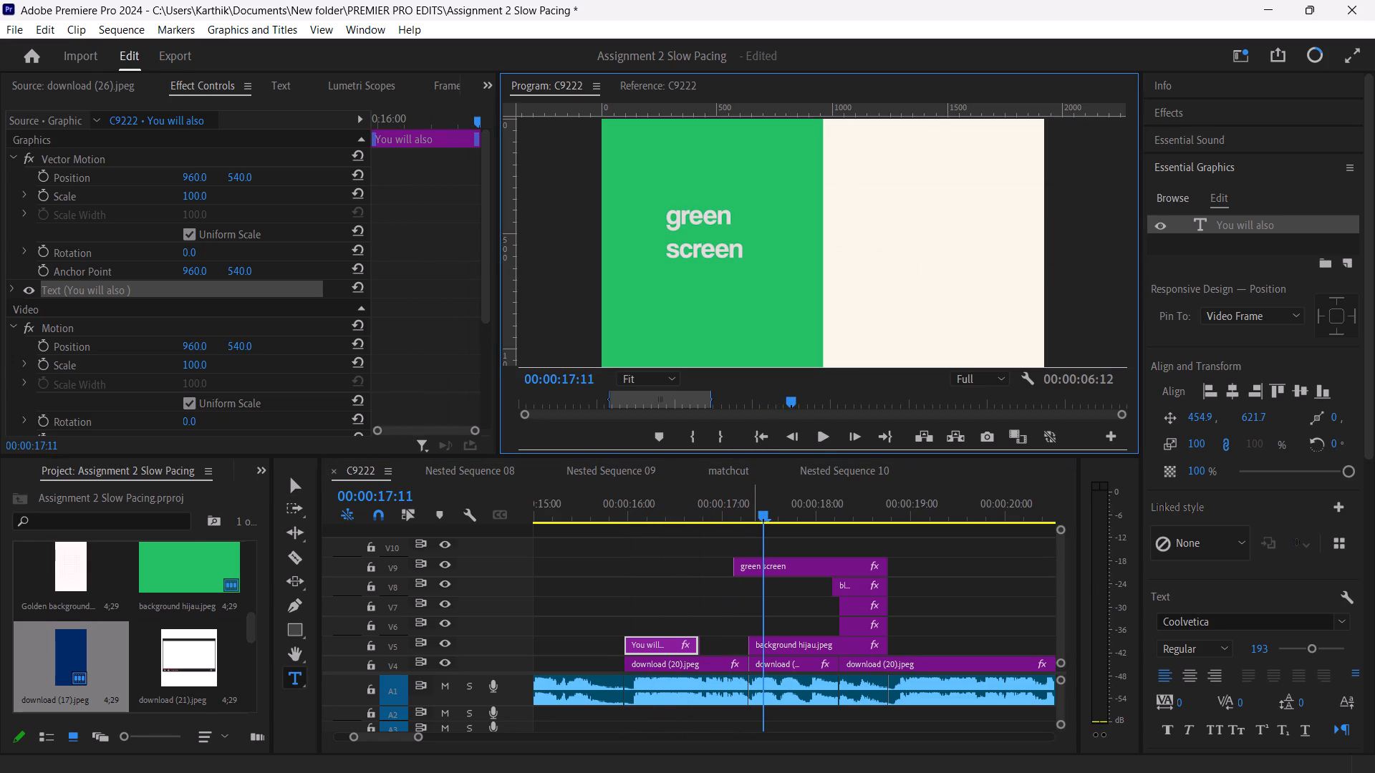
left_click_drag(761, 510, 660, 522)
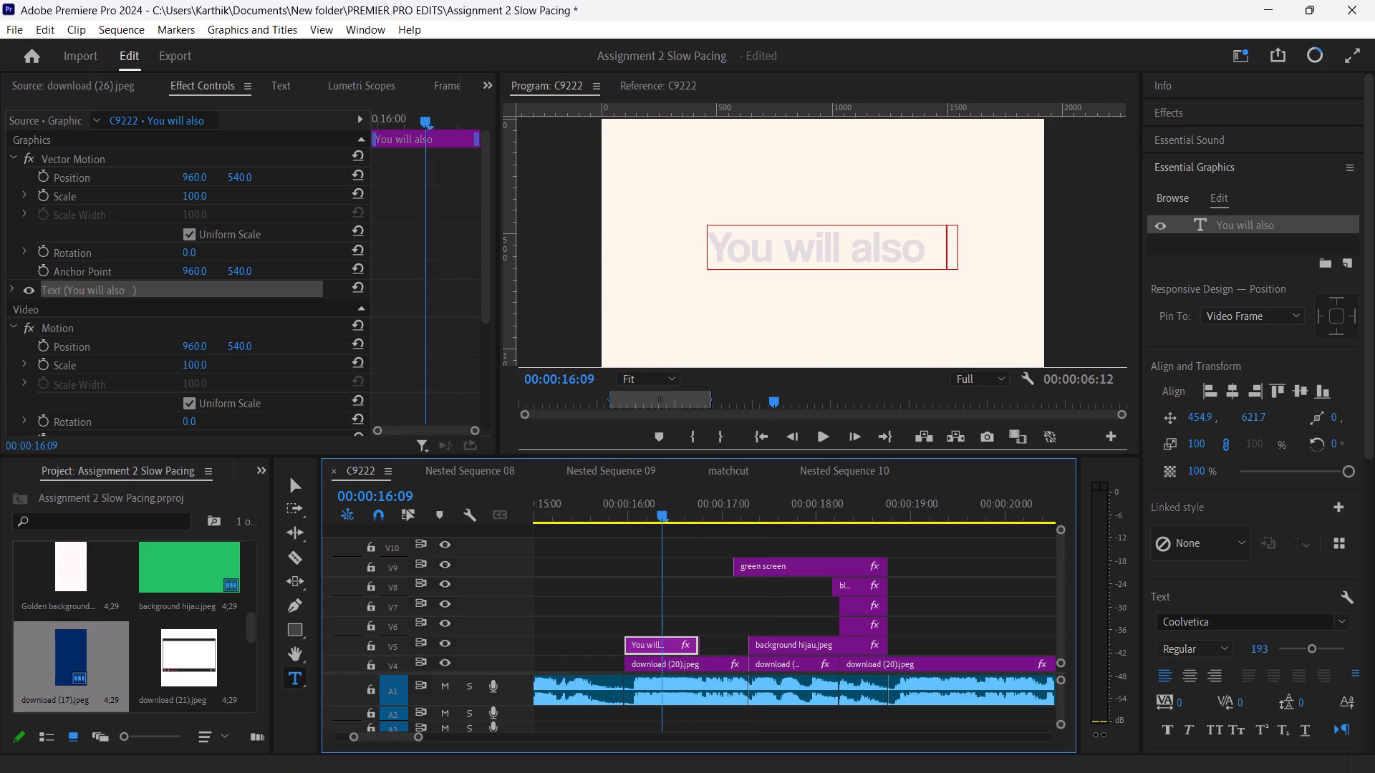
Extend the You will also text on V5 to read You will also learning, with a single space before learning.
left_click(298, 484)
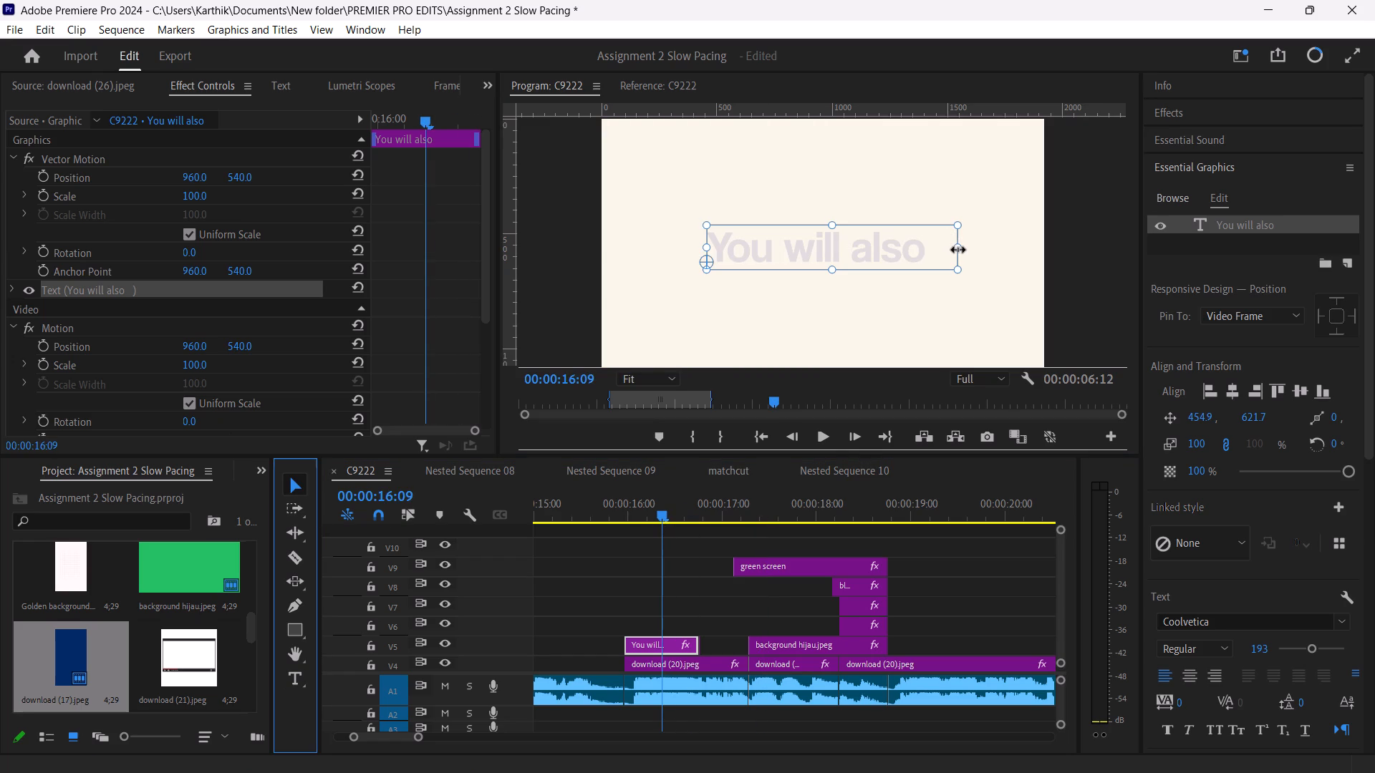
left_click_drag(960, 251, 952, 258)
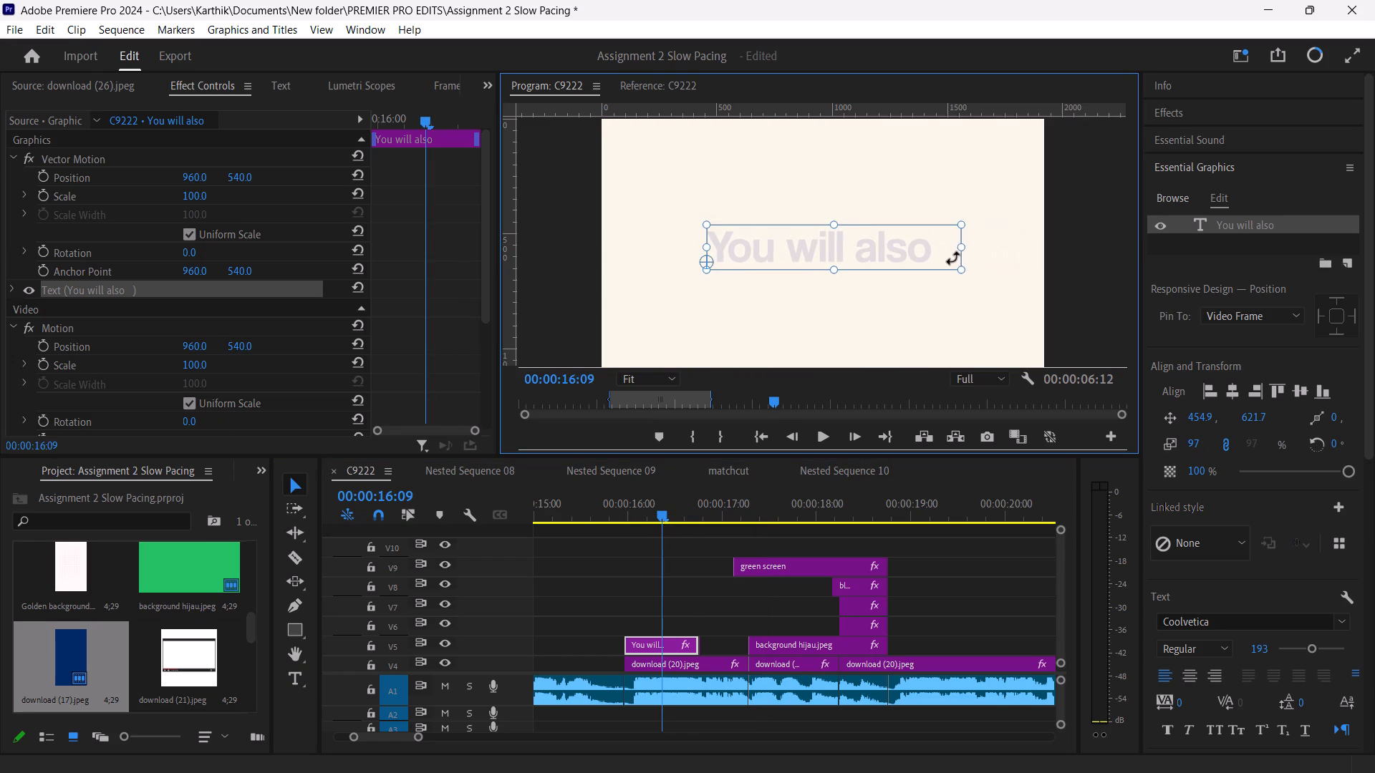
left_click(922, 248)
double_click(879, 235)
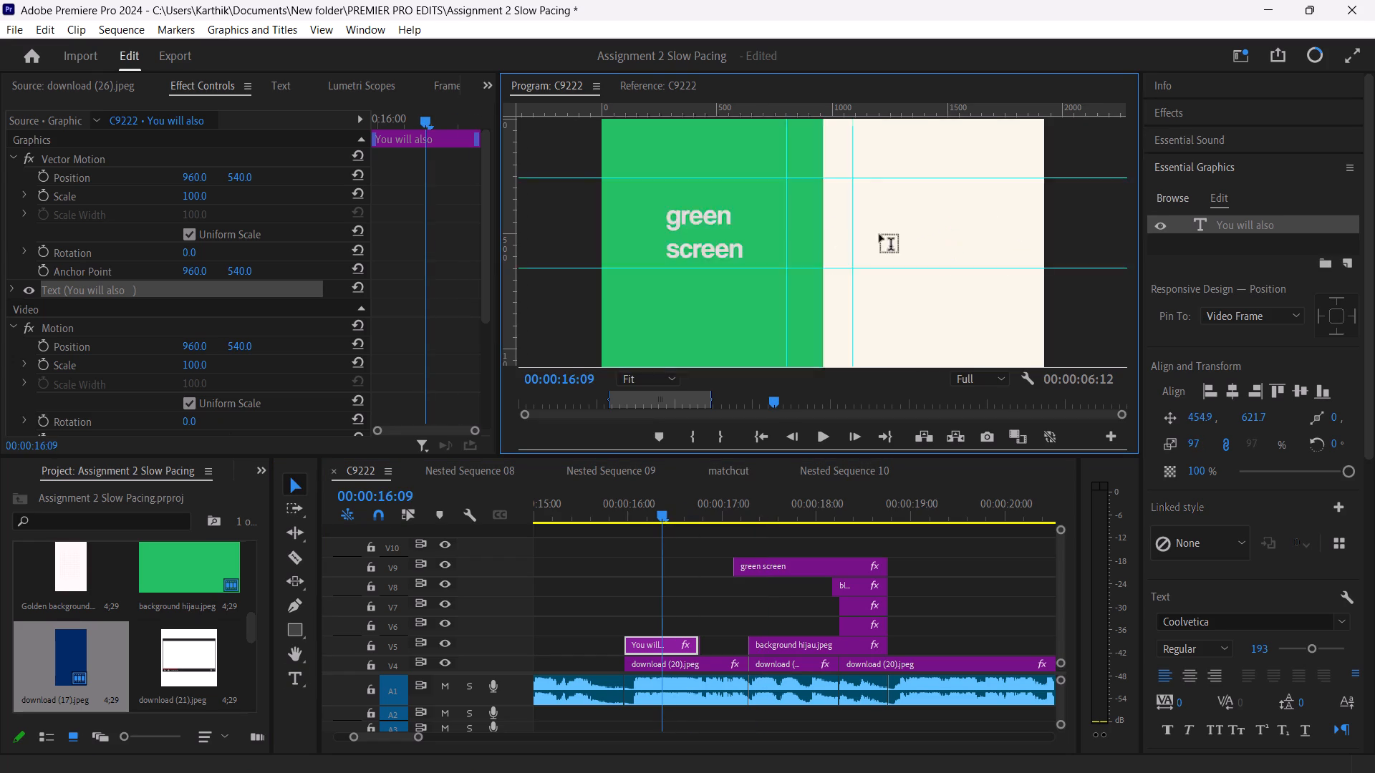
left_click(935, 245)
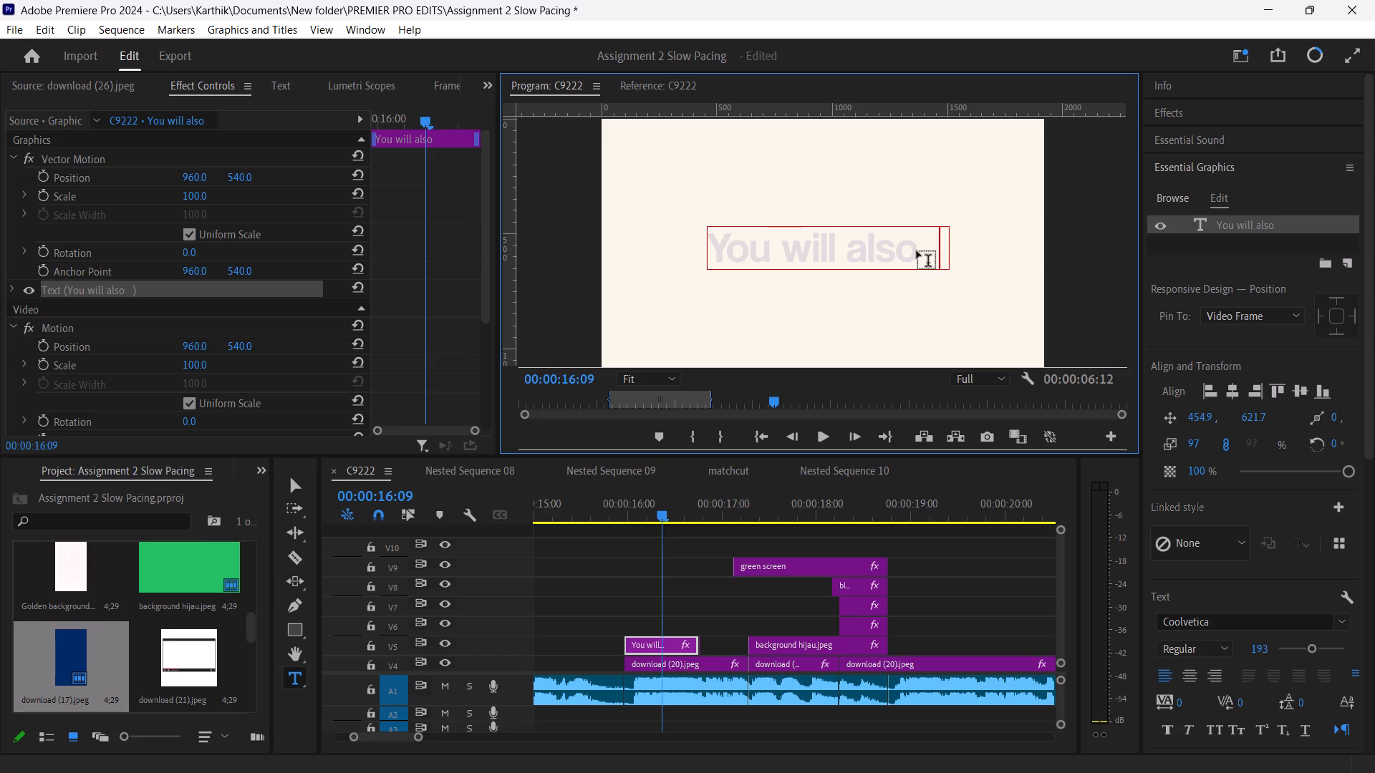
key("l")
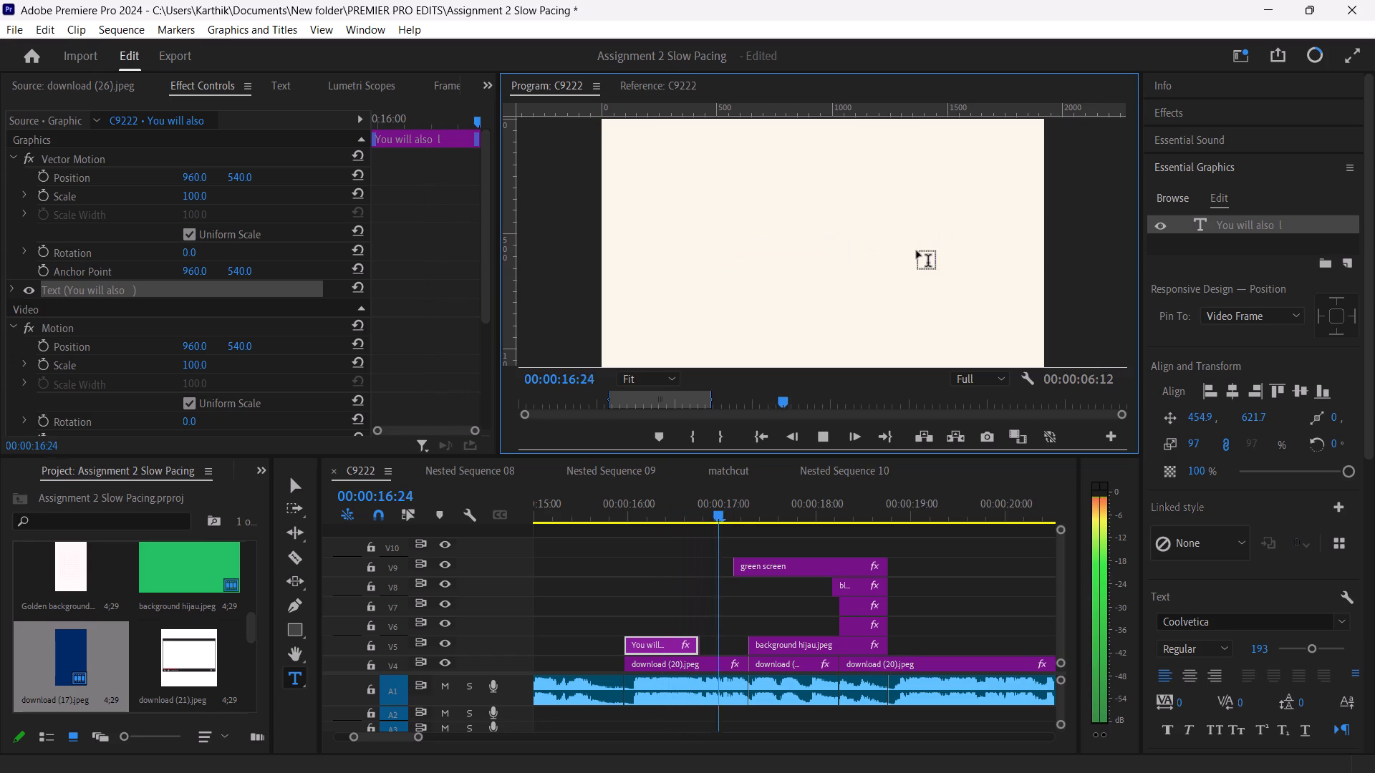
key("space")
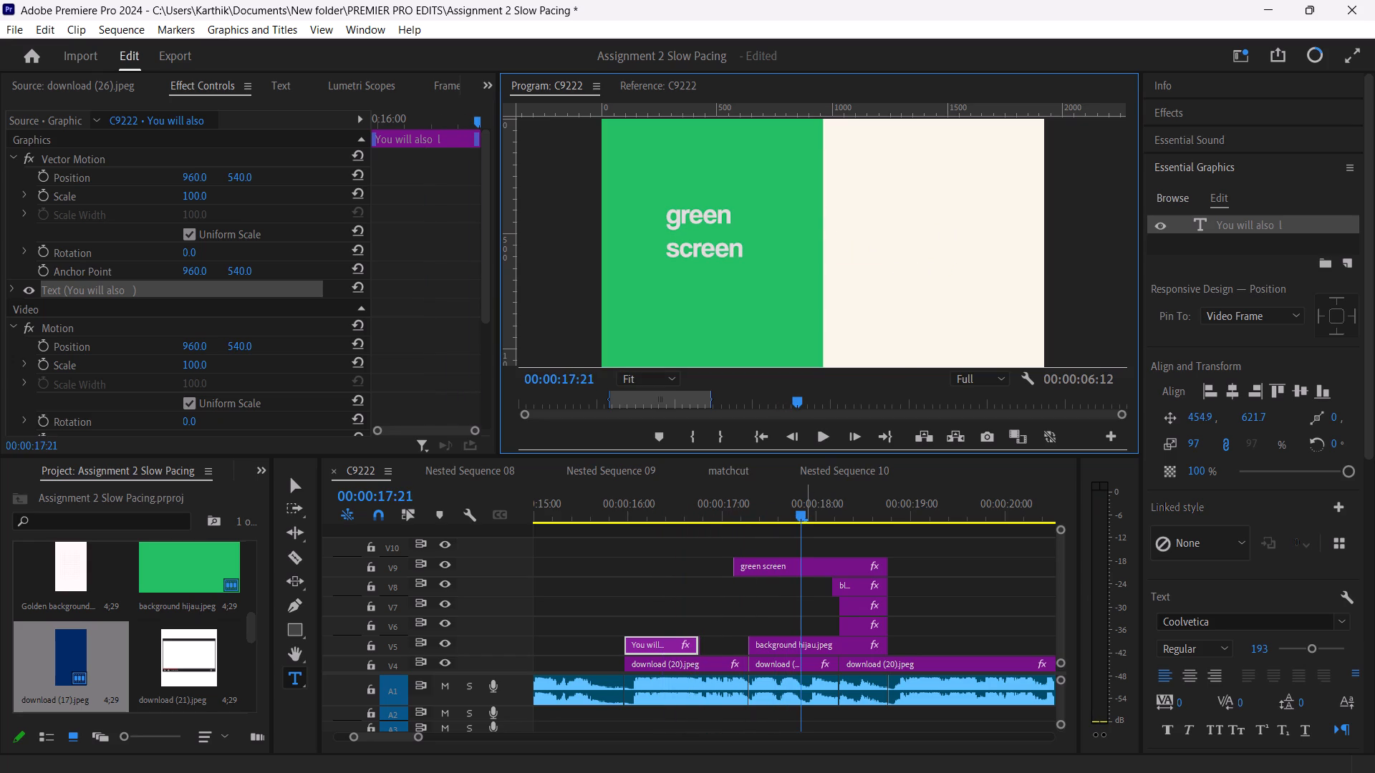
left_click_drag(806, 507, 688, 525)
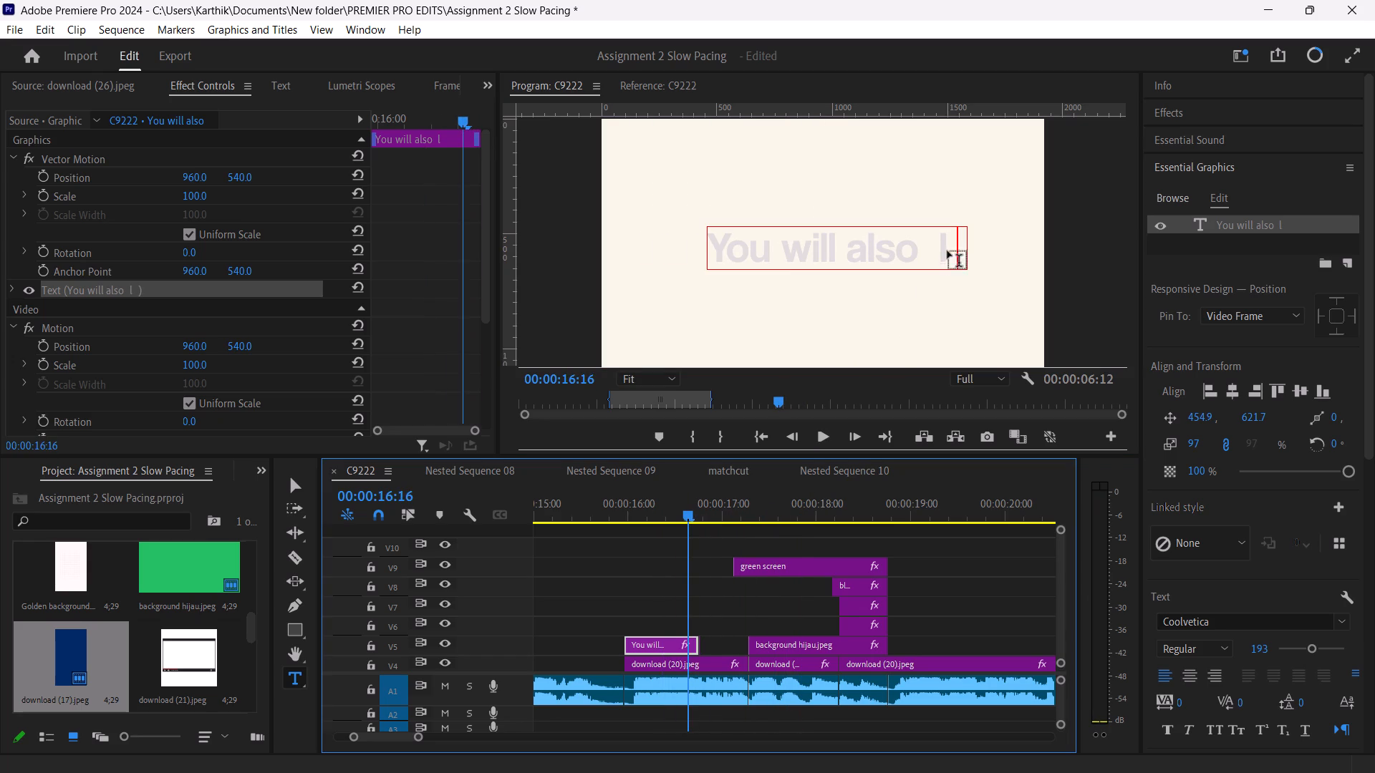
left_click(963, 252)
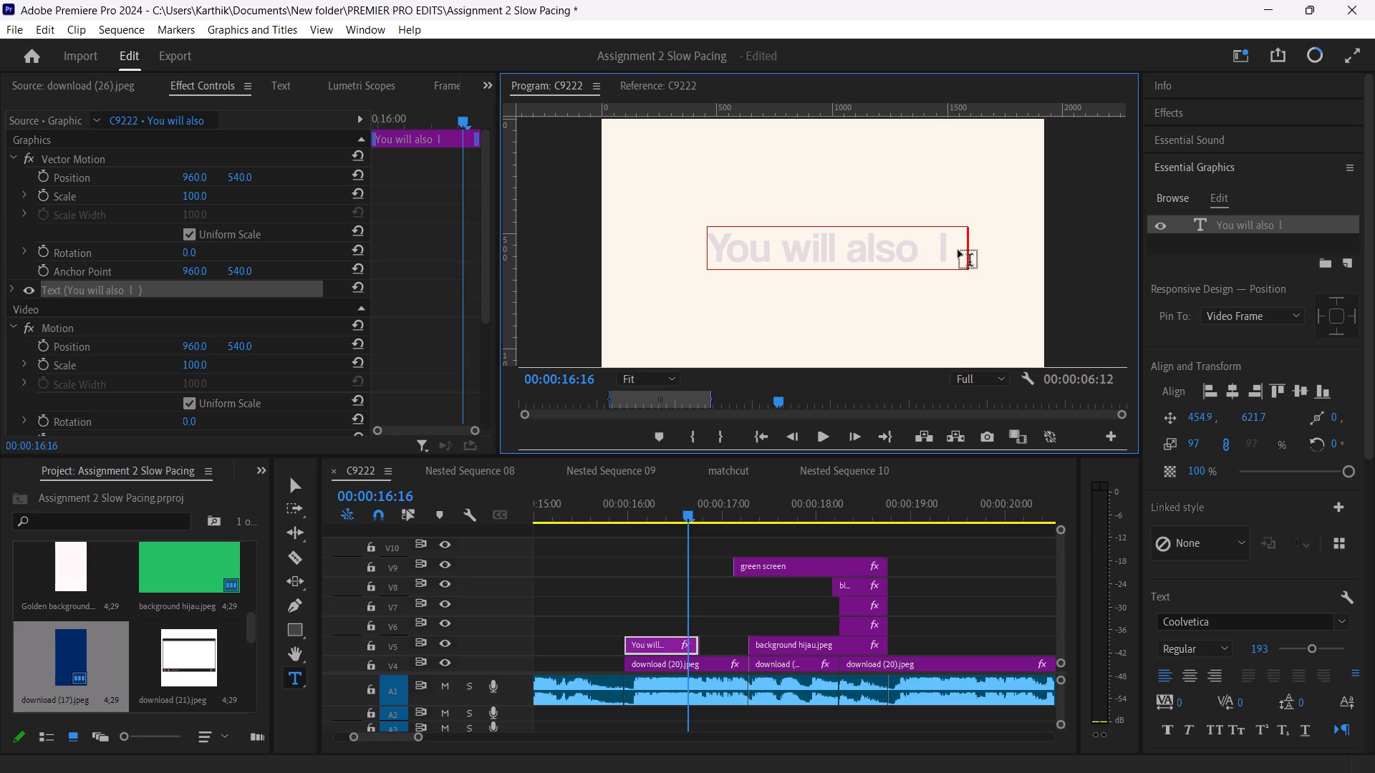
left_click(958, 251)
key("BackSpace")
type("ea")
type("rn")
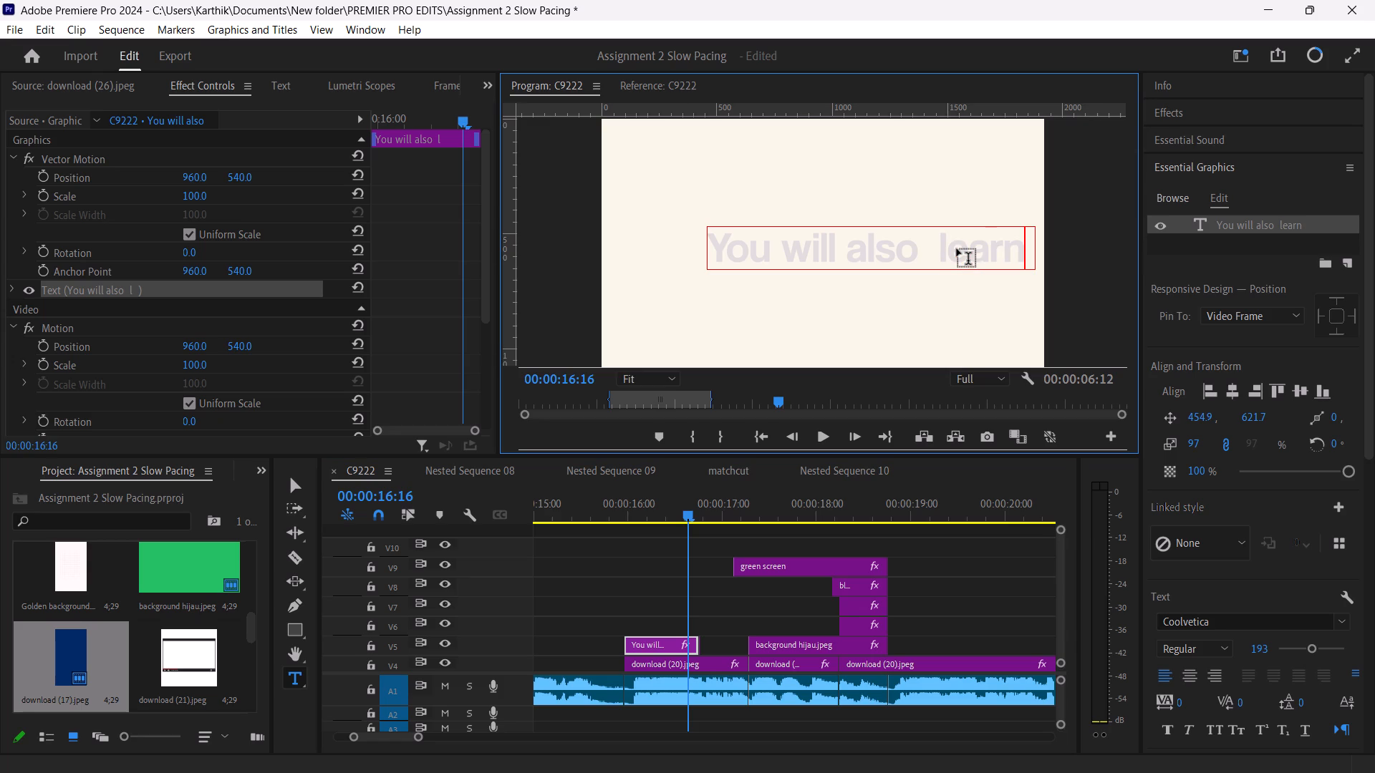
type("ing")
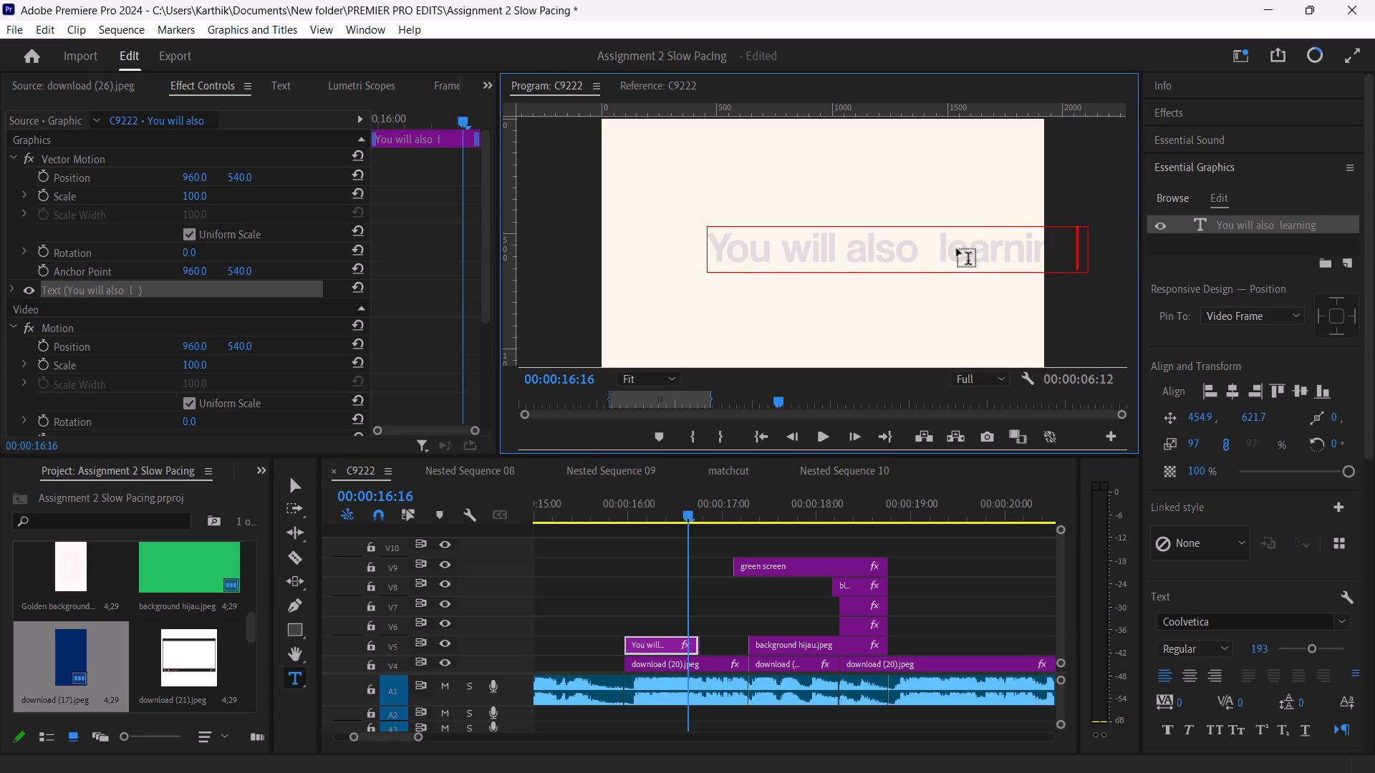
left_click(935, 243)
key("BackSpace")
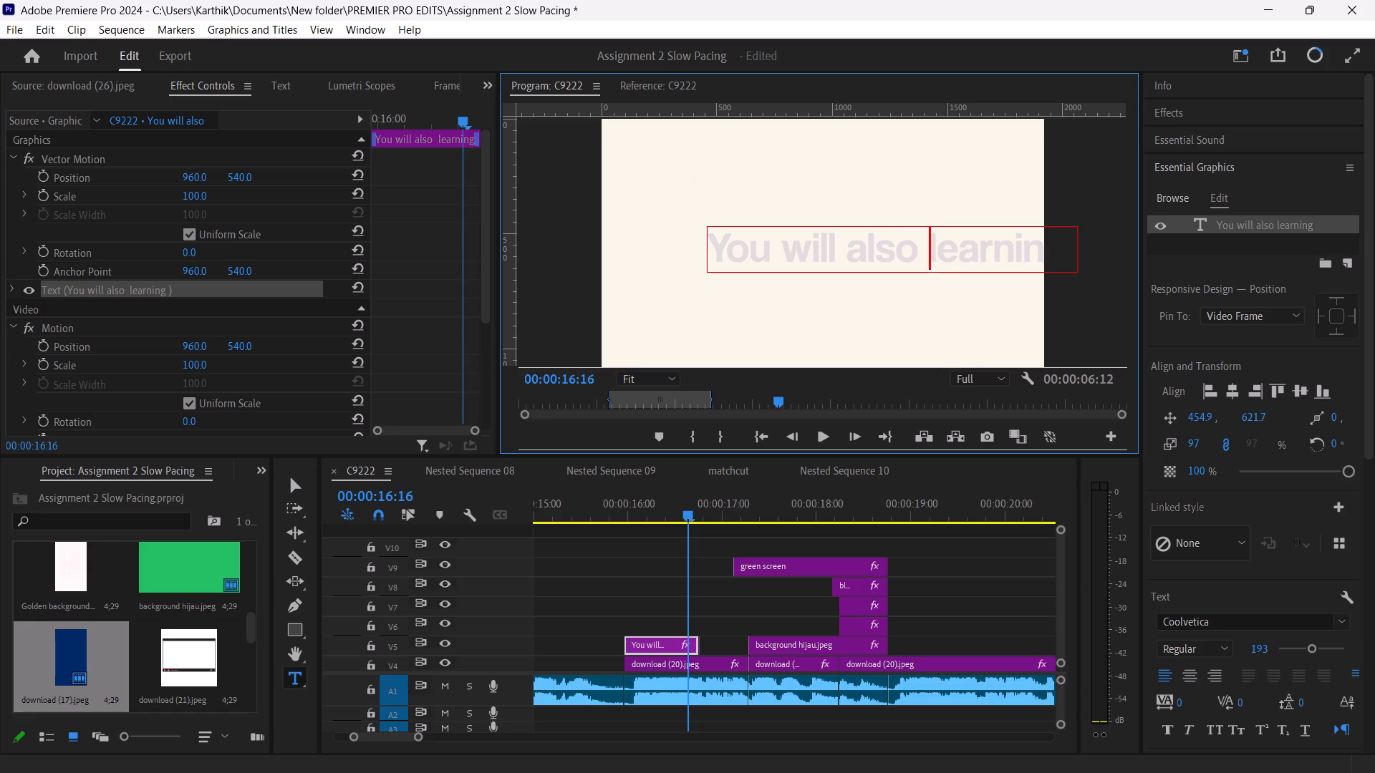
Scale the You will also learning text down to 68% and move it to about 420, 591 within the frame.
left_click(290, 495)
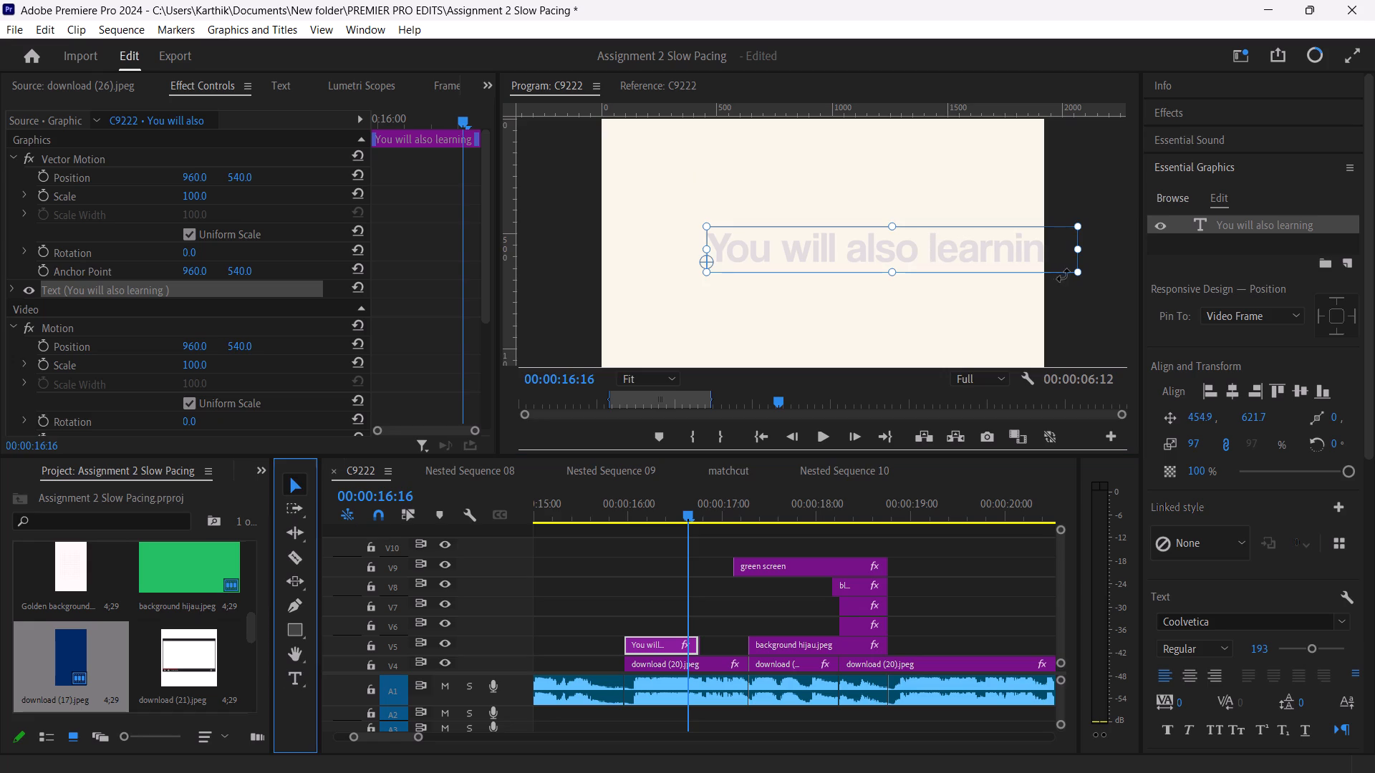
left_click_drag(1080, 274, 997, 254)
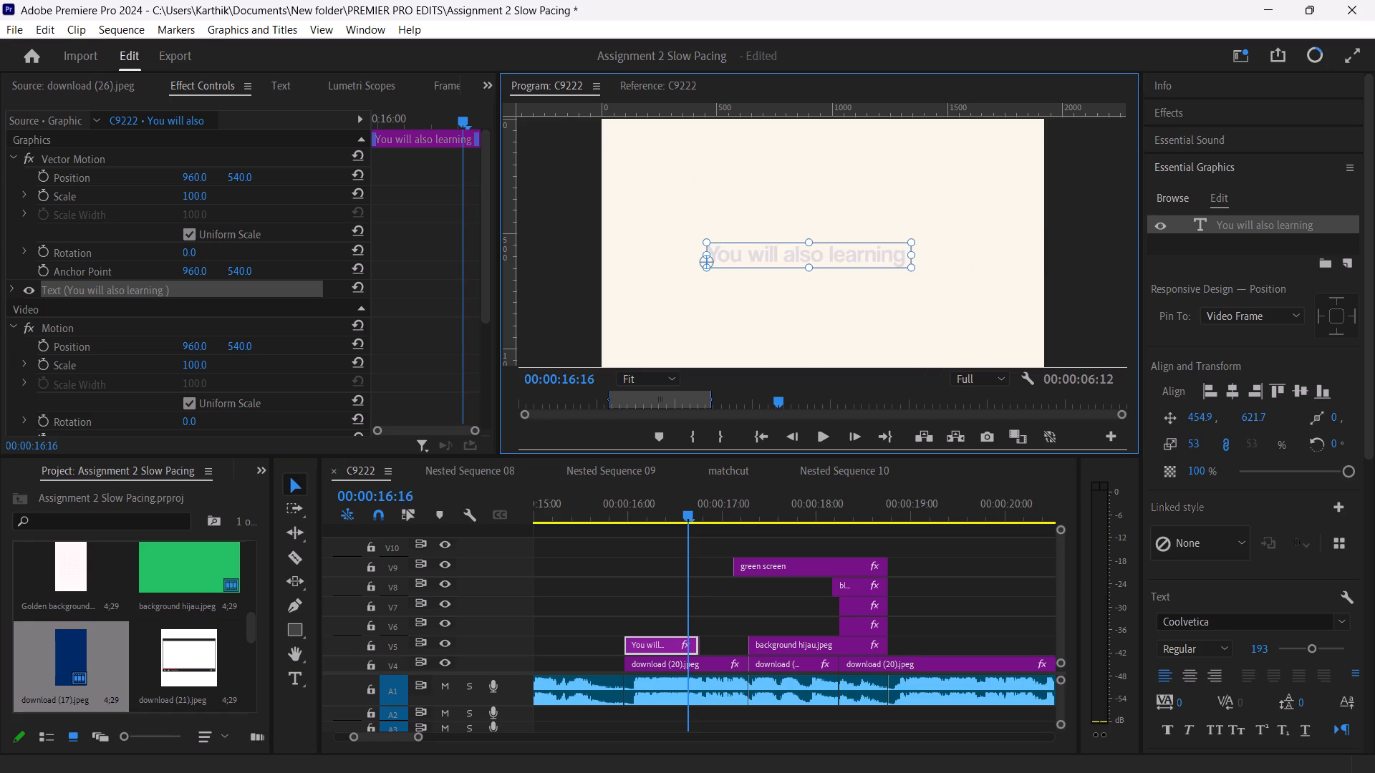
left_click_drag(997, 254, 1008, 261)
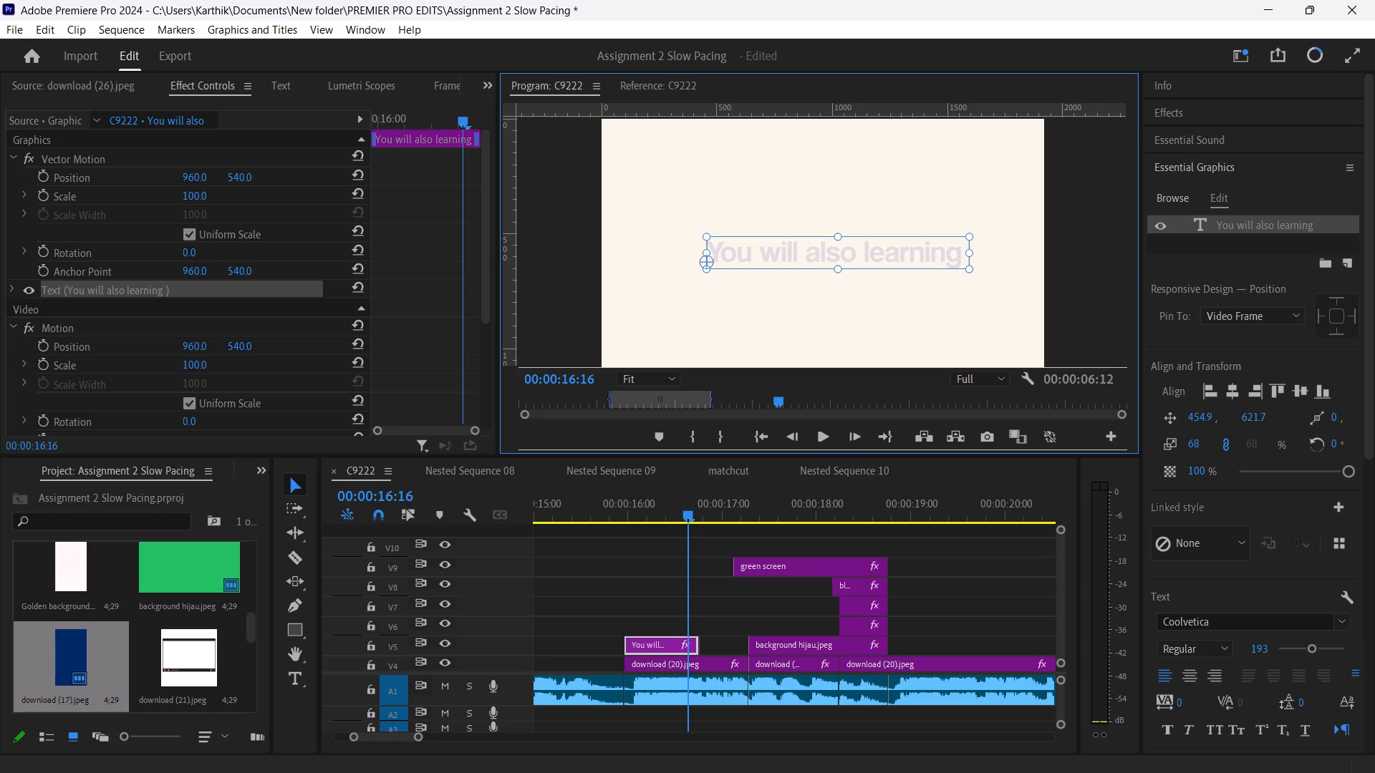
left_click_drag(905, 254, 897, 247)
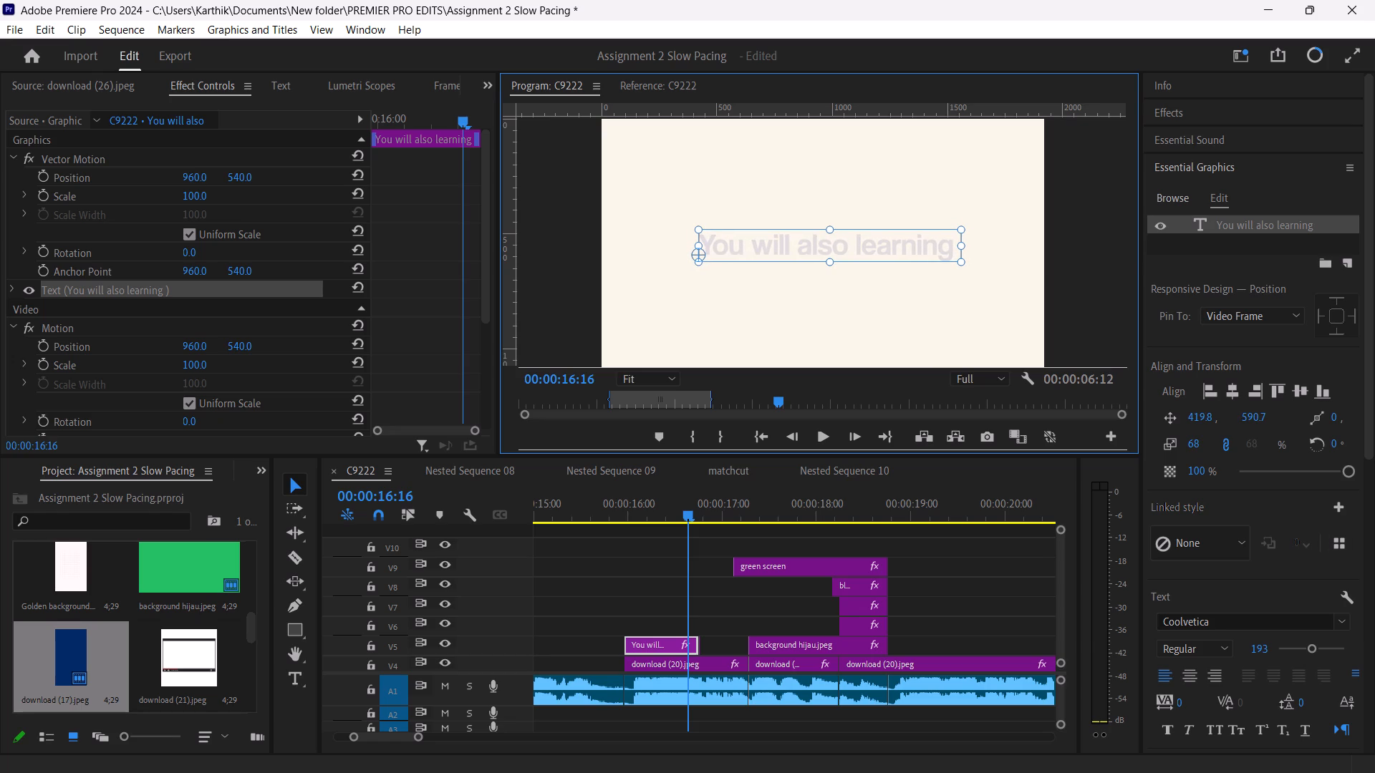
Select all of the You will also learning text and change its fill colour to dark grey 232323.
left_click_drag(1374, 444, 1369, 434)
left_click_drag(1369, 434, 1374, 604)
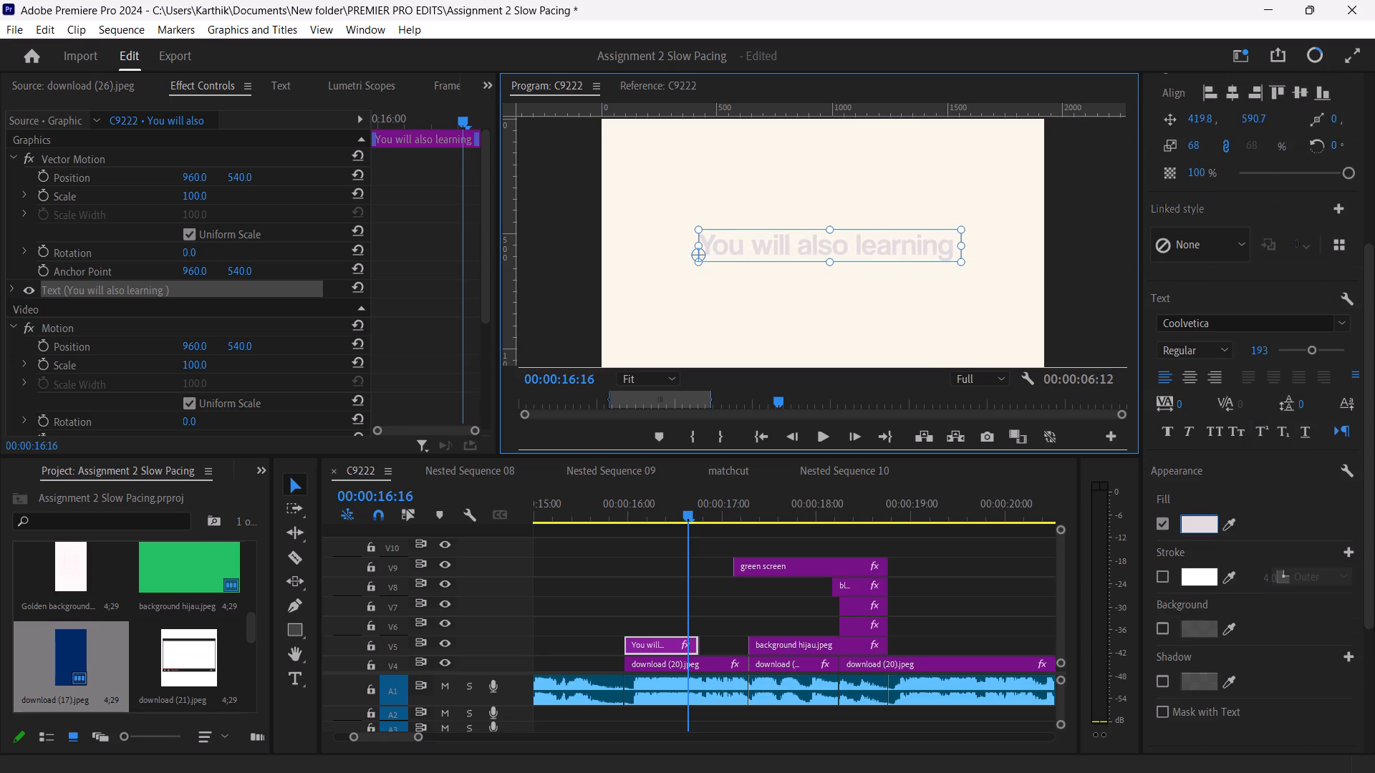
left_click(1204, 531)
left_click(910, 233)
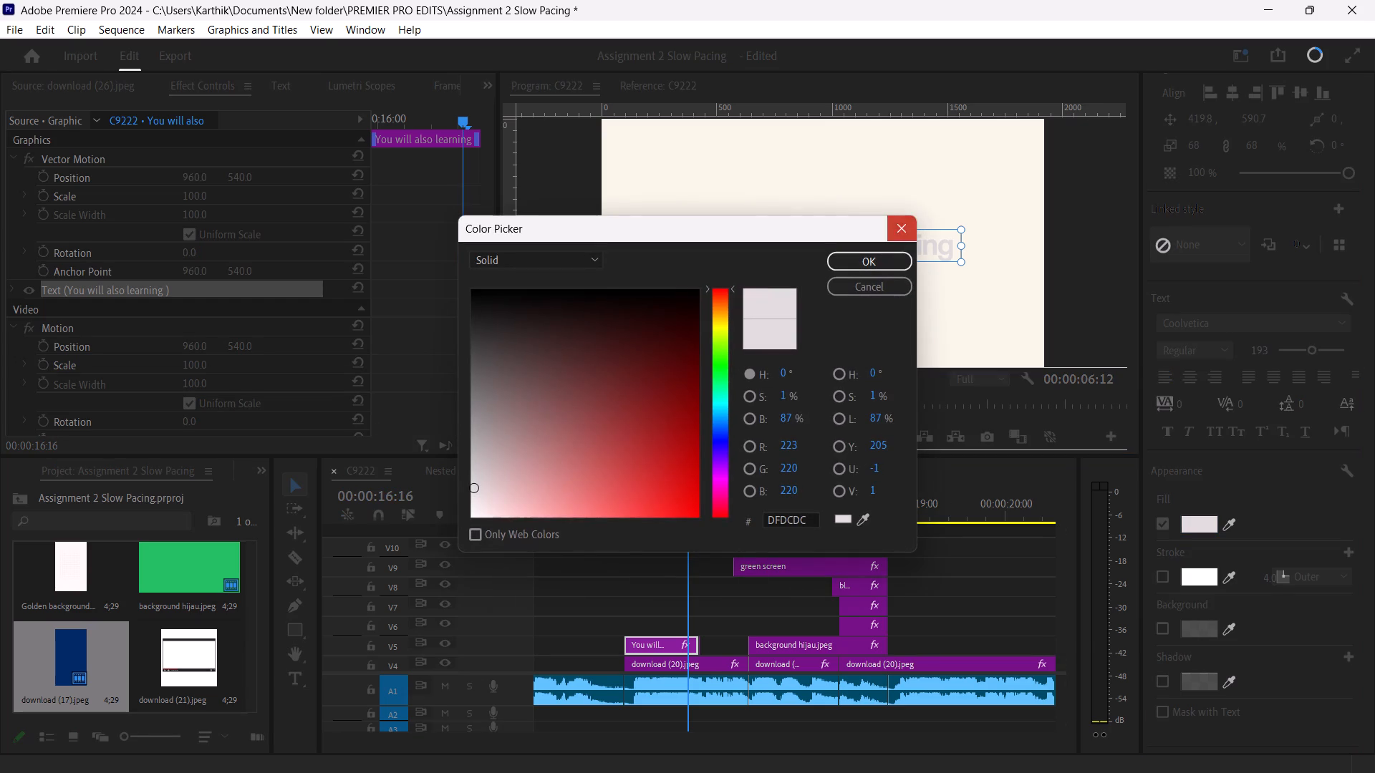
triple_click(912, 240)
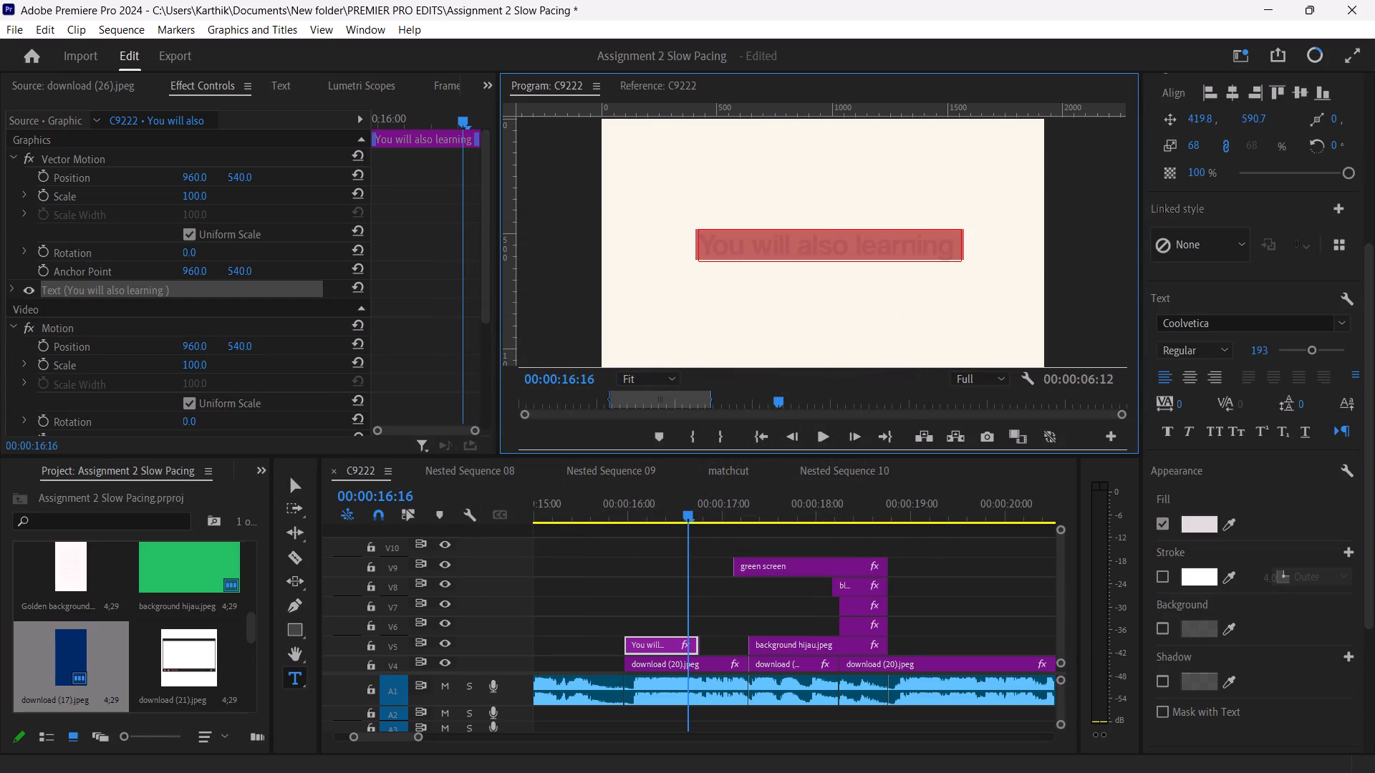
left_click(1191, 517)
left_click_drag(629, 404, 659, 449)
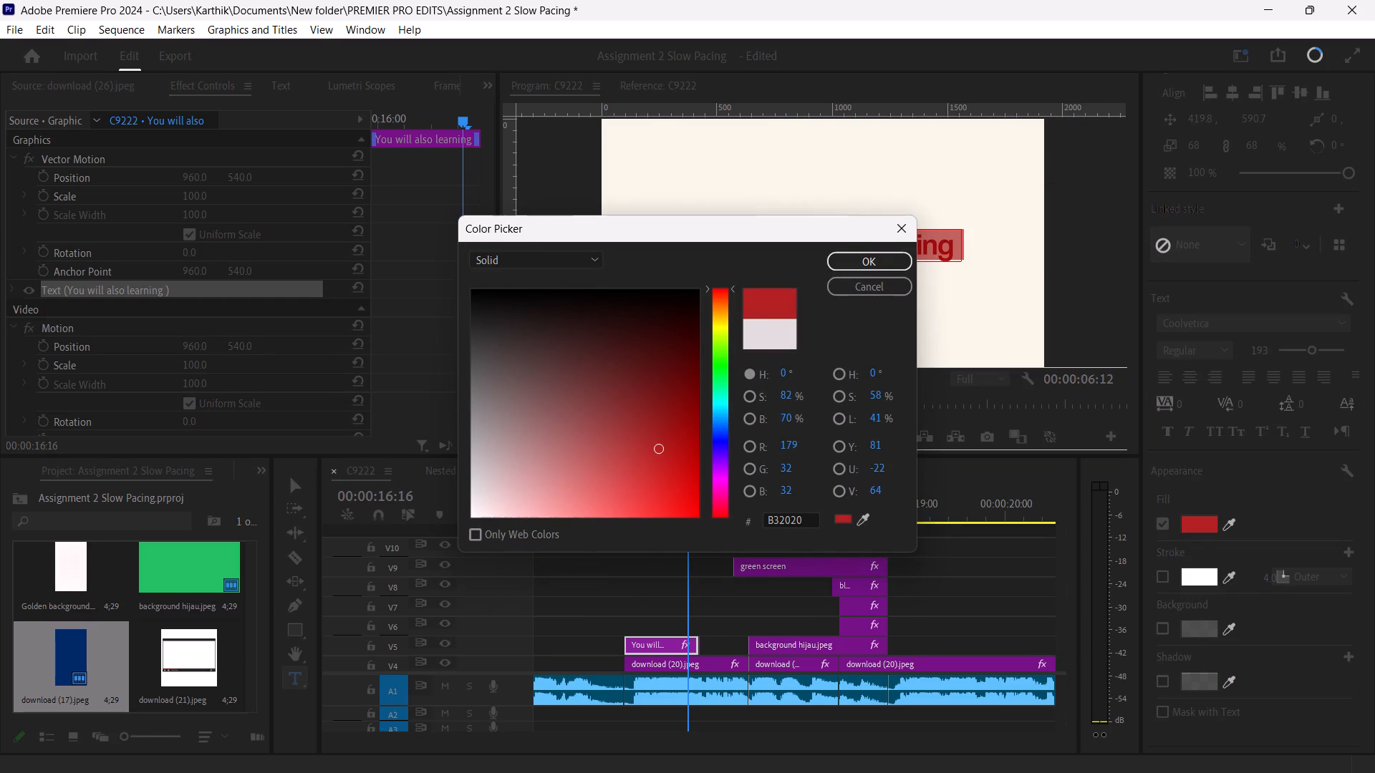
left_click(884, 259)
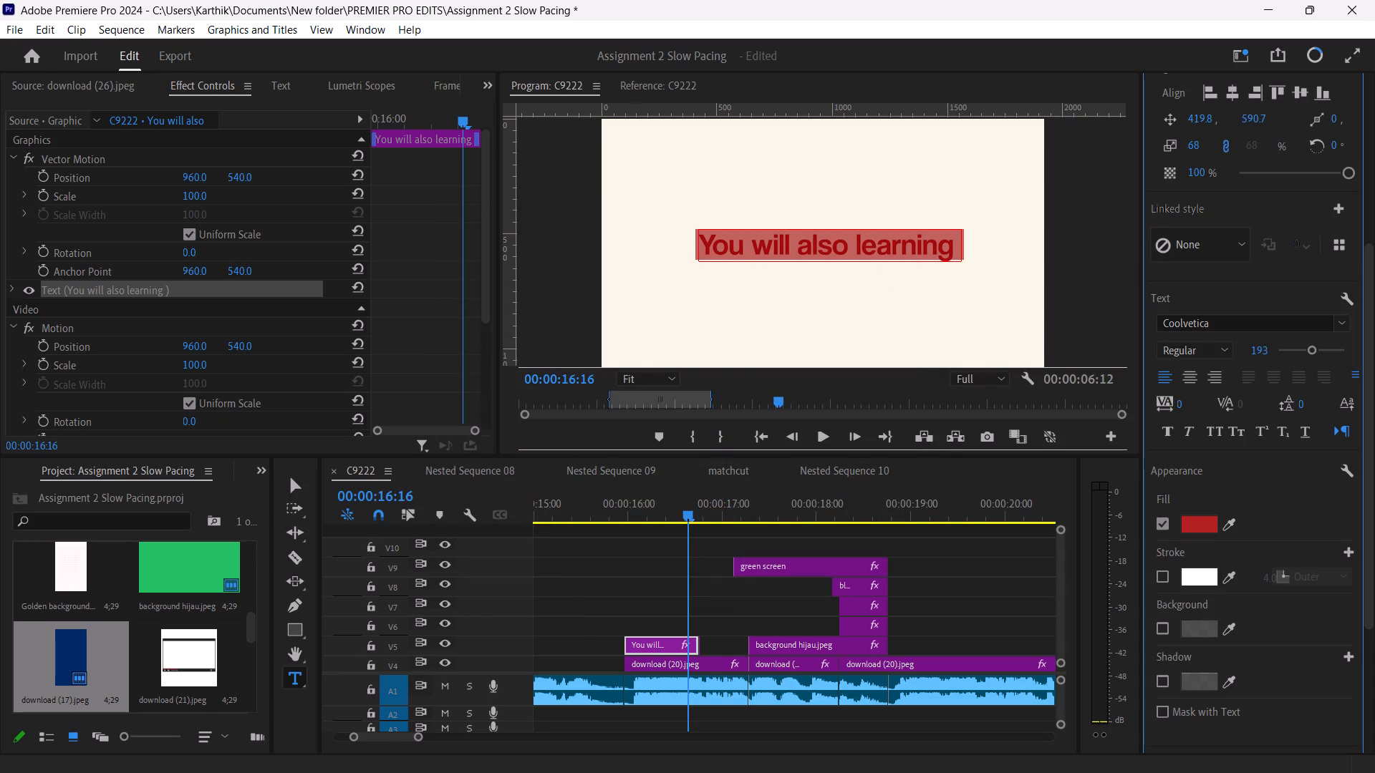
double_click(1202, 528)
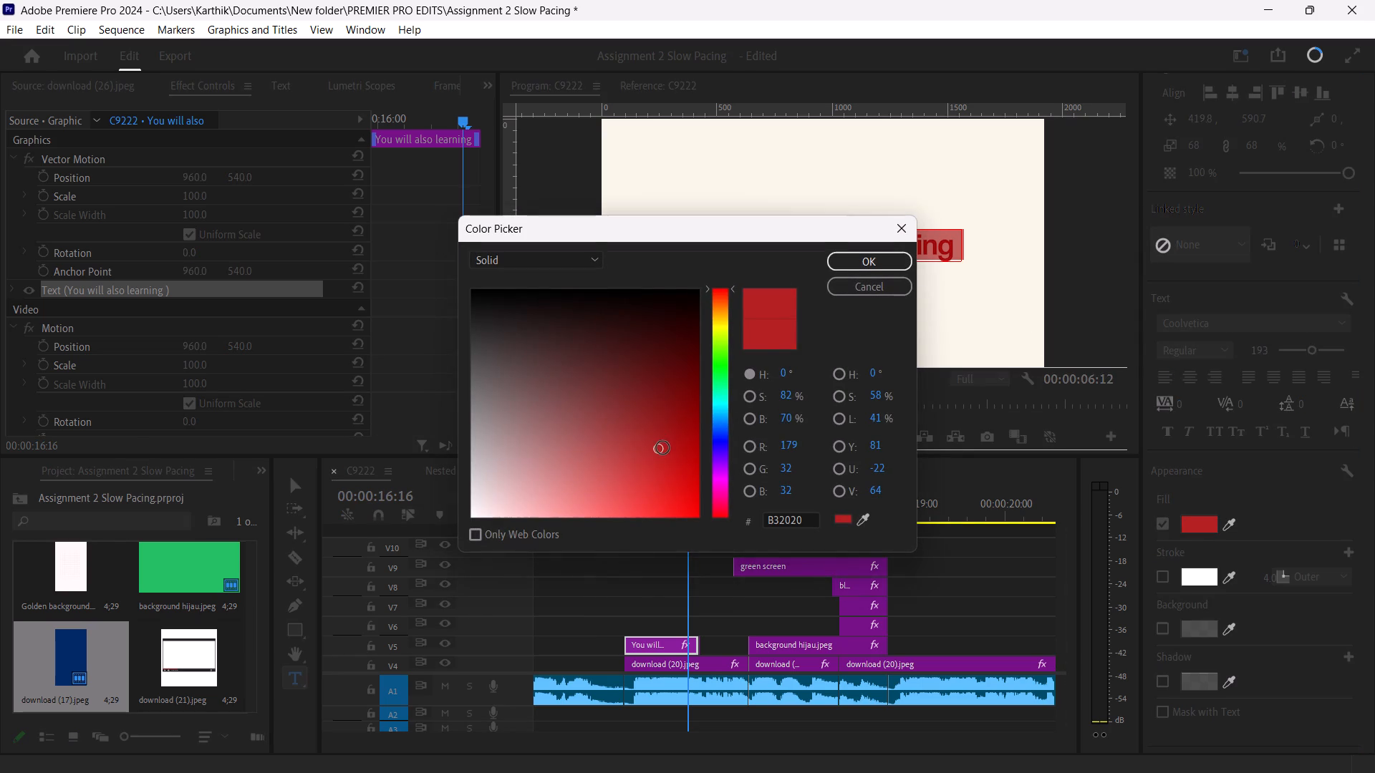
left_click_drag(664, 449, 473, 320)
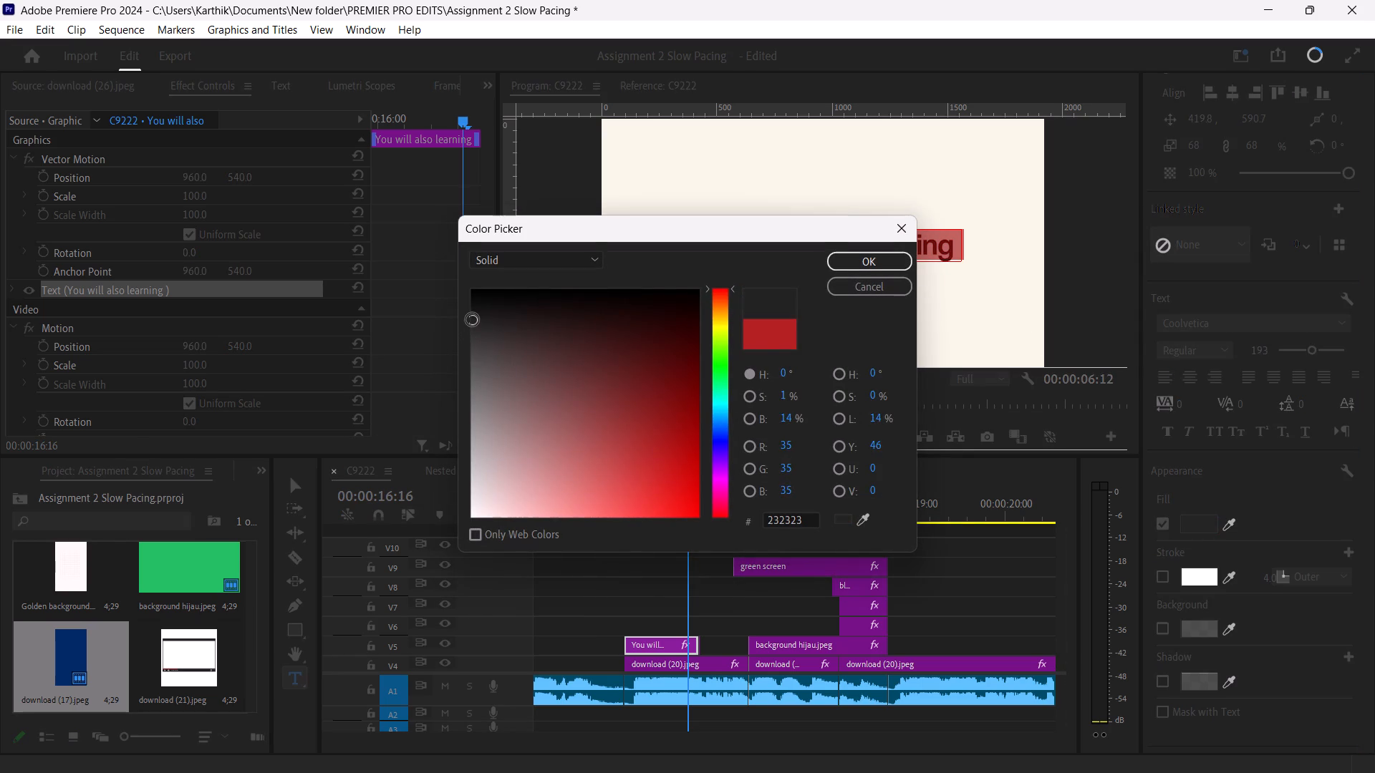
left_click_drag(473, 320, 473, 319)
left_click(869, 258)
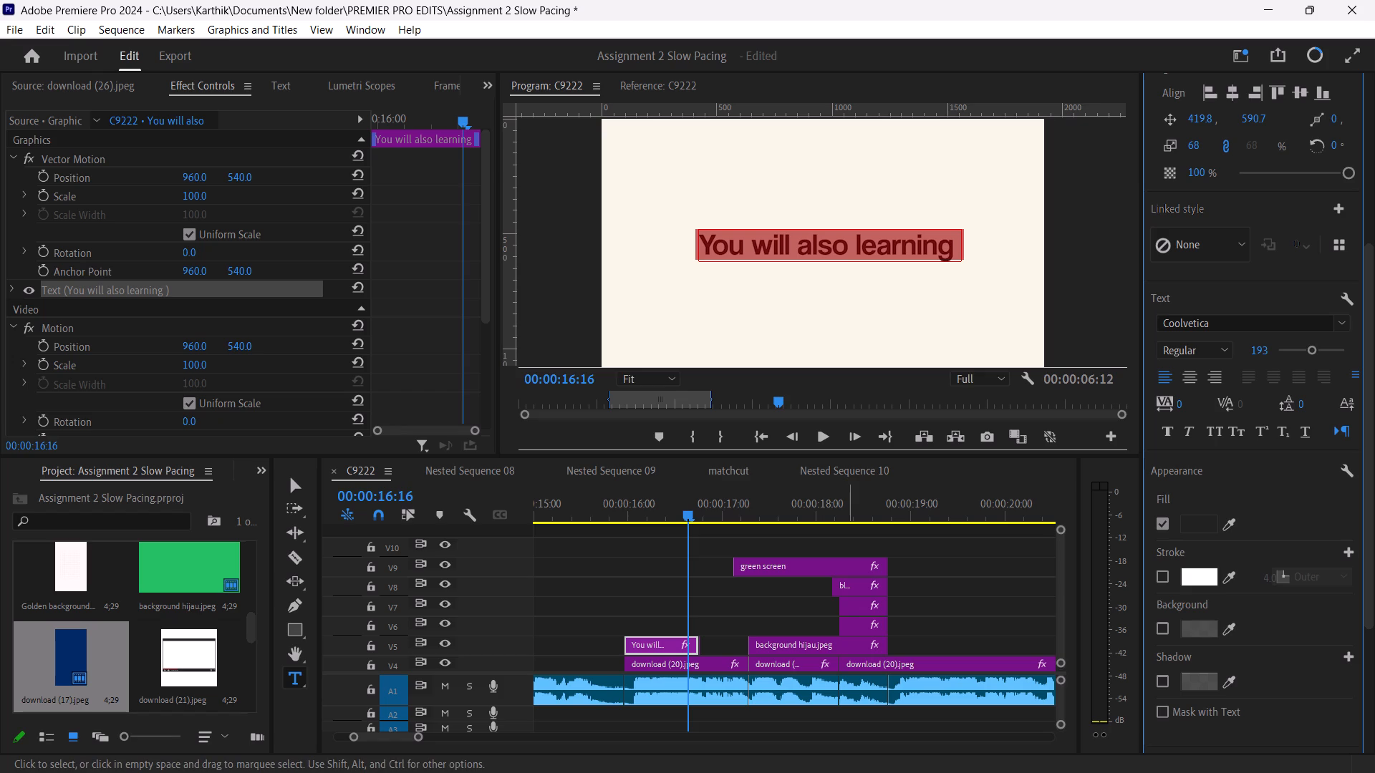
Replay the section around the You will also learning title several times to check its wording and timing against the voiceover.
left_click_drag(689, 513, 657, 515)
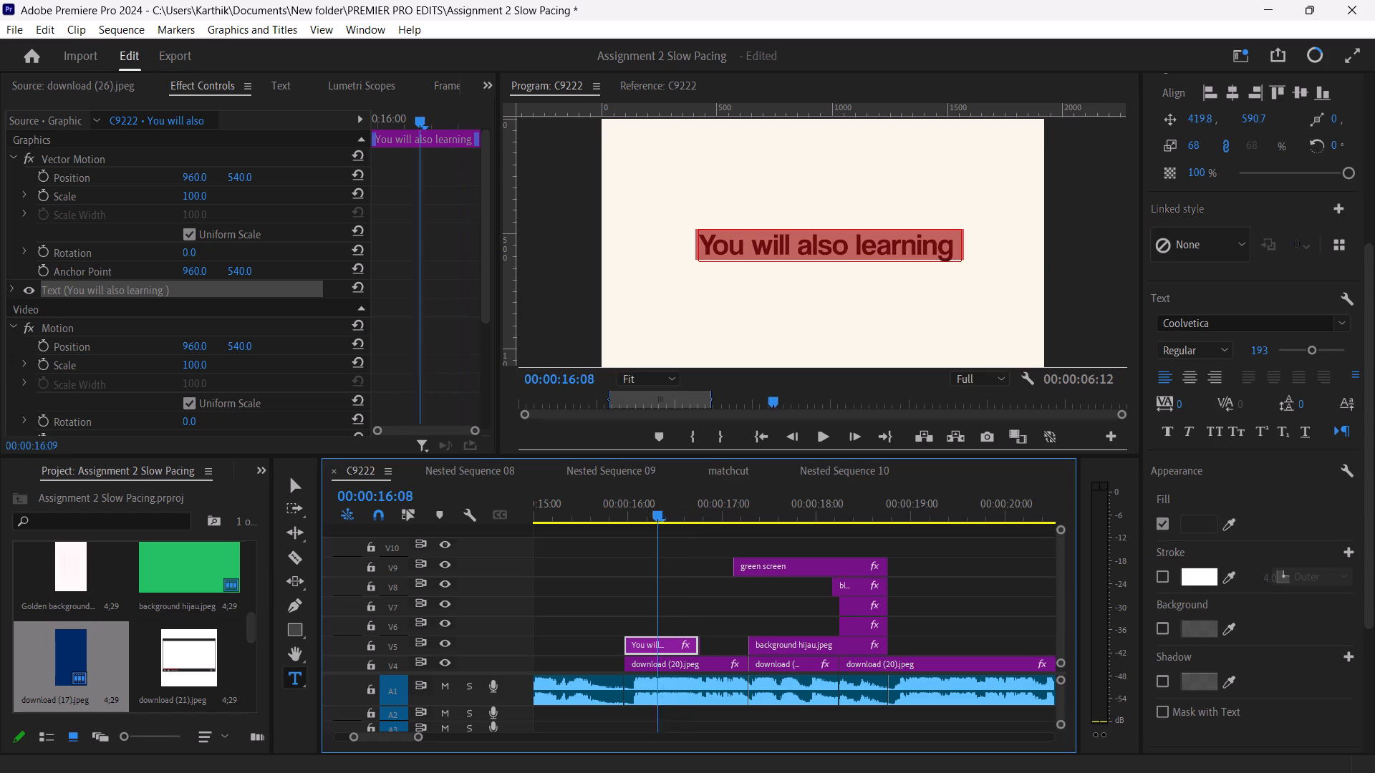
left_click_drag(657, 515, 613, 510)
key("space")
key("space")
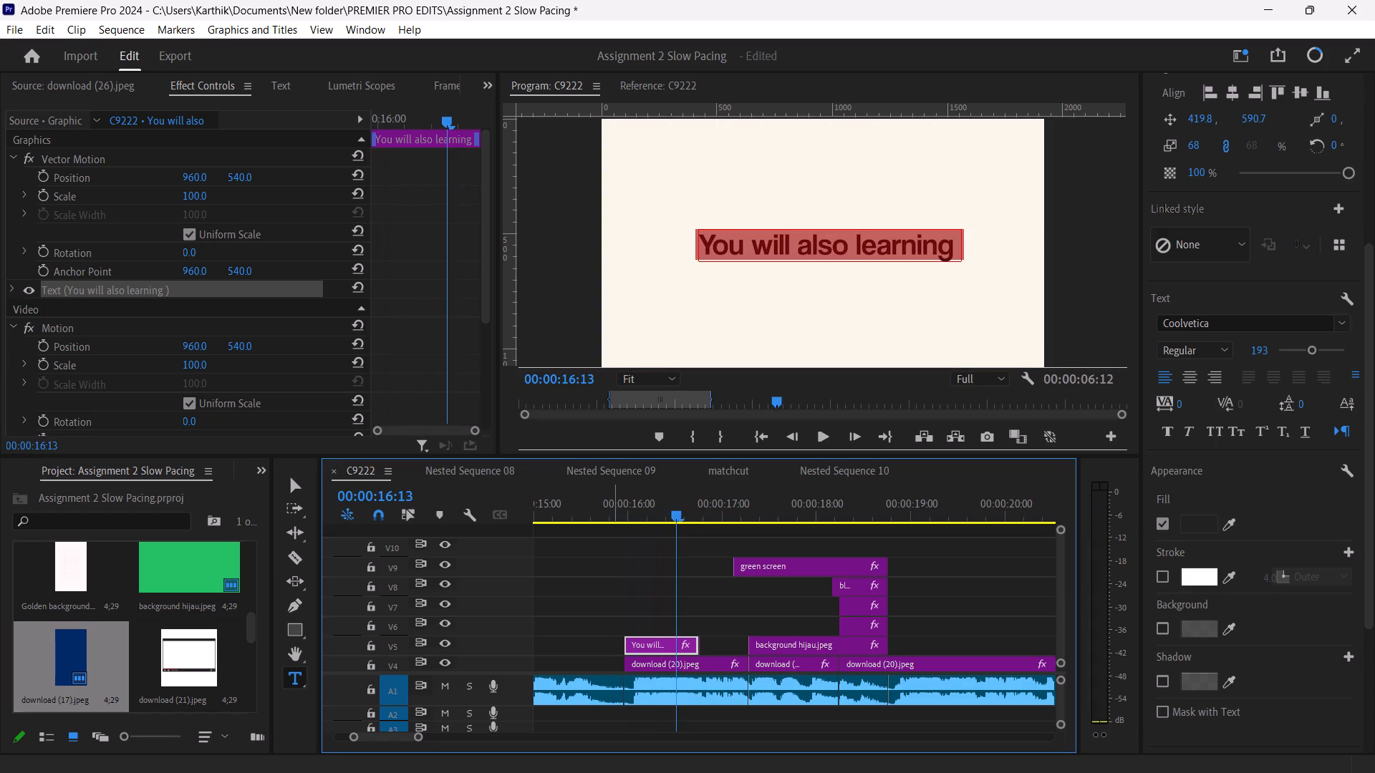
key("space")
key("space")
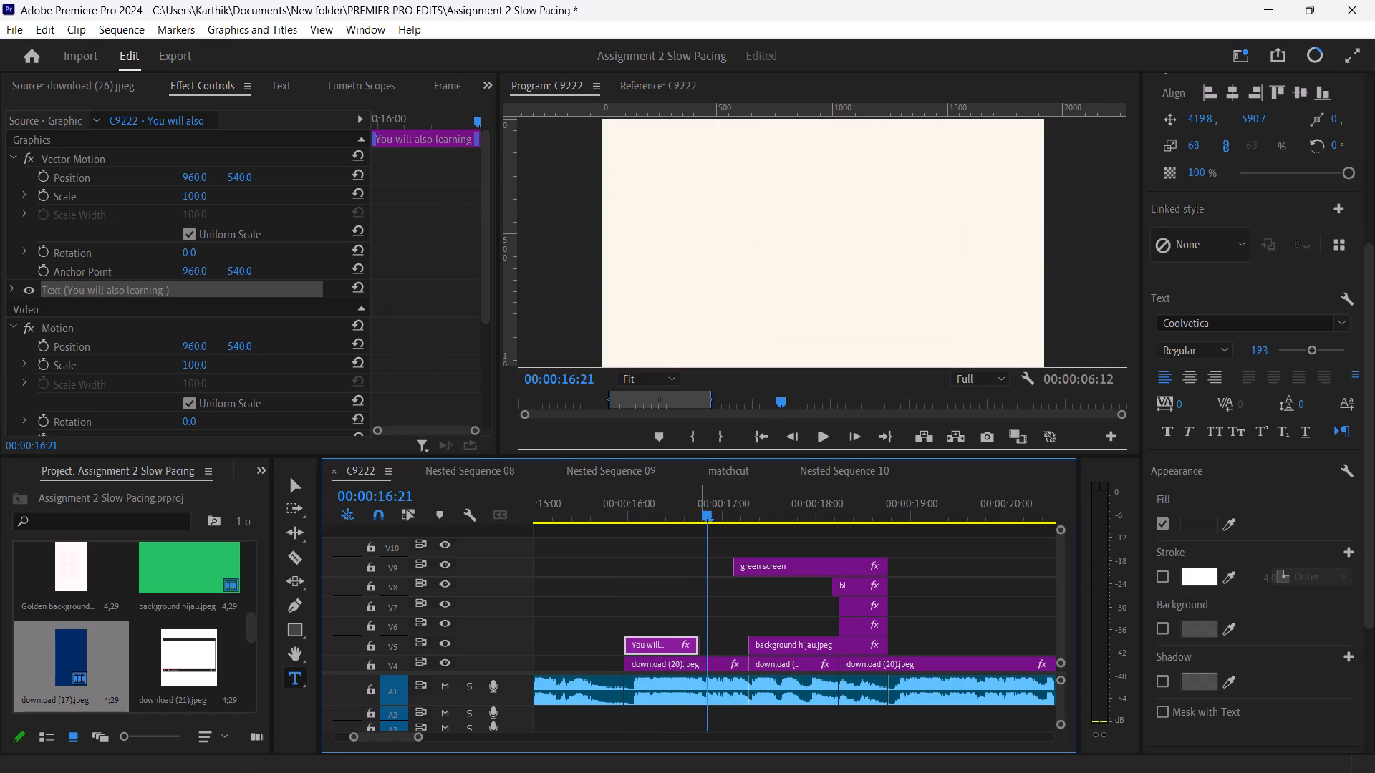
left_click_drag(707, 512, 563, 504)
key("space")
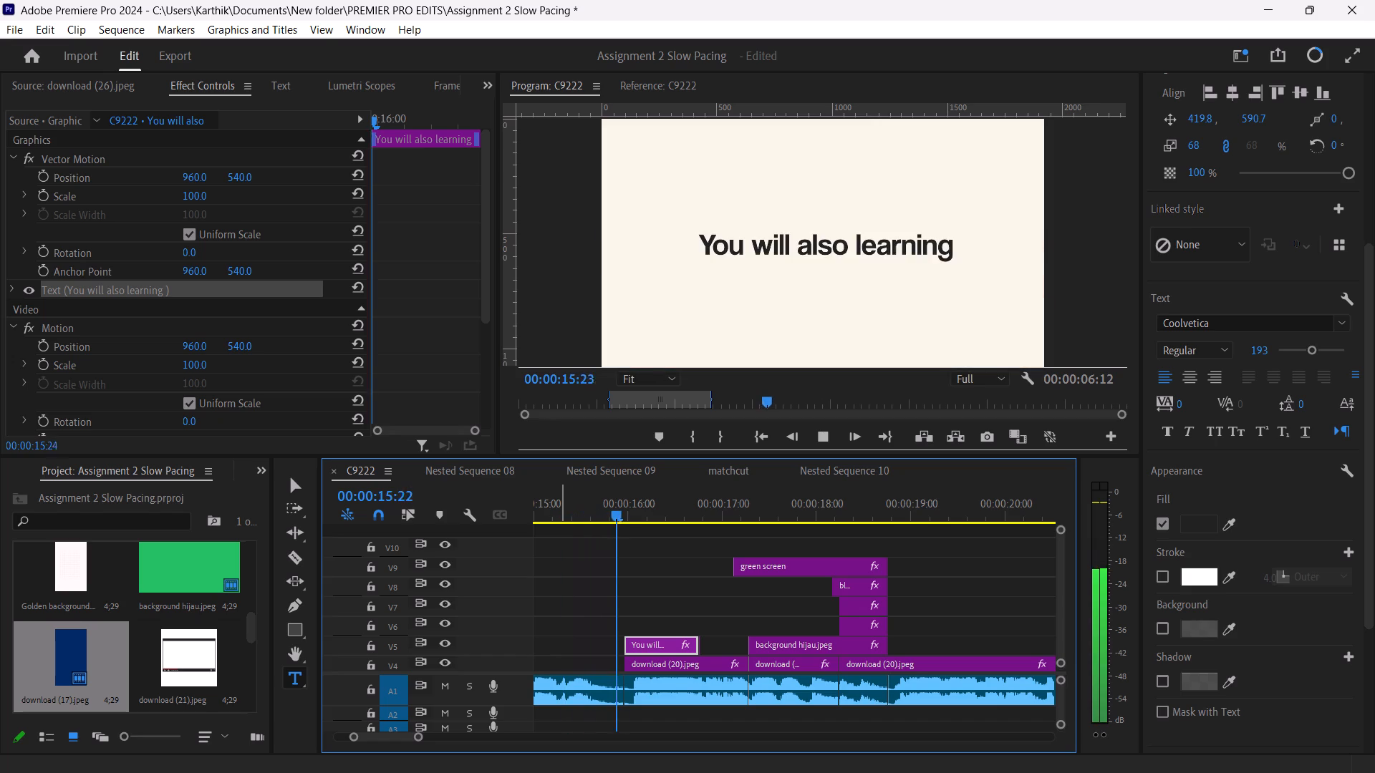
key("space")
key("space")
key("space")
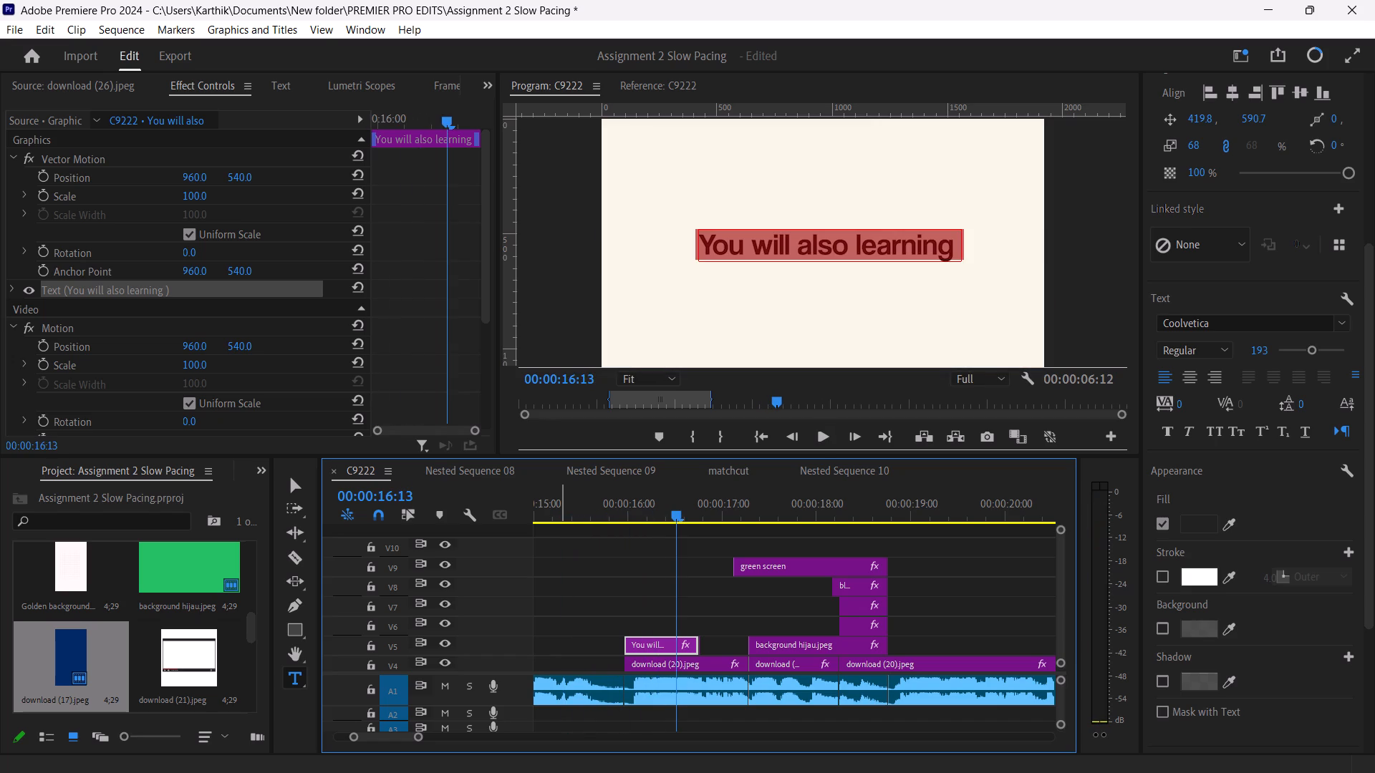
left_click_drag(680, 513, 569, 519)
key("space")
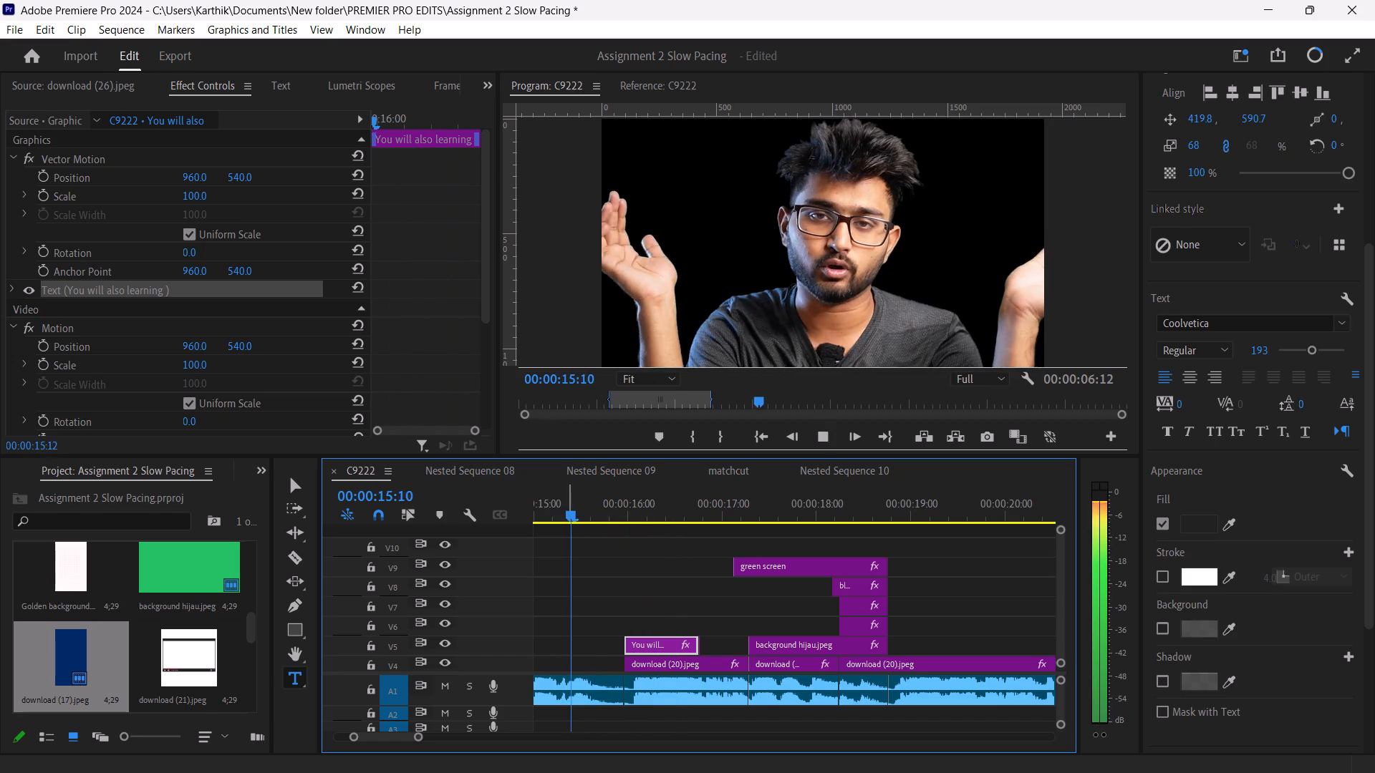
key("space")
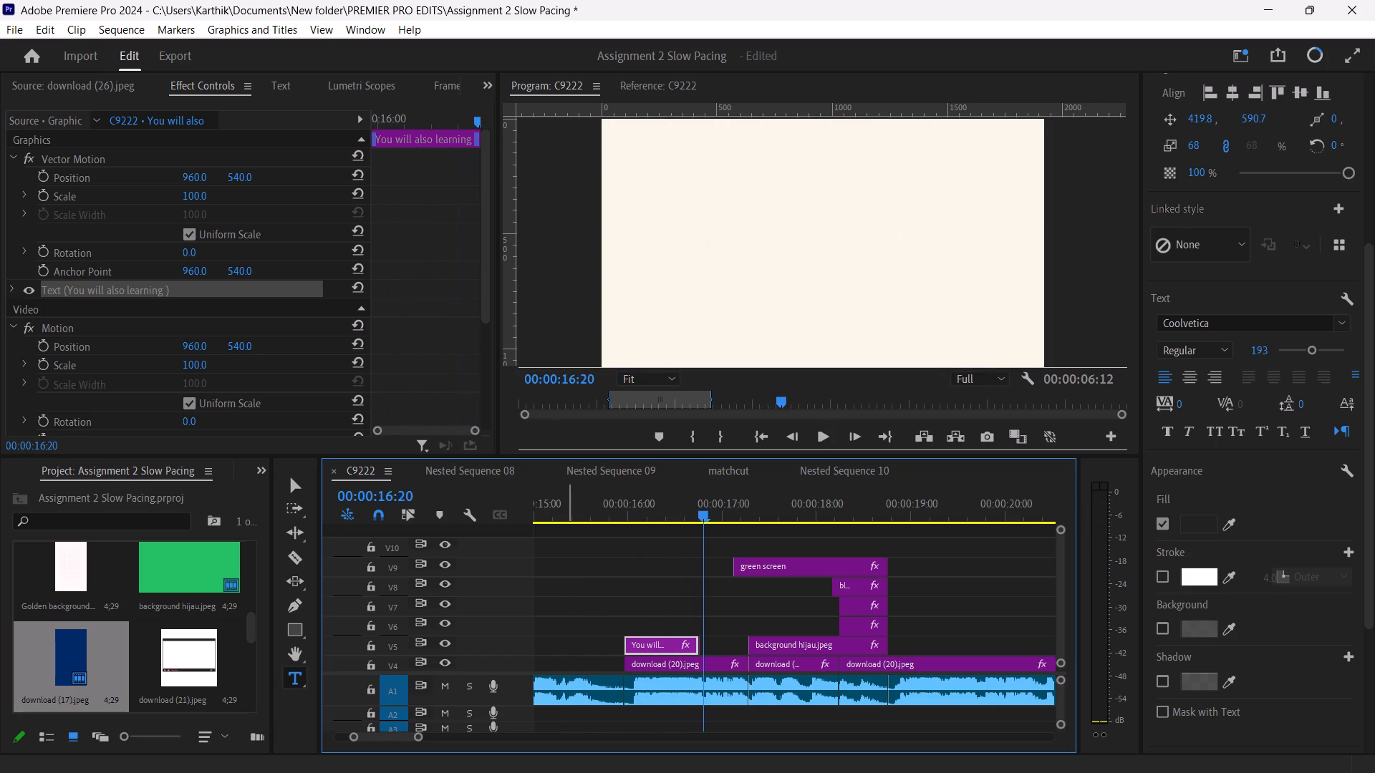
Insert the word be before learning so the title reads You will also be learning.
left_click_drag(710, 514, 666, 517)
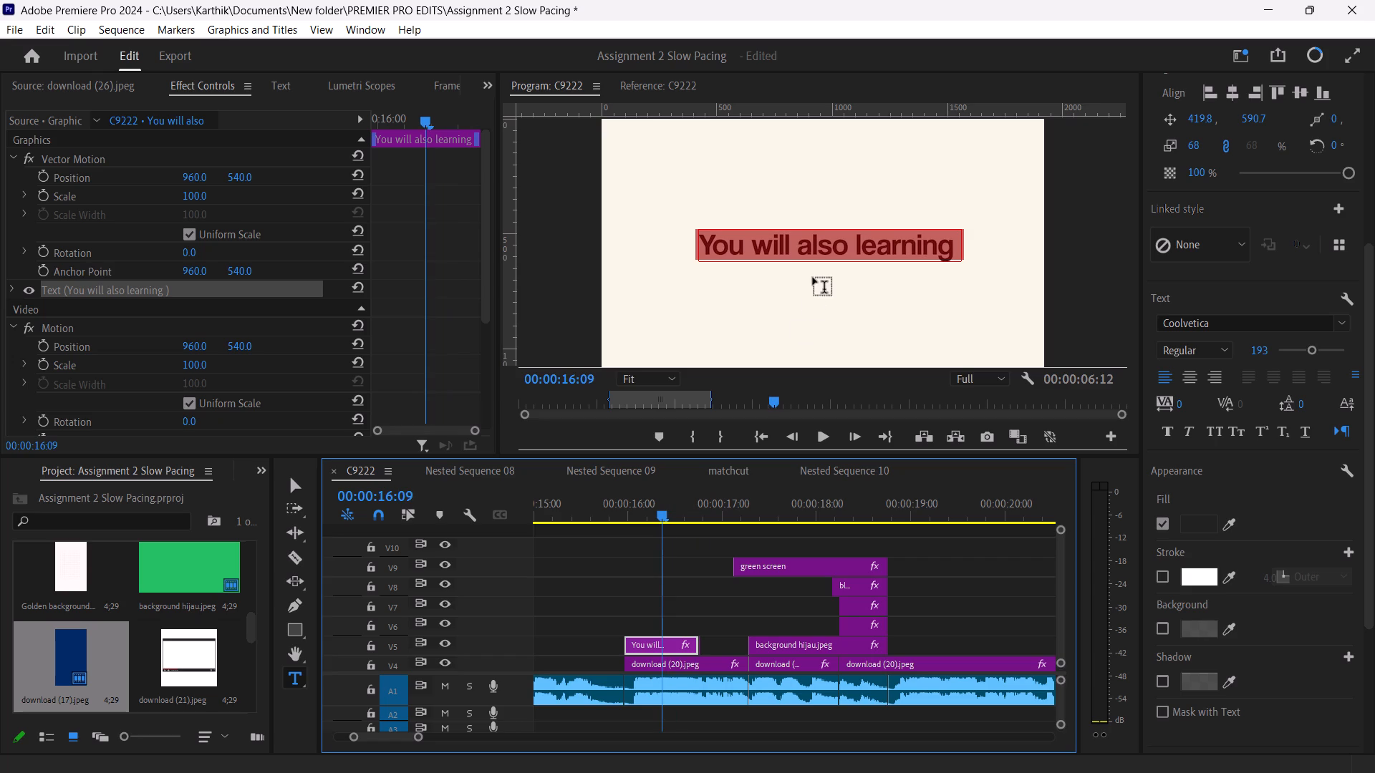
left_click(844, 250)
key("space")
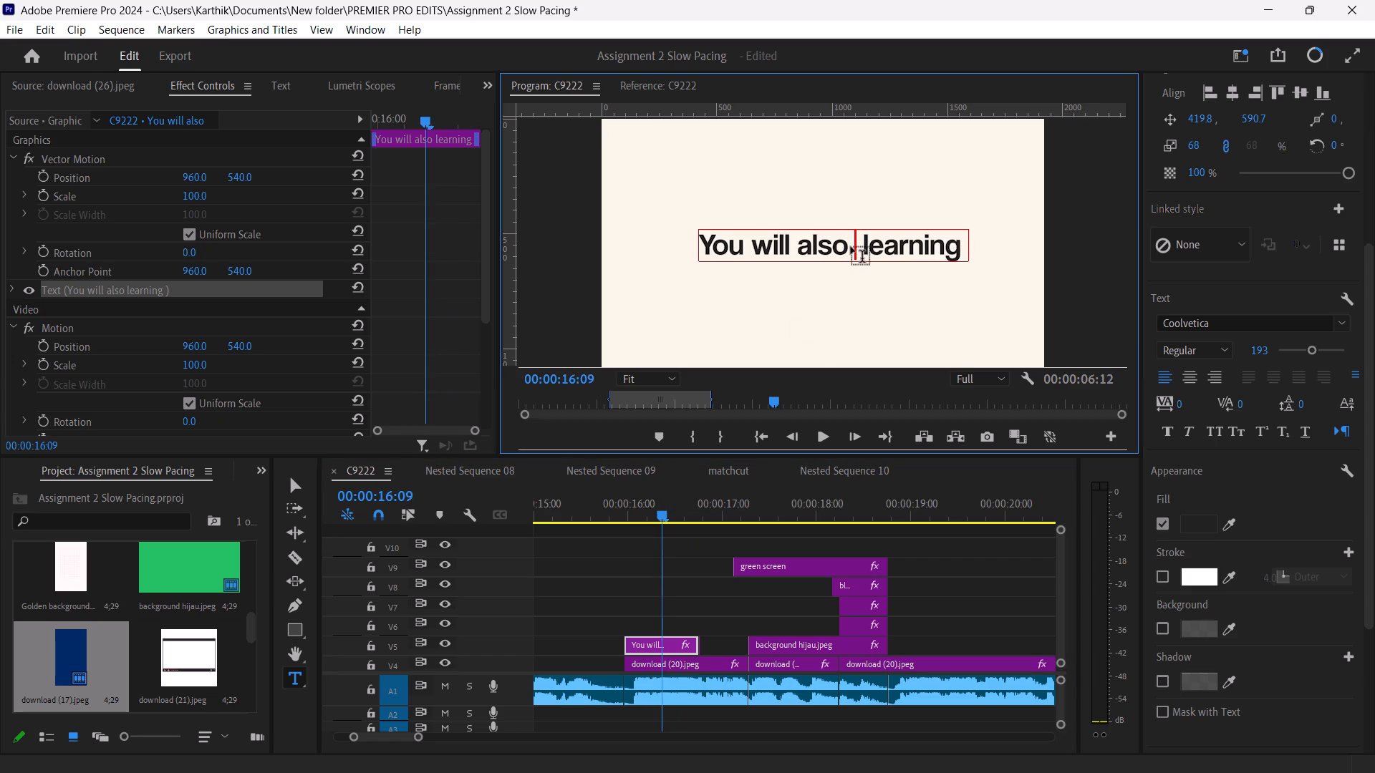
type("be")
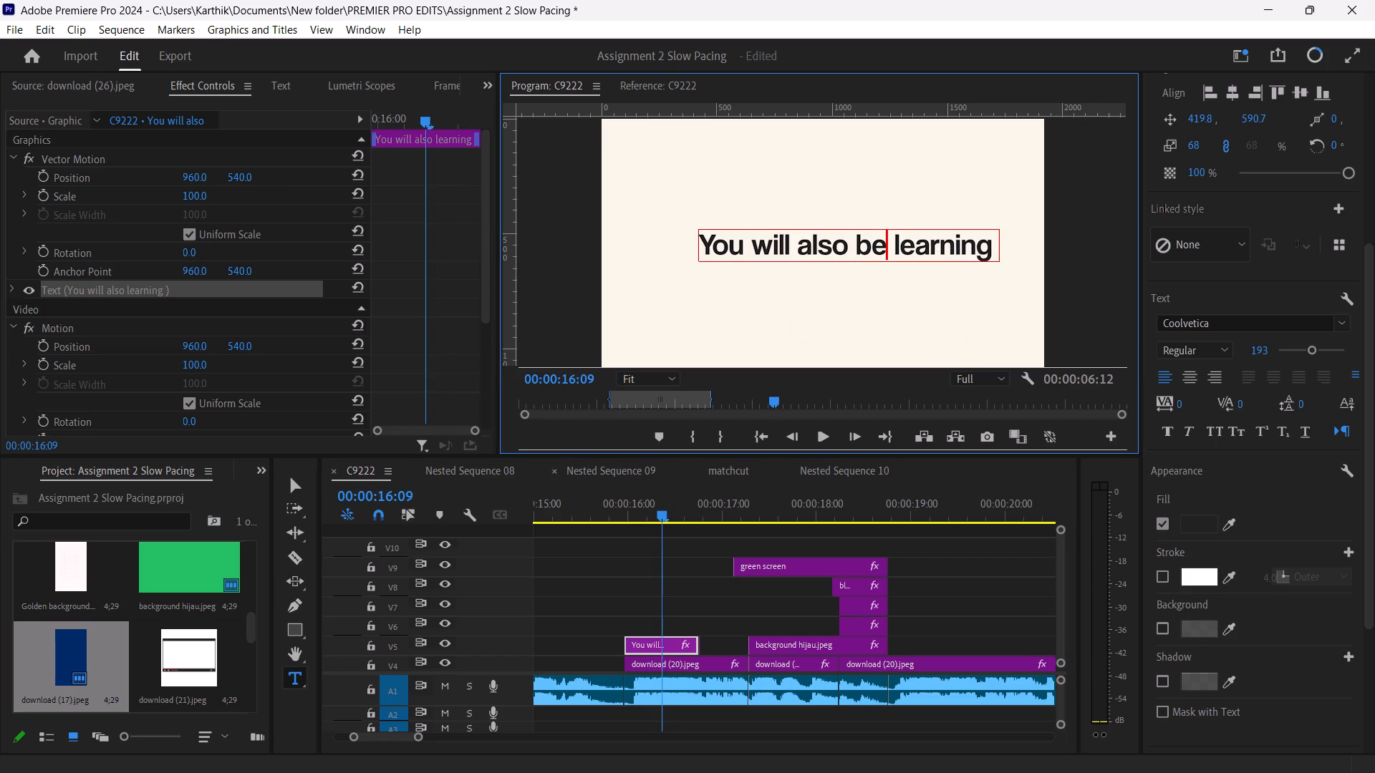
left_click(298, 479)
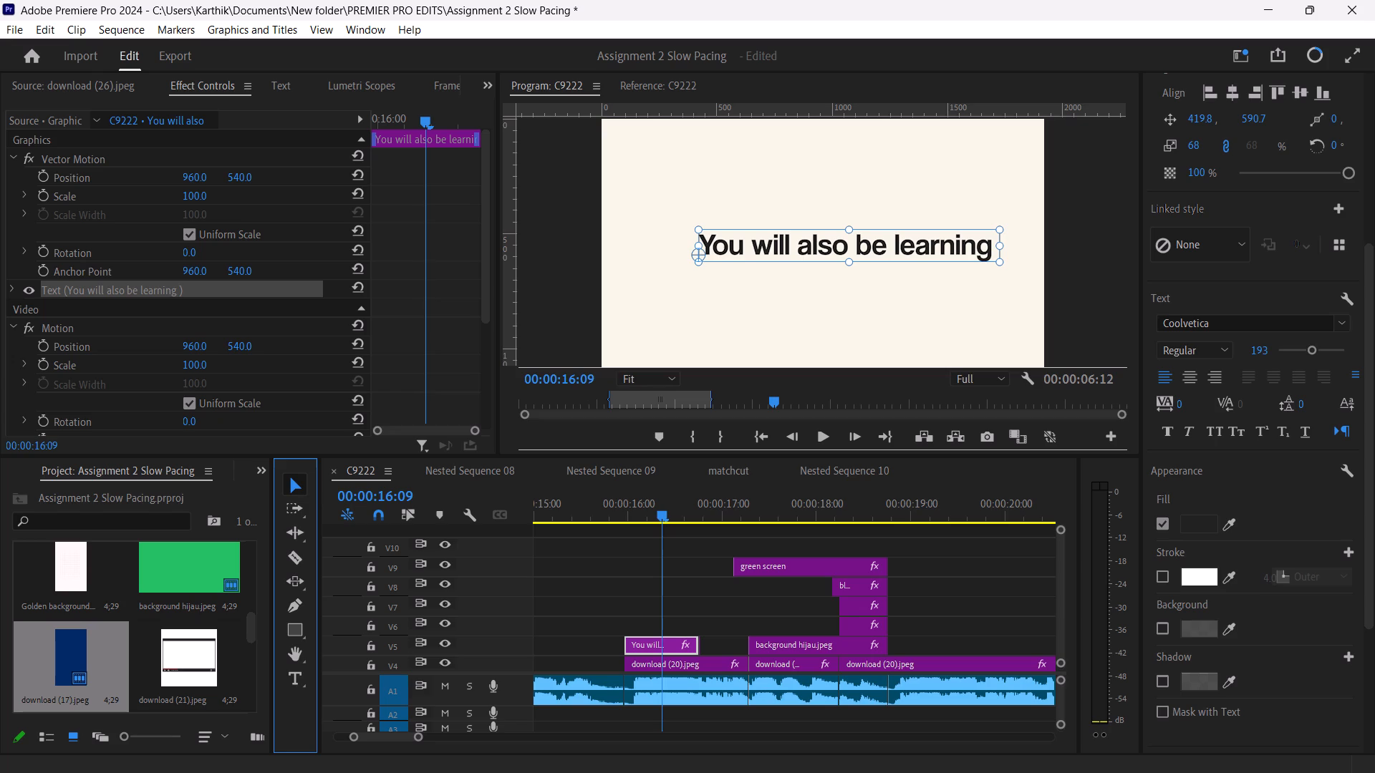
Scale the You will also be learning text down to 51% and centre it horizontally and vertically in the frame.
left_click_drag(1000, 263, 977, 256)
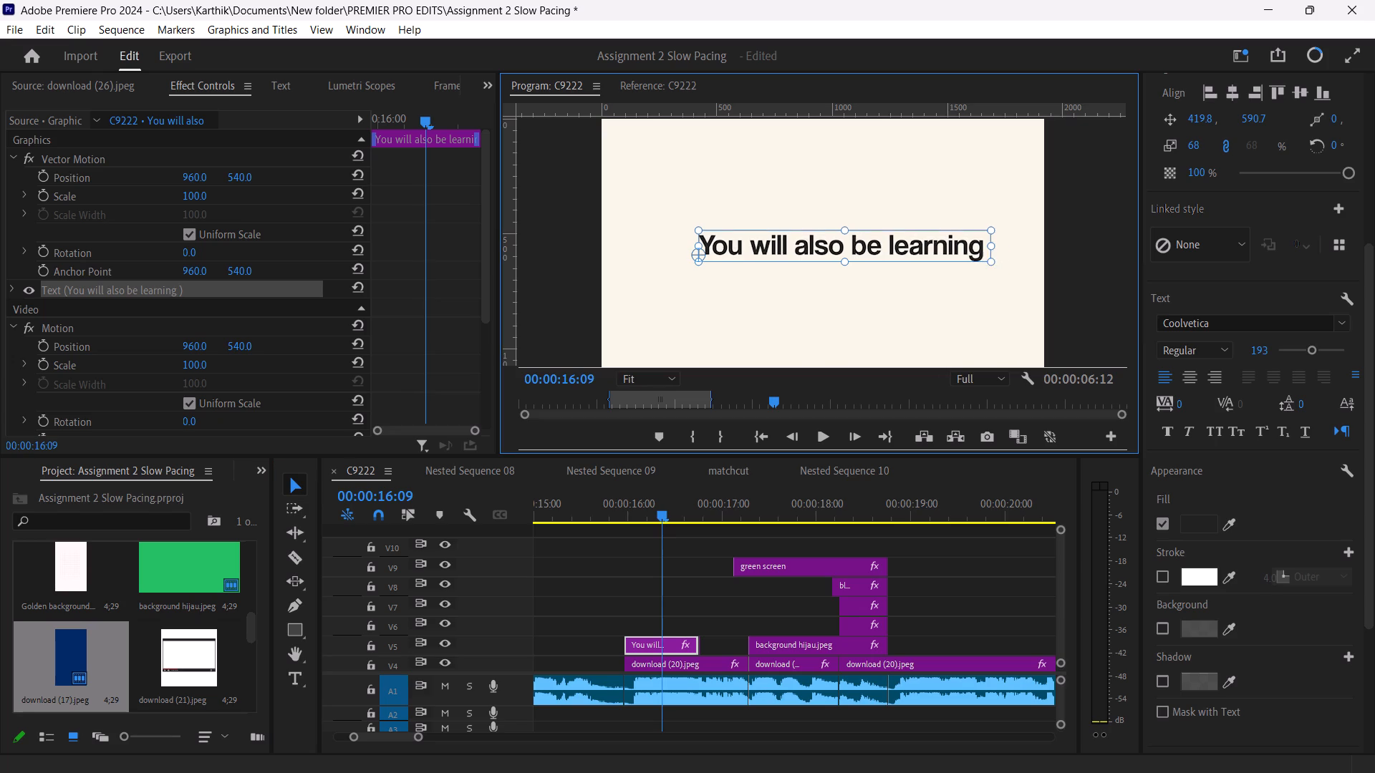
left_click_drag(977, 256, 974, 256)
left_click_drag(849, 240, 859, 248)
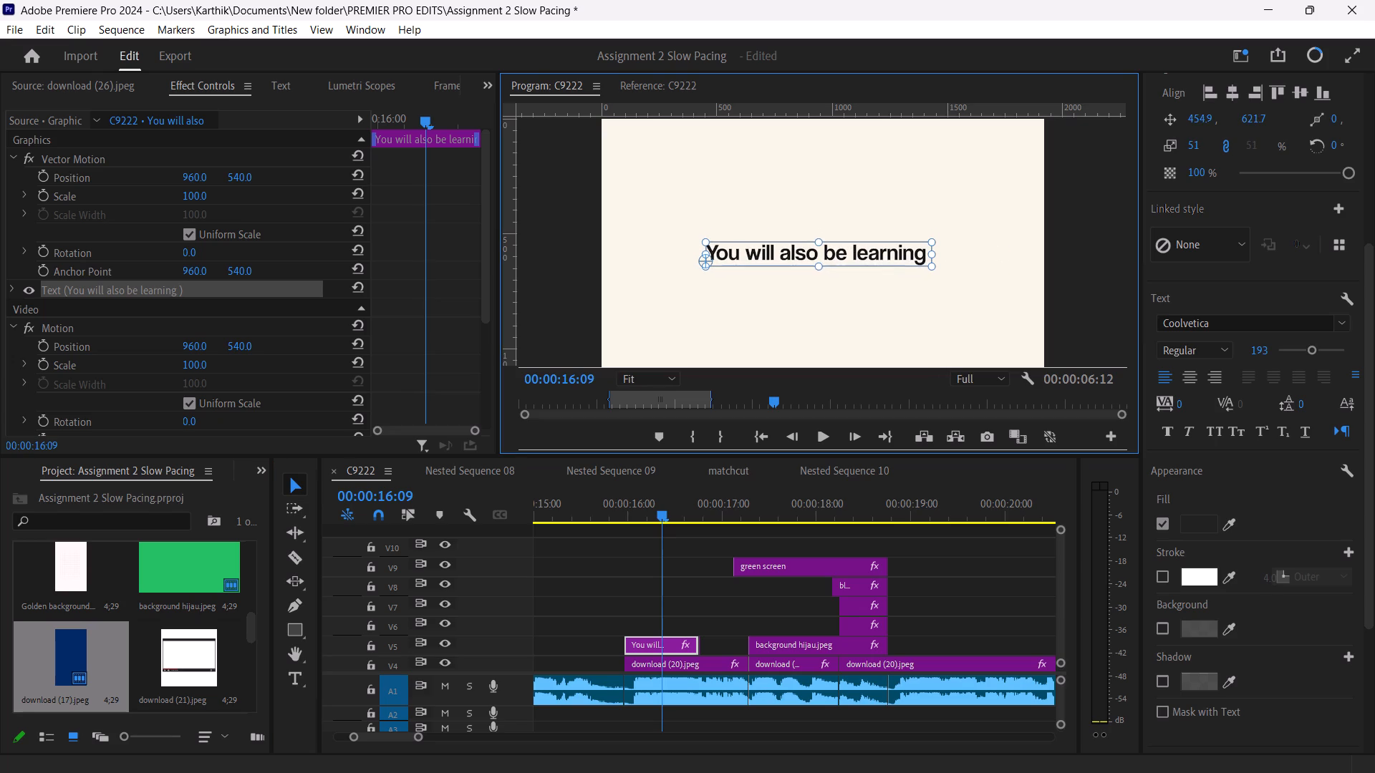
left_click_drag(859, 248, 858, 249)
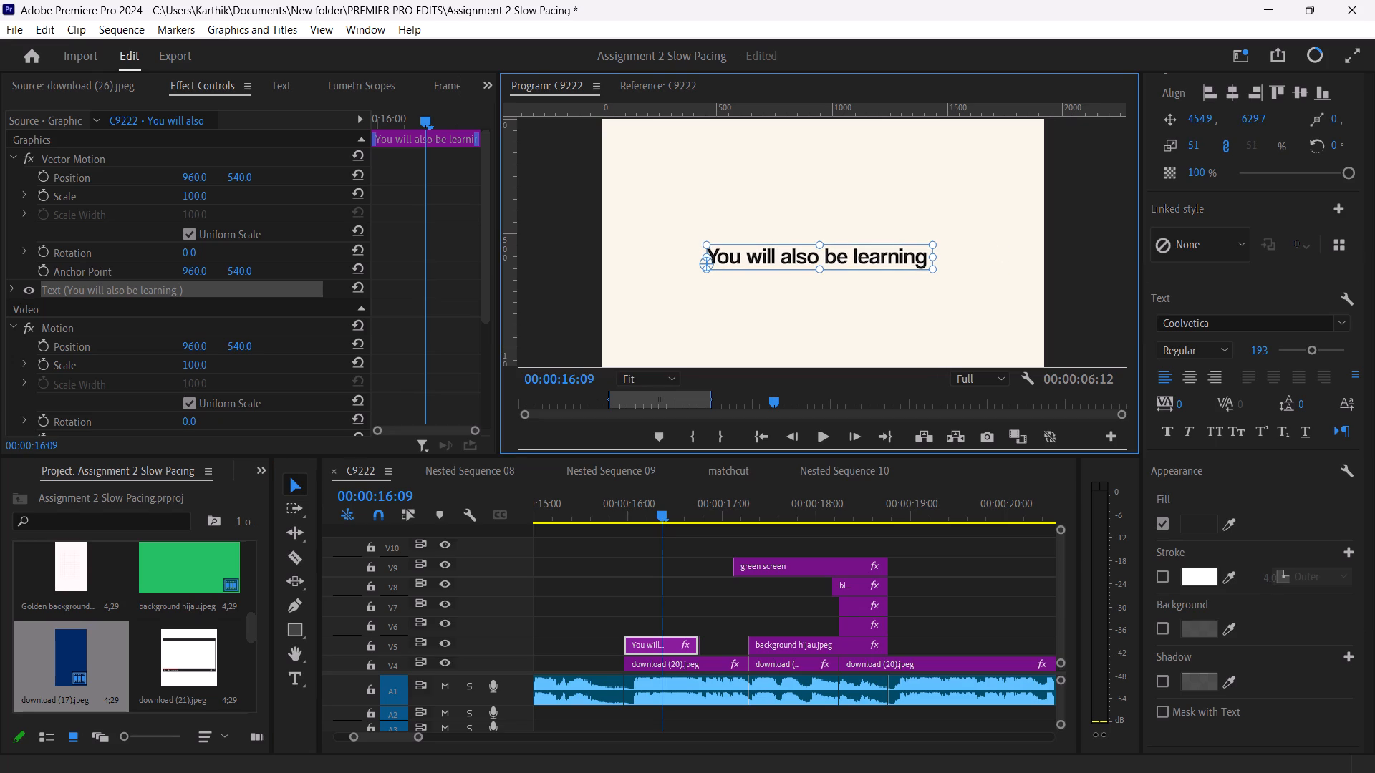
left_click_drag(1370, 463, 1369, 394)
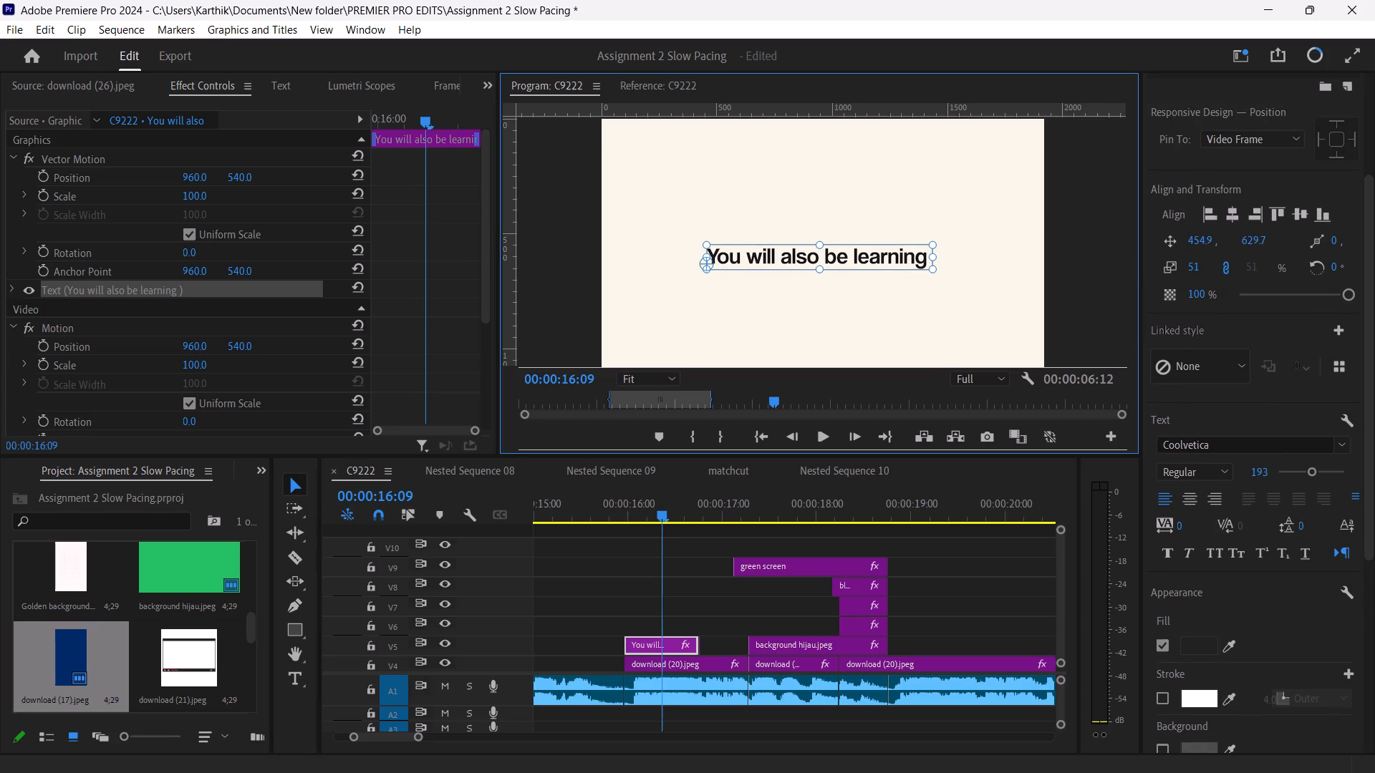
left_click(1232, 211)
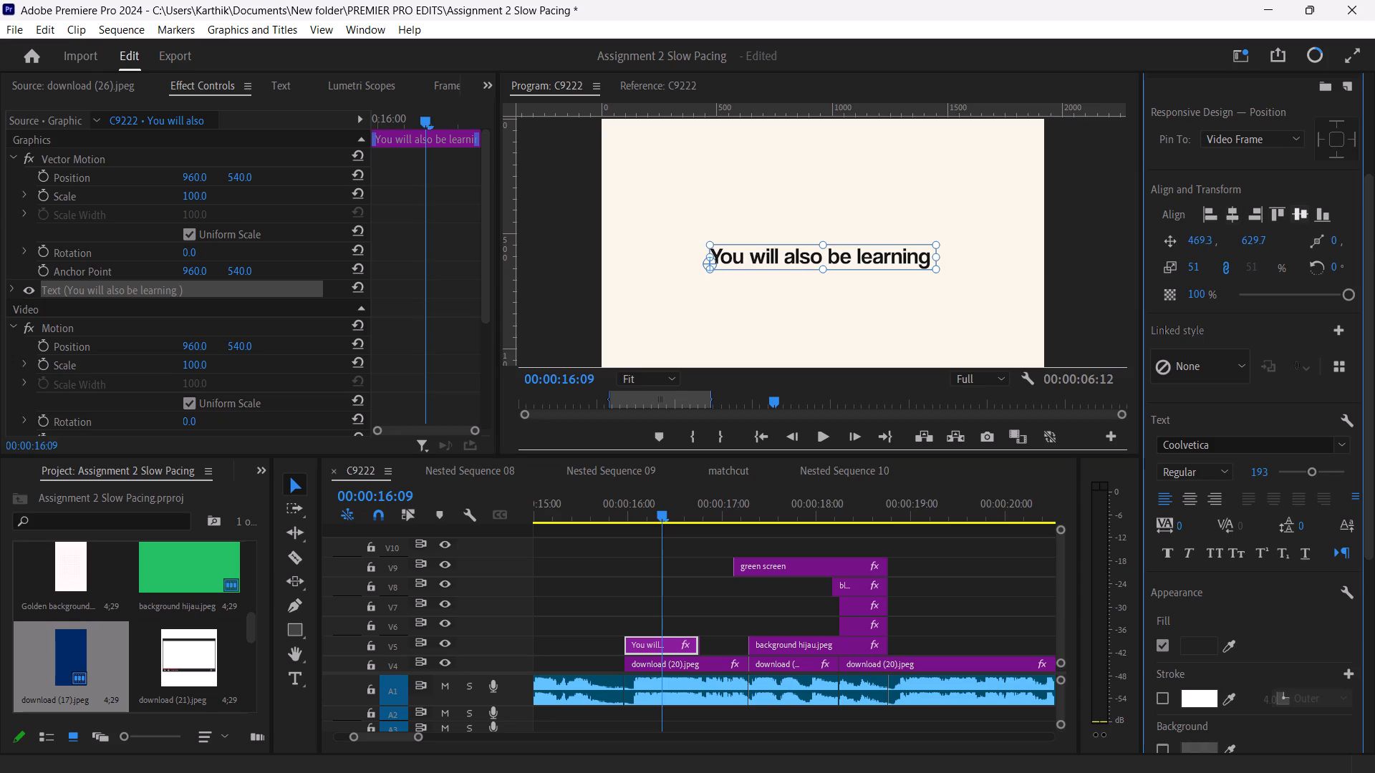
left_click(1304, 218)
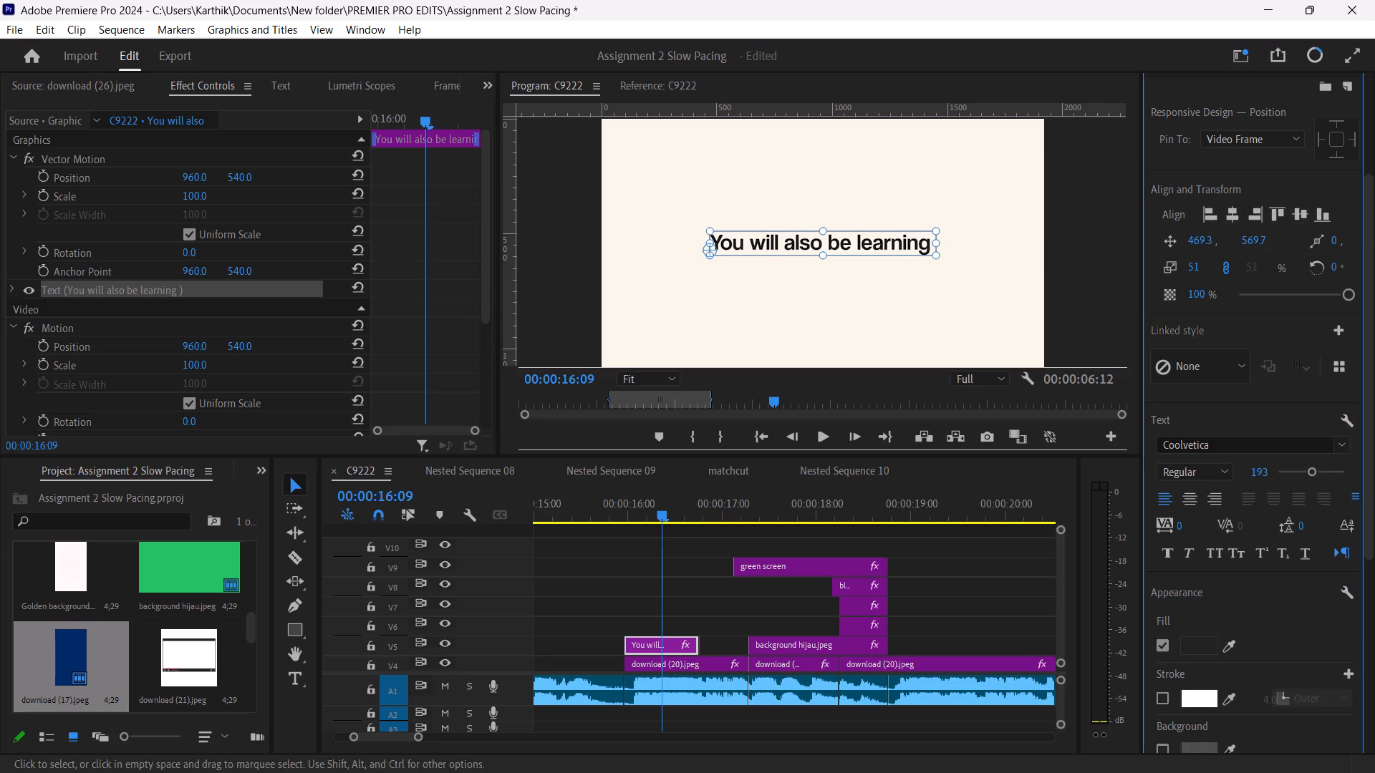
Play the opening of the You will also be learning title and split the V5 clip at 00:00:16:02.
left_click_drag(418, 738, 407, 739)
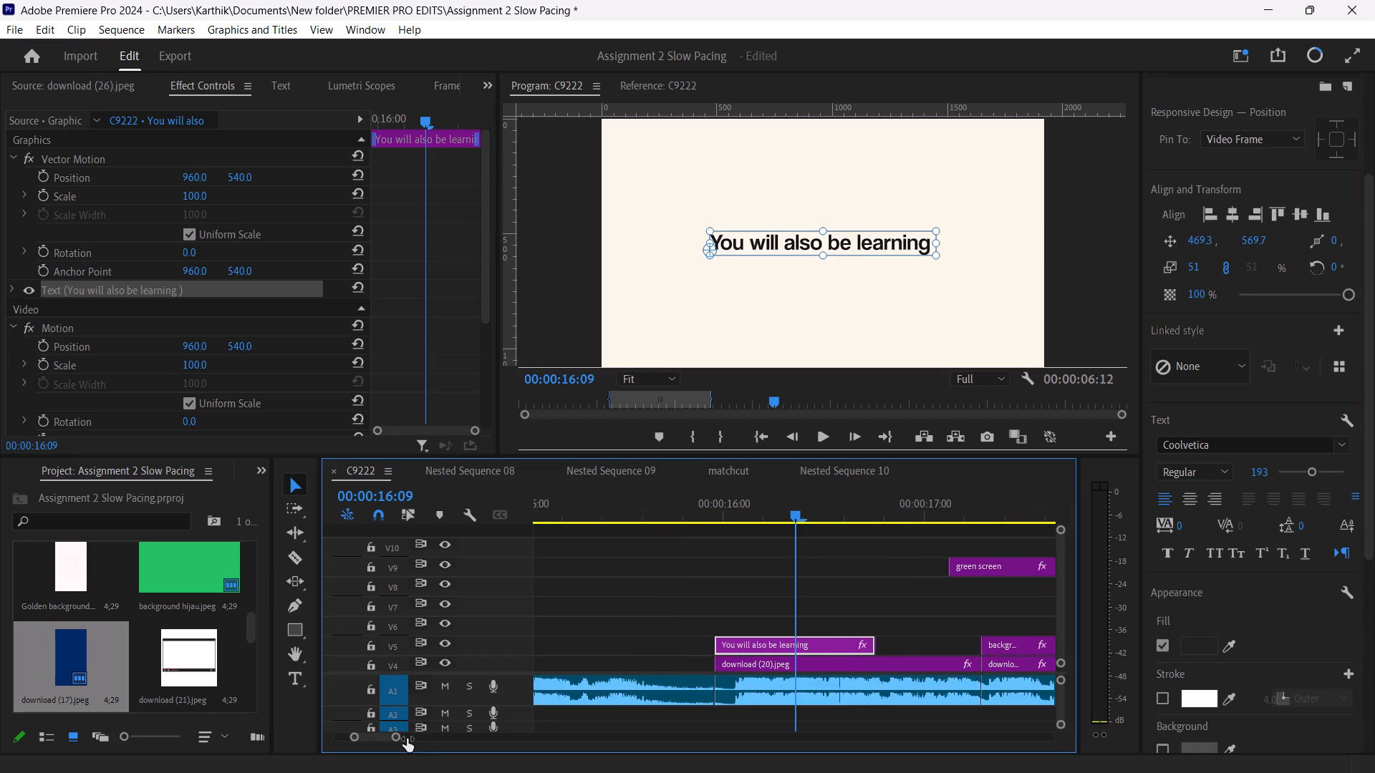
left_click_drag(407, 739, 389, 737)
left_click_drag(796, 511, 758, 511)
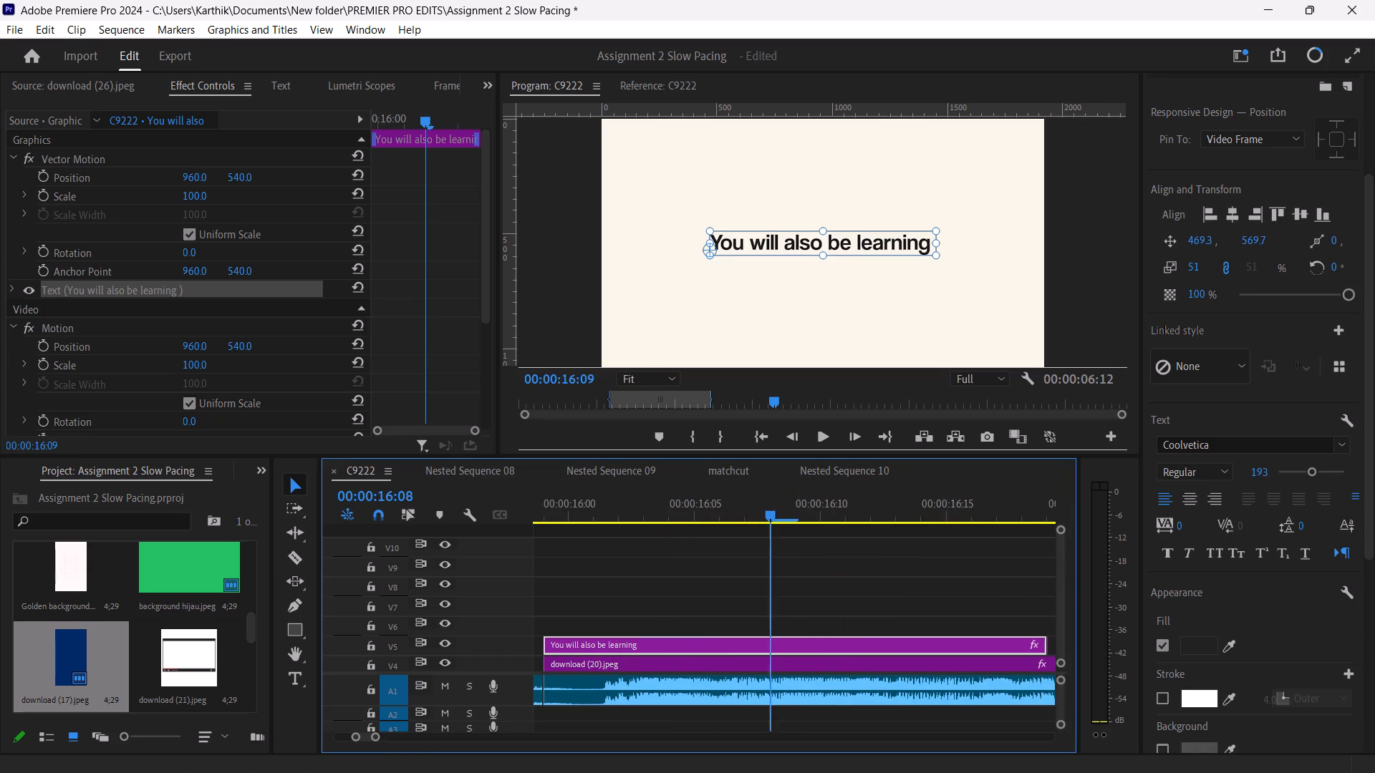
left_click_drag(758, 511, 542, 522)
key("space")
key("space")
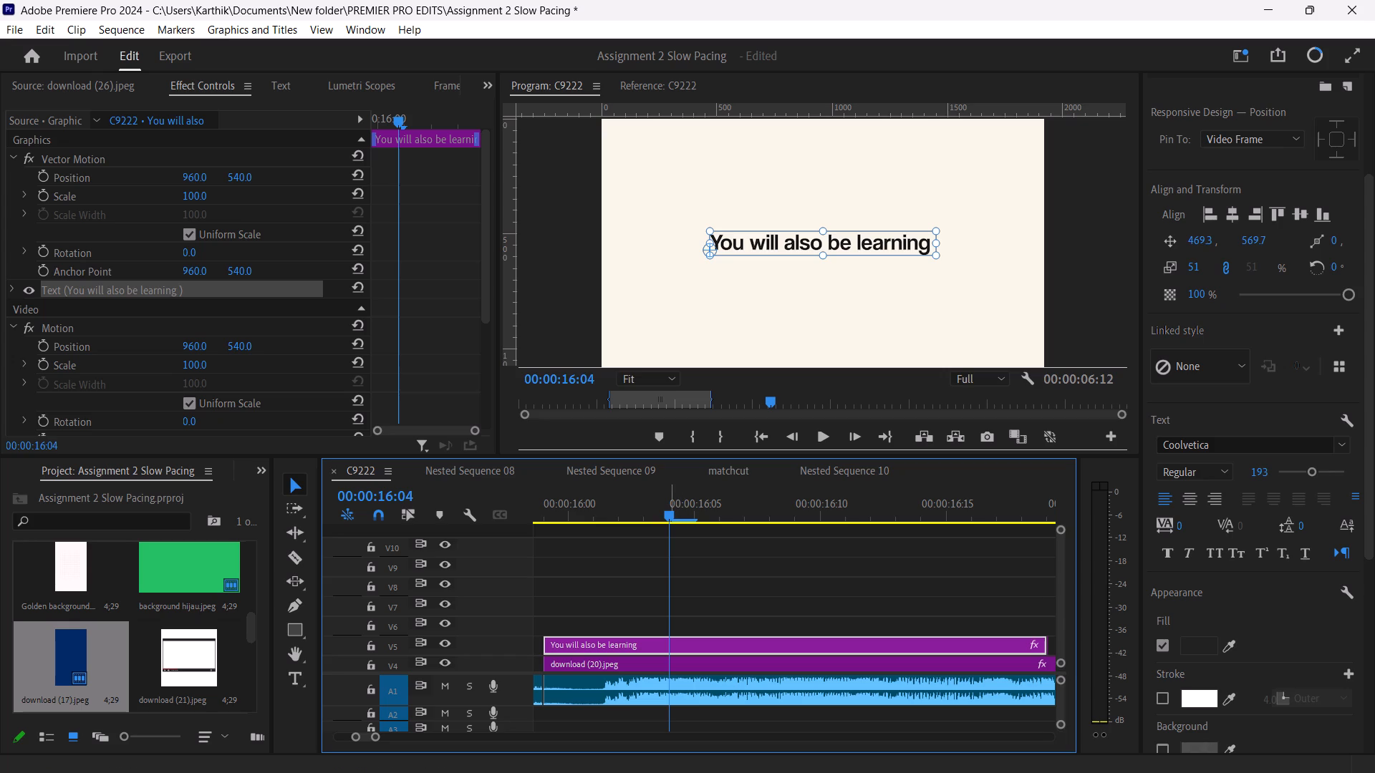
left_click_drag(671, 516, 614, 517)
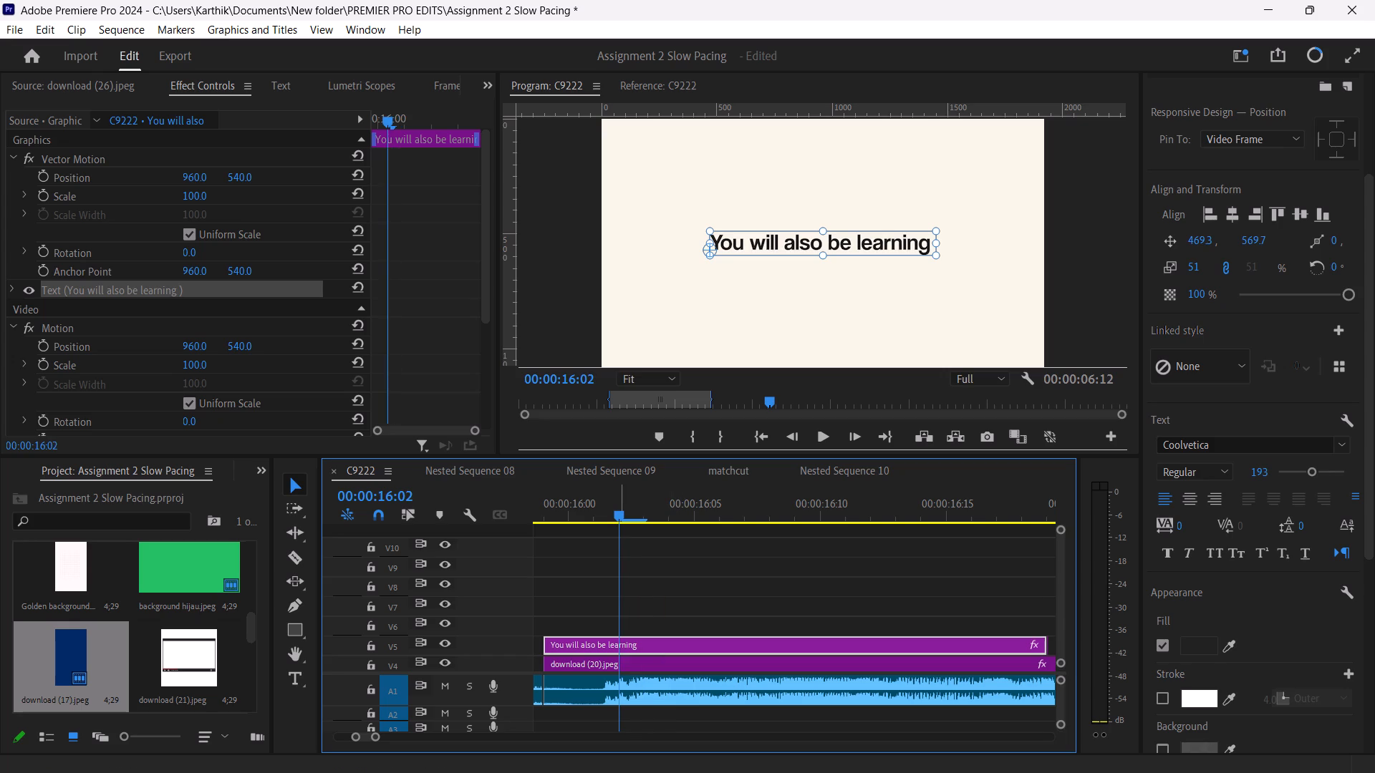
key("c")
Split the remaining part of the You will also be learning clip at 00:00:16:04.
left_click_drag(619, 506, 644, 506)
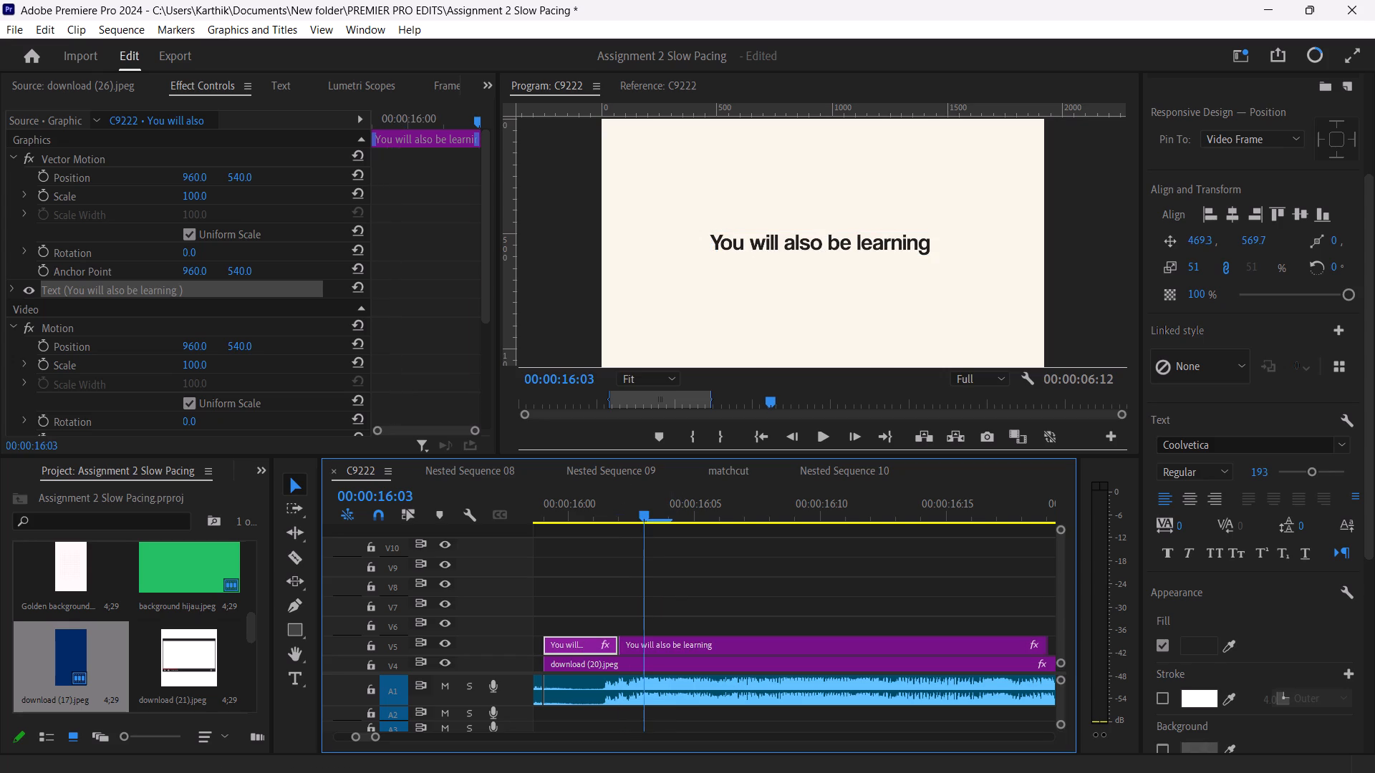
left_click_drag(644, 506, 665, 507)
key("c")
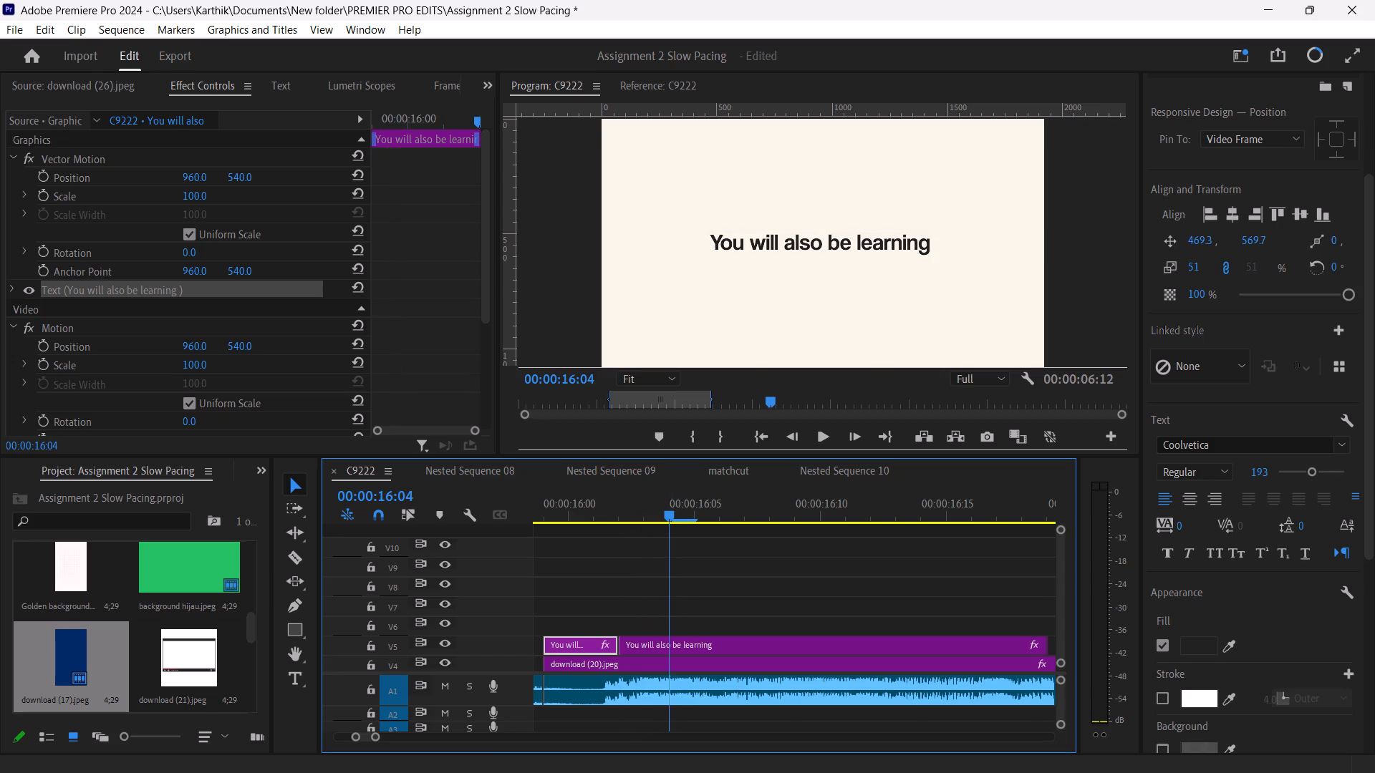
left_click_drag(665, 507, 675, 636)
key("c")
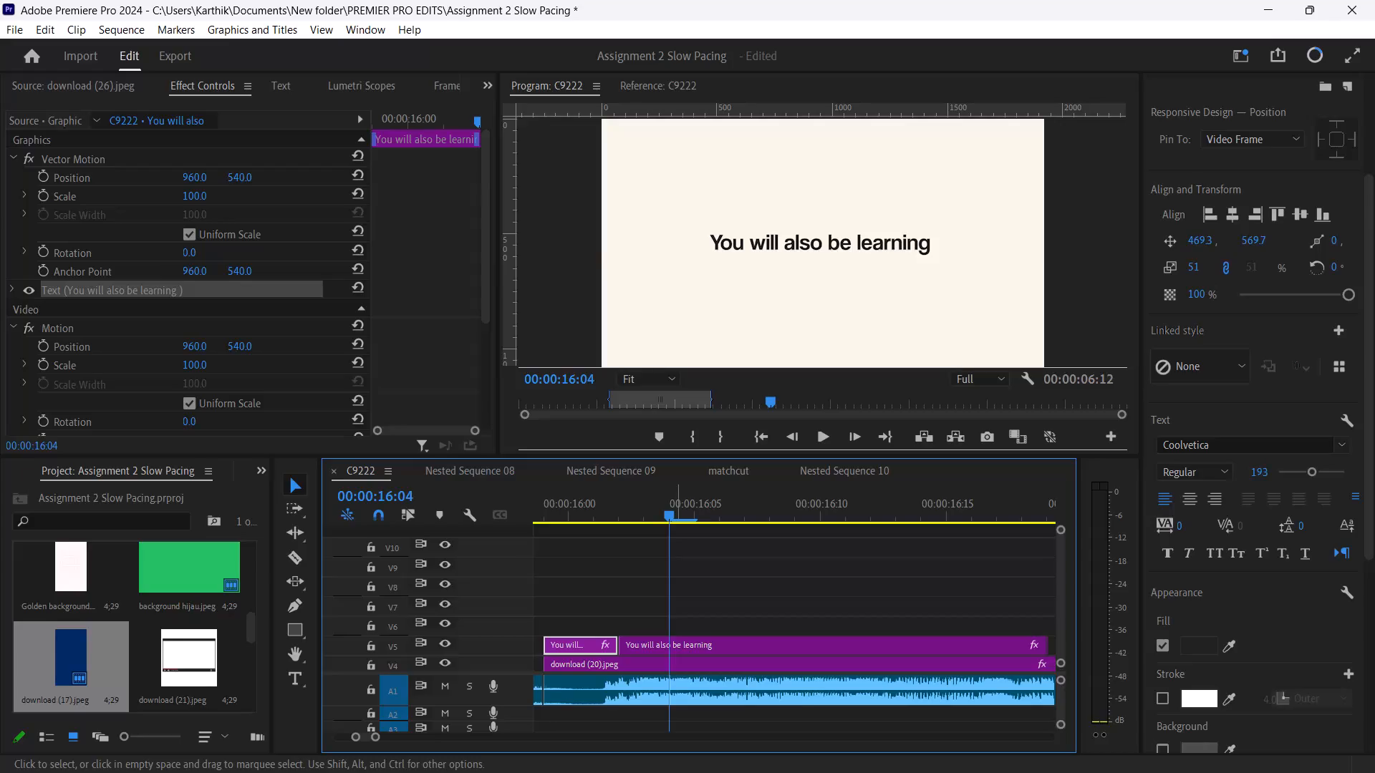
left_click(675, 636)
key("c")
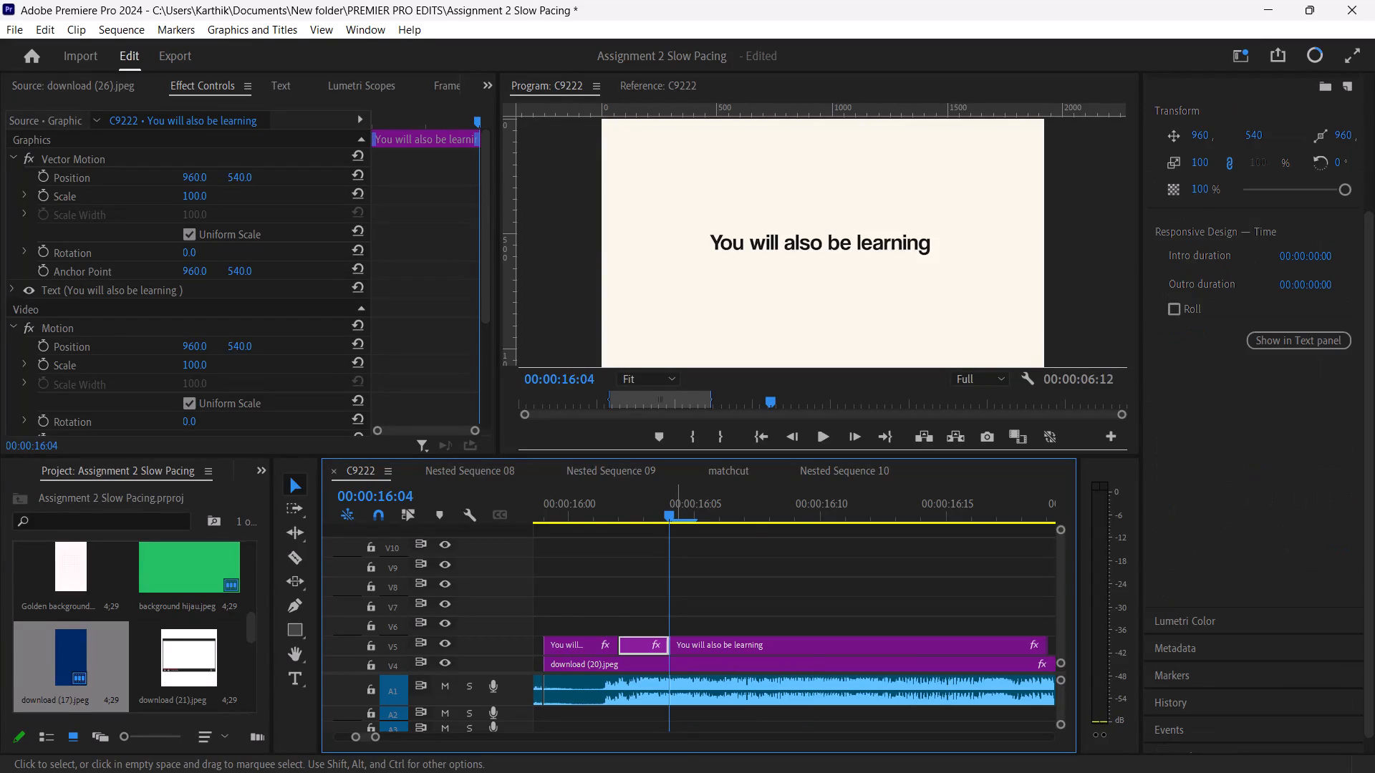
Replay the split title section to check the cut points against the voiceover.
key("space")
key("space")
key("space")
key("space")
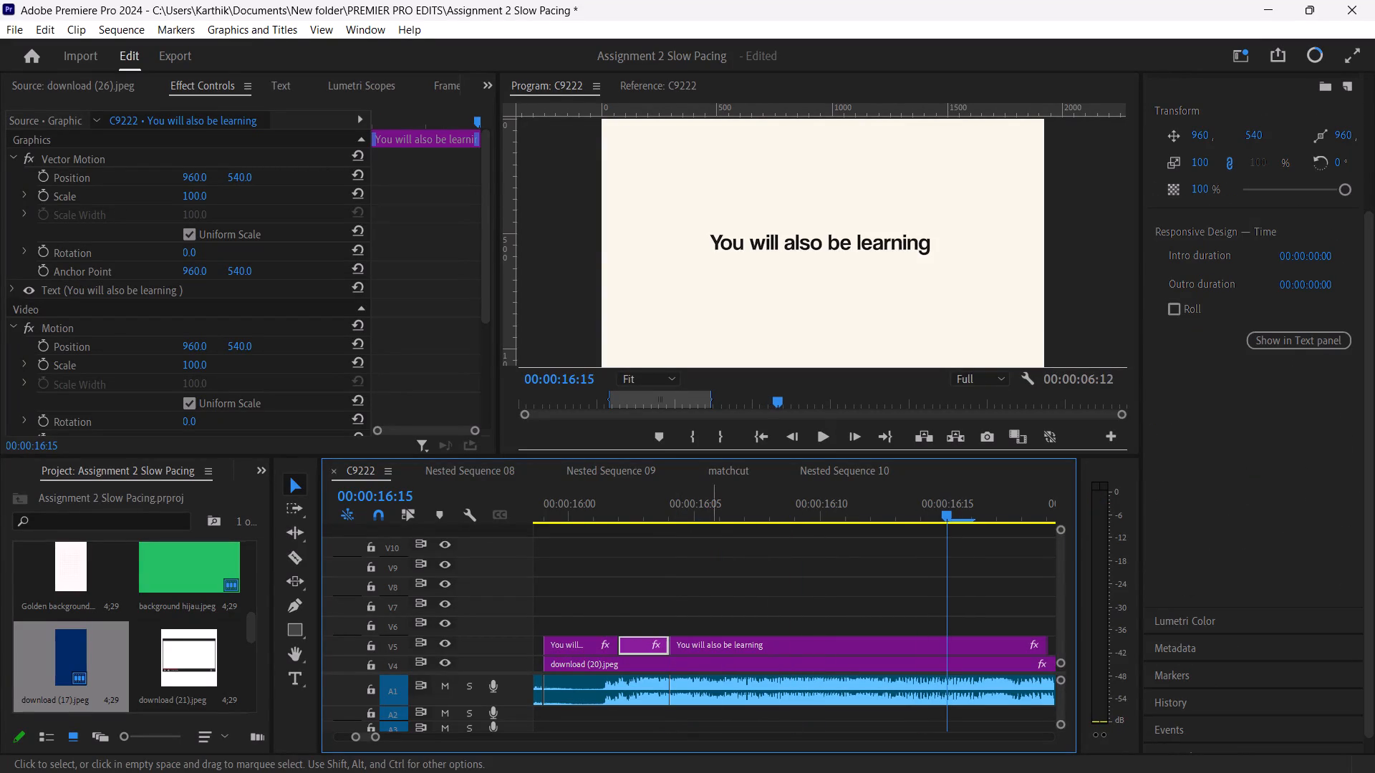
left_click_drag(945, 510, 629, 555)
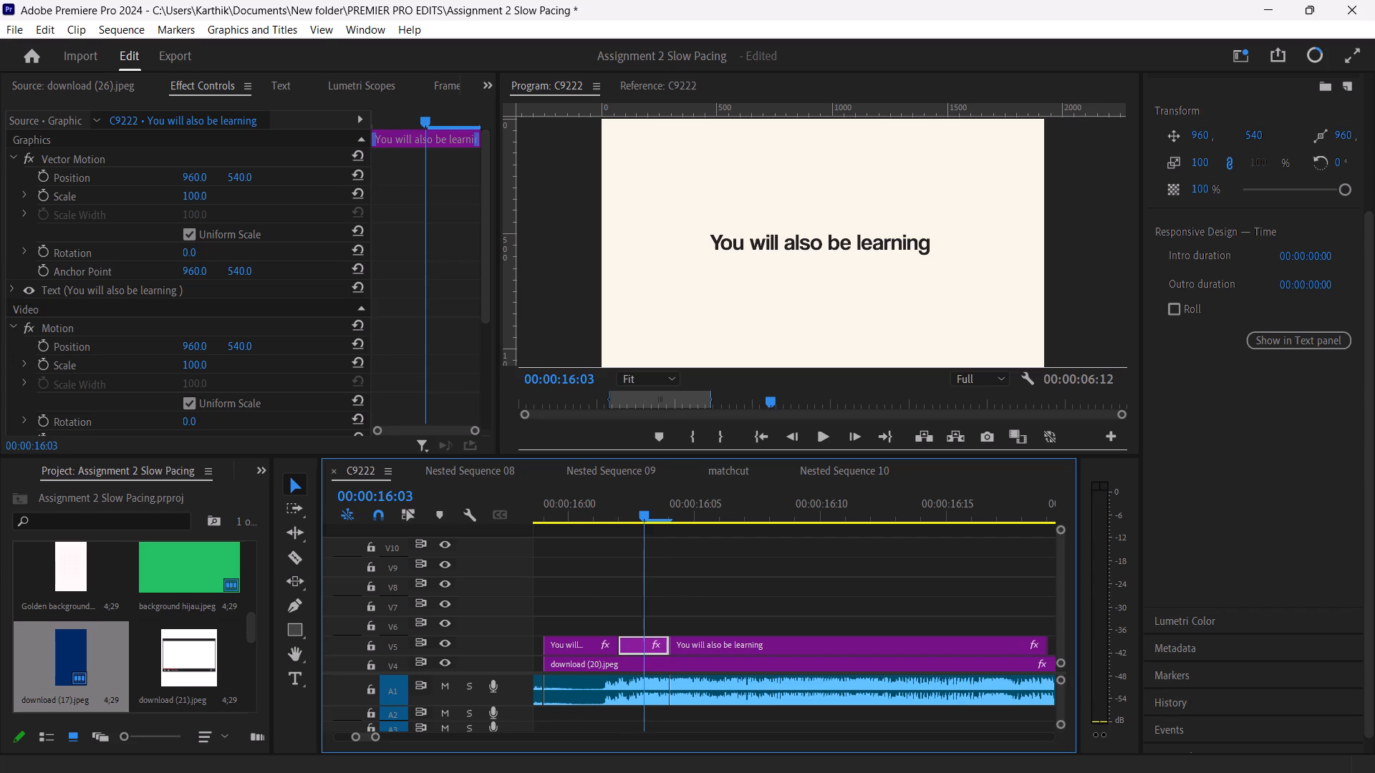
left_click_drag(629, 555, 558, 560)
key("space")
key("space")
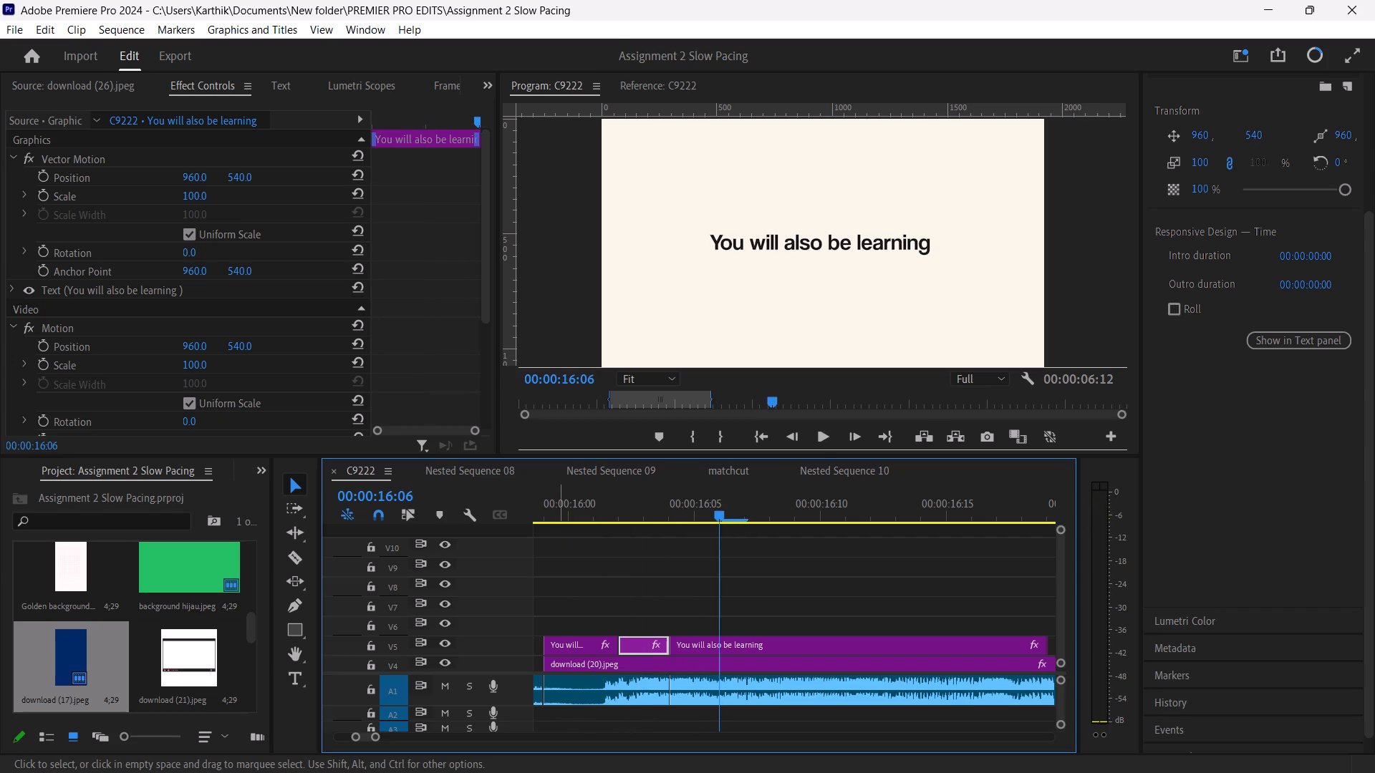
key("space")
key("space")
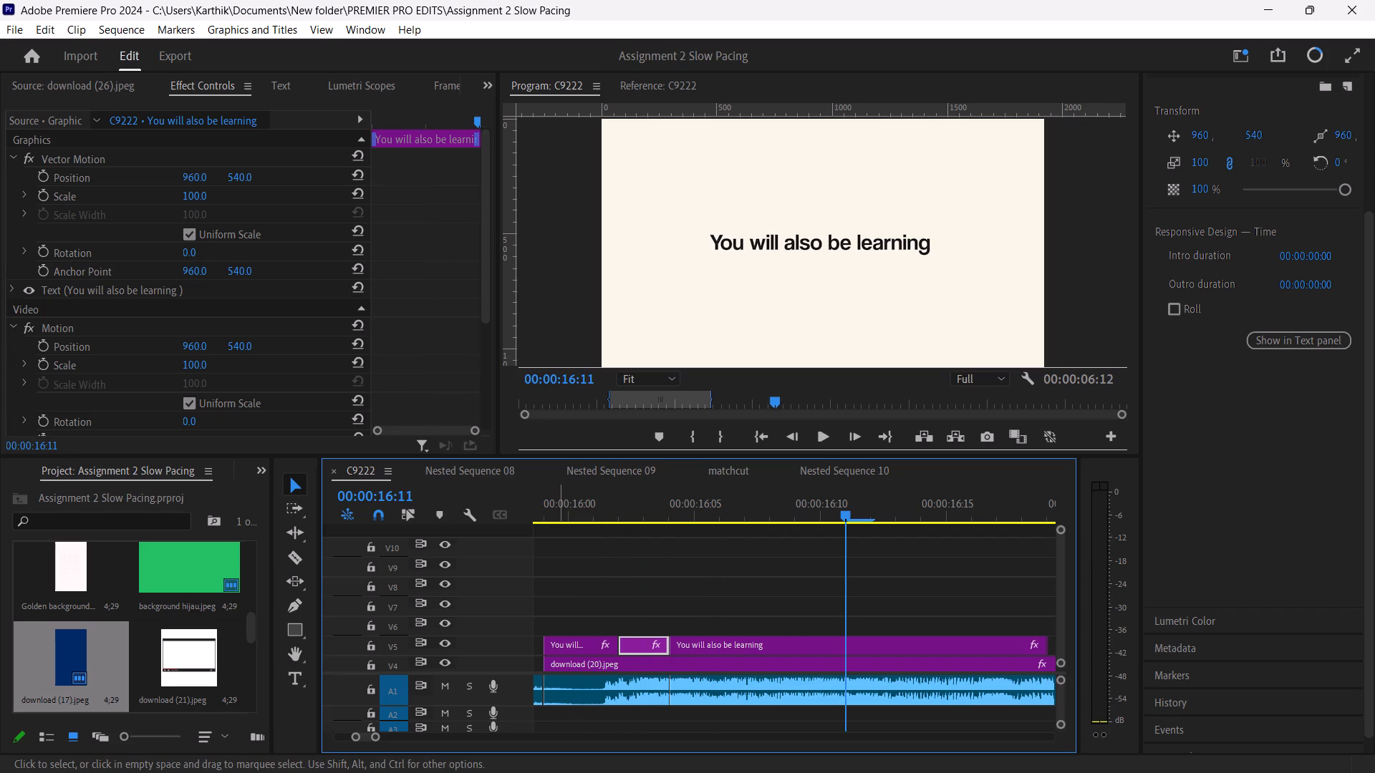
Replay from the start of the title and split the last You will also be learning segment at 00:00:16:07.
left_click_drag(845, 510, 582, 563)
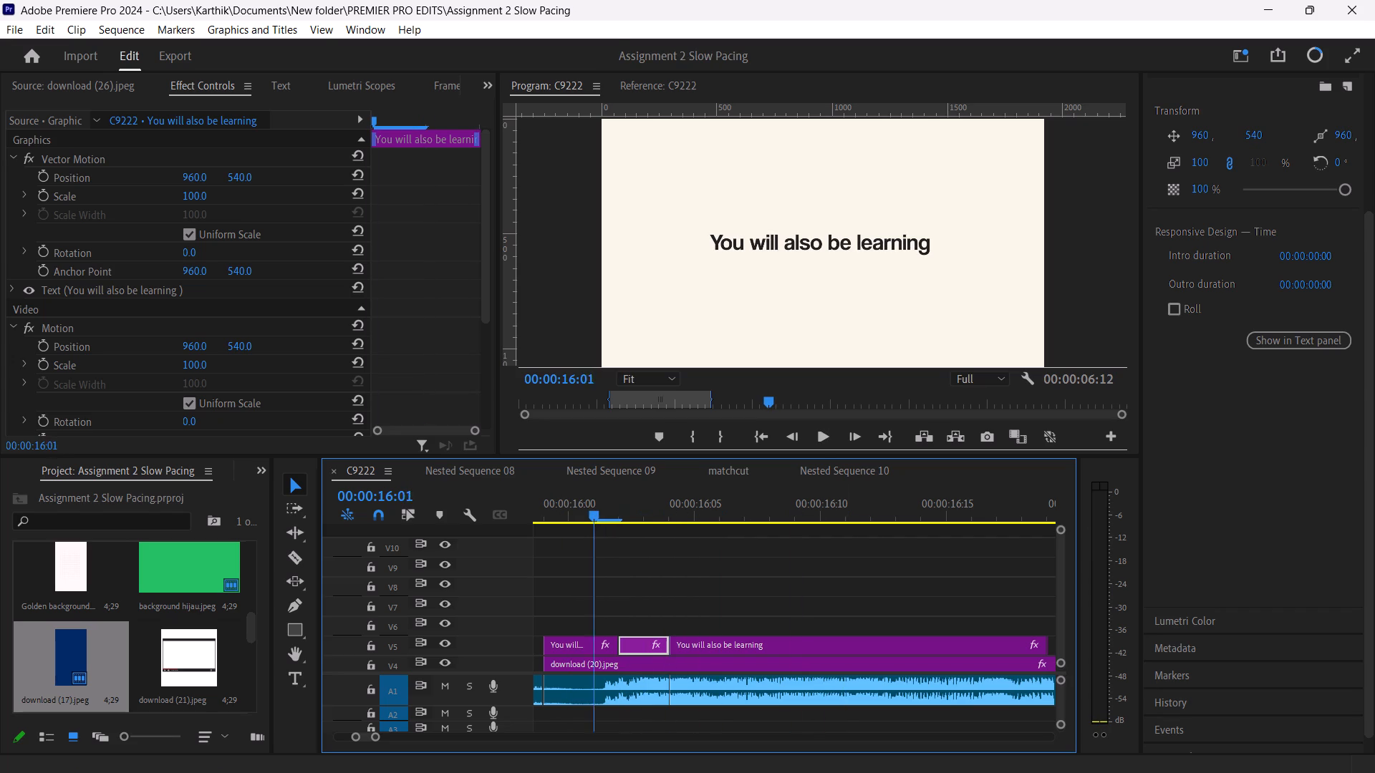
left_click_drag(582, 563, 540, 567)
key("space")
key("space")
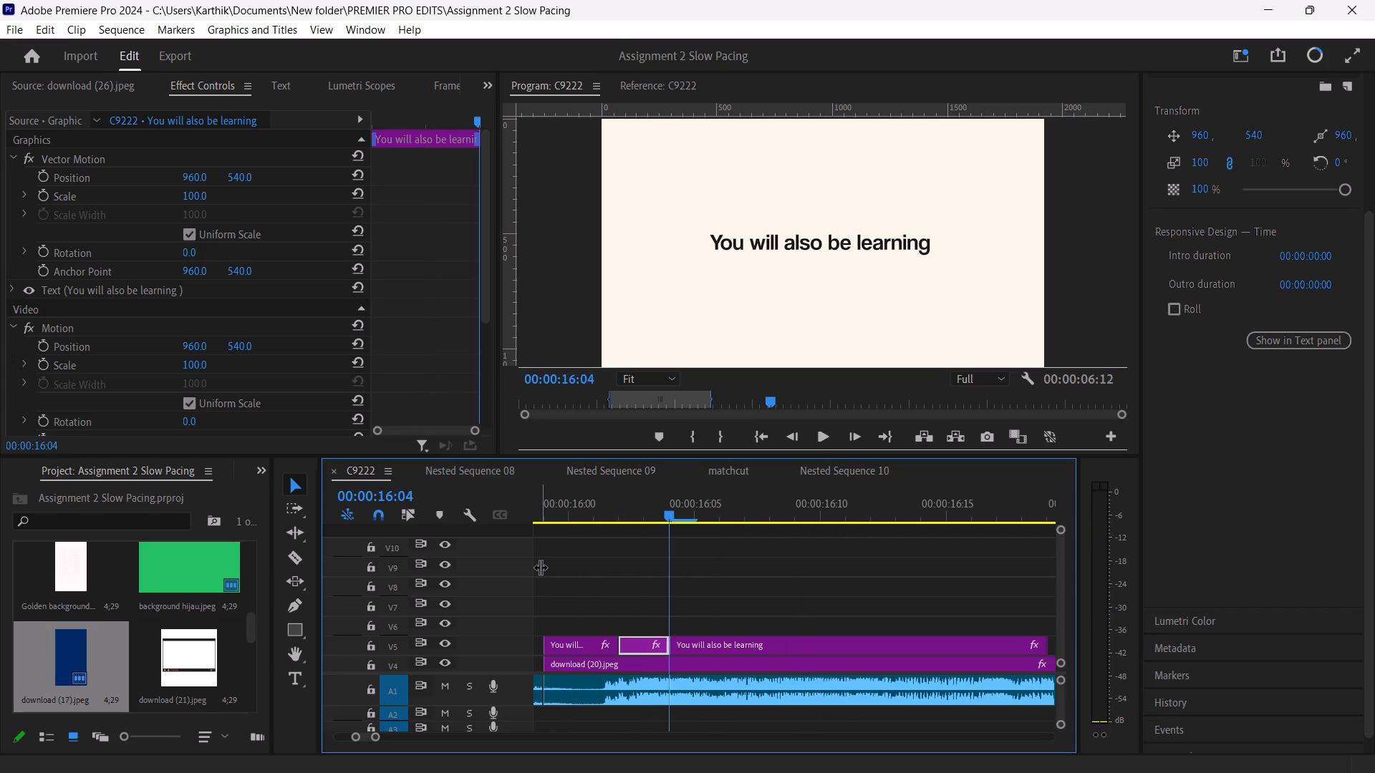
key("space")
key("space")
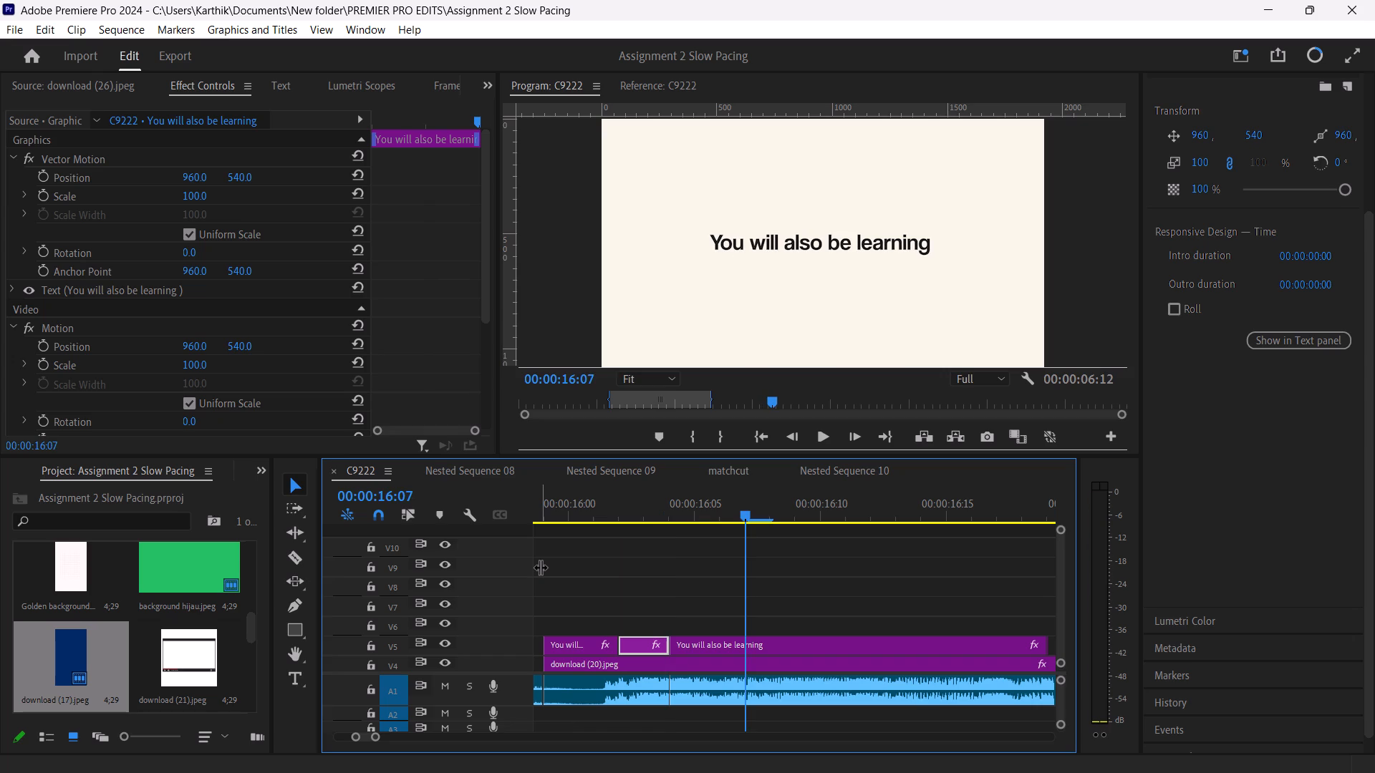
left_click(751, 638)
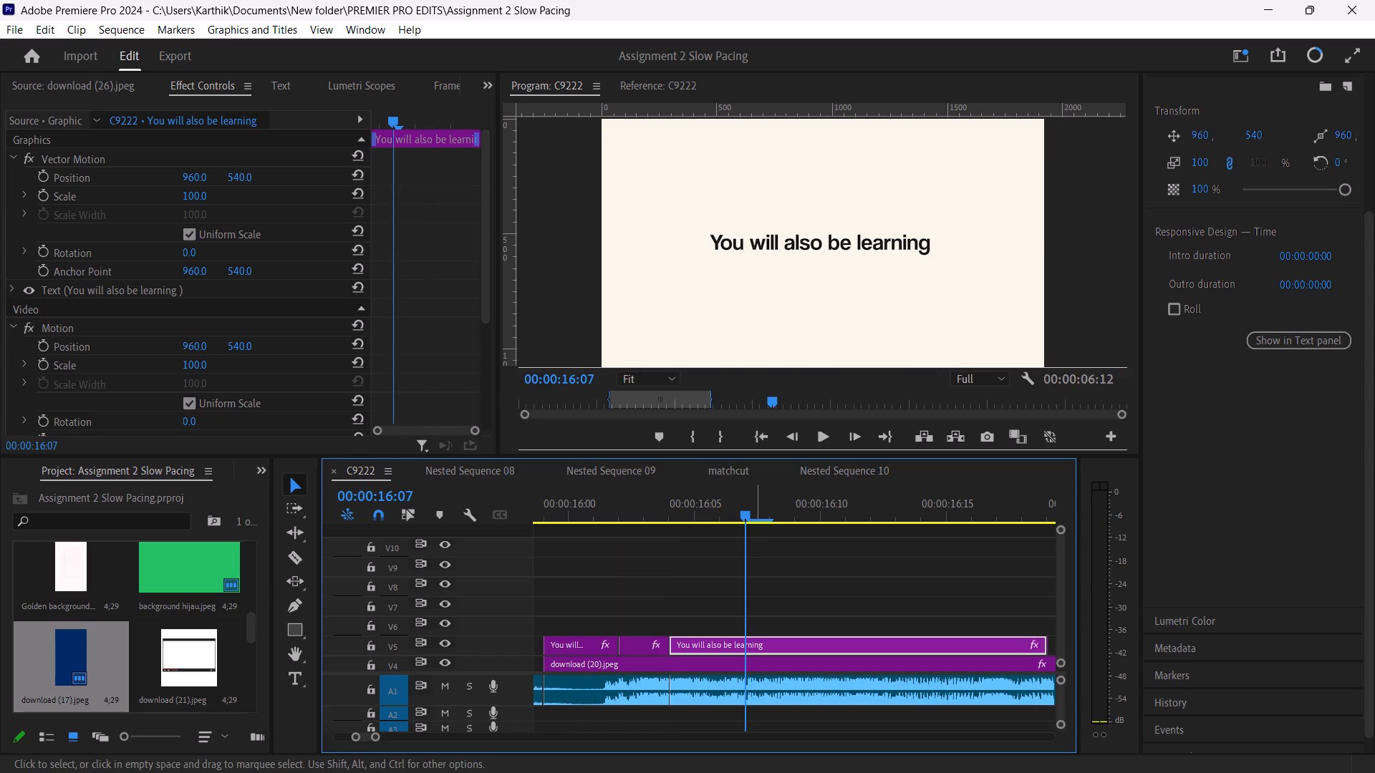
key("c")
Listen for the next word and split the last You will also be learning segment at 00:00:16:08.
key("space")
key("space")
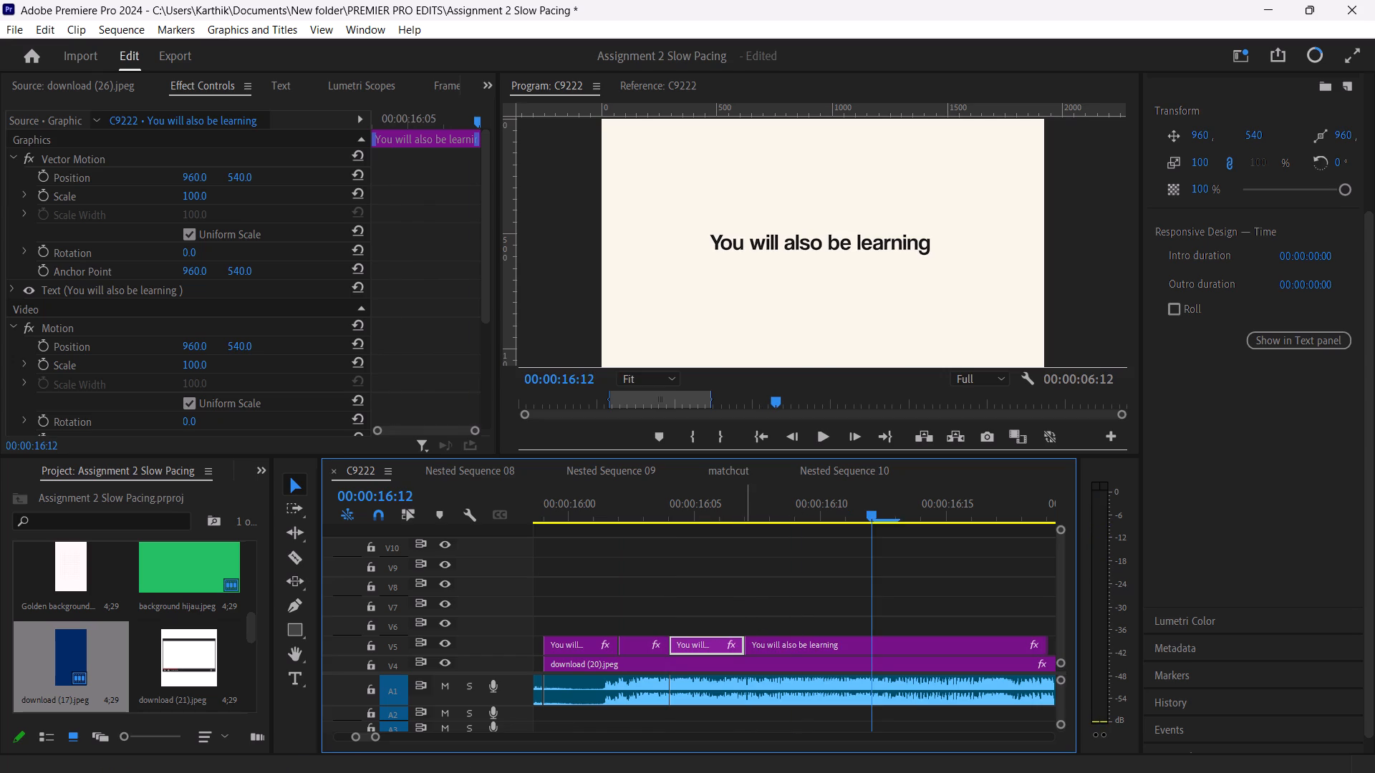
left_click_drag(876, 511, 779, 524)
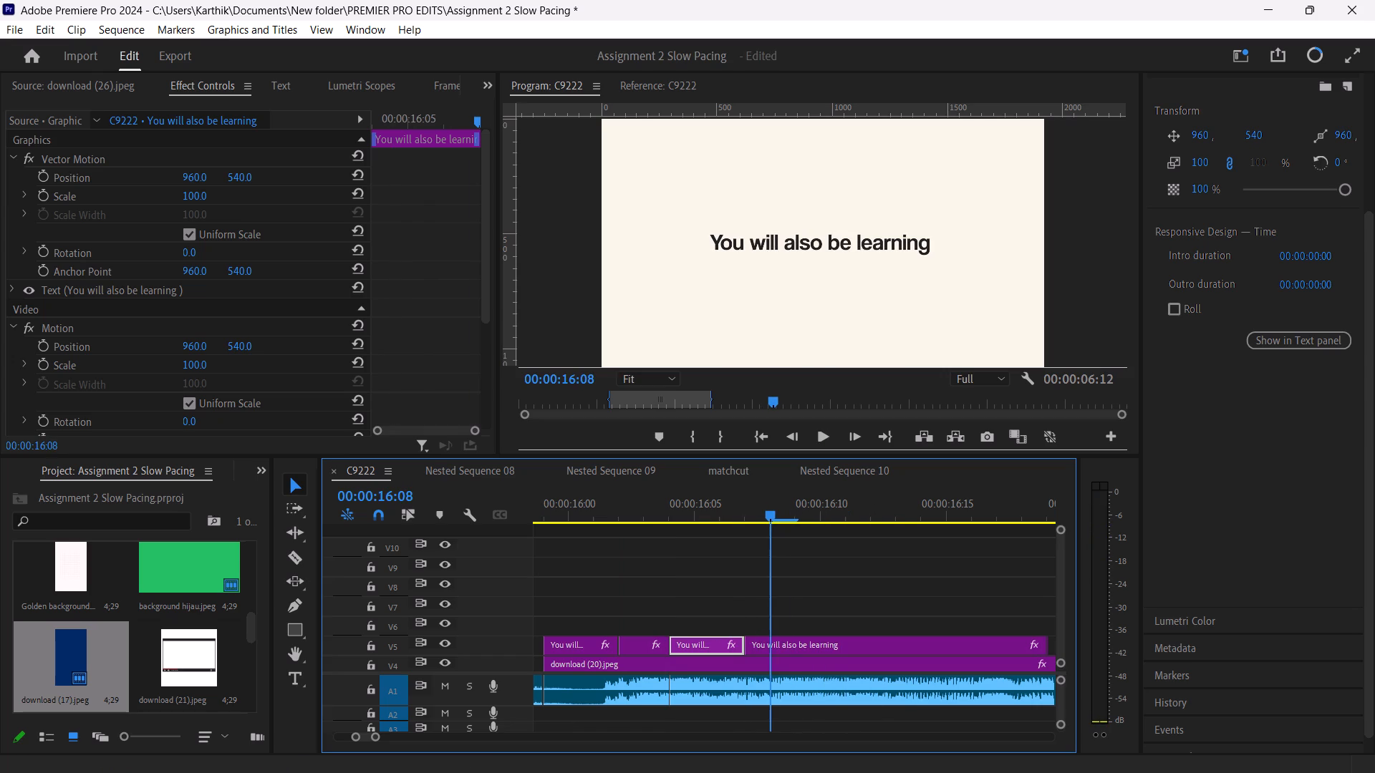
left_click_drag(779, 524, 788, 593)
key("space")
key("space")
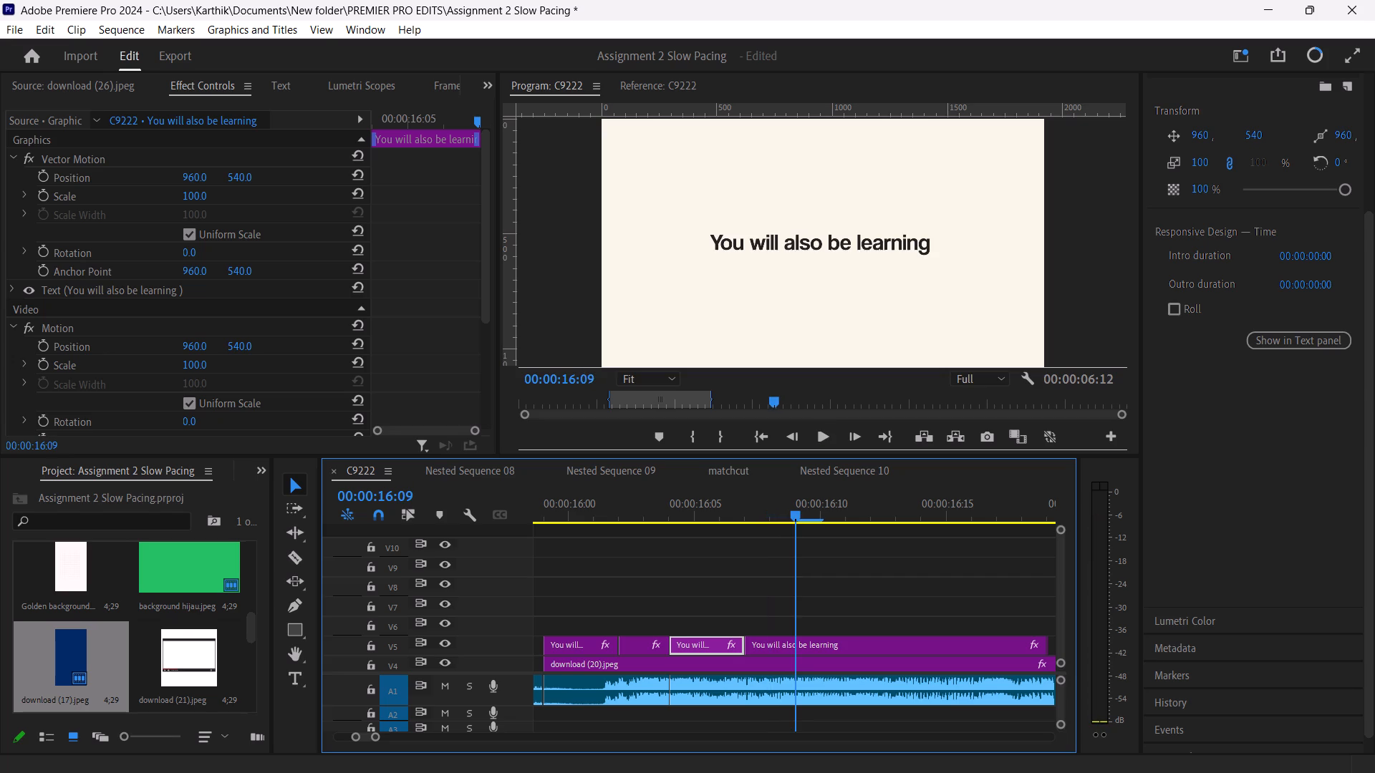
left_click_drag(788, 593, 773, 540)
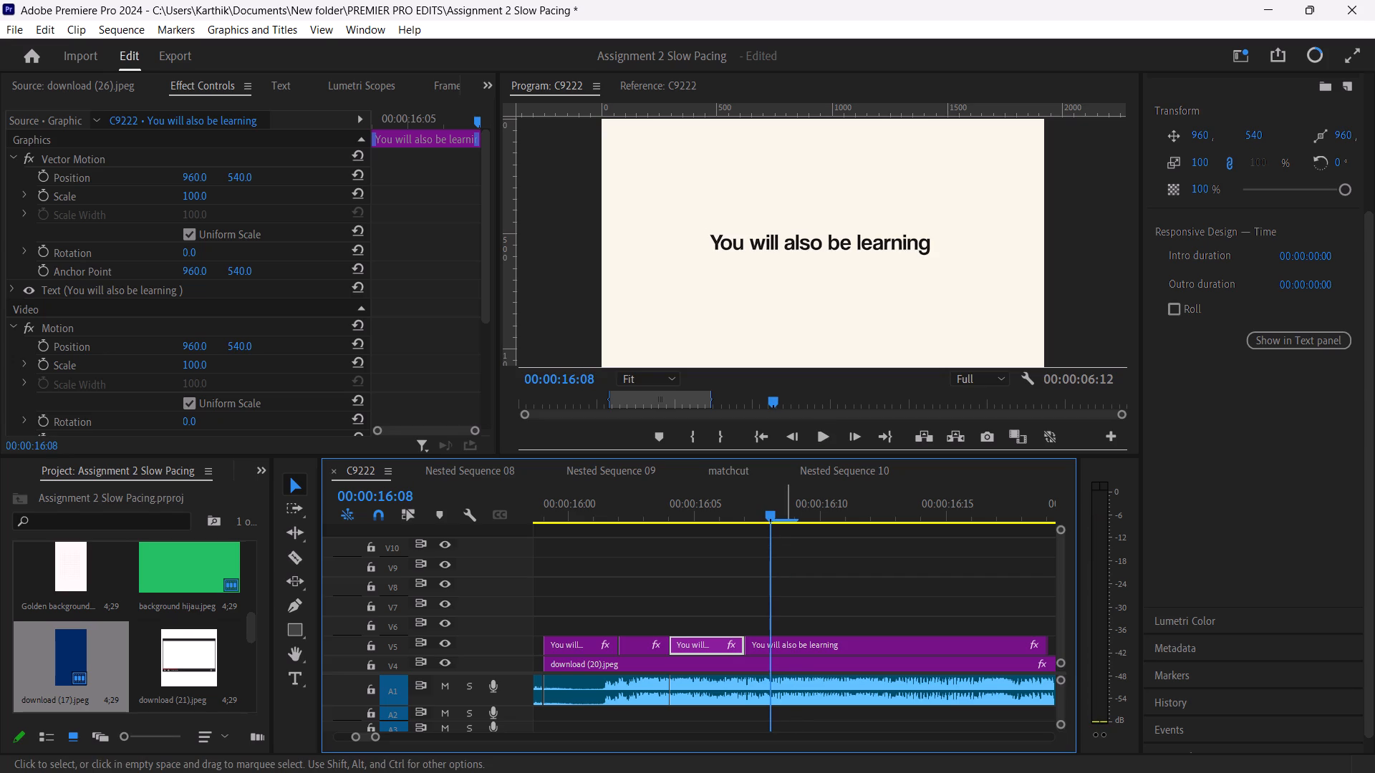
left_click(785, 639)
key("space")
key("space")
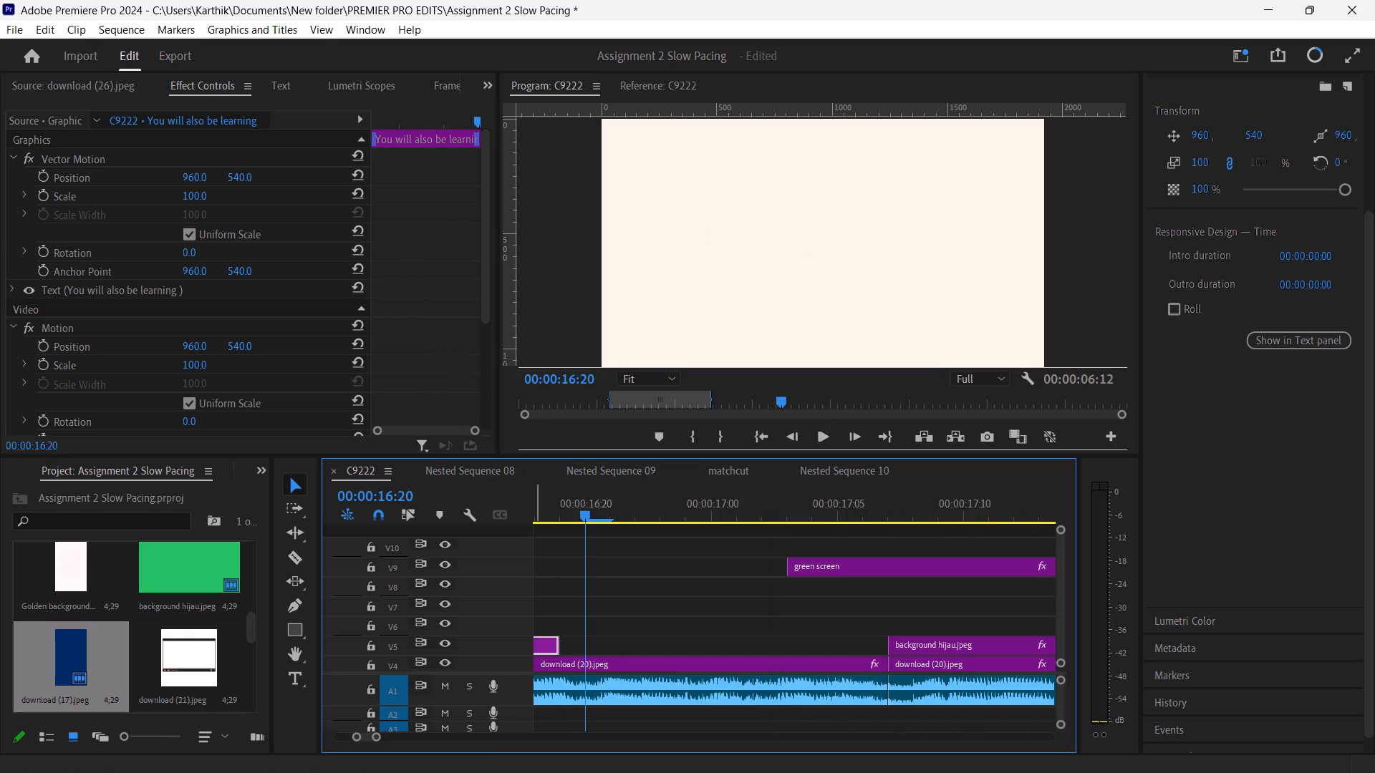
left_click_drag(587, 517, 633, 539)
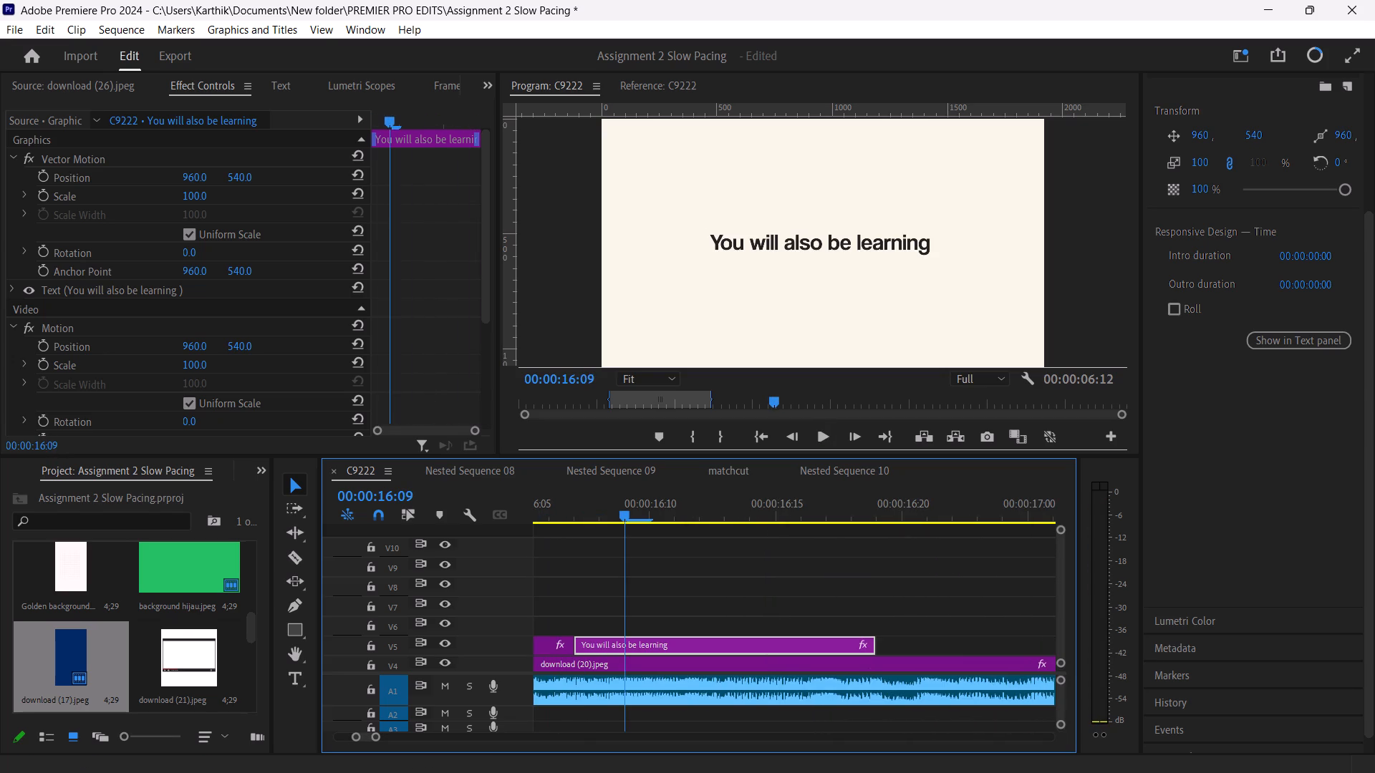
left_click_drag(633, 539, 609, 545)
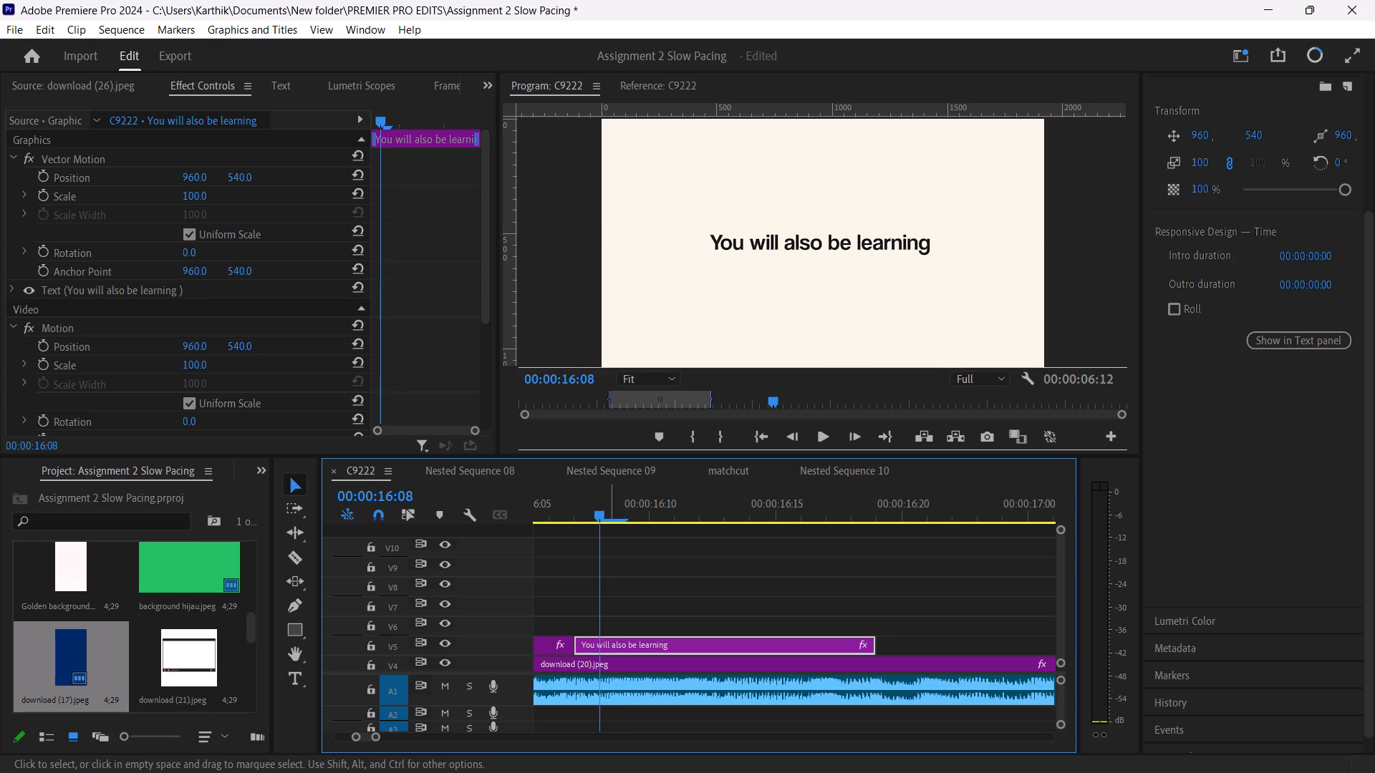
key("c")
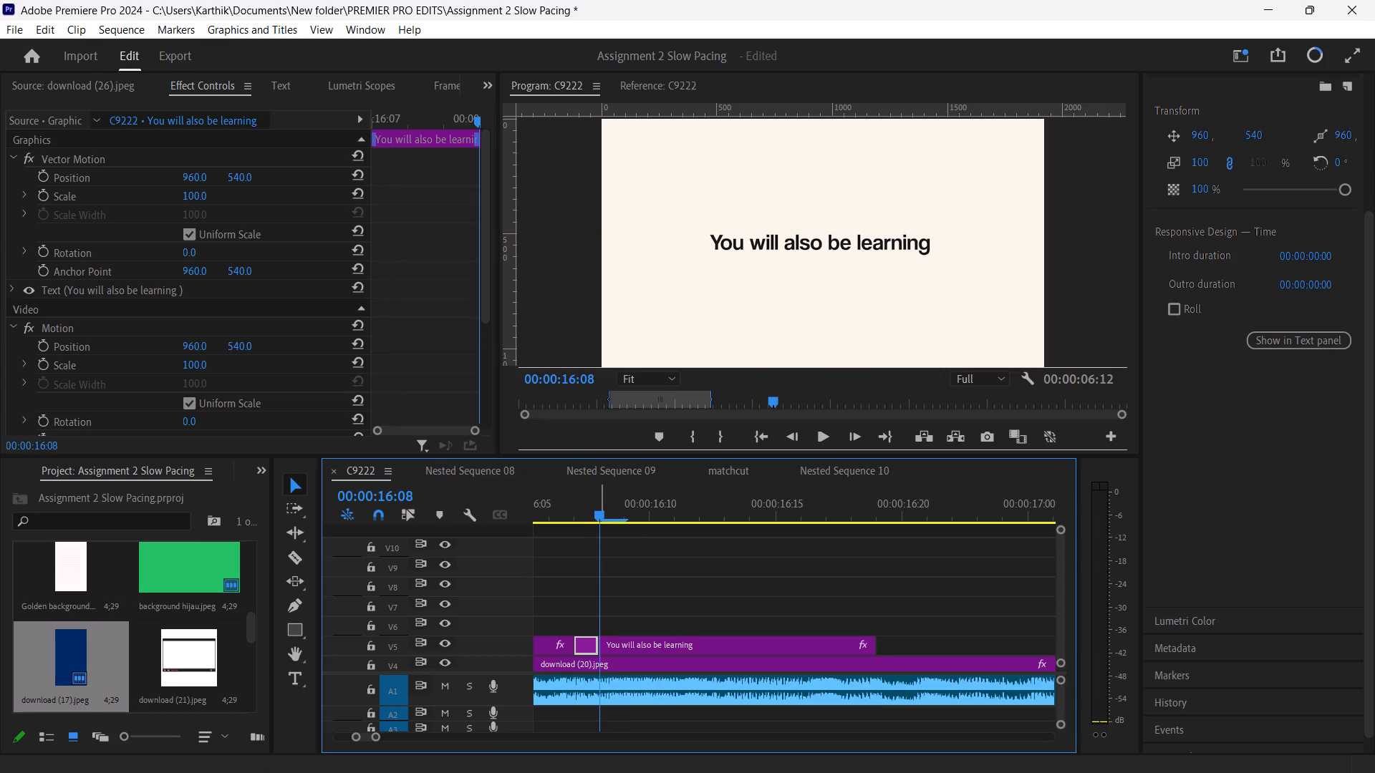
Shorten the text of the first title segment, at 00:00:16:00, to read only You.
left_click_drag(599, 514, 725, 573)
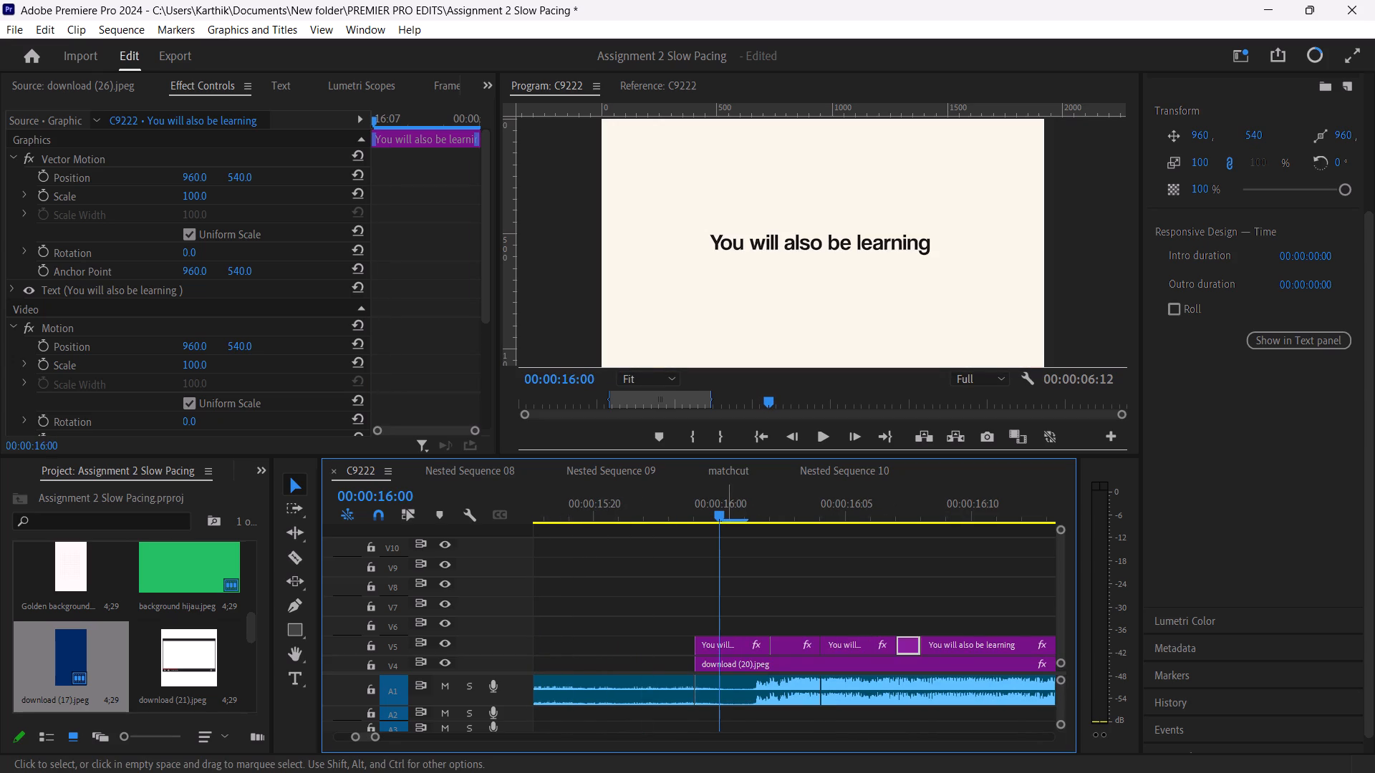
left_click(728, 634)
left_click(744, 655)
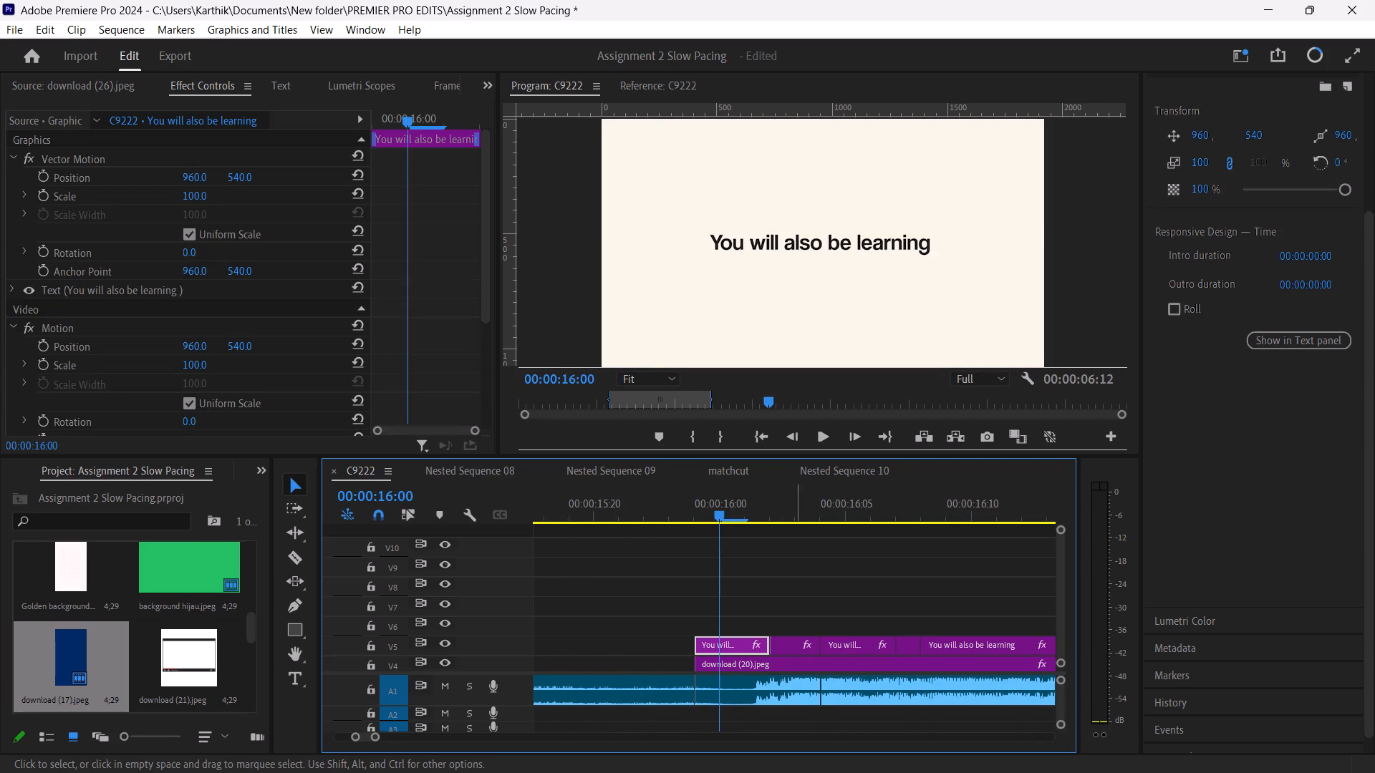
double_click(892, 240)
double_click(892, 240)
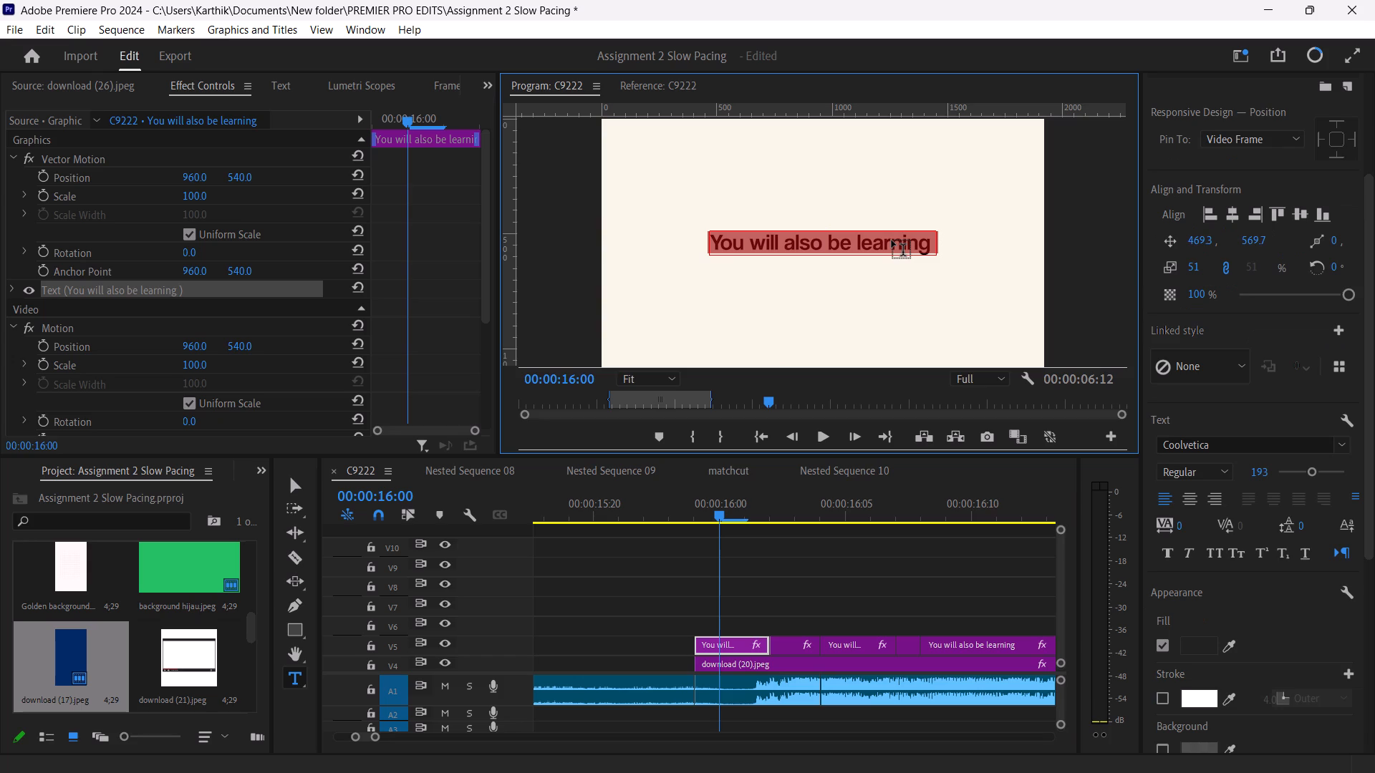
triple_click(892, 240)
key("BackSpace")
key("BackSpace")
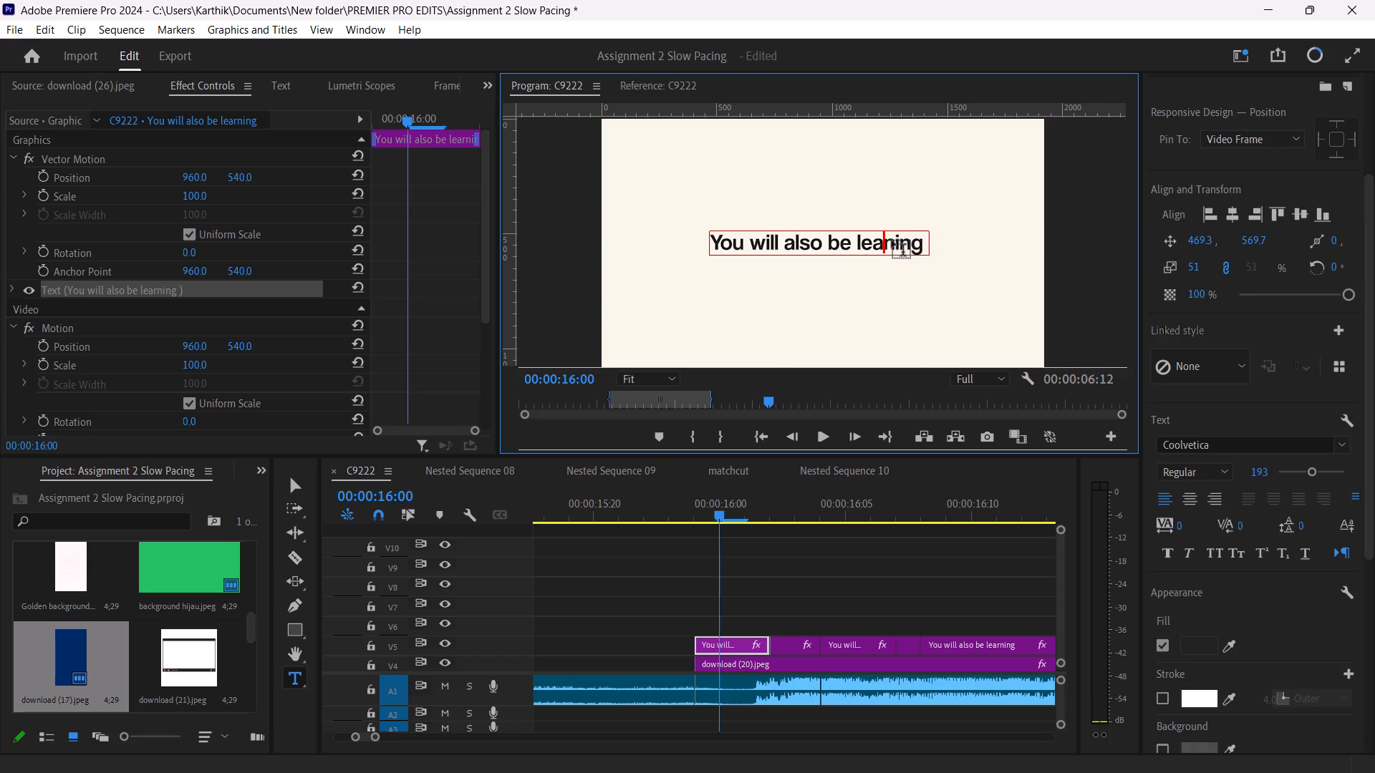
key("BackSpace")
key("BackSpace")
key("BackSpace")
key("BackSpace")
key("BackSpace")
key("Right")
key("Right")
key("Right")
key("Right")
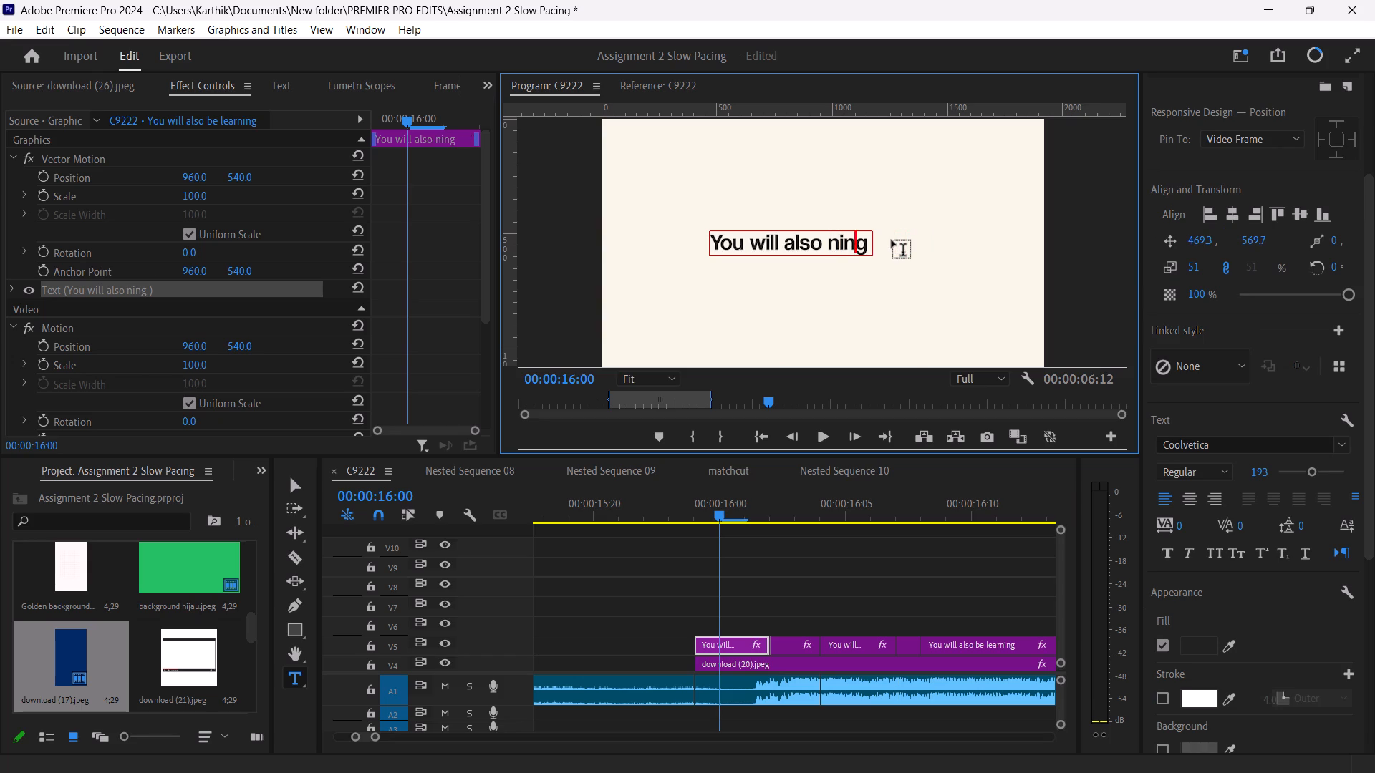
key("BackSpace")
key("BackSpace")
key("BackSpace")
key("BackSpace")
key("BackSpace")
key("BackSpace")
key("BackSpace")
key("BackSpace")
key("BackSpace")
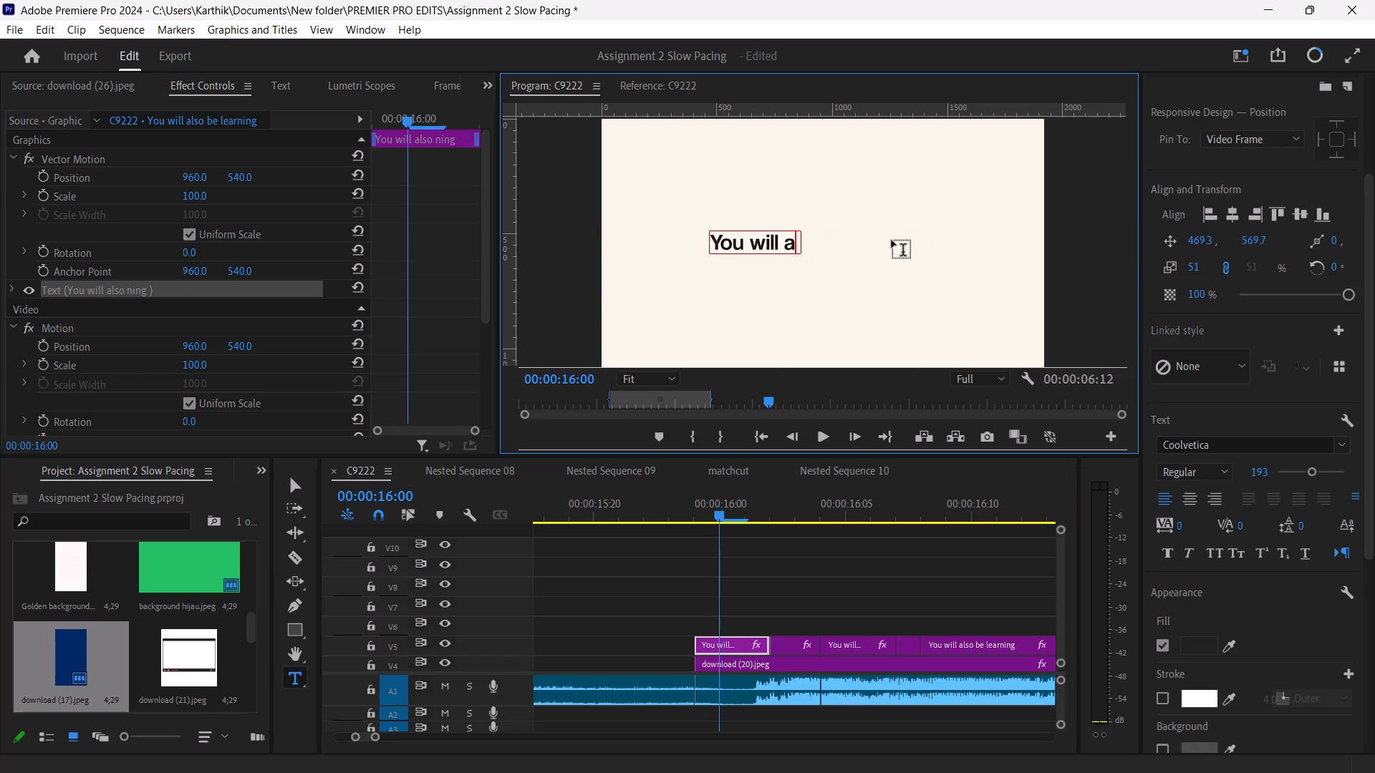
key("BackSpace")
key("BackSpace")
key("BackSpace")
key("BackSpace")
key("BackSpace")
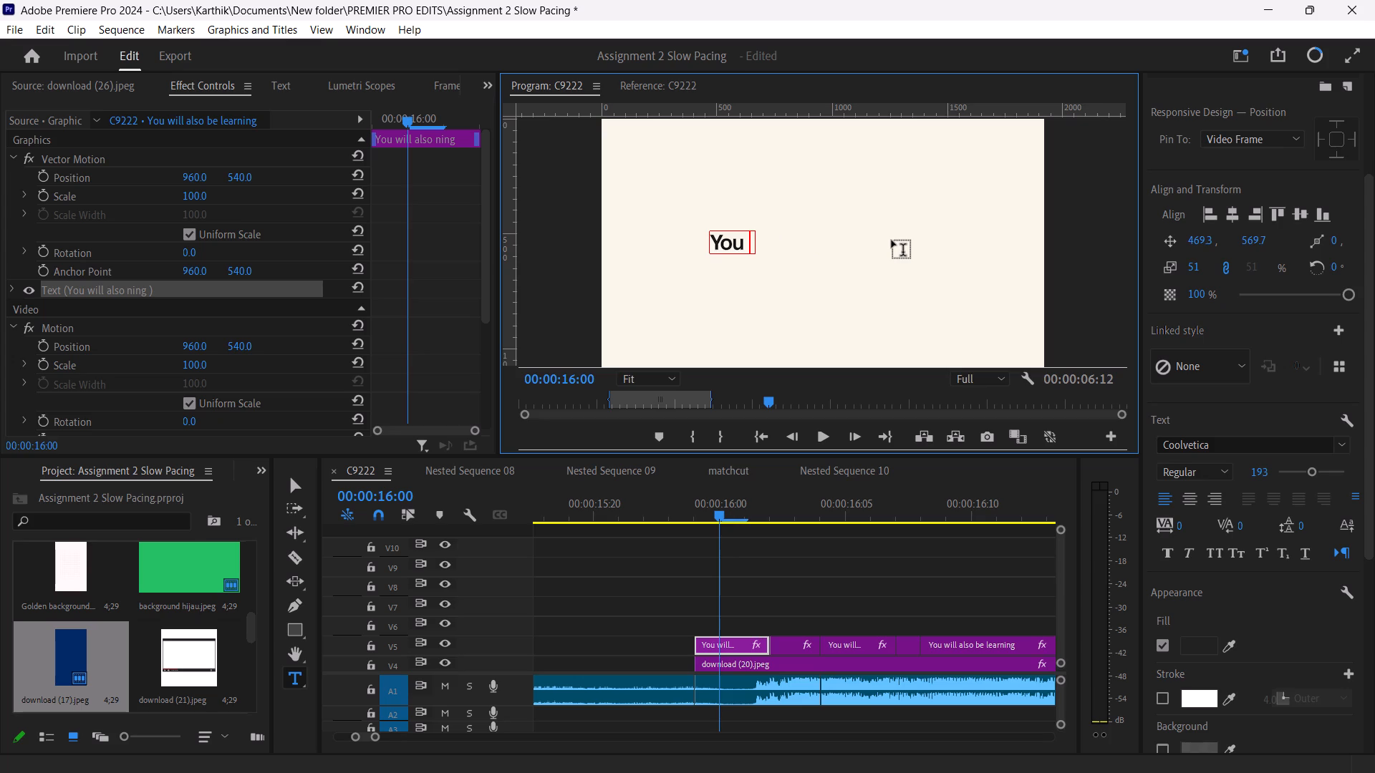
key("BackSpace")
Shorten the text of the second title segment, at 00:00:16:02, to read You will.
left_click_drag(714, 514, 776, 522)
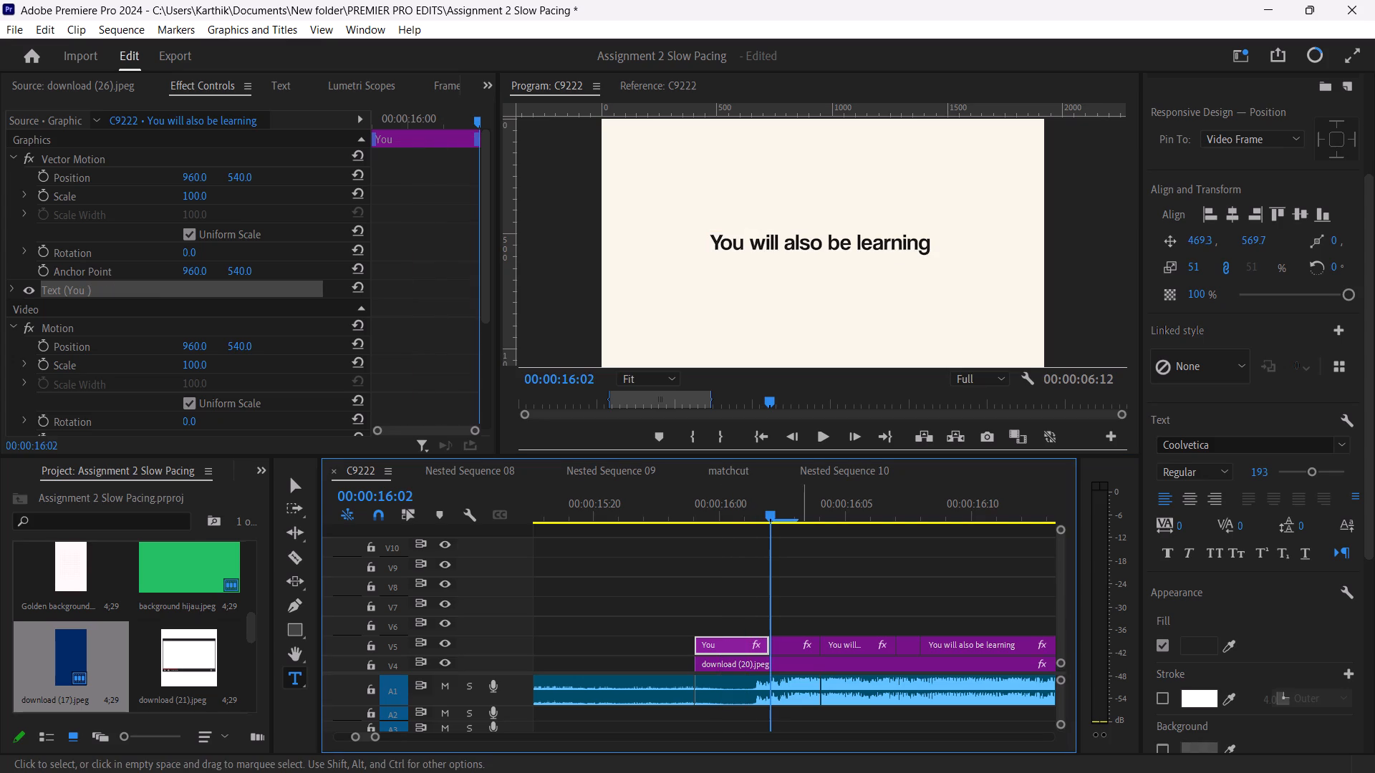
left_click(793, 643)
left_click(892, 242)
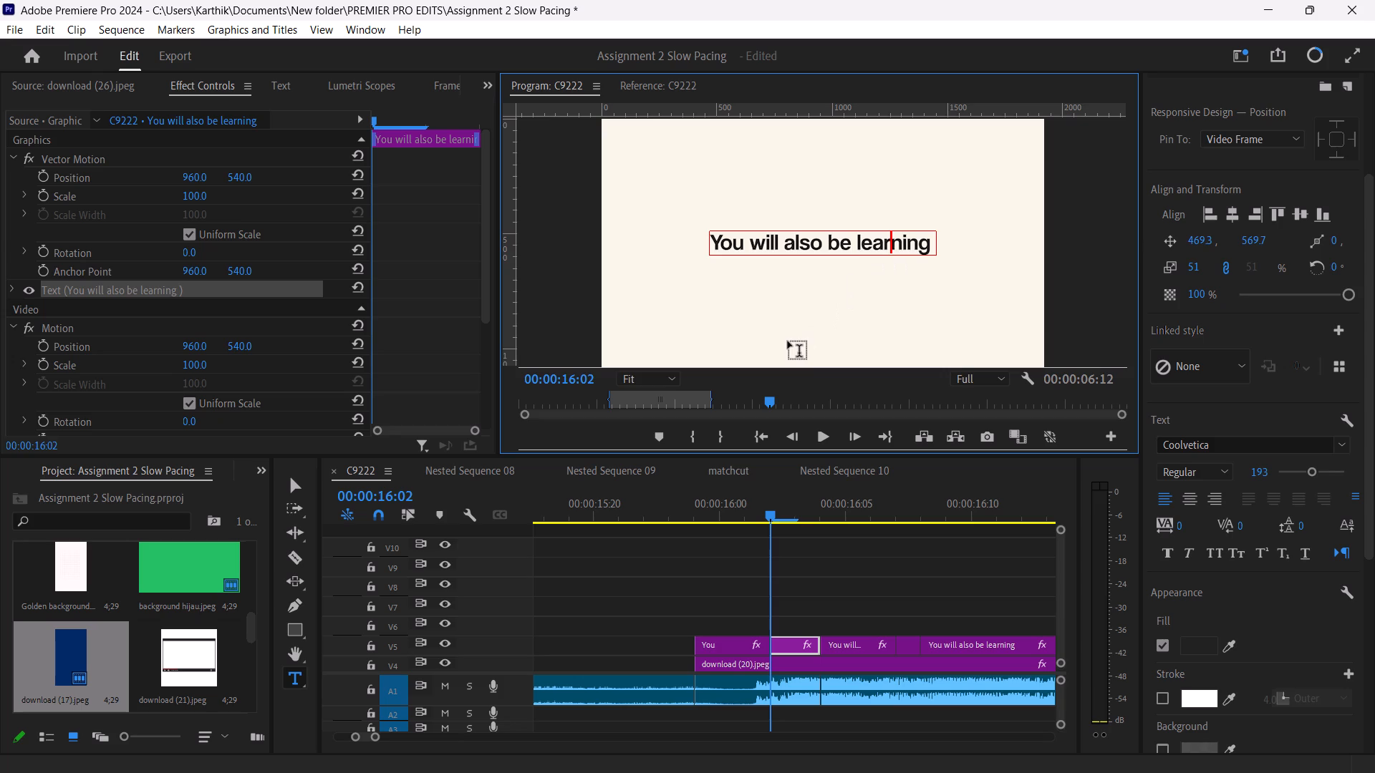
left_click(923, 237)
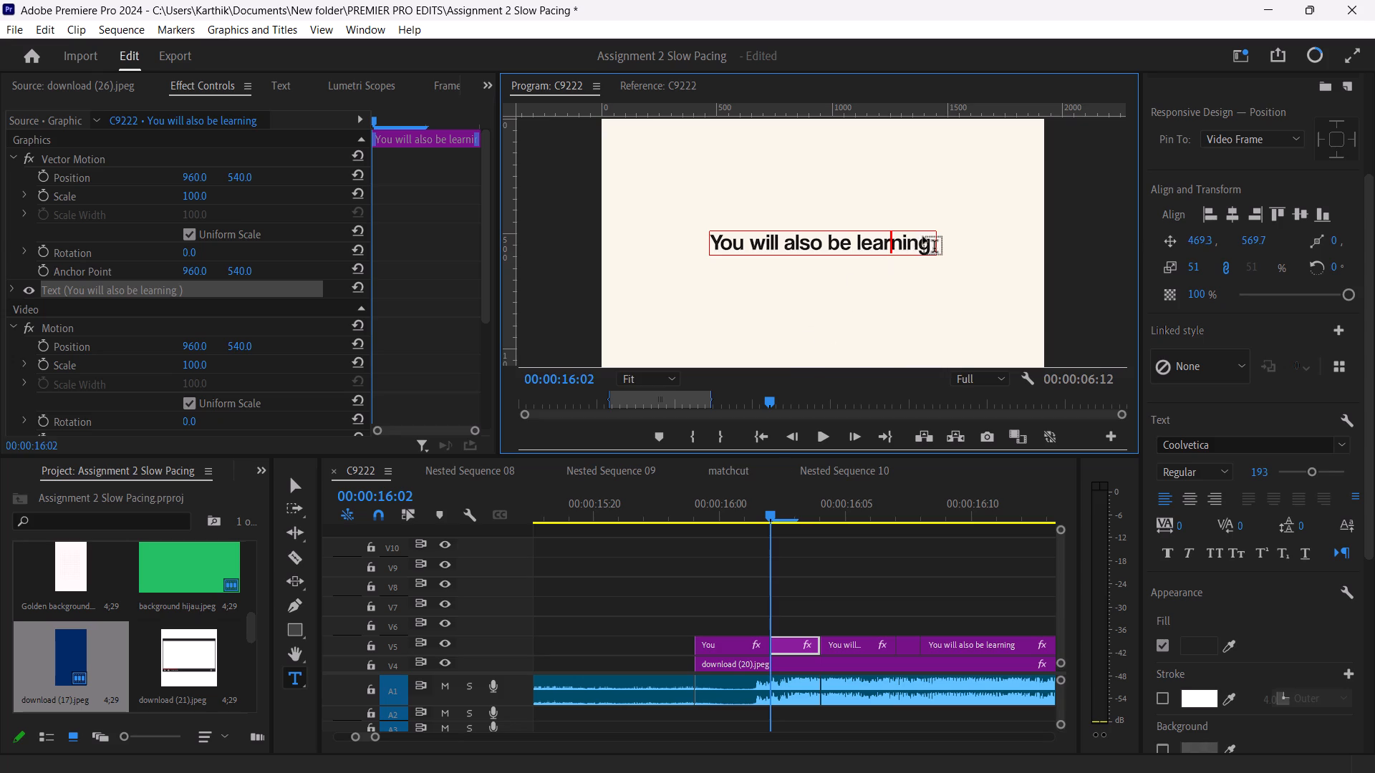
left_click(927, 243)
key("BackSpace")
key("BackSpace")
key("BackSpace")
key("BackSpace")
key("BackSpace")
key("BackSpace")
key("BackSpace")
key("BackSpace")
key("BackSpace")
key("BackSpace")
key("BackSpace")
key("BackSpace")
key("BackSpace")
key("BackSpace")
key("BackSpace")
key("BackSpace")
key("BackSpace")
key("BackSpace")
key("BackSpace")
key("BackSpace")
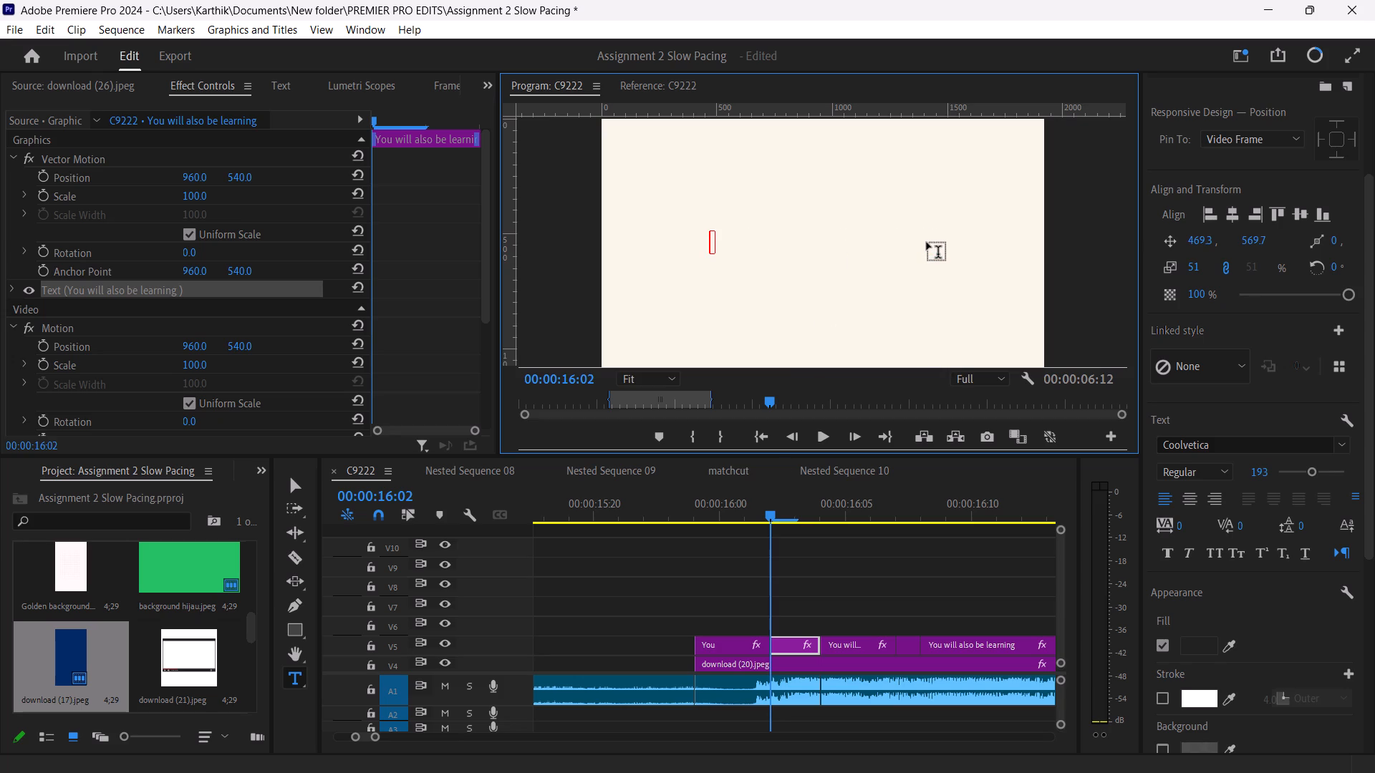
key("ctrl+z")
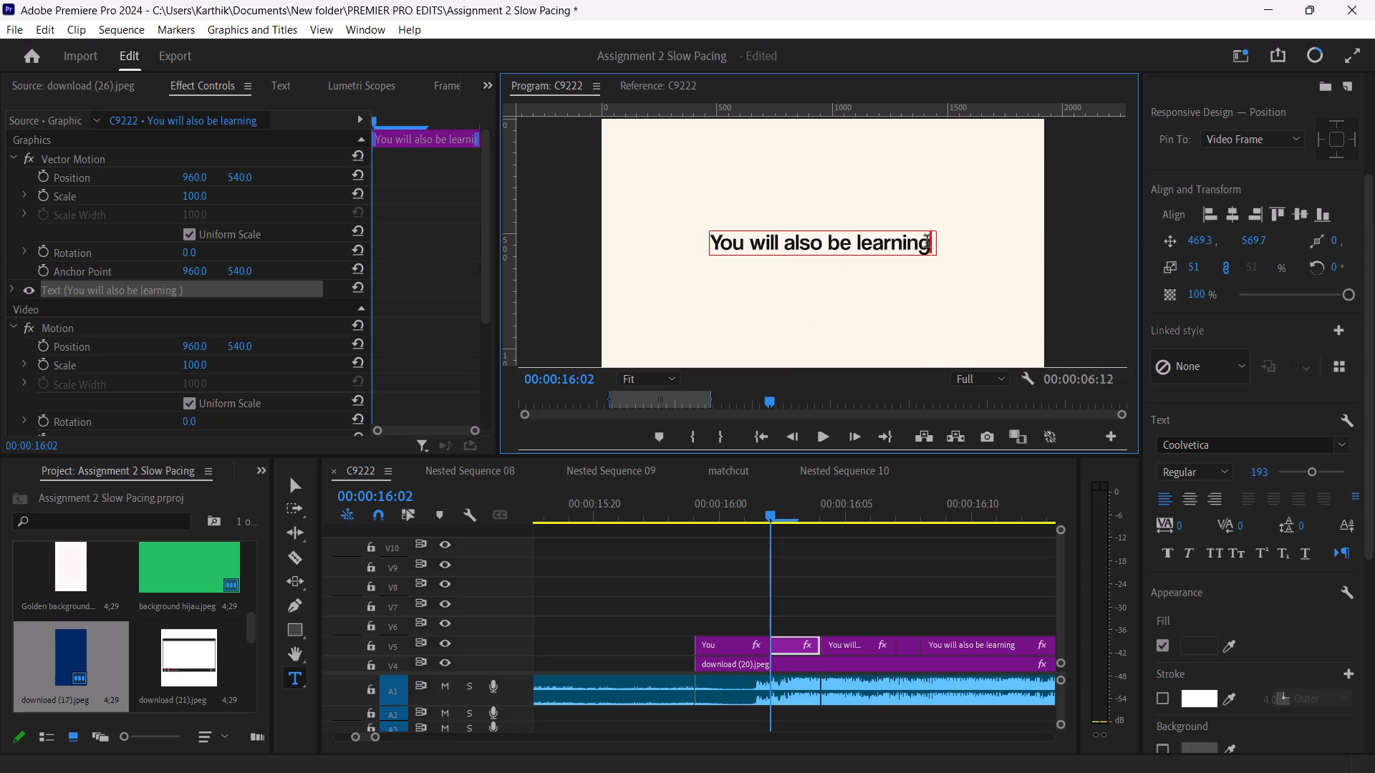
key("BackSpace")
key("BackSpace")
key("BackSpace")
key("BackSpace")
key("BackSpace")
key("BackSpace")
key("BackSpace")
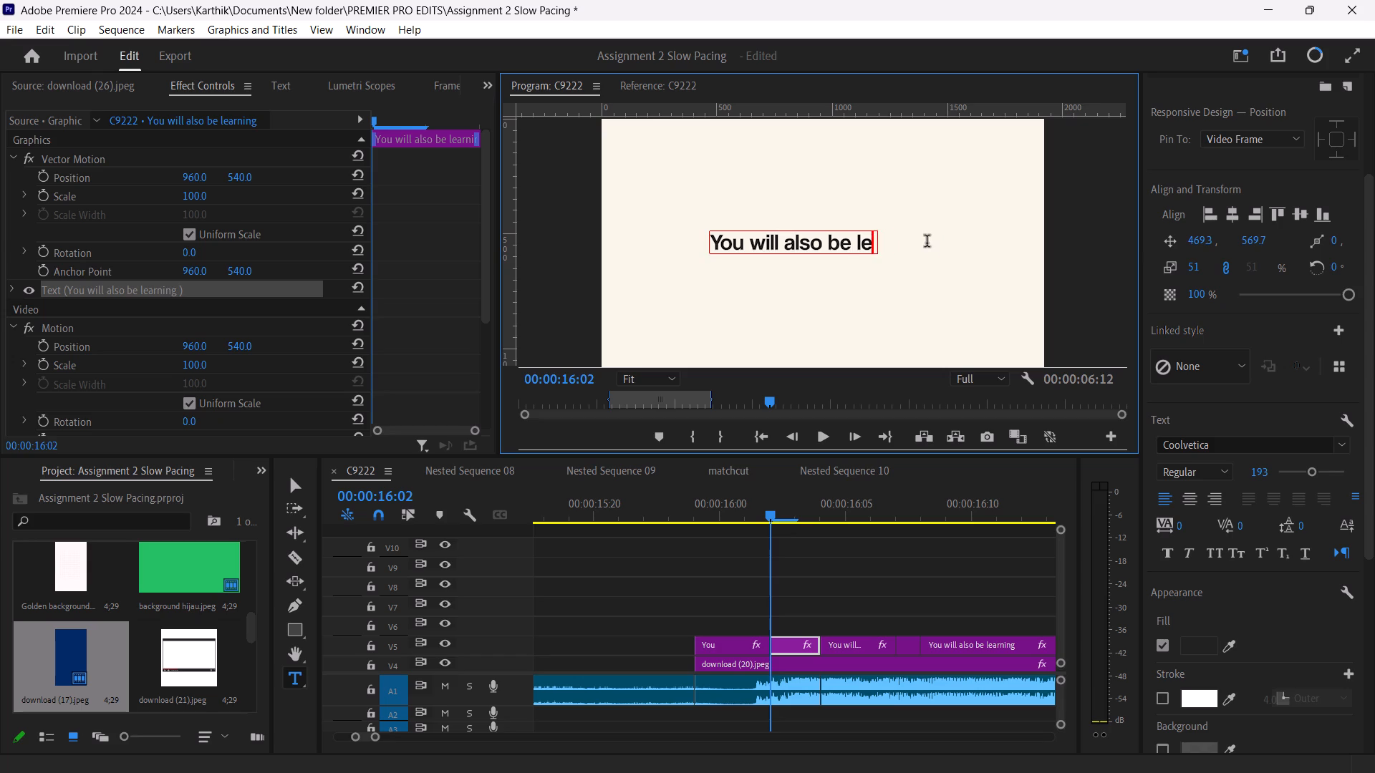
key("BackSpace")
key("BackSpace")
key("BackSpace")
key("BackSpace")
key("BackSpace")
key("BackSpace")
key("BackSpace")
key("BackSpace")
key("BackSpace")
key("BackSpace")
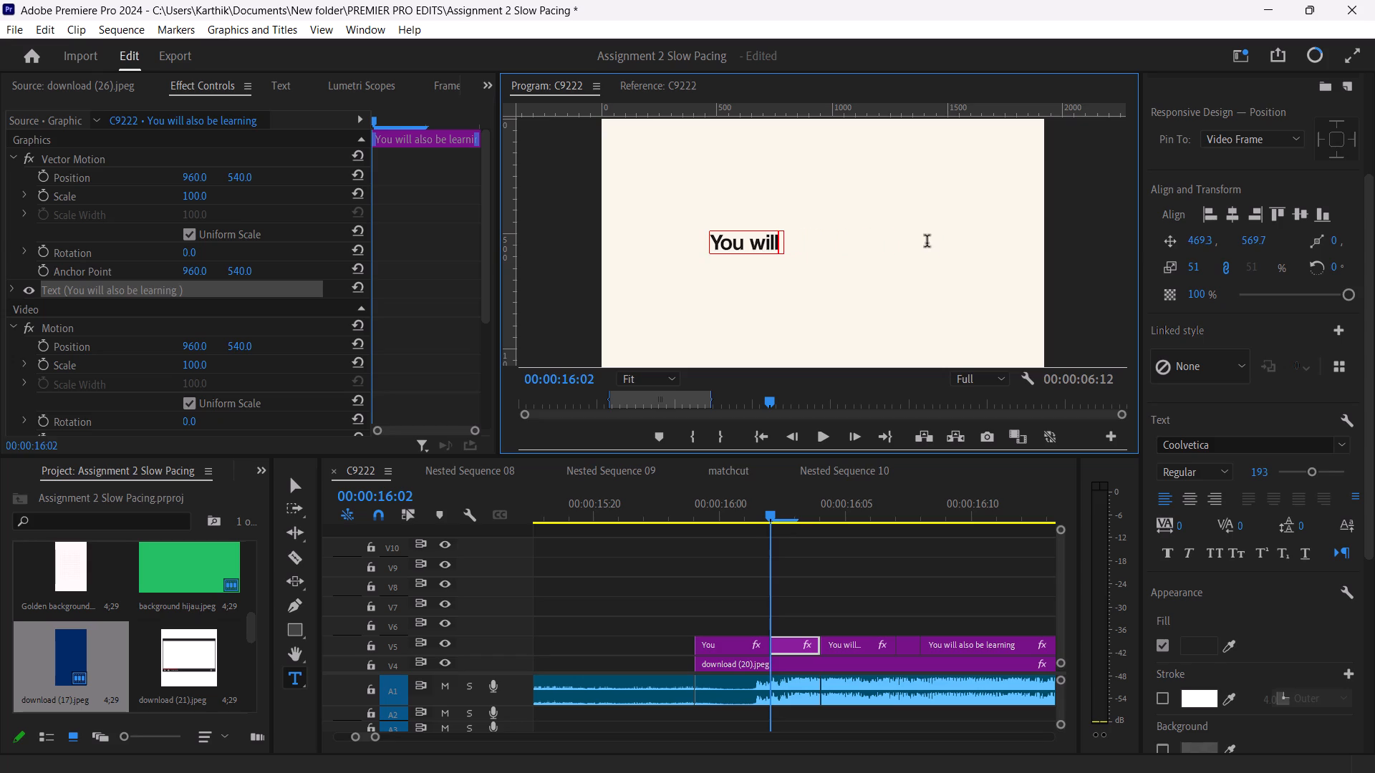
key("BackSpace")
key("BackSpace")
key("BackSpace")
type("ill")
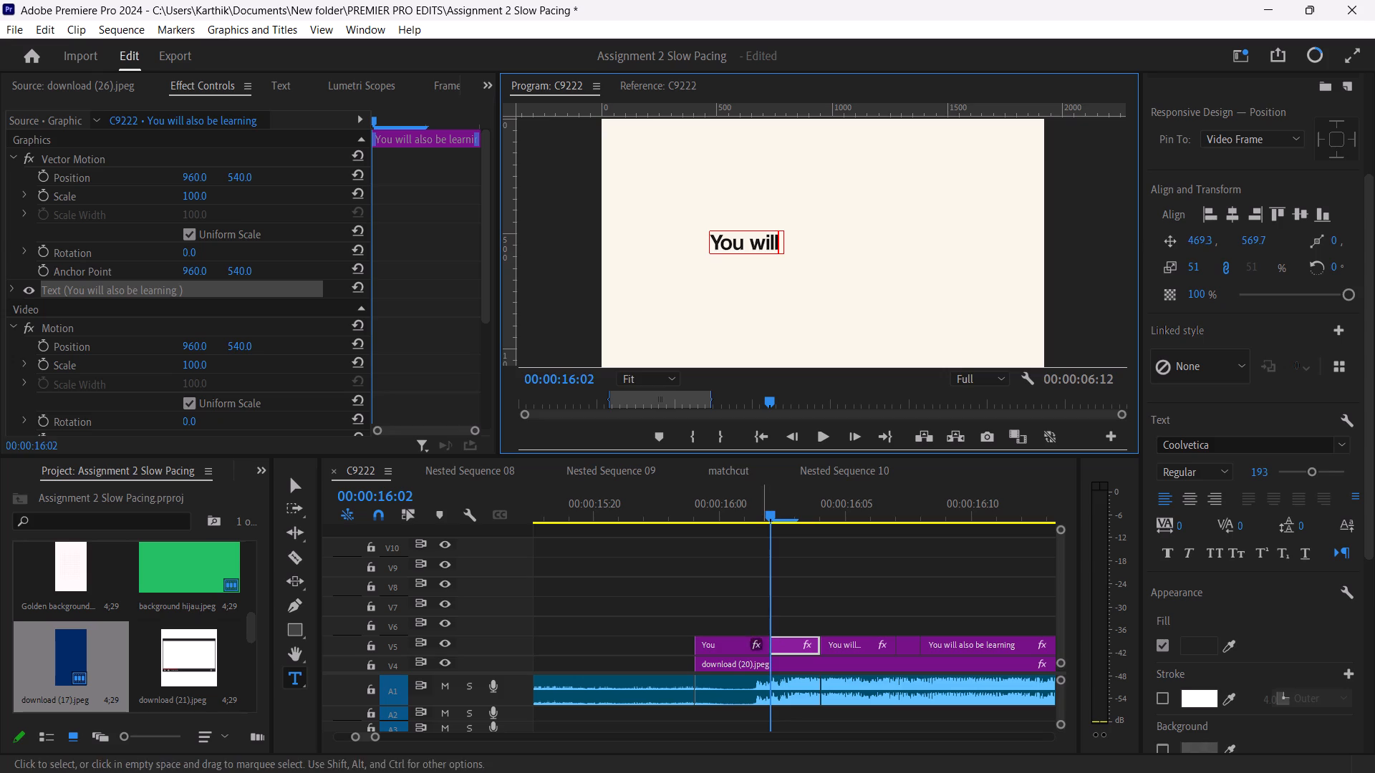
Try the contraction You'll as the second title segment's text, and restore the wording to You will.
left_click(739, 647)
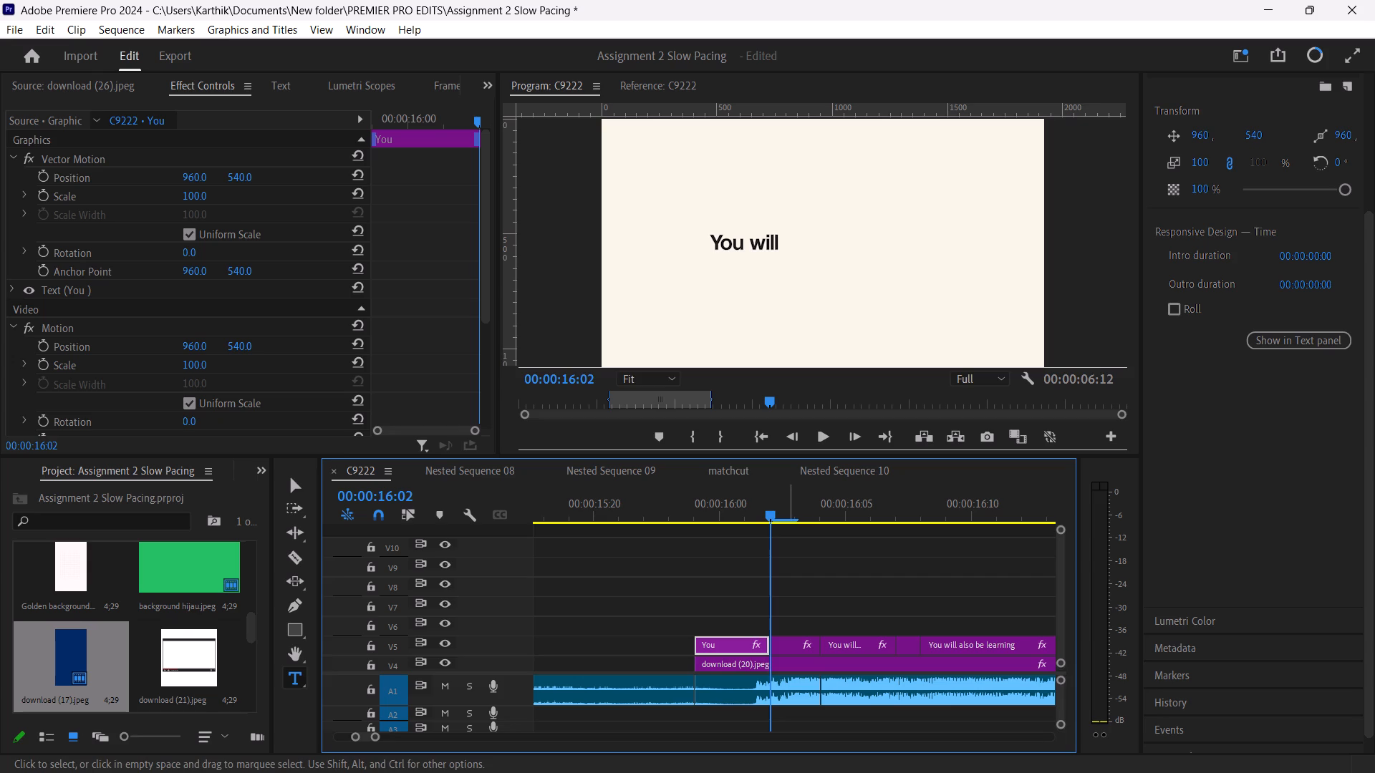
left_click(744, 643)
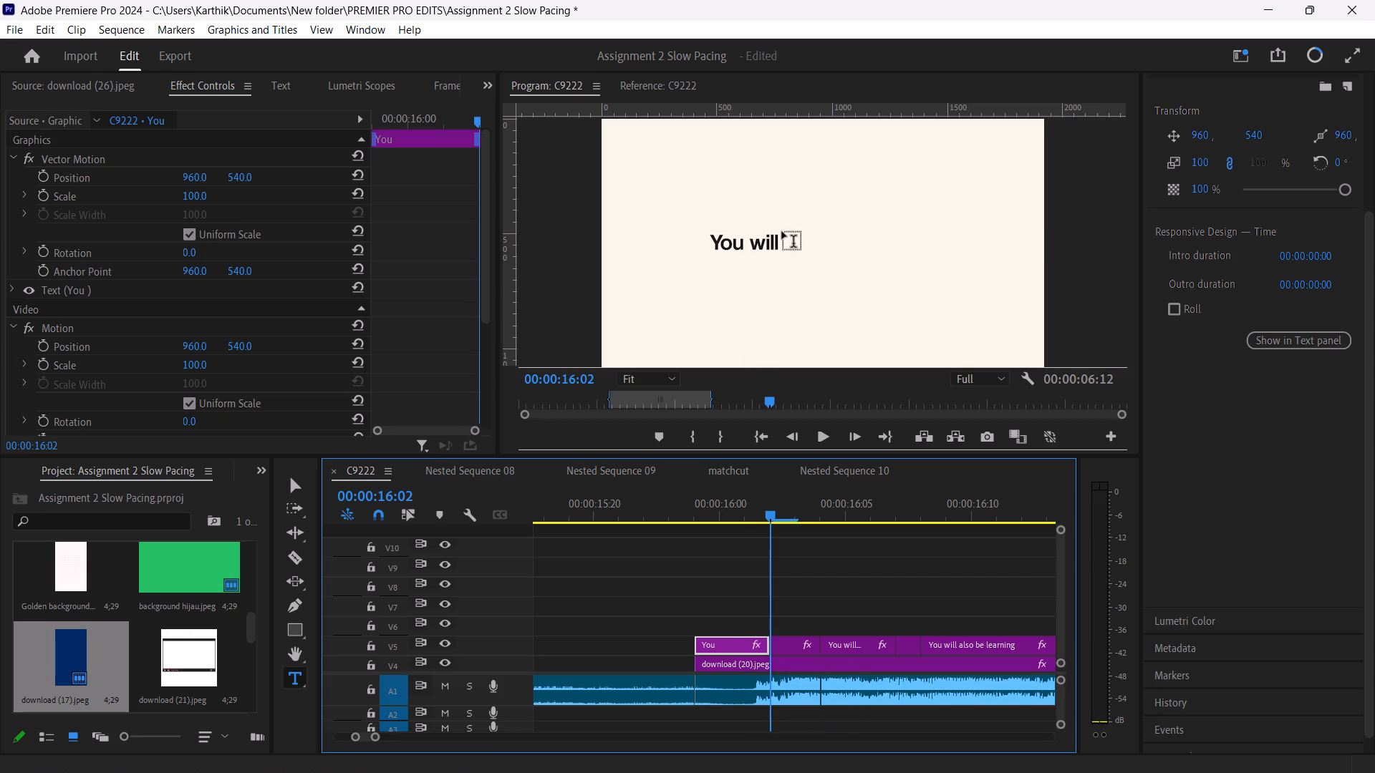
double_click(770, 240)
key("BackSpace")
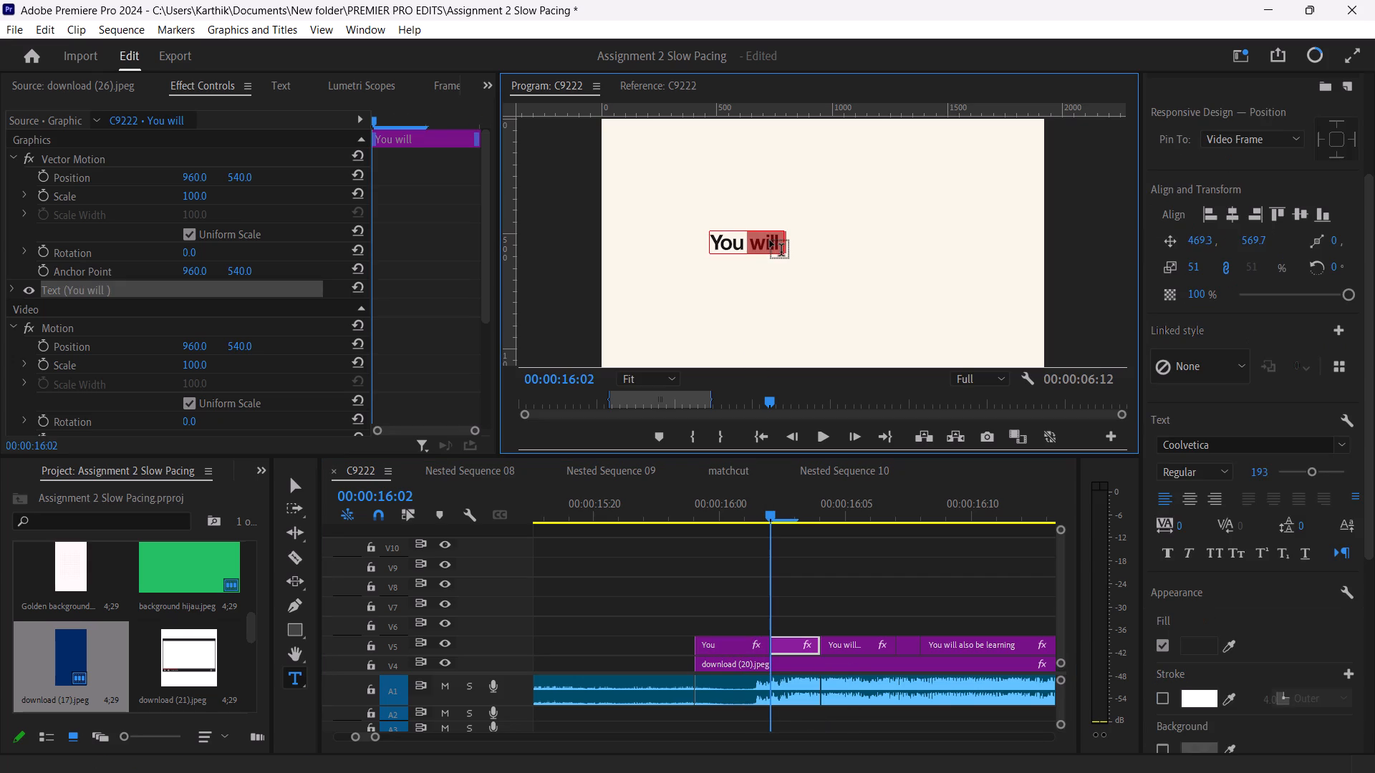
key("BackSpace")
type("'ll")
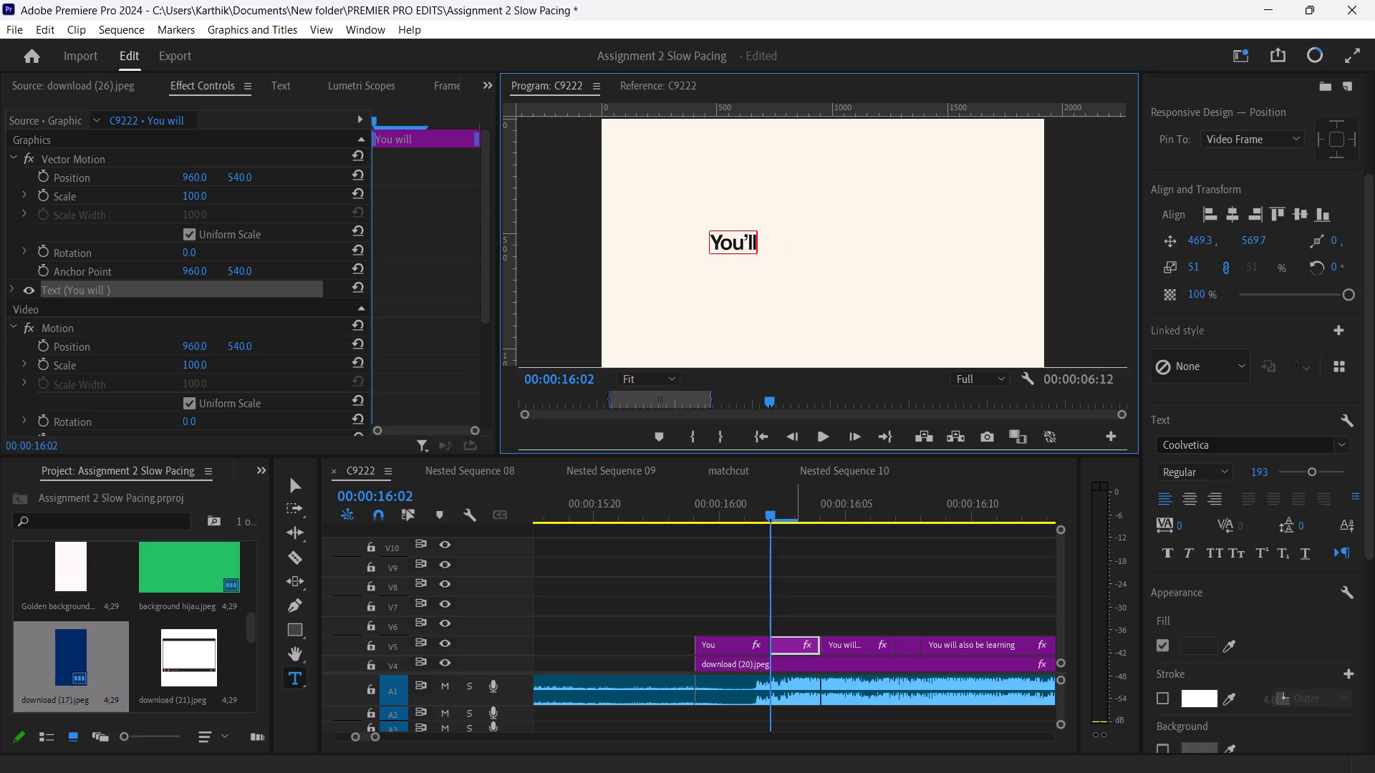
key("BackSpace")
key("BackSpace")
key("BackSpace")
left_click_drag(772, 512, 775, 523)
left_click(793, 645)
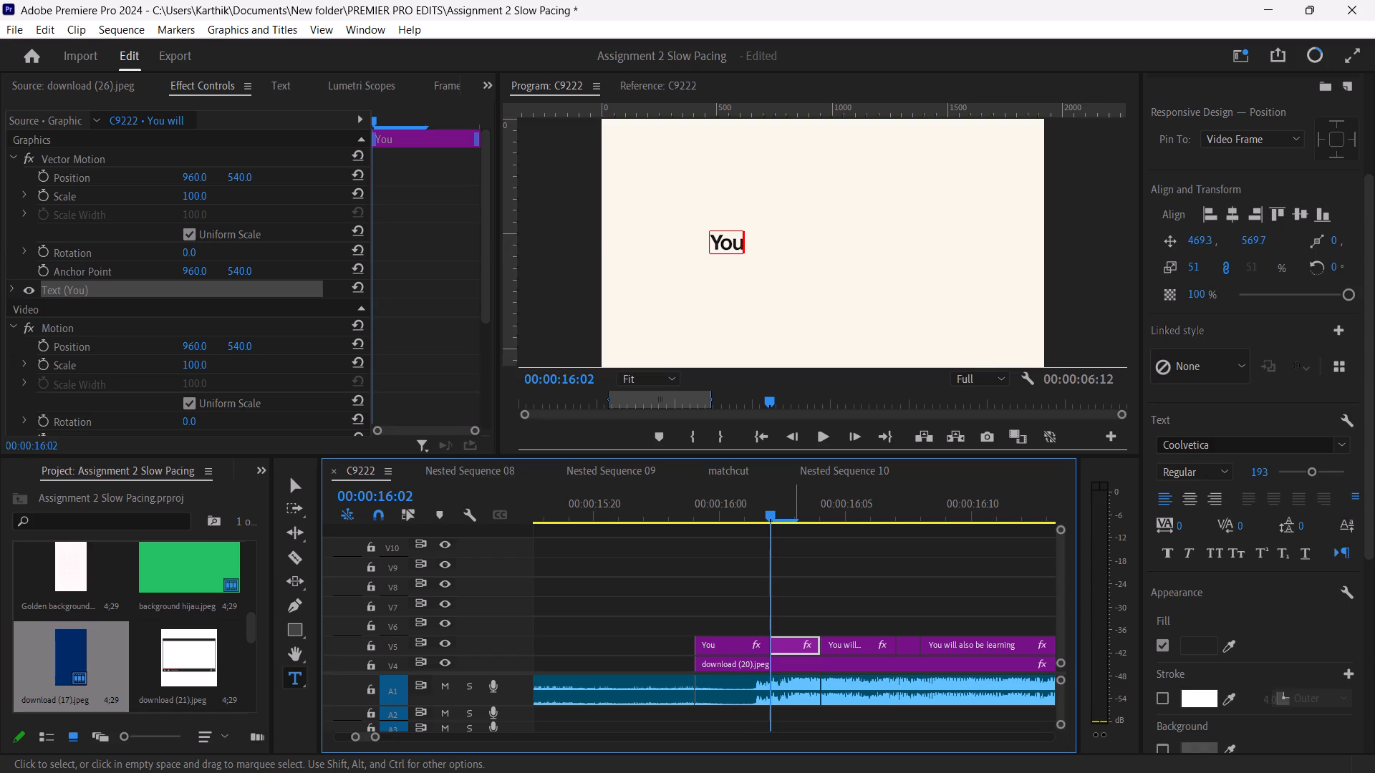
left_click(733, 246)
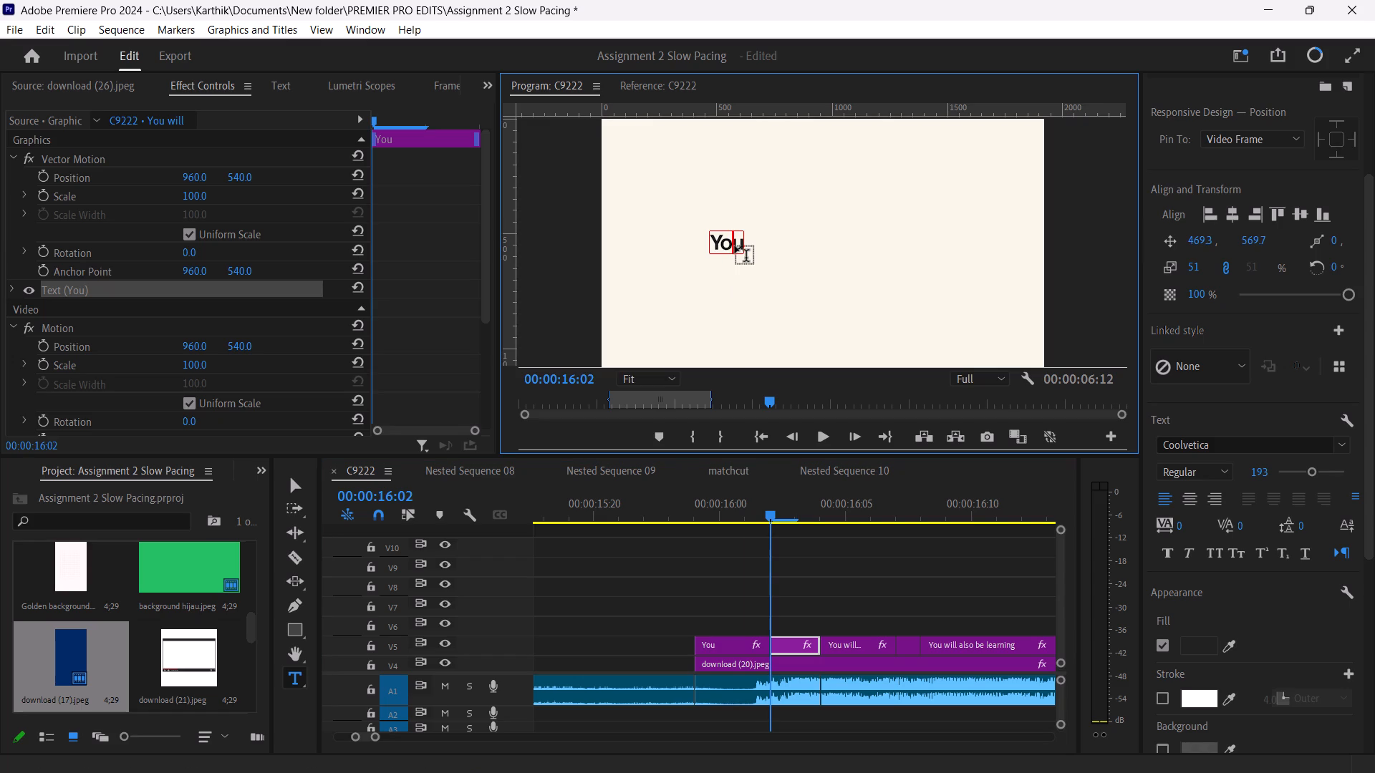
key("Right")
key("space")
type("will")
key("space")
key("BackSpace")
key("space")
Shorten the text of the third title segment, at 00:00:16:05, to read You will also.
left_click_drag(771, 508, 841, 528)
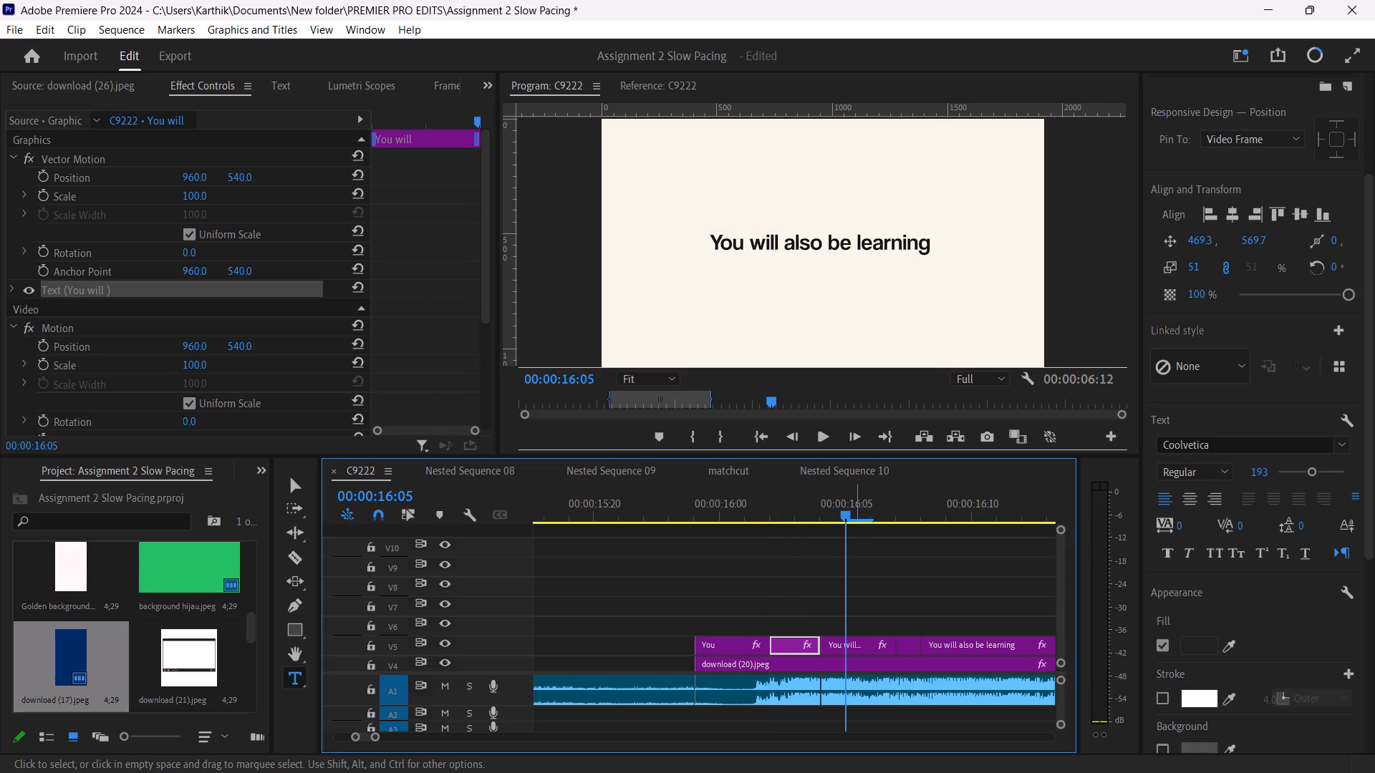
left_click(855, 639)
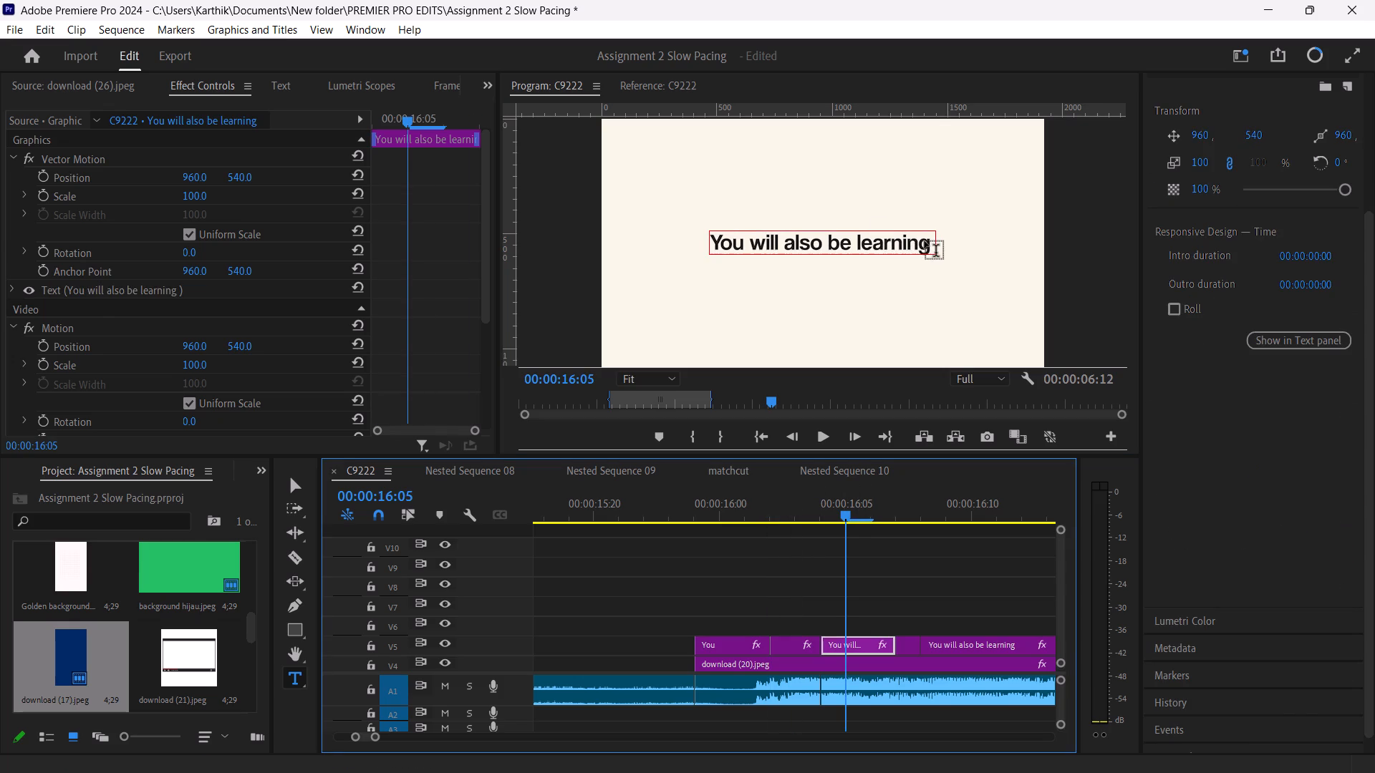
left_click(925, 241)
key("BackSpace")
key("BackSpace")
key("BackSpace")
key("BackSpace")
key("BackSpace")
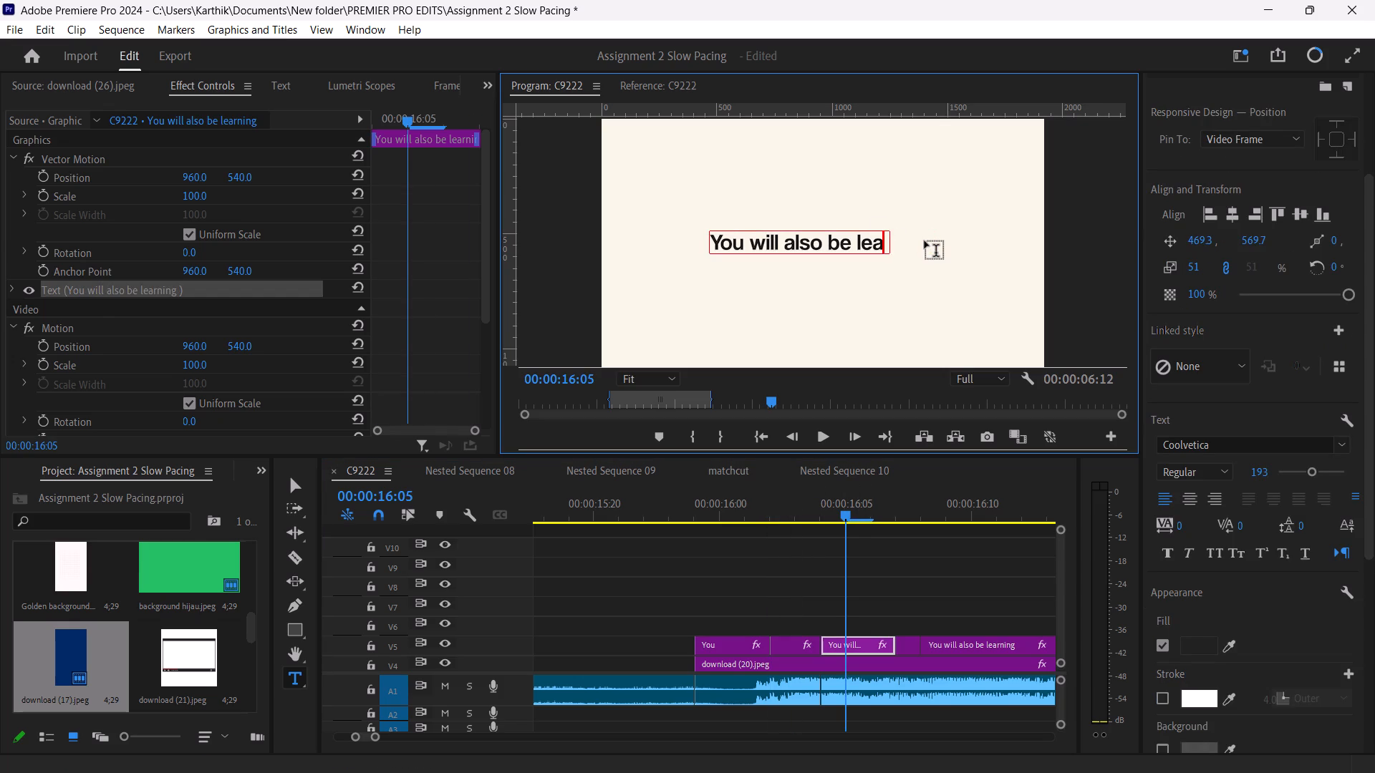
key("BackSpace")
key("BackSpace")
key("BackSpace")
key("BackSpace")
key("BackSpace")
key("BackSpace")
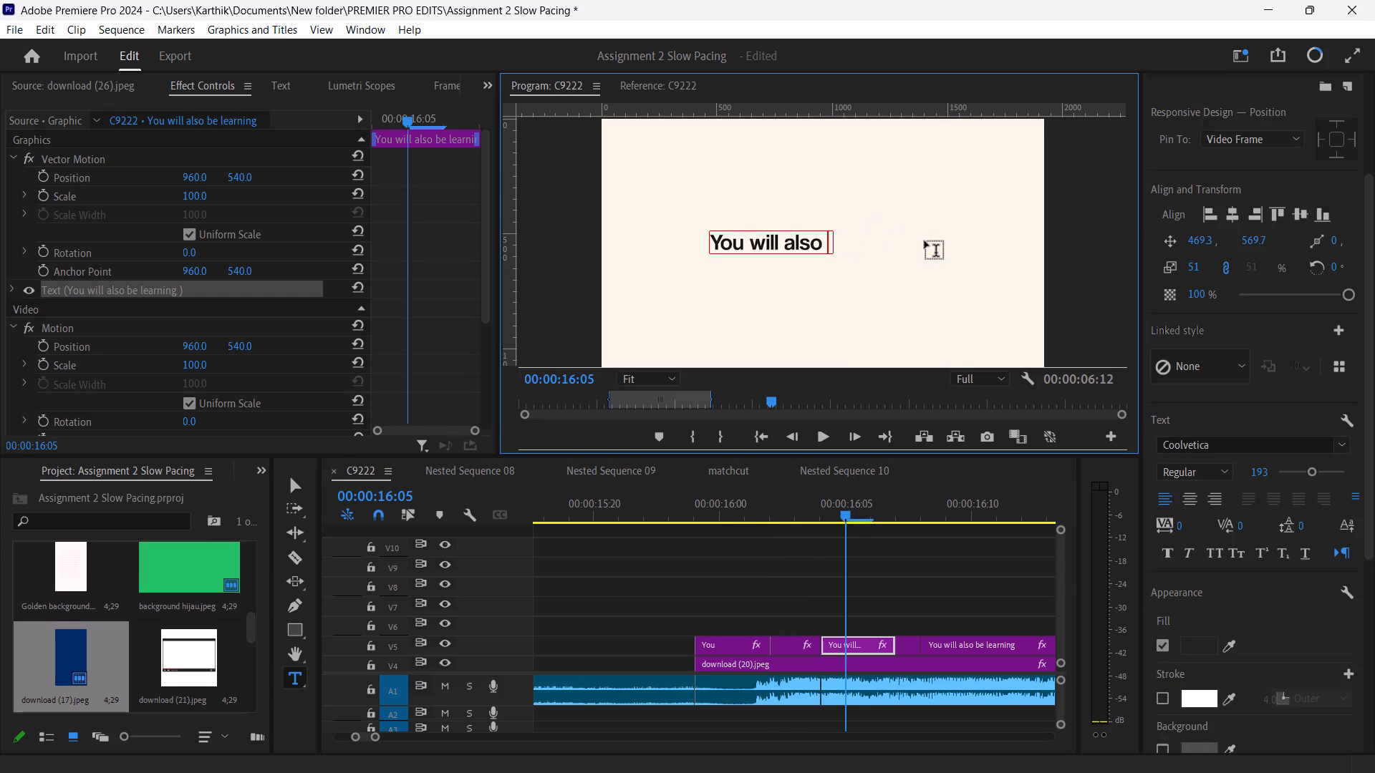
Shorten the text of the short fourth title segment, at 00:00:16:07, to read You will also be.
left_click_drag(846, 515, 887, 514)
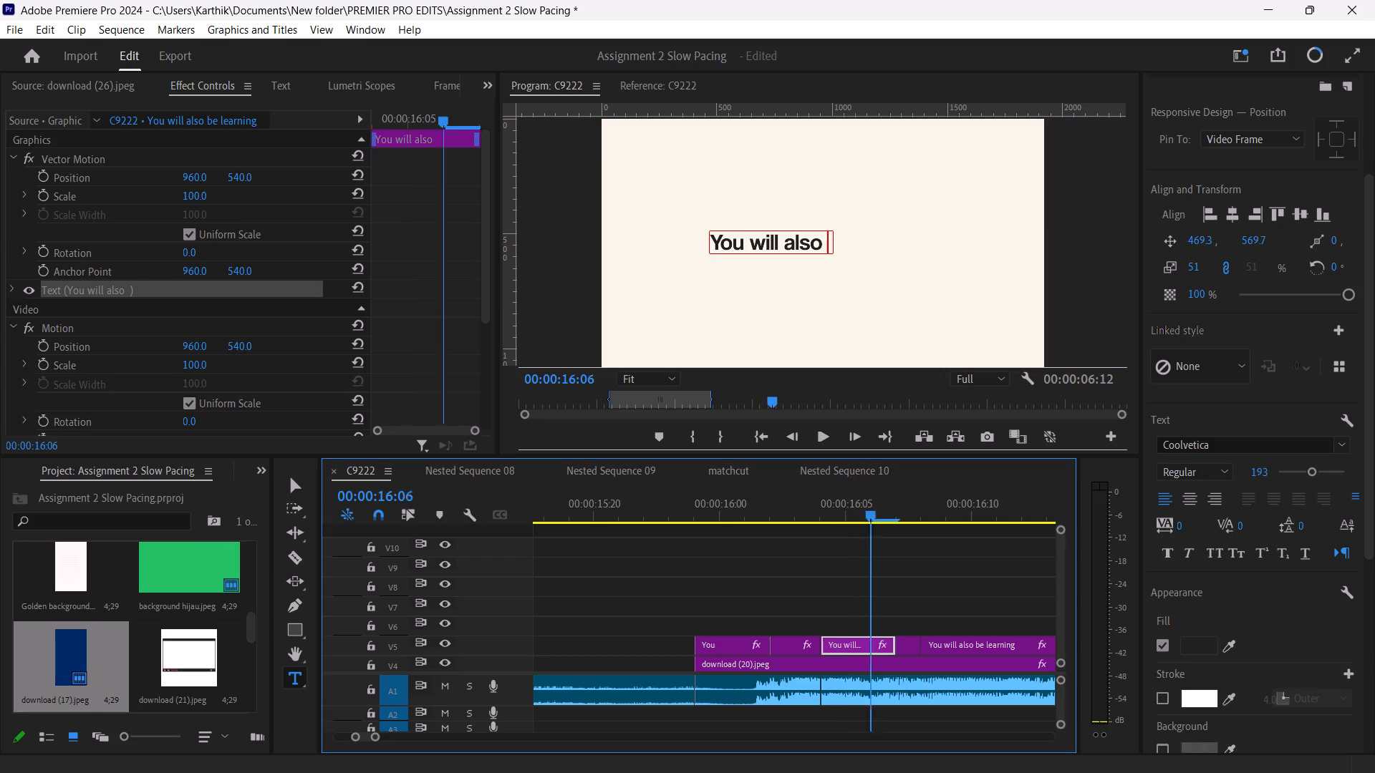
left_click_drag(887, 514, 897, 515)
left_click(907, 643)
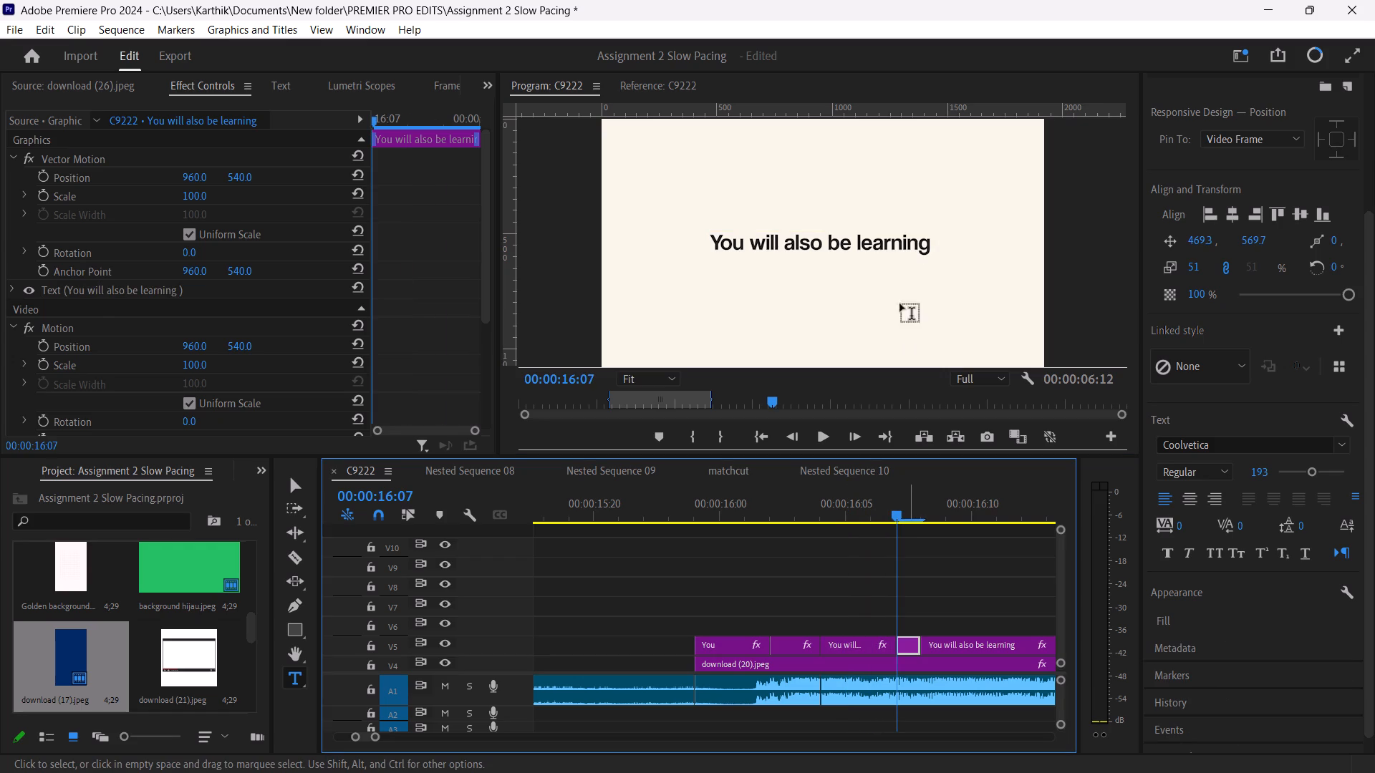
left_click(922, 241)
left_click(930, 243)
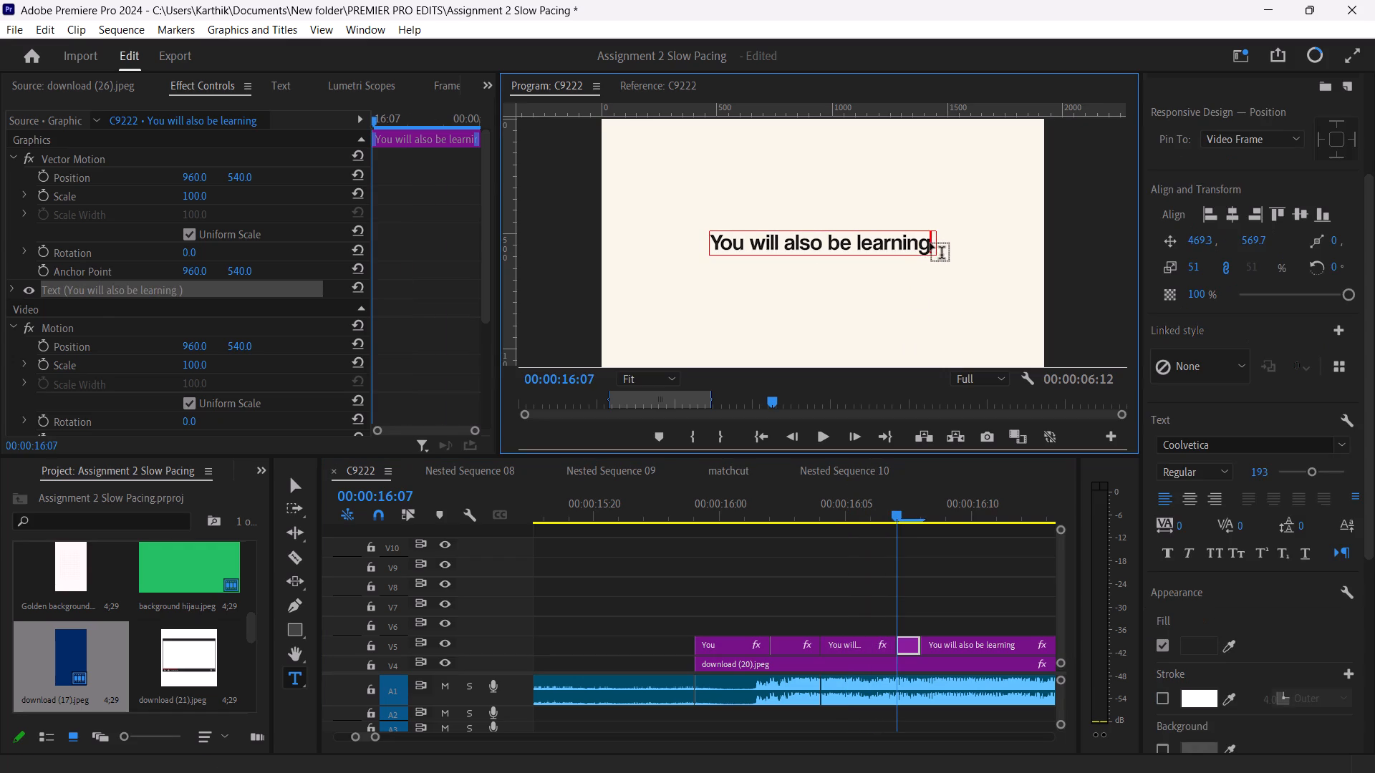
key("BackSpace")
key("BackSpace")
key("BackSpace")
key("BackSpace")
key("BackSpace")
key("BackSpace")
key("BackSpace")
key("BackSpace")
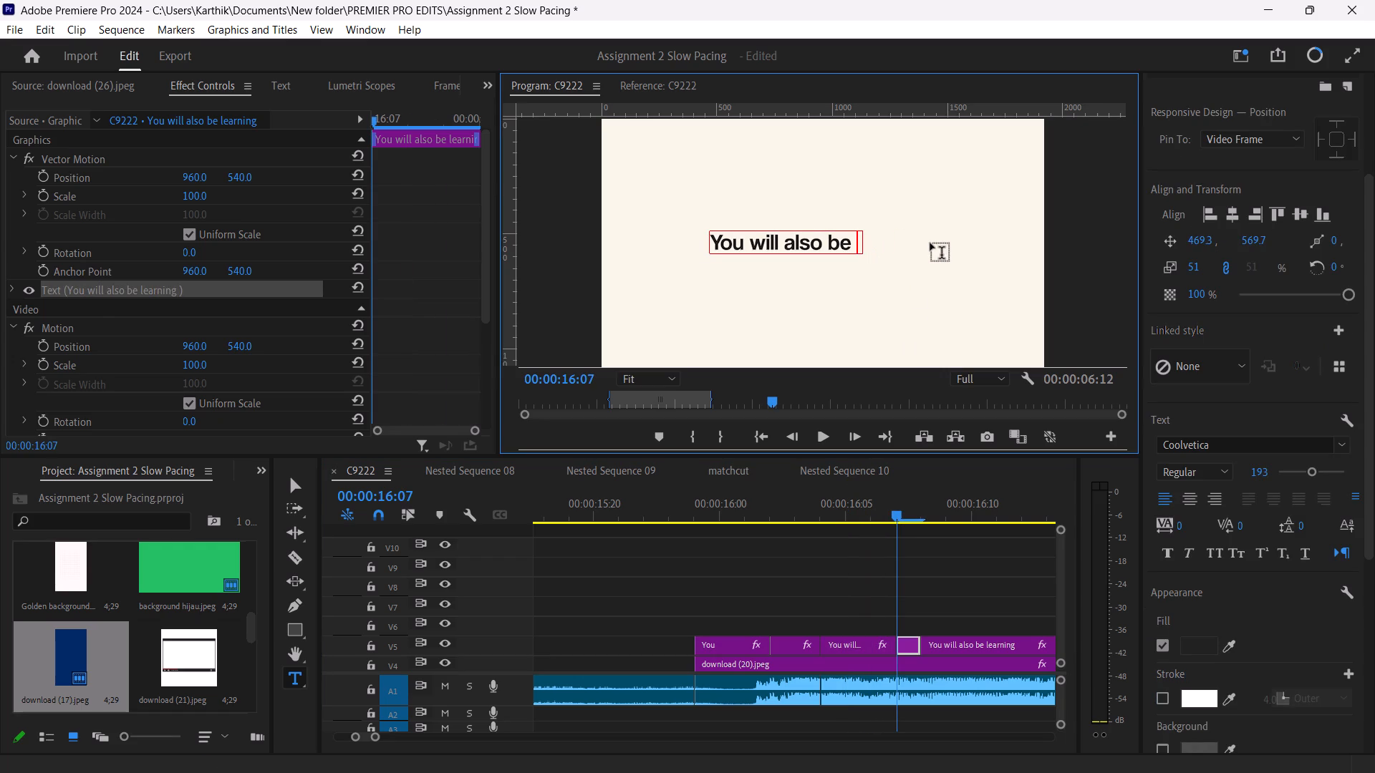
Replay the split title from just before its first segment to check the word-by-word reveal against the voiceover.
left_click_drag(899, 514, 782, 530)
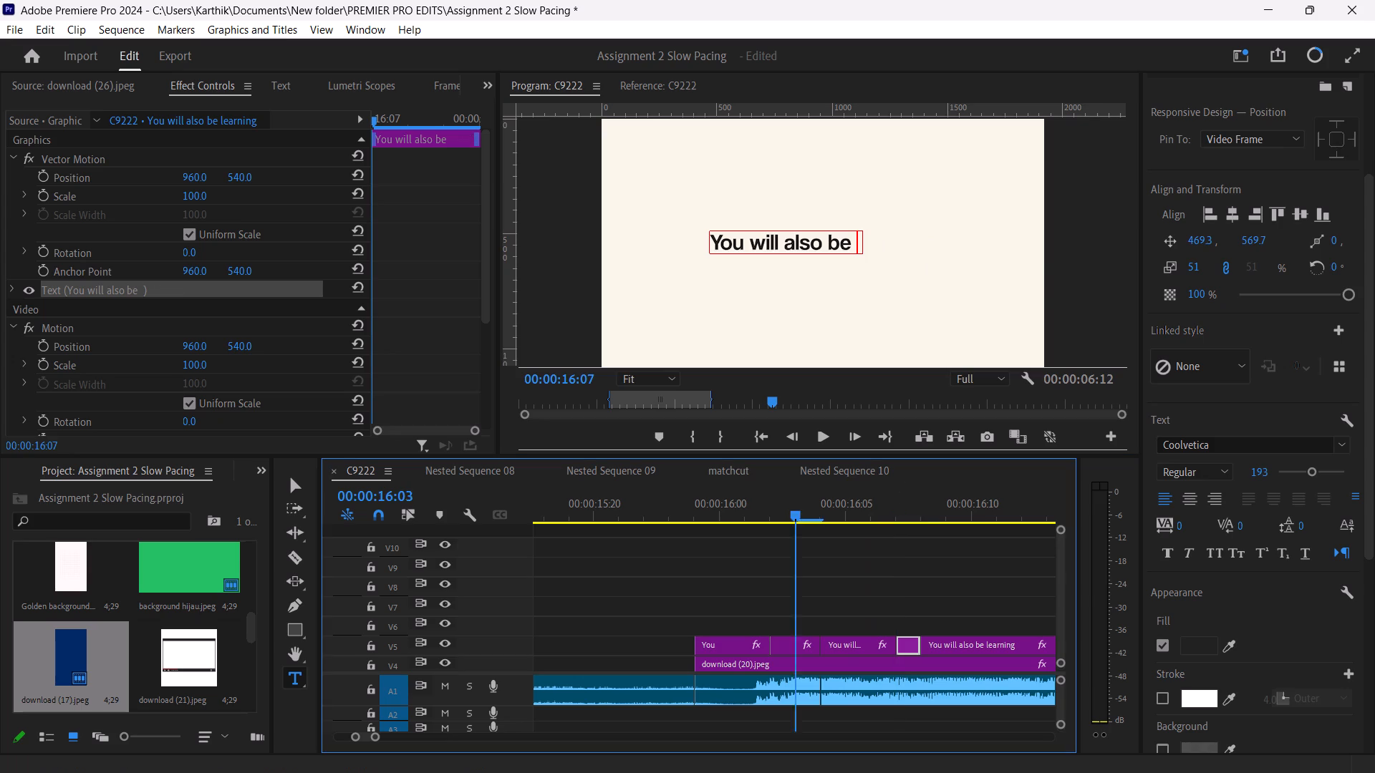
left_click_drag(782, 530, 676, 543)
key("space")
key("space")
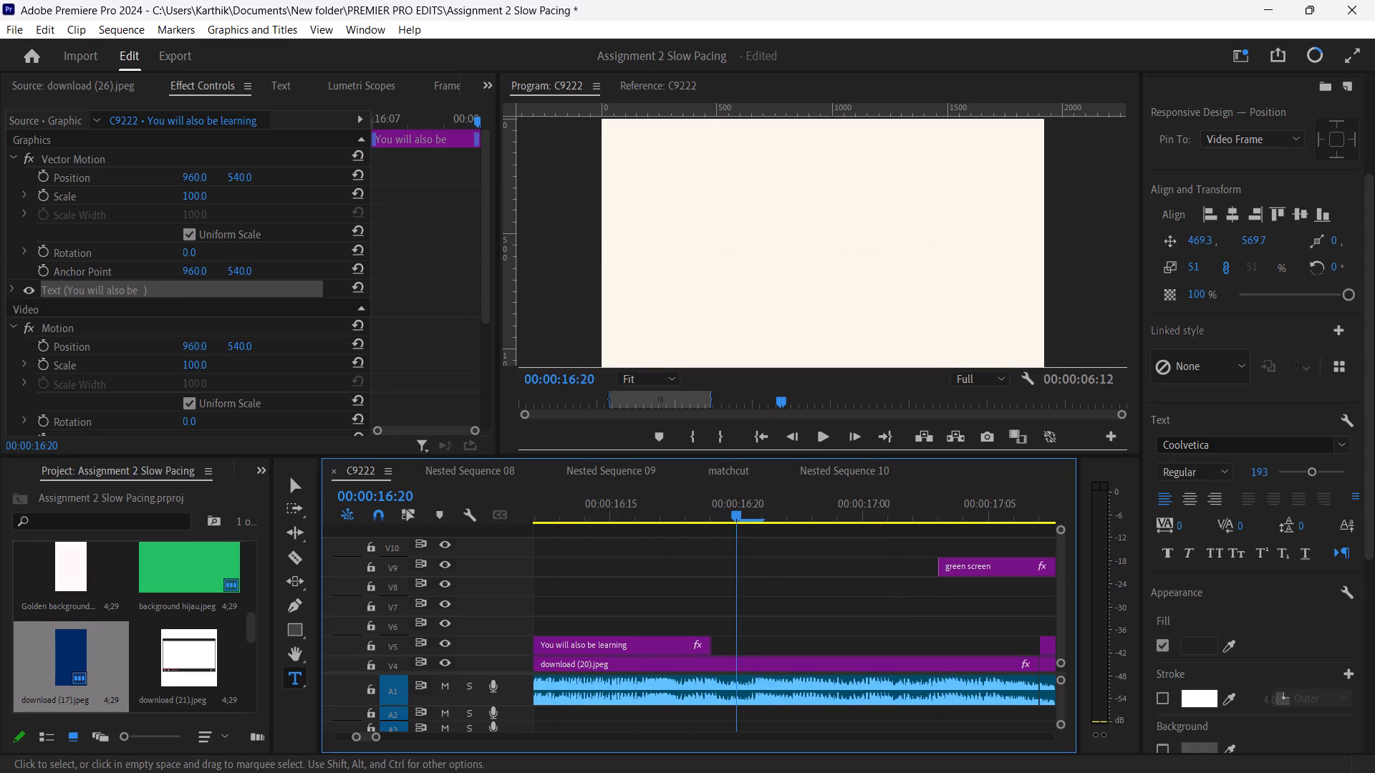
Play the voiceover after the You will also be learning title and split the download (20).jpeg background clip at 00:00:17:00.
left_click_drag(733, 512, 626, 522)
key("space")
key("space")
key("space")
key("space")
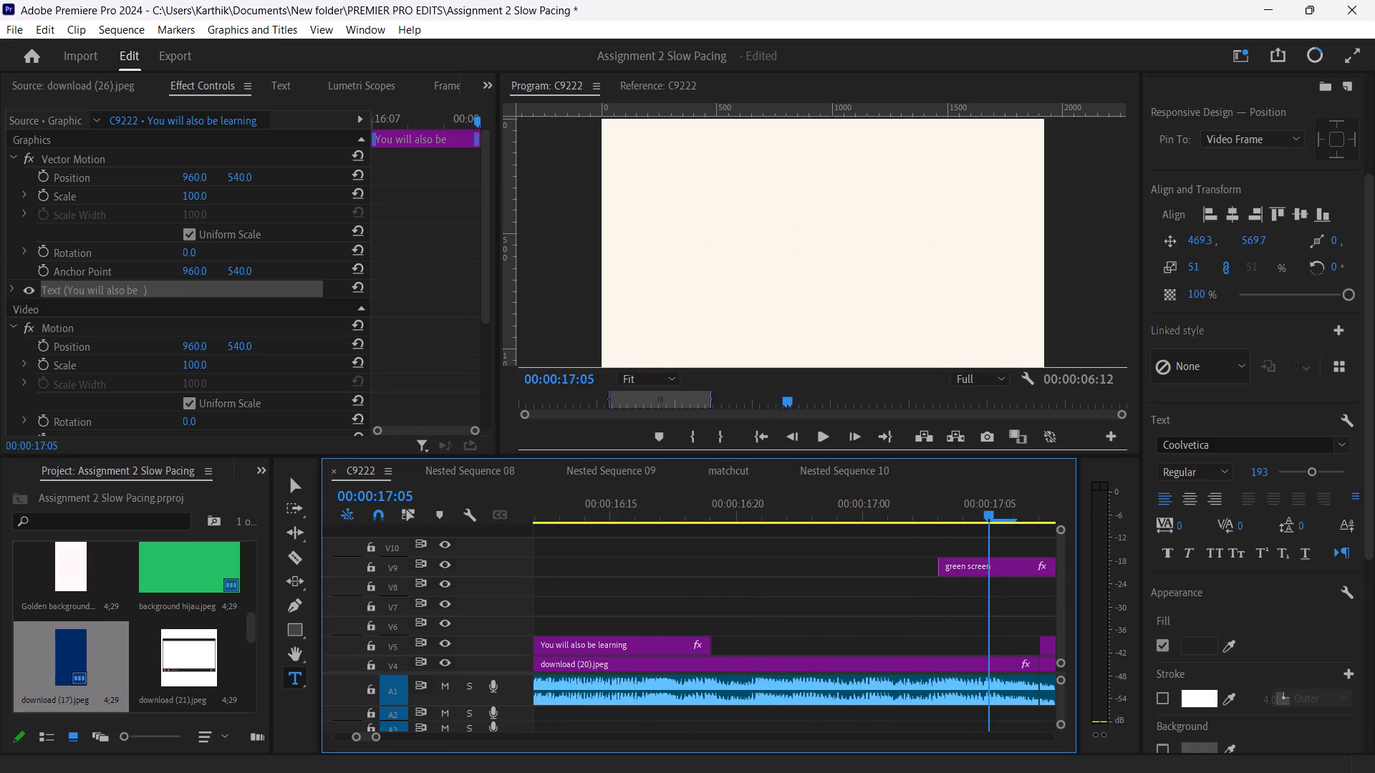
left_click_drag(985, 515, 817, 528)
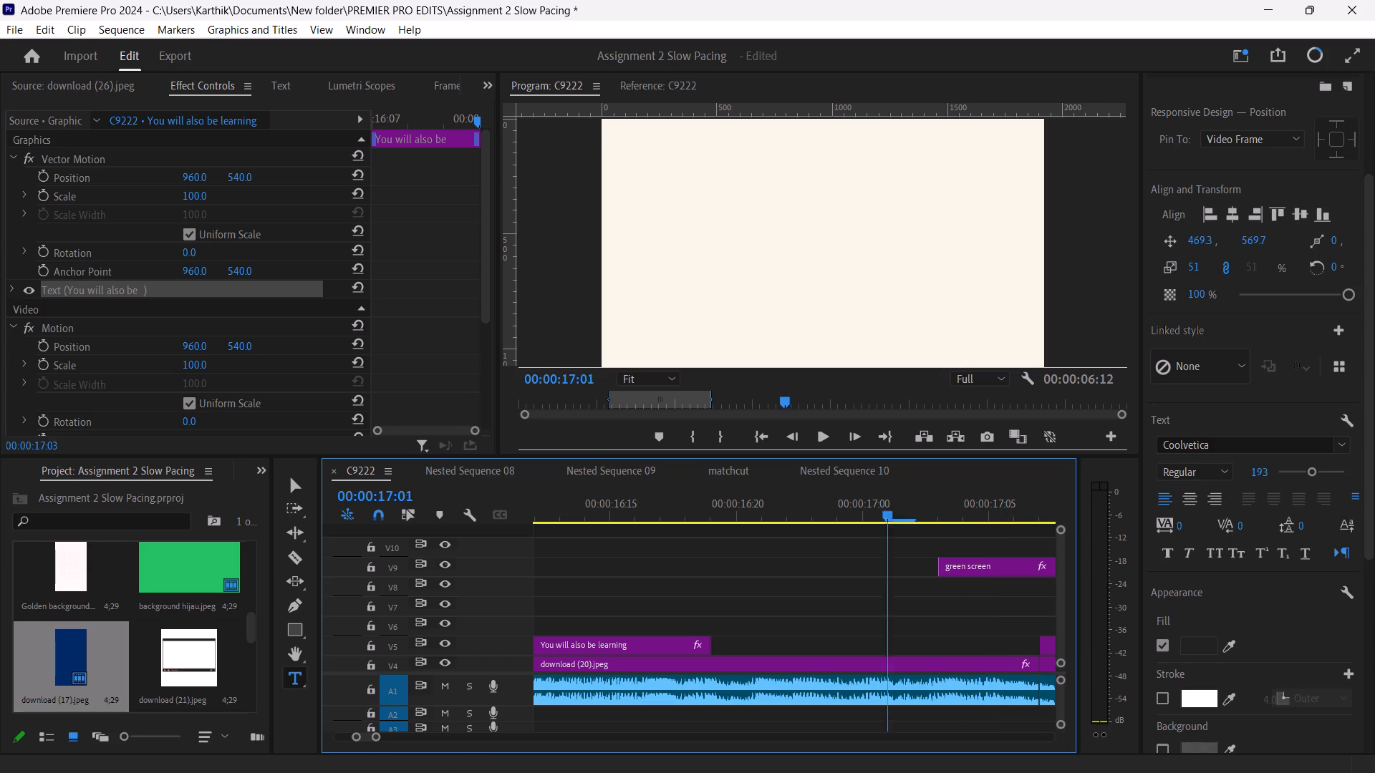
left_click_drag(817, 528, 613, 543)
key("space")
key("space")
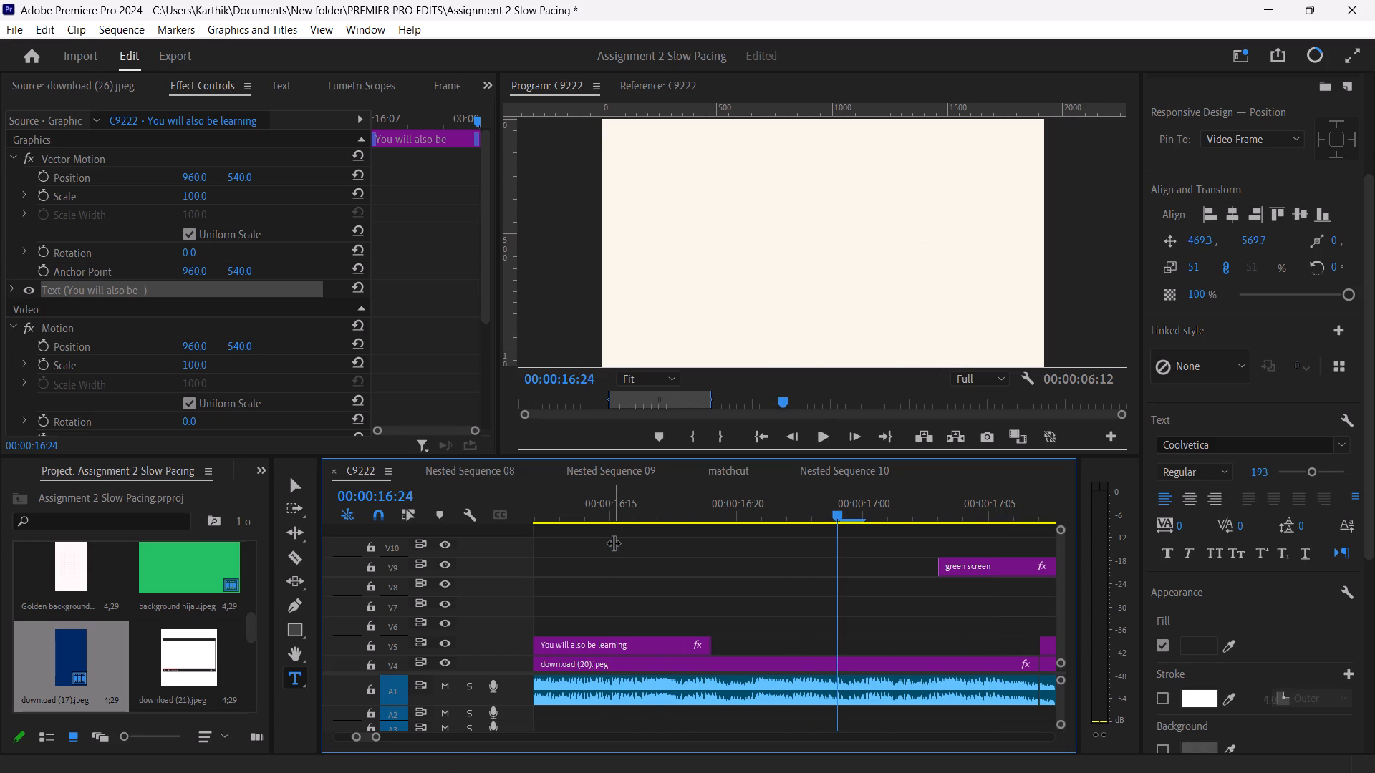
key("space")
key("space")
key("Left")
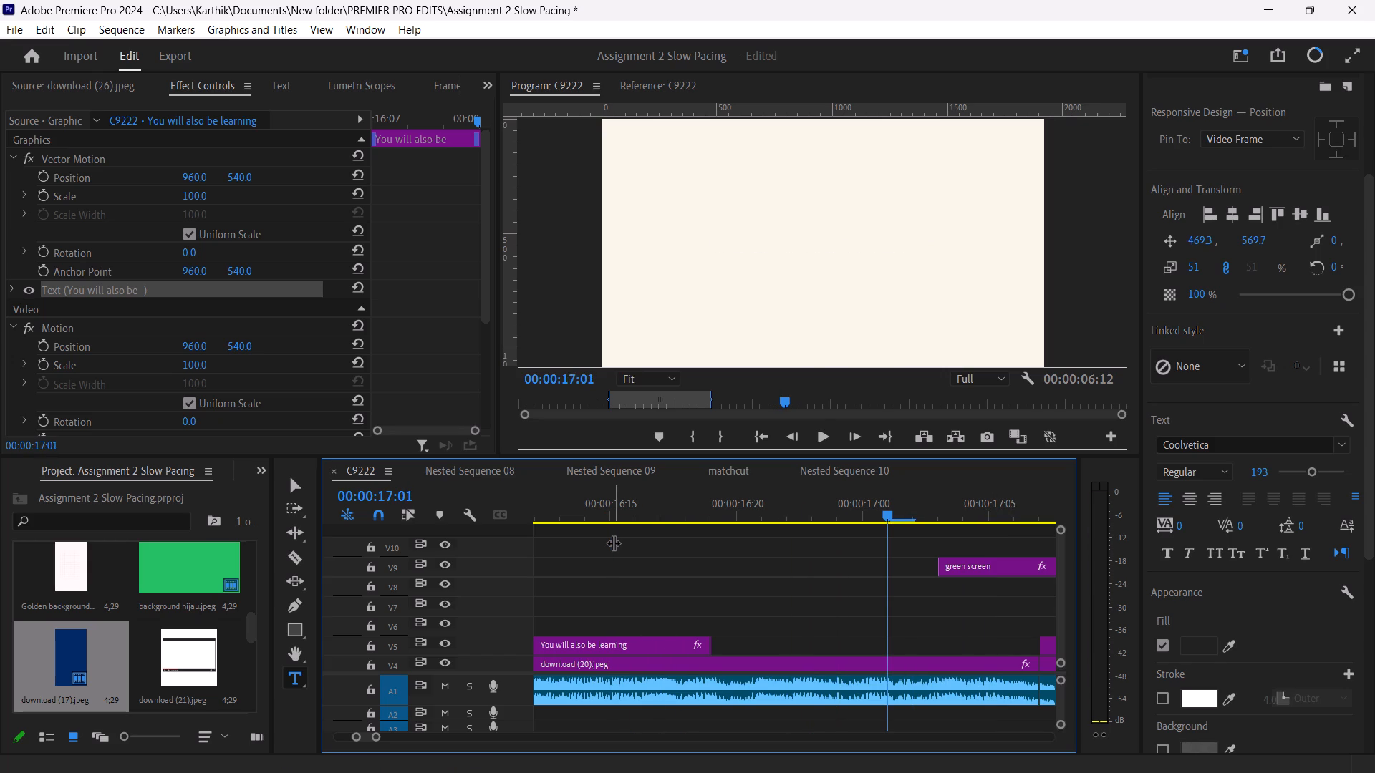
key("Left")
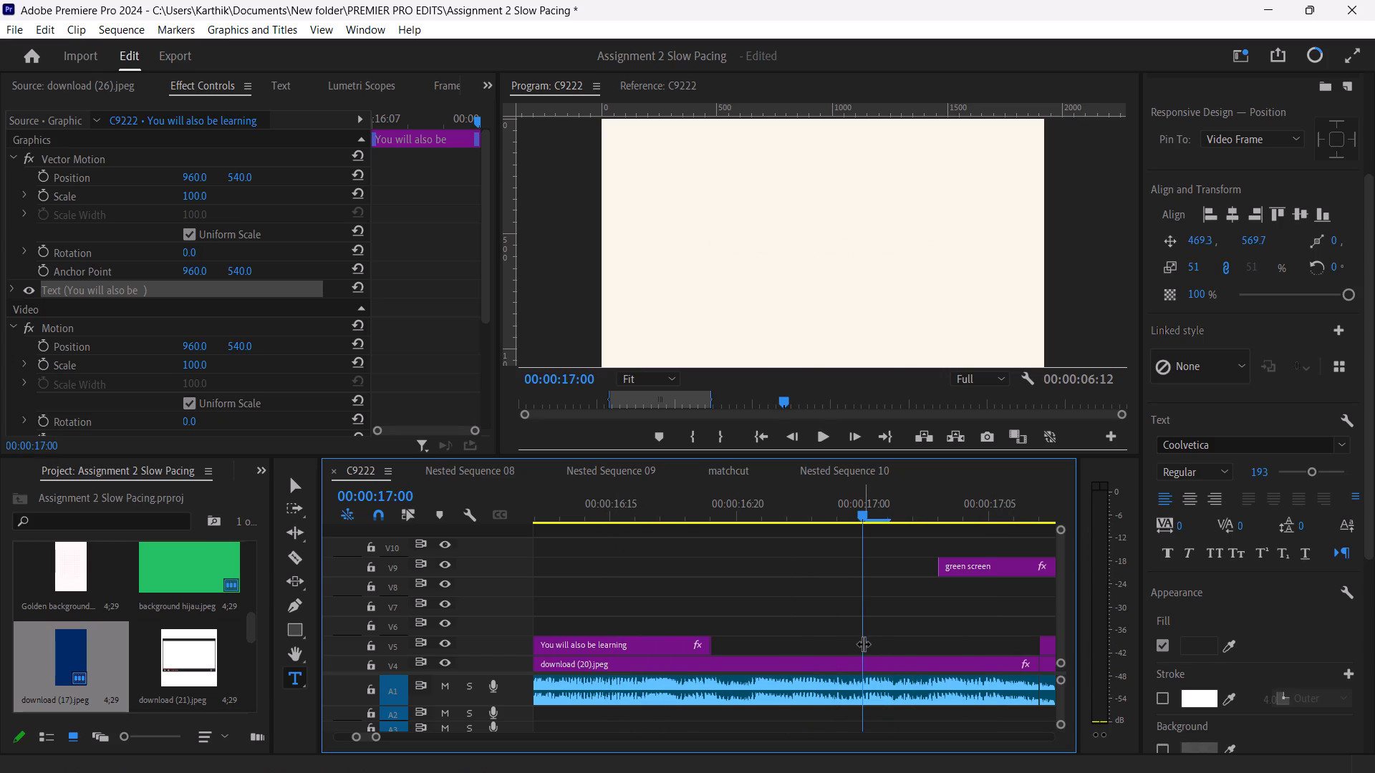
left_click(869, 661)
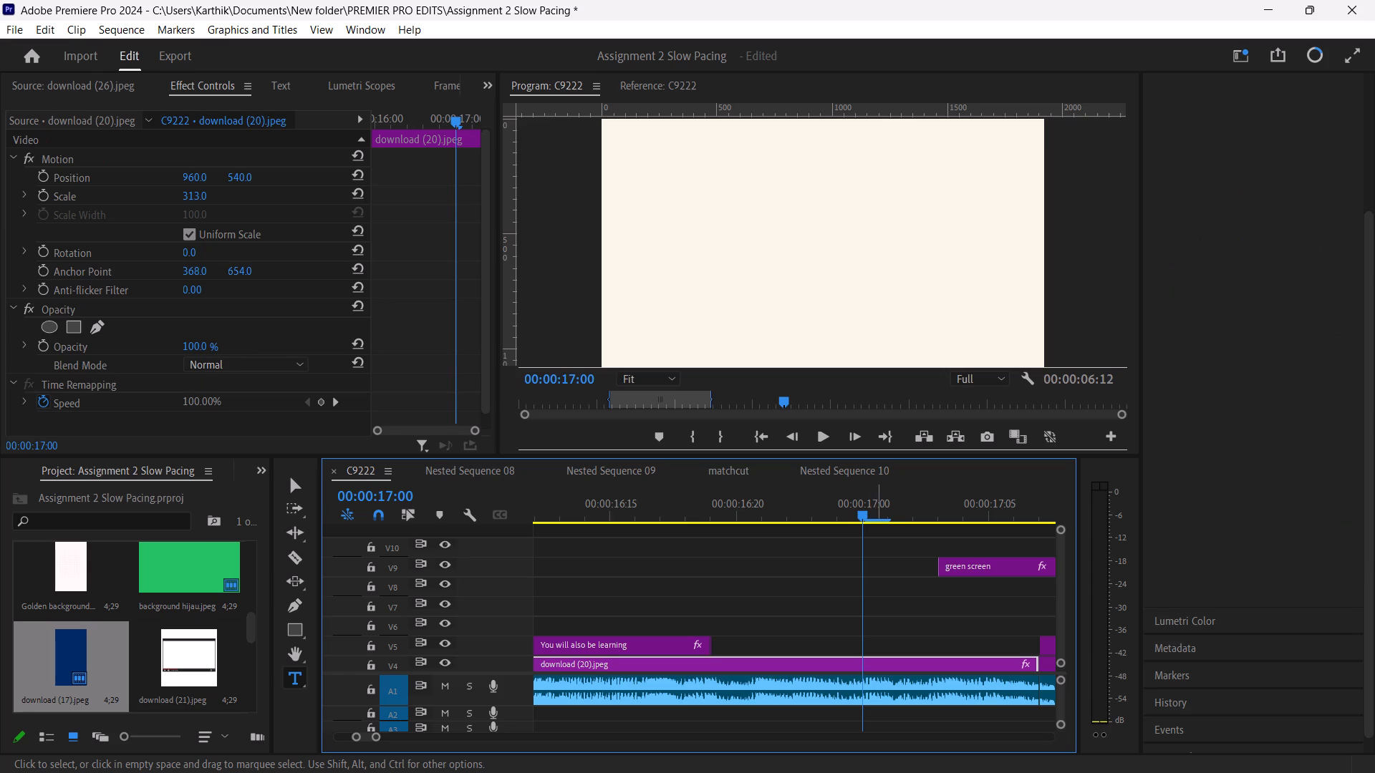
key("c")
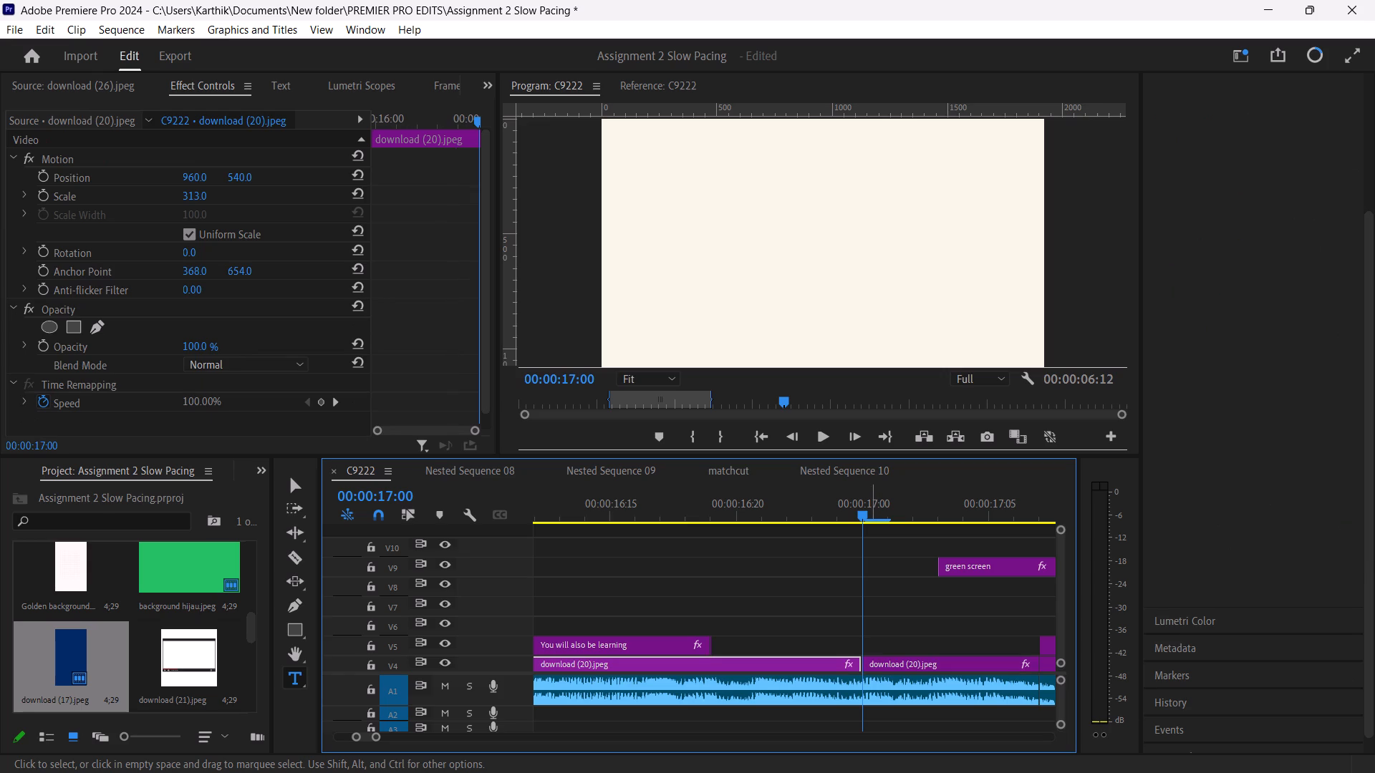
Add a text title reading Difference at 00:00:16:19, where the previous title ends, and centre it horizontally and vertically in the frame.
left_click_drag(863, 515, 781, 543)
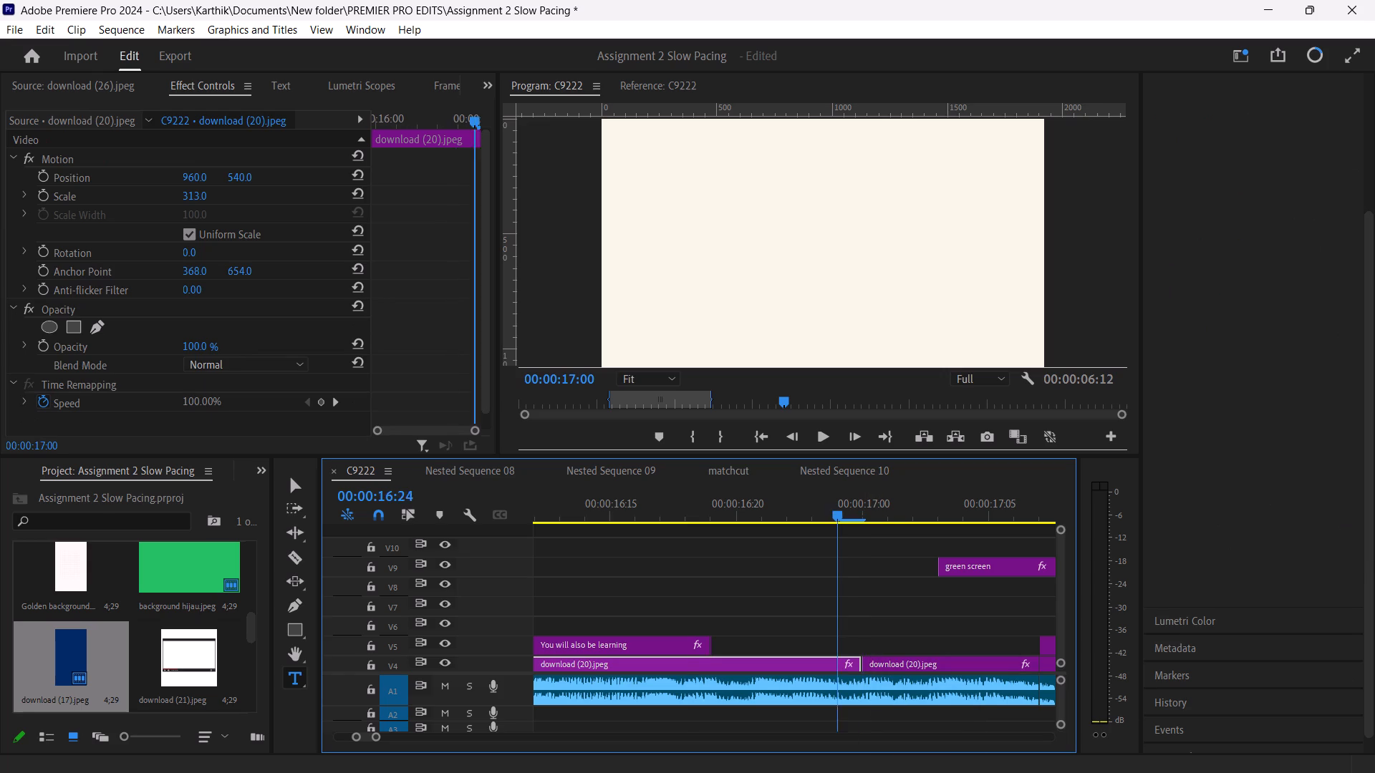
left_click_drag(781, 543, 714, 567)
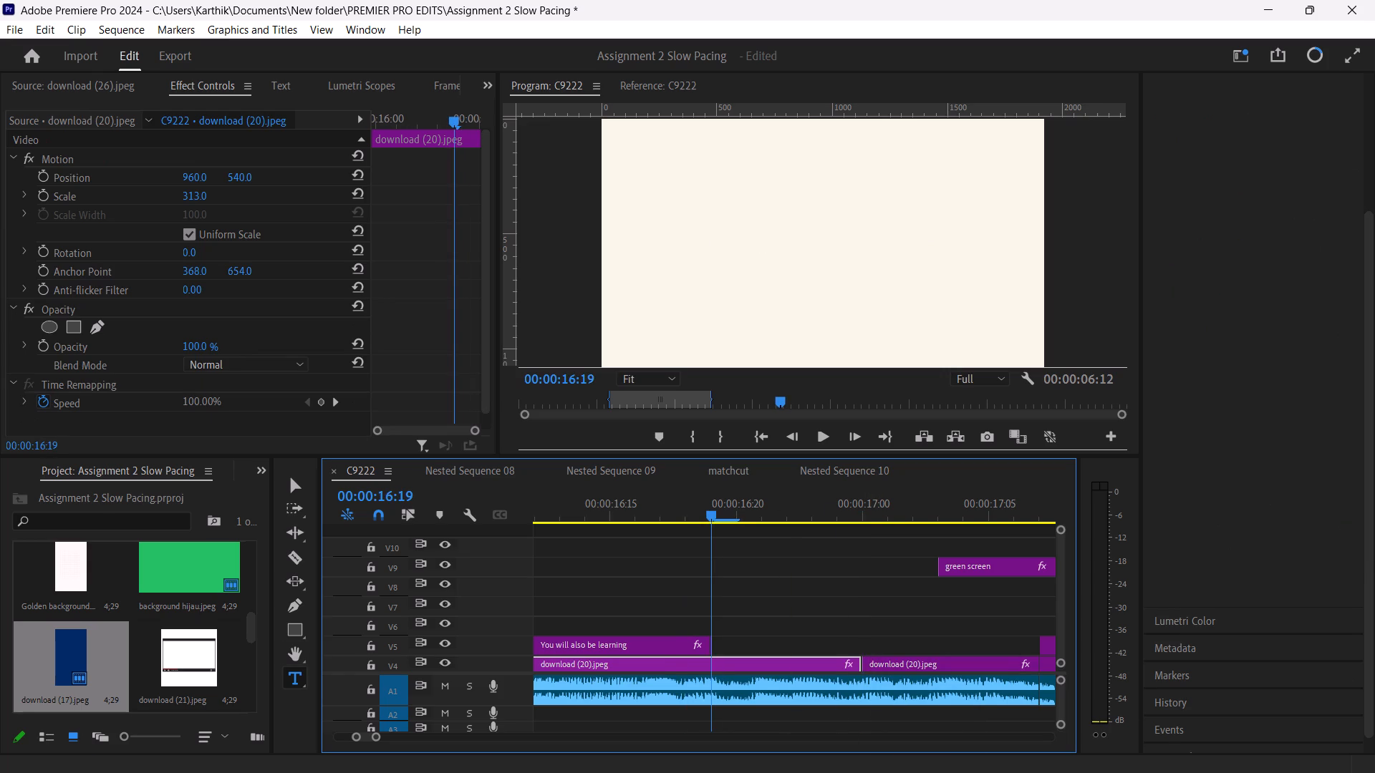
left_click(766, 248)
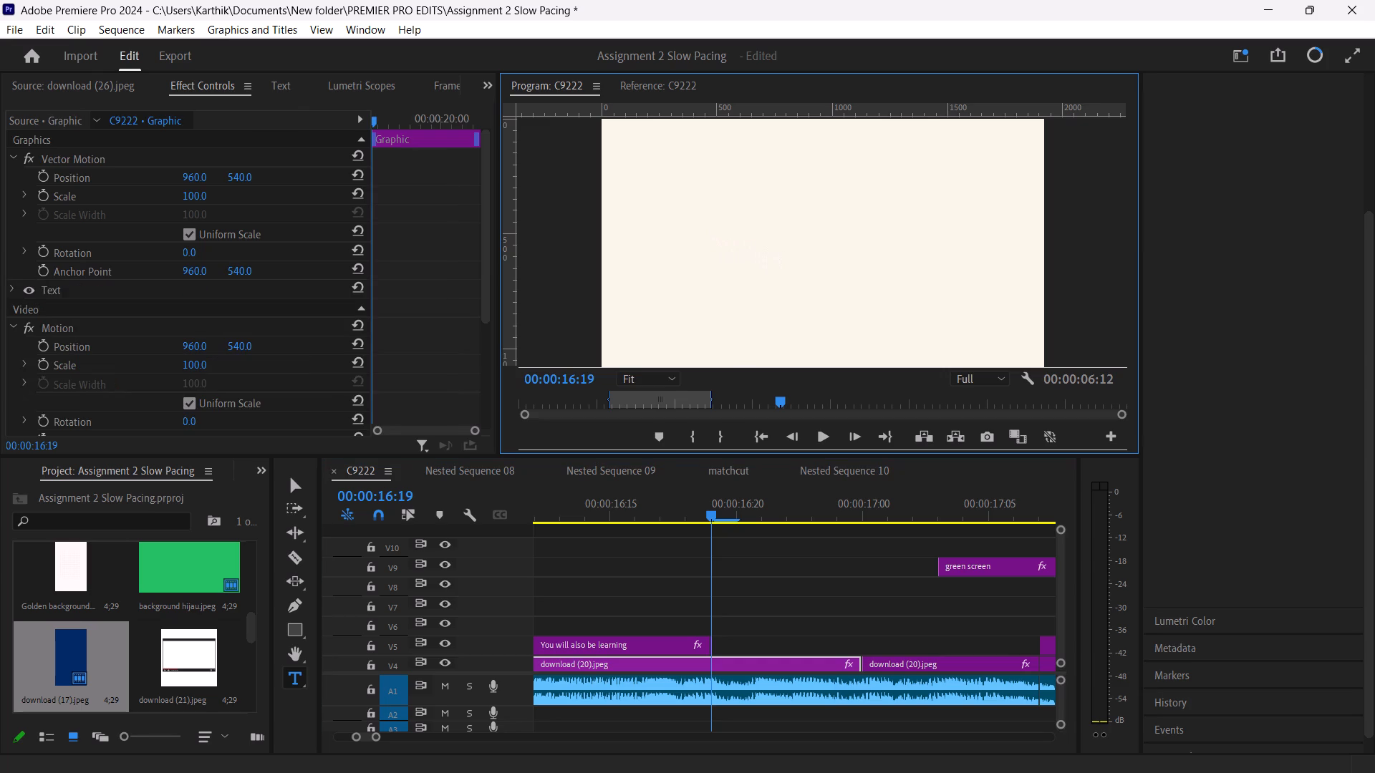
type("Differe")
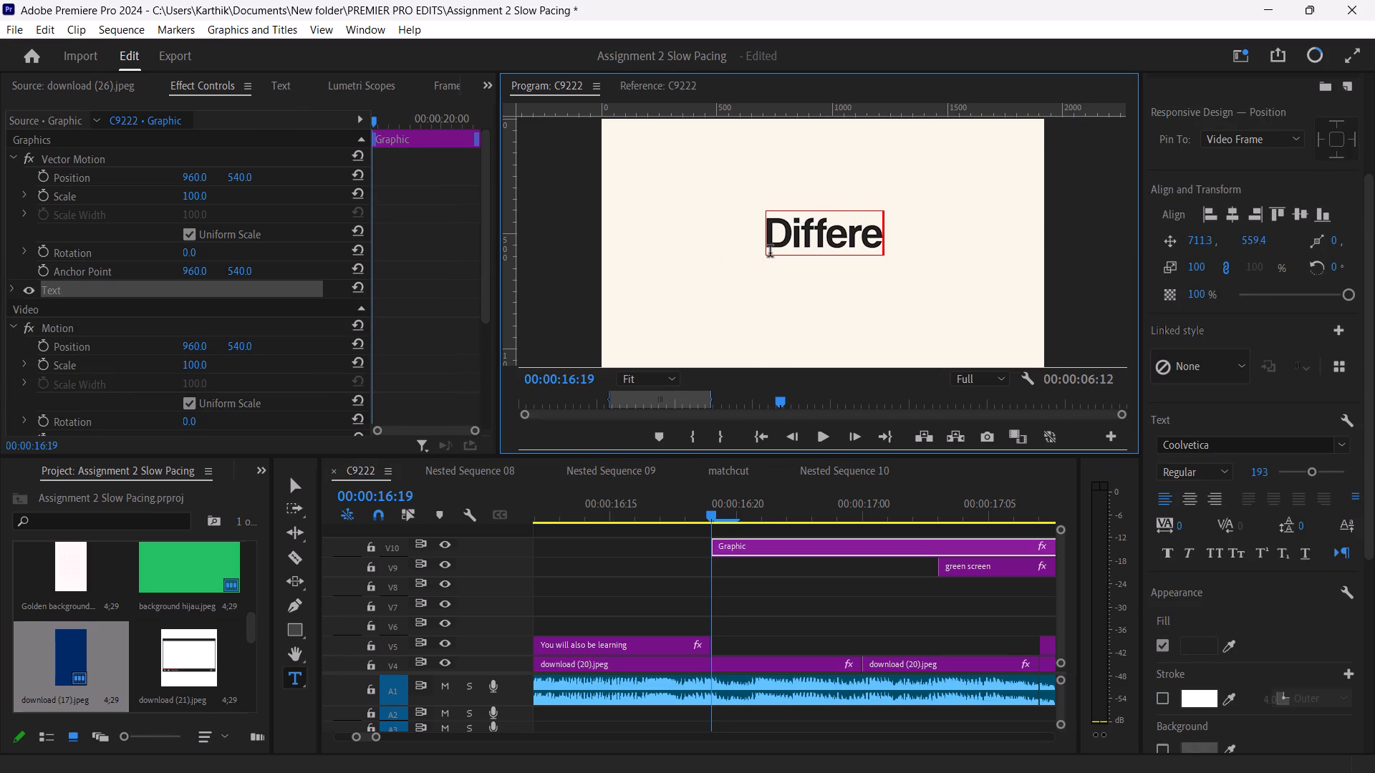
type("nce")
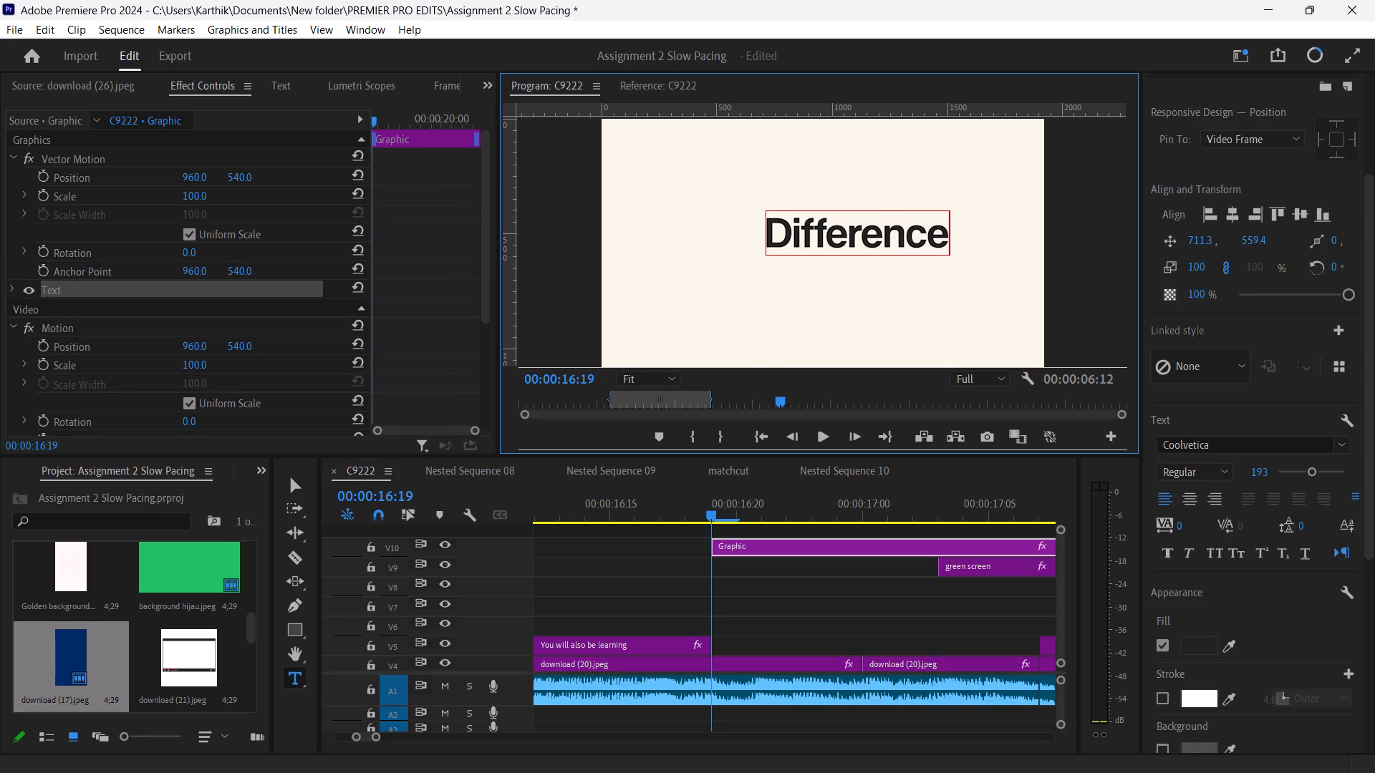
left_click(1228, 213)
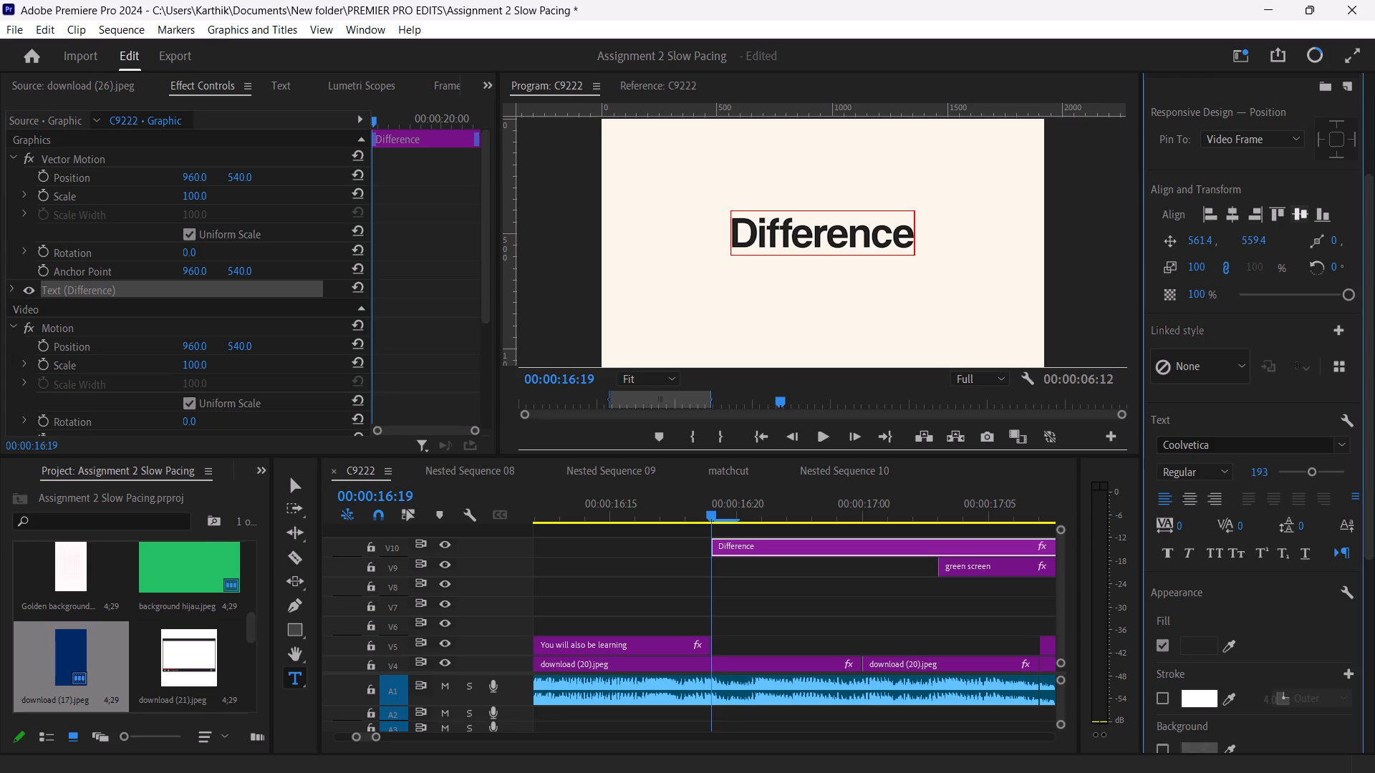
left_click(1303, 213)
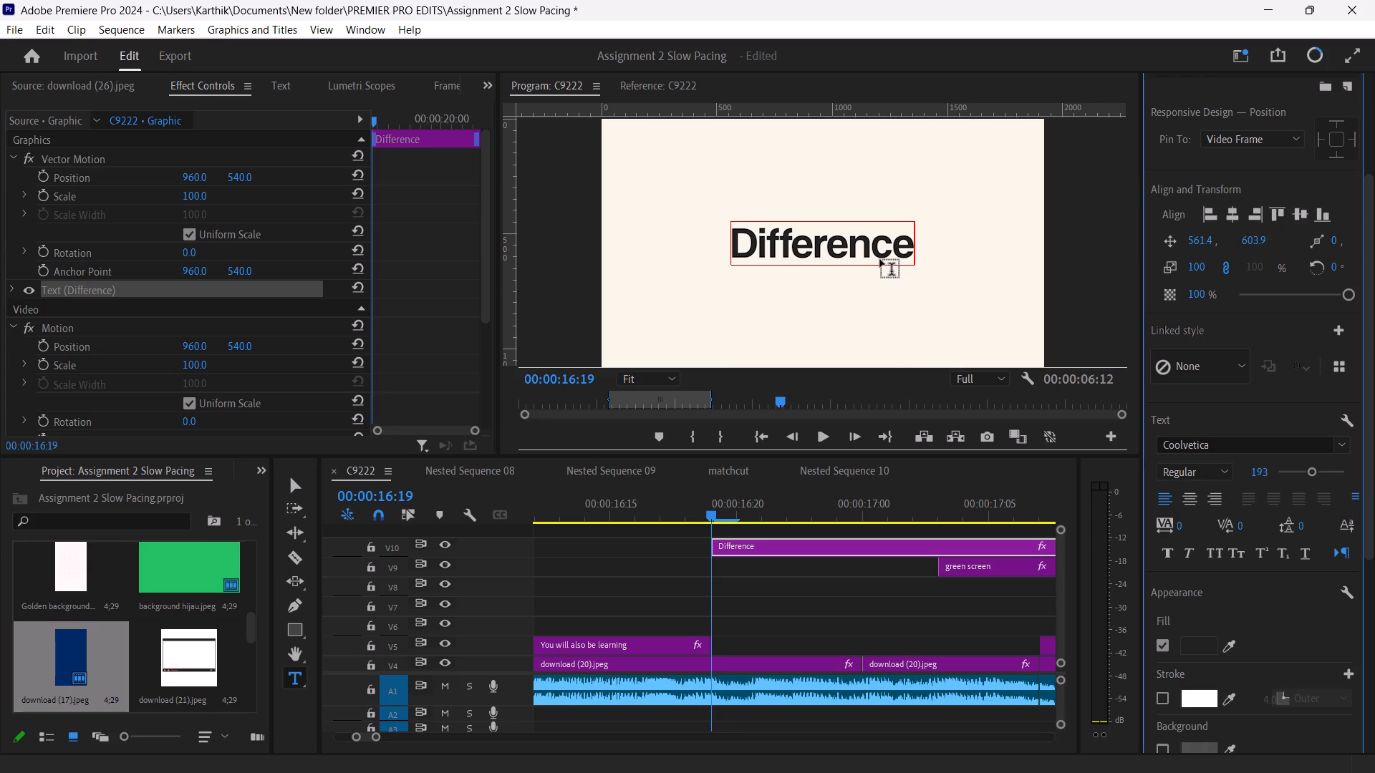
Set the fill of the Difference text to red, B42E2E.
double_click(867, 247)
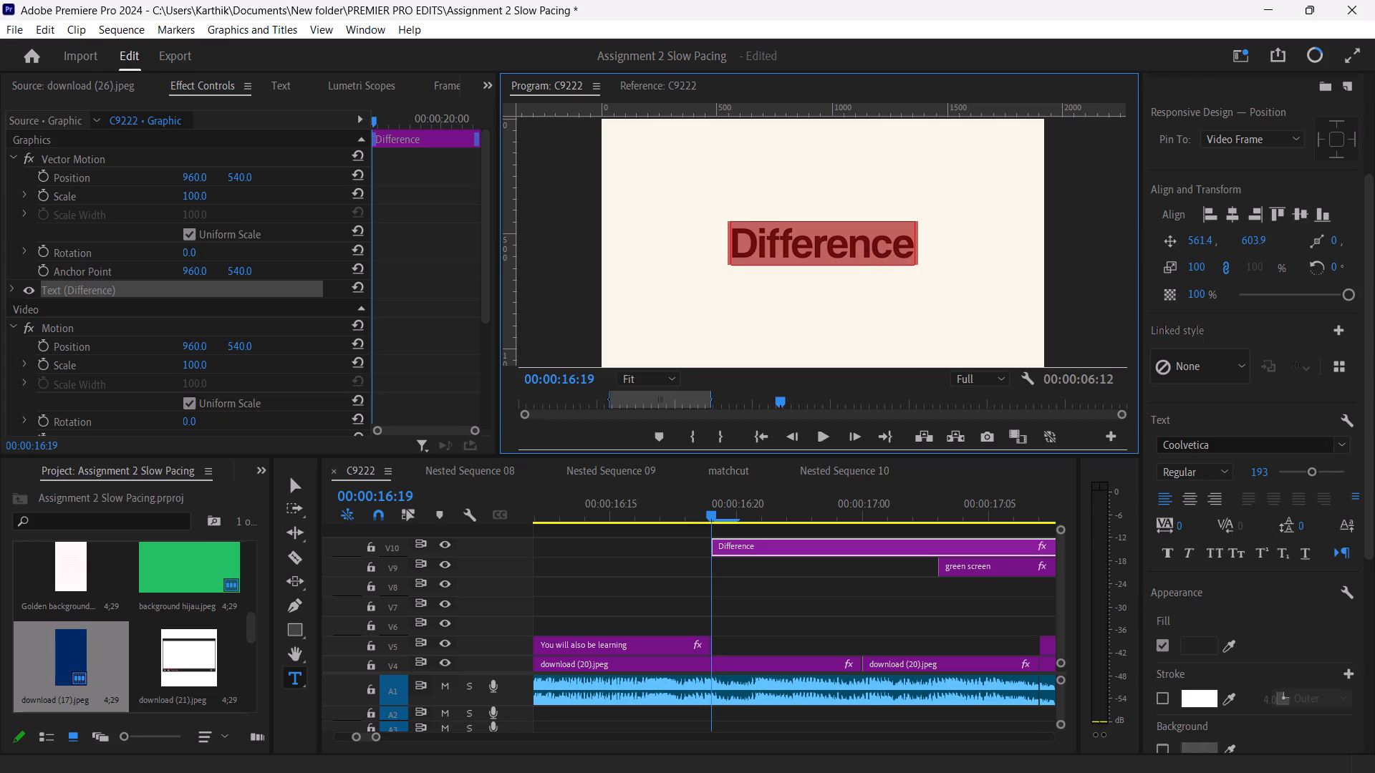
left_click(1195, 652)
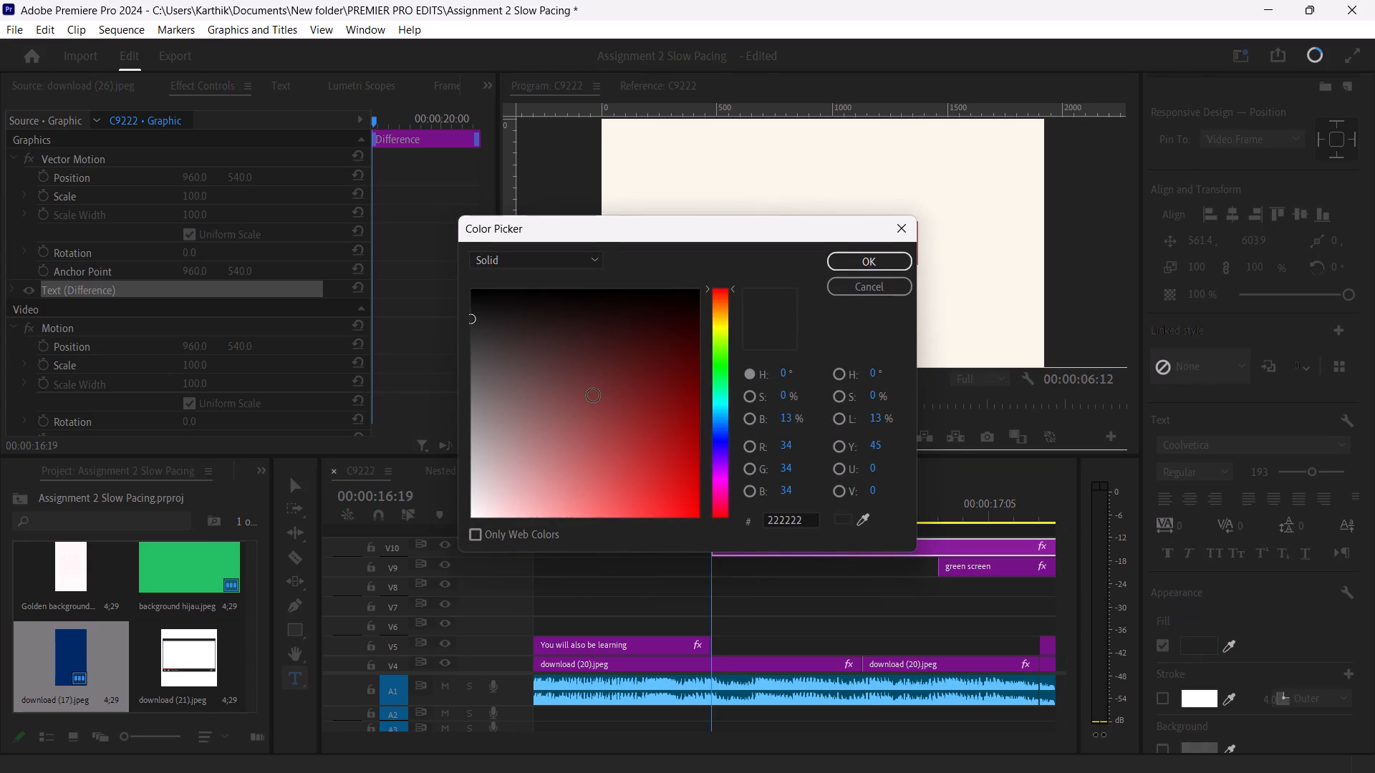
left_click_drag(601, 402, 658, 435)
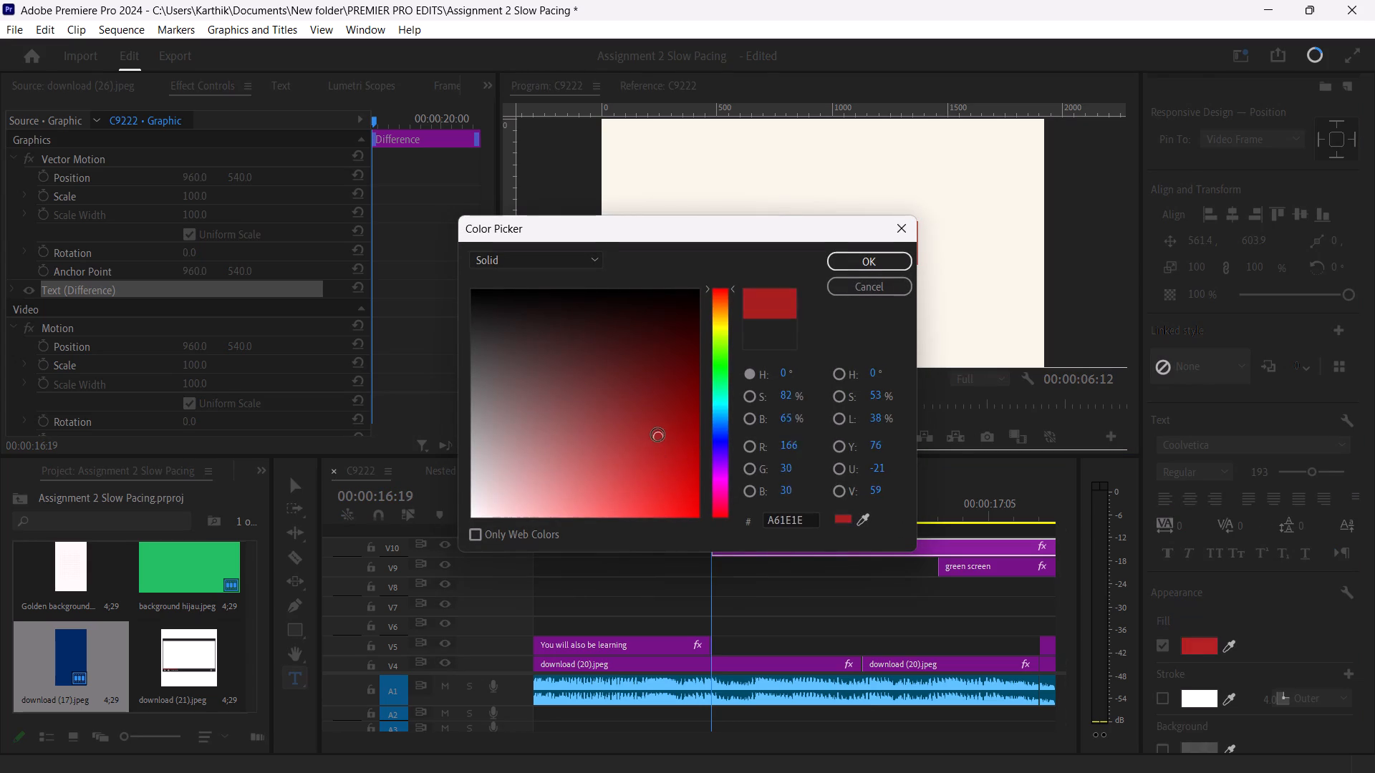
left_click_drag(658, 435, 640, 449)
left_click(858, 262)
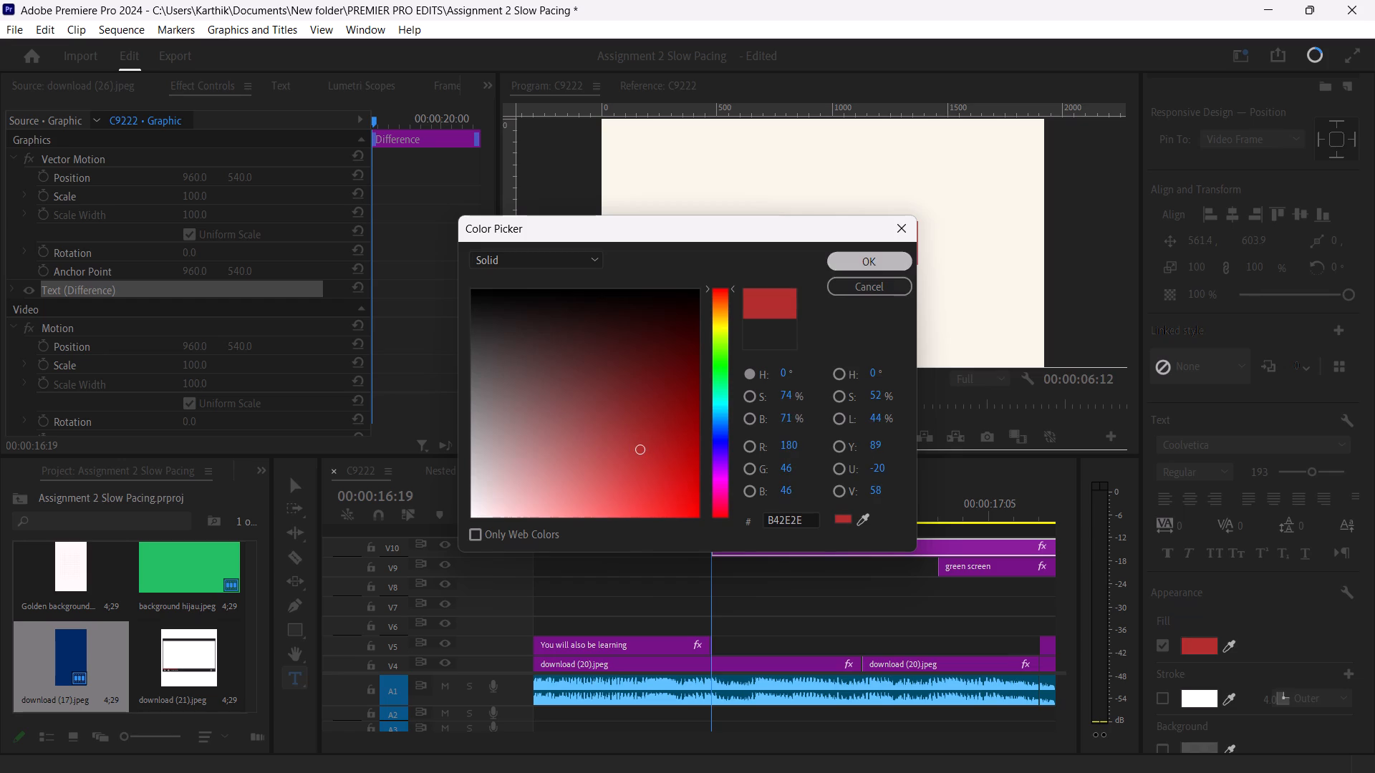
Split the Difference title at 00:00:17:00 and 00:00:17:03, and delete the portion after 00:00:17:03.
left_click_drag(713, 517, 862, 528)
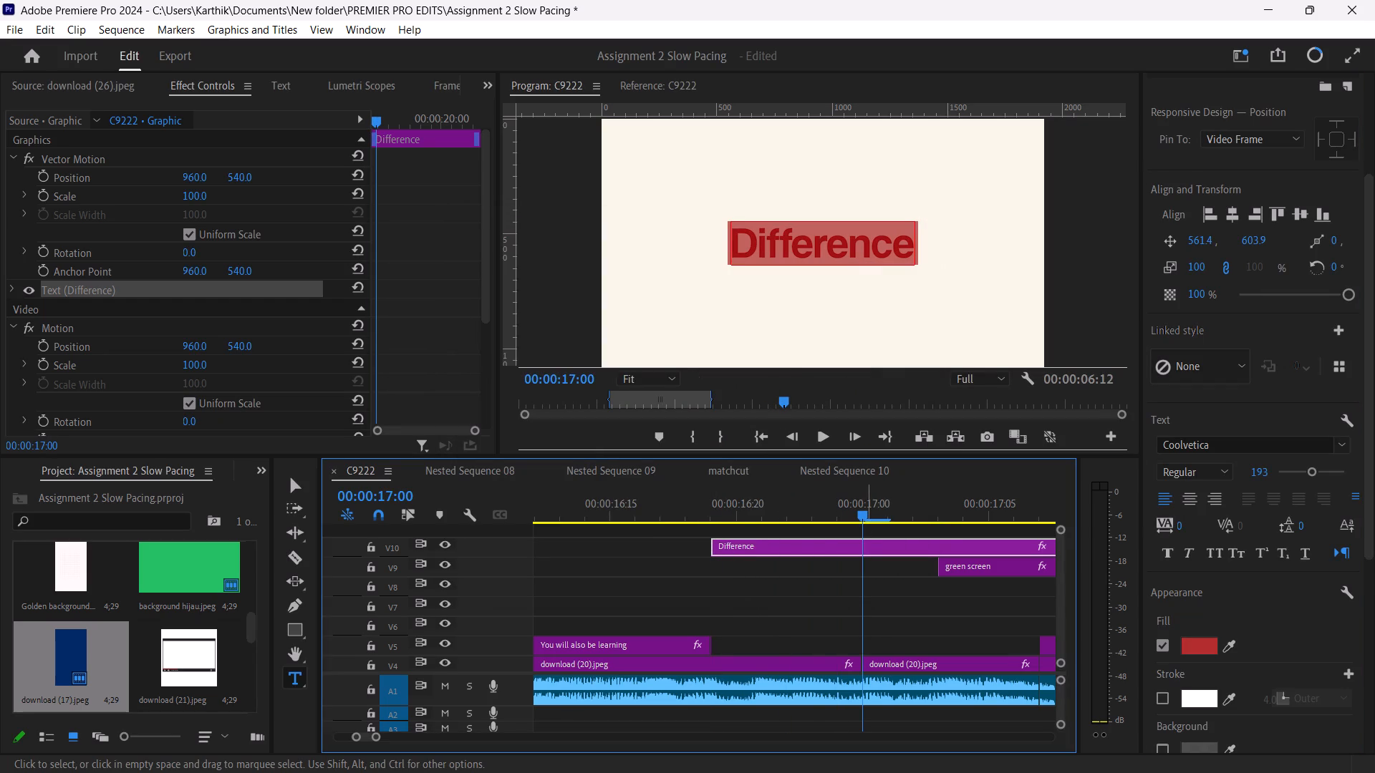
key("c")
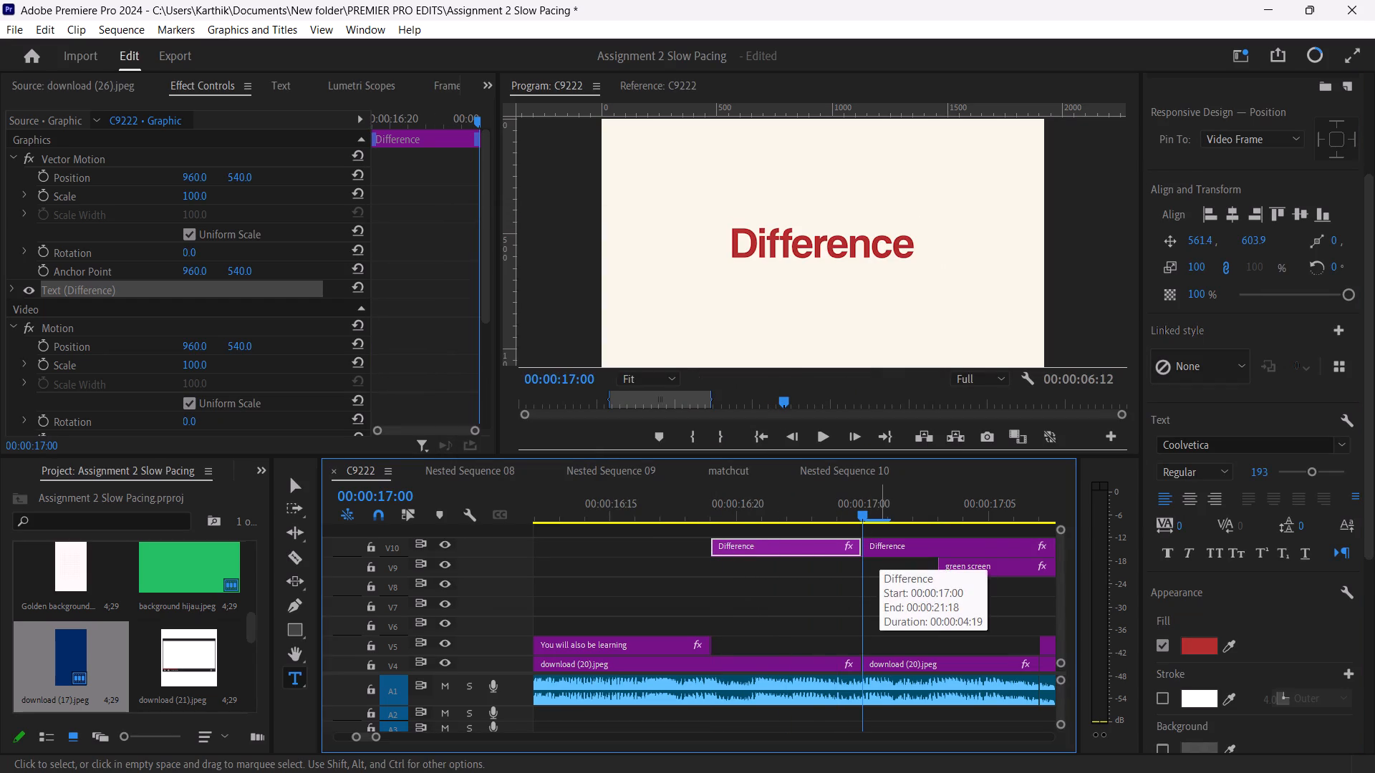
left_click(879, 547)
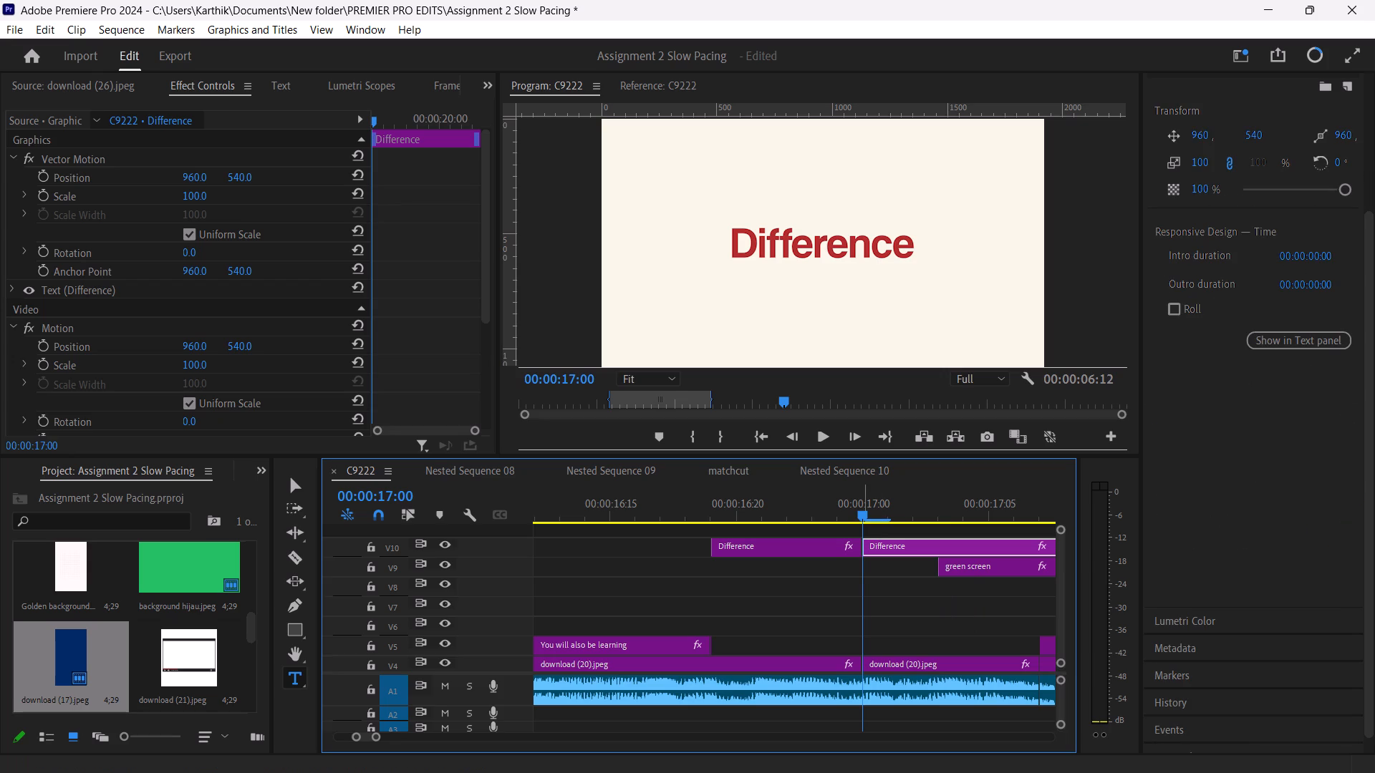
left_click_drag(866, 510, 940, 520)
key("c")
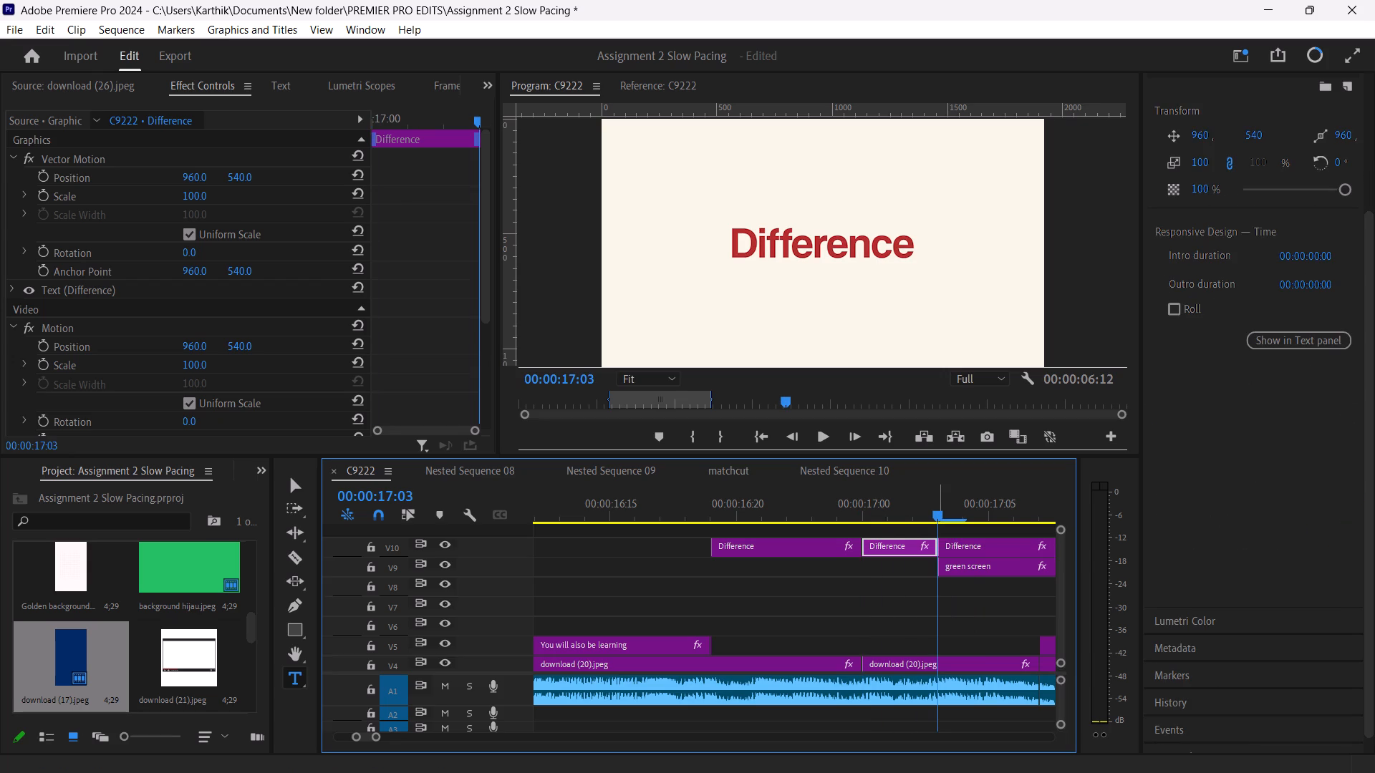
left_click(952, 545)
key("BackSpace")
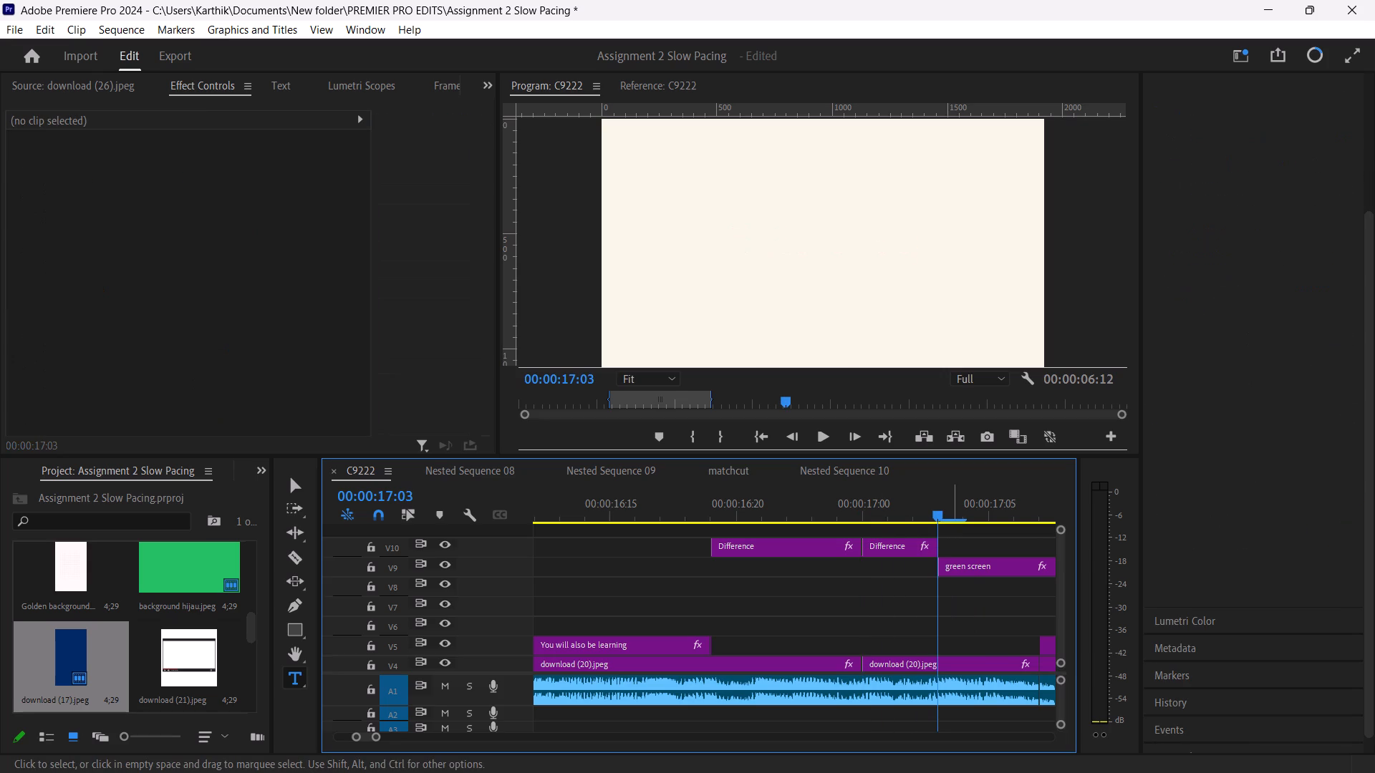
Replace the text of the short second Difference segment, starting at 00:00:17:00, with between.
left_click(903, 555)
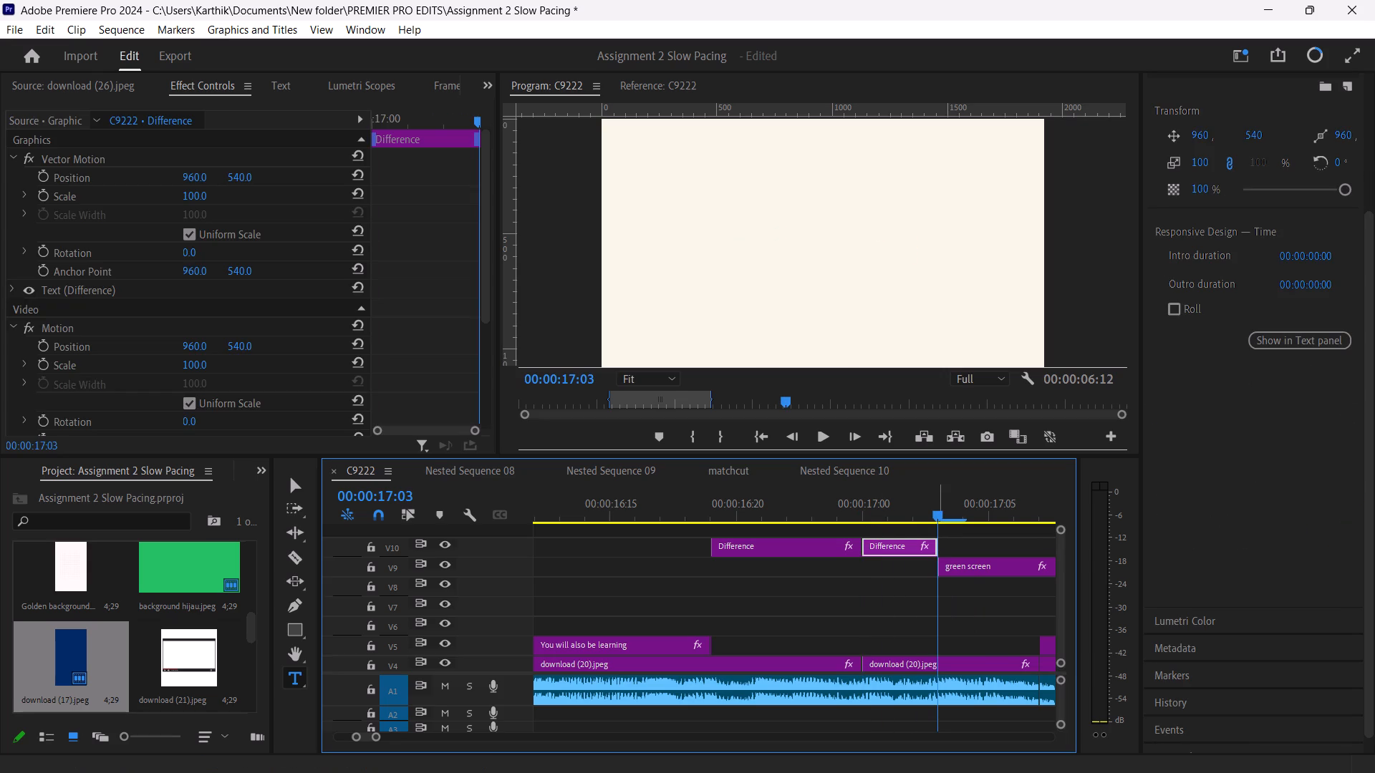
left_click_drag(940, 512, 841, 559)
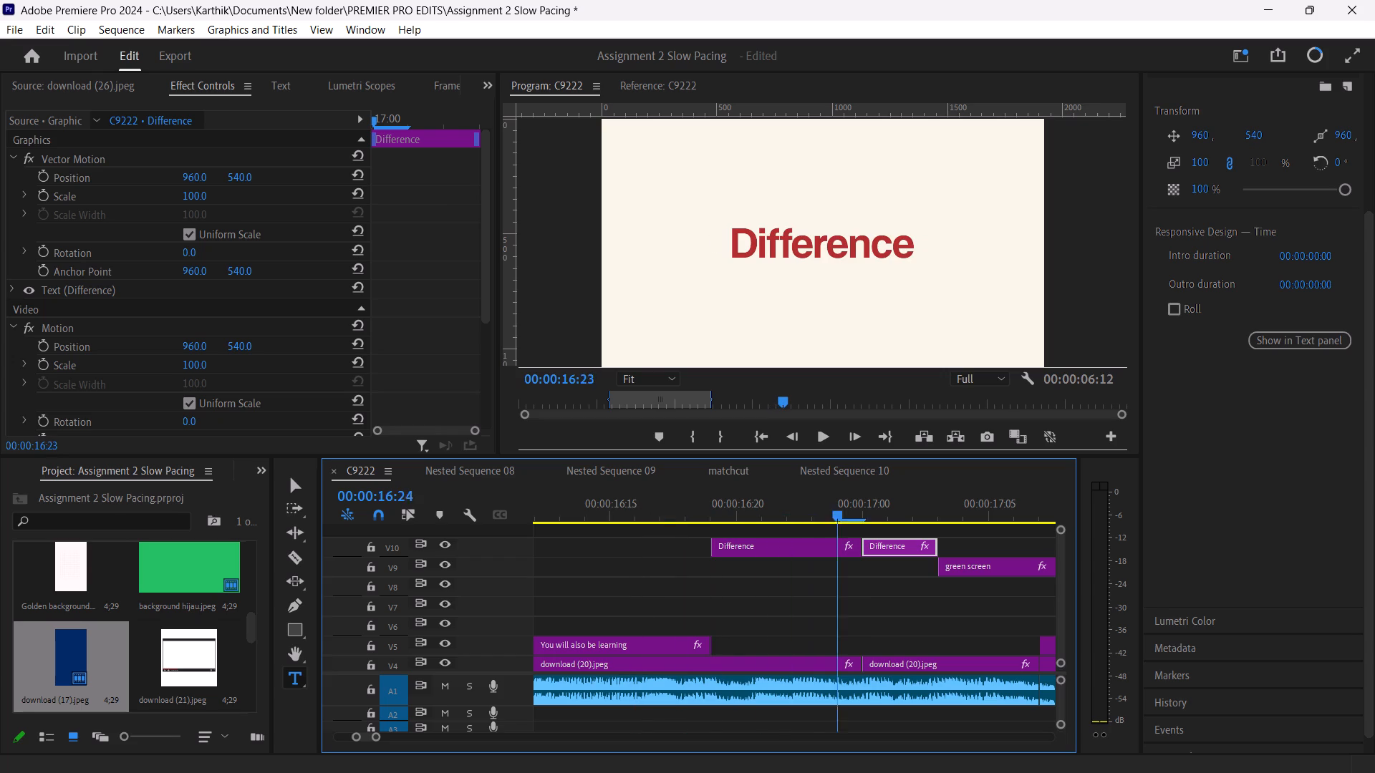
left_click_drag(841, 559, 904, 563)
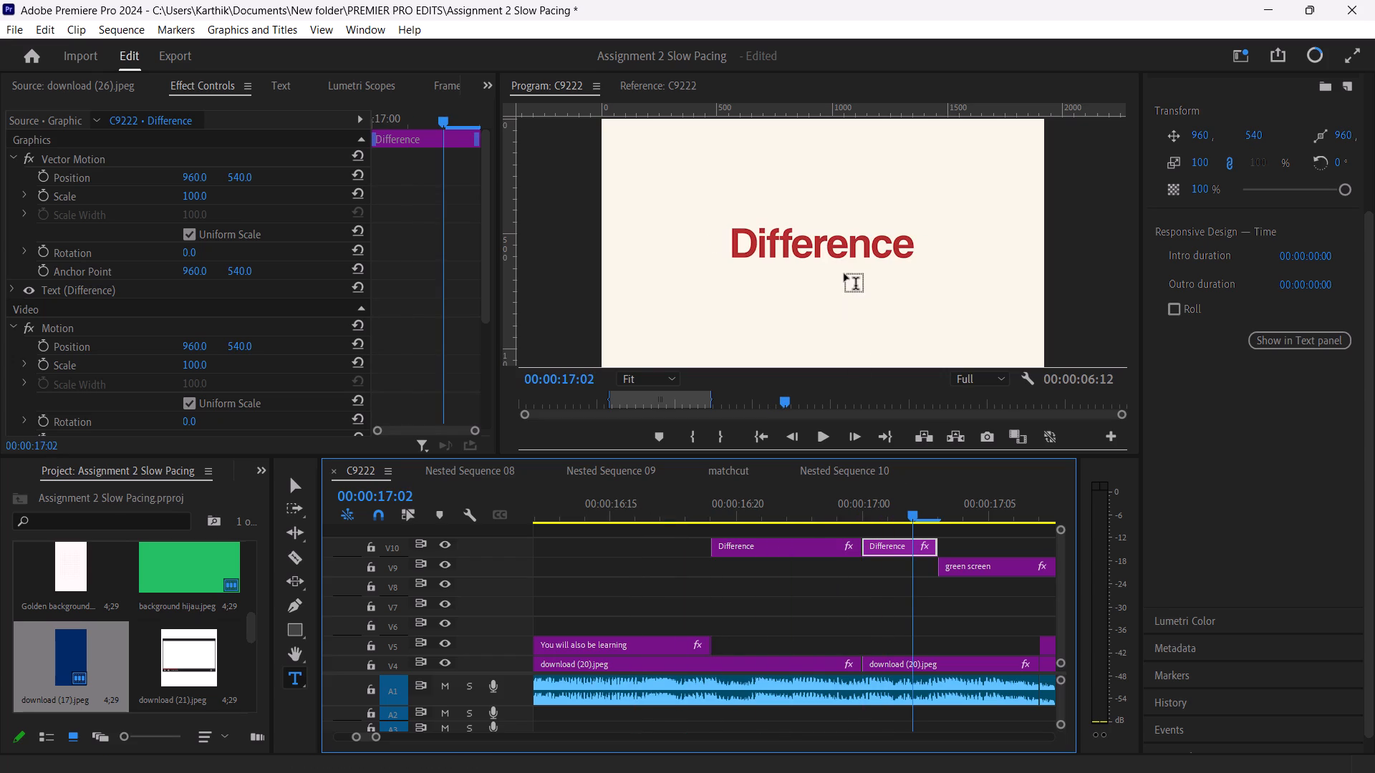
double_click(856, 255)
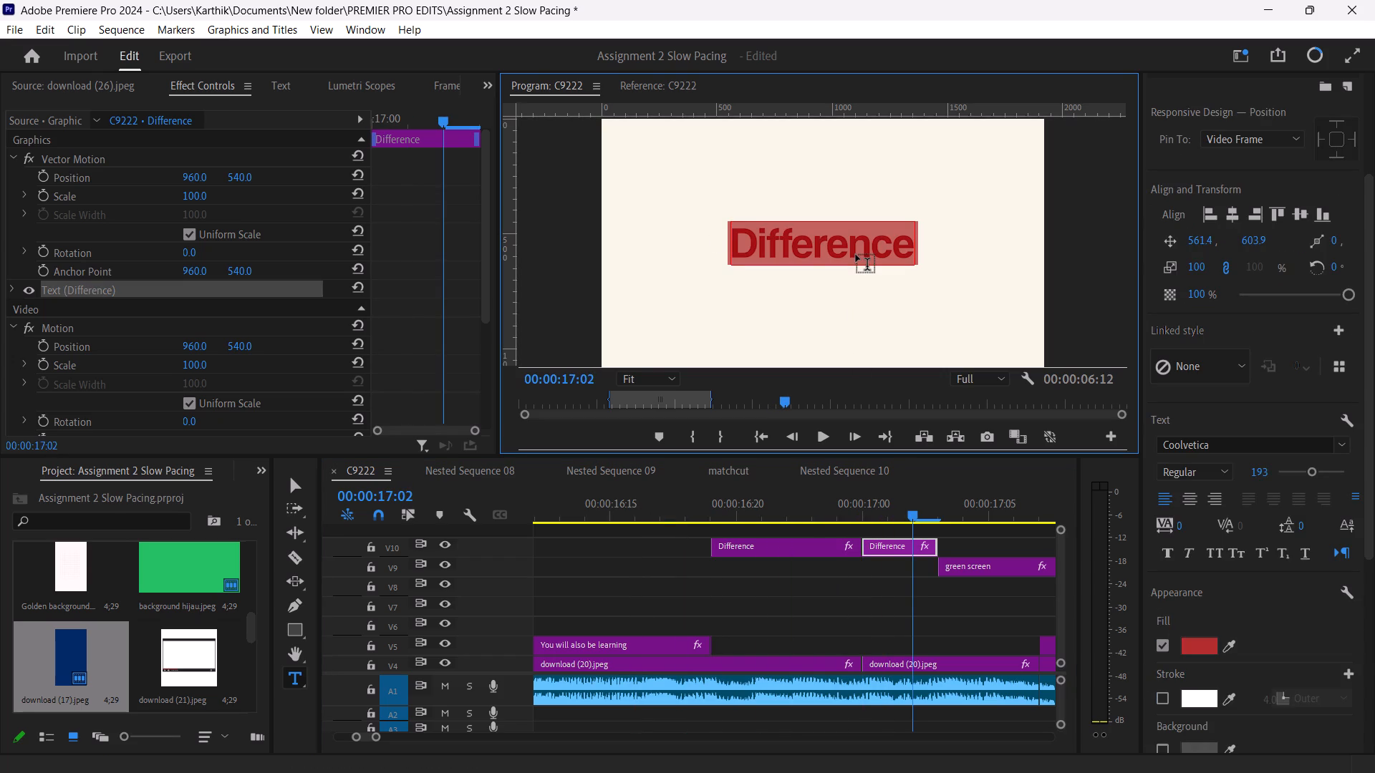
type("betwwe")
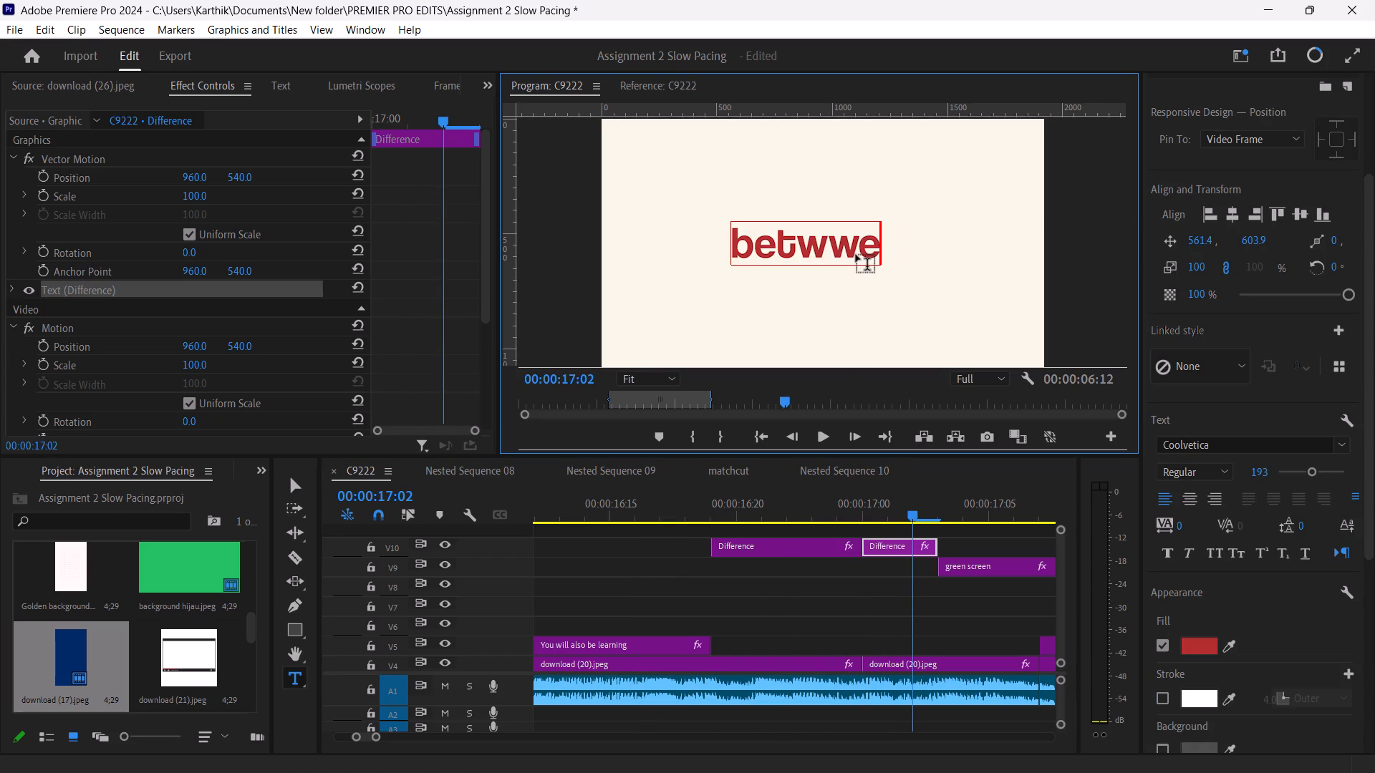
key("BackSpace")
key("BackSpace")
type("ee")
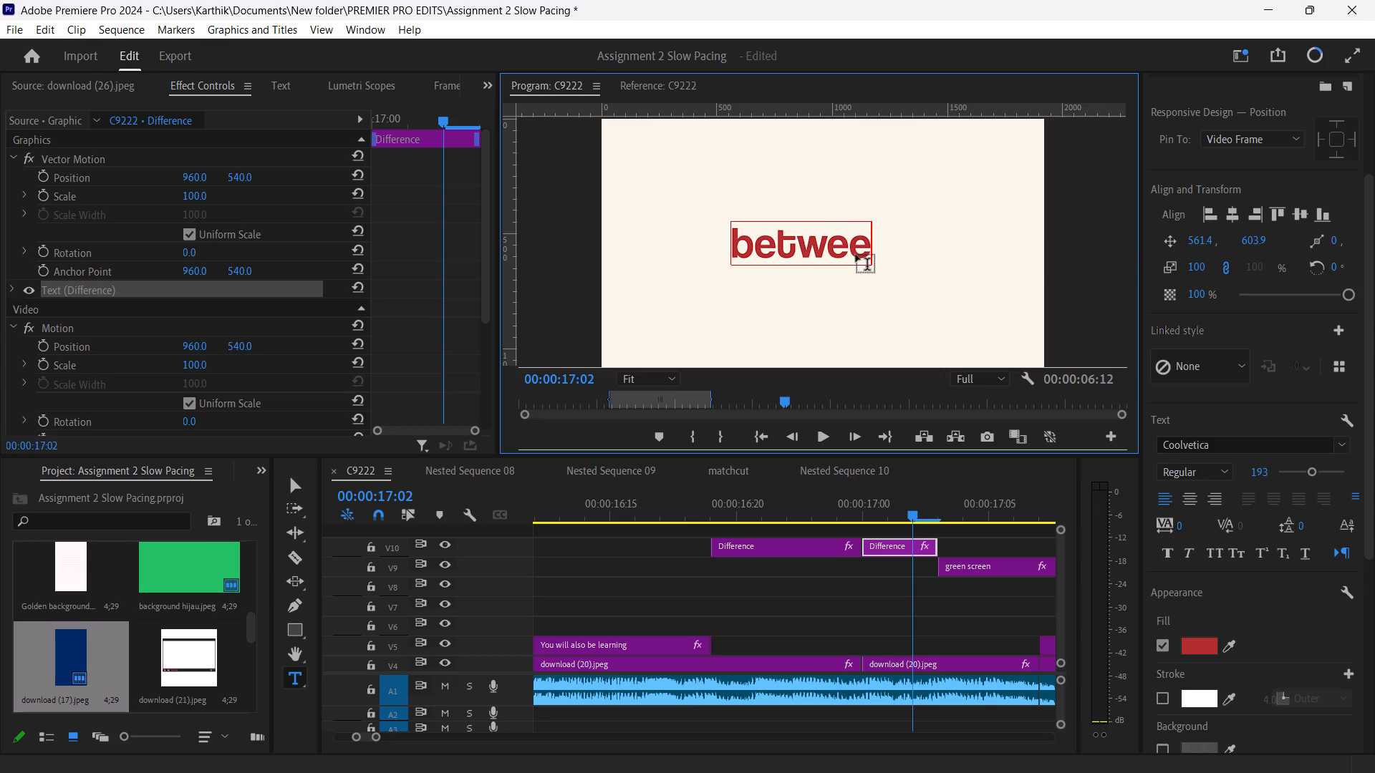
key("n")
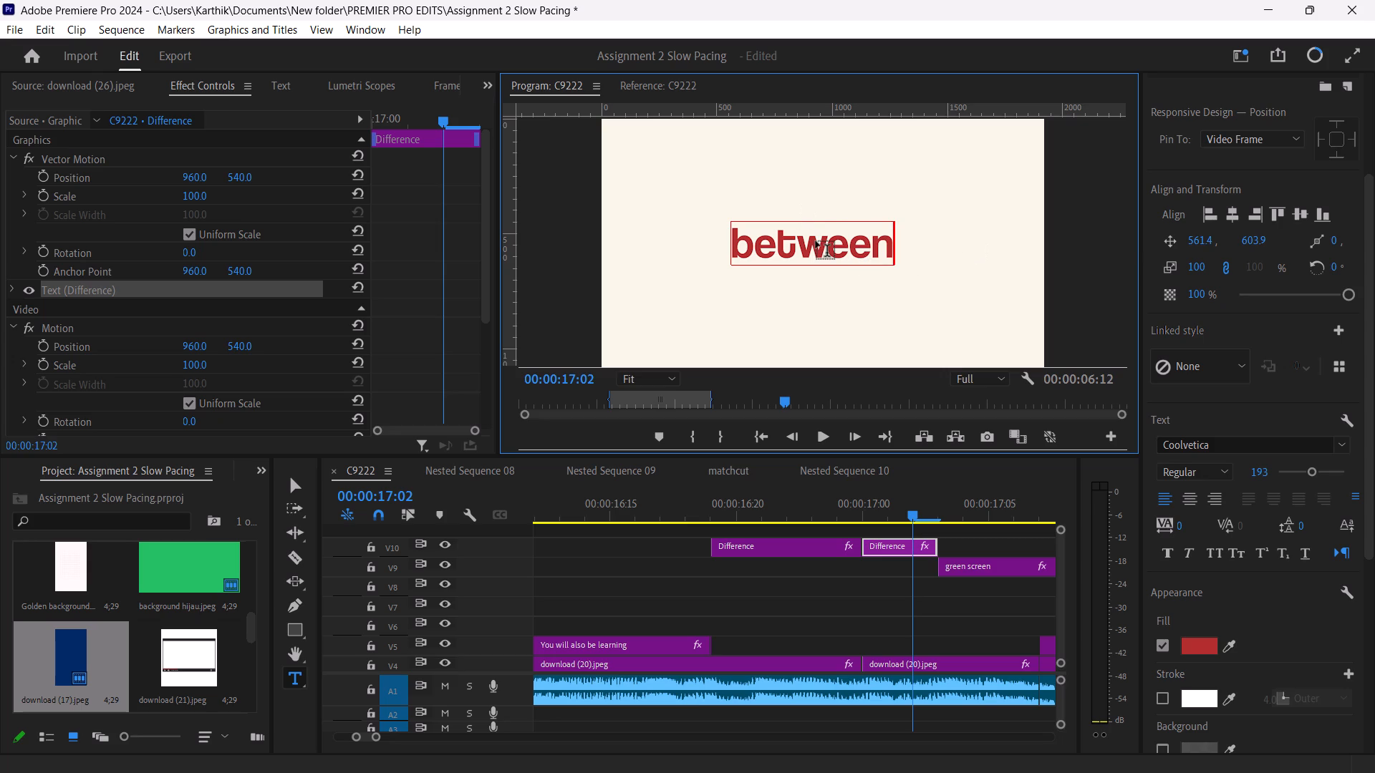
Set the fill of the between text to dark grey, 333333, and leave text editing.
triple_click(816, 241)
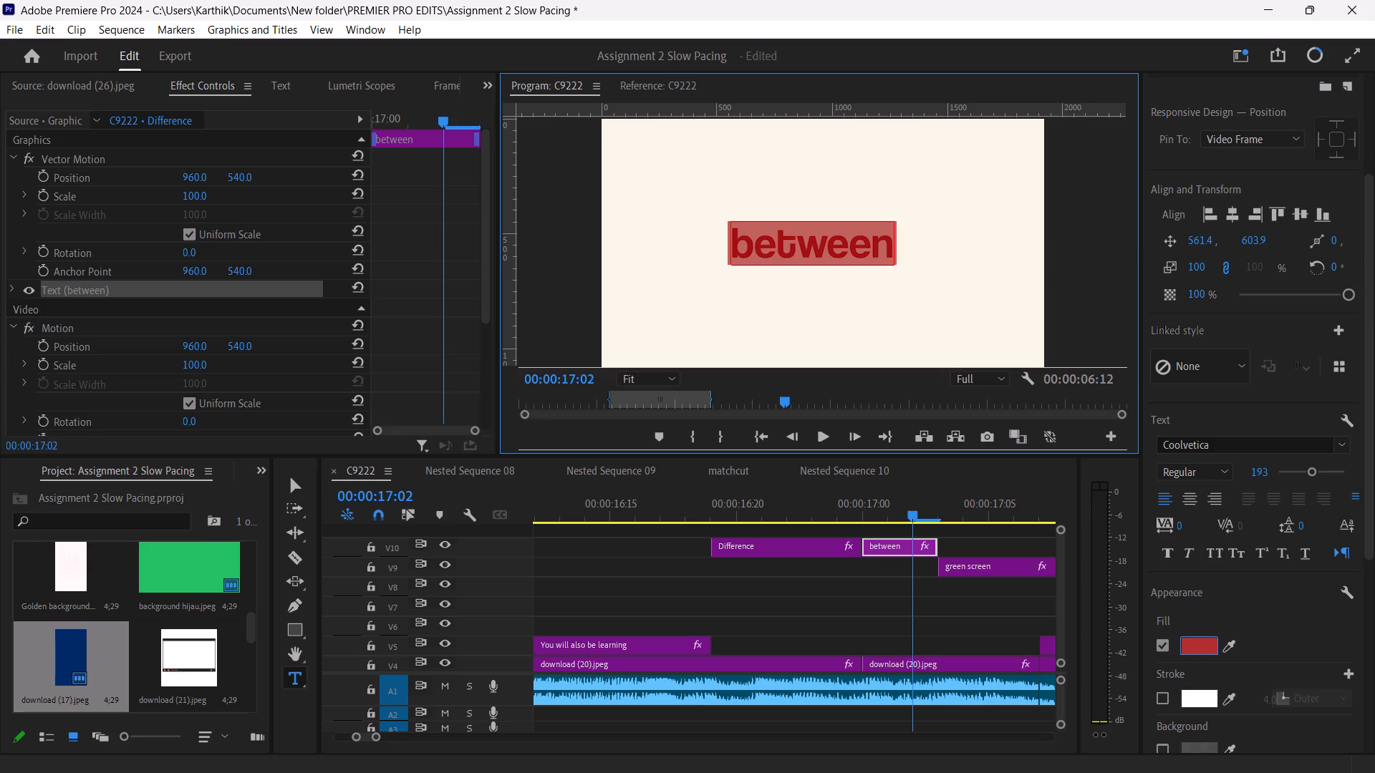
left_click(1208, 643)
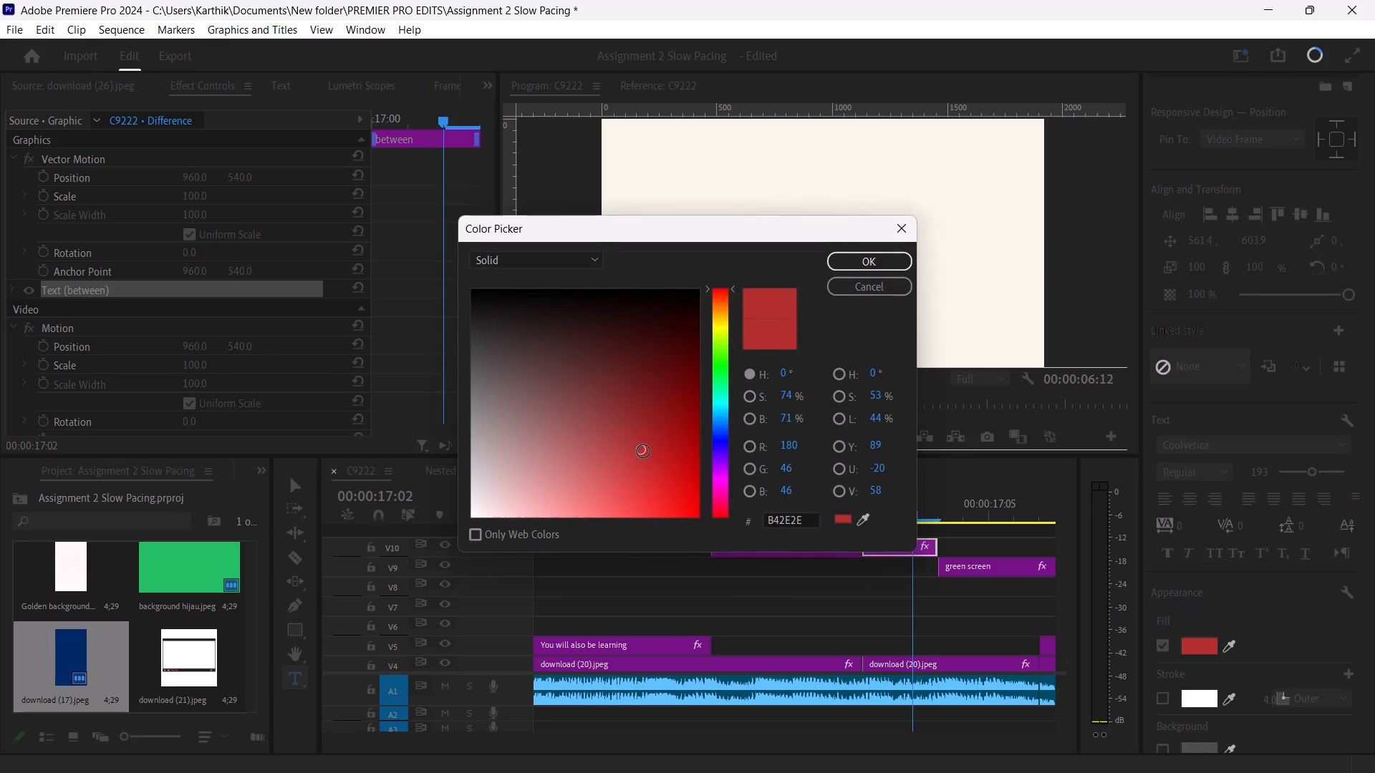
left_click_drag(644, 452, 460, 333)
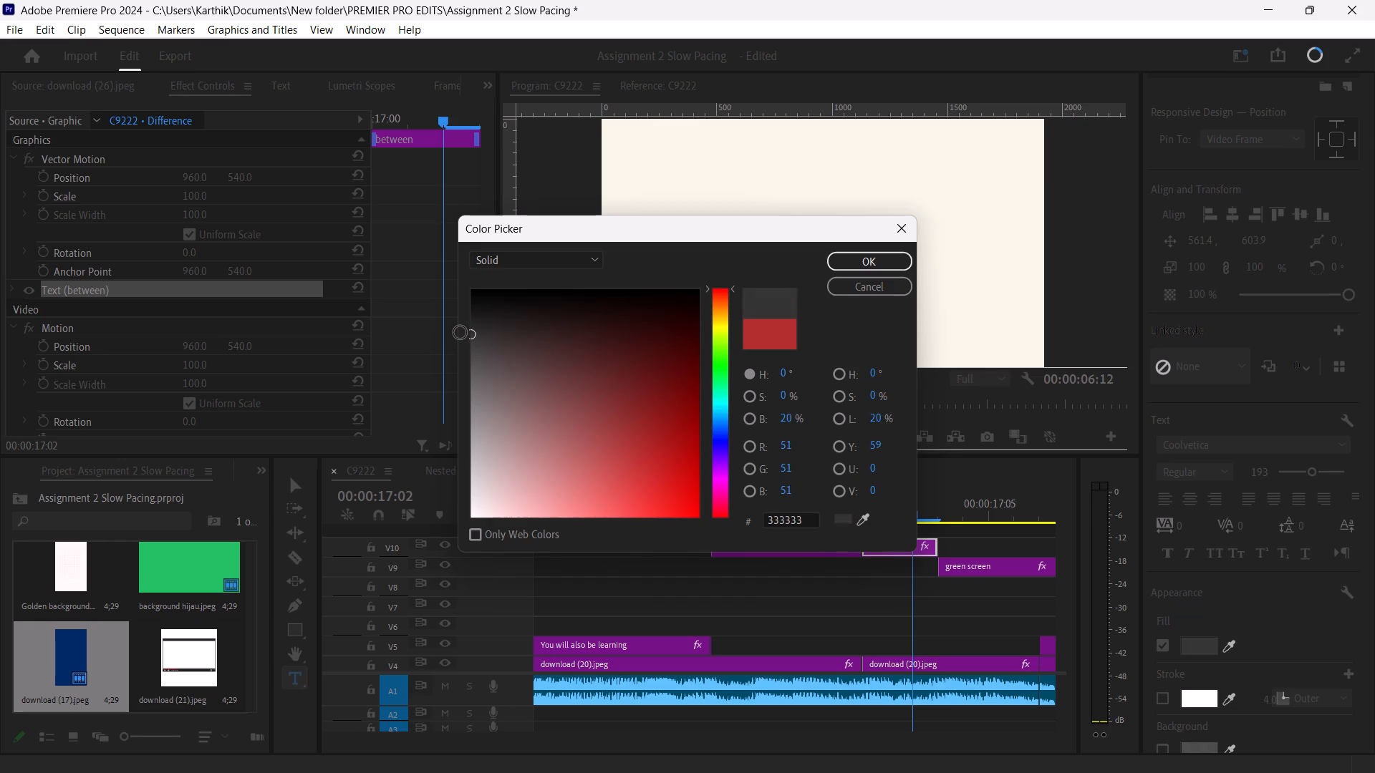
left_click_drag(460, 333, 459, 331)
left_click(852, 257)
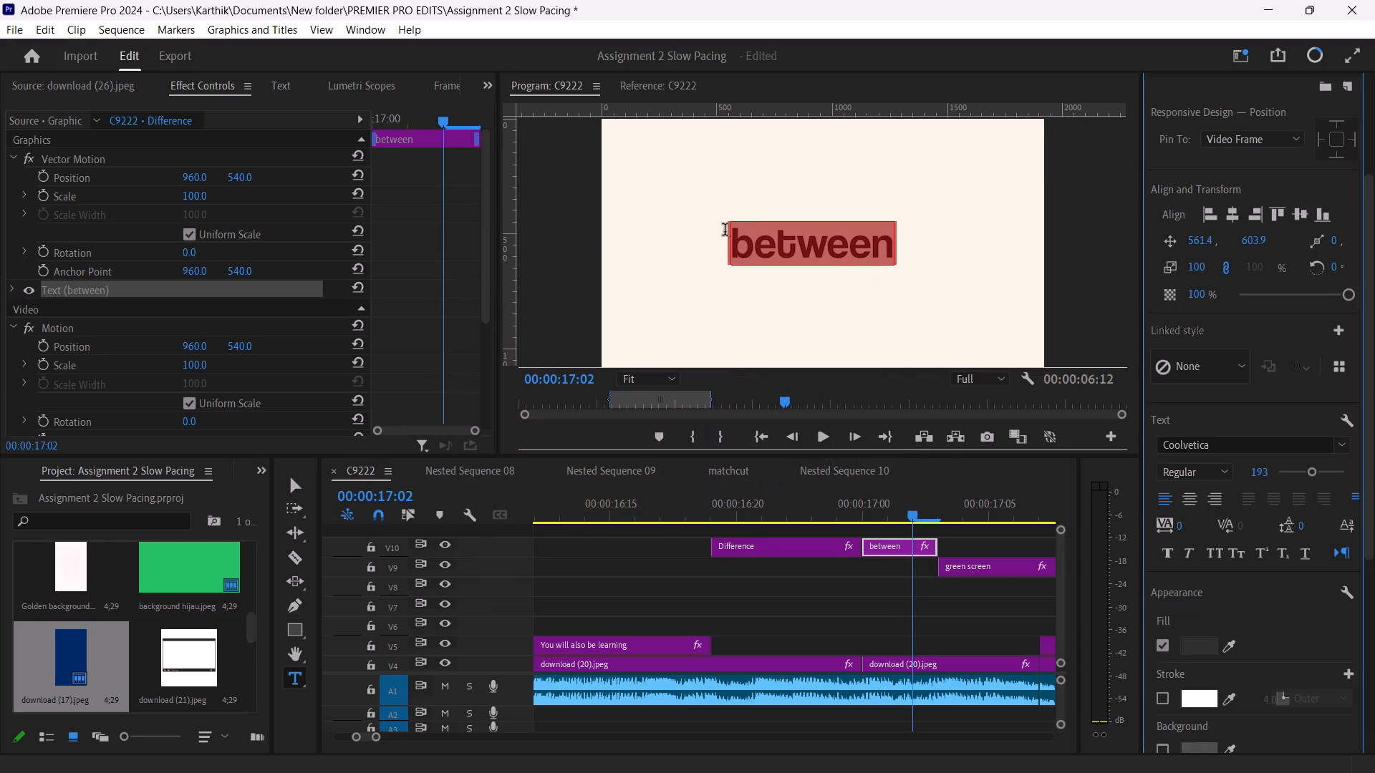
left_click(289, 488)
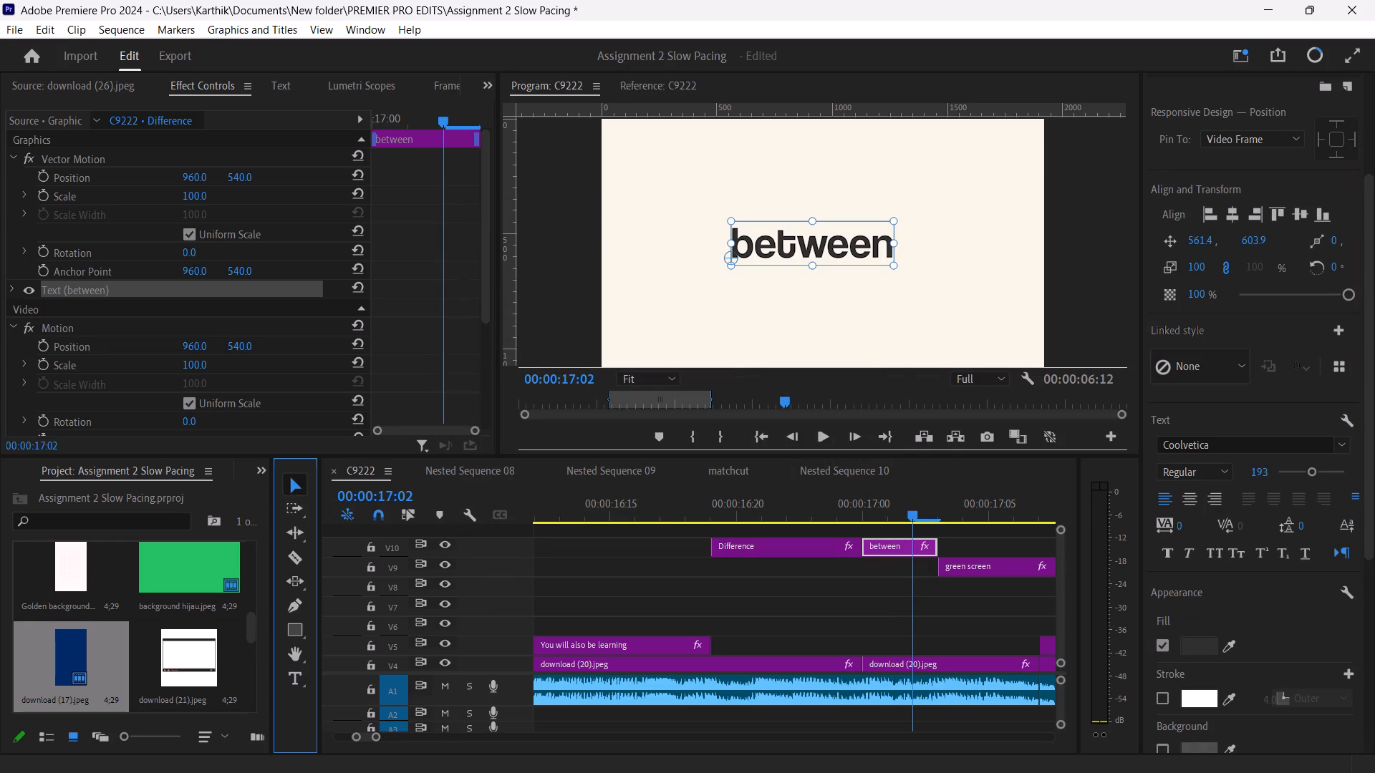
Scale the between text down to 53% and centre it horizontally and vertically in the frame.
left_click_drag(893, 266, 839, 258)
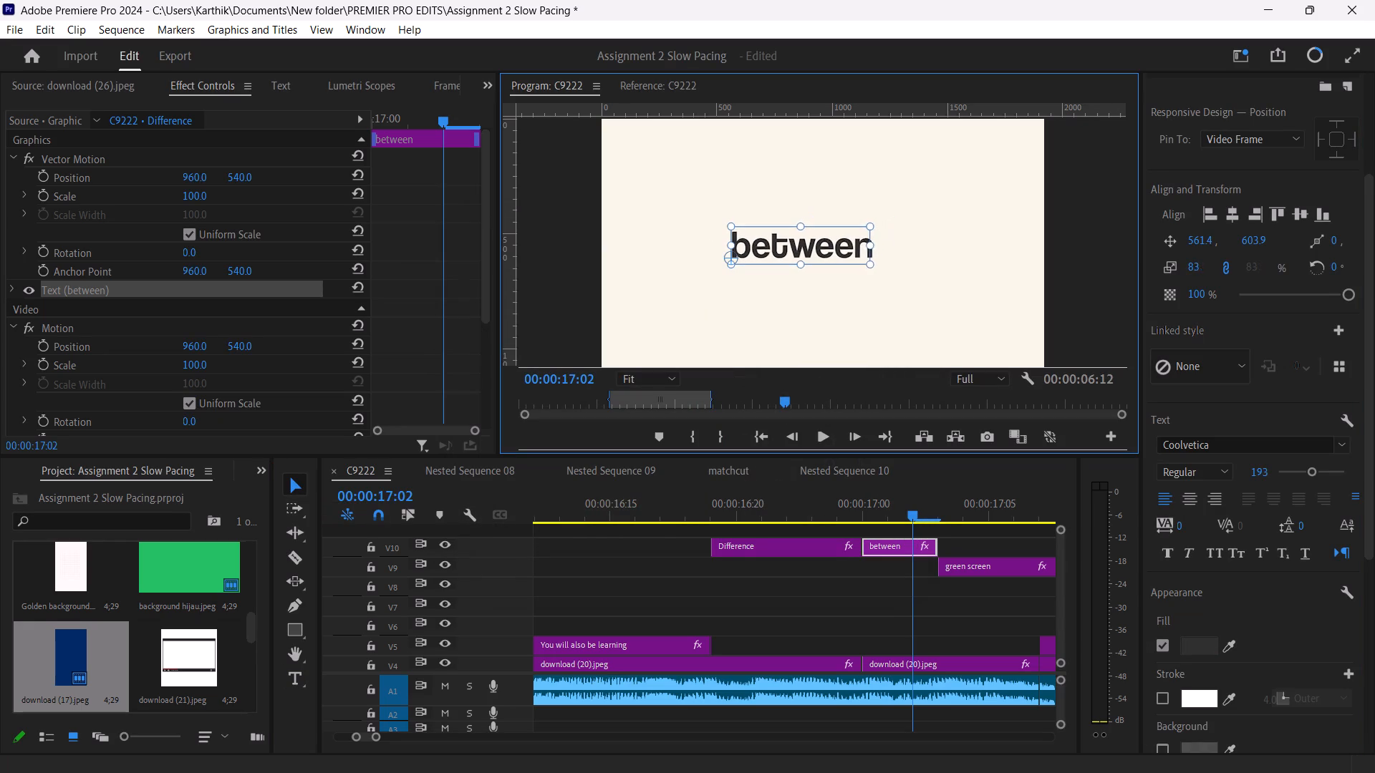
left_click_drag(839, 258, 813, 245)
left_click(1232, 215)
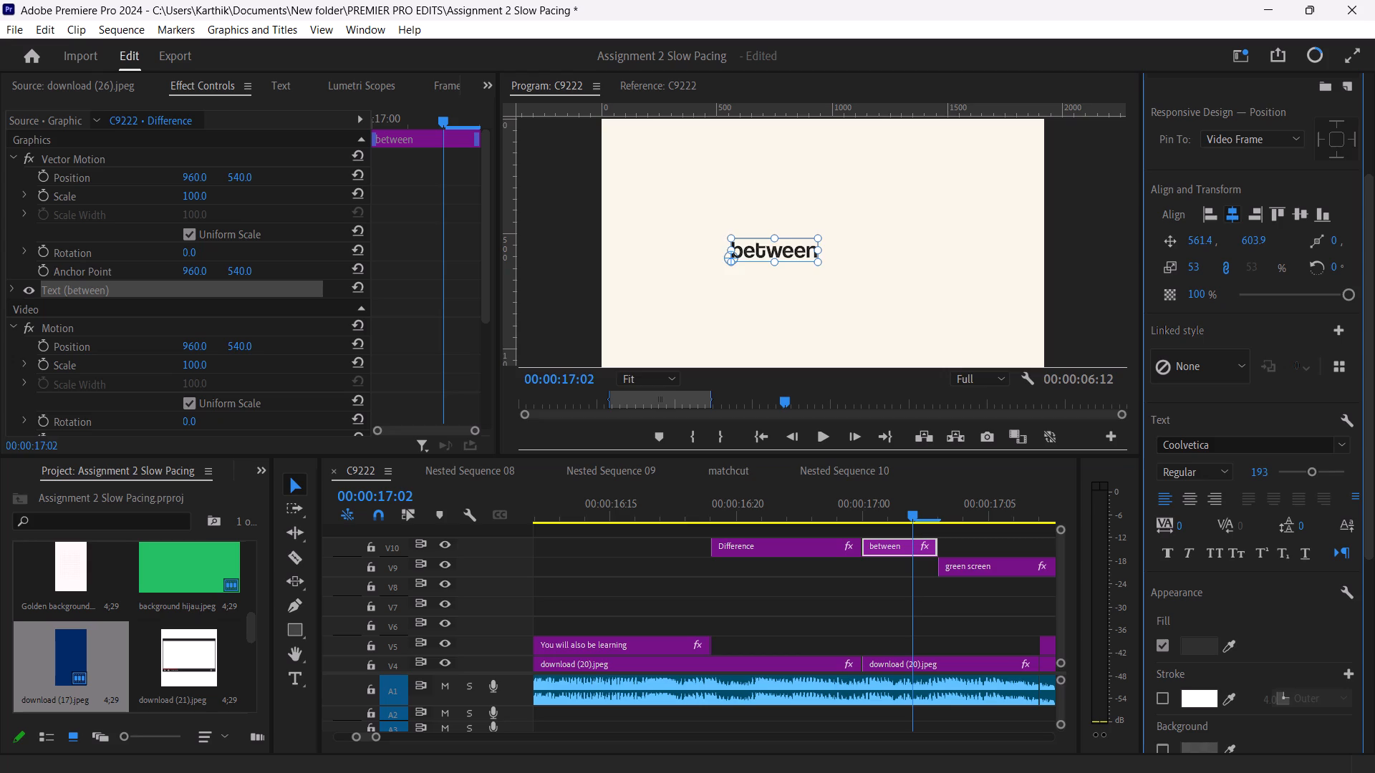
left_click(1307, 216)
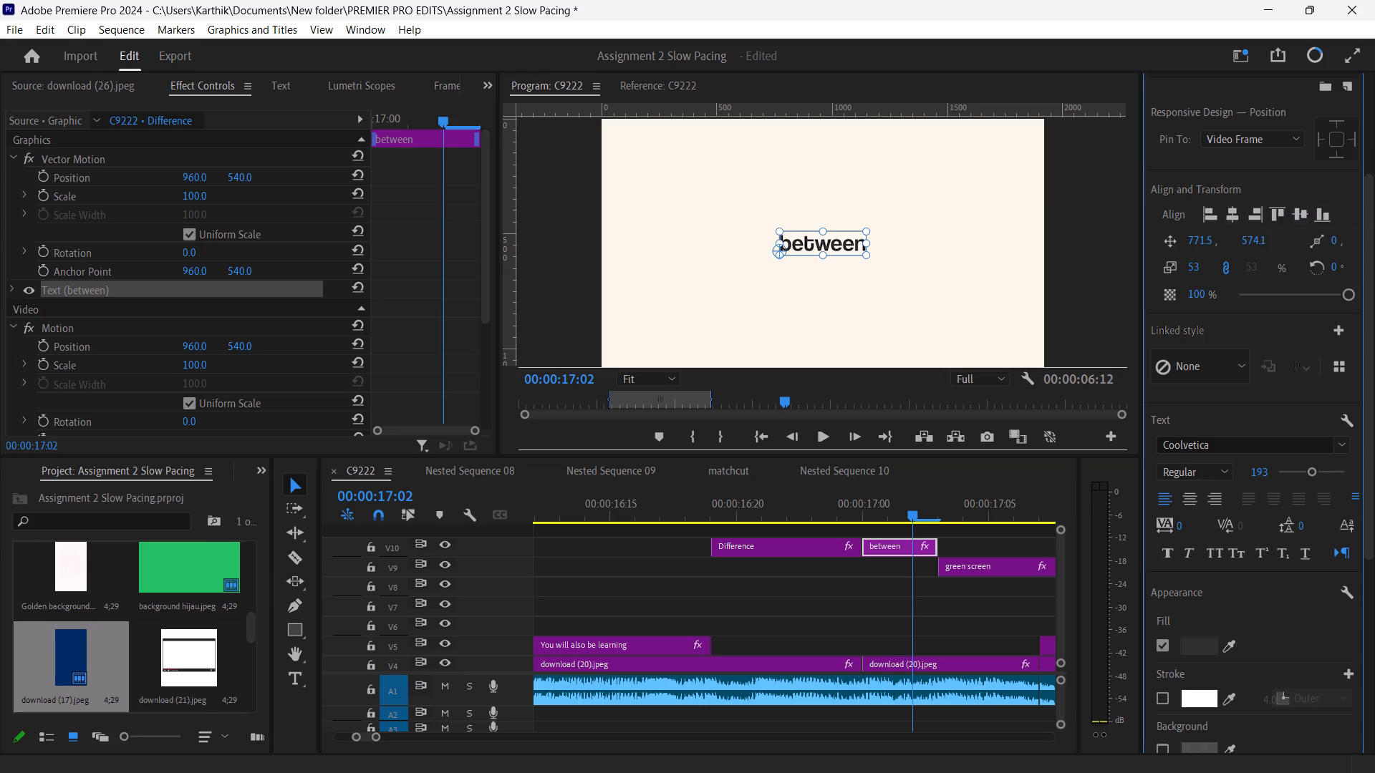
Play back from the You will also be learning title through the green screen and blue screen titles to check the word timing.
left_click_drag(910, 514, 622, 543)
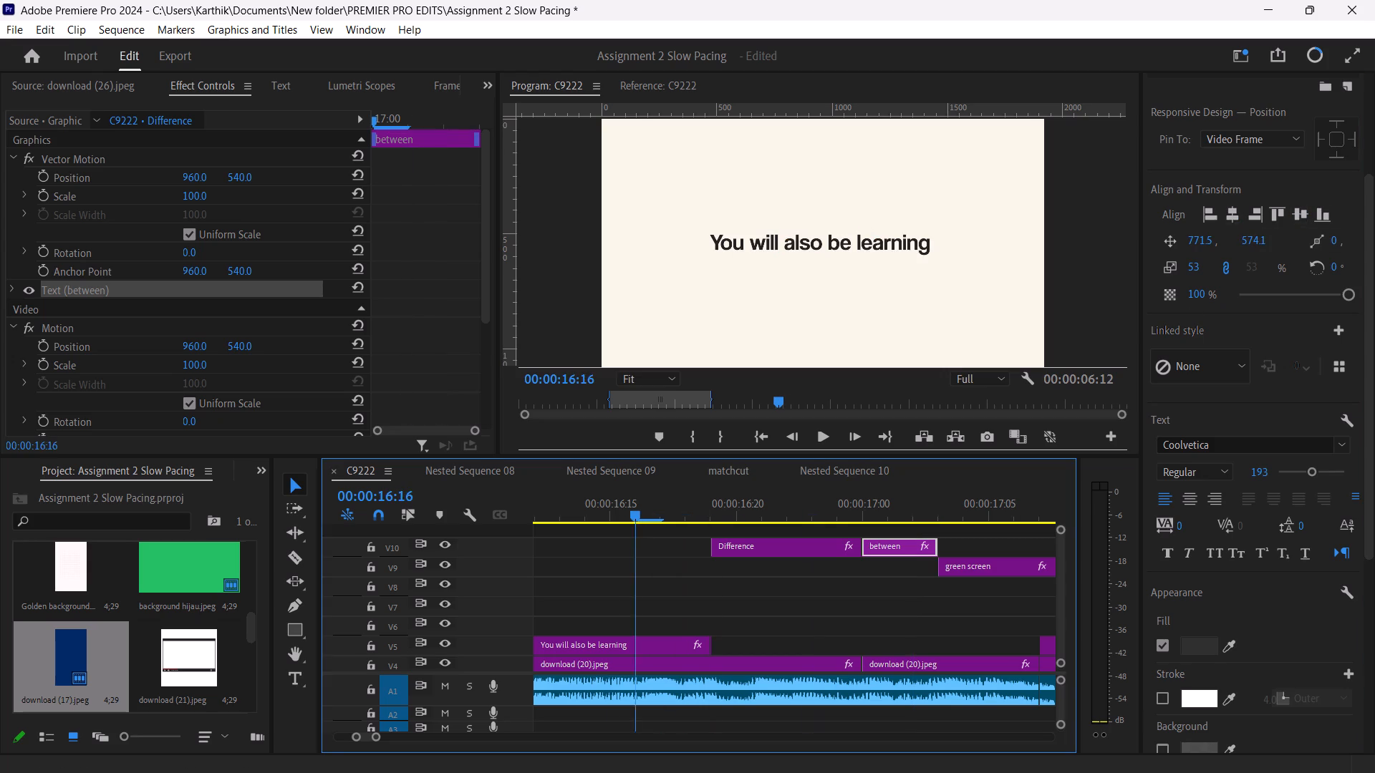
left_click_drag(622, 543, 605, 542)
key("space")
key("space")
key("space")
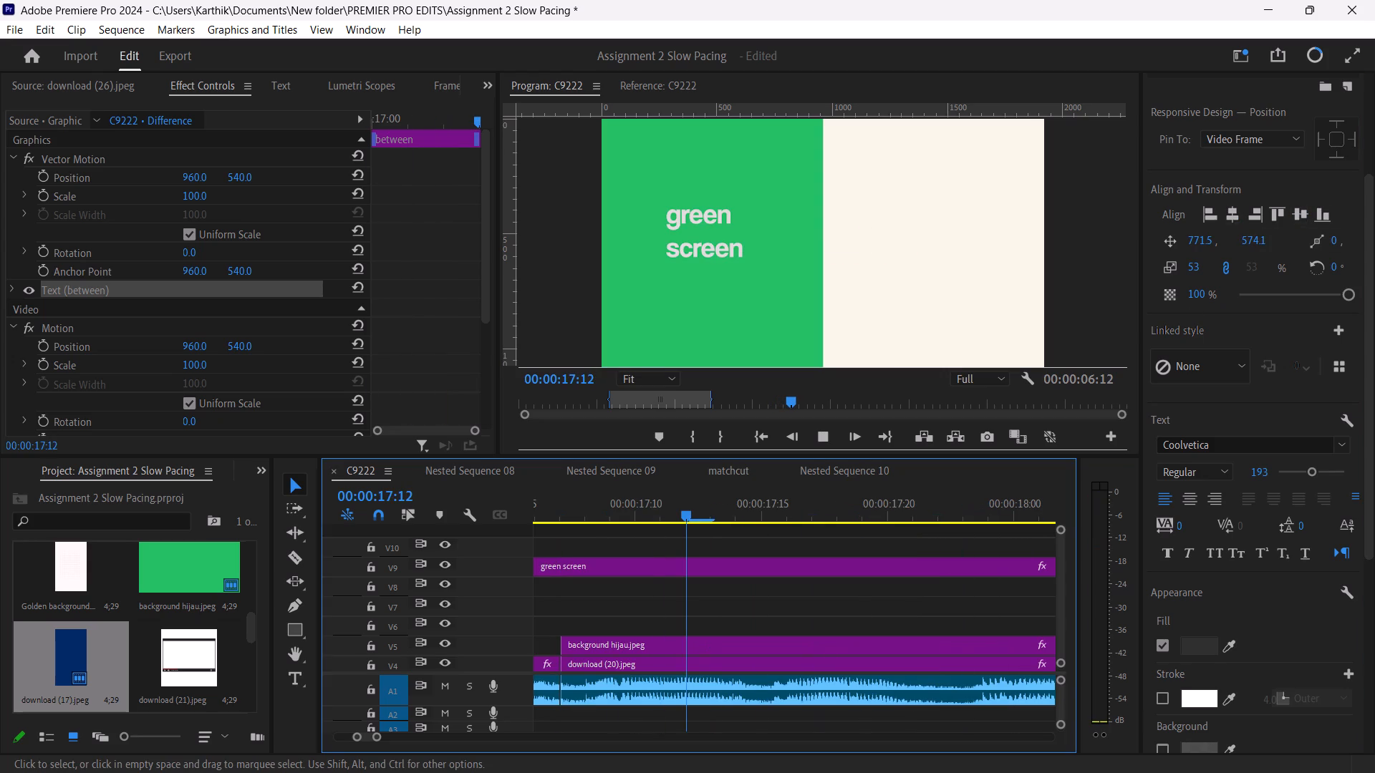
key("space")
key("space")
key("space")
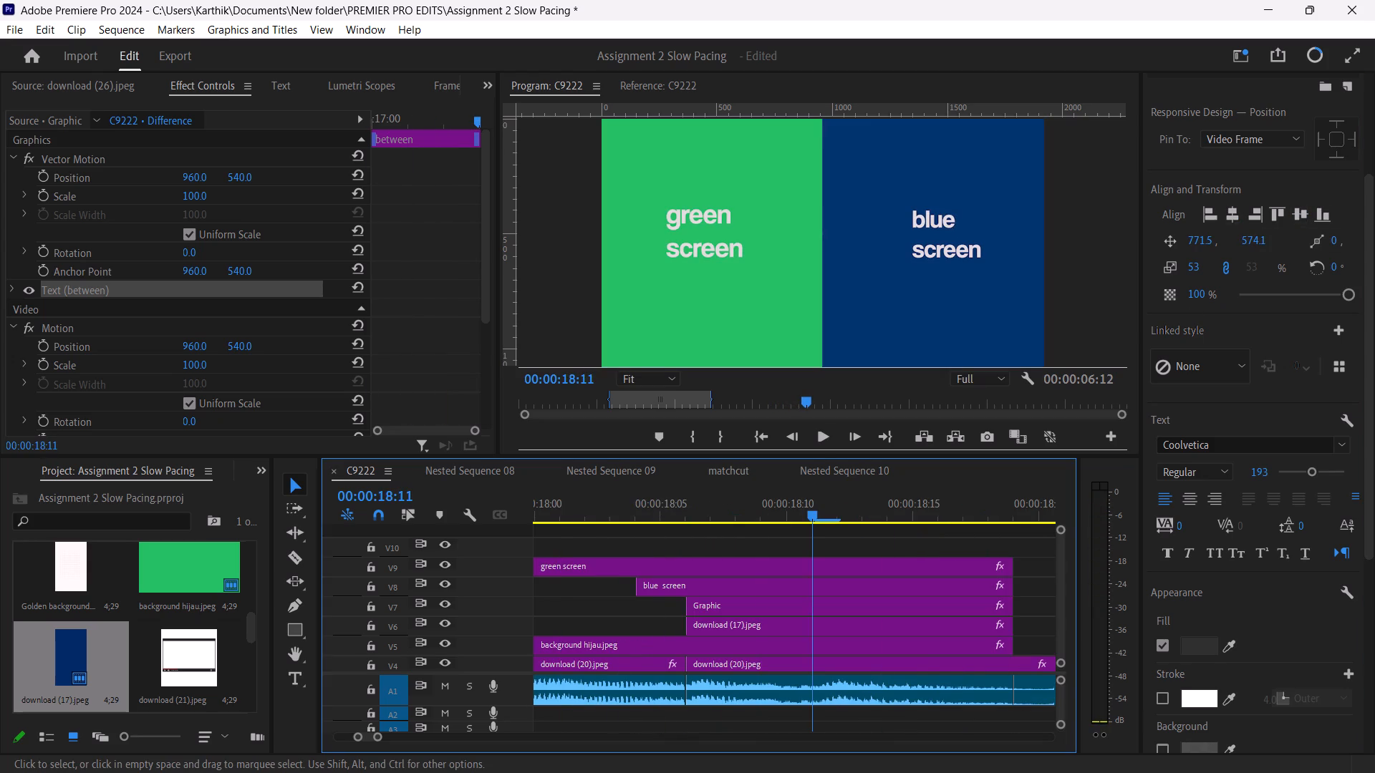
key("space")
key("space")
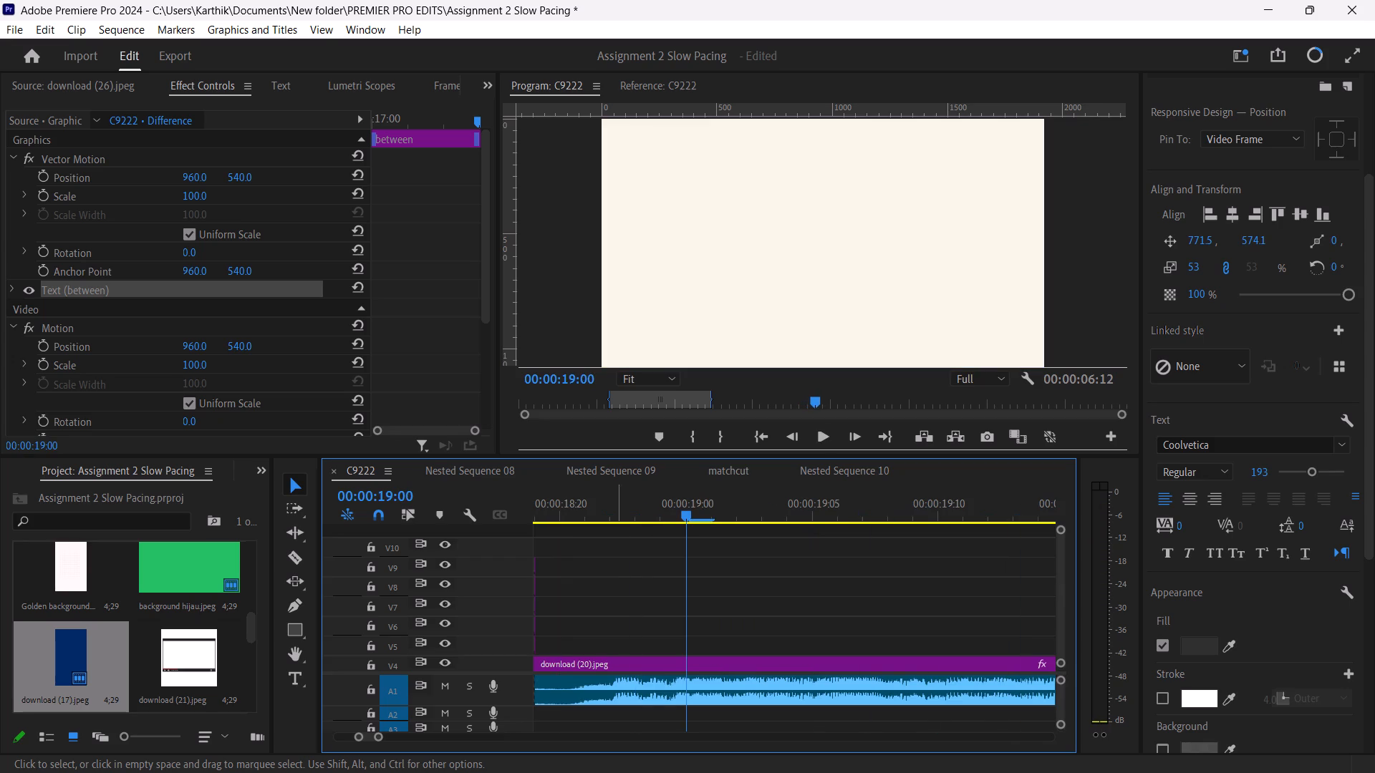
Replay the sequence from 00:00:15:18 through the learning and screen-comparison titles and on to 00:00:22:10, checking timing against the voiceover.
left_click_drag(689, 511, 381, 532)
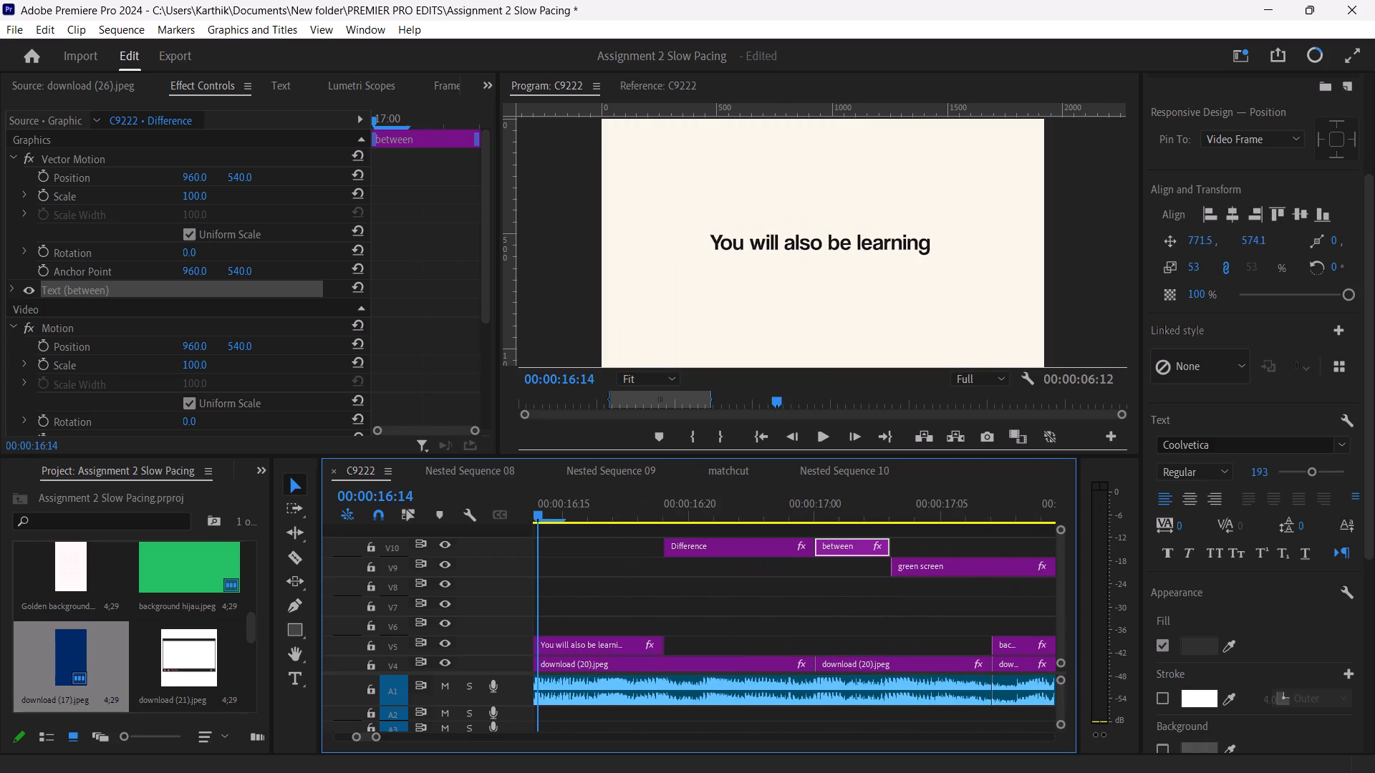
left_click_drag(542, 512, 538, 512)
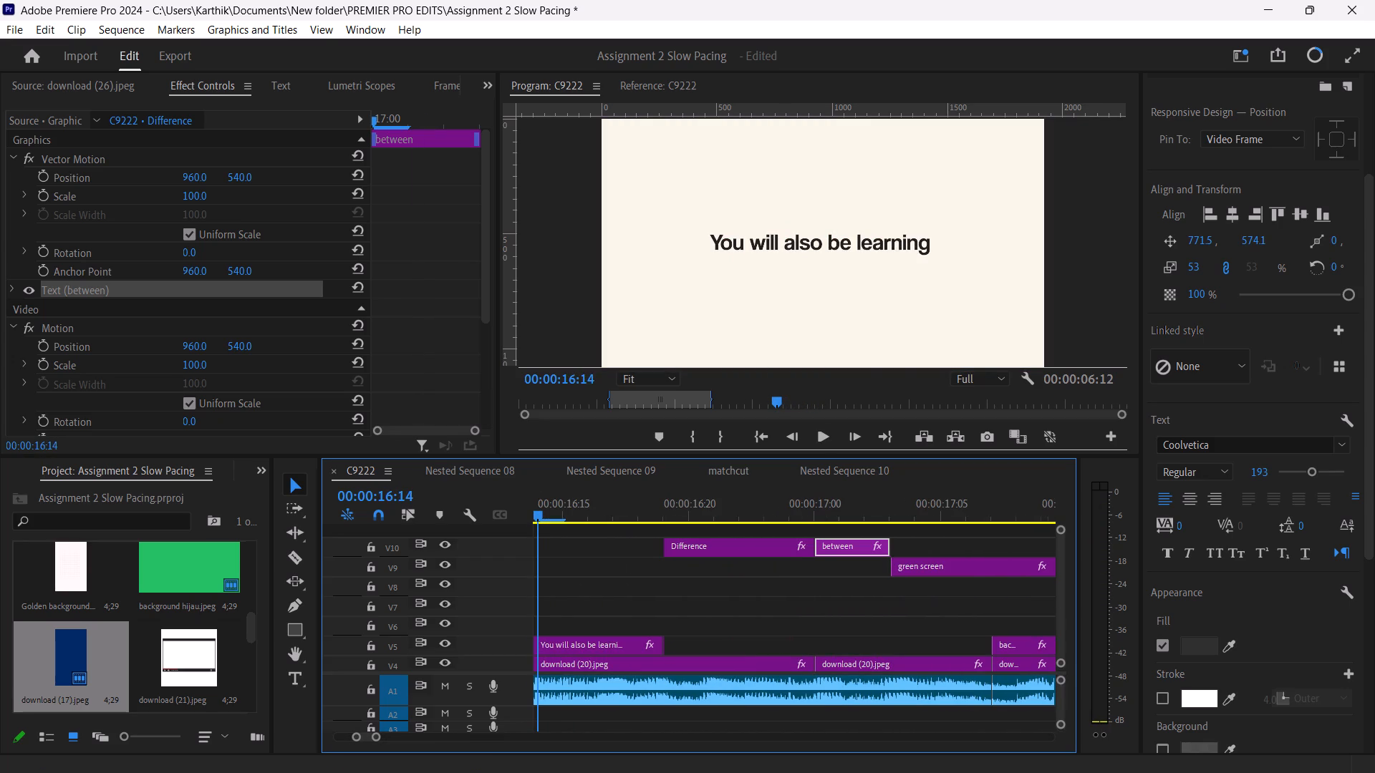
left_click_drag(538, 512, 430, 514)
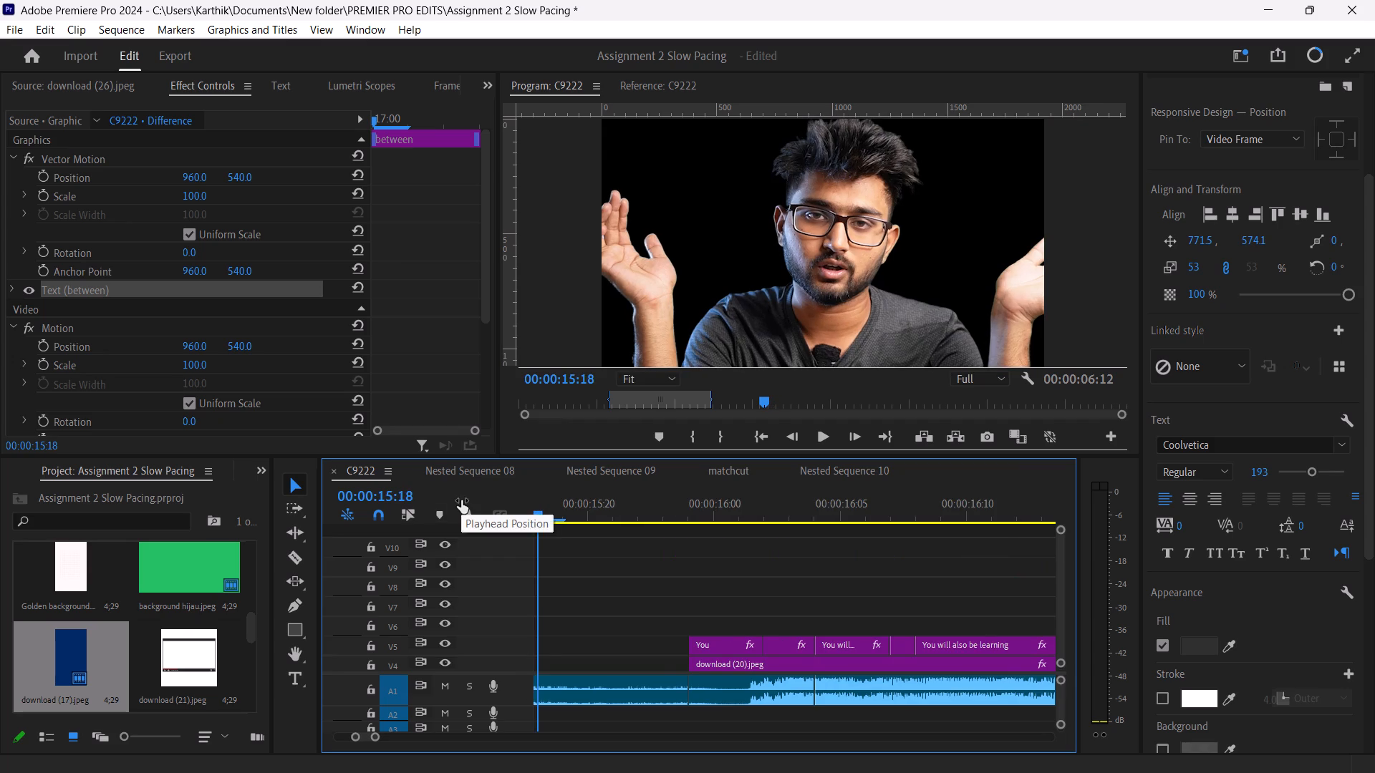
key("space")
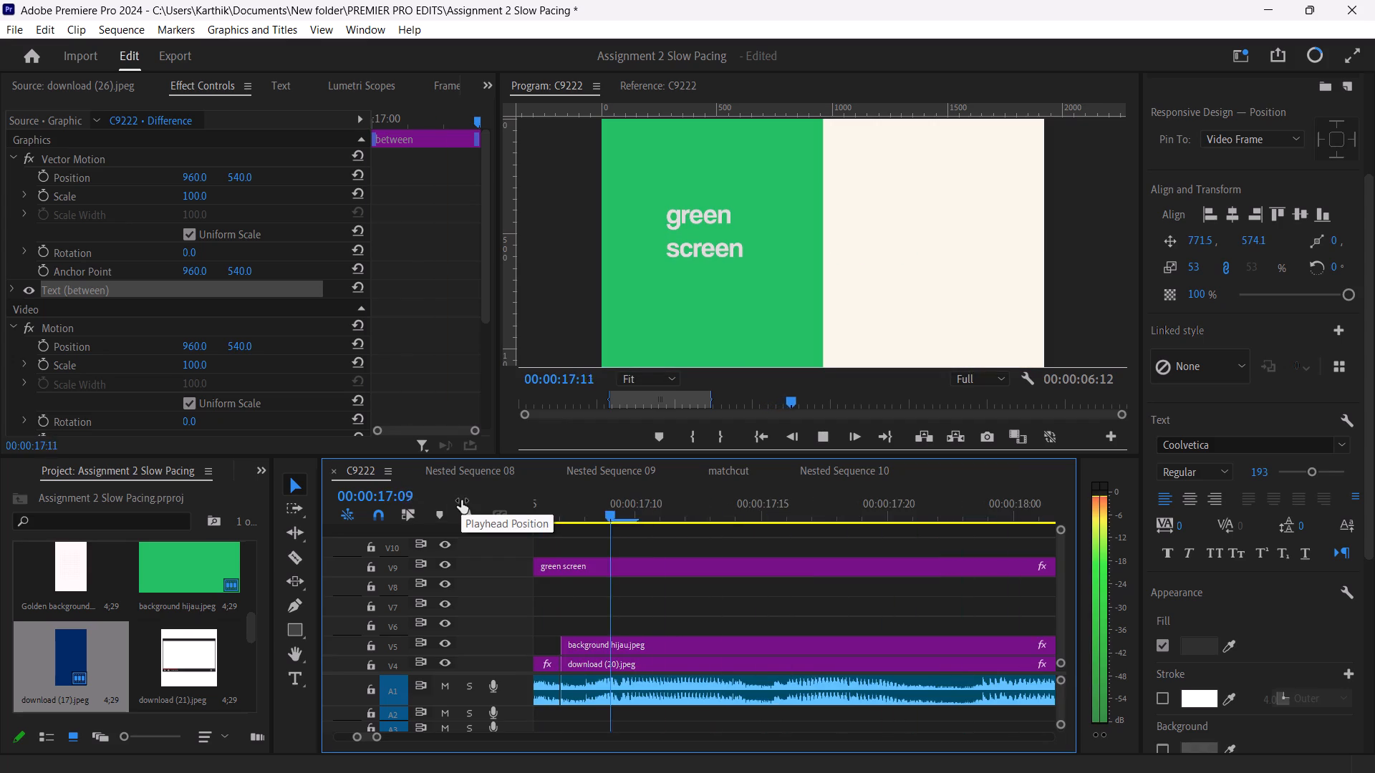
key("space")
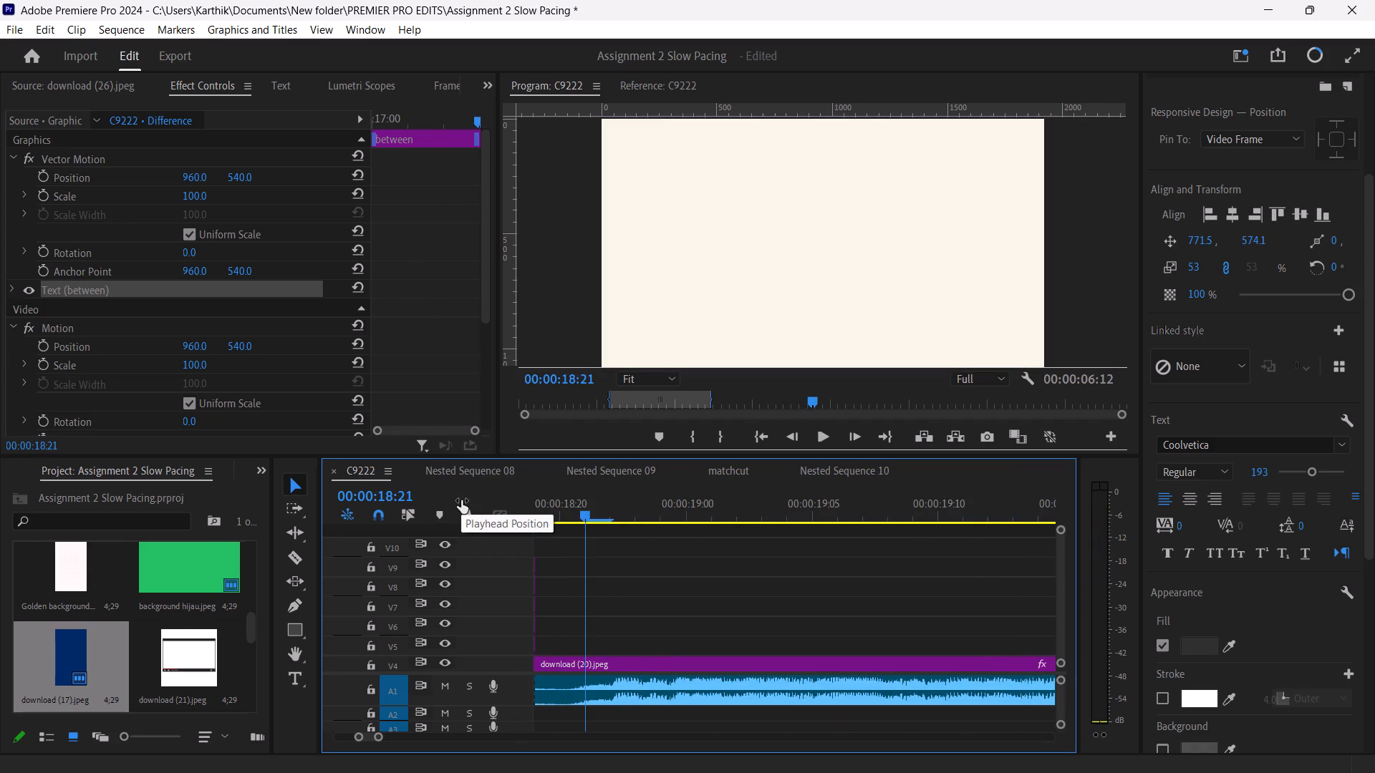
key("space")
key("space")
key("space")
key("space")
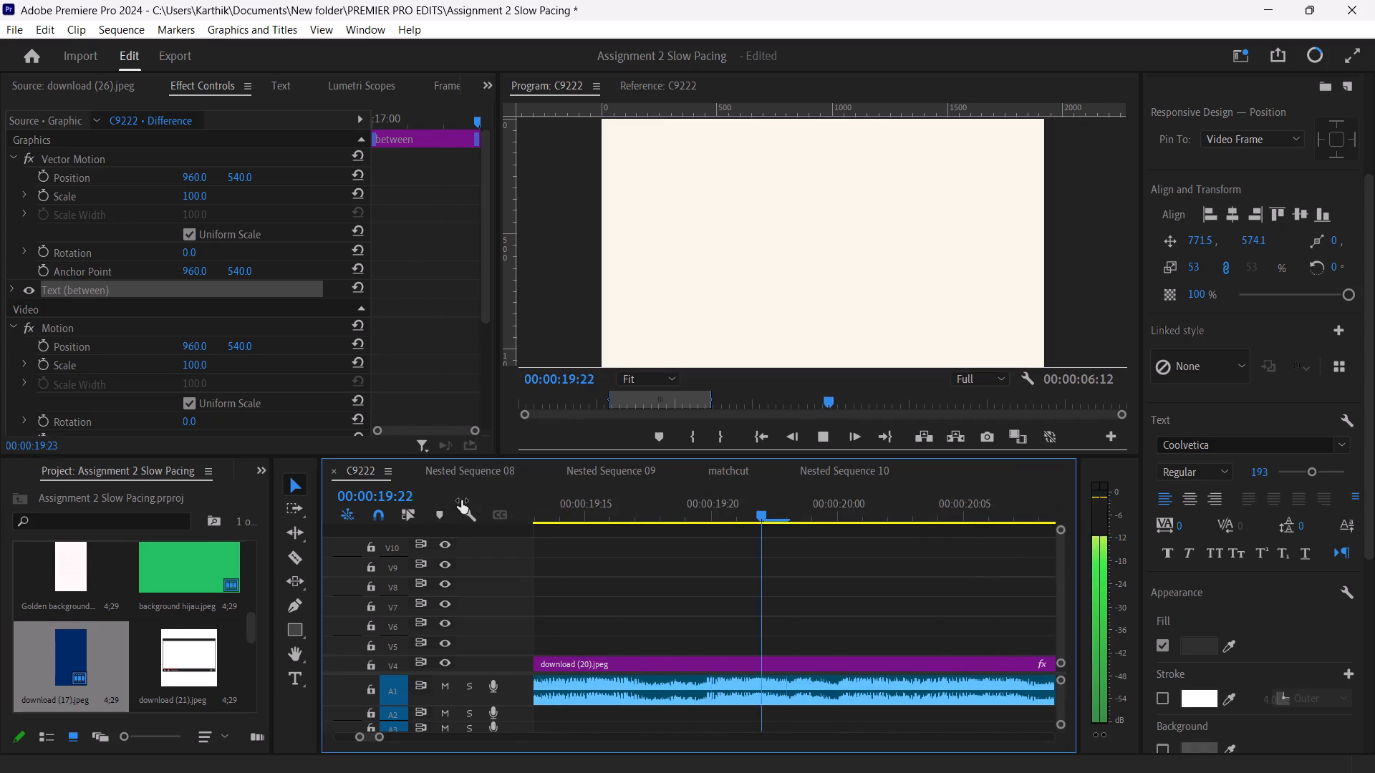
key("space")
key("space")
key("space")
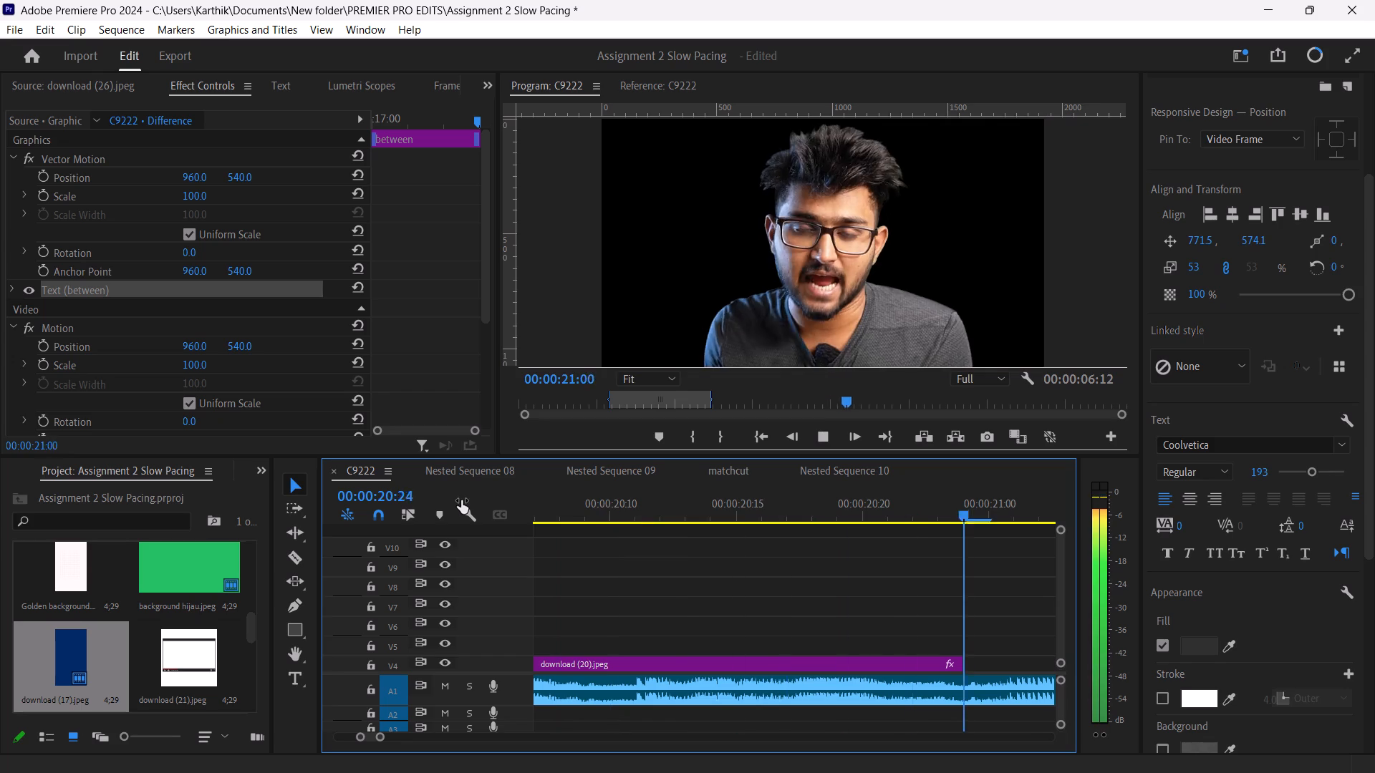
key("space")
key("space")
key("space")
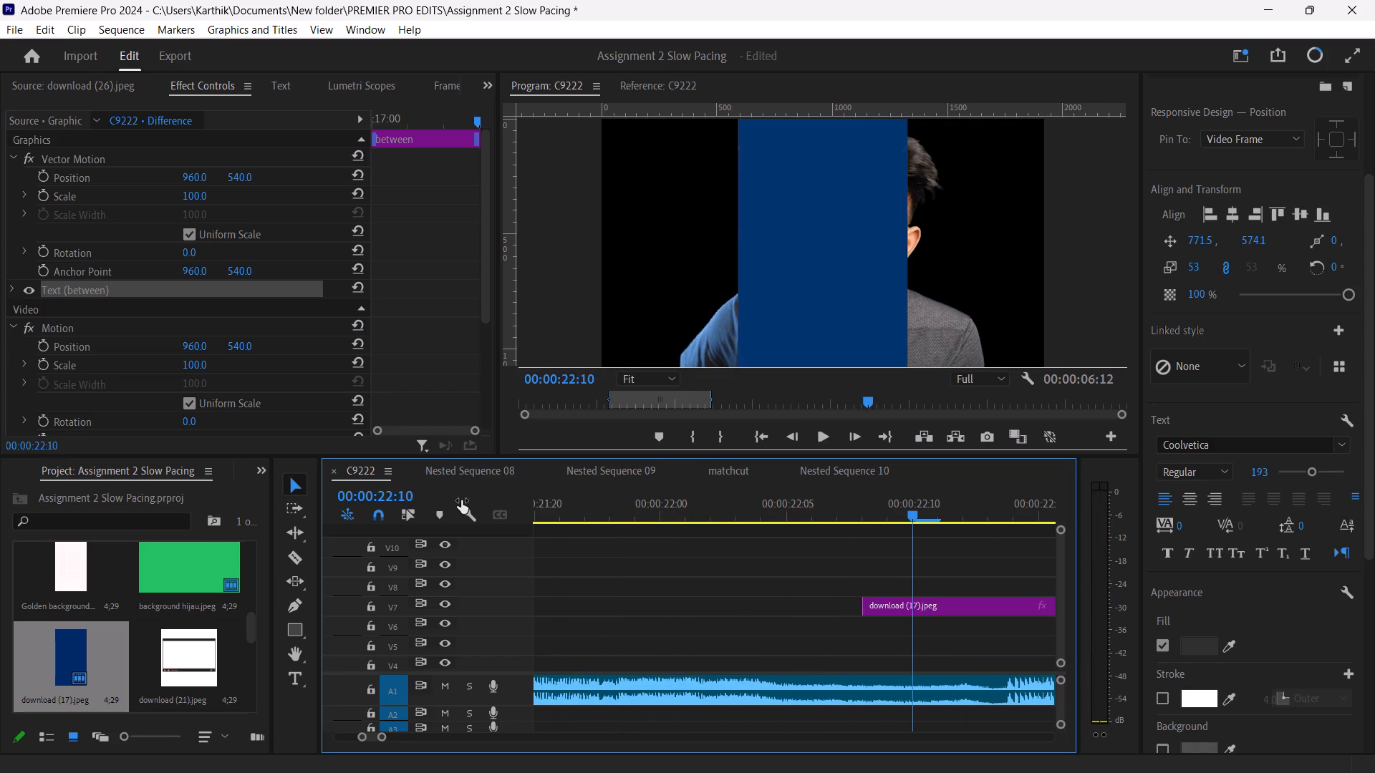
Delete the stray download (17).jpeg clip on V7 at 00:00:22:10.
left_click(954, 606)
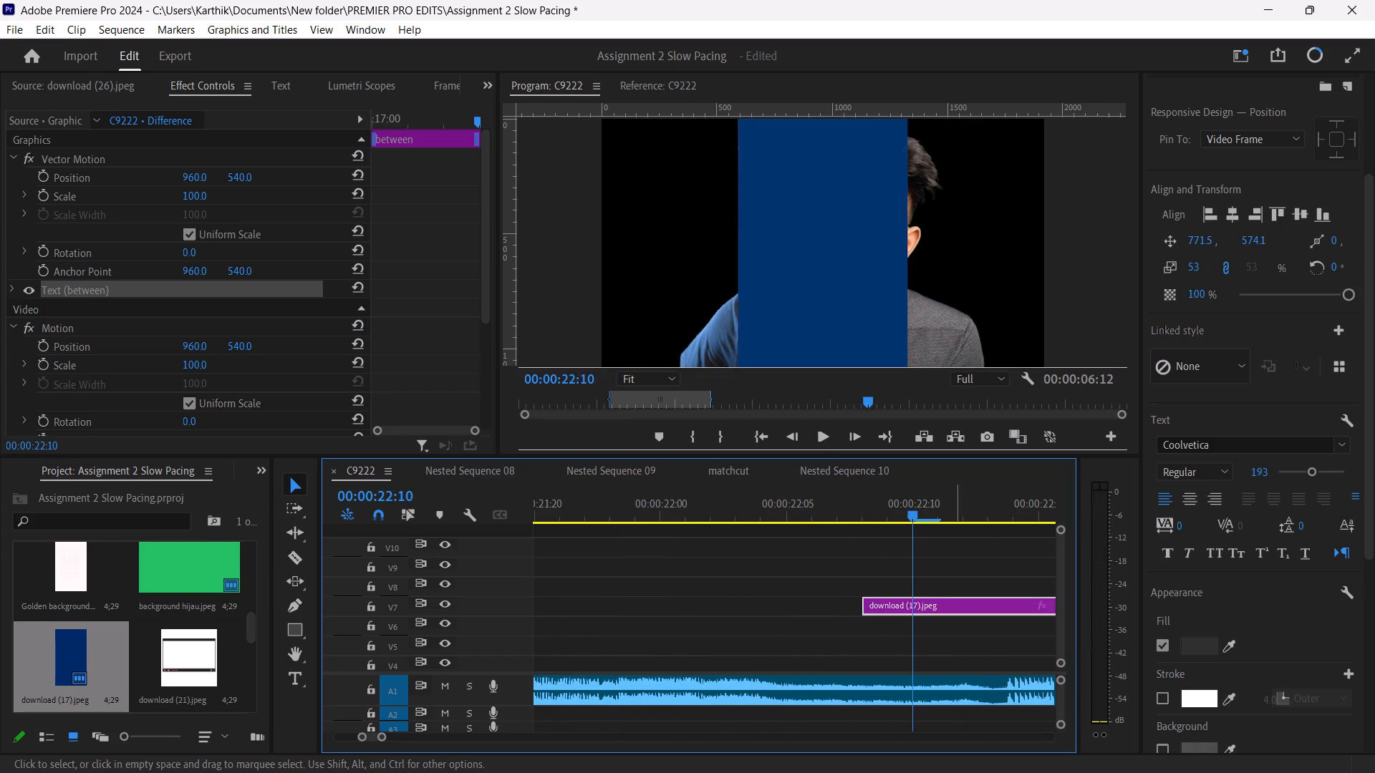
key("BackSpace")
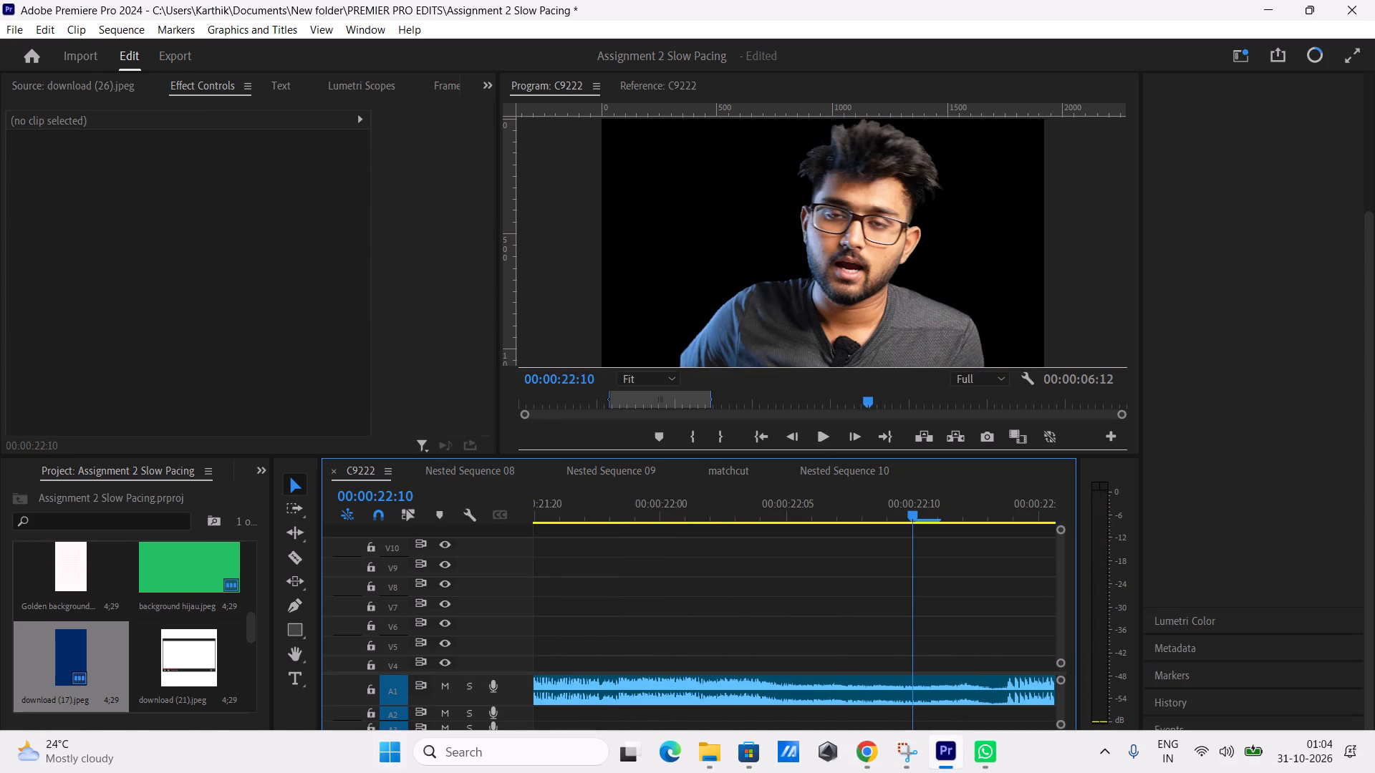
Play the whole C9222 sequence from 00:00:00:00 to review the edit.
left_click_drag(384, 736, 503, 734)
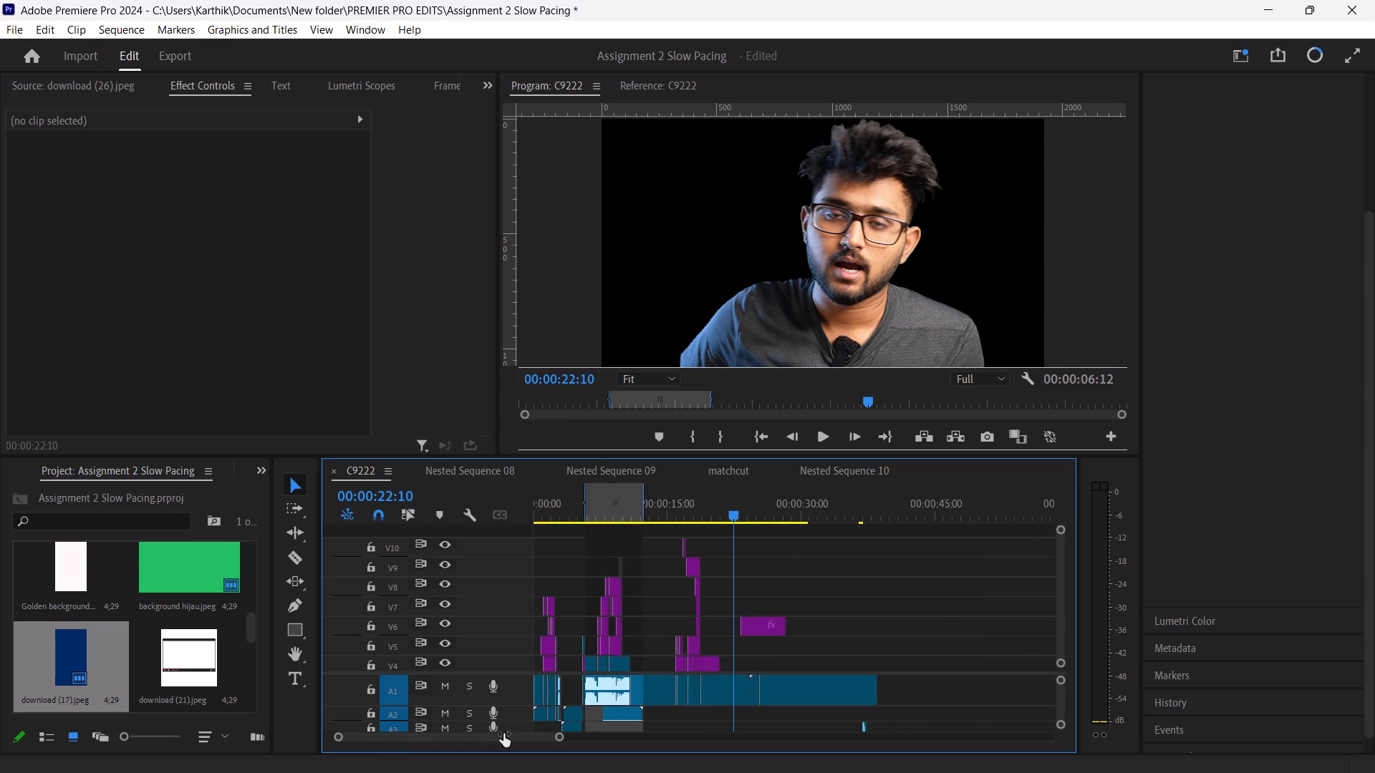
left_click_drag(728, 513, 513, 548)
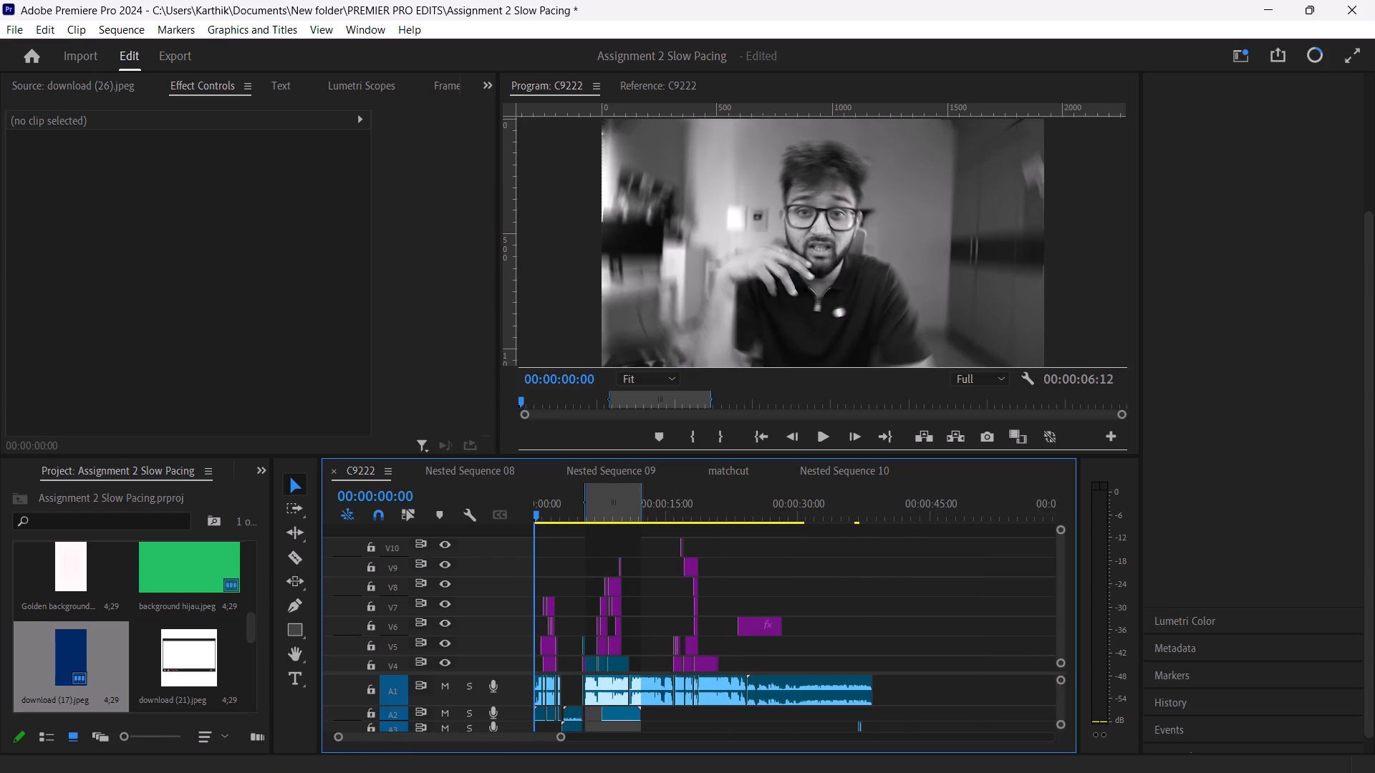
key("space")
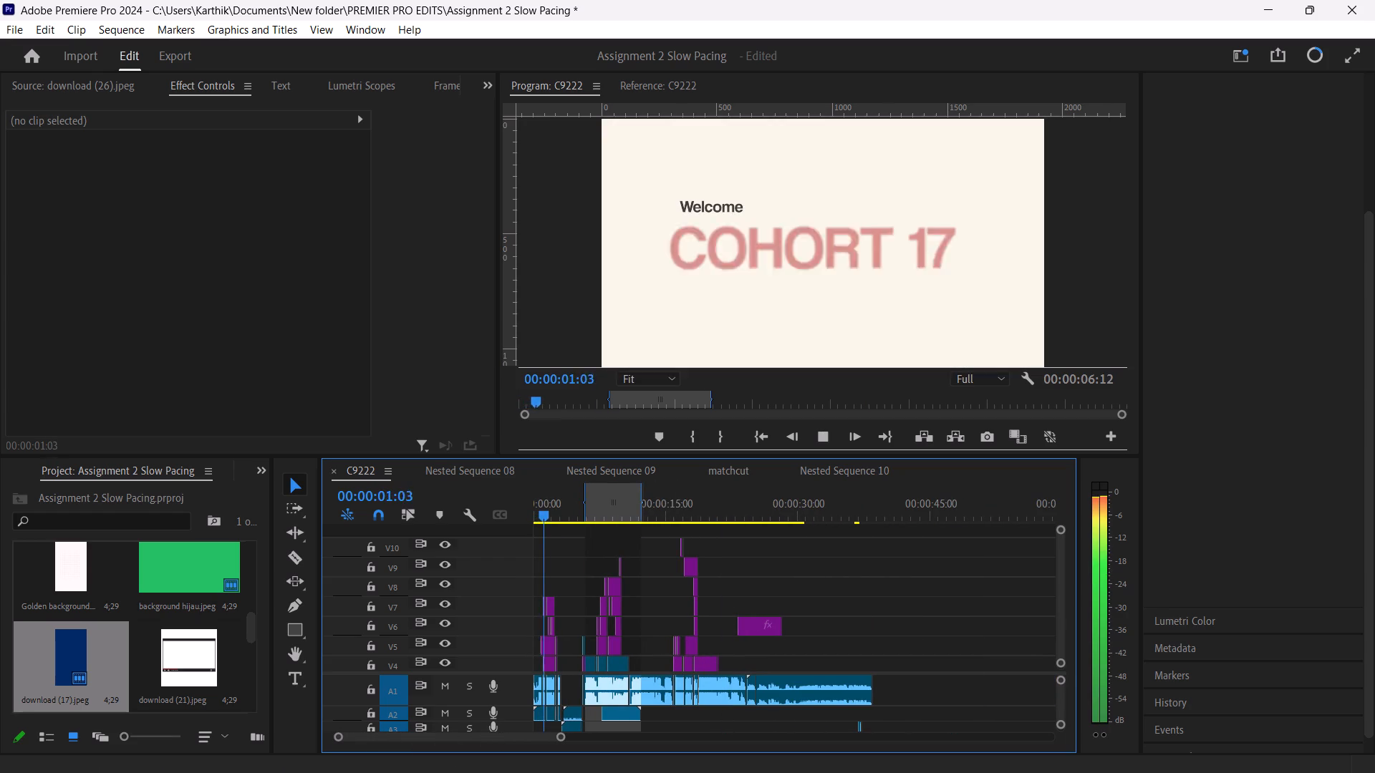
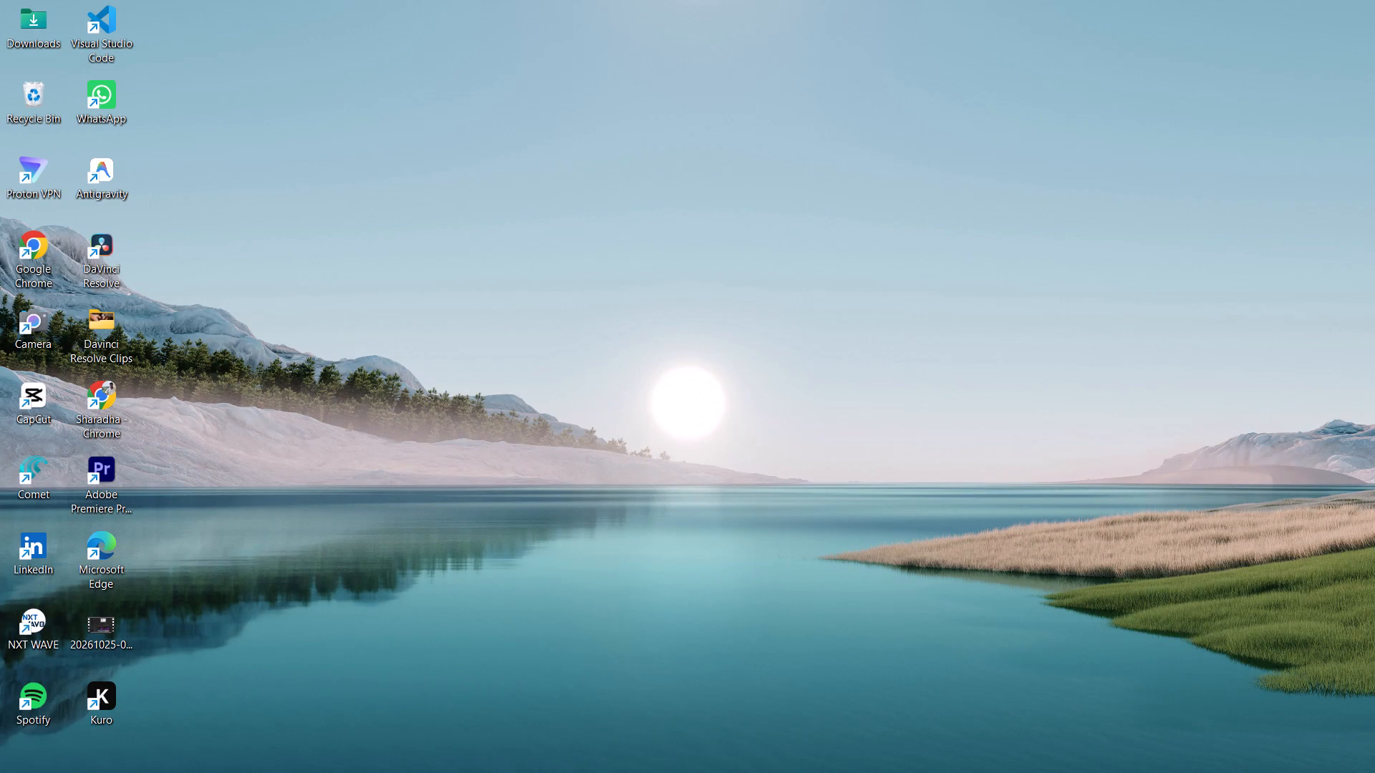
Launch the Kuro application from the desktop.
double_click(119, 695)
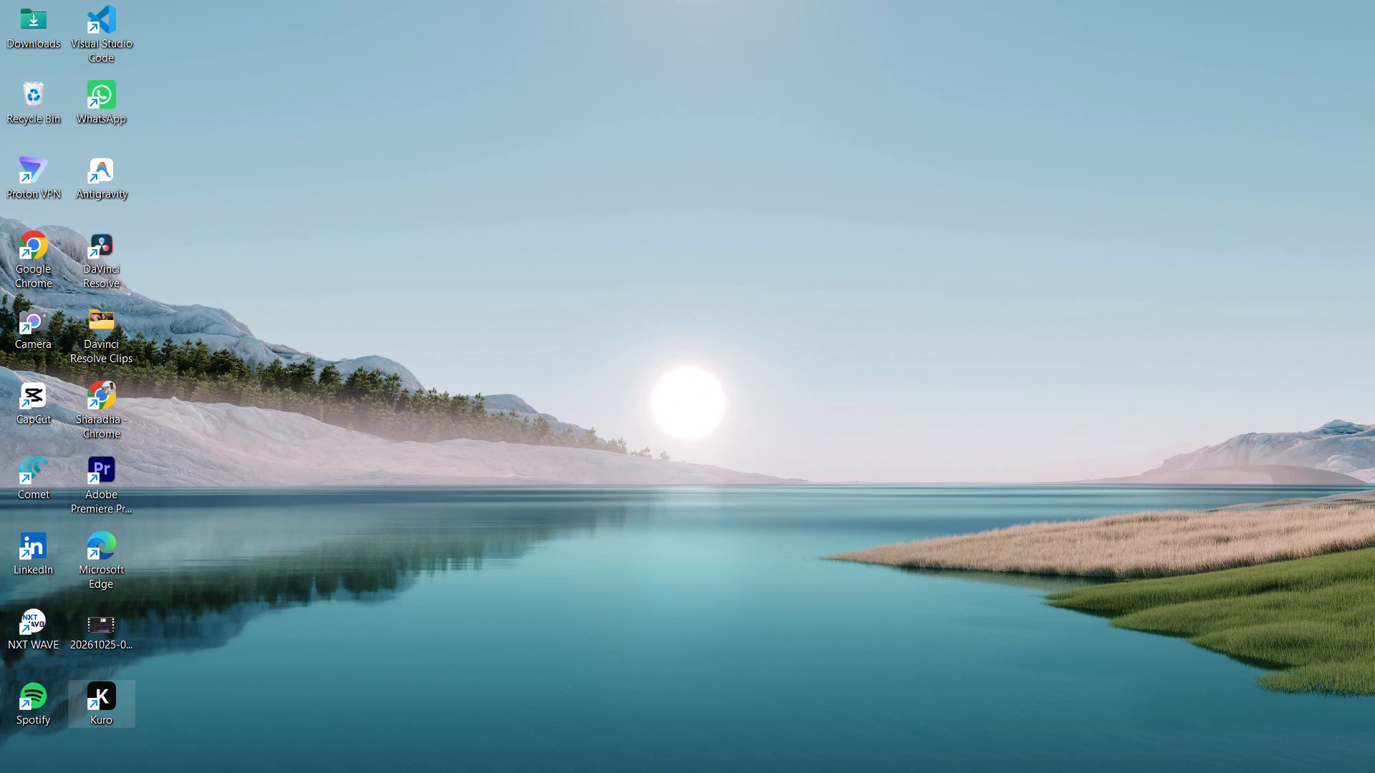
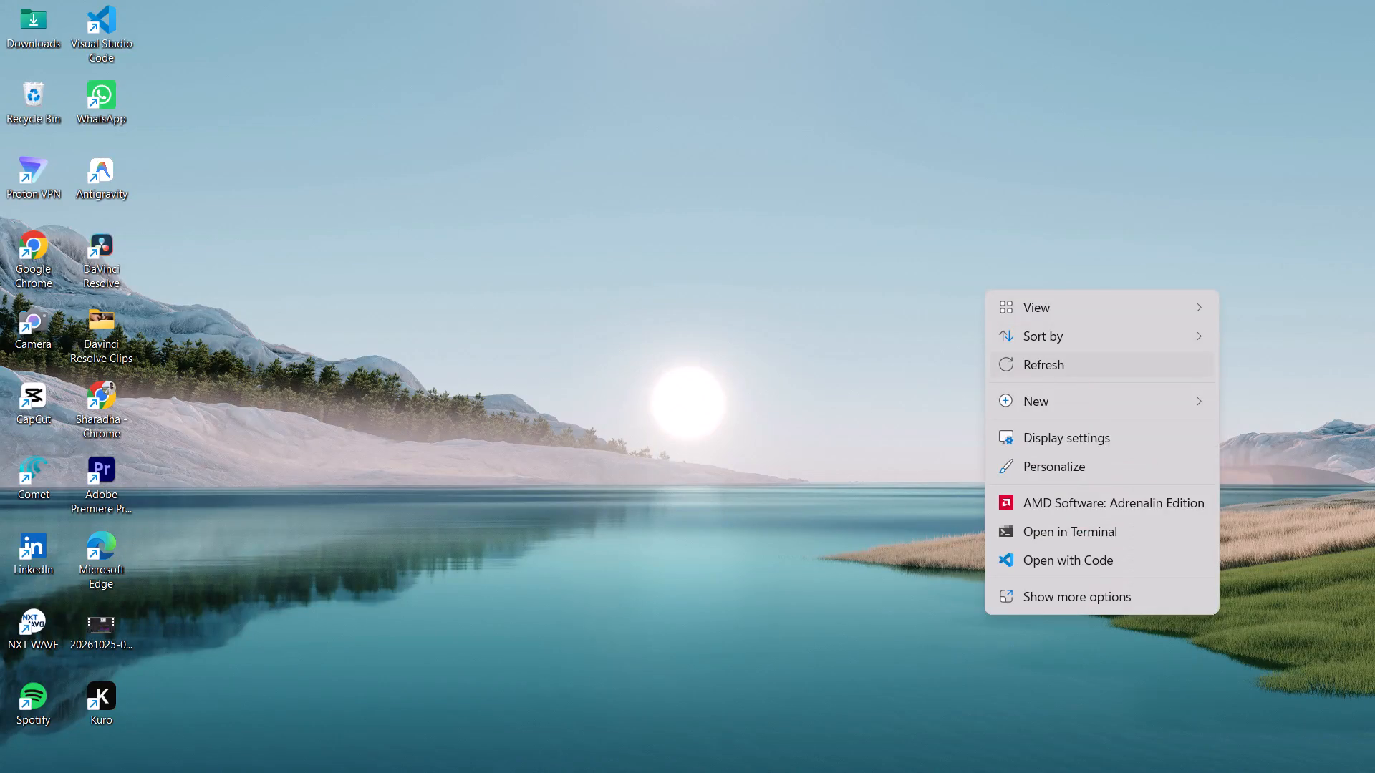
Refresh the desktop.
left_click(1078, 373)
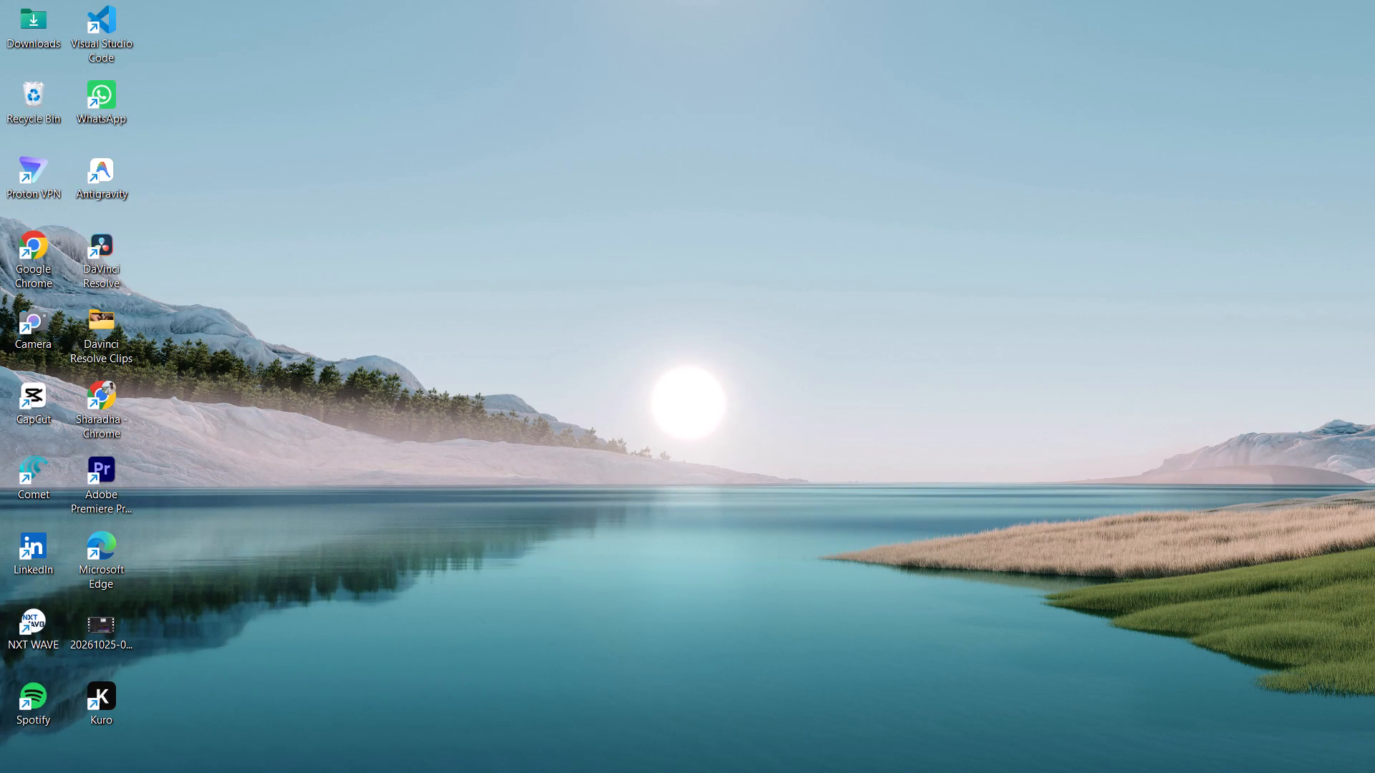
Bring up the Shut Down Windows dialog from the desktop.
key("alt+F4")
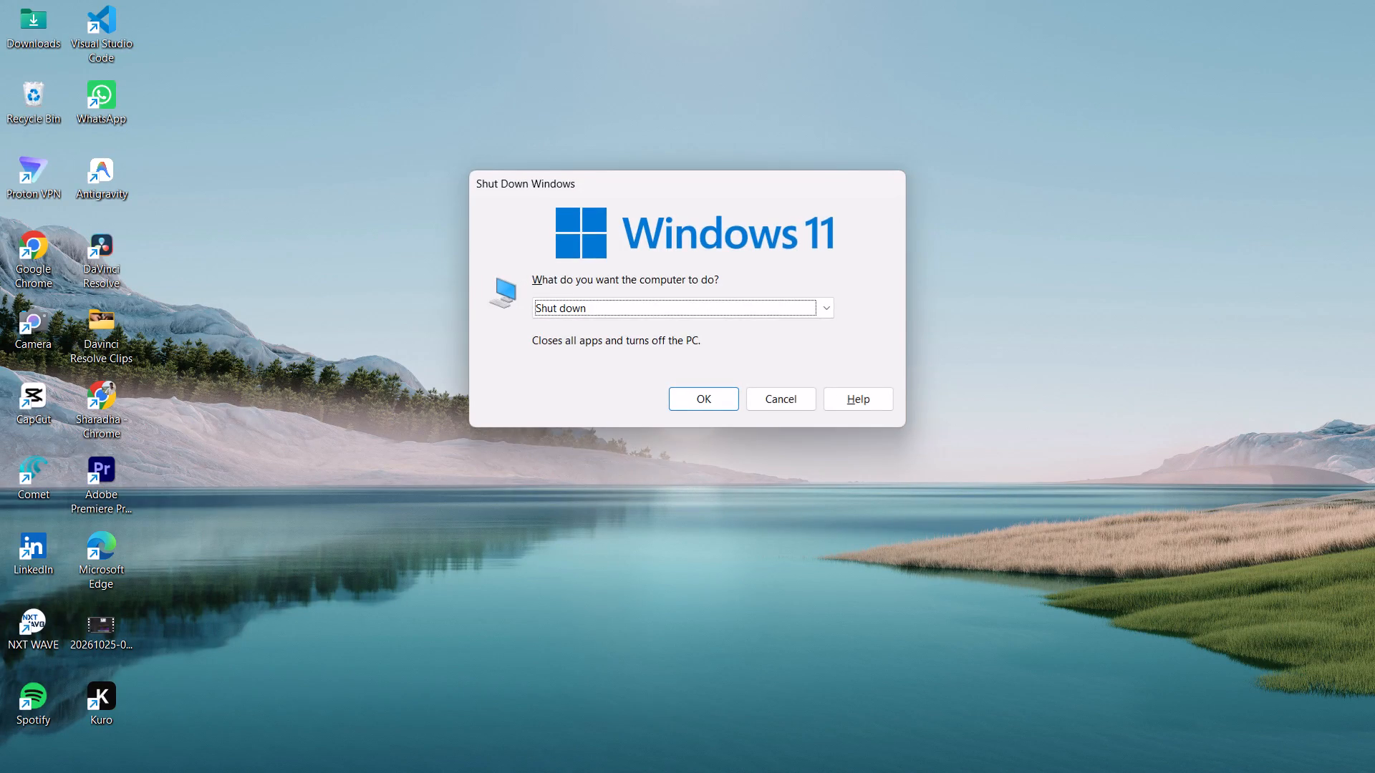